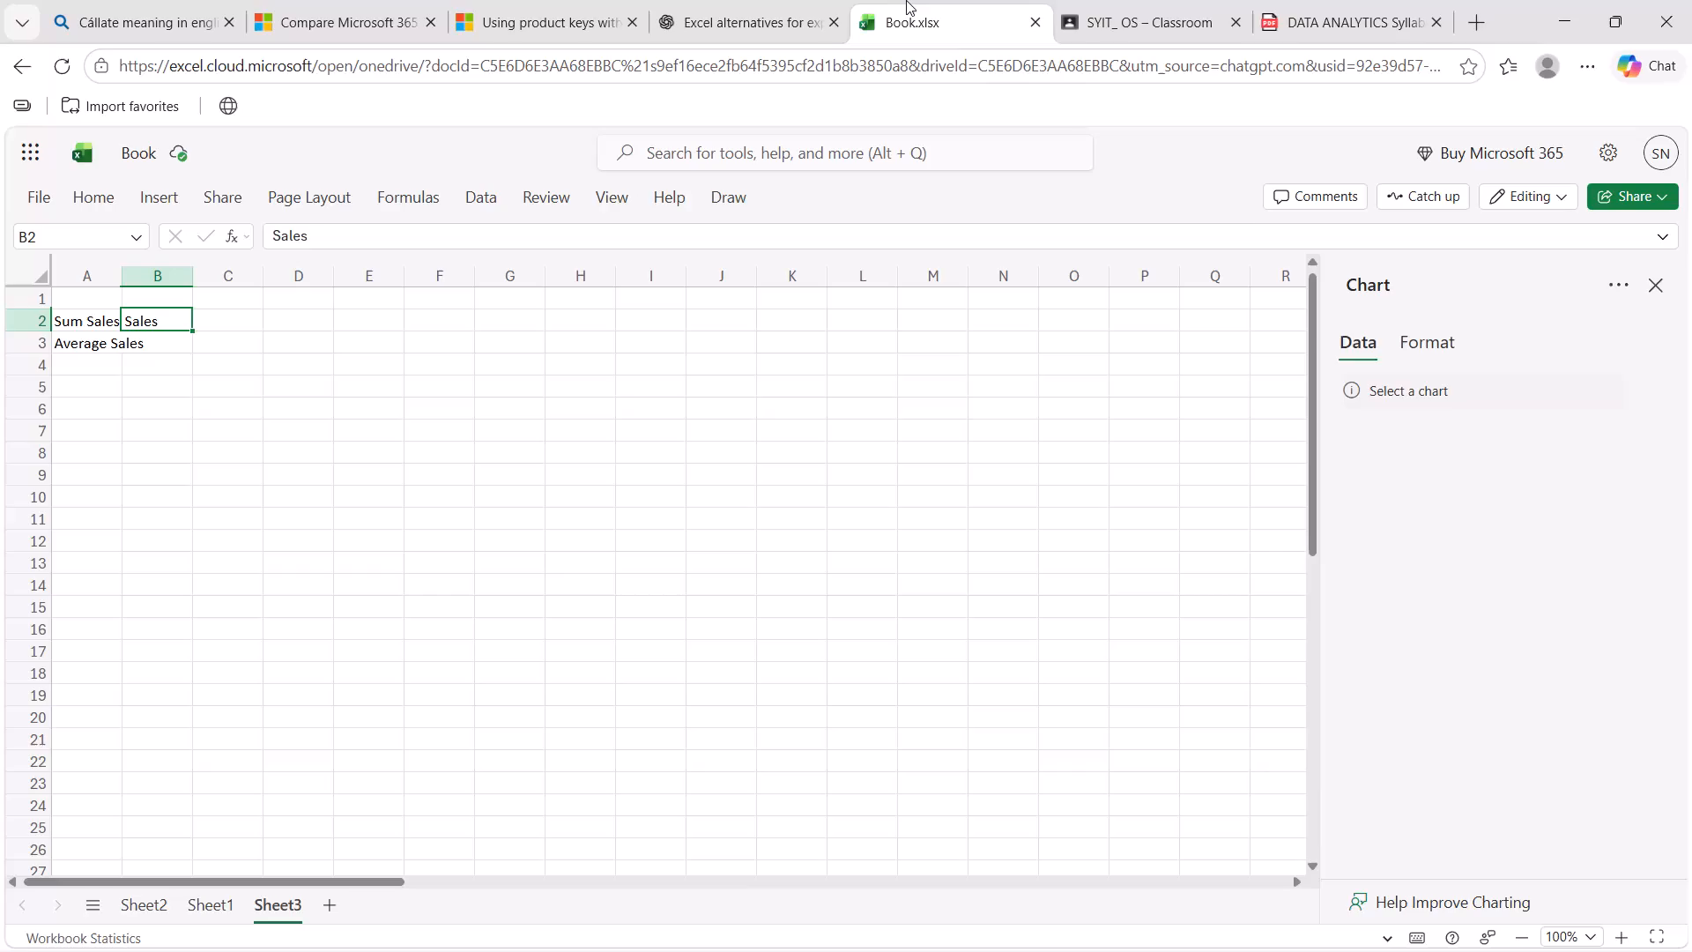
Select cell B3 on Sheet3, in the Average Sales row.
{"action": "left_click", "coordinate": [170, 354]}
{"action": "left_click", "coordinate": [170, 346]}
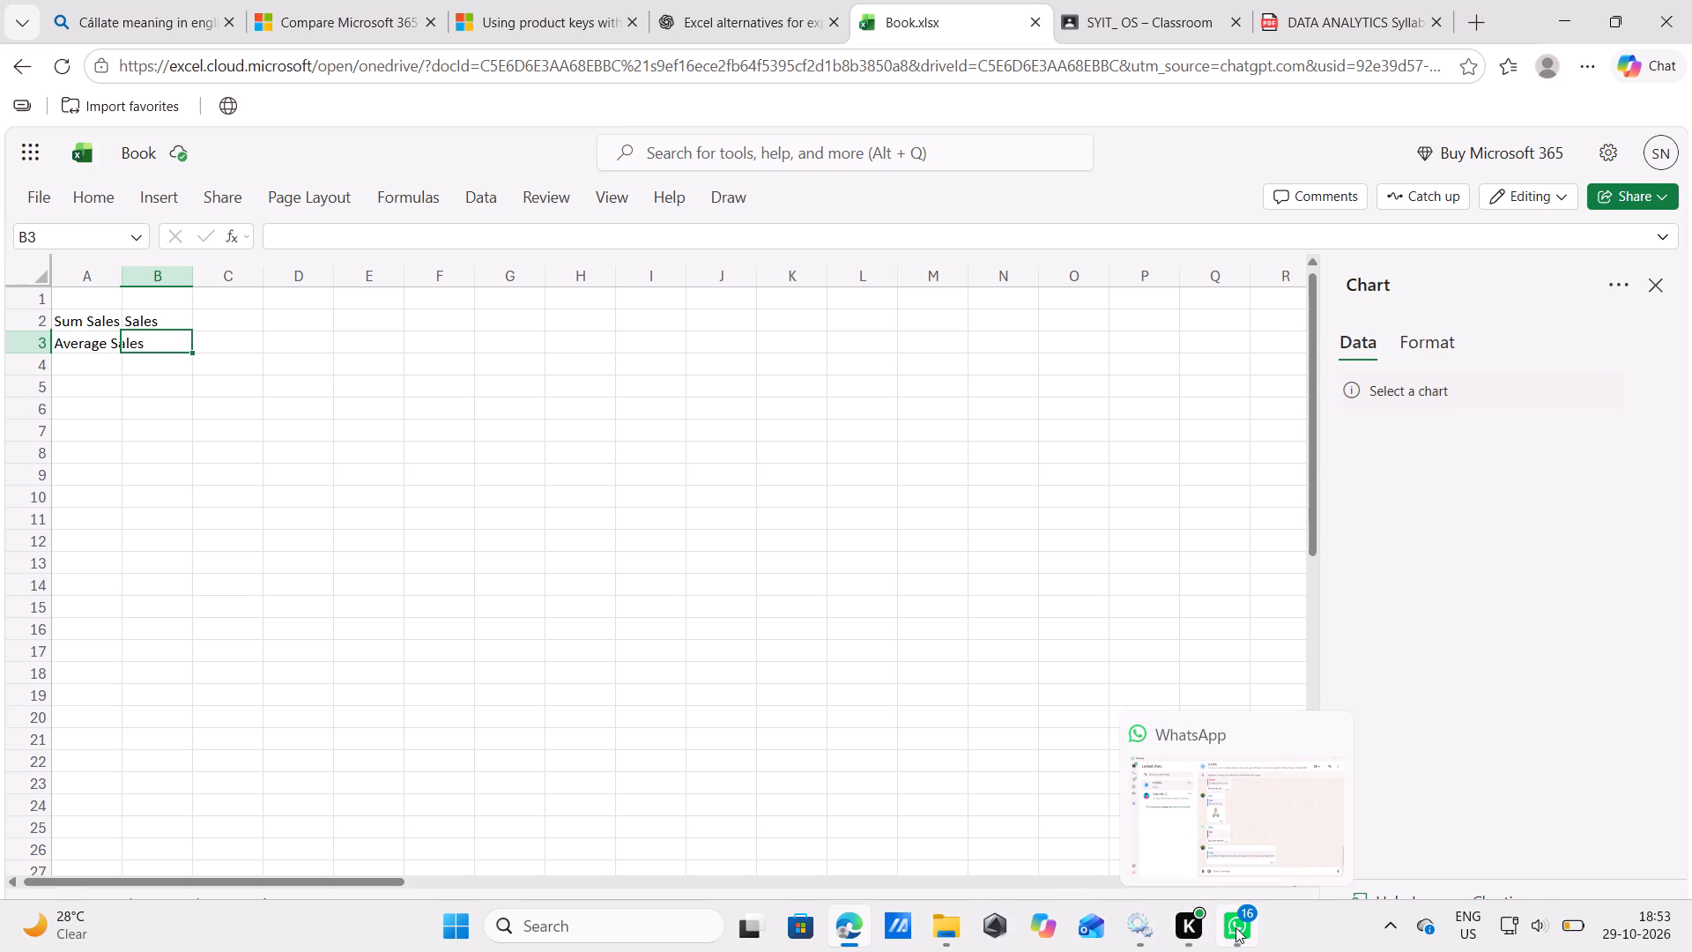
Switch to the Data Analytics Laboratory Manual open in Google Classroom to consult the Total Sales and Average Sales per Region instructions.
{"action": "left_click", "coordinate": [1189, 0]}
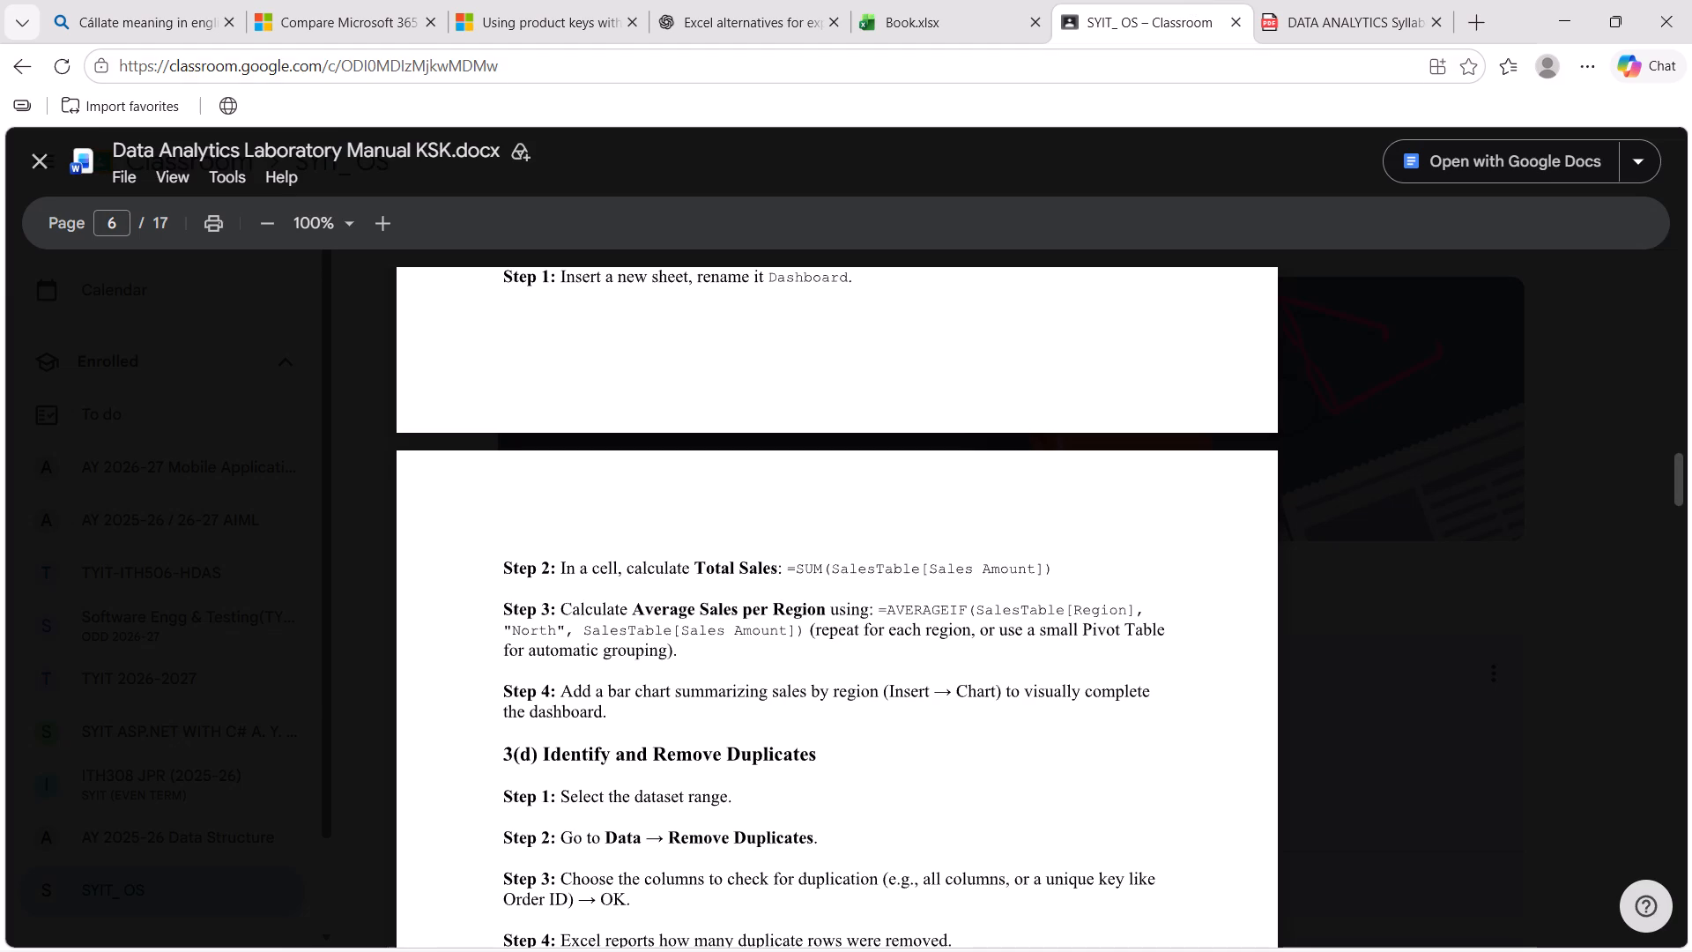
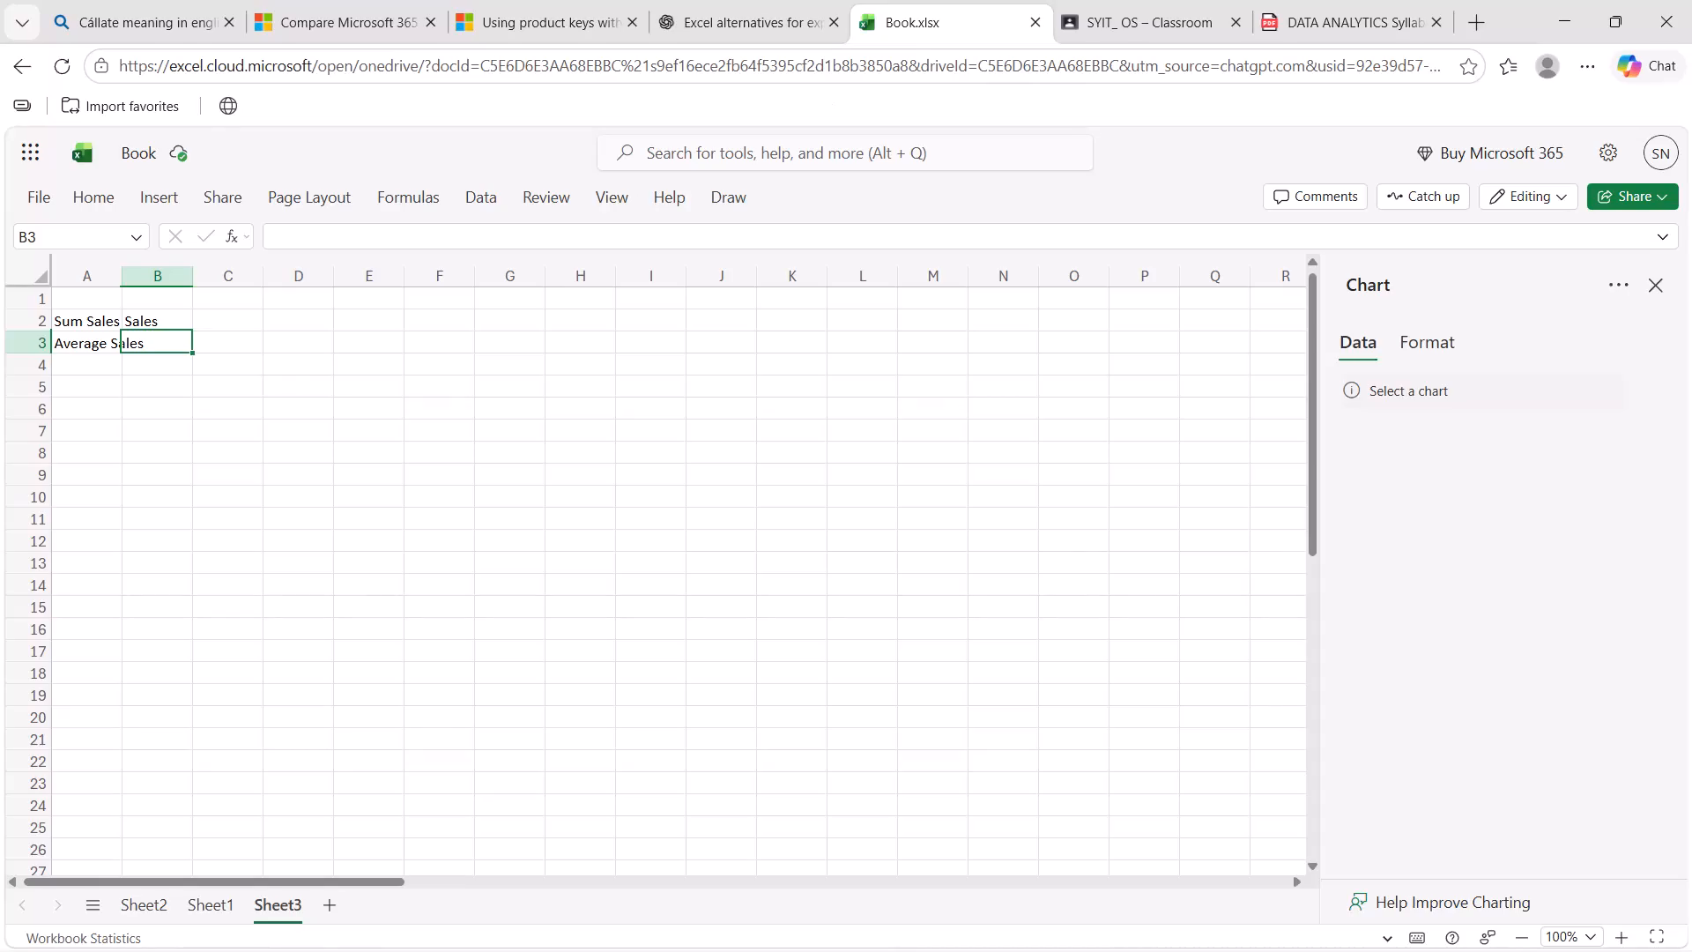
Begin a formula with an equals sign in cell B3, beside the Average Sales label on Sheet3.
{"action": "left_click", "coordinate": [103, 353]}
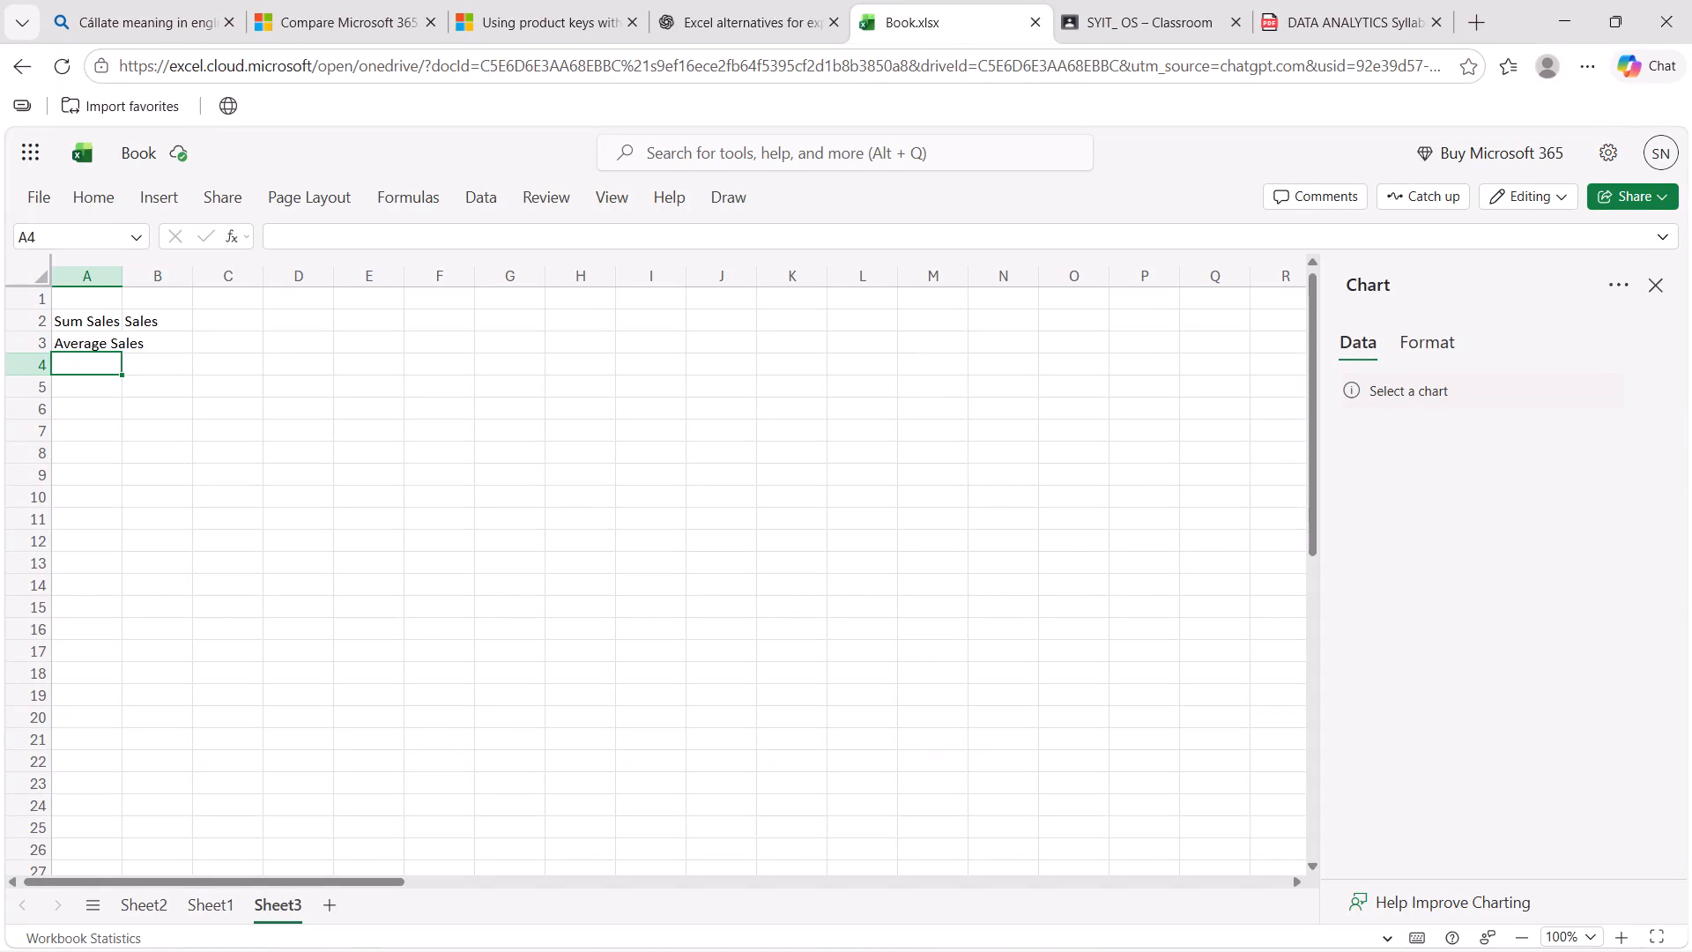
{"action": "left_click", "coordinate": [135, 352]}
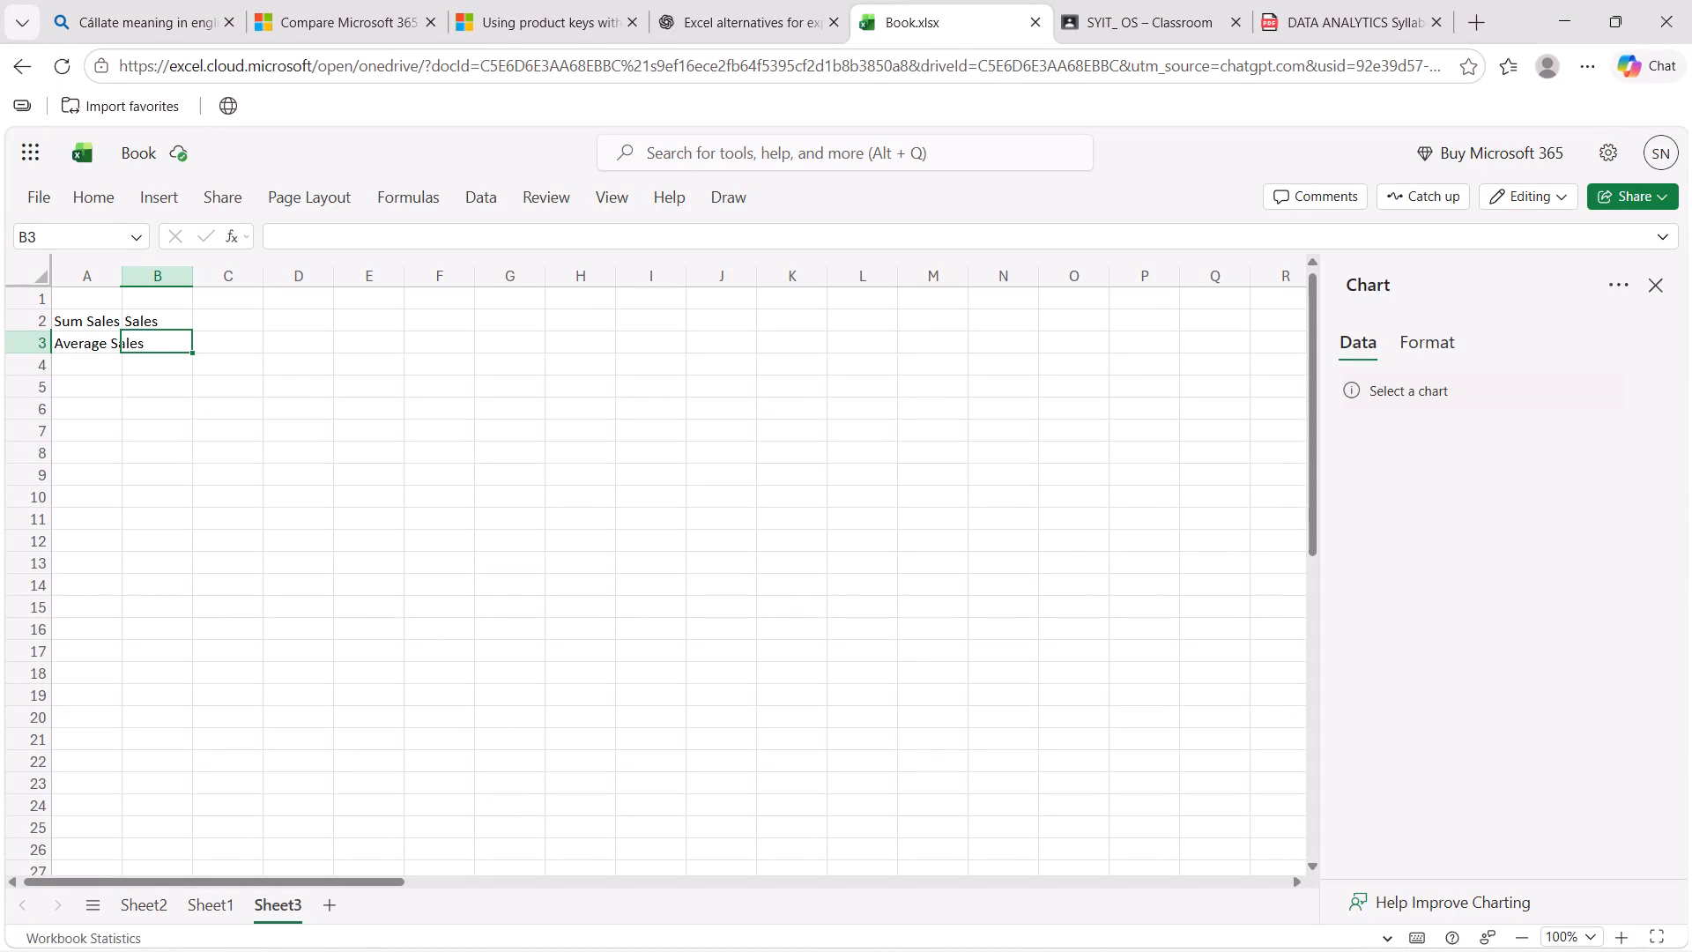
{"action": "left_click", "coordinate": [96, 353]}
{"action": "left_click", "coordinate": [96, 344]}
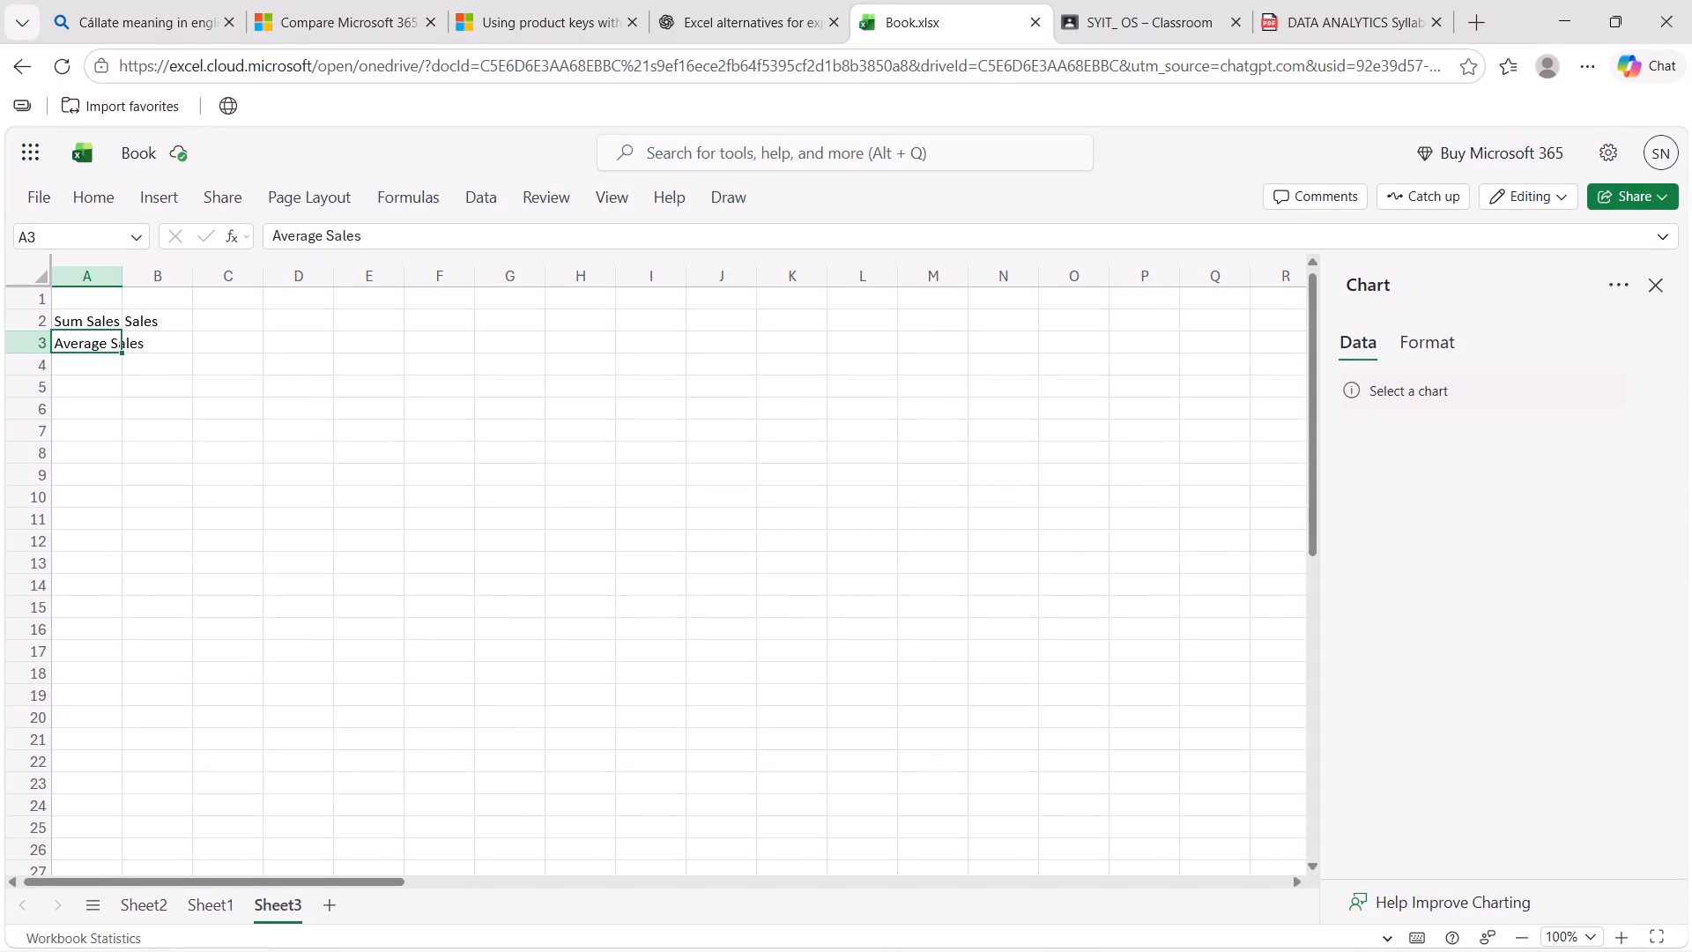
{"action": "left_click", "coordinate": [154, 342]}
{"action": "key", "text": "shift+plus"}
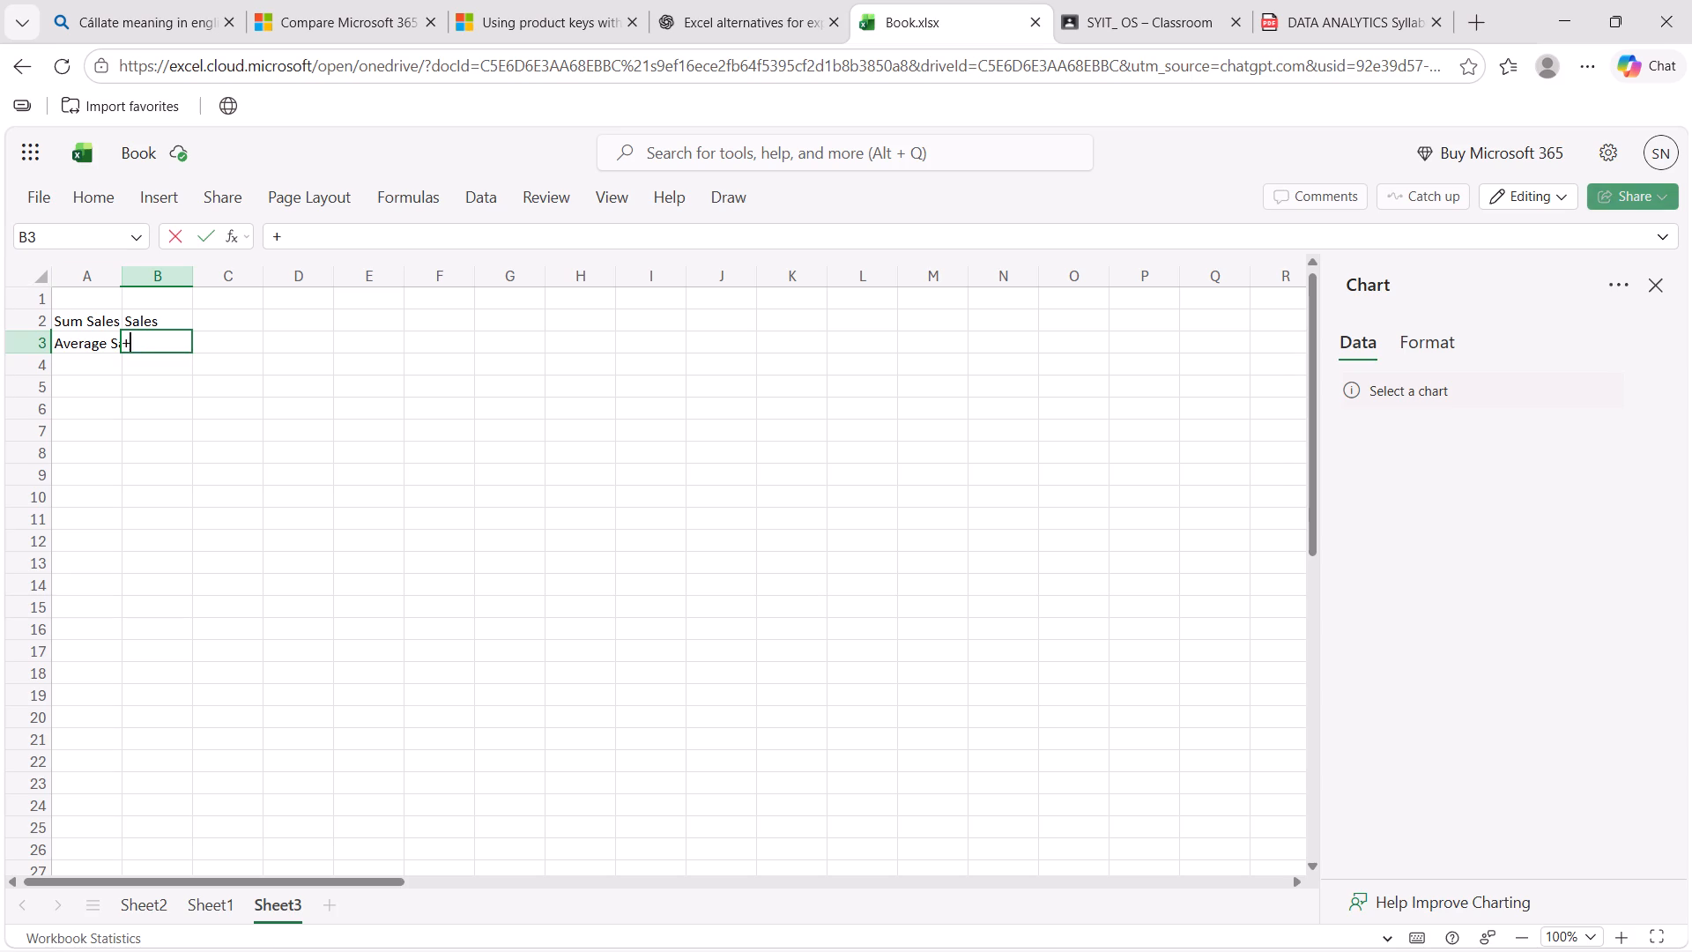
{"action": "key", "text": "BackSpace"}
{"action": "key", "text": "equal"}
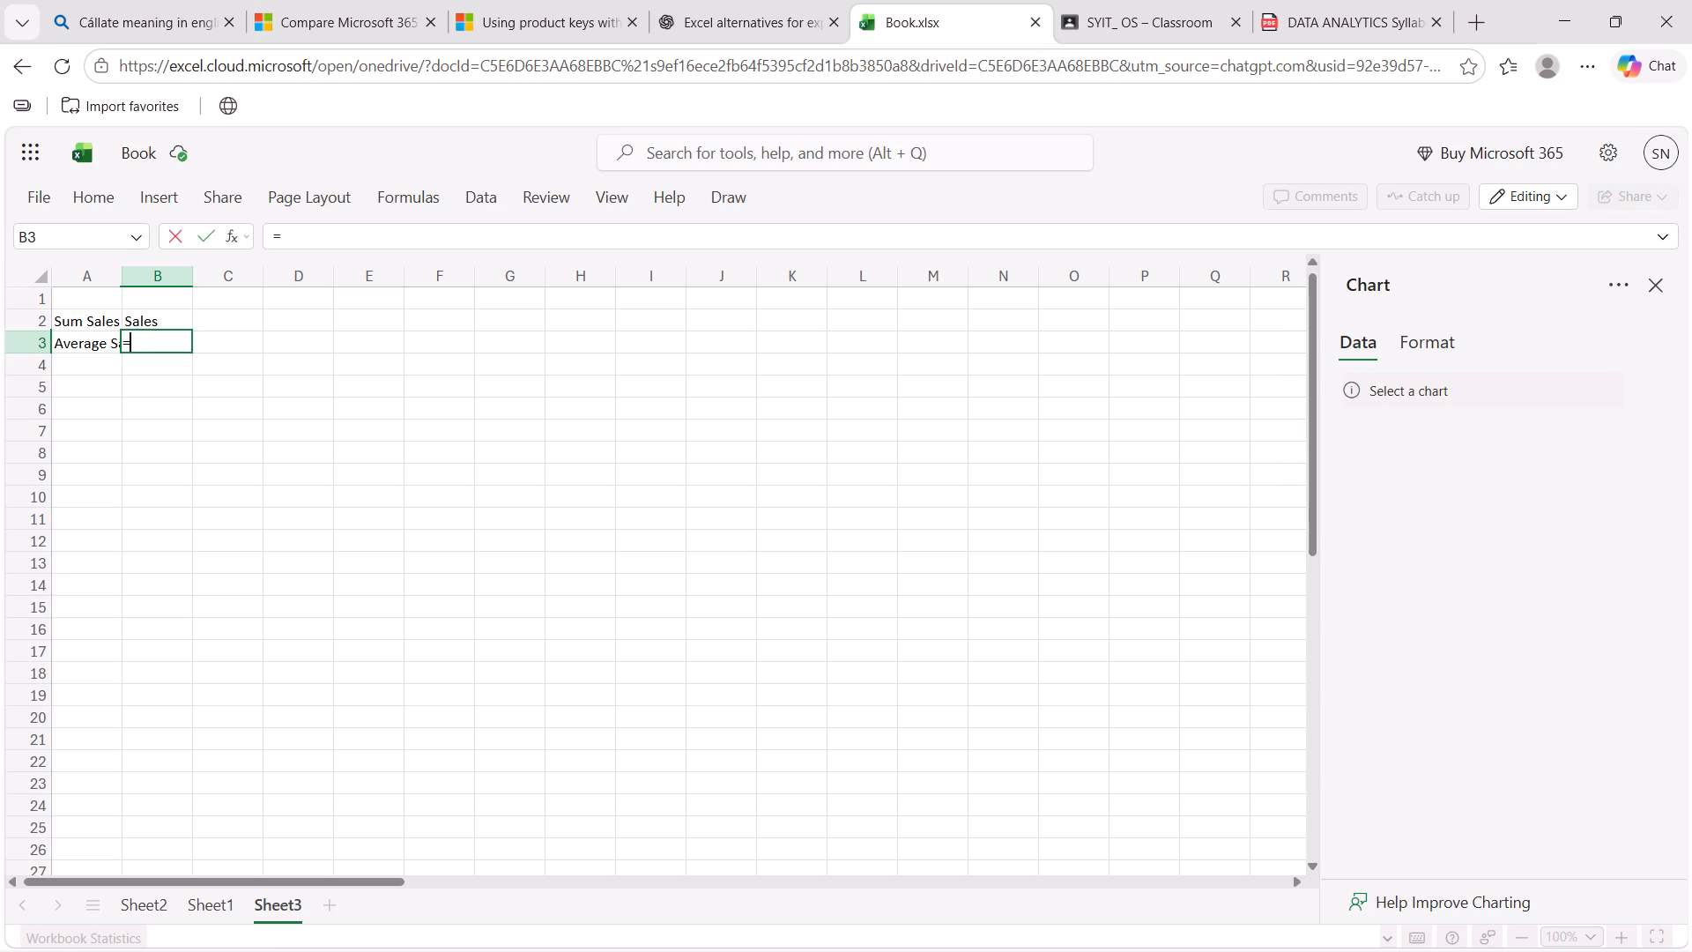
Switch to the lab manual in Classroom and review the average sales instructions and the data-cleaning exercises that follow.
{"action": "left_click", "coordinate": [1106, 12]}
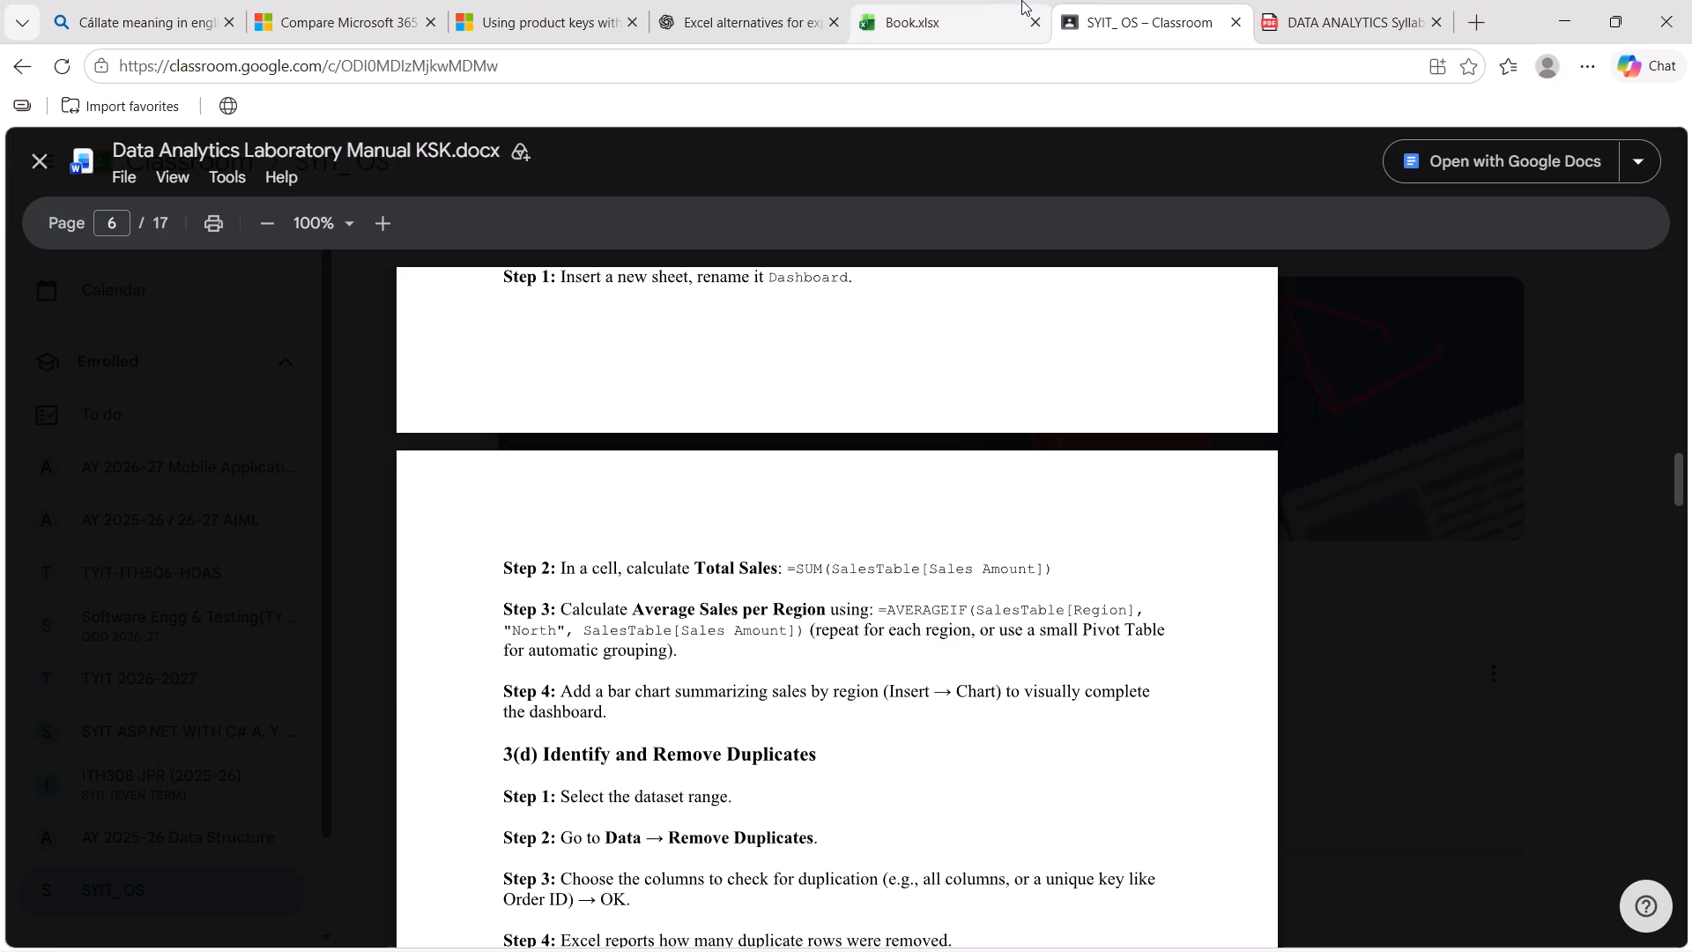
{"action": "scroll", "coordinate": [816, 338], "scroll_direction": "down", "scroll_amount": 4}
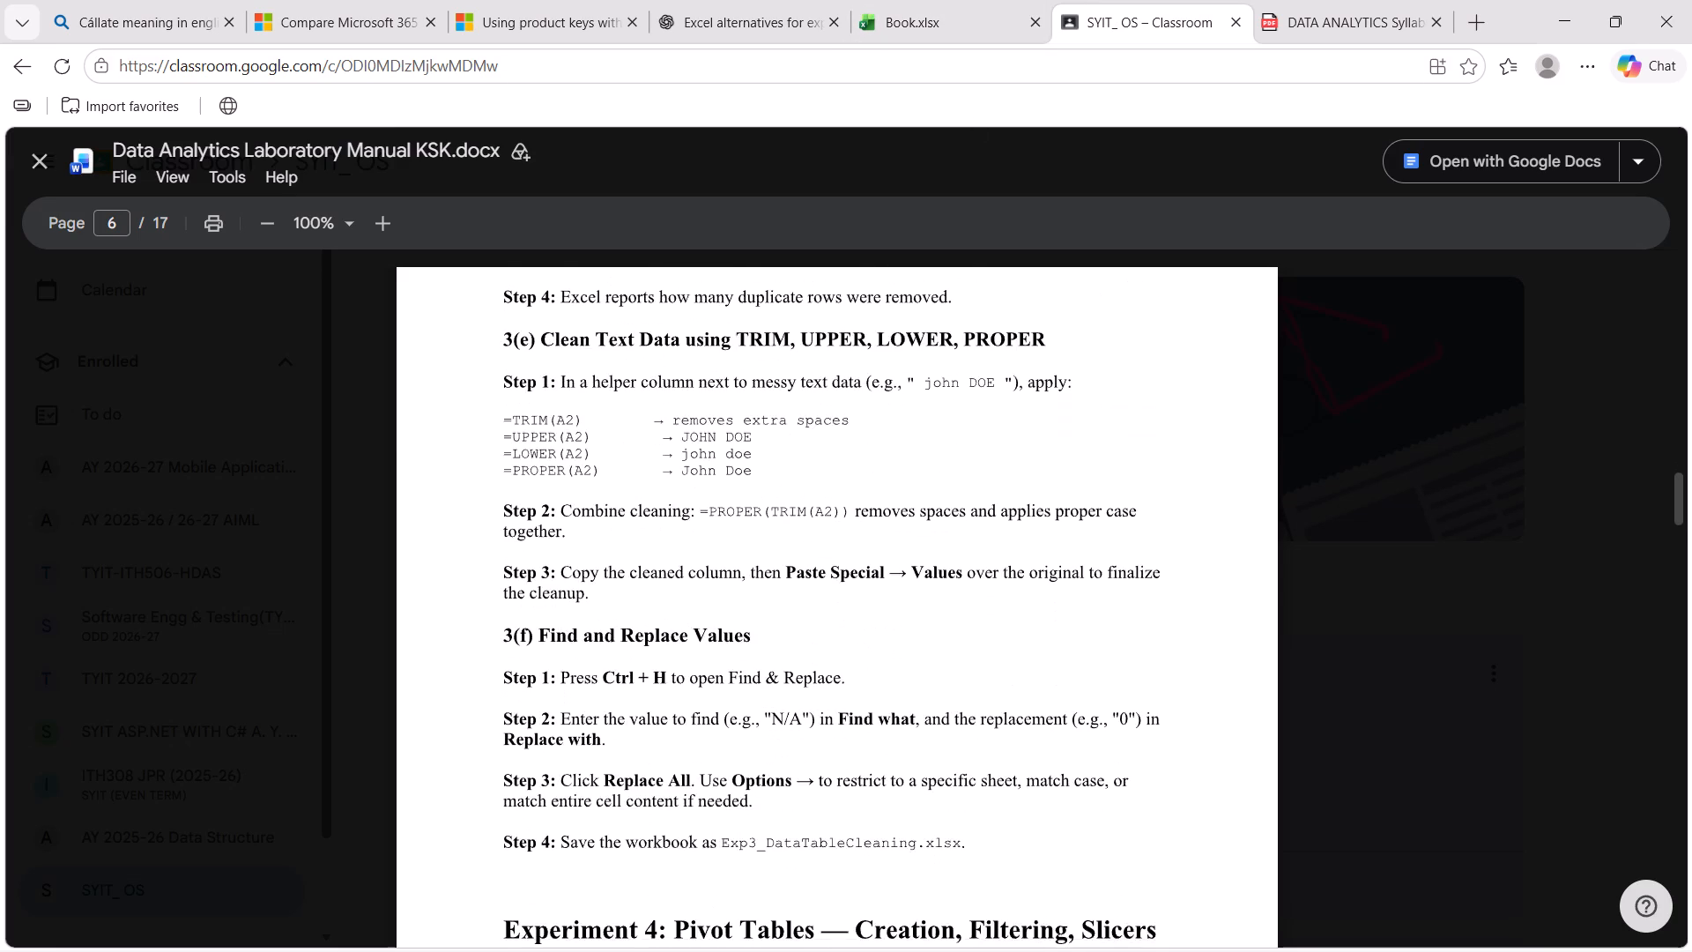
{"action": "scroll", "coordinate": [816, 338], "scroll_direction": "down", "scroll_amount": 1}
{"action": "scroll", "coordinate": [816, 338], "scroll_direction": "up", "scroll_amount": 3}
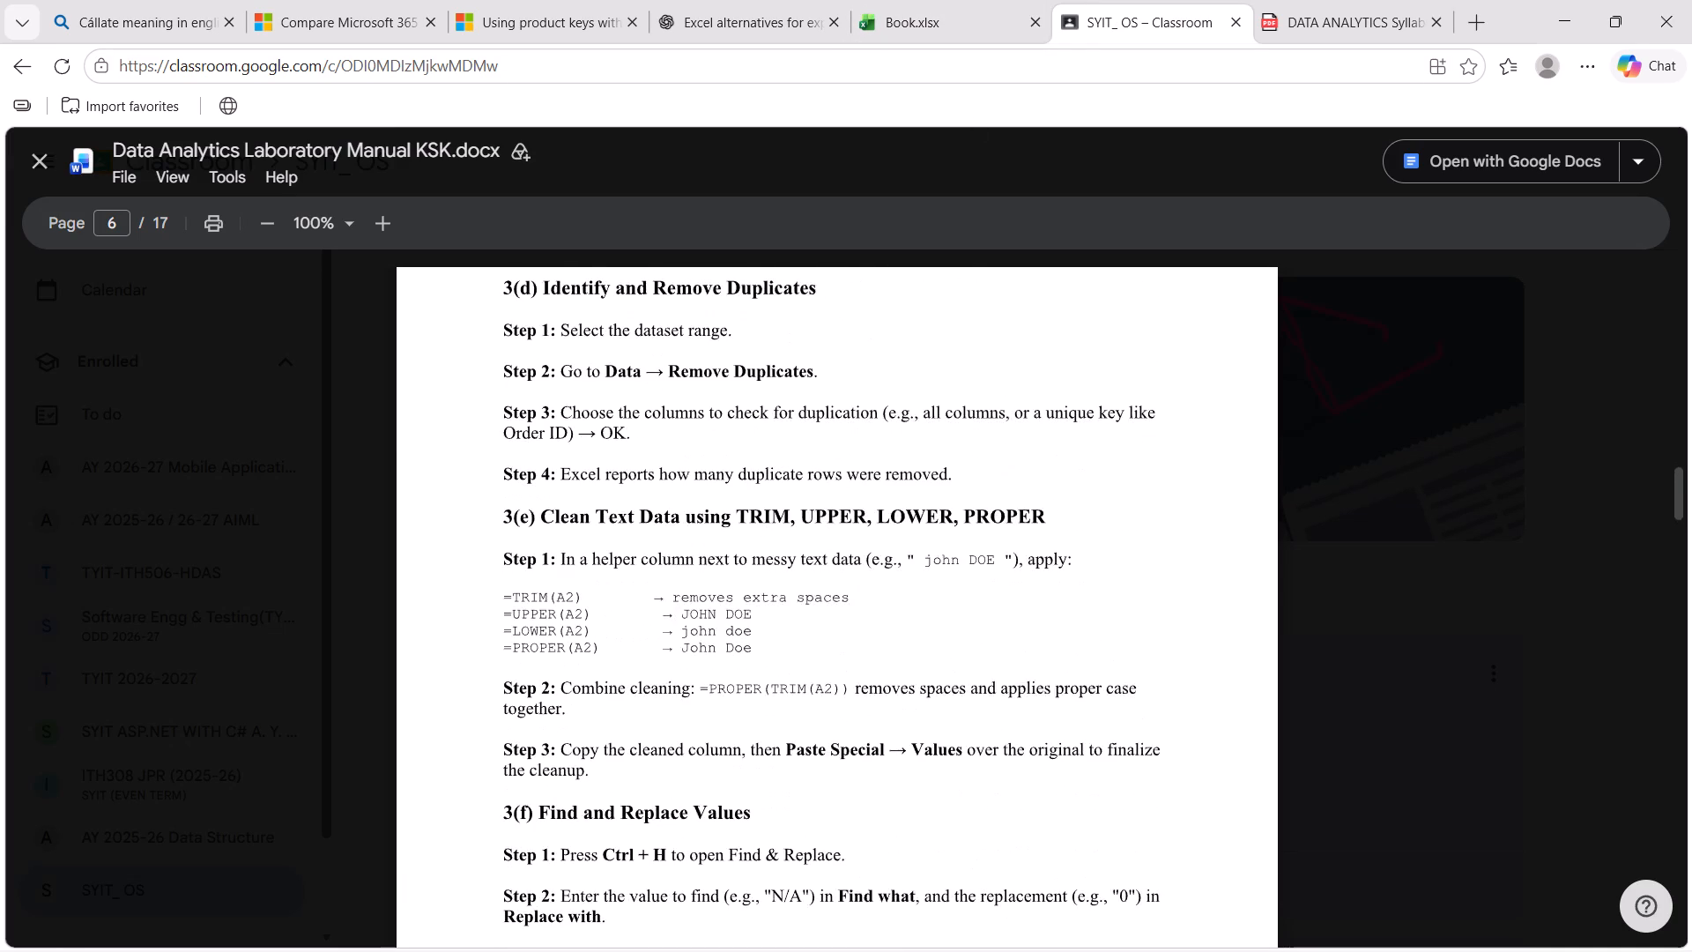
Go back to the dashboard exercise in the lab manual and reread the total sales, average sales per region and bar chart instructions.
{"action": "scroll", "coordinate": [816, 338], "scroll_direction": "up", "scroll_amount": 5}
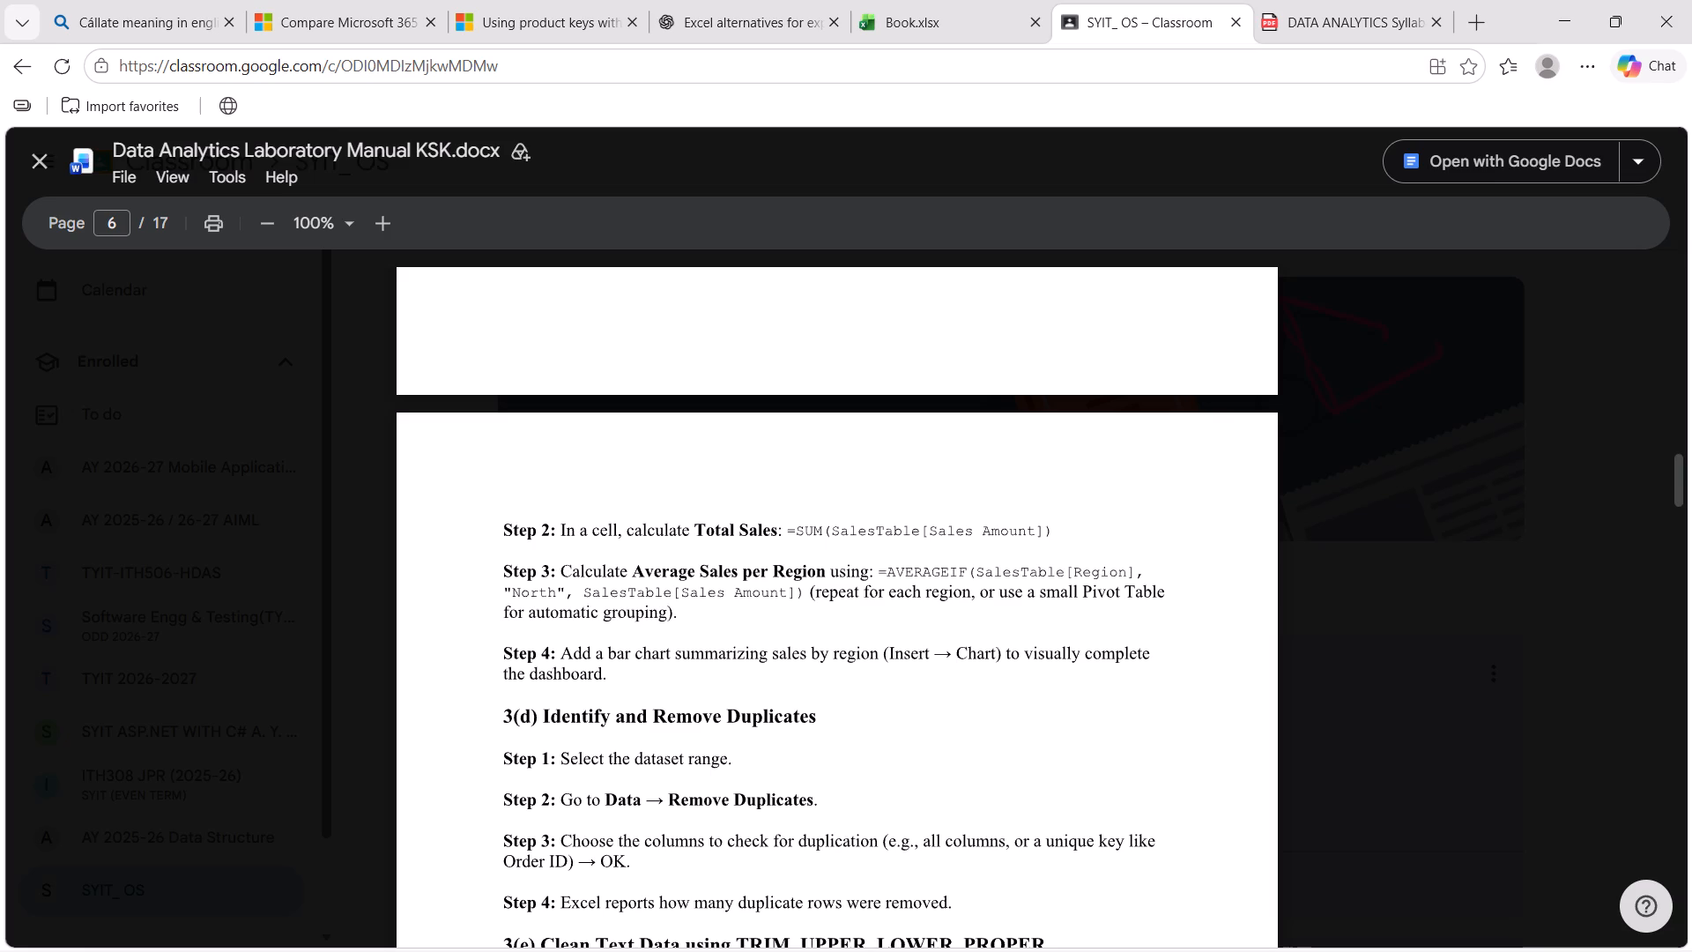
{"action": "scroll", "coordinate": [816, 338], "scroll_direction": "down", "scroll_amount": 1}
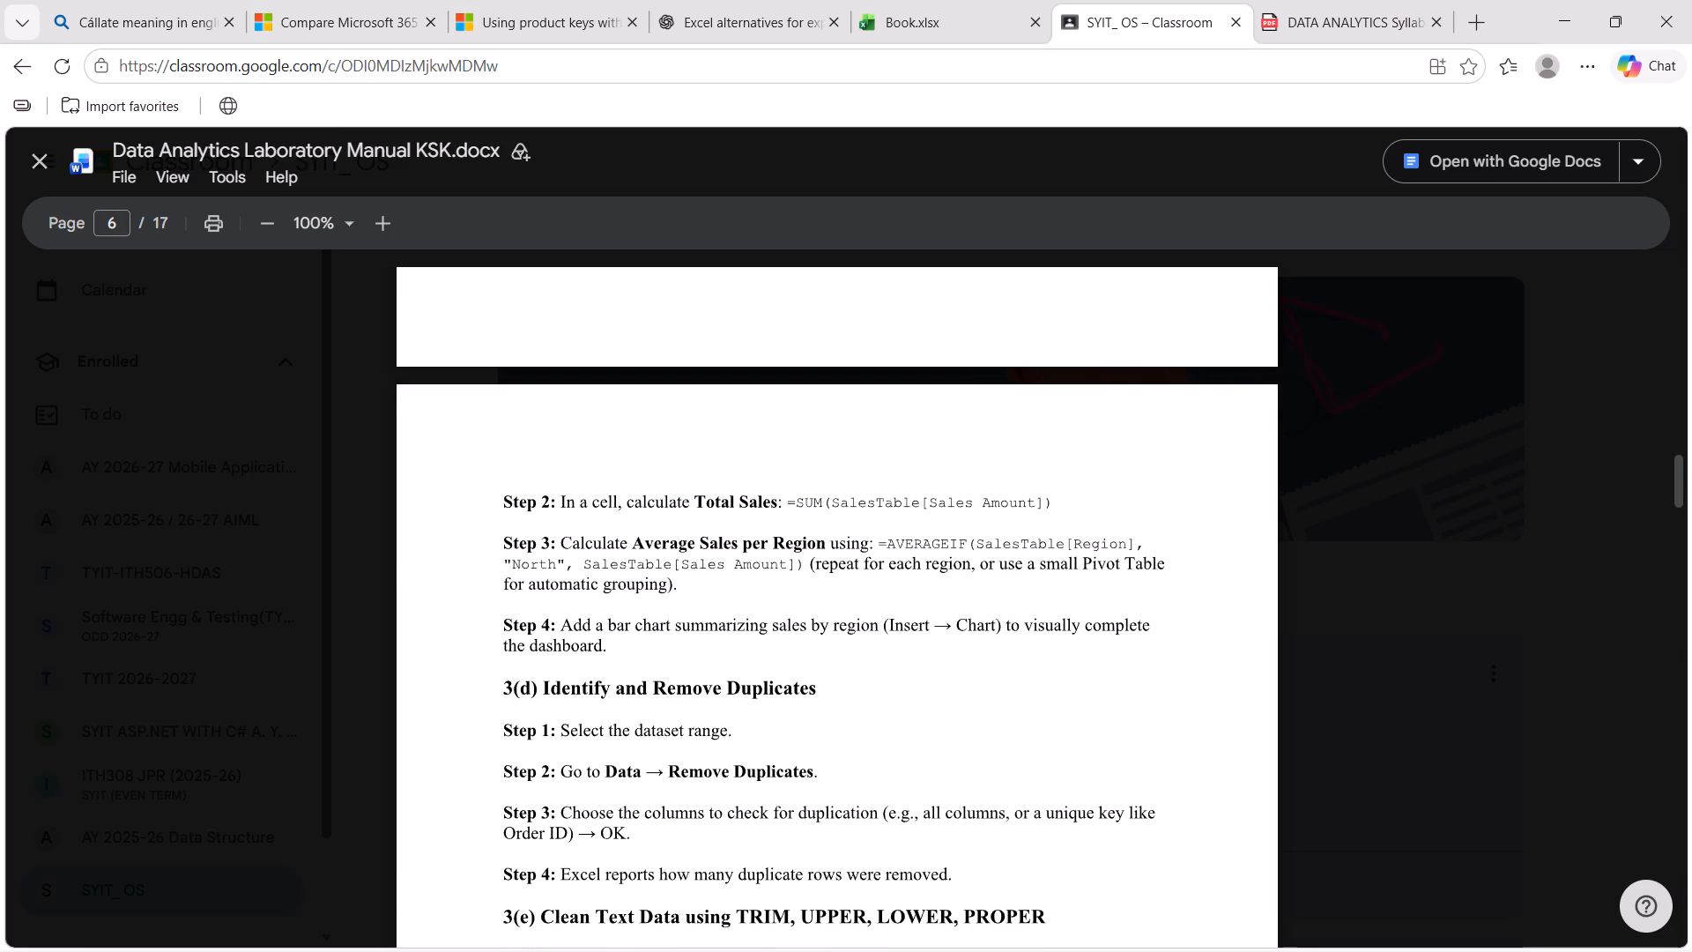
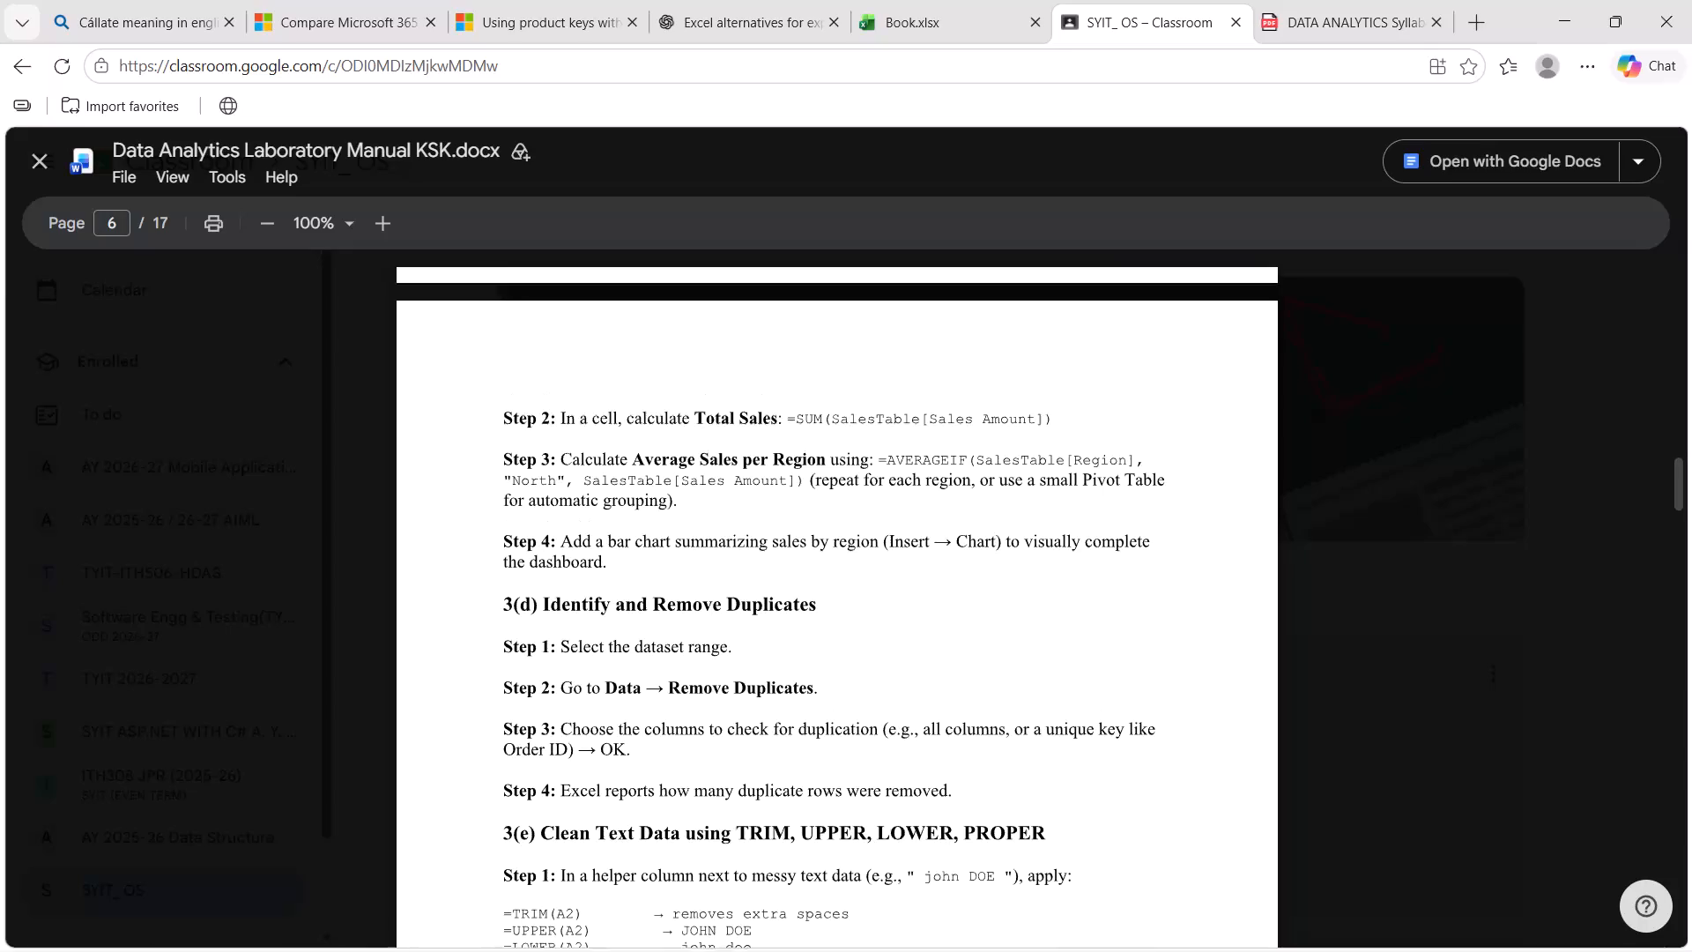
Review the lab manual's section 3(c) instructions for the dashboard sheet, including total sales, average sales per region and the bar chart.
{"action": "scroll", "coordinate": [715, 647], "scroll_direction": "up", "scroll_amount": 4}
{"action": "scroll", "coordinate": [715, 647], "scroll_direction": "down", "scroll_amount": 1}
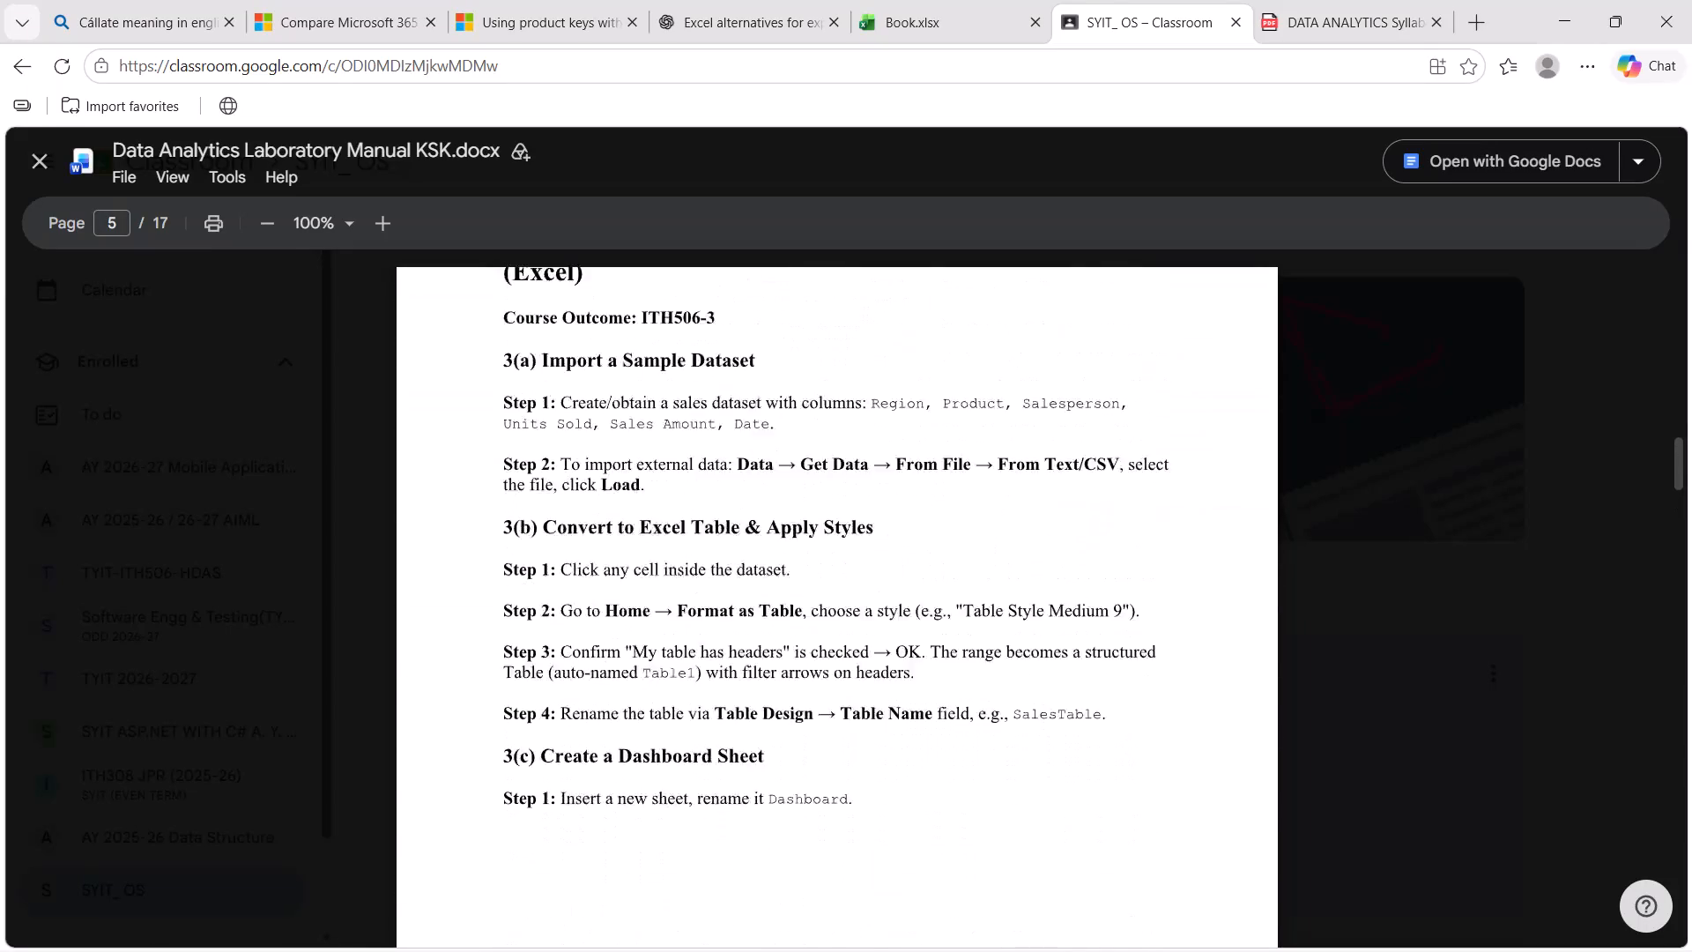
{"action": "scroll", "coordinate": [715, 647], "scroll_direction": "down", "scroll_amount": 2}
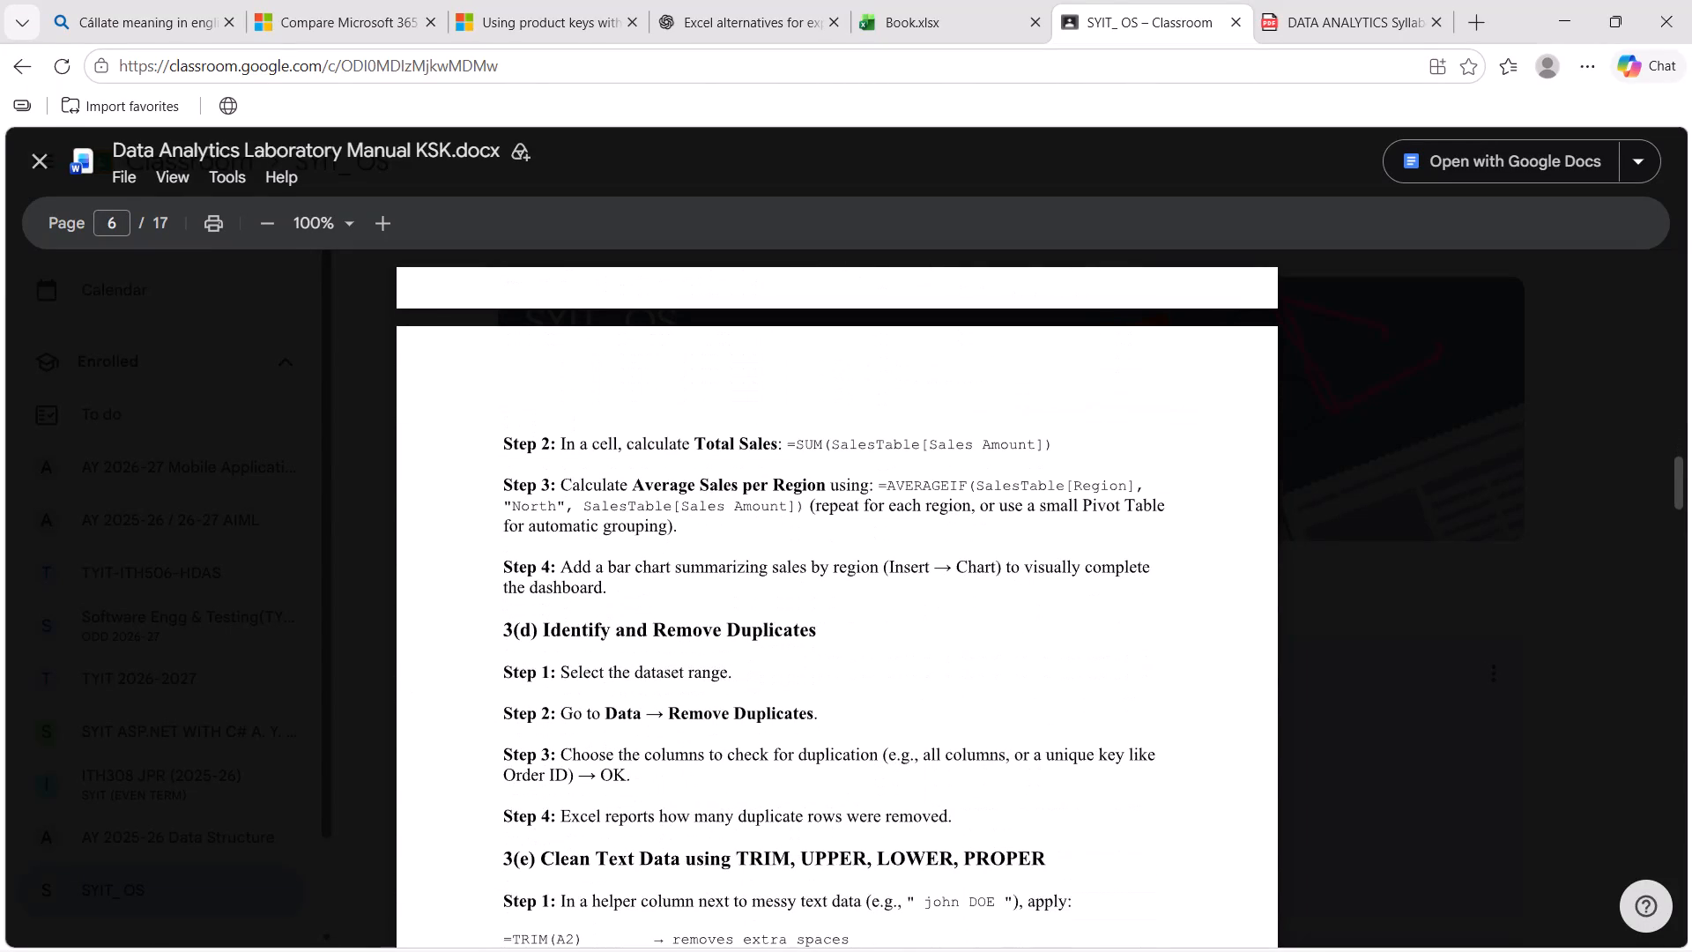
{"action": "scroll", "coordinate": [715, 647], "scroll_direction": "down", "scroll_amount": 1}
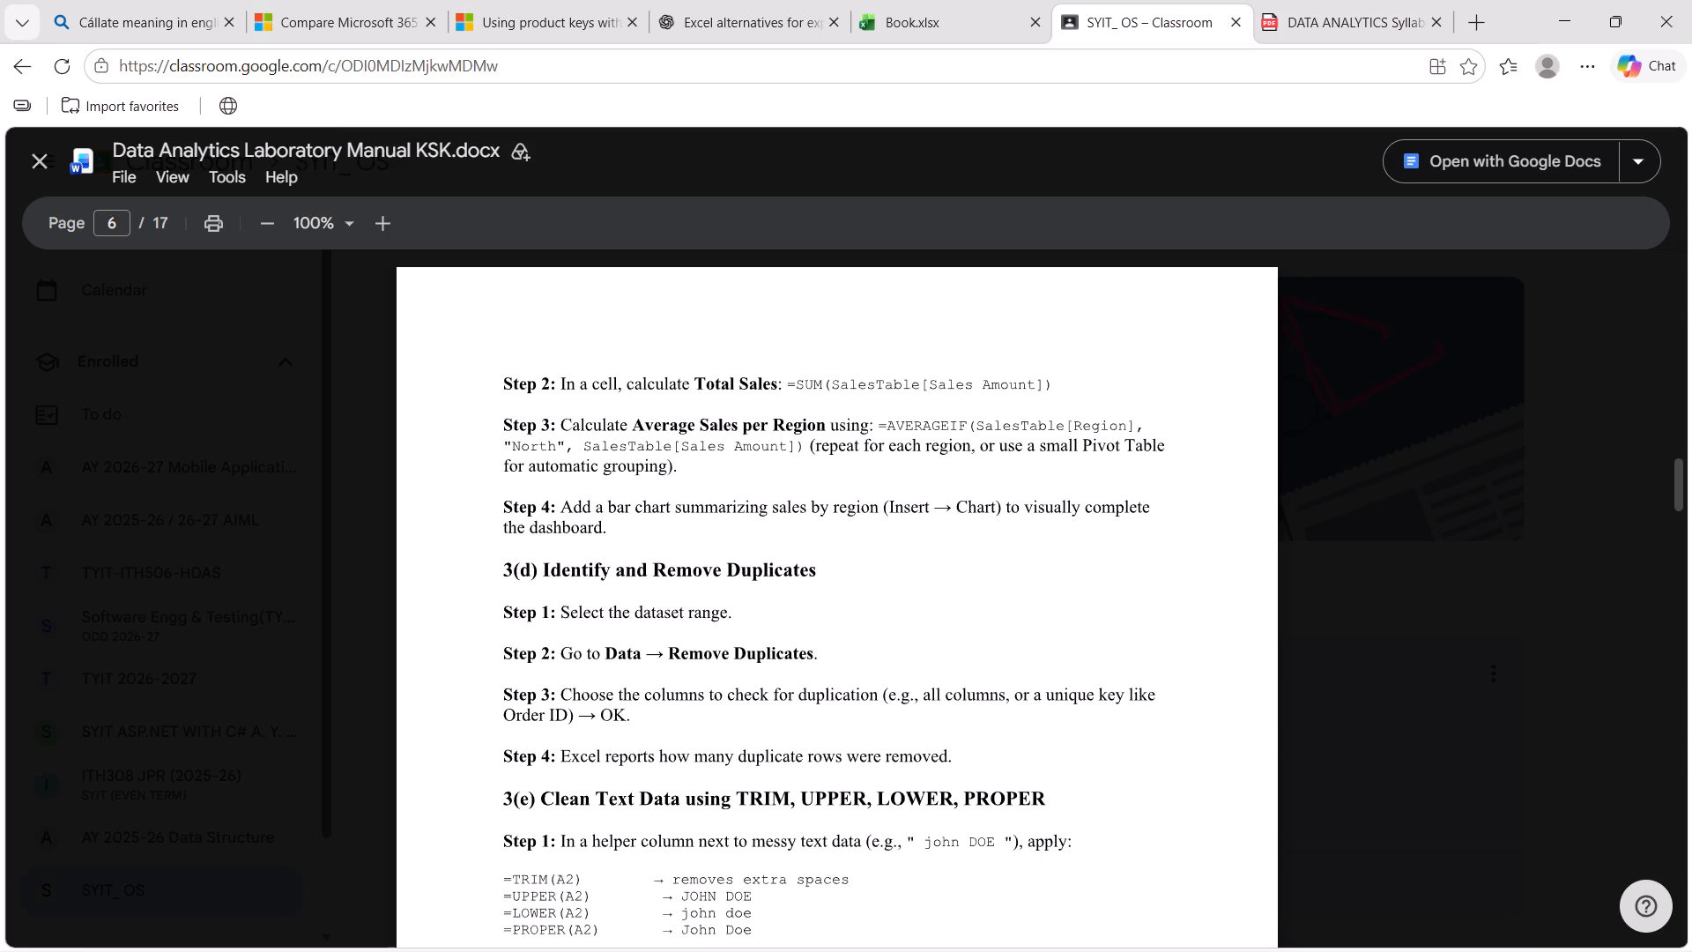
Review the duplicate-removal and text-cleaning exercises, 3(d) and 3(e), in the lab manual.
{"action": "scroll", "coordinate": [715, 647], "scroll_direction": "down", "scroll_amount": 1}
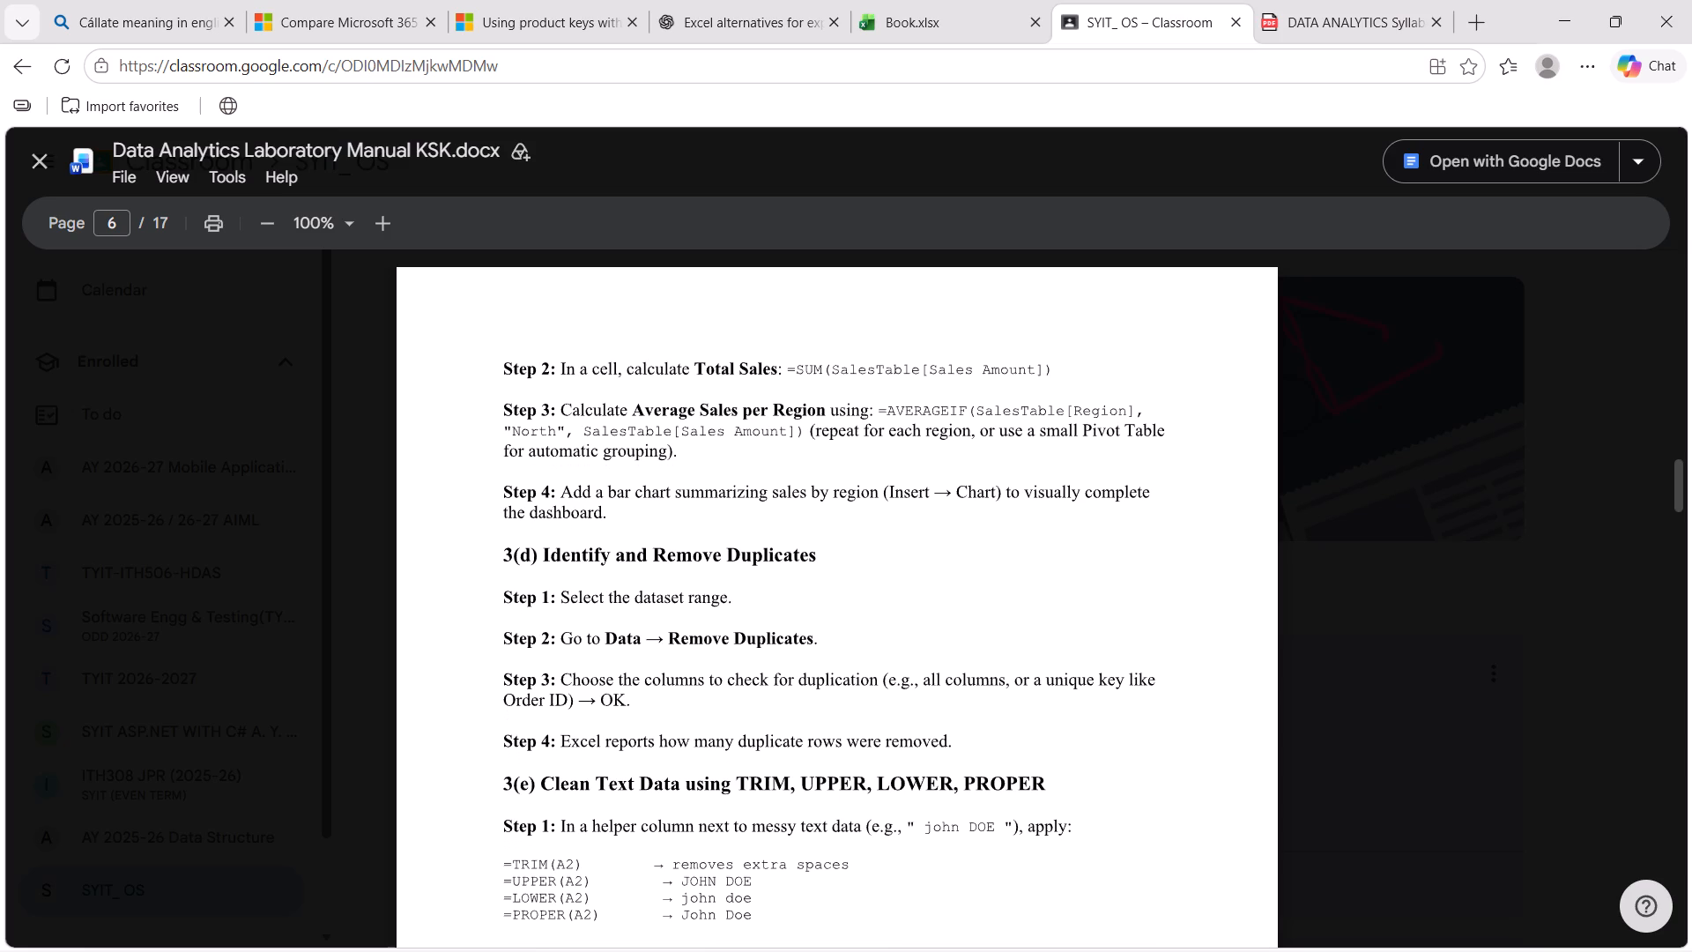
{"action": "scroll", "coordinate": [715, 647], "scroll_direction": "down", "scroll_amount": 1}
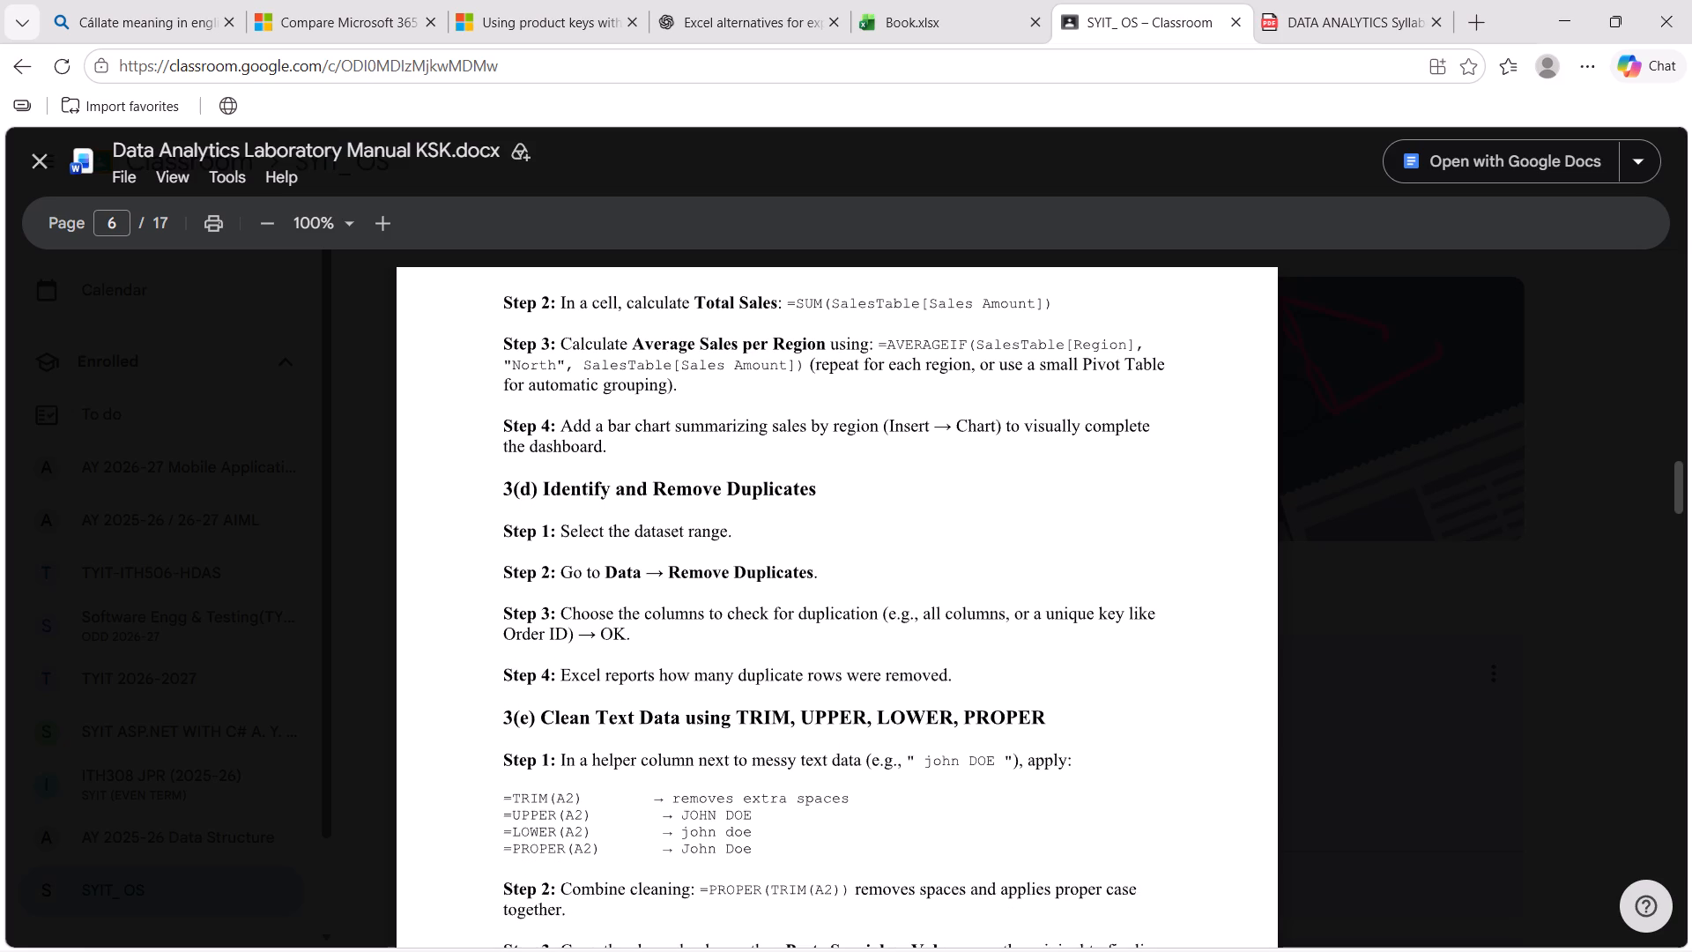
{"action": "scroll", "coordinate": [715, 647], "scroll_direction": "up", "scroll_amount": 1}
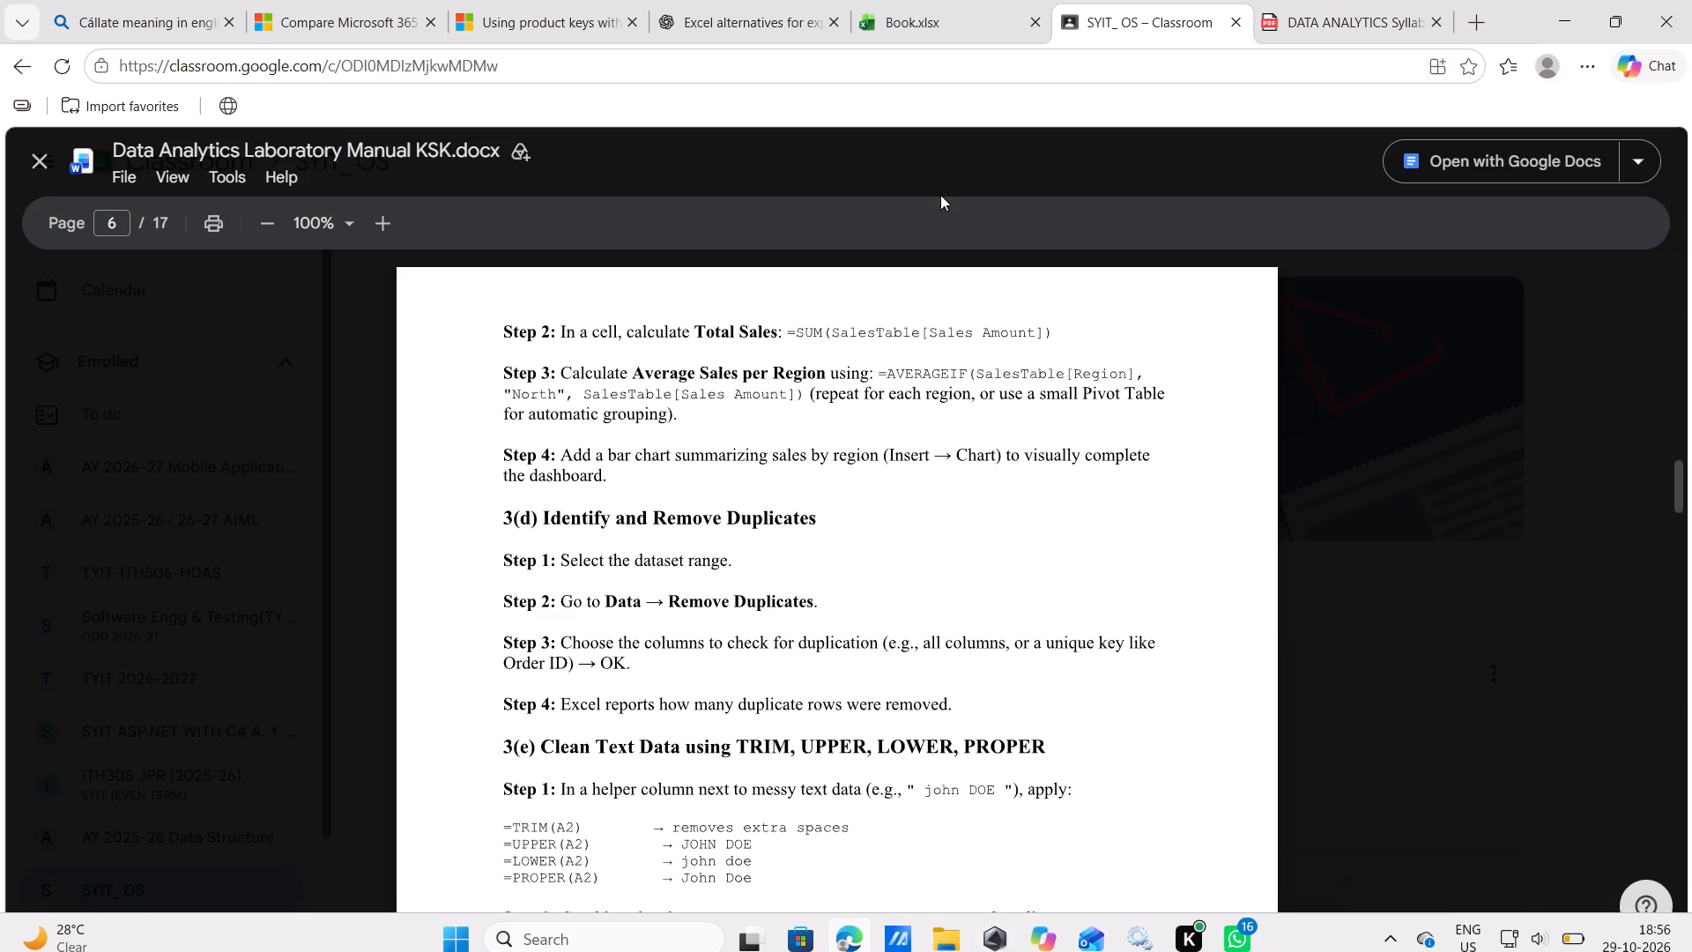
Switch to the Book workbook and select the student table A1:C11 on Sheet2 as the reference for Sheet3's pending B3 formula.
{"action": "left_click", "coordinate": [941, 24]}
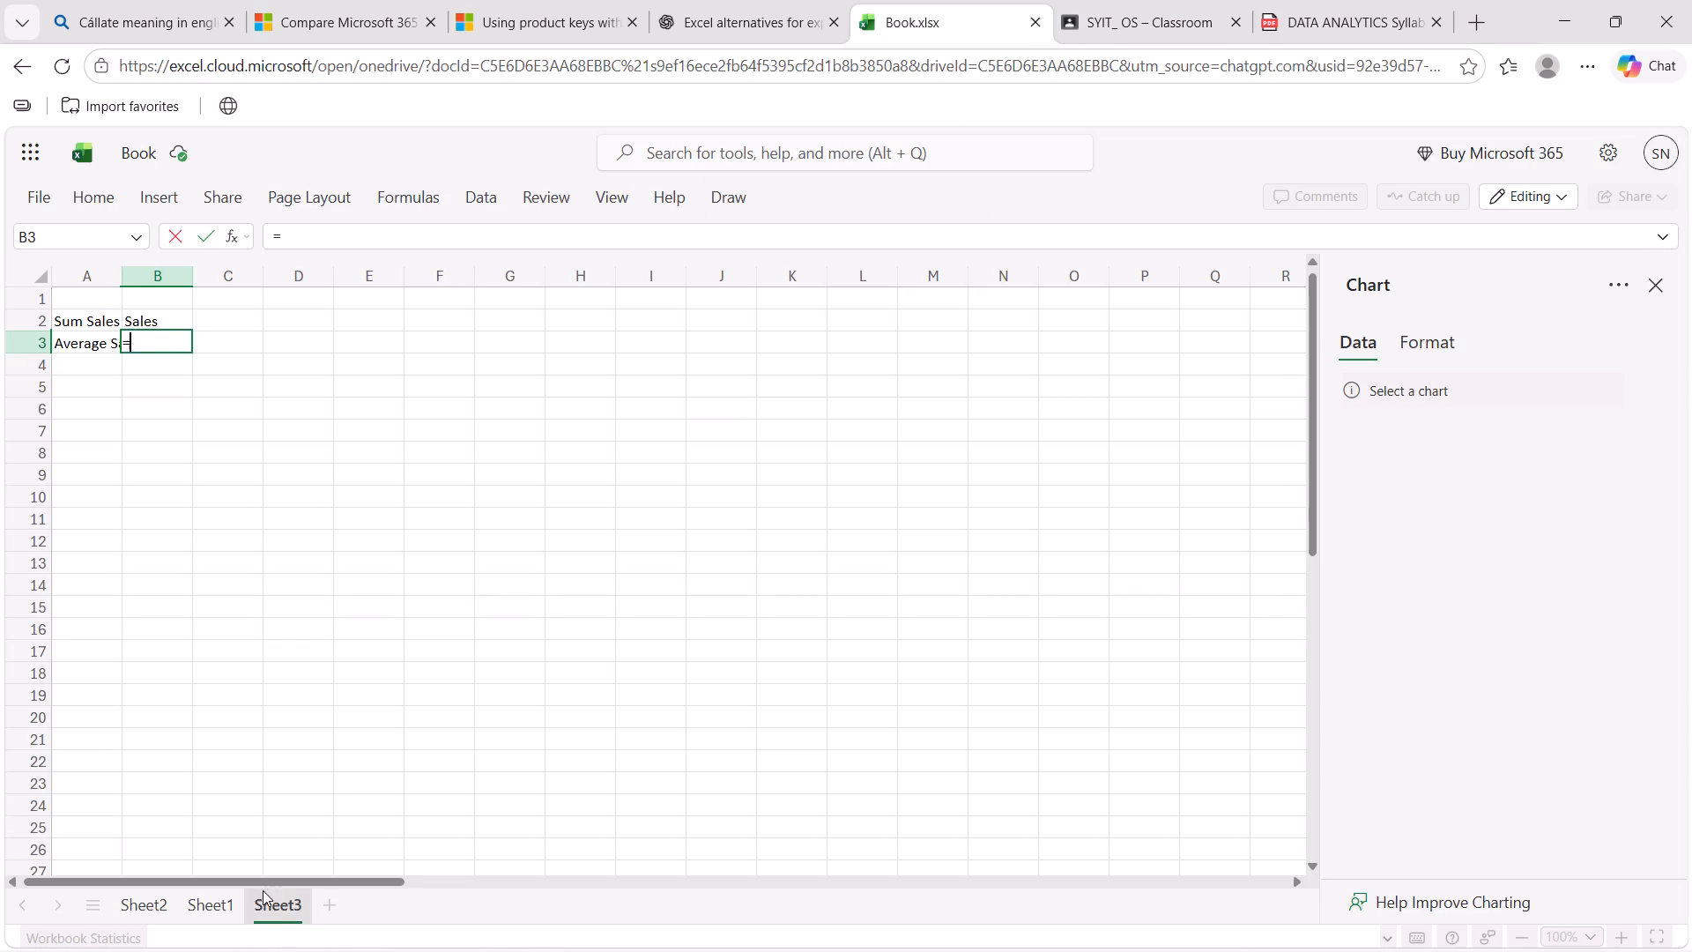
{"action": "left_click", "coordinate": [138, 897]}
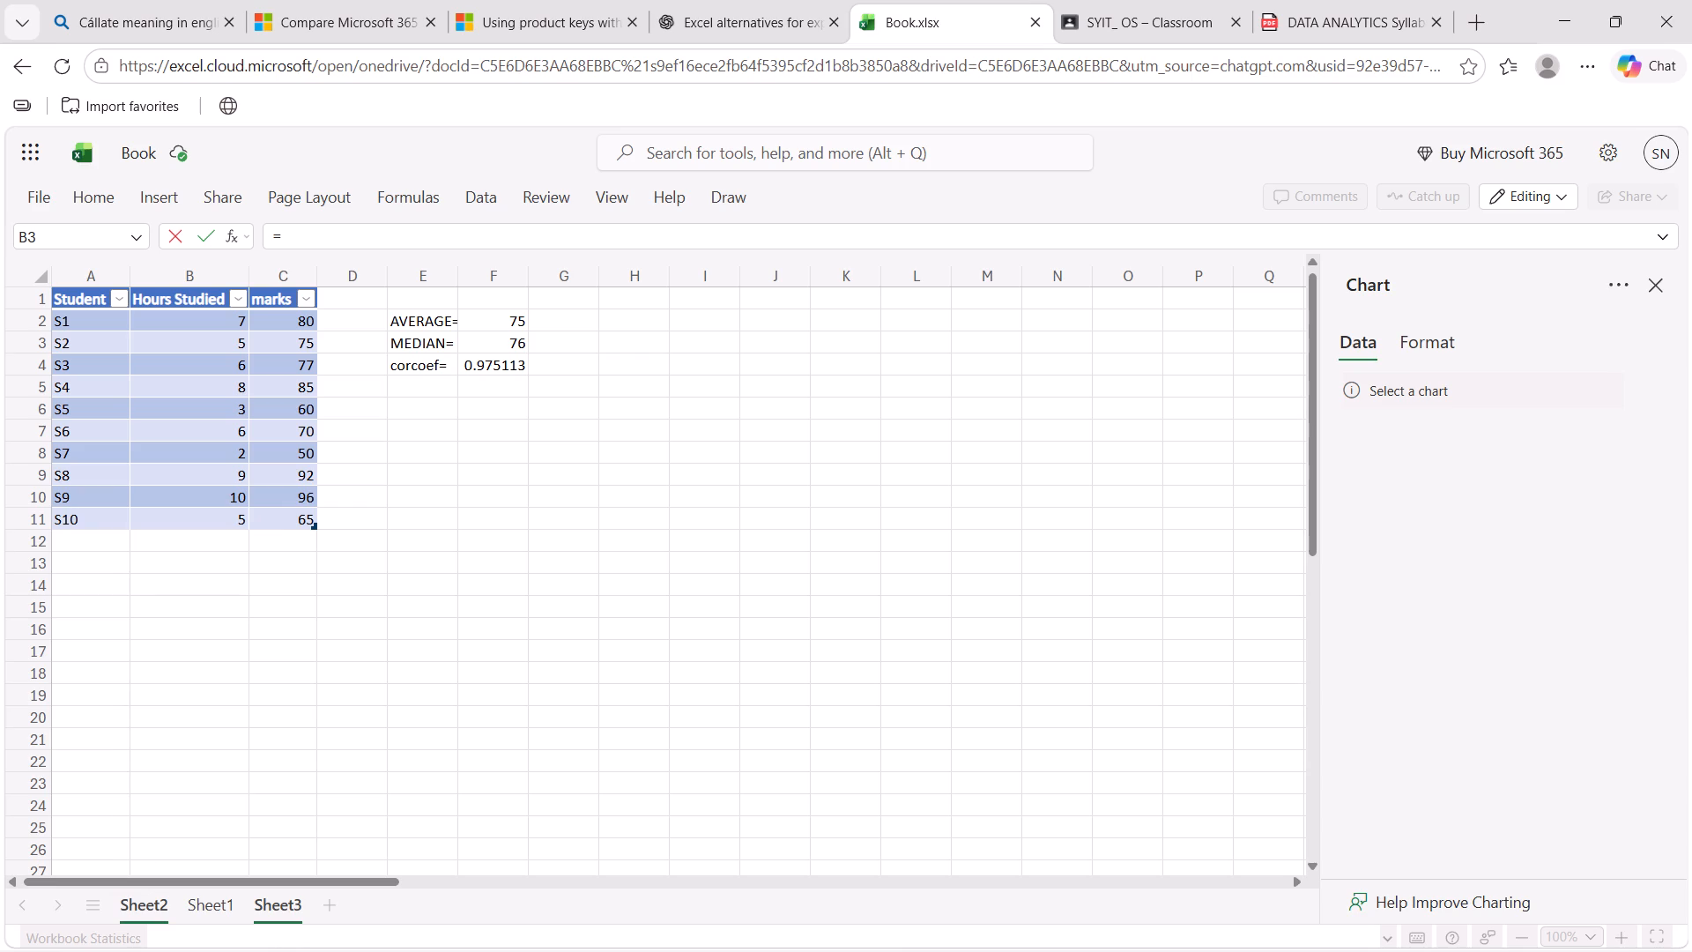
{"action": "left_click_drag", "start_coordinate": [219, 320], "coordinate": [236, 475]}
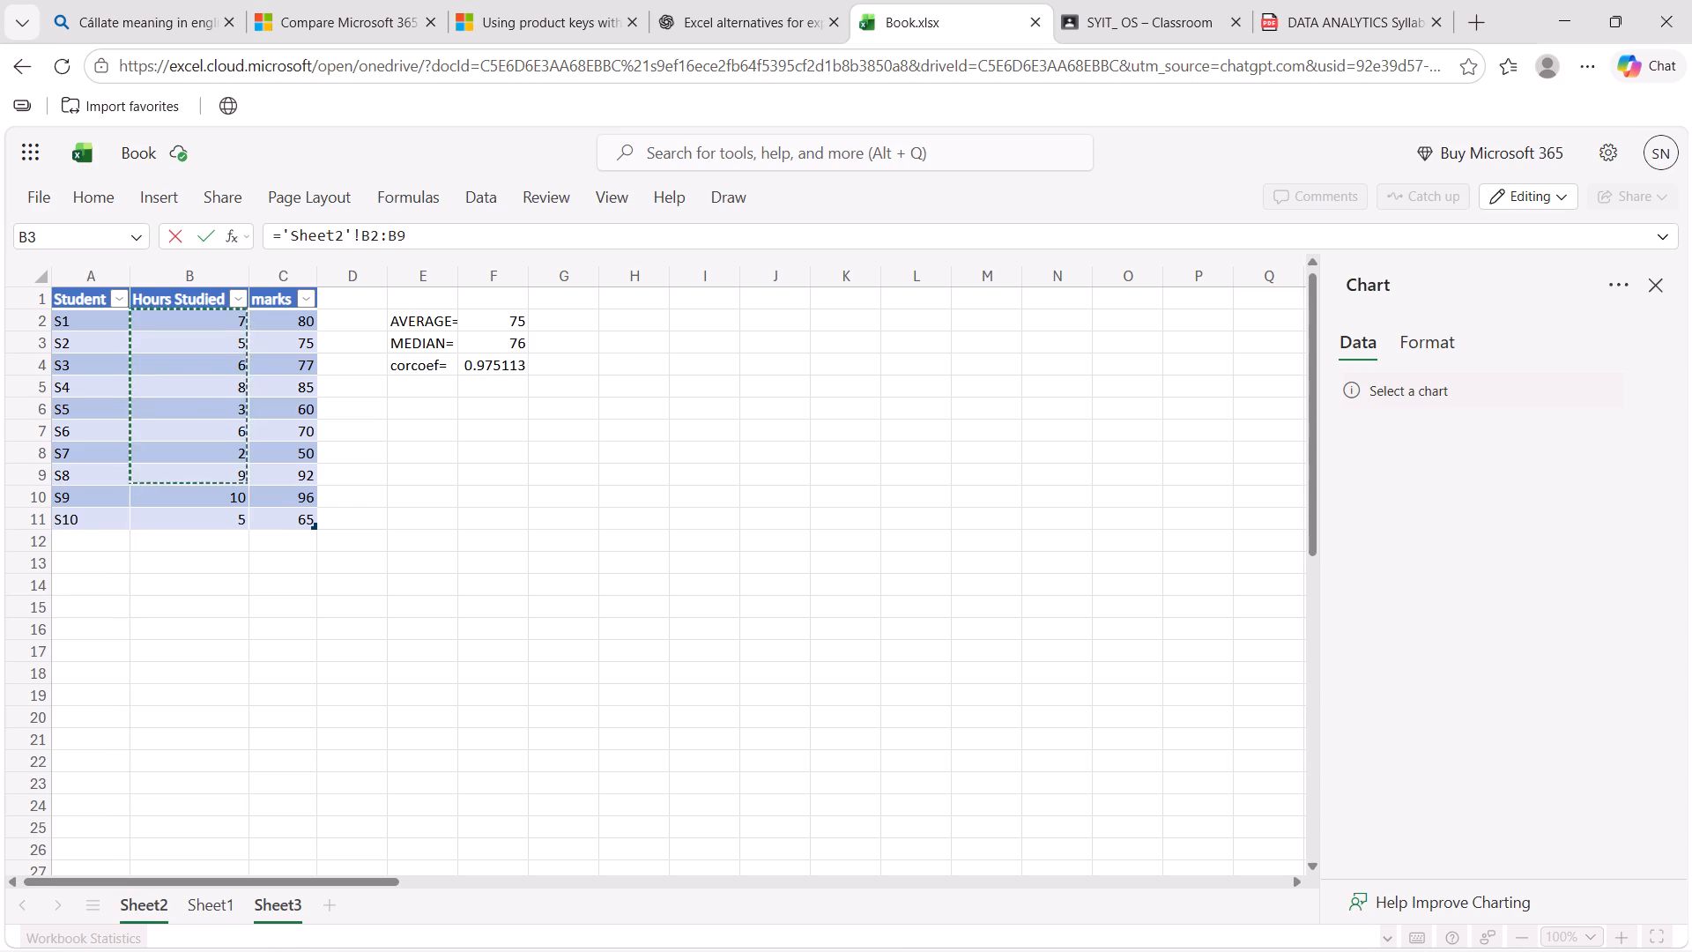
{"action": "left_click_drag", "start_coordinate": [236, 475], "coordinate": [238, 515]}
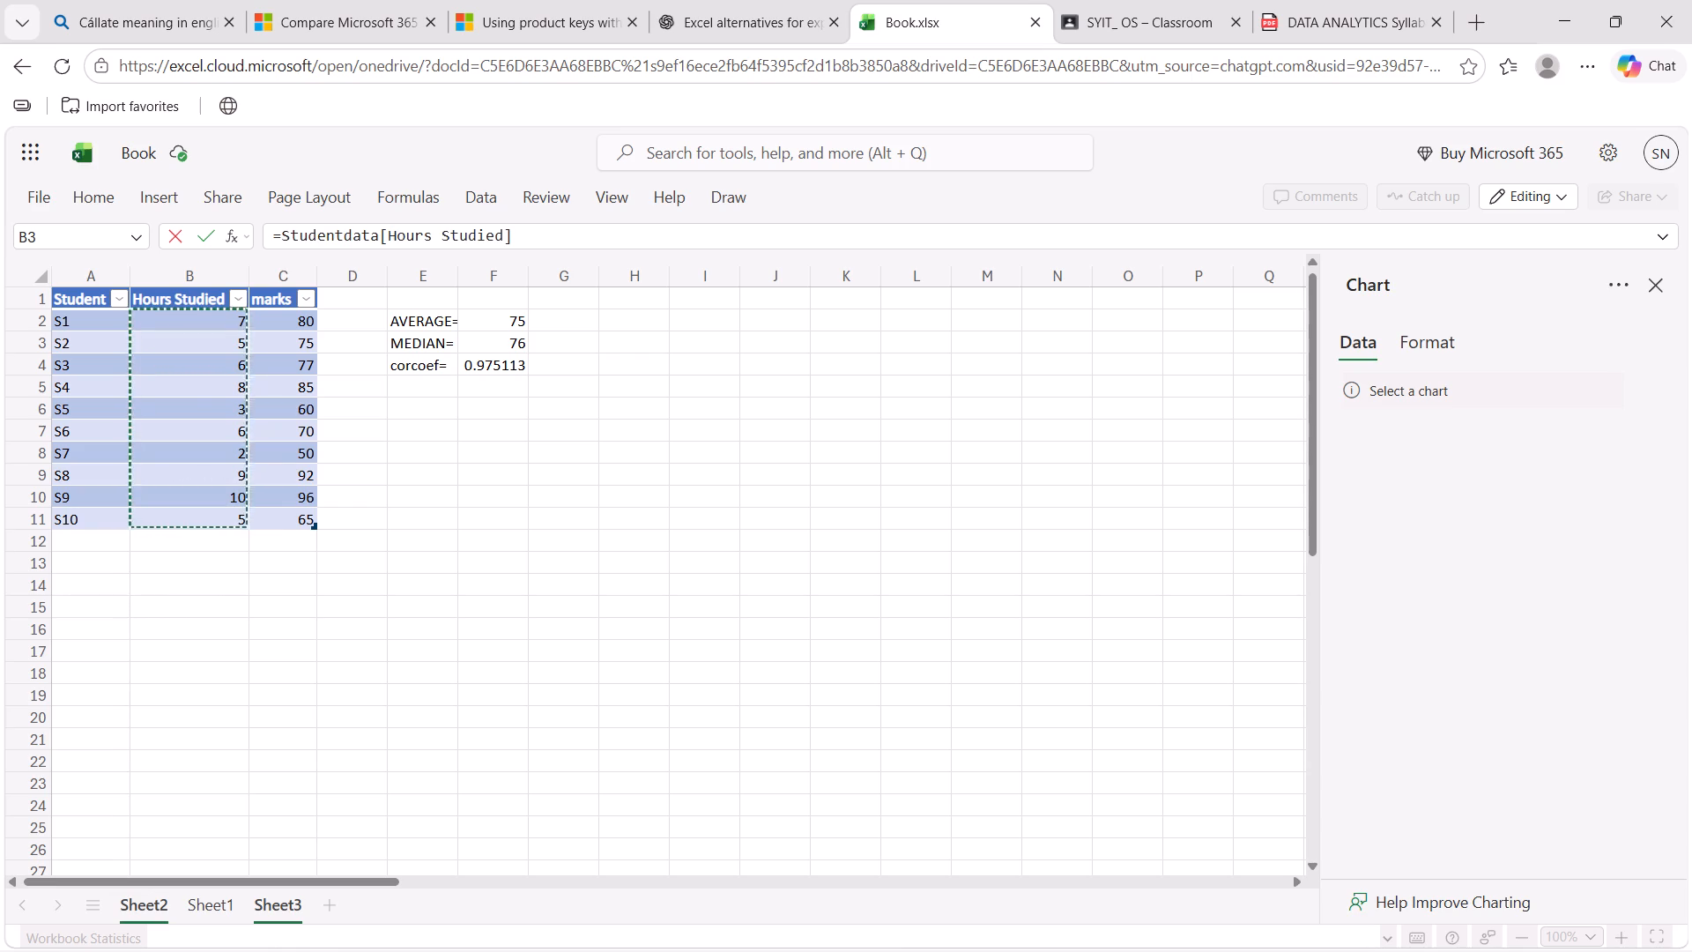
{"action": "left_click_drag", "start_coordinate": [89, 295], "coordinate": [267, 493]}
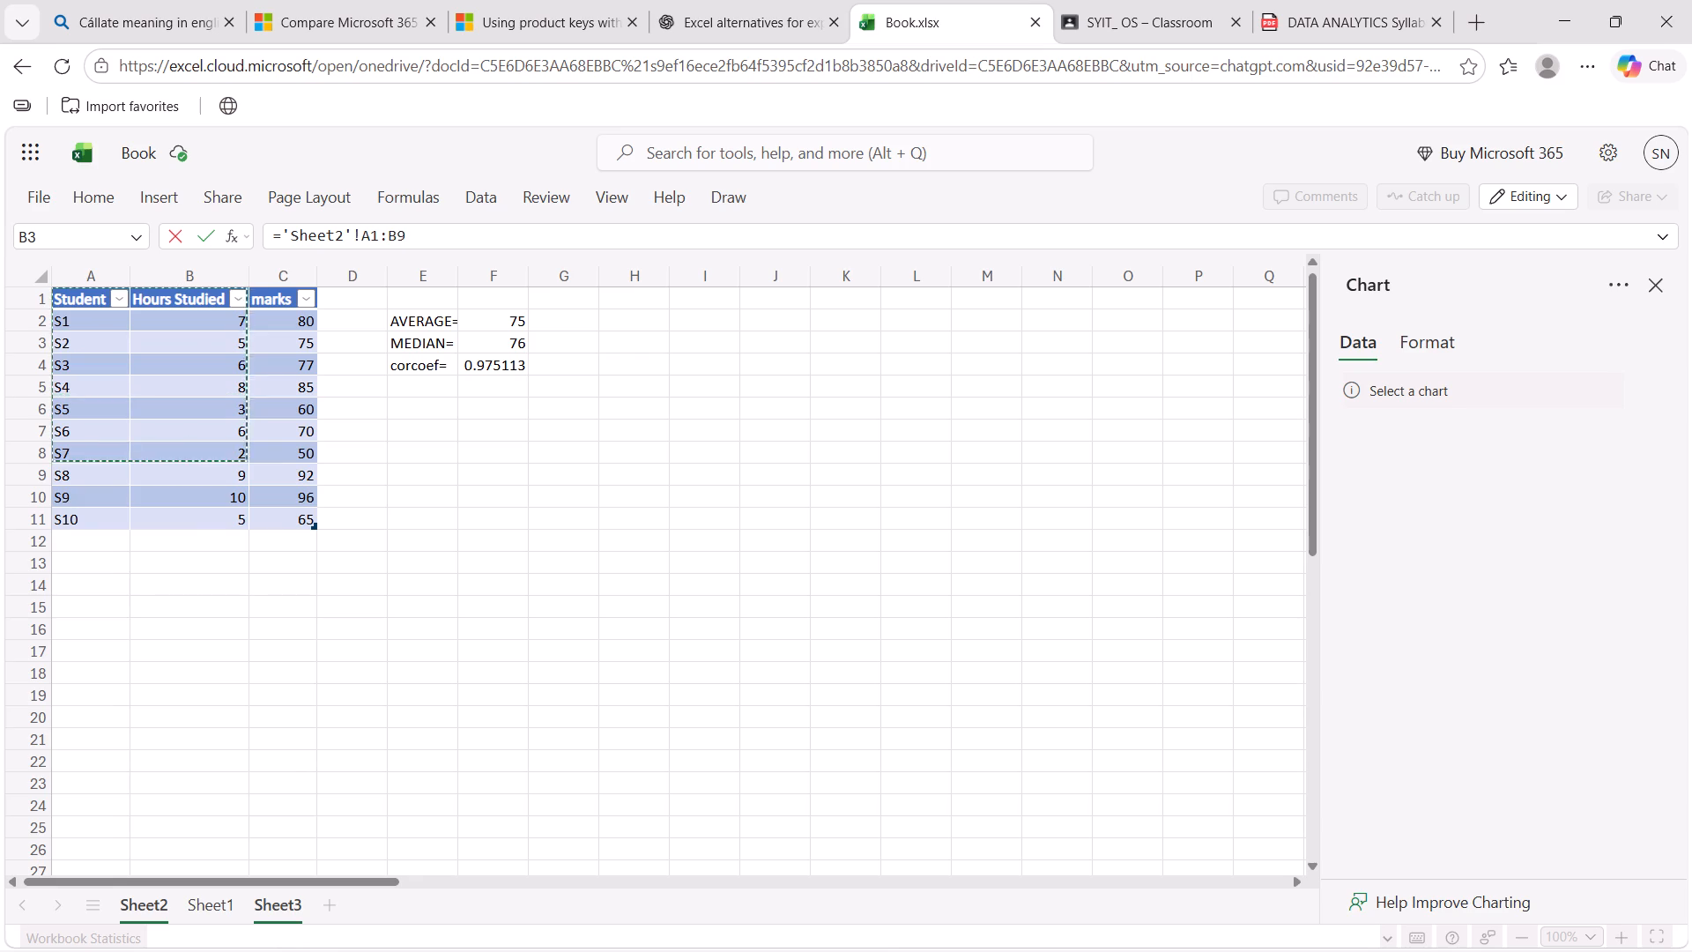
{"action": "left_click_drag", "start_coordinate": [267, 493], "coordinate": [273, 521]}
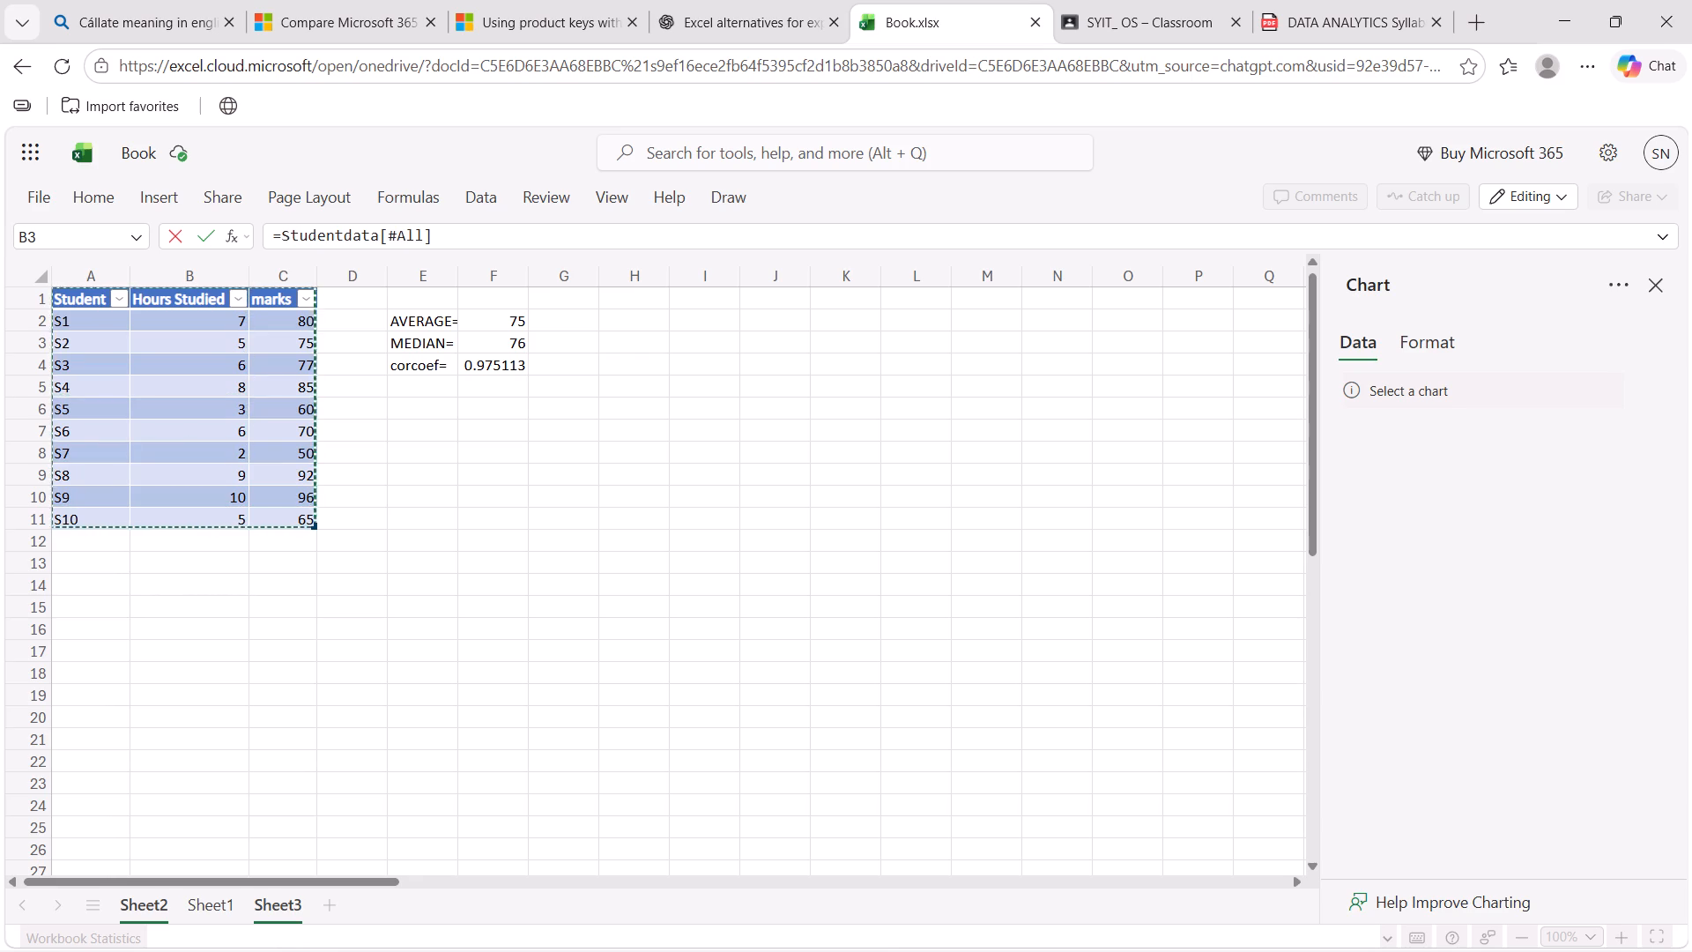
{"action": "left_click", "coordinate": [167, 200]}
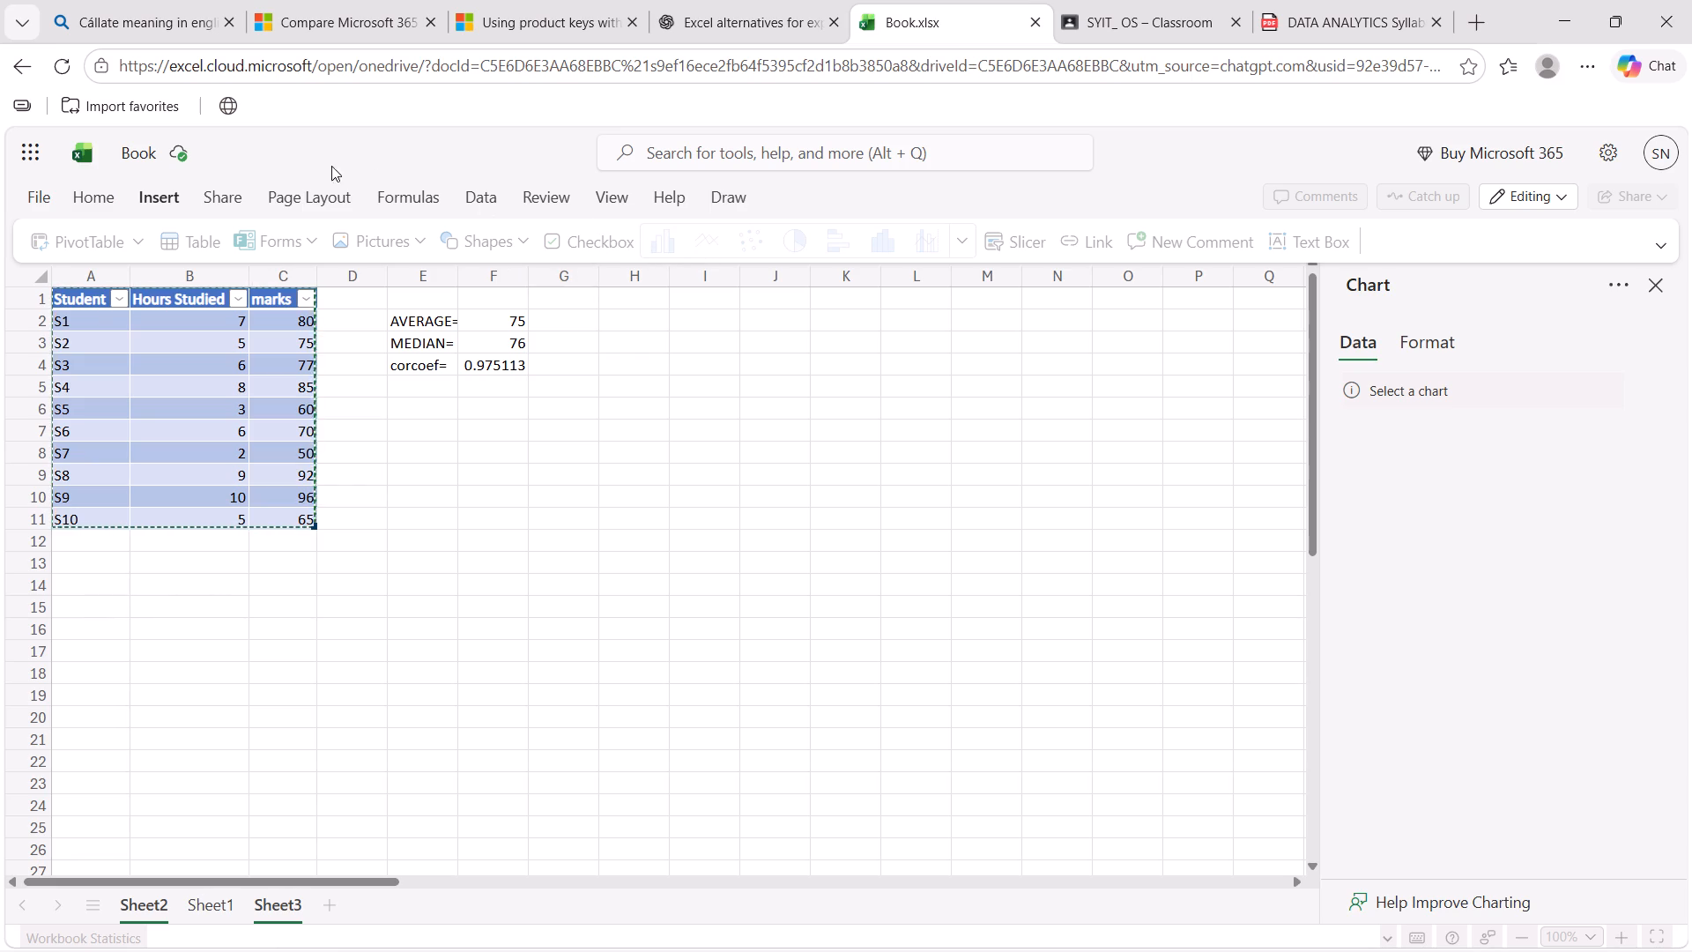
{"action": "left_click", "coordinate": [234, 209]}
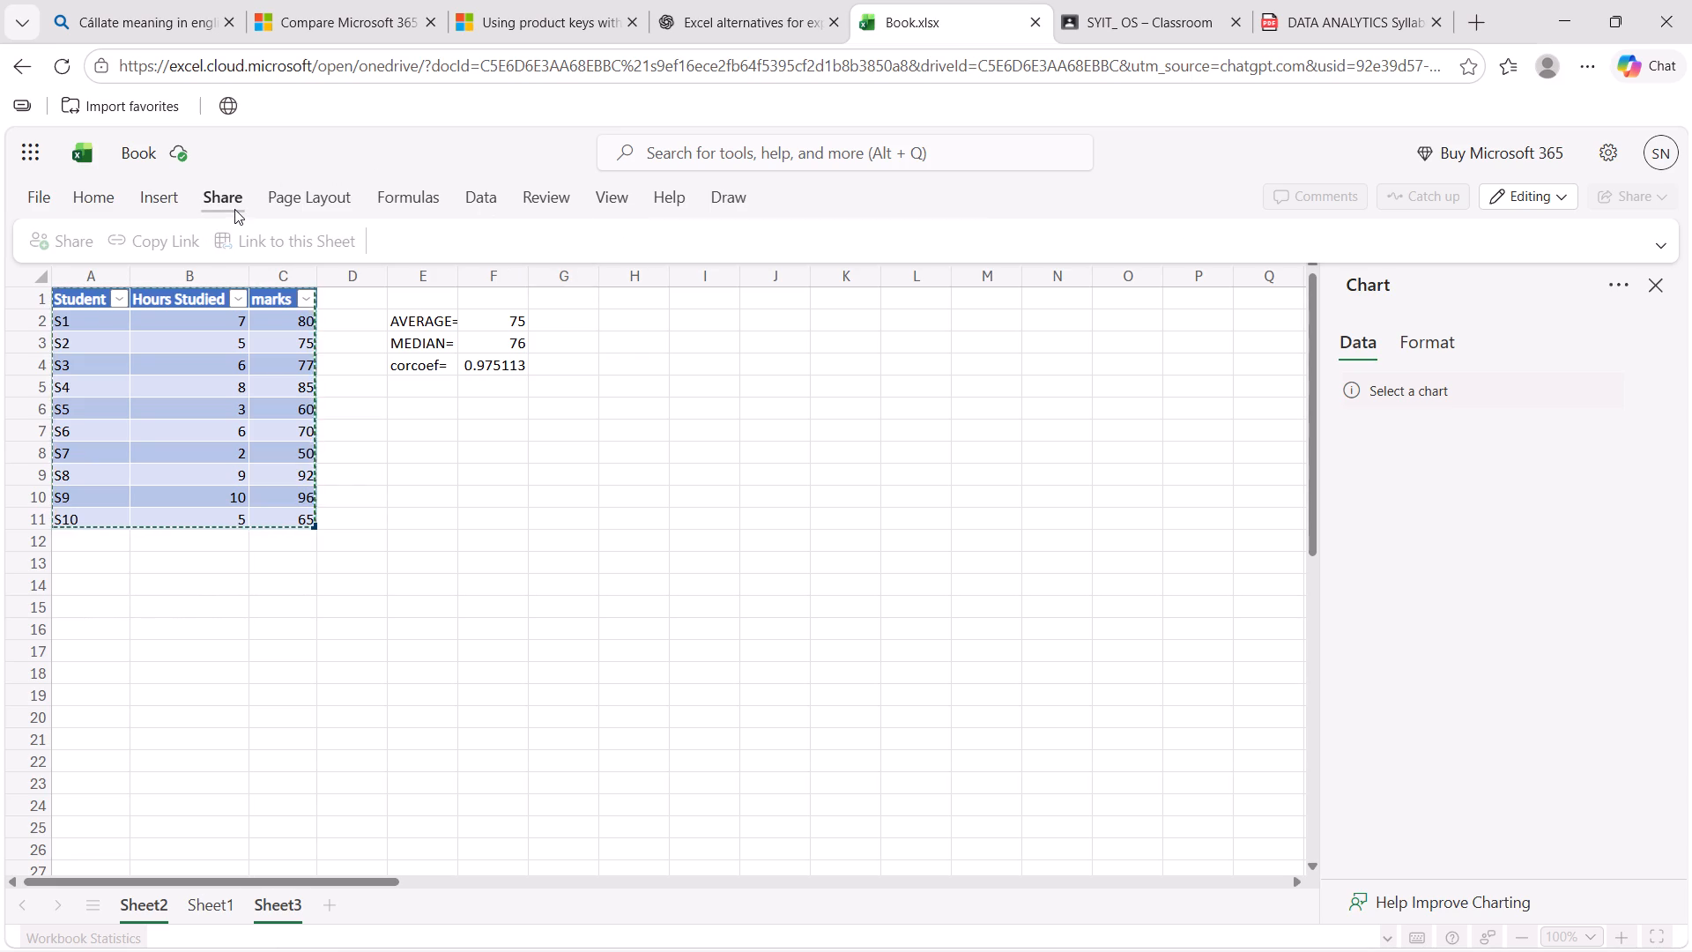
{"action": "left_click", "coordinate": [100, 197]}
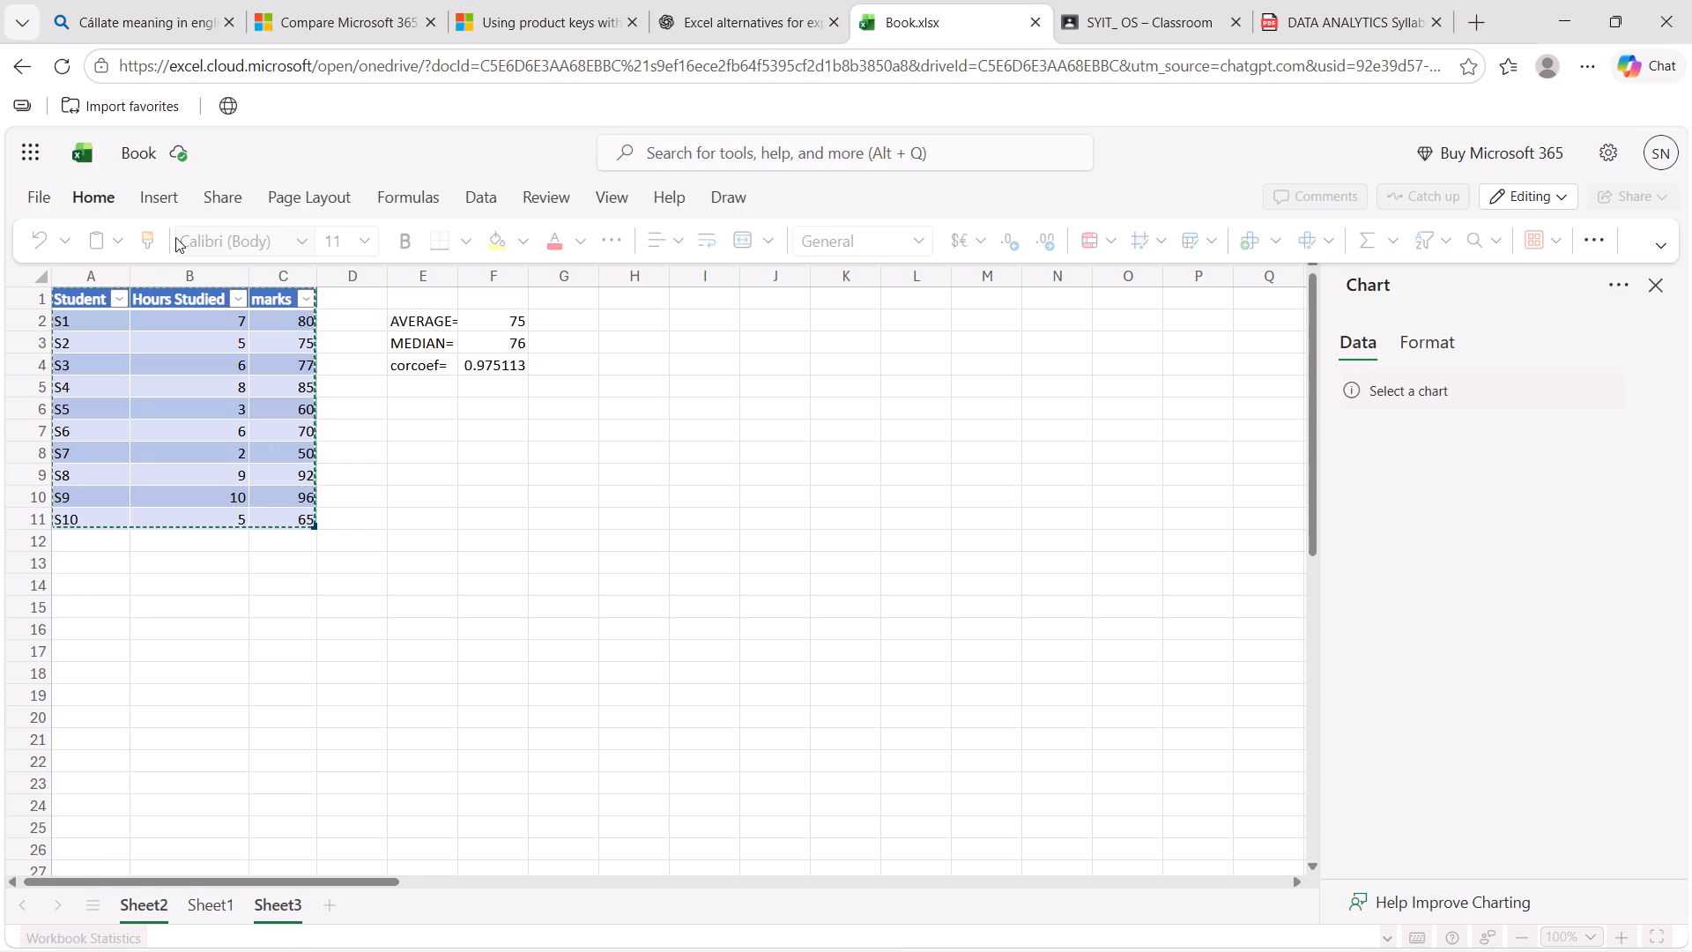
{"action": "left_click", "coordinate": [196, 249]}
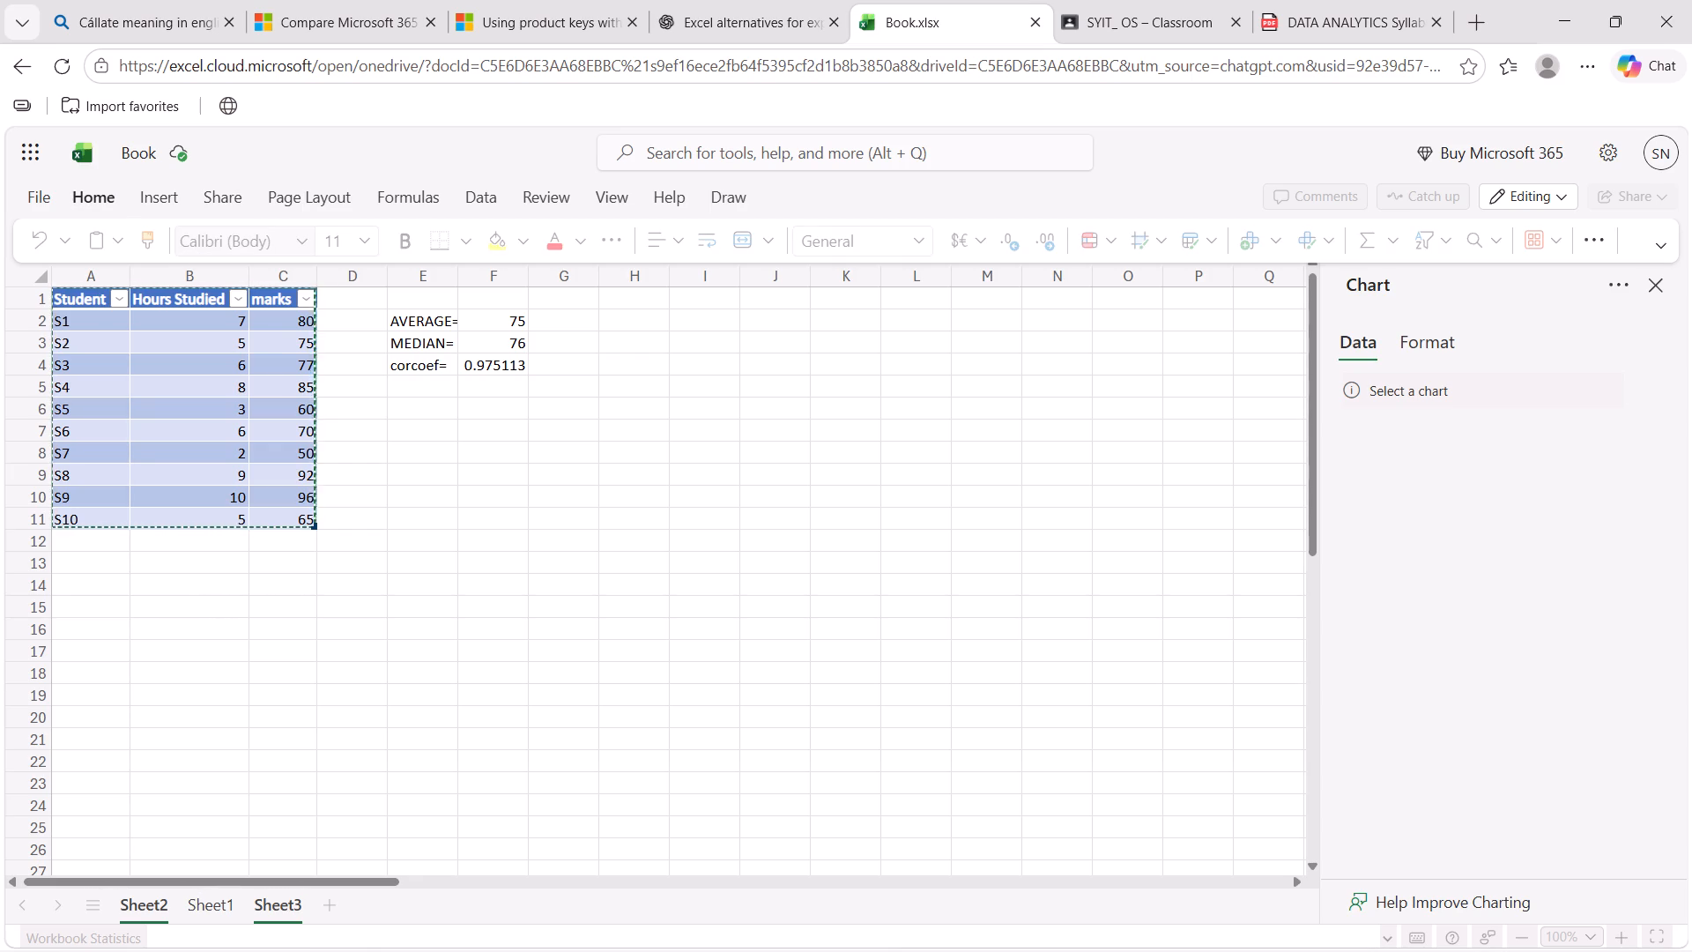
Reference Sheet2's cell E11 in the pending B3 formula, enter it, and select the summary range starting at A1 on Sheet3.
{"action": "left_click", "coordinate": [352, 383]}
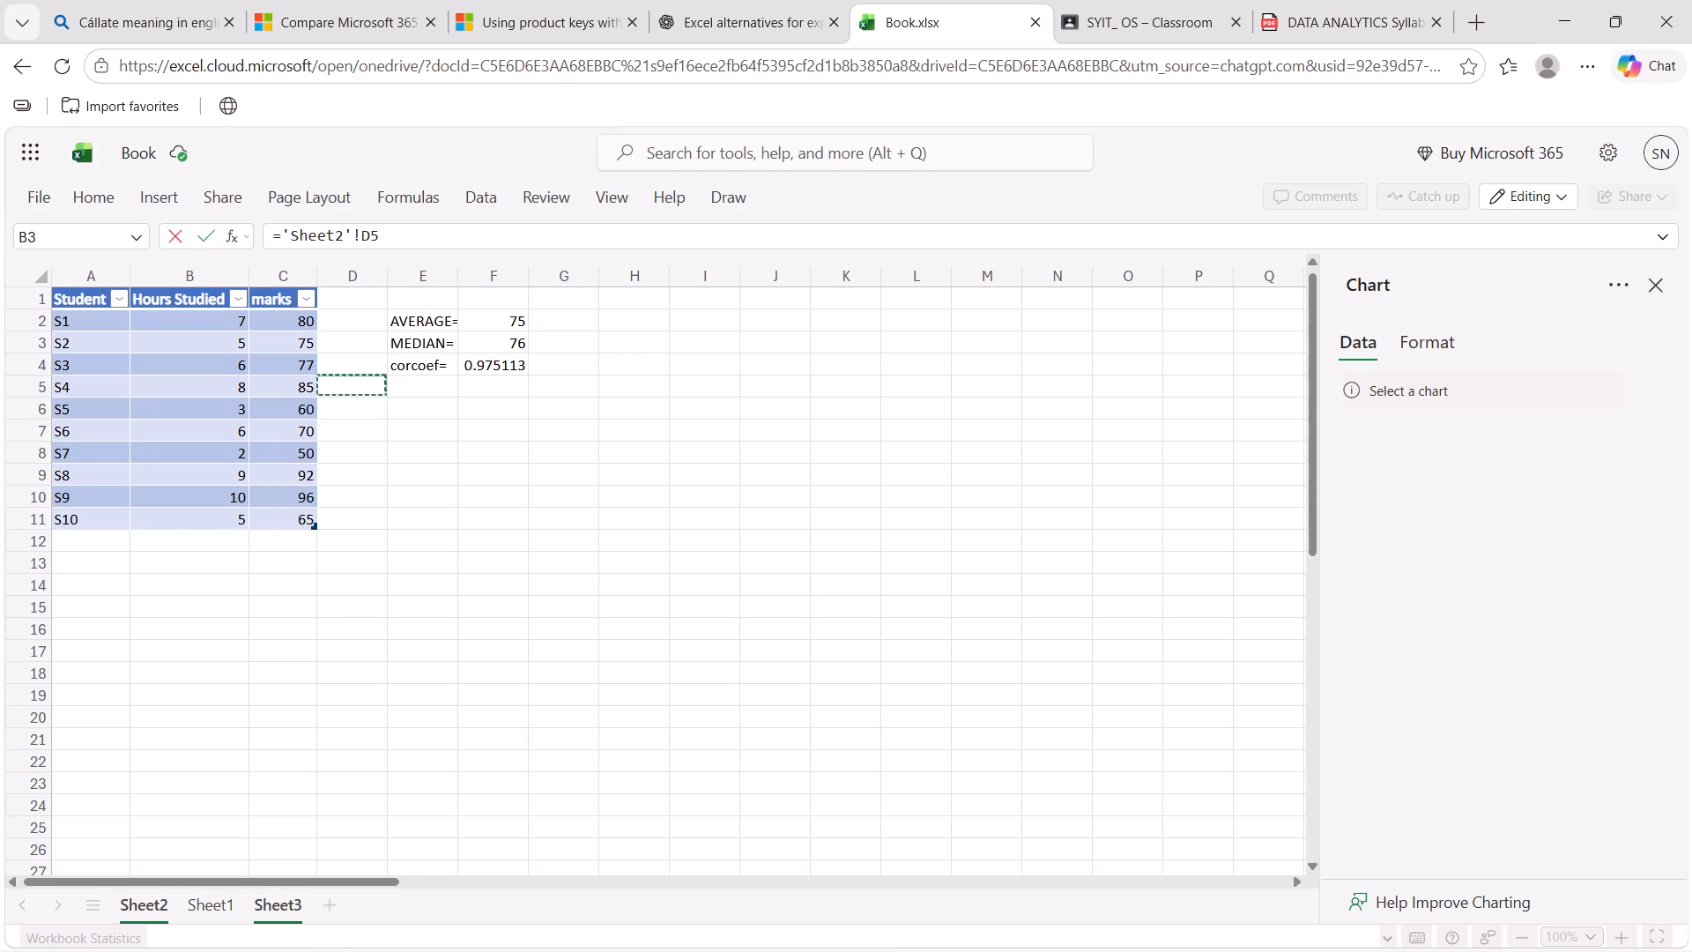
{"action": "left_click", "coordinate": [263, 358]}
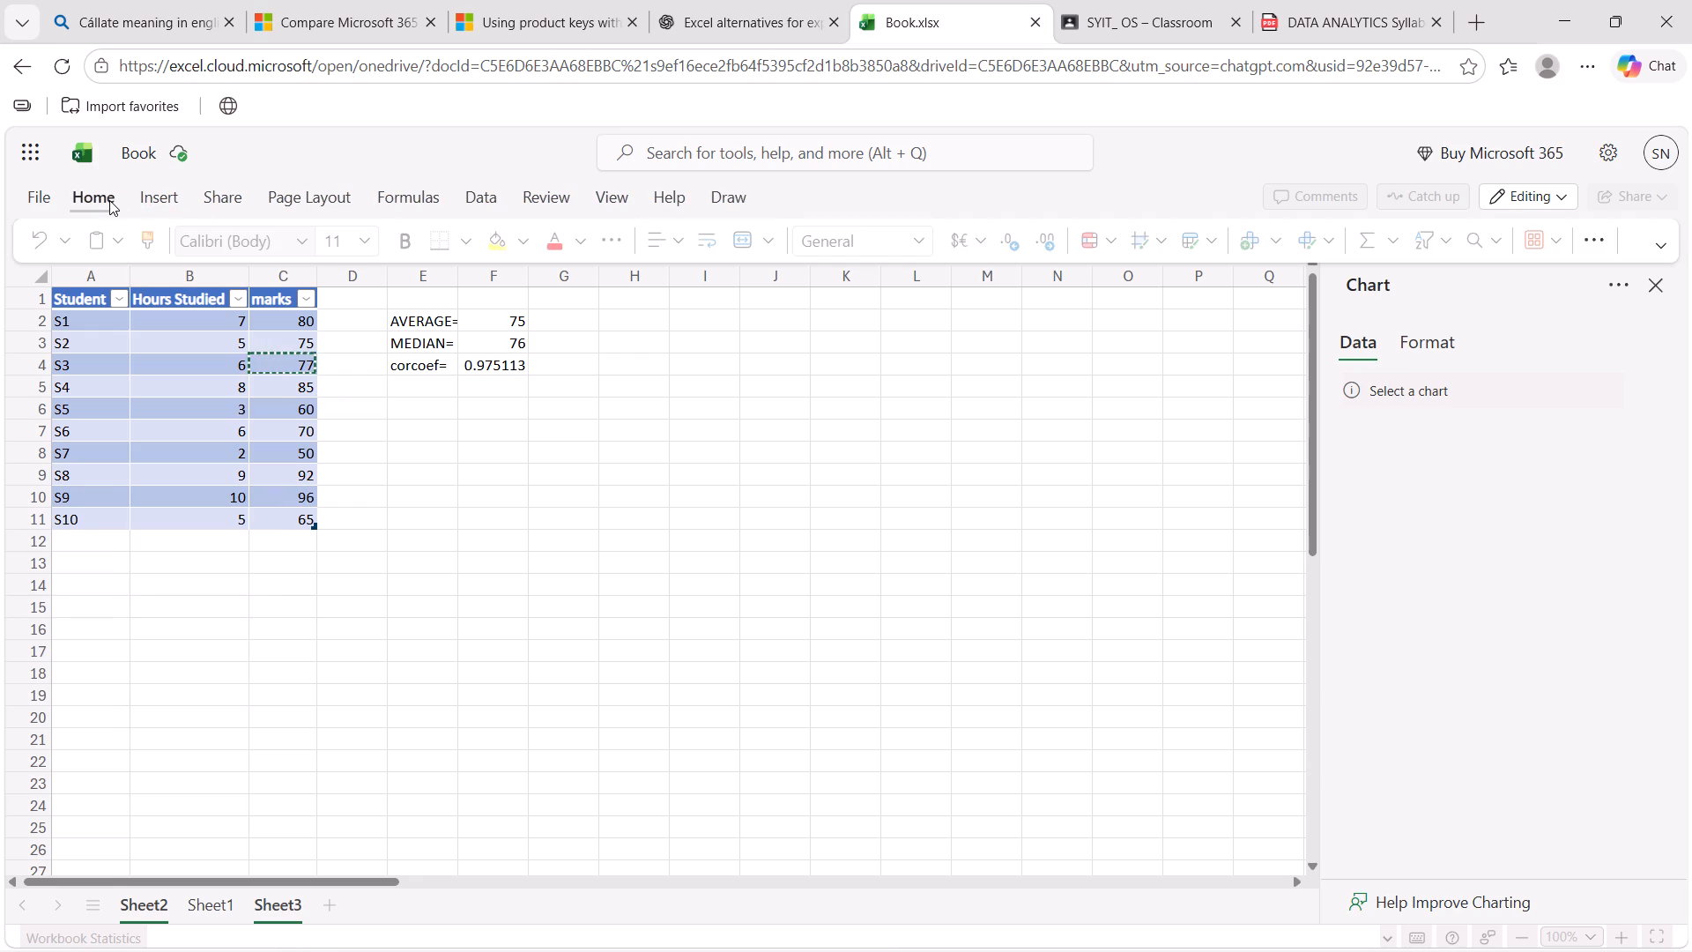
{"action": "left_click", "coordinate": [109, 200]}
{"action": "left_click", "coordinate": [413, 431]}
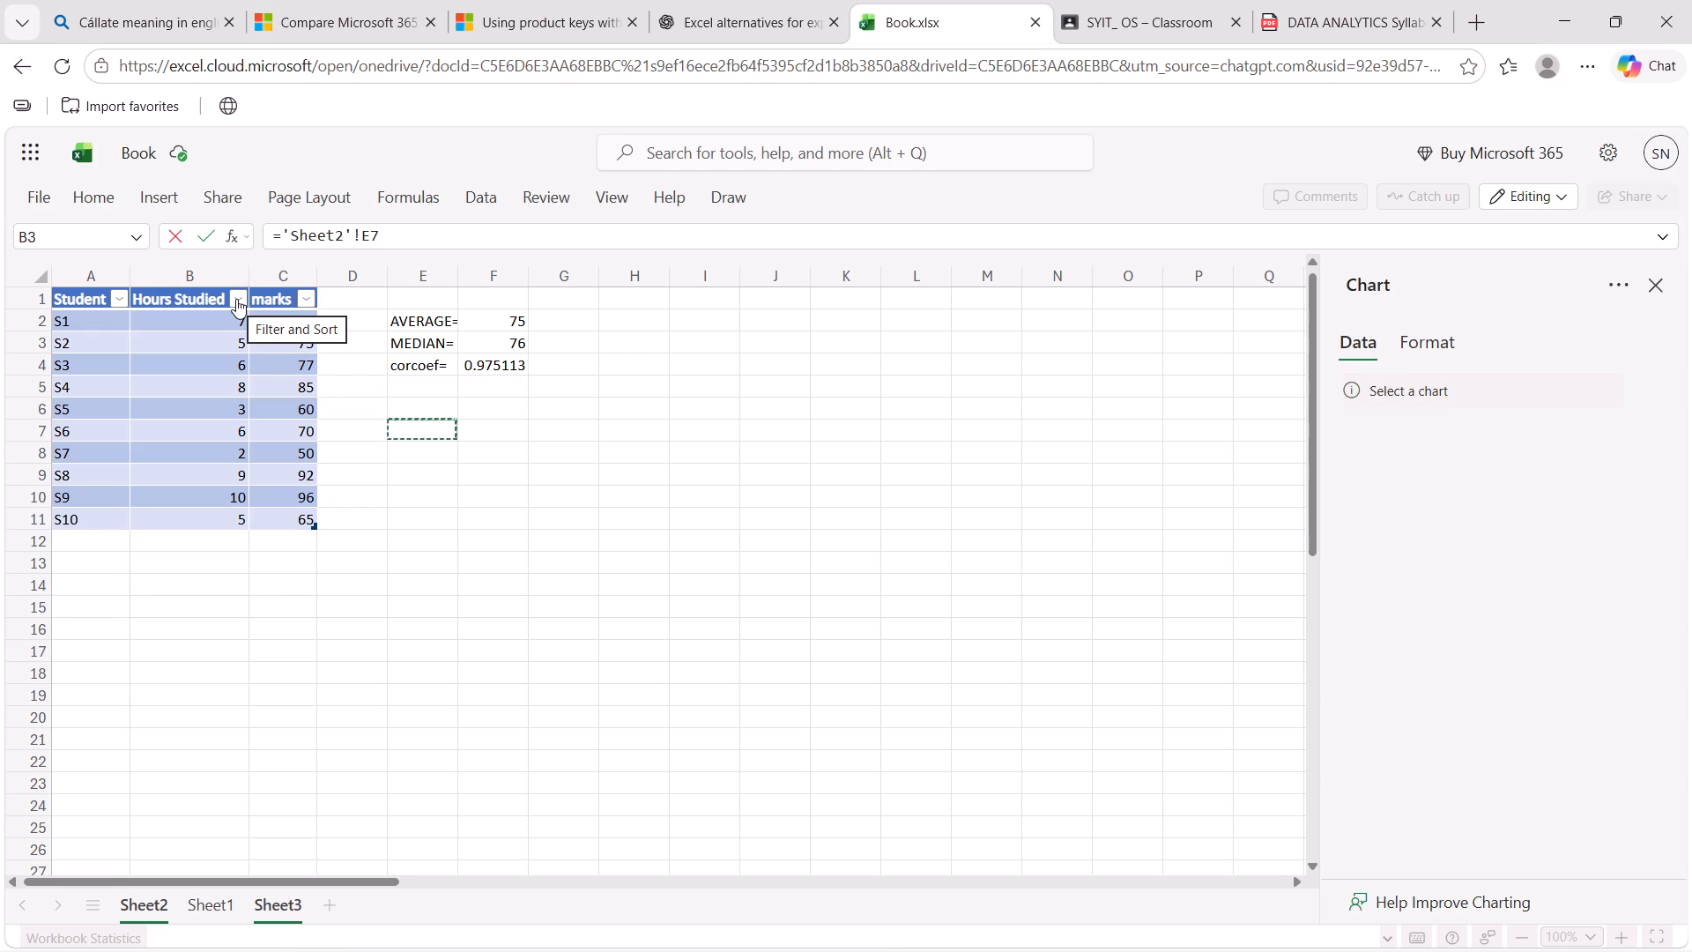
{"action": "left_click", "coordinate": [440, 517]}
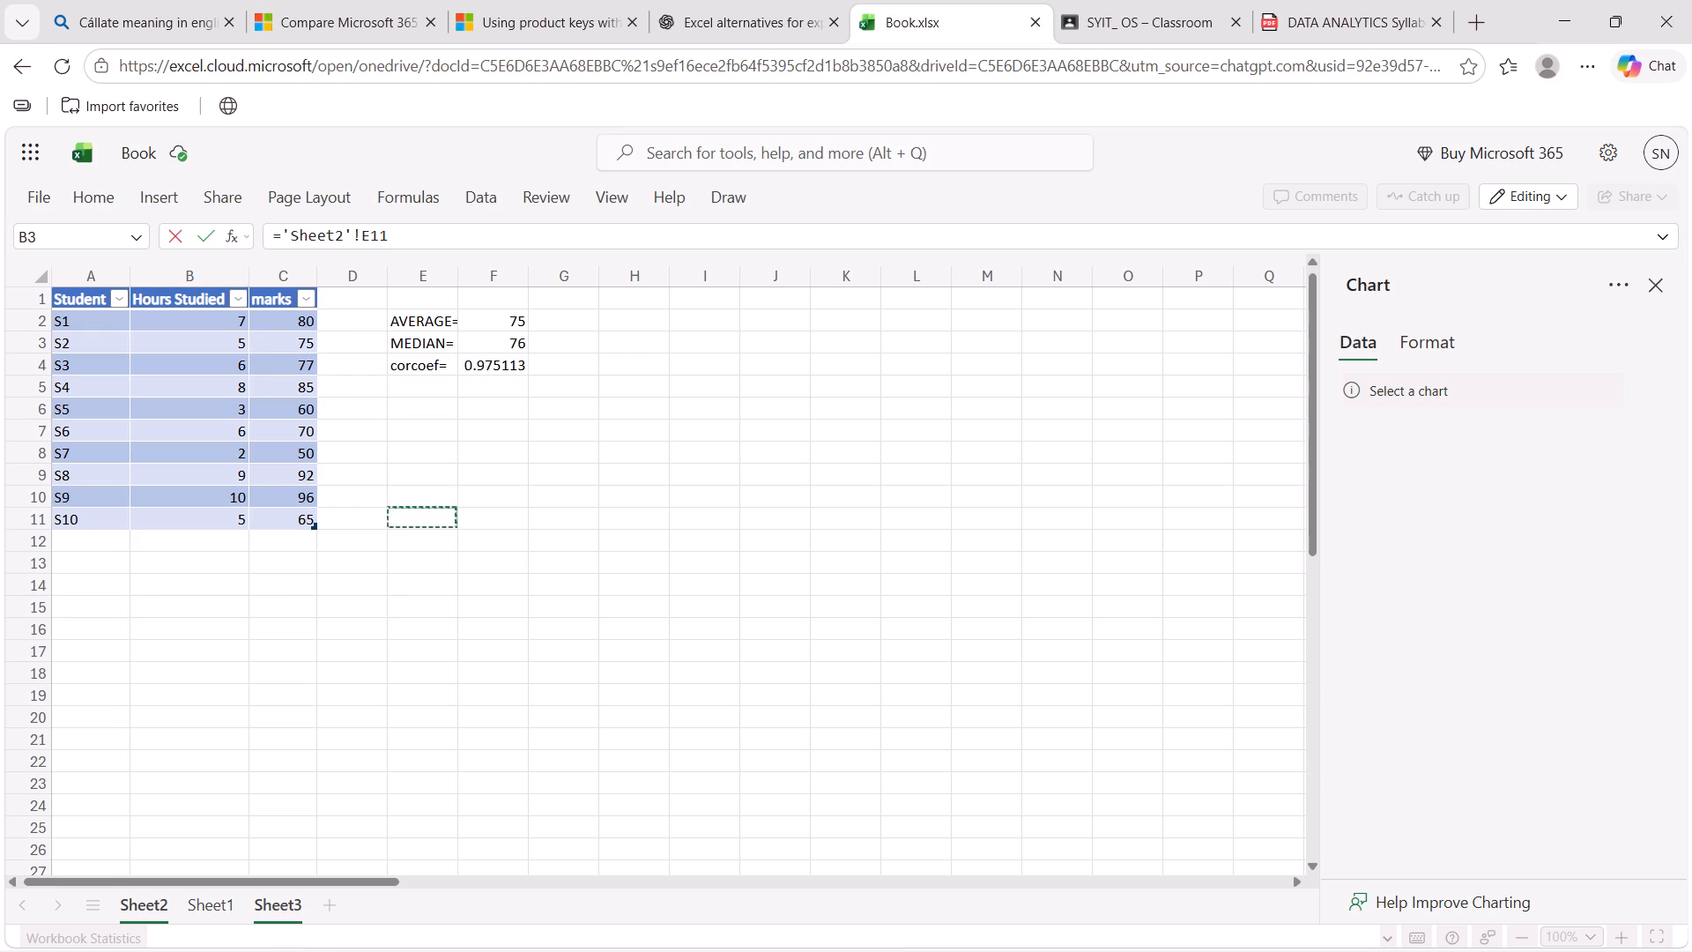
{"action": "key", "text": "ctrl+z"}
{"action": "key", "text": "ctrl+z"}
{"action": "key", "text": "ctrl+y"}
{"action": "key", "text": "ctrl+y"}
{"action": "key", "text": "ctrl+y"}
{"action": "key", "text": "ctrl+y"}
{"action": "key", "text": "ctrl+y"}
{"action": "left_click_drag", "start_coordinate": [77, 302], "coordinate": [184, 404]}
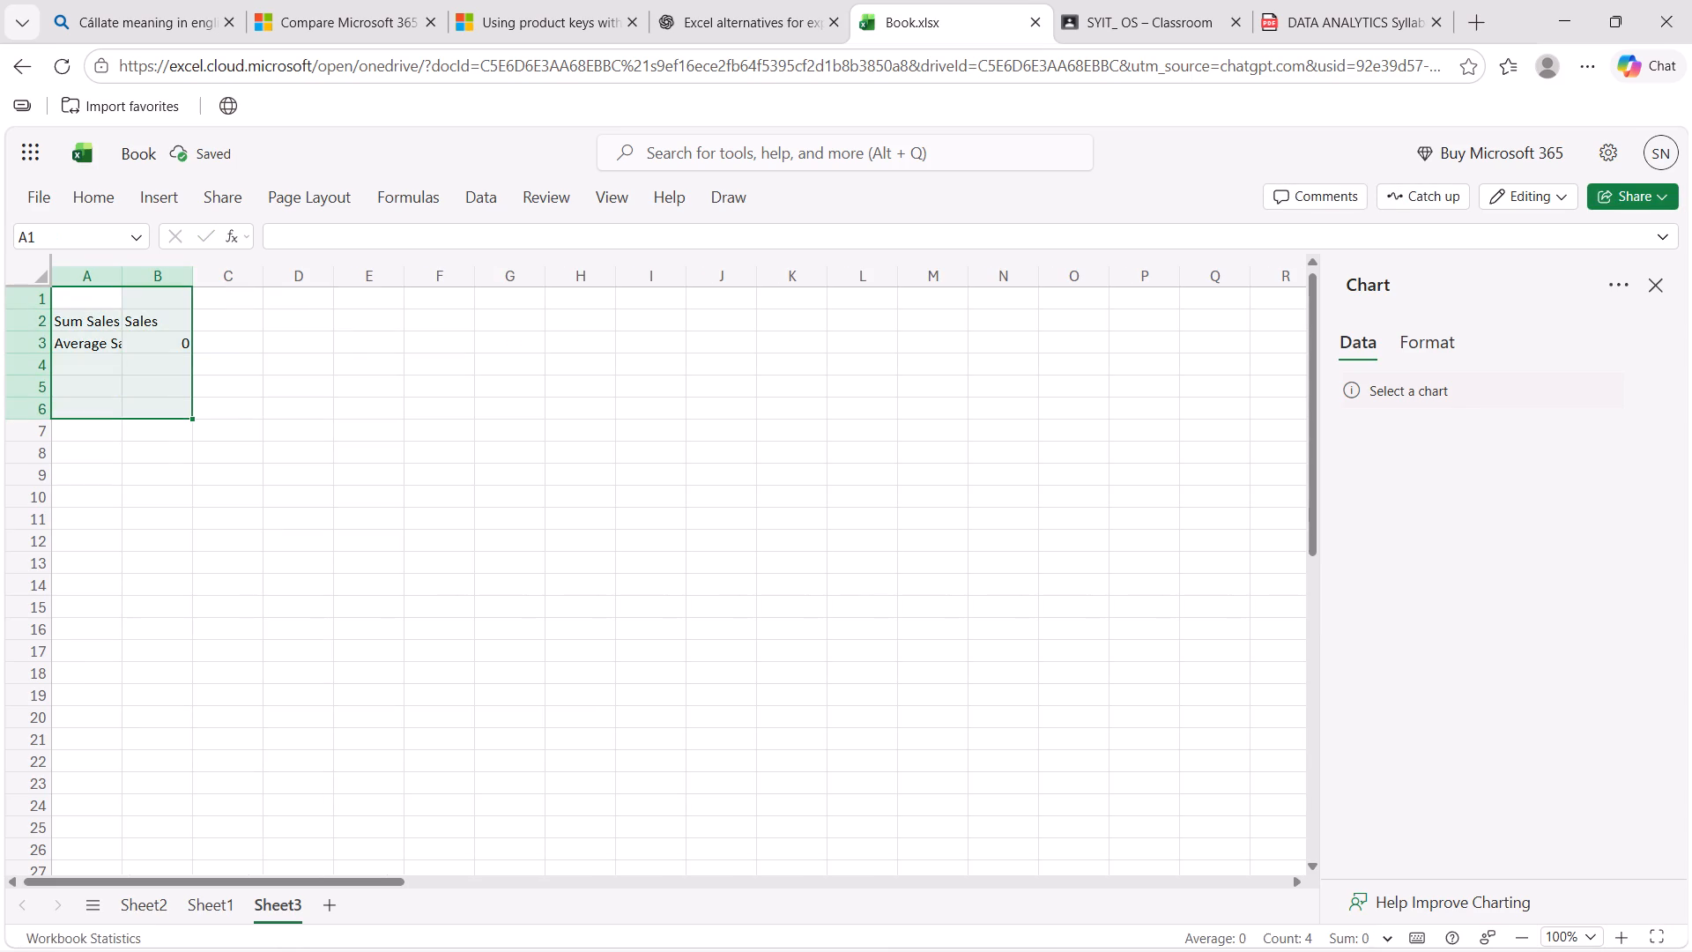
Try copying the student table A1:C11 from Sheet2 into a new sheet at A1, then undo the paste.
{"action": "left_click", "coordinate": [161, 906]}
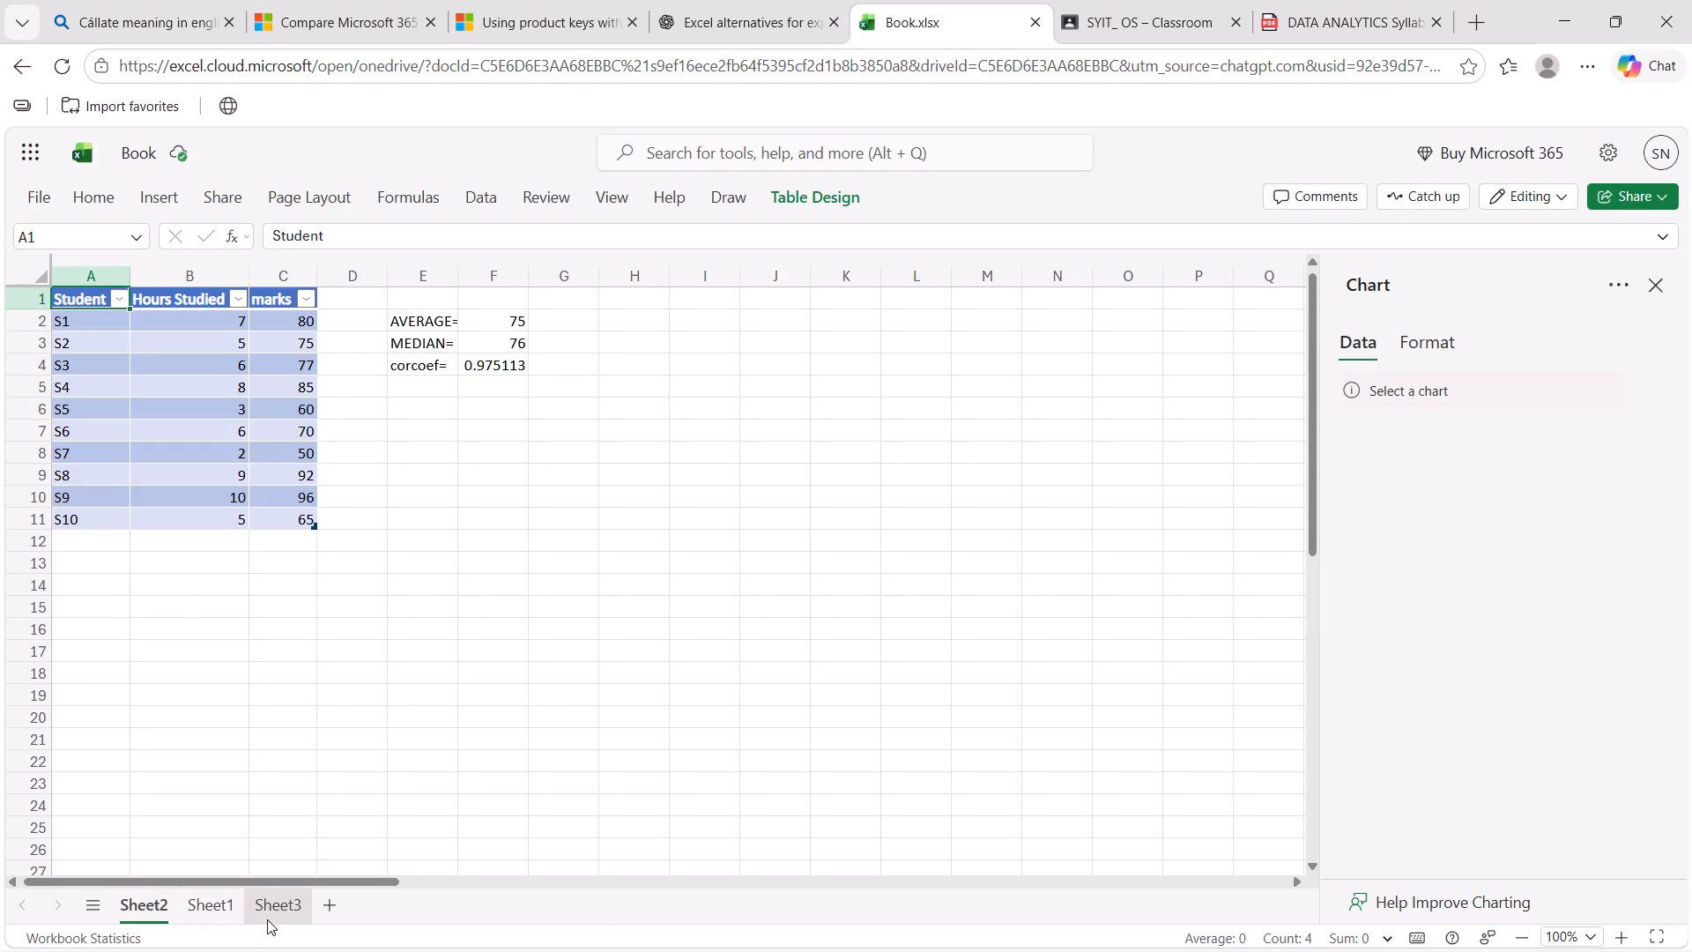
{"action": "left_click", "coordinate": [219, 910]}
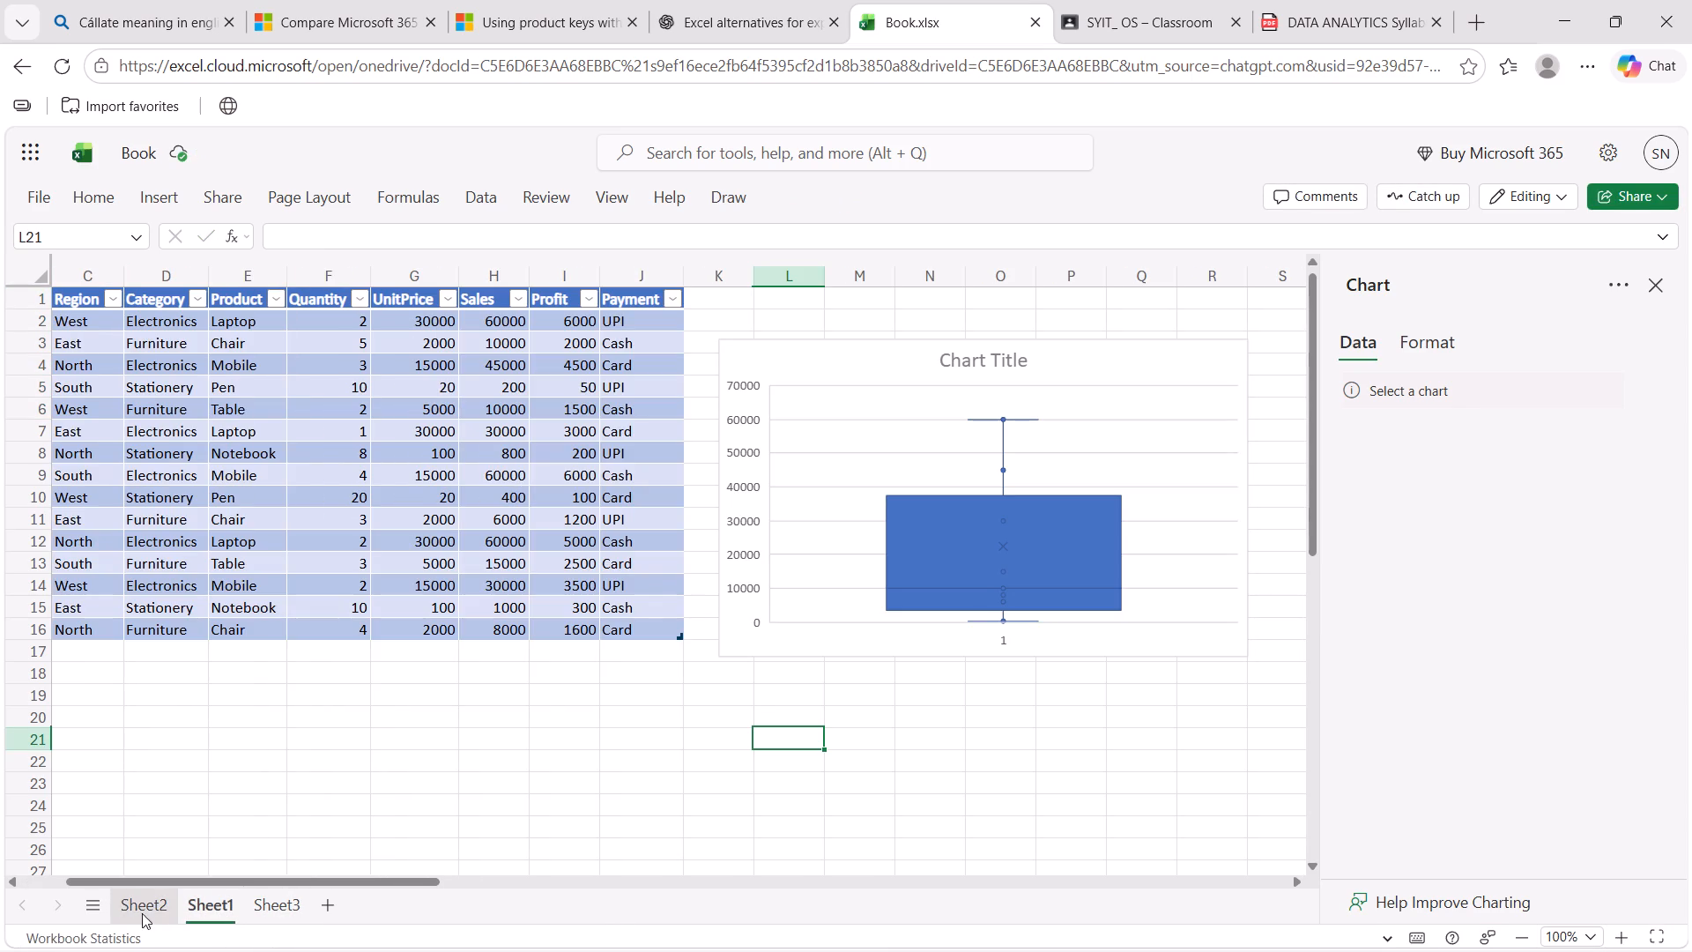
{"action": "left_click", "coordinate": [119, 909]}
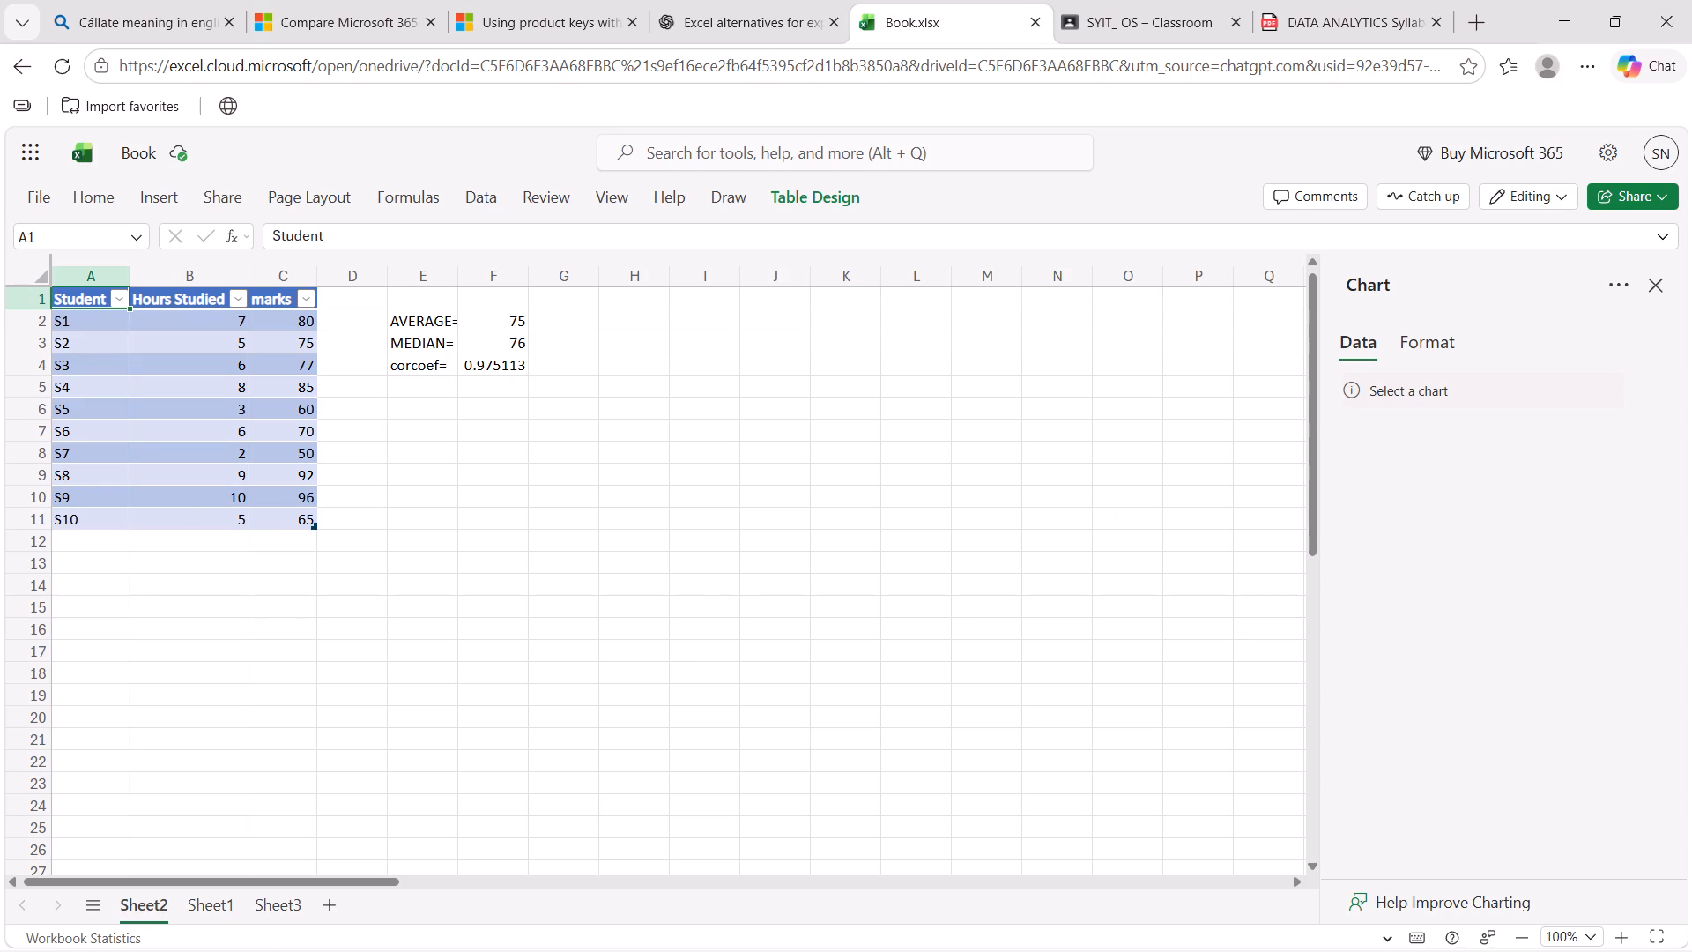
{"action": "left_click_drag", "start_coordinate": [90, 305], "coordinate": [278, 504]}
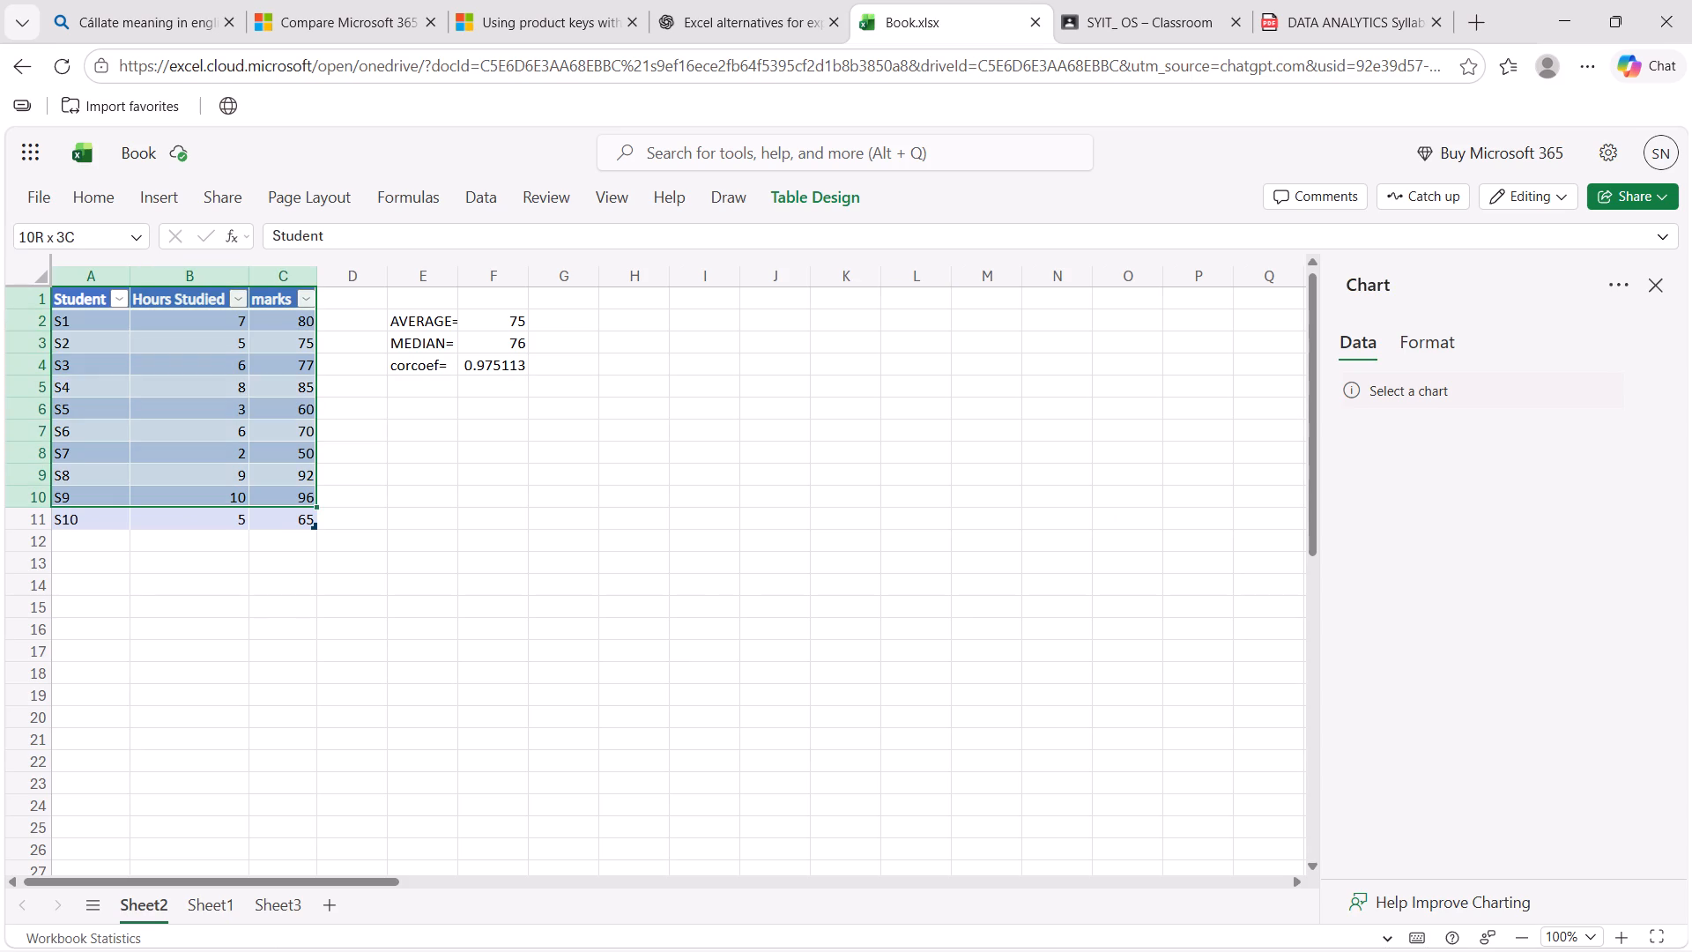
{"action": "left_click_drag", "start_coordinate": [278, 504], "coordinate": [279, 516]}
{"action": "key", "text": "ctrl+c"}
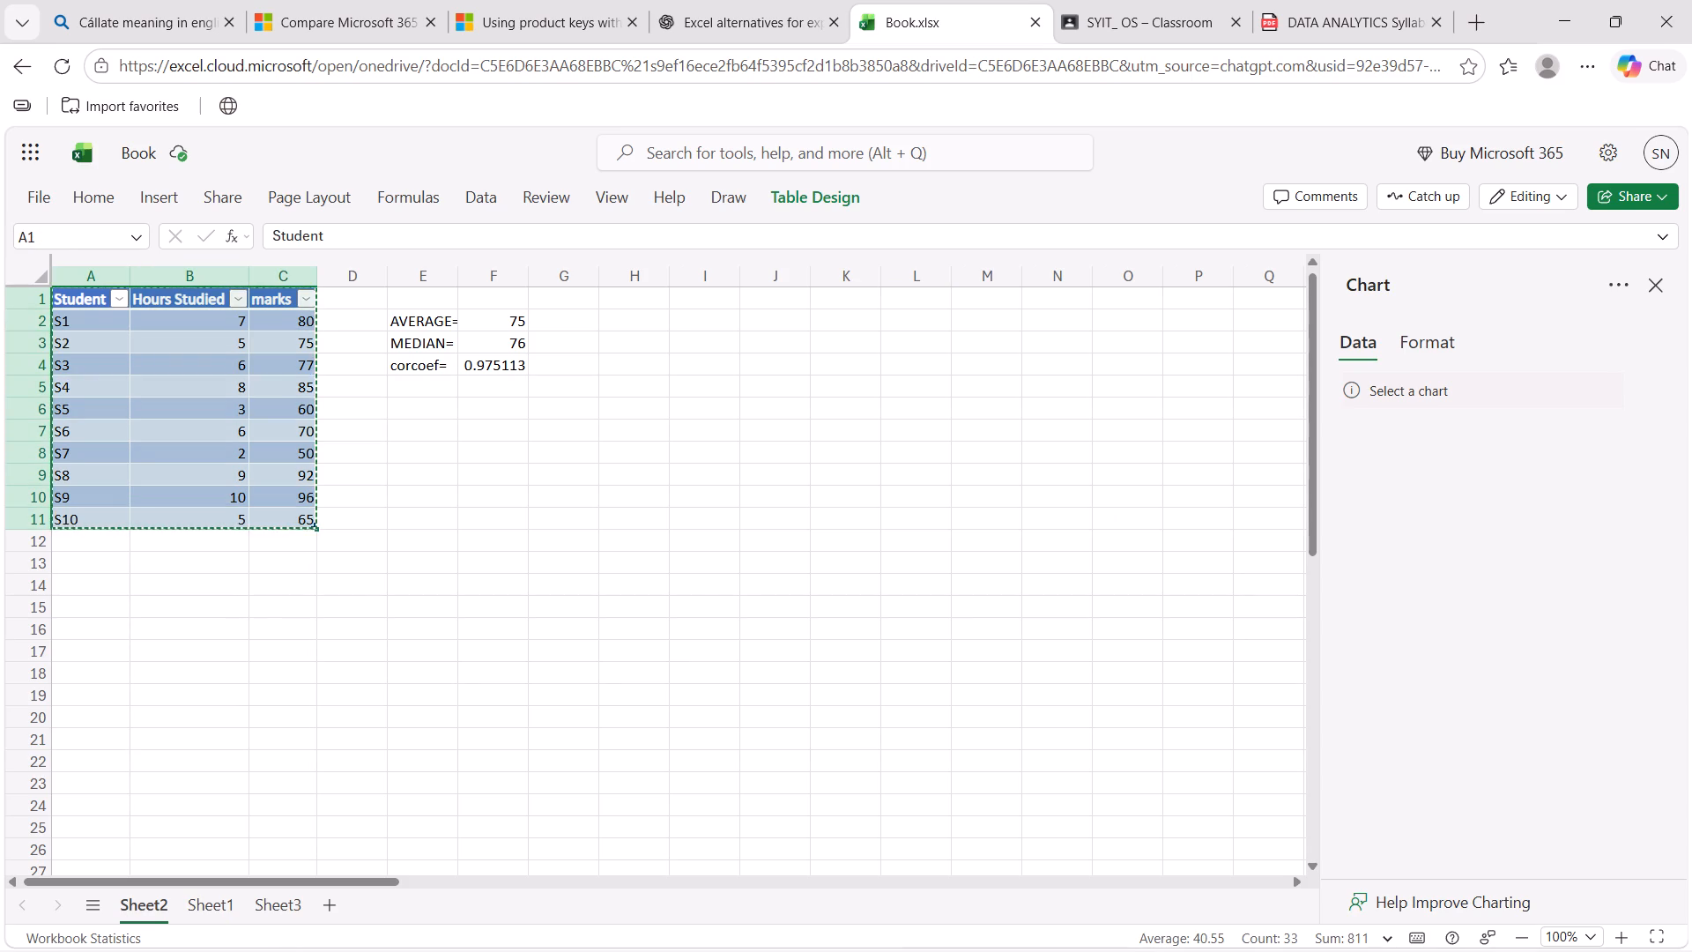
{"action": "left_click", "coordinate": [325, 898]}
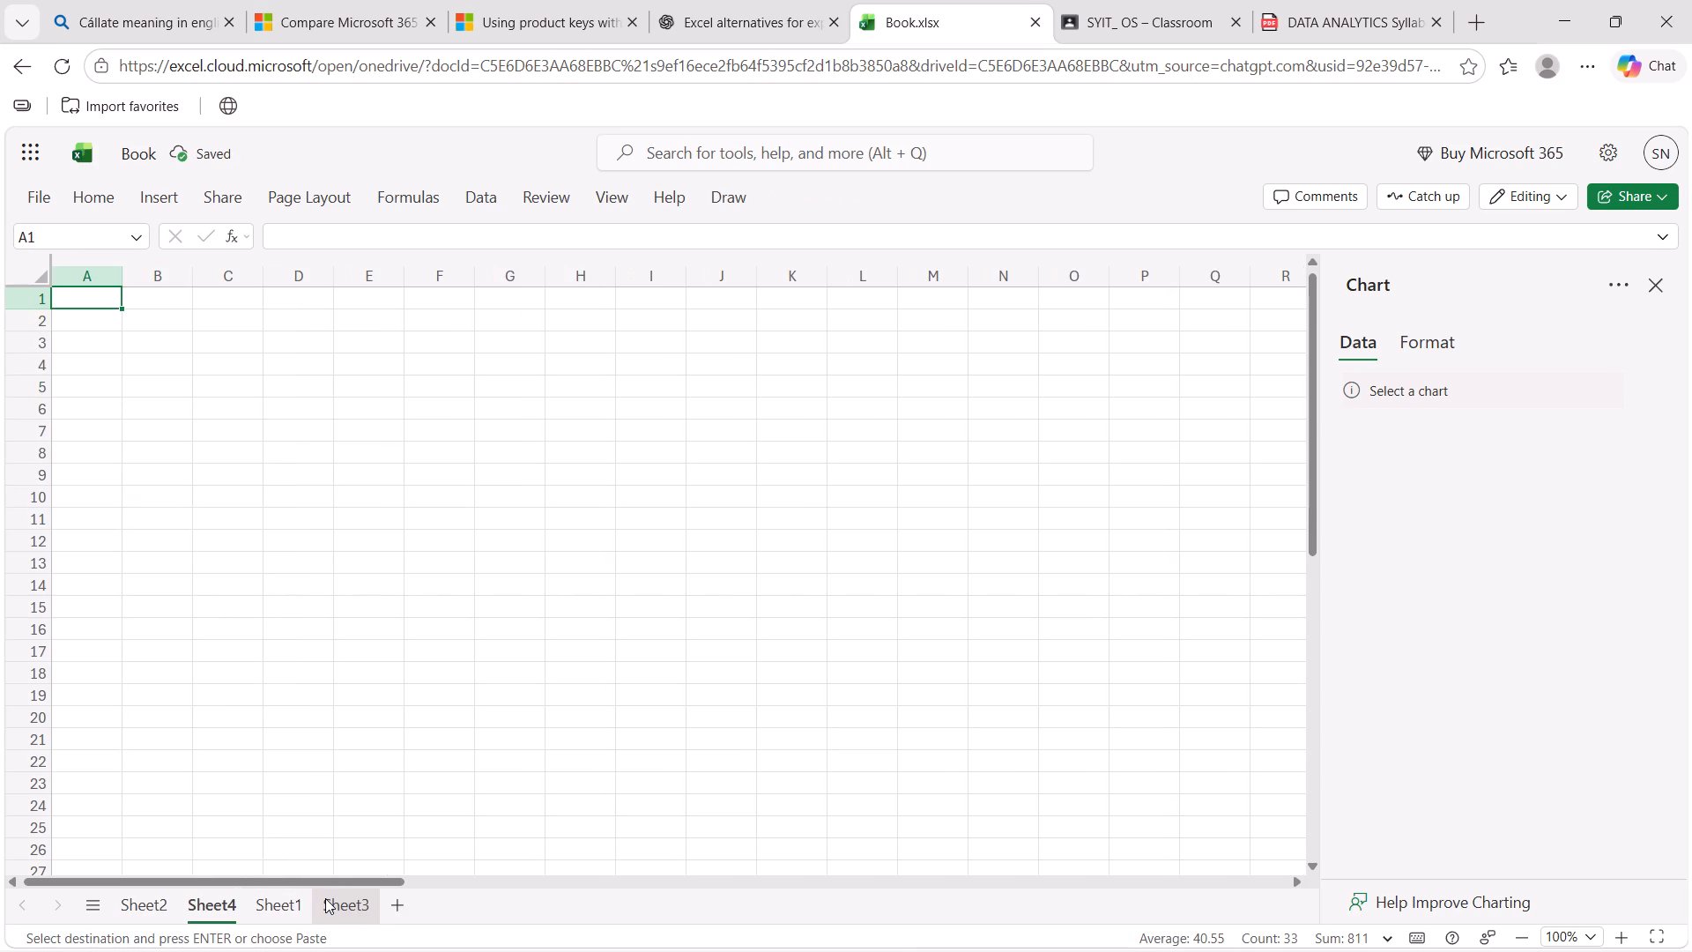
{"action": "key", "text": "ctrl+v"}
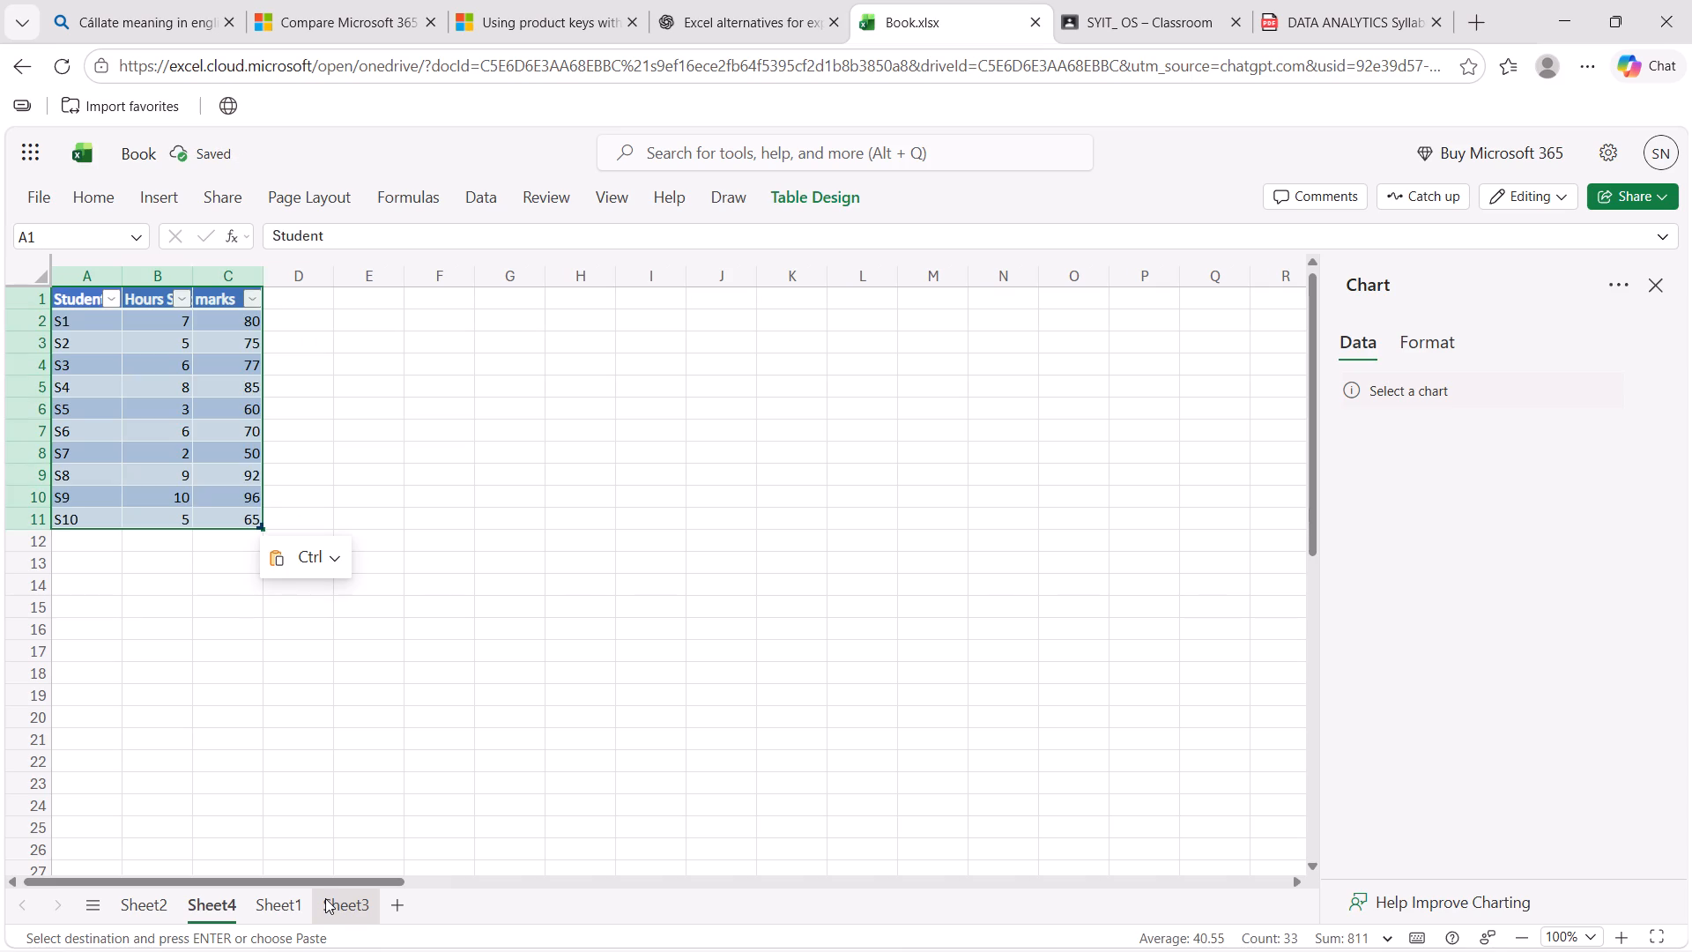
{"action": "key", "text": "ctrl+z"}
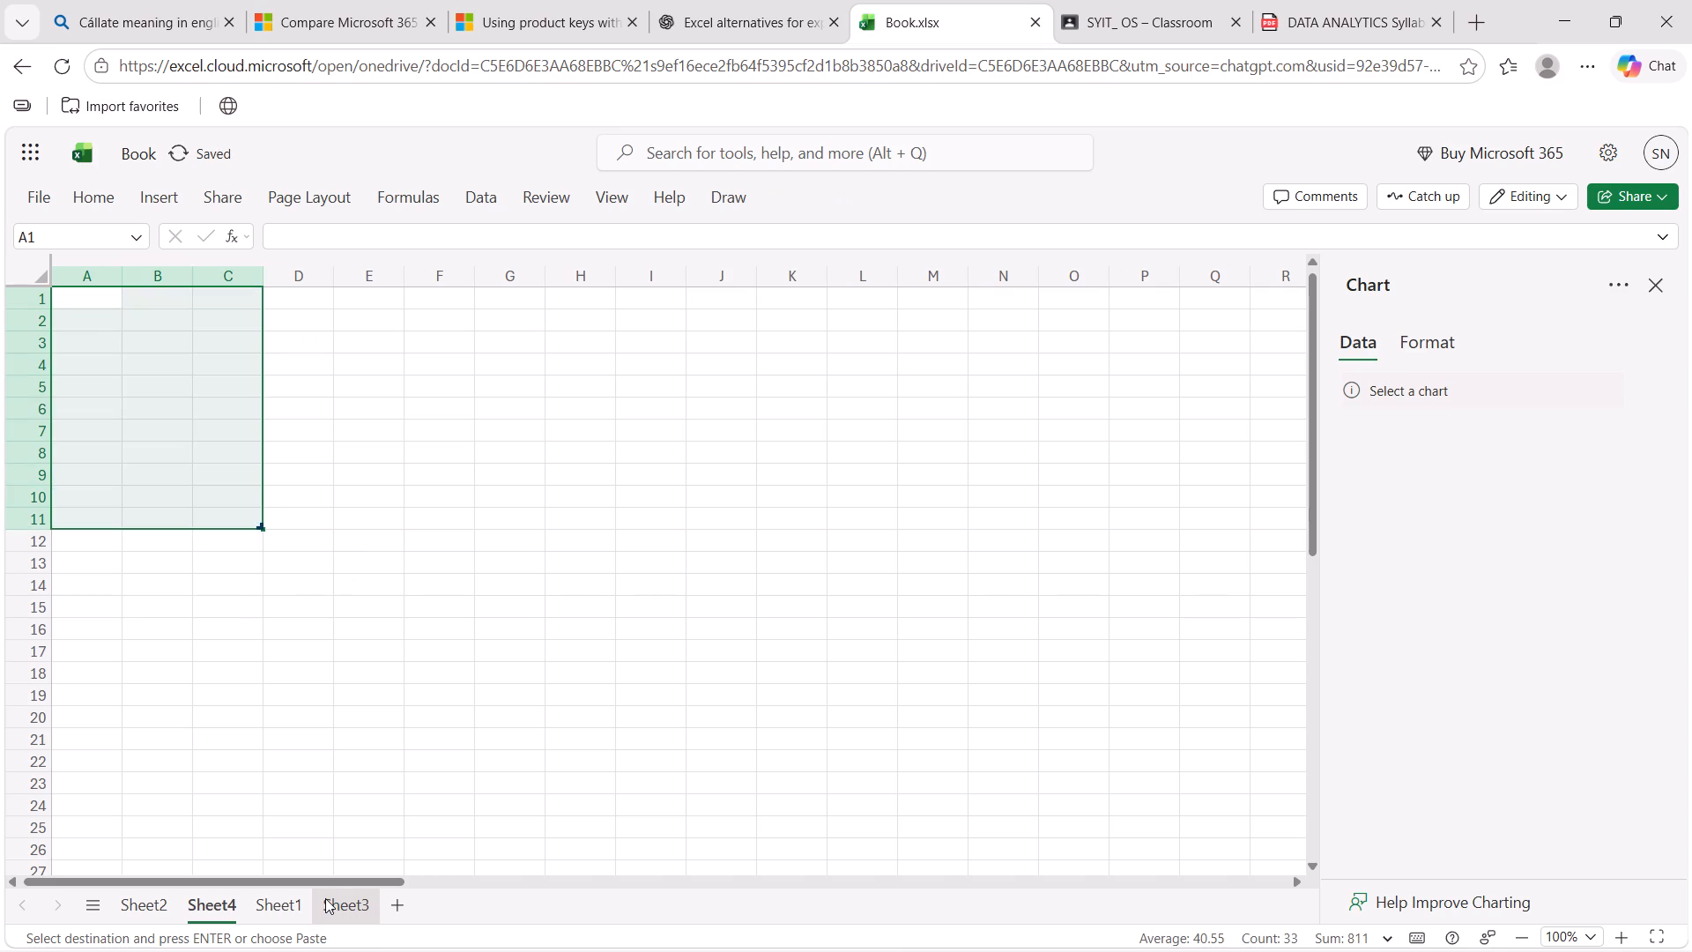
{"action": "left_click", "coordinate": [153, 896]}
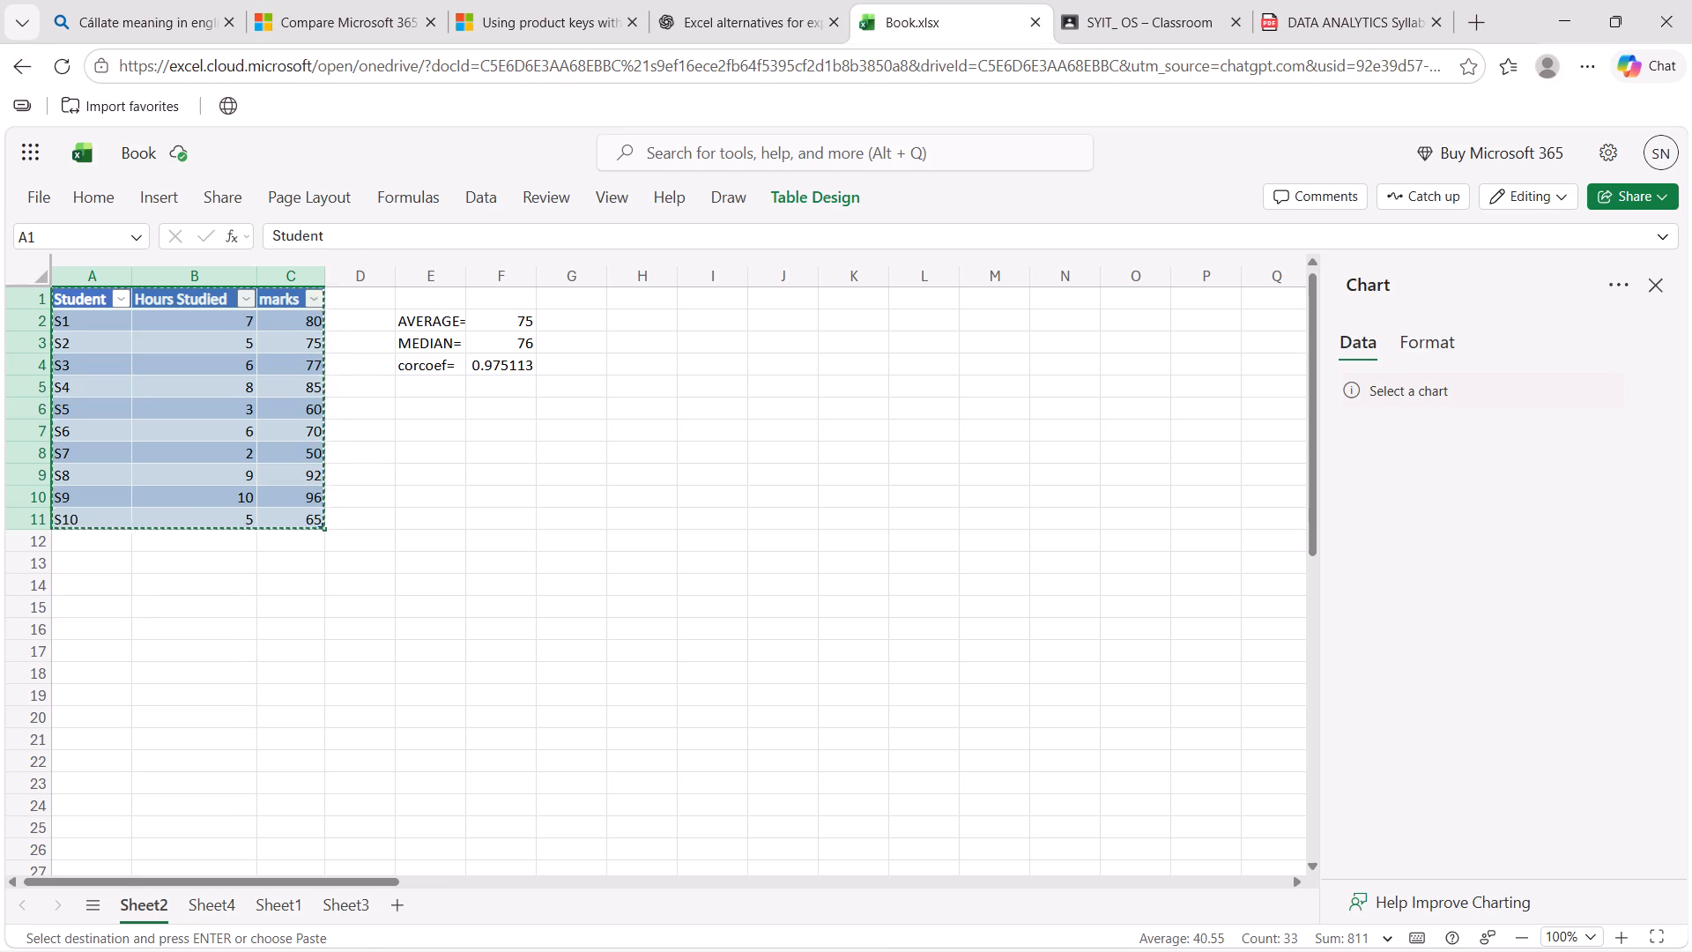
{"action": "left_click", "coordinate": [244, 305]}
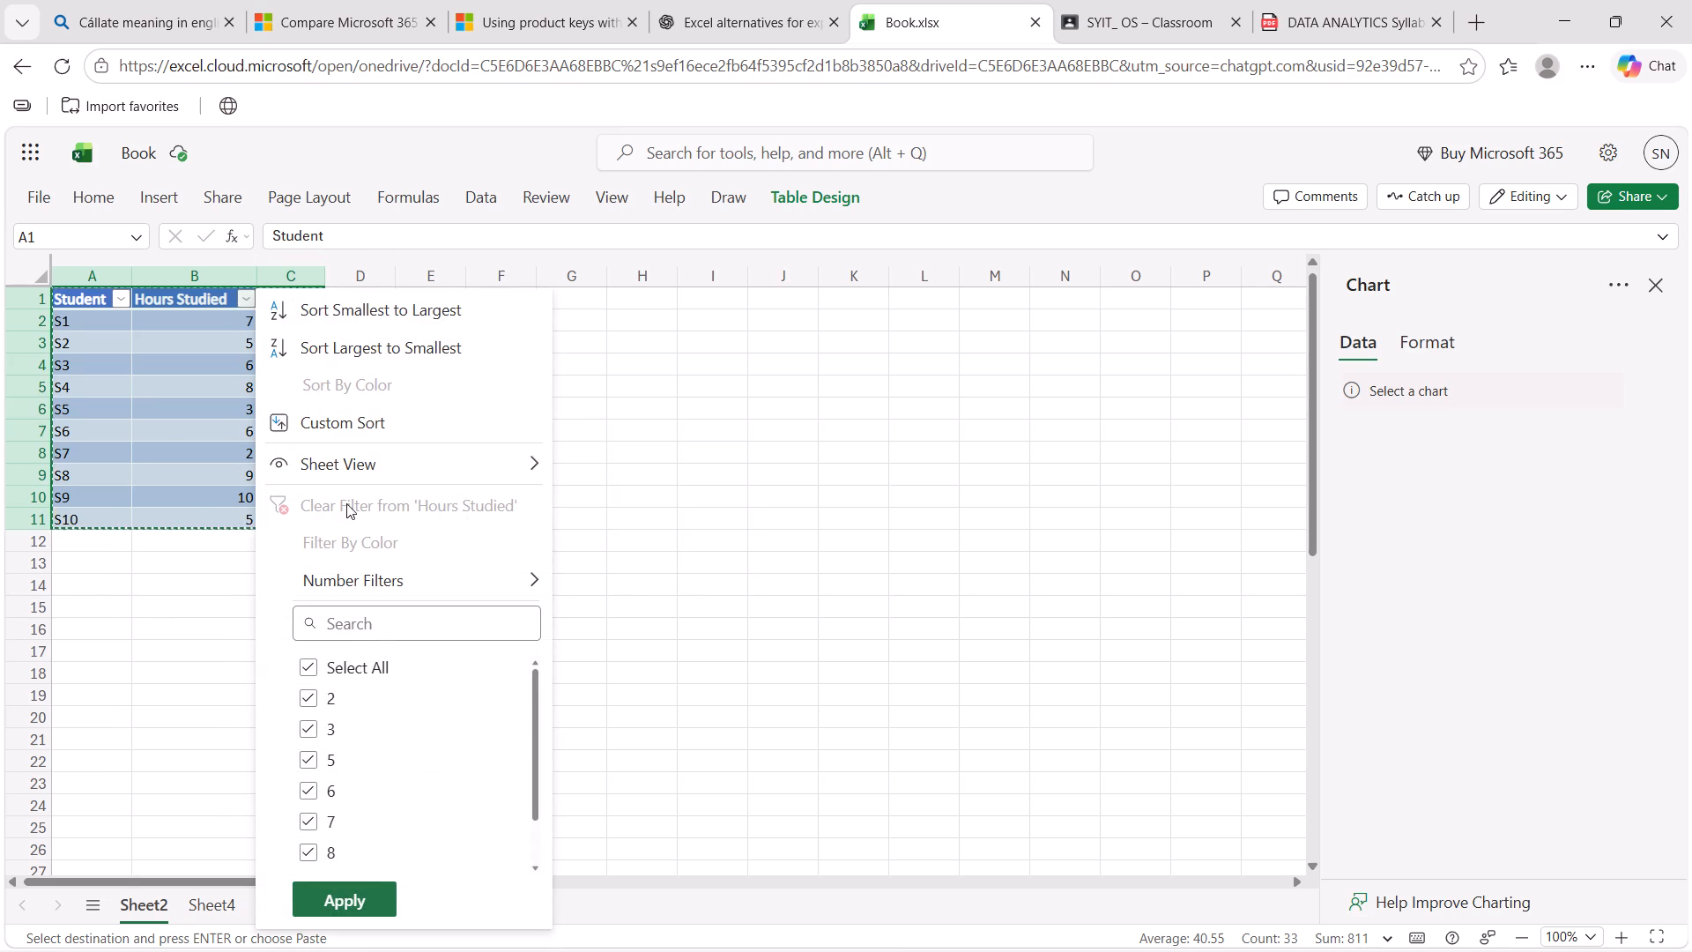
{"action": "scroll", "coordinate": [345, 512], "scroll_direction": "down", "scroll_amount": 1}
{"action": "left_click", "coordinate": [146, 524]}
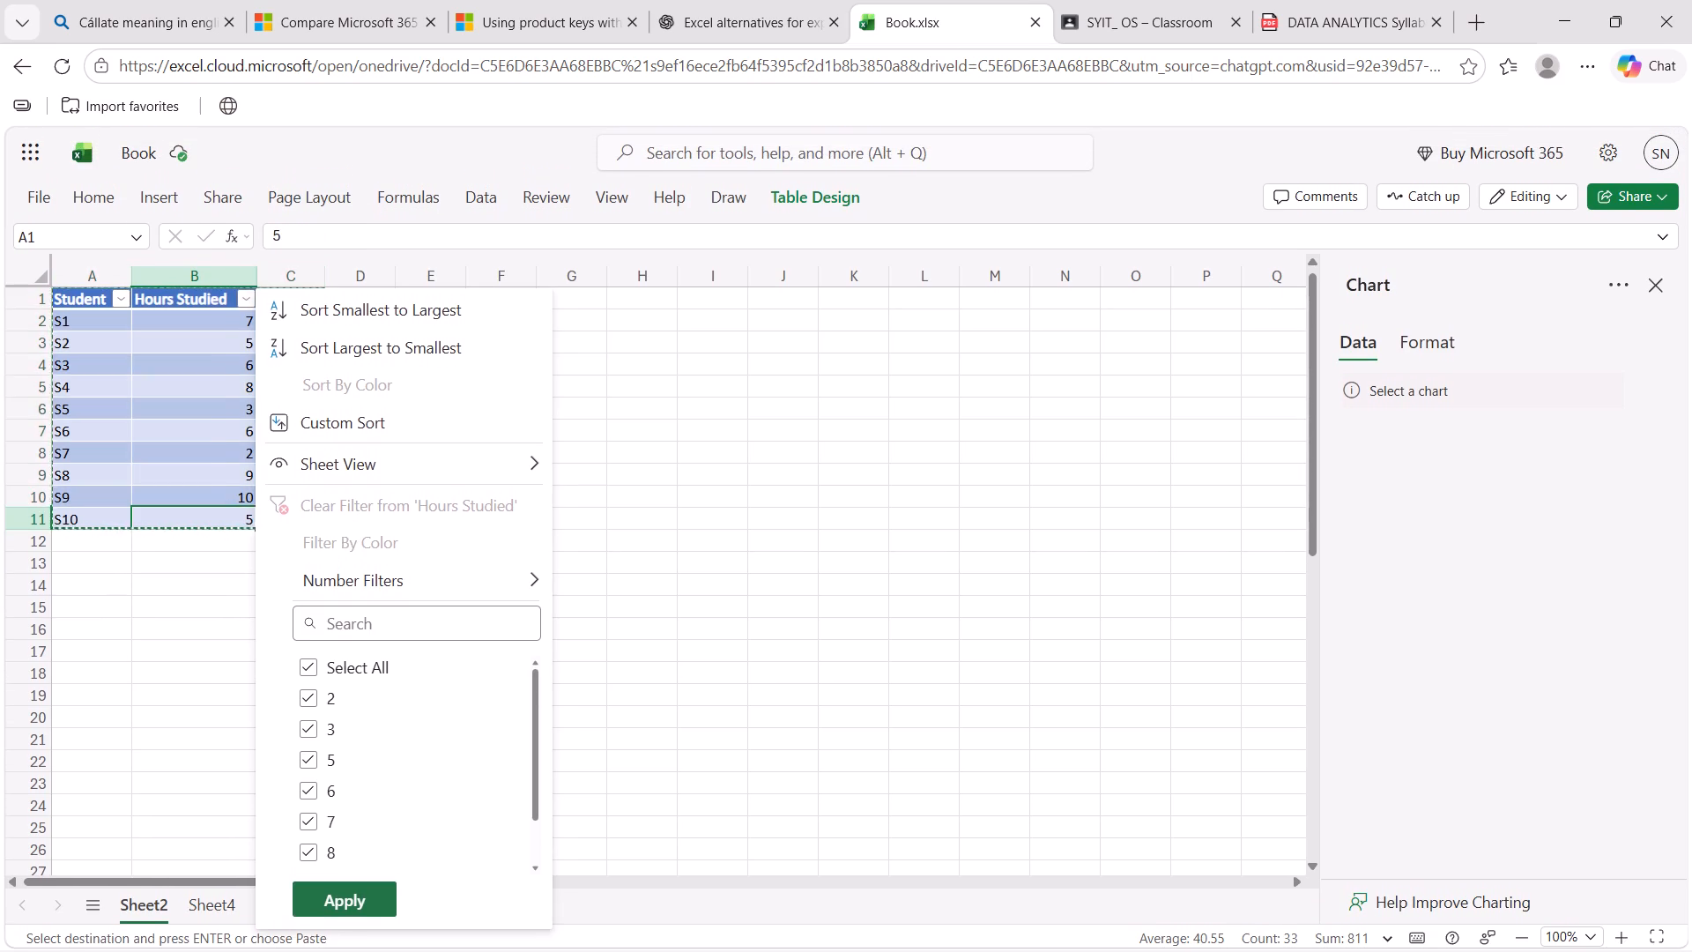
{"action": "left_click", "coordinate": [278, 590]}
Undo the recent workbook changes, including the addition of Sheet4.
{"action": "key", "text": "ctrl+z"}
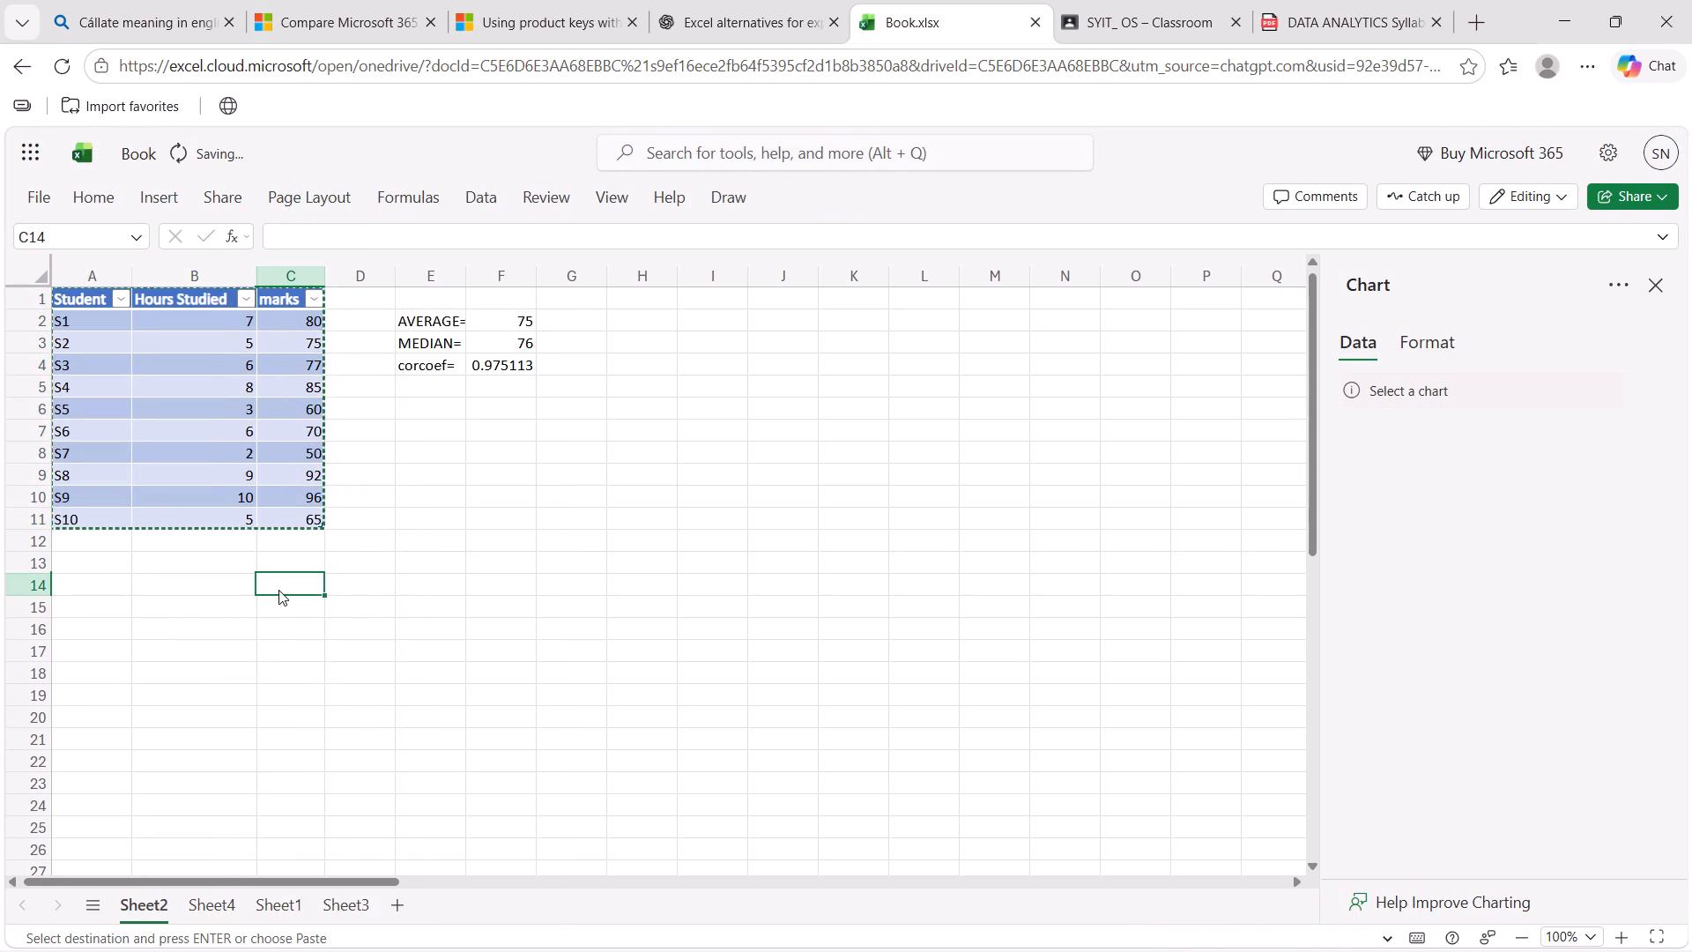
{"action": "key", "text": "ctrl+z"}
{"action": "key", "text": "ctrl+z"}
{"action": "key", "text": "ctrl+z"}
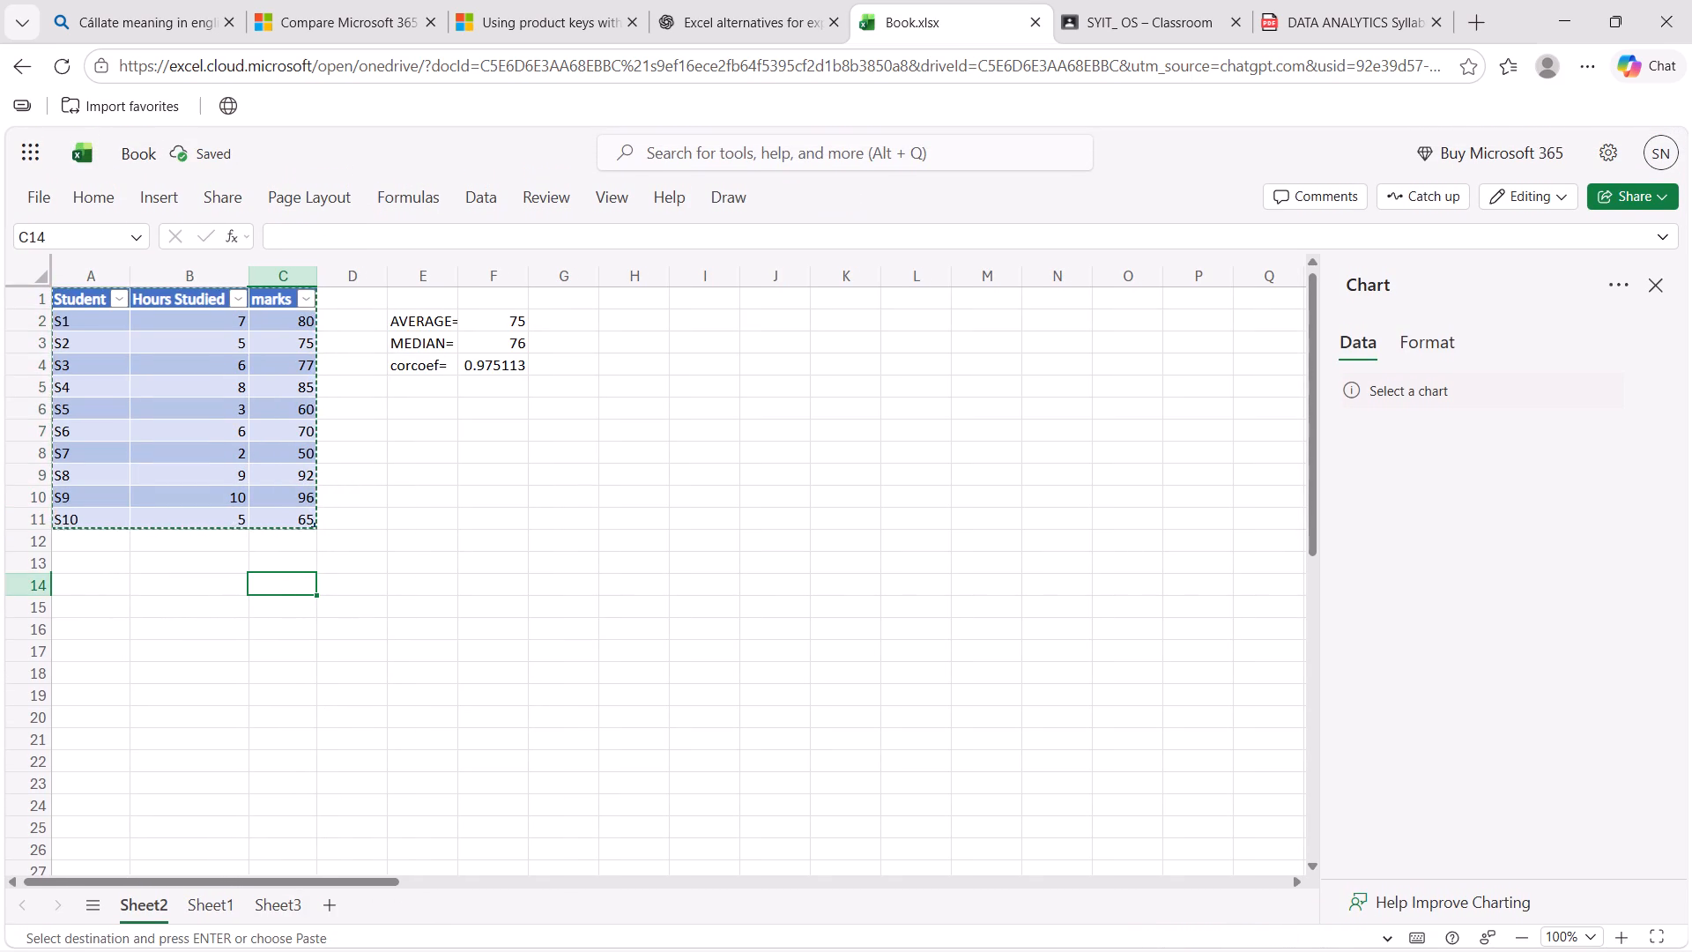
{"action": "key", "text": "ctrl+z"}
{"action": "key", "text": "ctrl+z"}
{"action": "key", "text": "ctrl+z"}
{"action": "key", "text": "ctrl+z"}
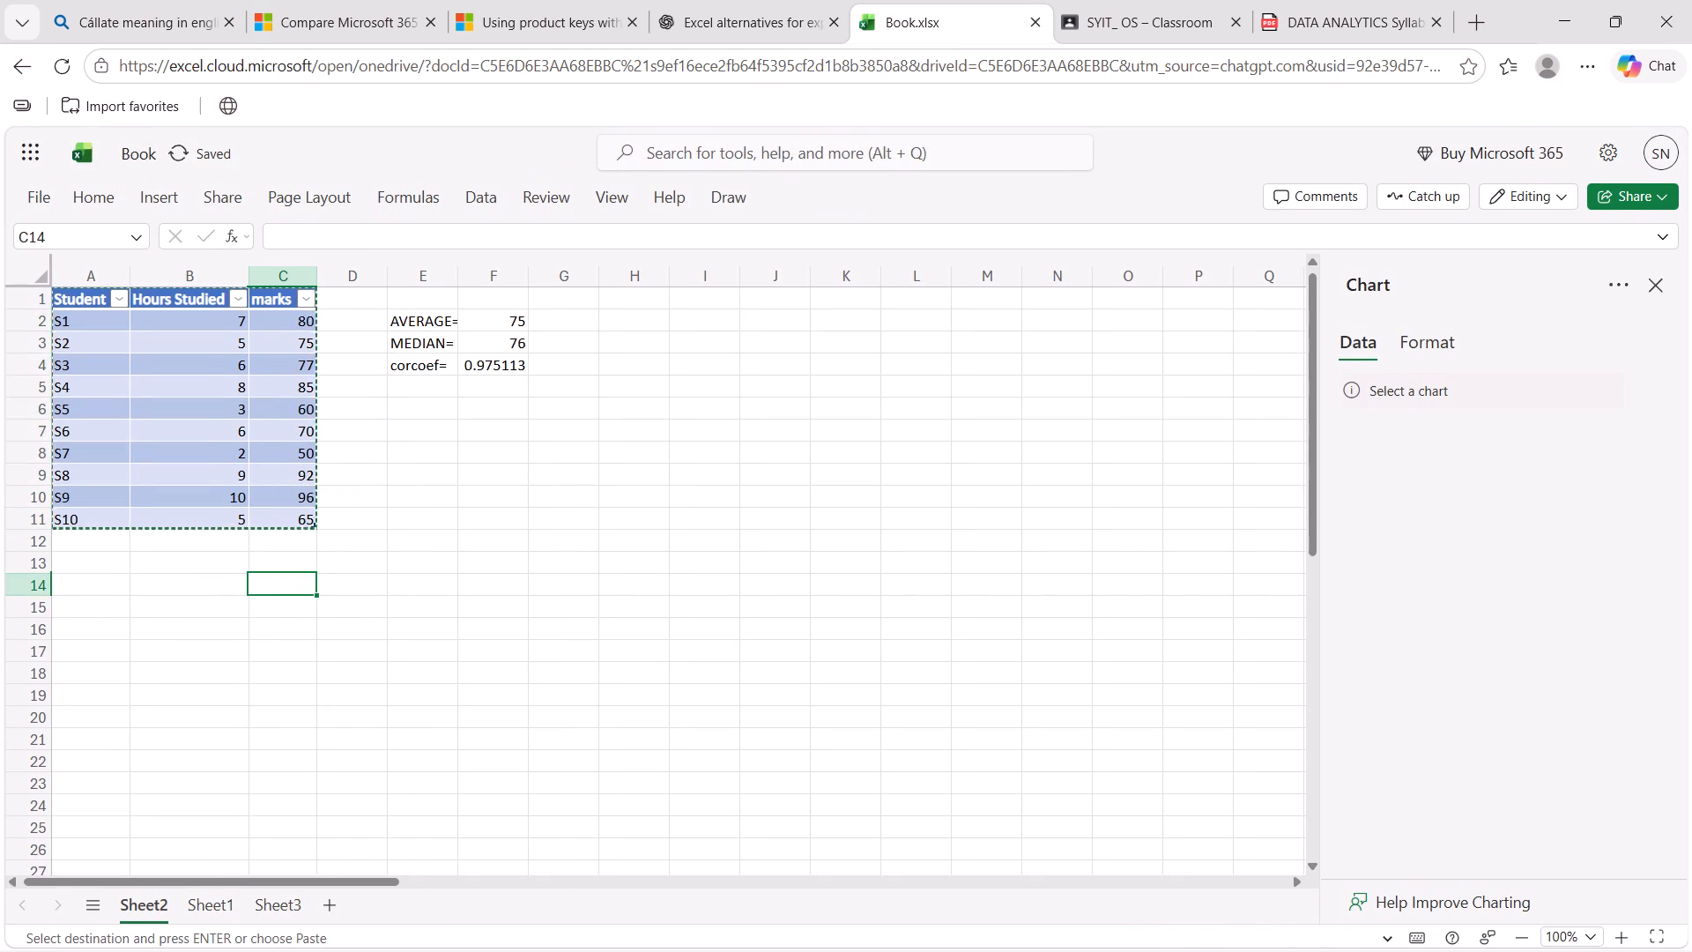
Undo all earlier workbook changes, back through the addition of Sheet3 and the table formatting of Sheet2's student data.
{"action": "key", "text": "ctrl+z"}
{"action": "key", "text": "ctrl+z"}
{"action": "key", "text": "ctrl+z"}
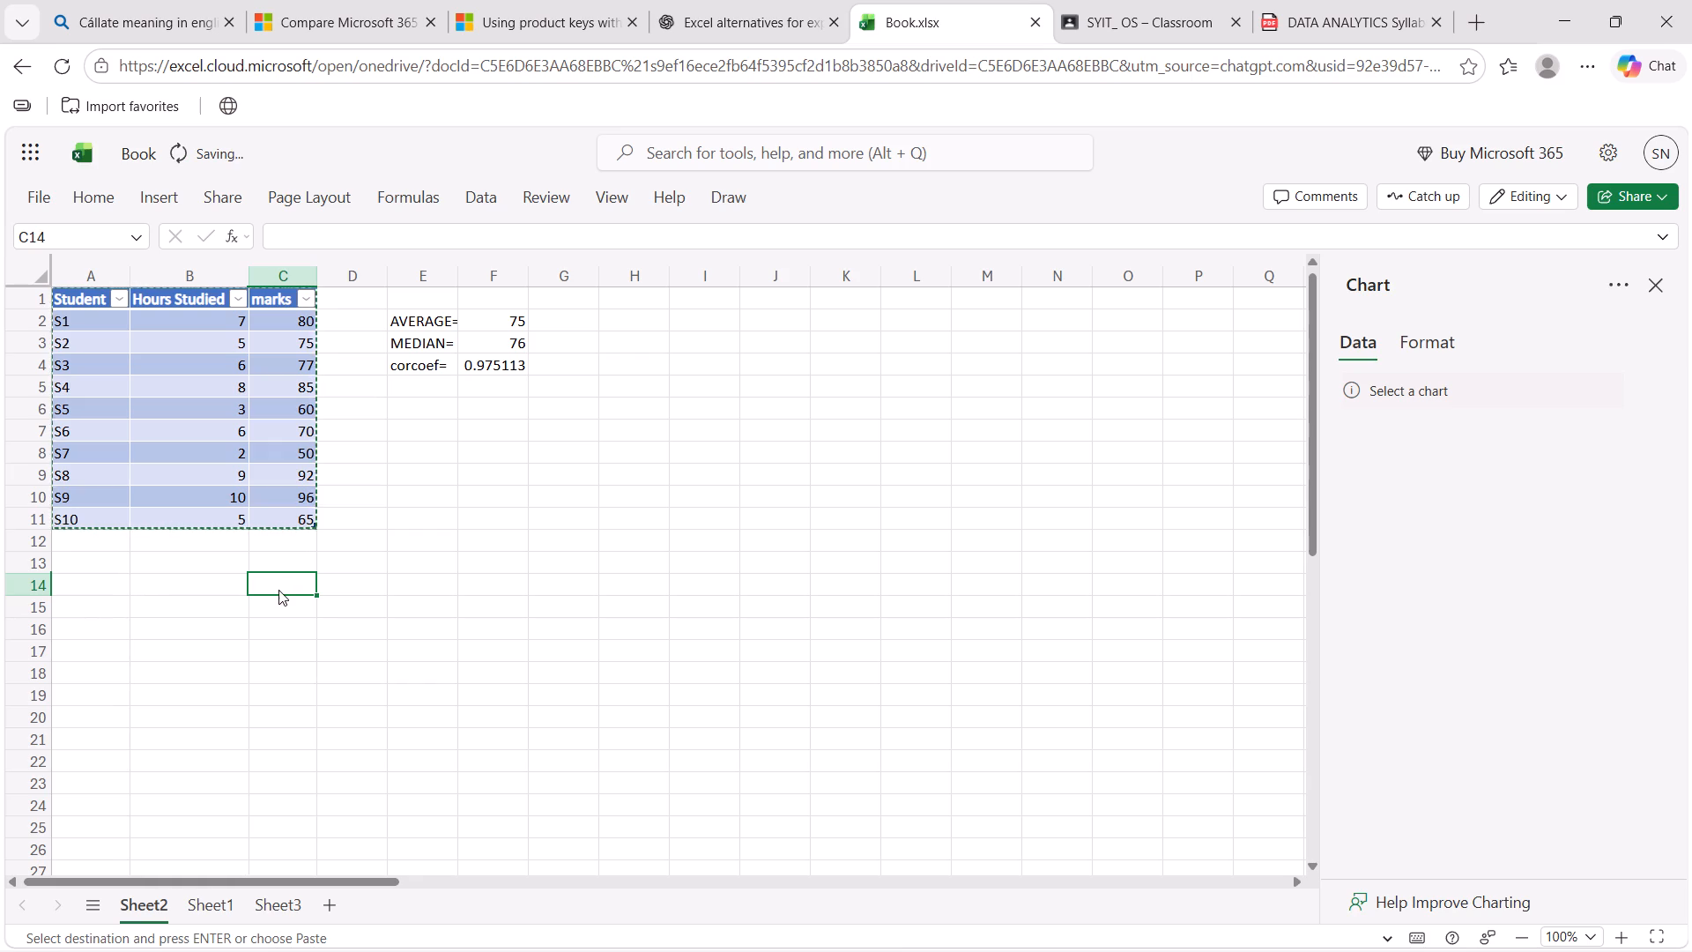
{"action": "key", "text": "ctrl+z"}
{"action": "key", "text": "ctrl+z"}
{"action": "left_click", "coordinate": [301, 488]}
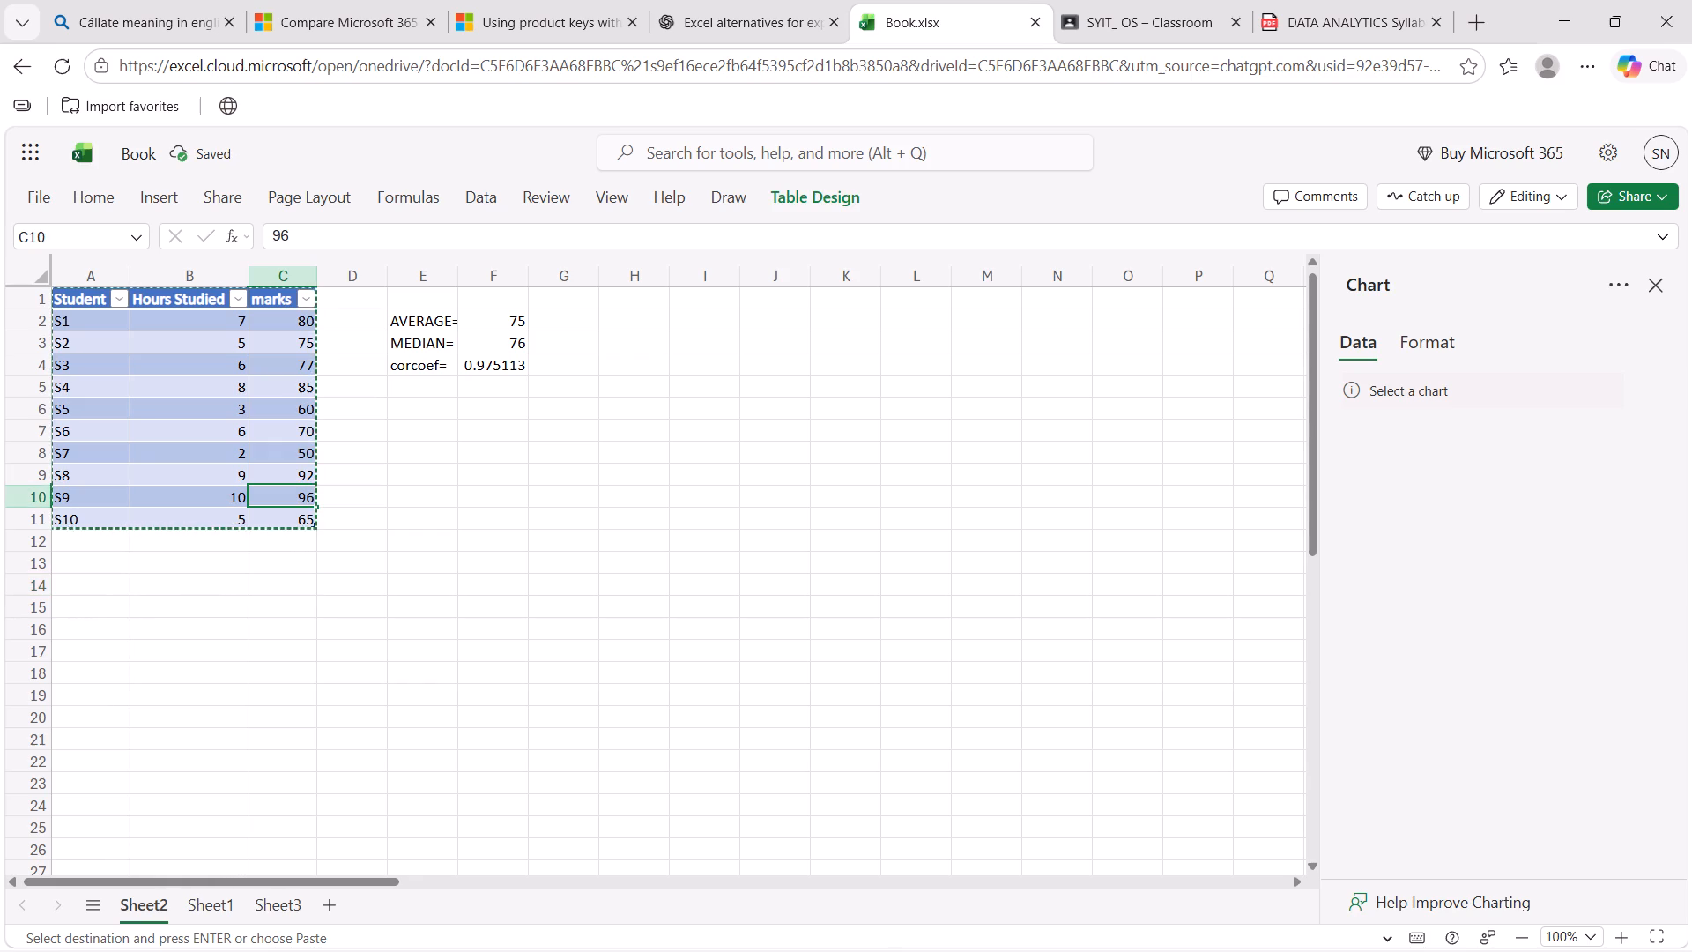
{"action": "key", "text": "ctrl+z"}
{"action": "key", "text": "ctrl+z"}
{"action": "key", "text": "ctrl+z"}
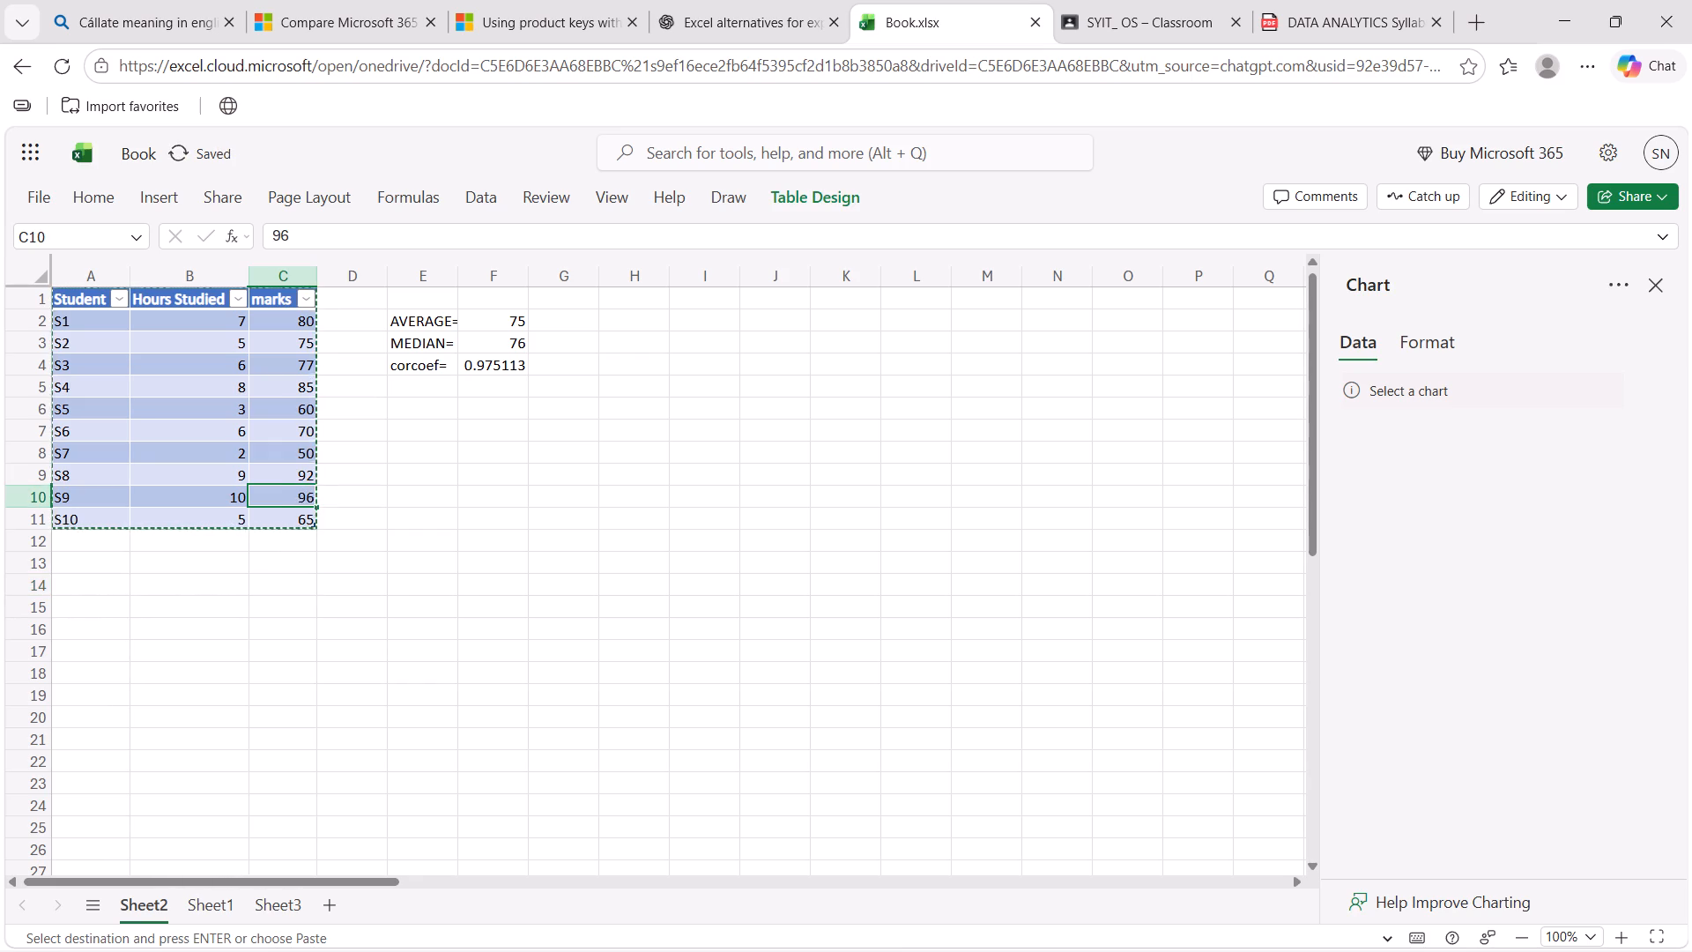
{"action": "key", "text": "ctrl+z"}
{"action": "key", "text": "ctrl+z"}
{"action": "key", "text": "ctrl+z"}
{"action": "key", "text": "ctrl+z"}
{"action": "key", "text": "ctrl+z"}
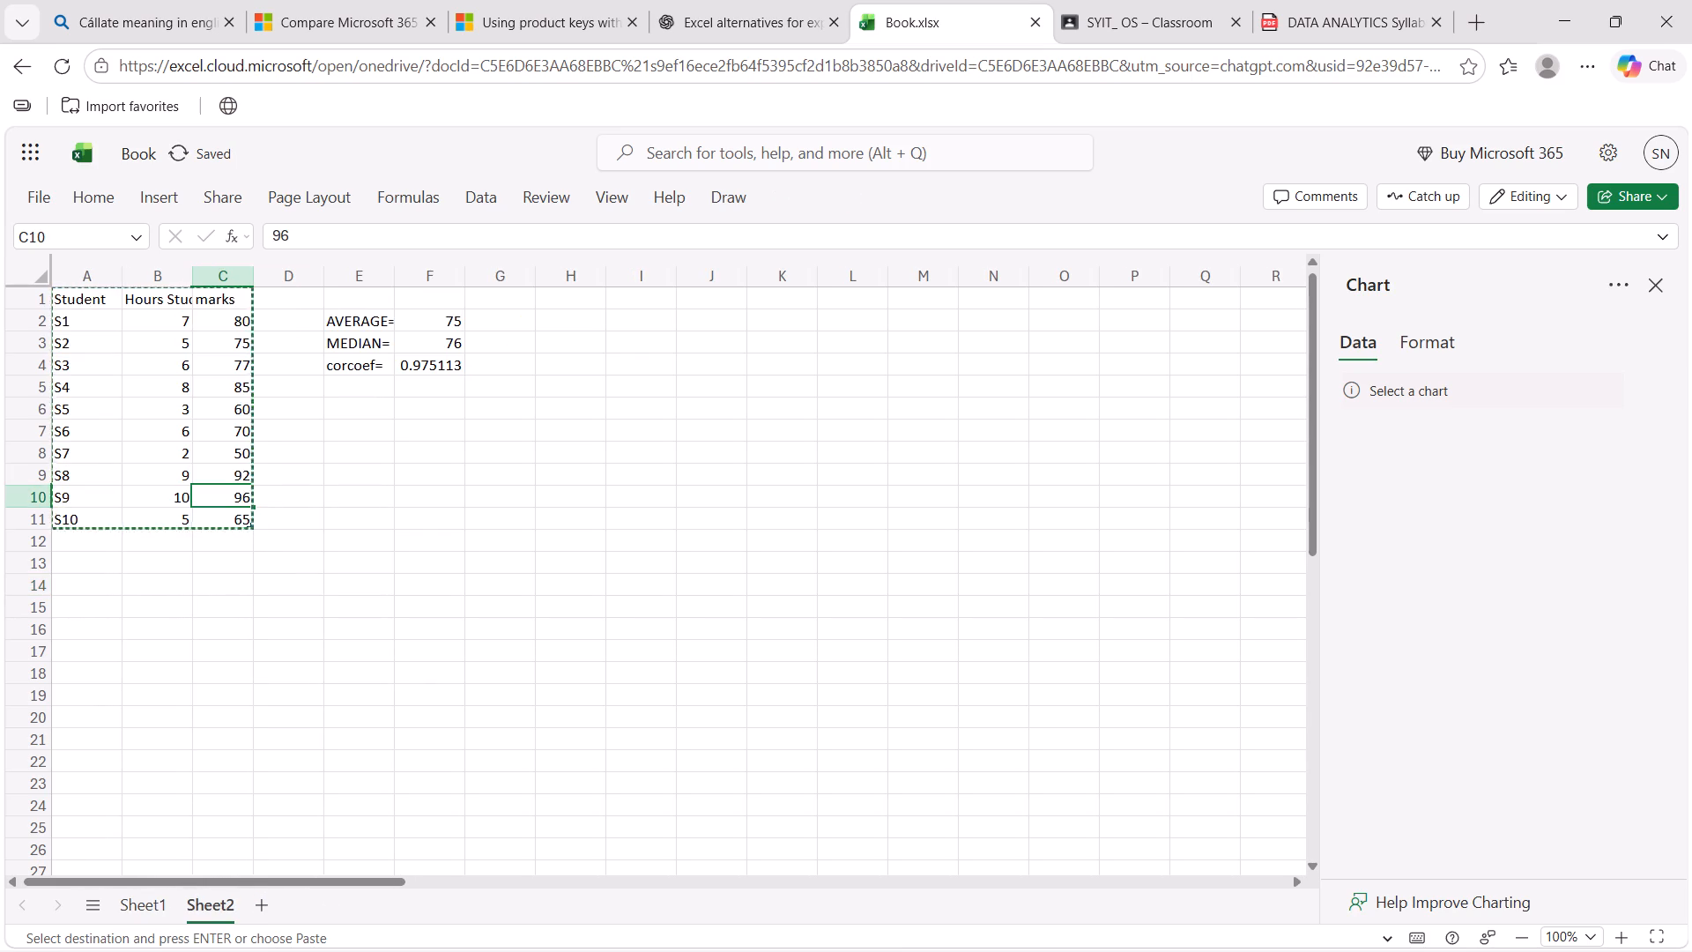
{"action": "key", "text": "ctrl+z"}
{"action": "key", "text": "ctrl+z"}
{"action": "key", "text": "ctrl+z"}
{"action": "key", "text": "ctrl+z"}
{"action": "key", "text": "ctrl+z"}
{"action": "key", "text": "ctrl+z"}
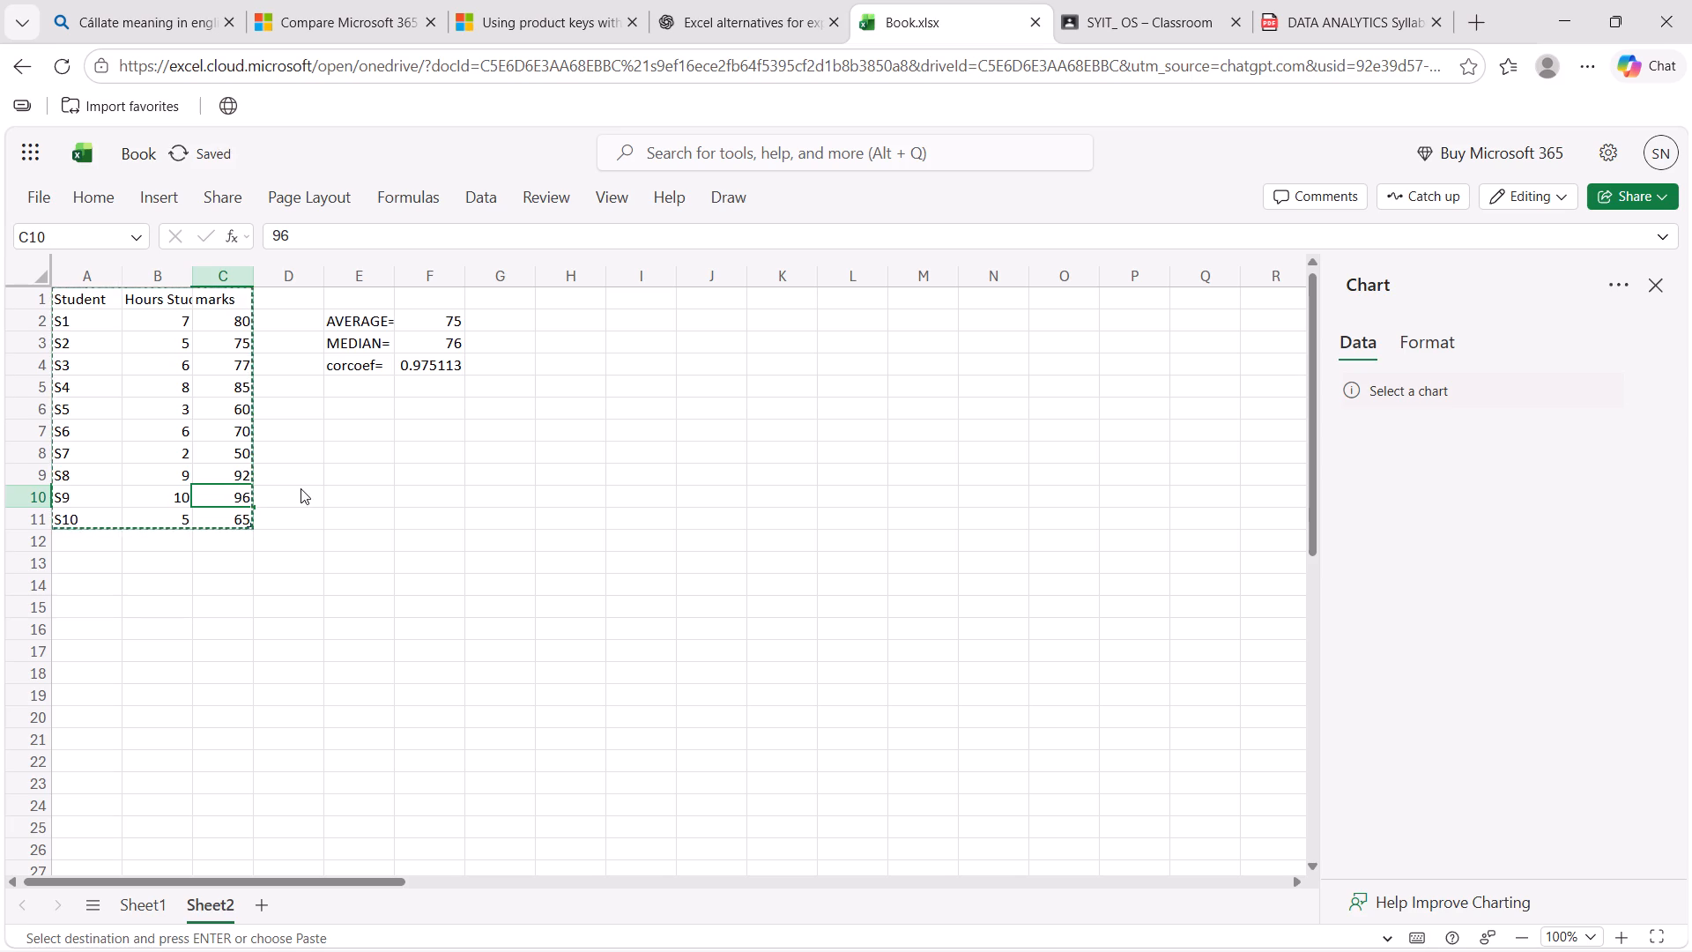
{"action": "key", "text": "ctrl+z"}
{"action": "key", "text": "ctrl+z"}
{"action": "key", "text": "ctrl+z"}
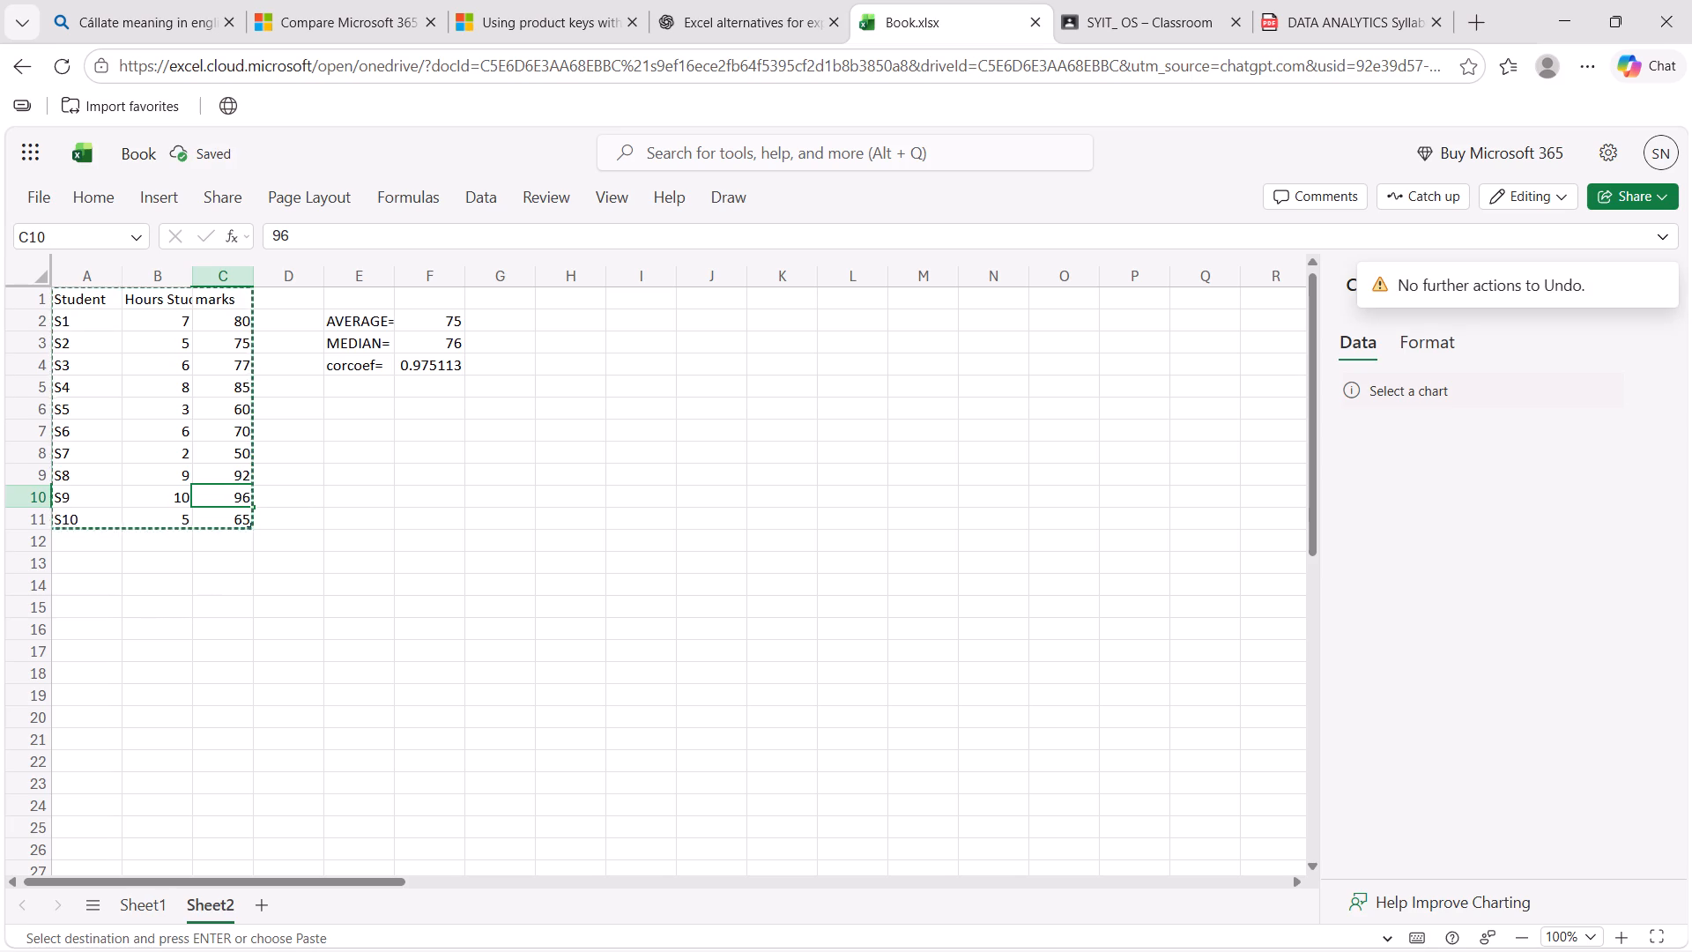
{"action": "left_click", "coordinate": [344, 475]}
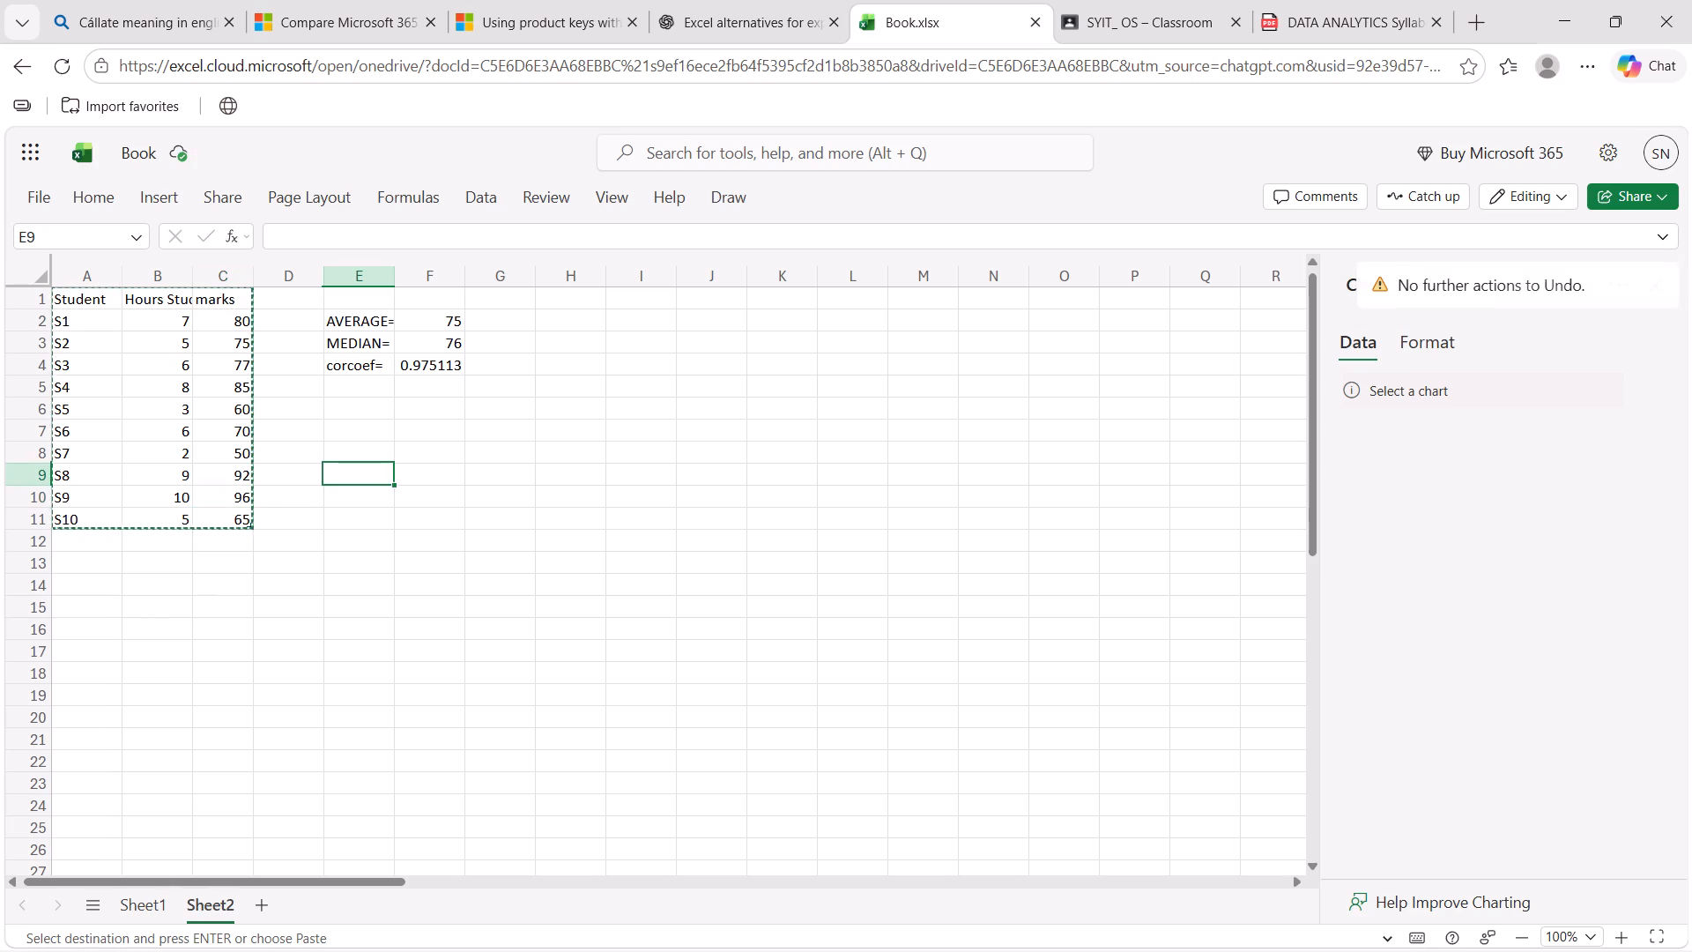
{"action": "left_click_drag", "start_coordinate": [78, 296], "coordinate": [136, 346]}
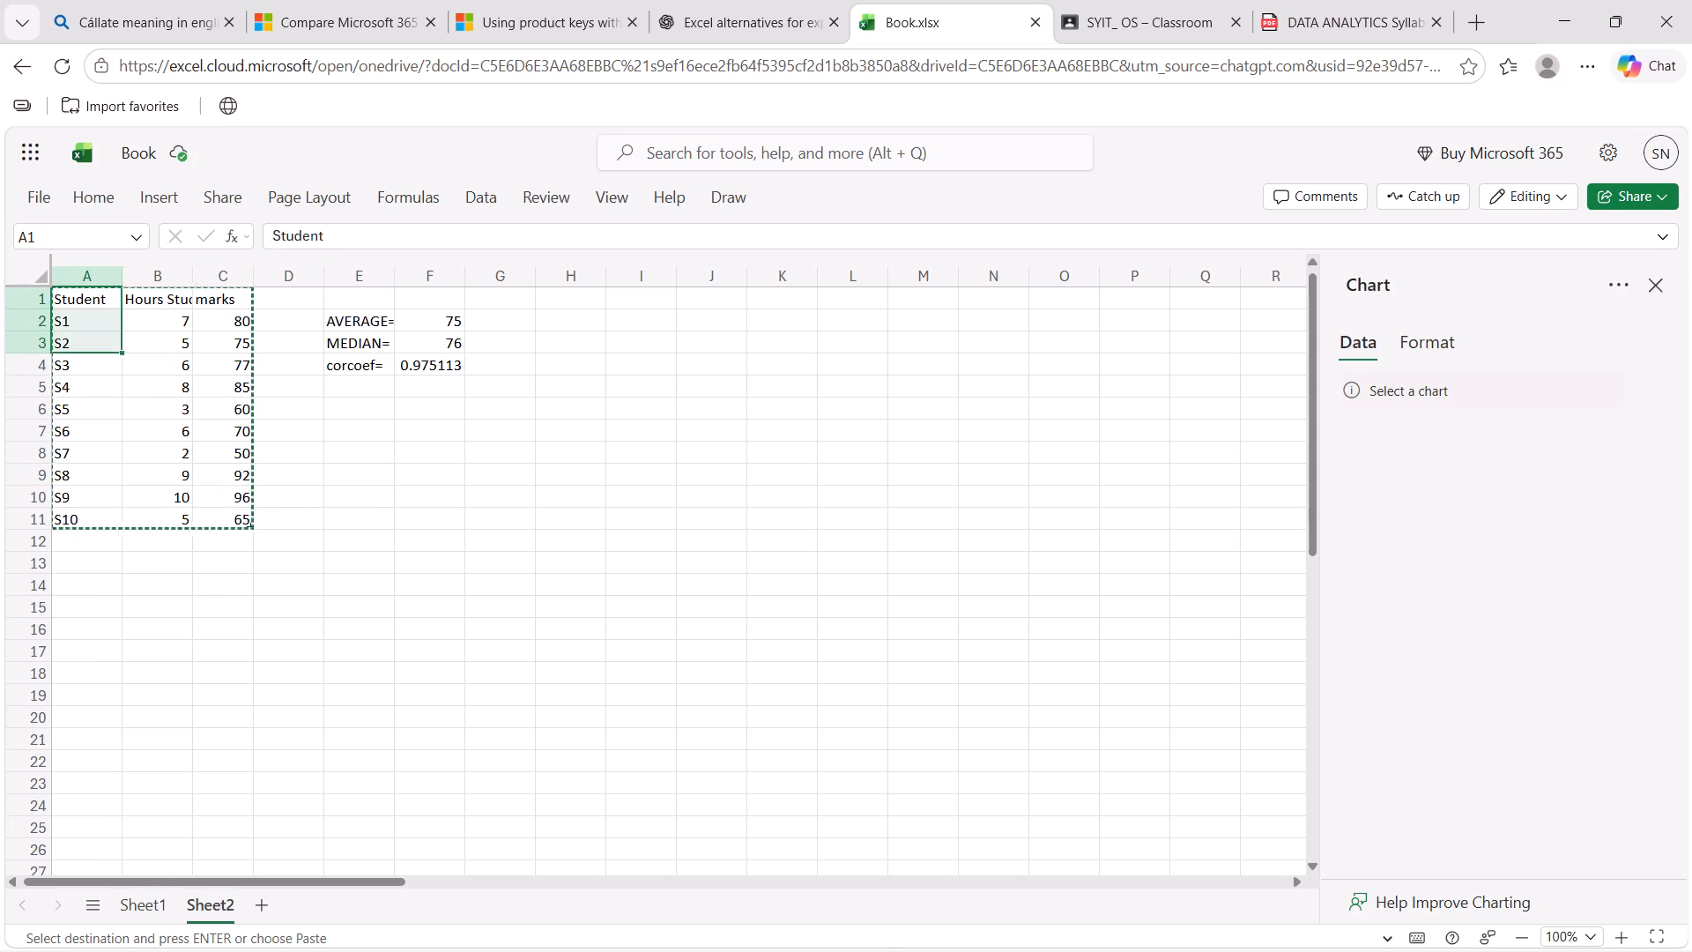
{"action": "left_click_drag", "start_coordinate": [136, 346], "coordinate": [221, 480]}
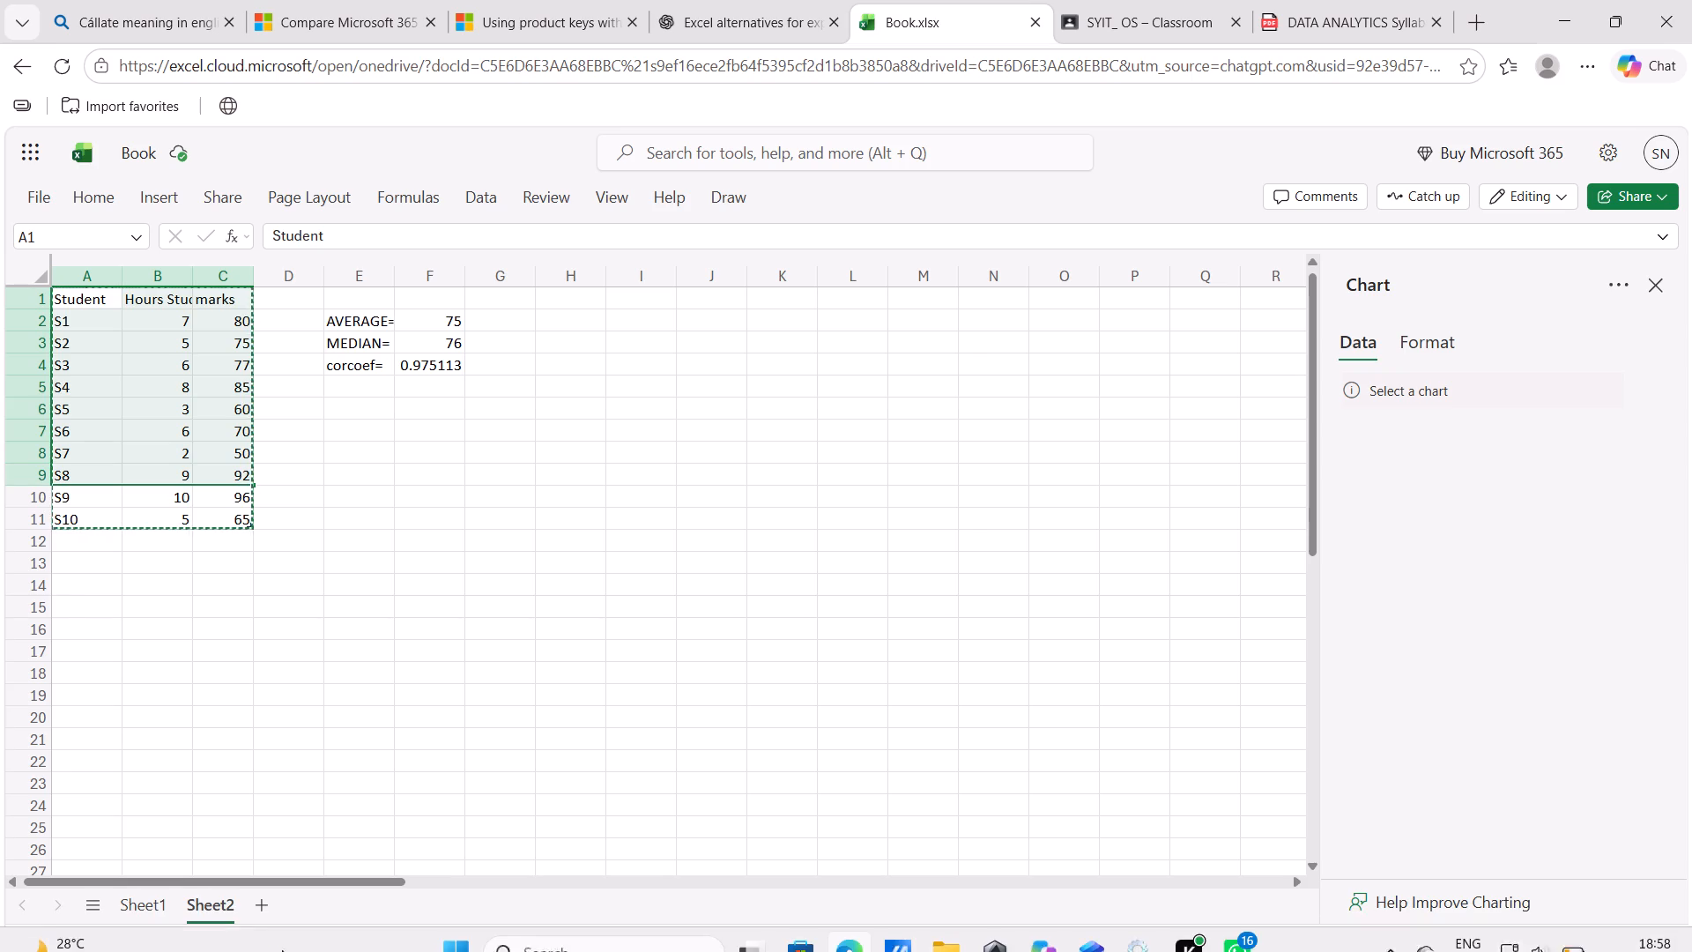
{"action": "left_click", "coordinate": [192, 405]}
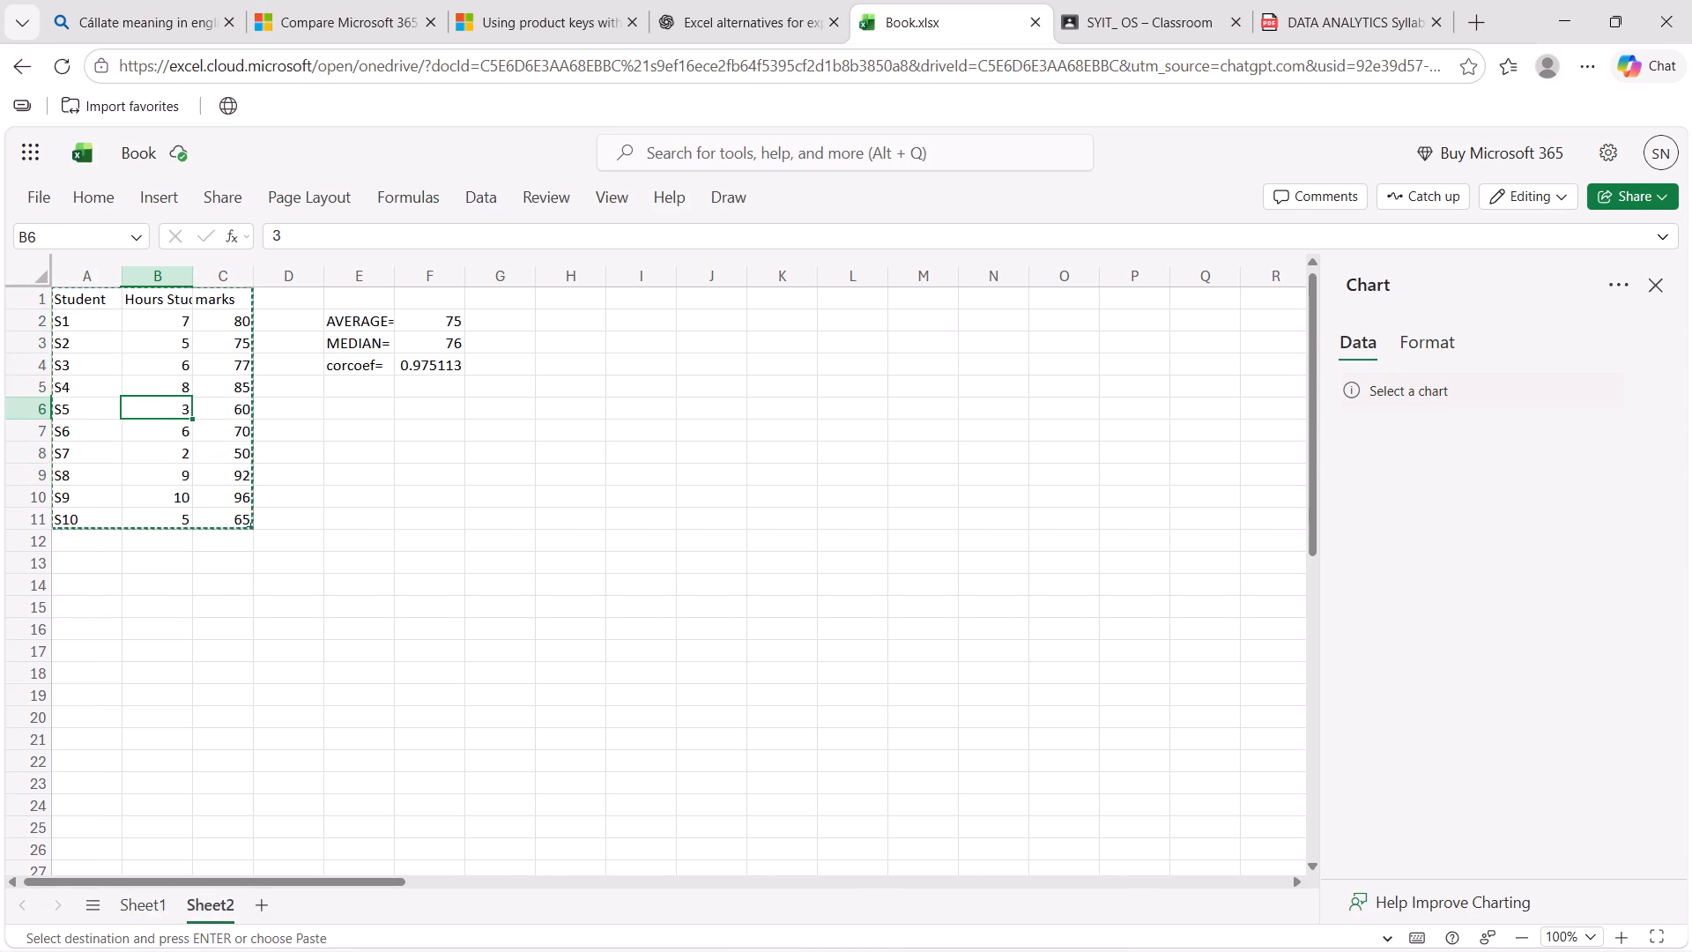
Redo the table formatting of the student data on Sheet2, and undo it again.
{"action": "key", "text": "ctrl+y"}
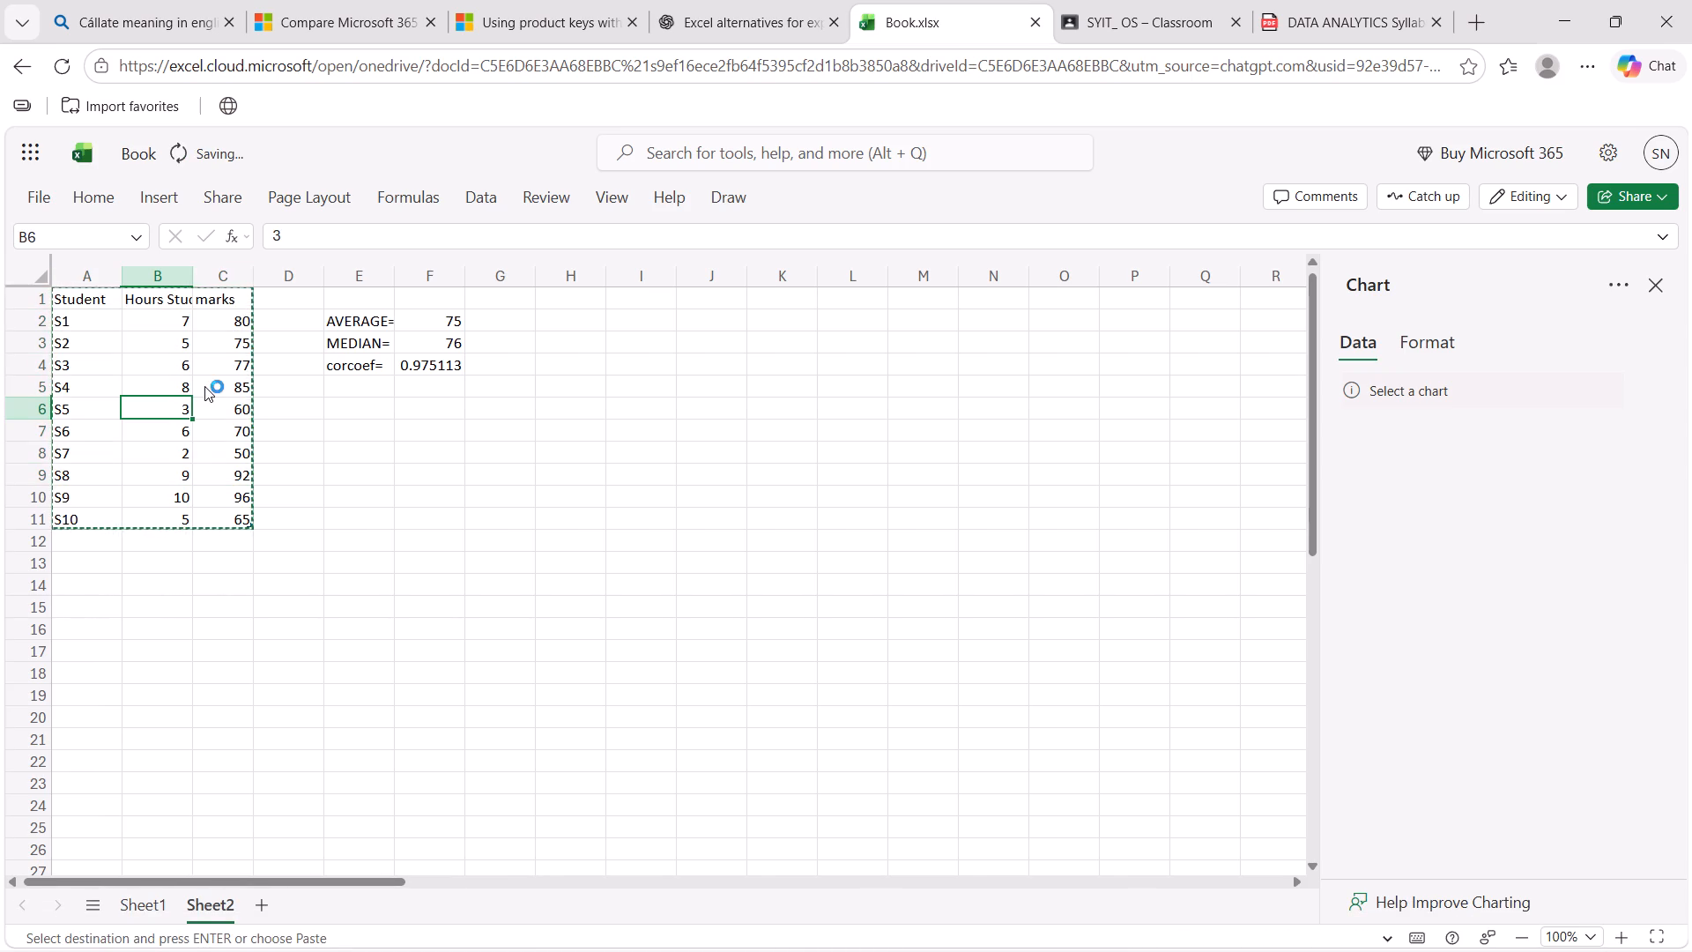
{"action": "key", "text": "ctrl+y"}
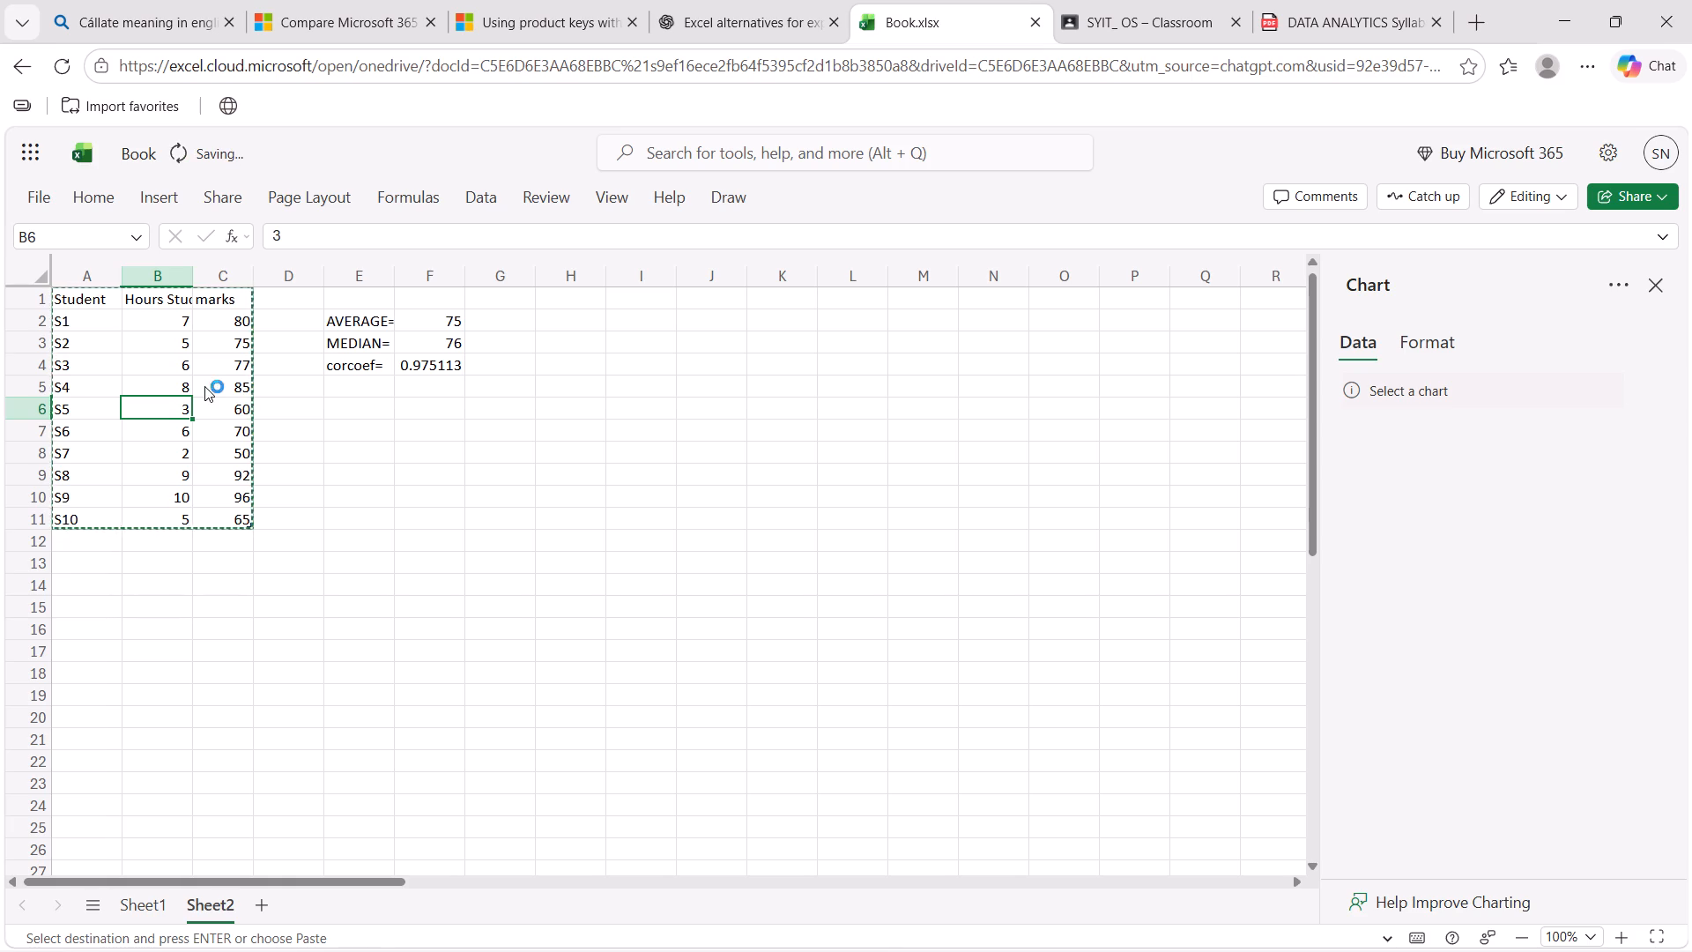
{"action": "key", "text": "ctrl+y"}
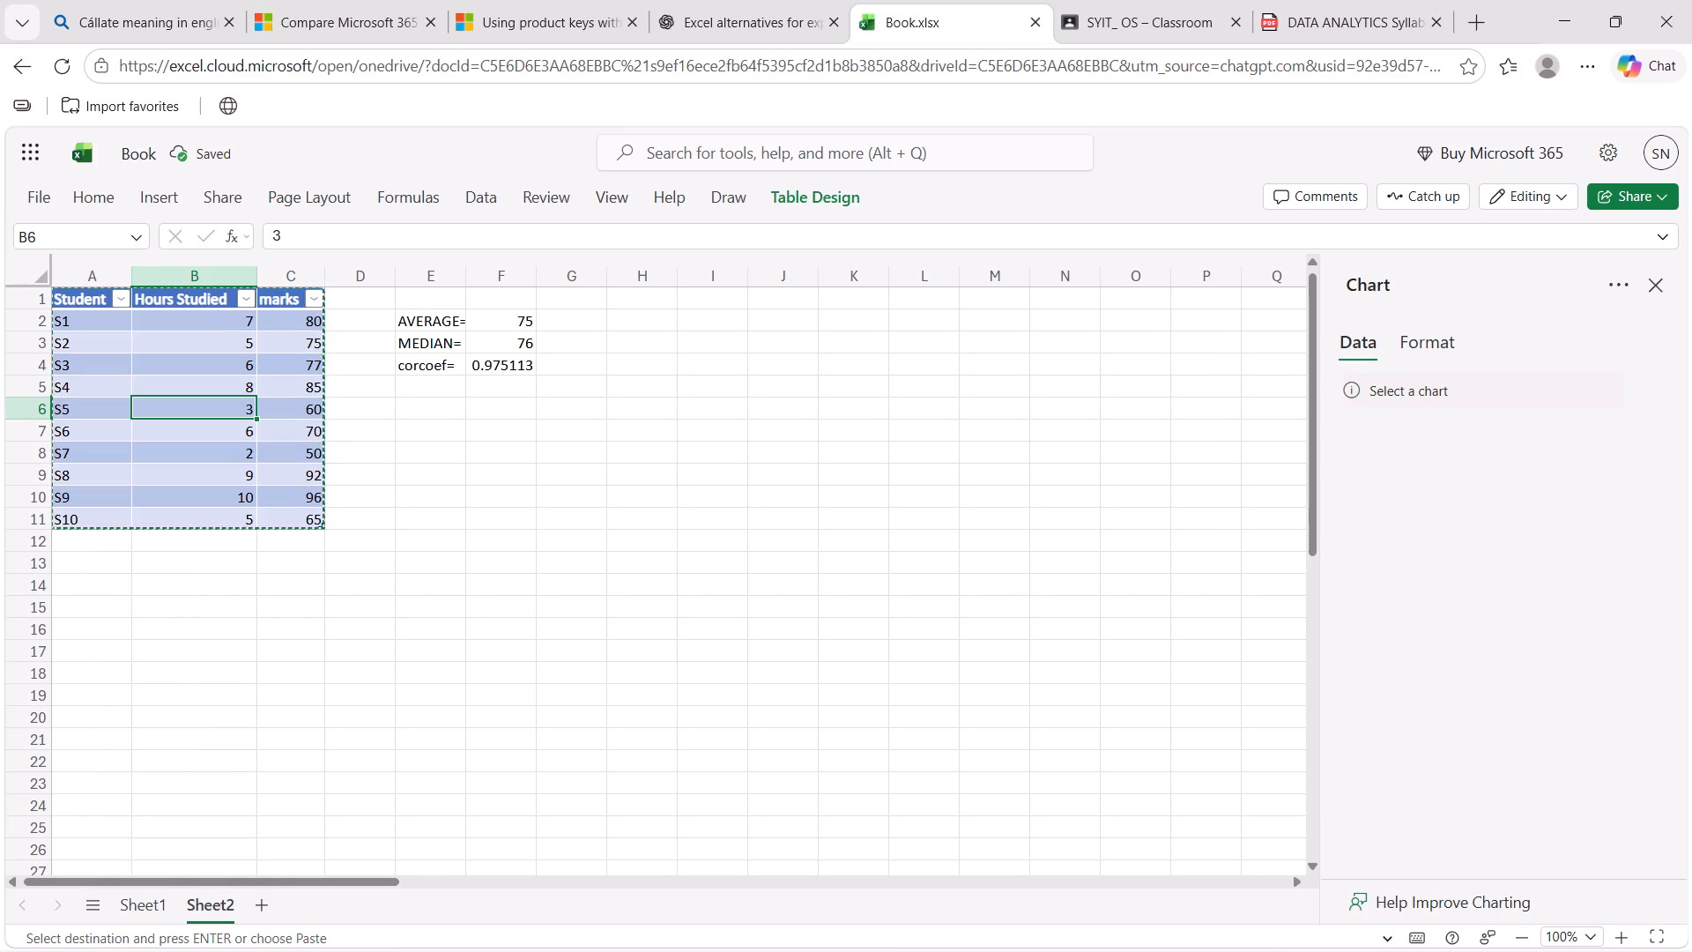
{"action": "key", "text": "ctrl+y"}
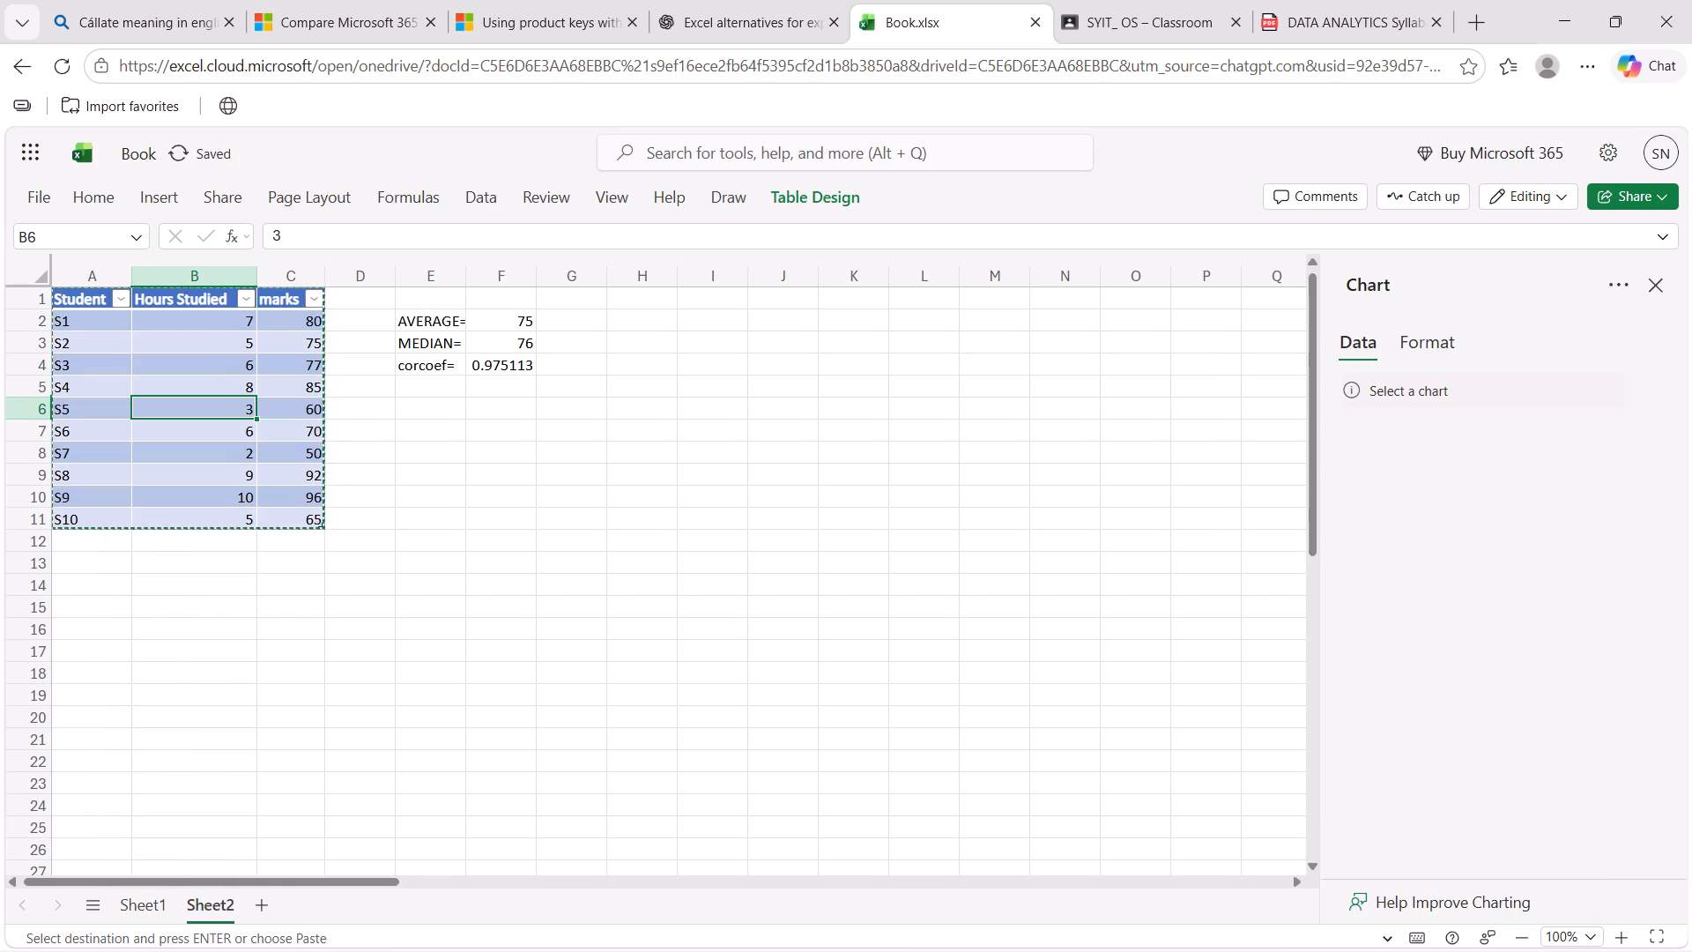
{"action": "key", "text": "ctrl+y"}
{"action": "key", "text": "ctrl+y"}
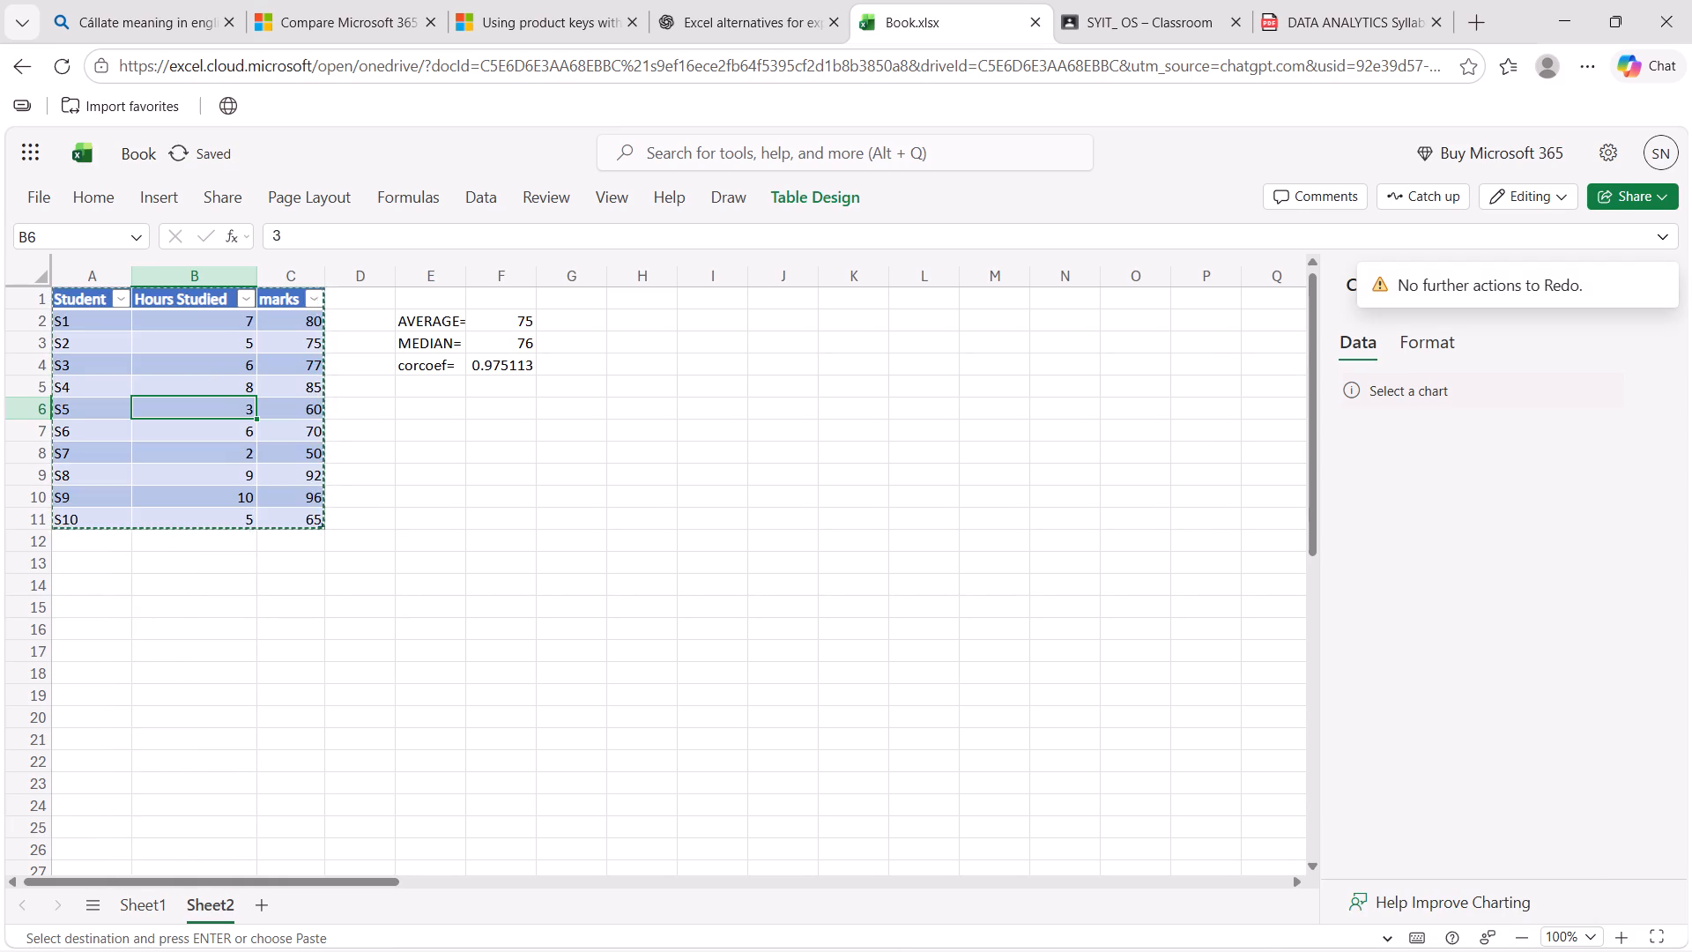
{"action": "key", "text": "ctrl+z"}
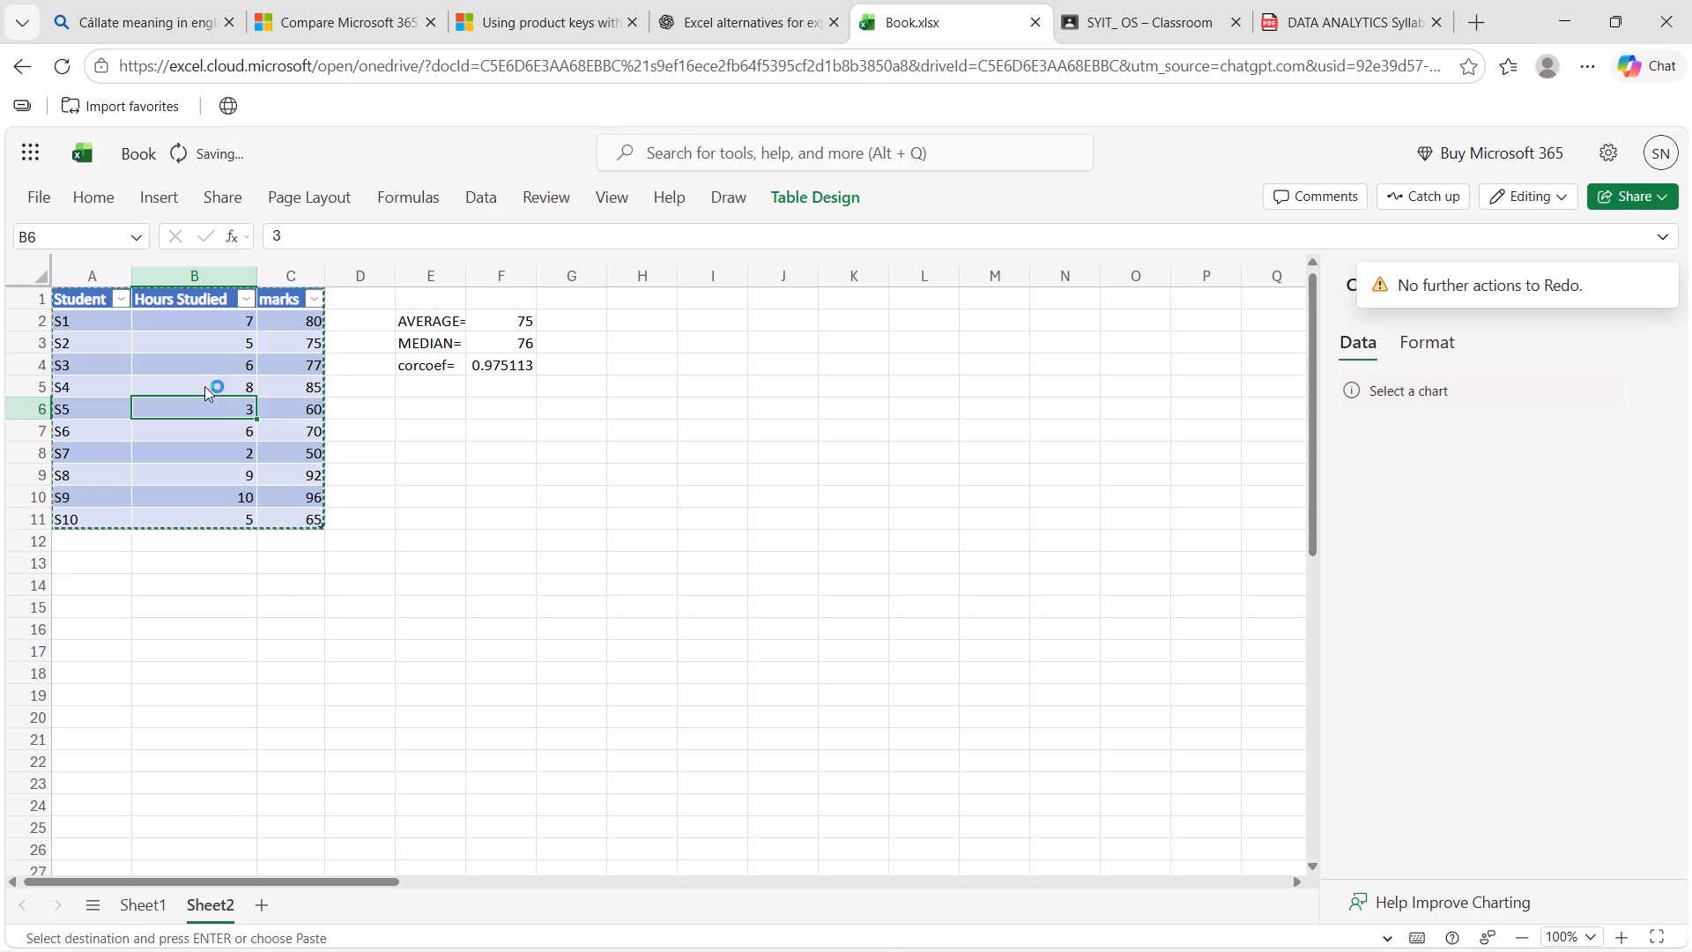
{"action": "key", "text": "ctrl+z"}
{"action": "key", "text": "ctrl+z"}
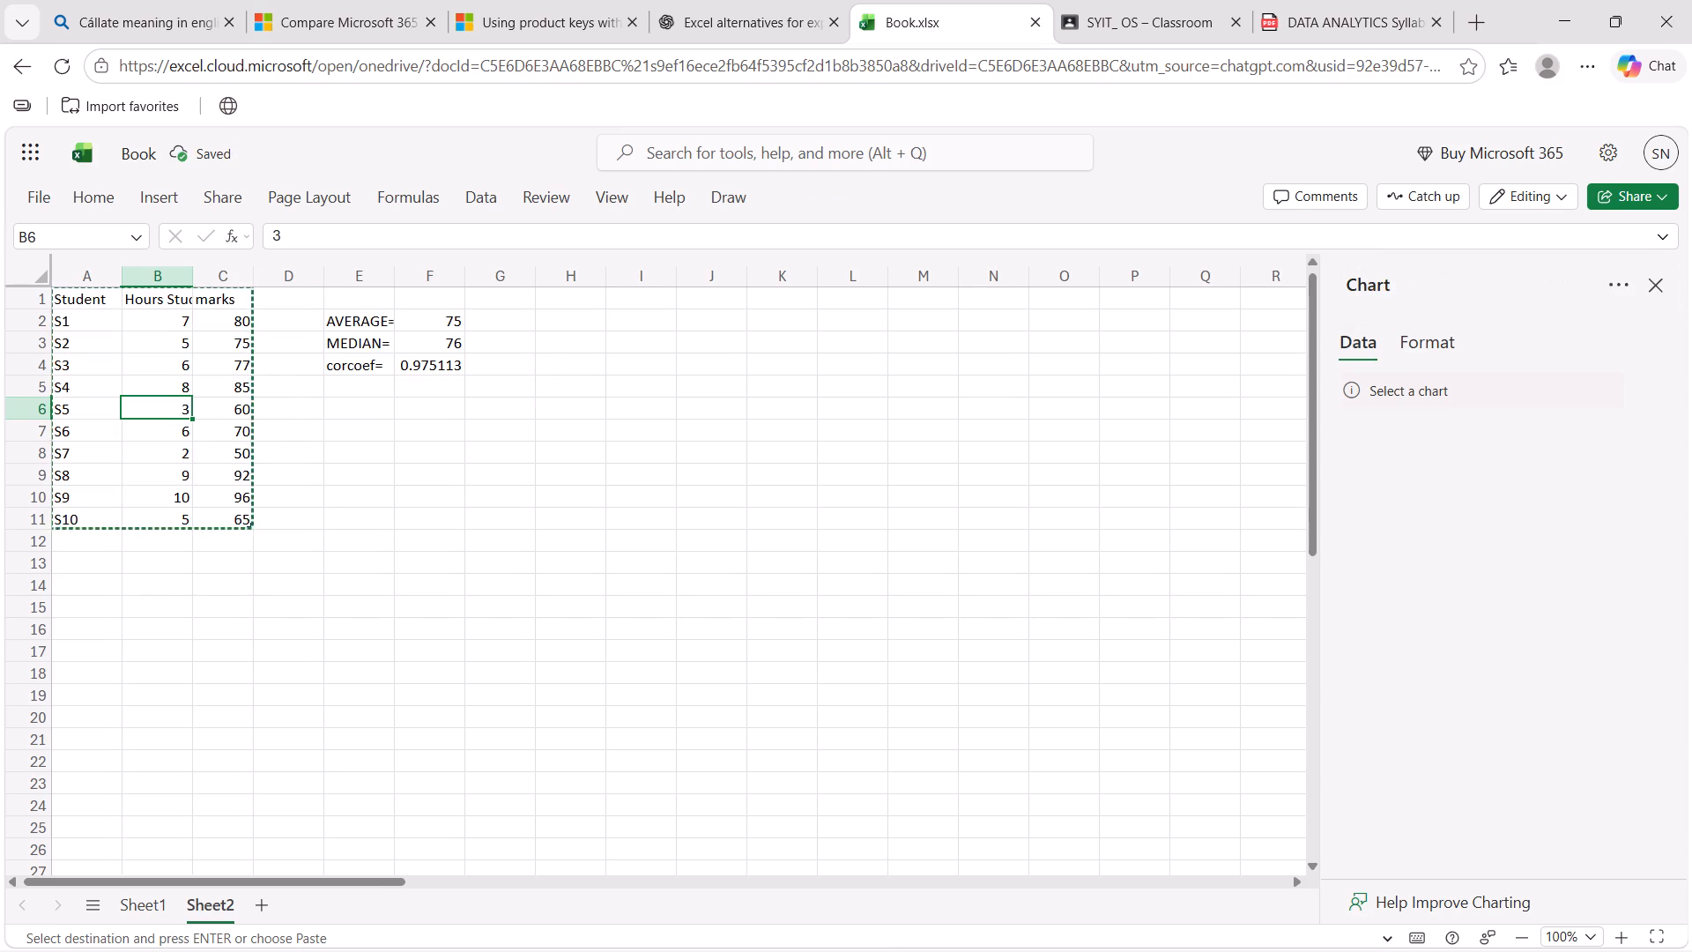
Select the student data range A1:C11 on Sheet2, including its header row.
{"action": "left_click_drag", "start_coordinate": [82, 302], "coordinate": [233, 456]}
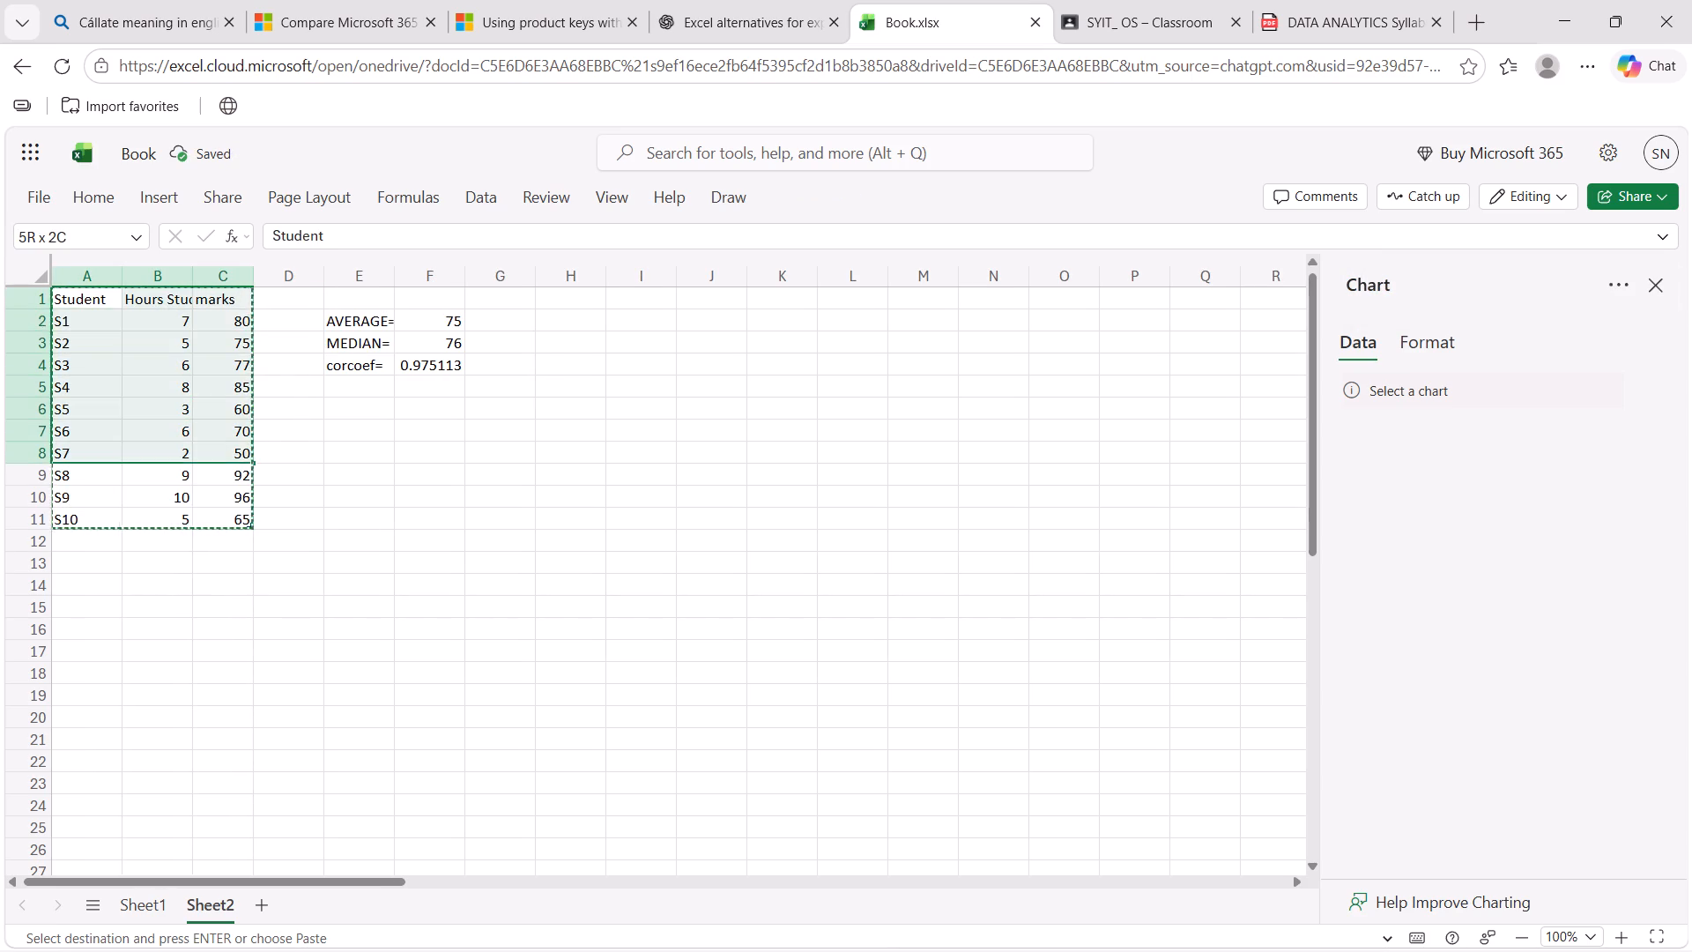
{"action": "left_click_drag", "start_coordinate": [233, 456], "coordinate": [232, 512]}
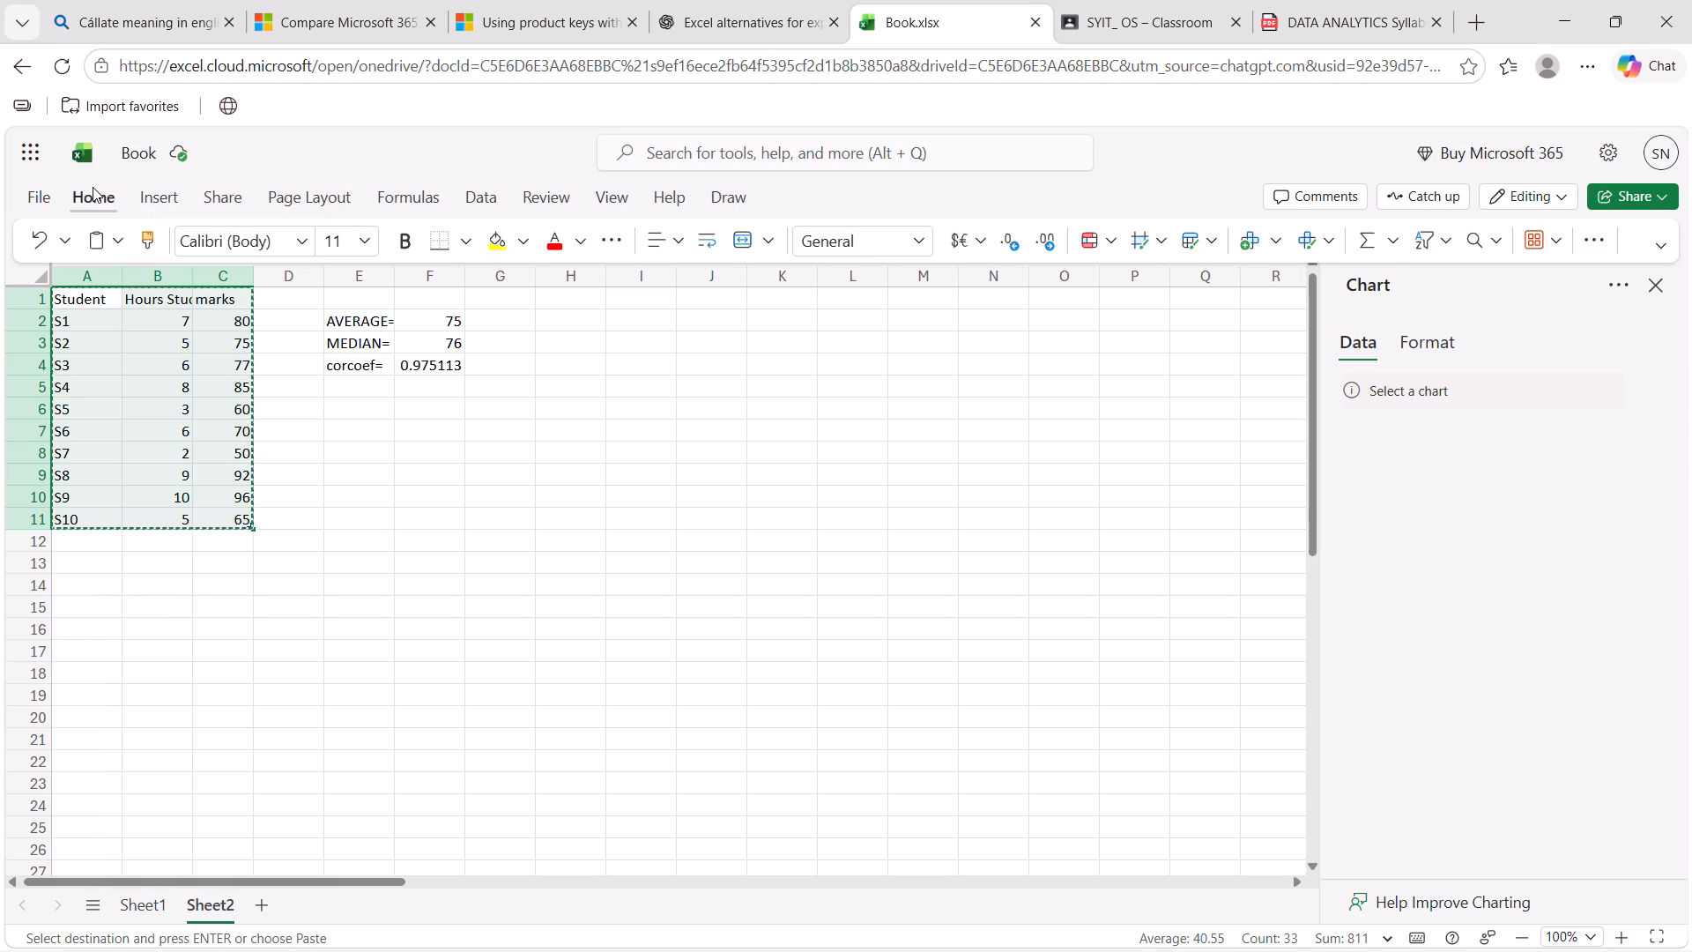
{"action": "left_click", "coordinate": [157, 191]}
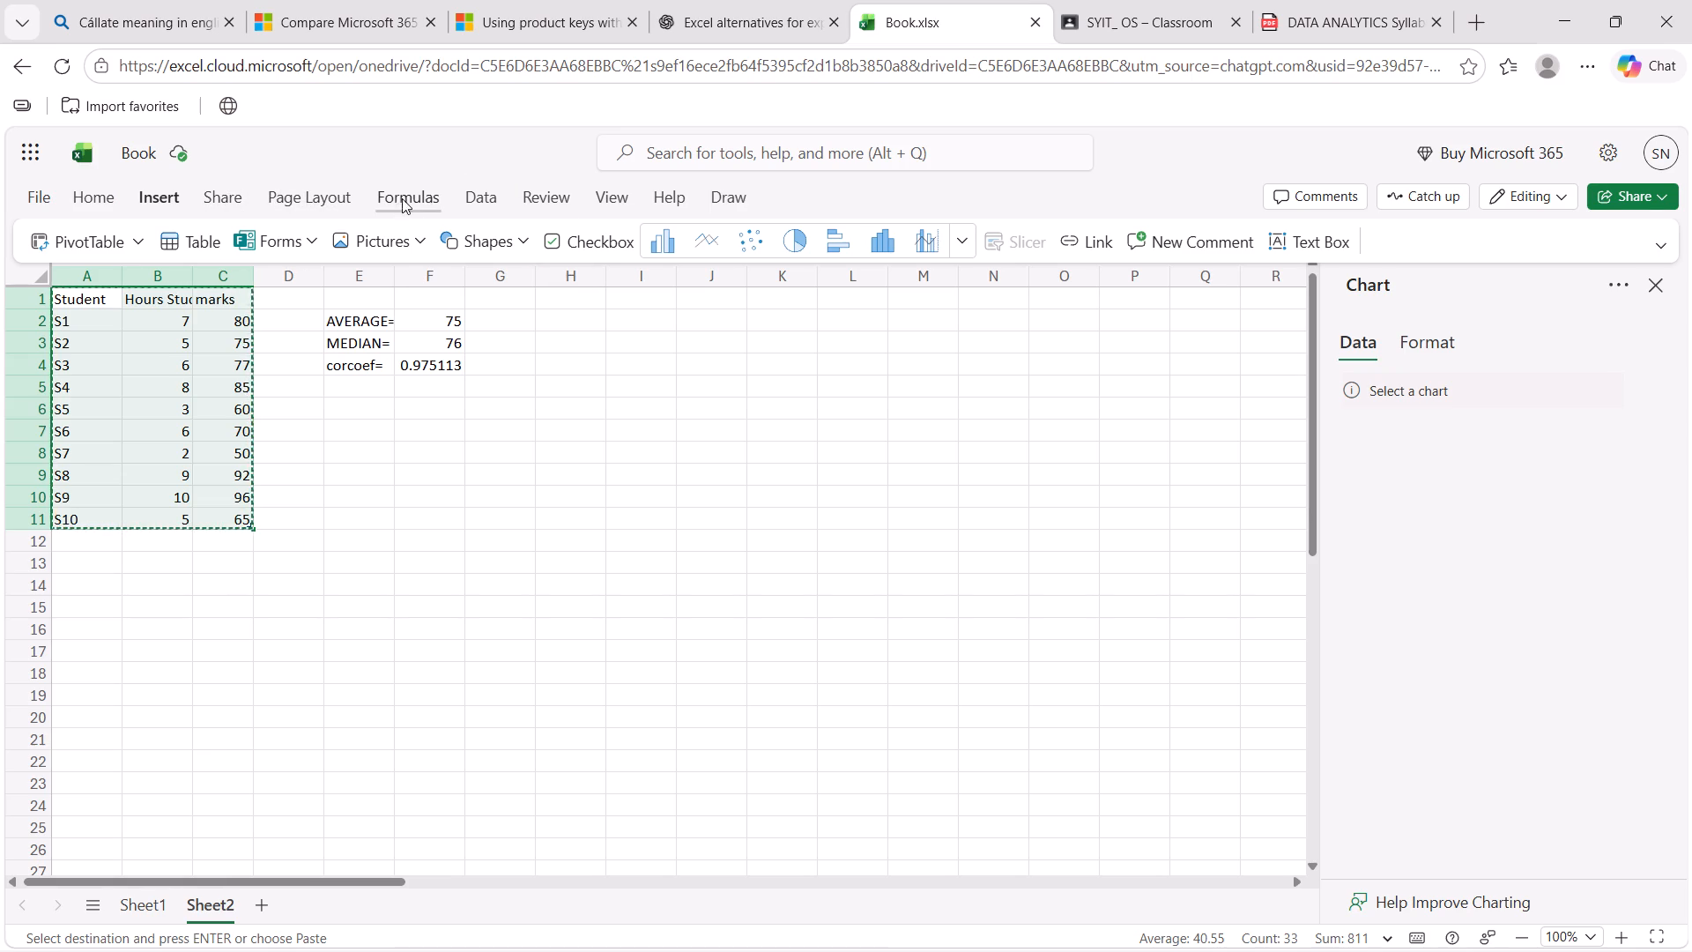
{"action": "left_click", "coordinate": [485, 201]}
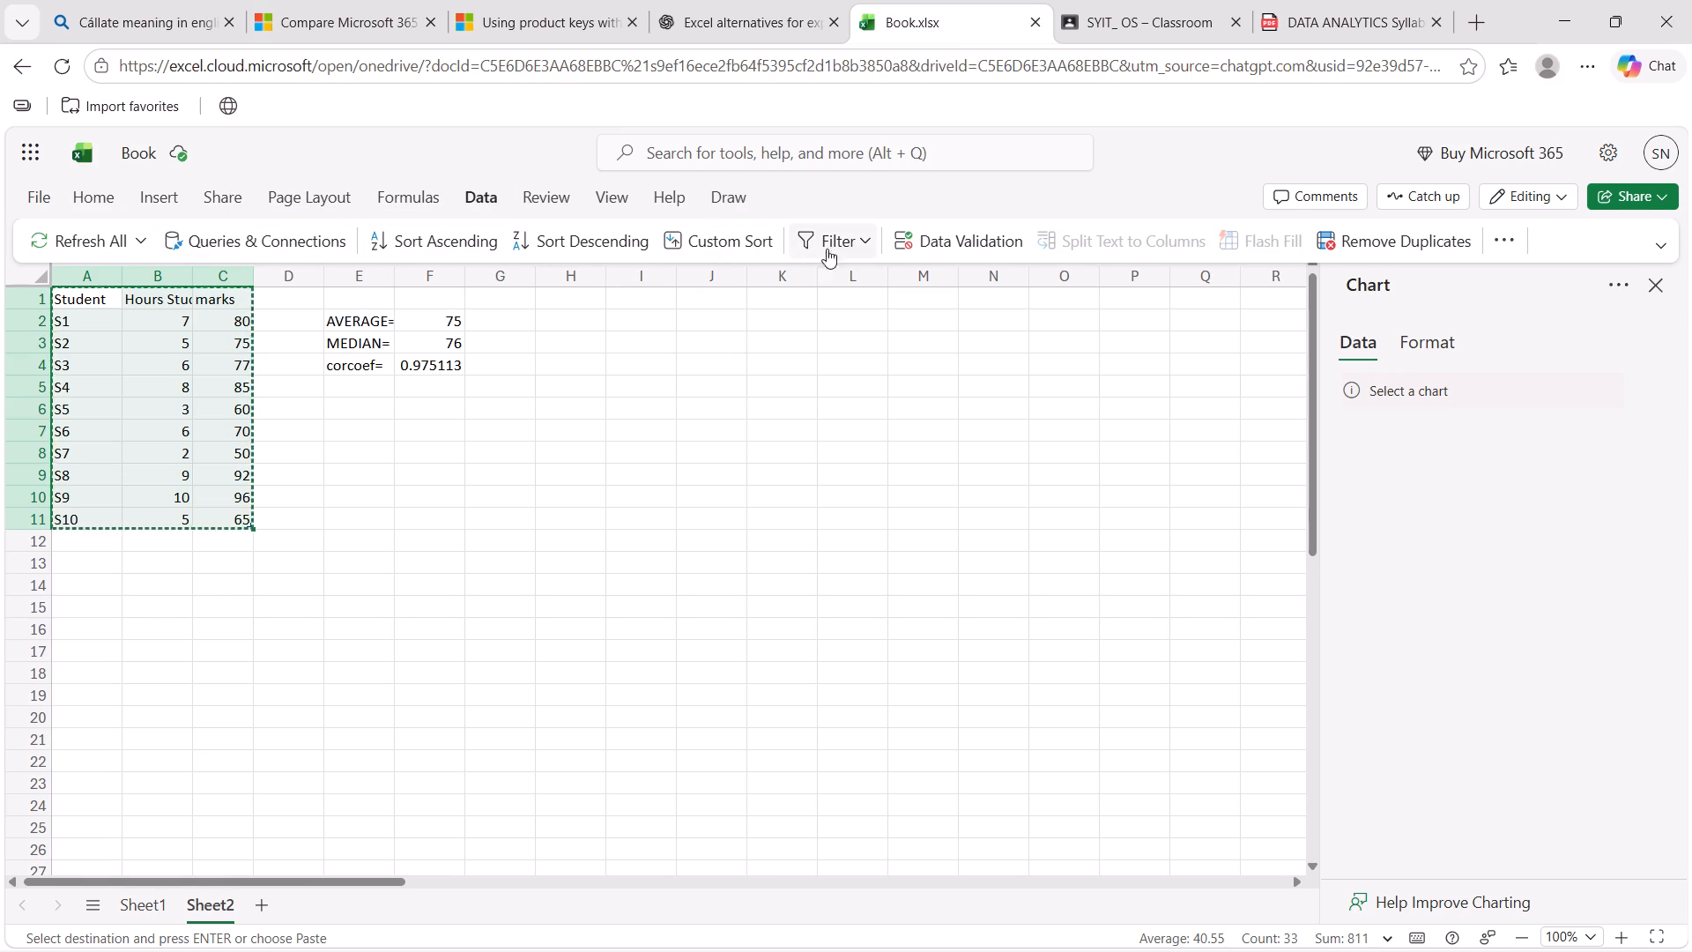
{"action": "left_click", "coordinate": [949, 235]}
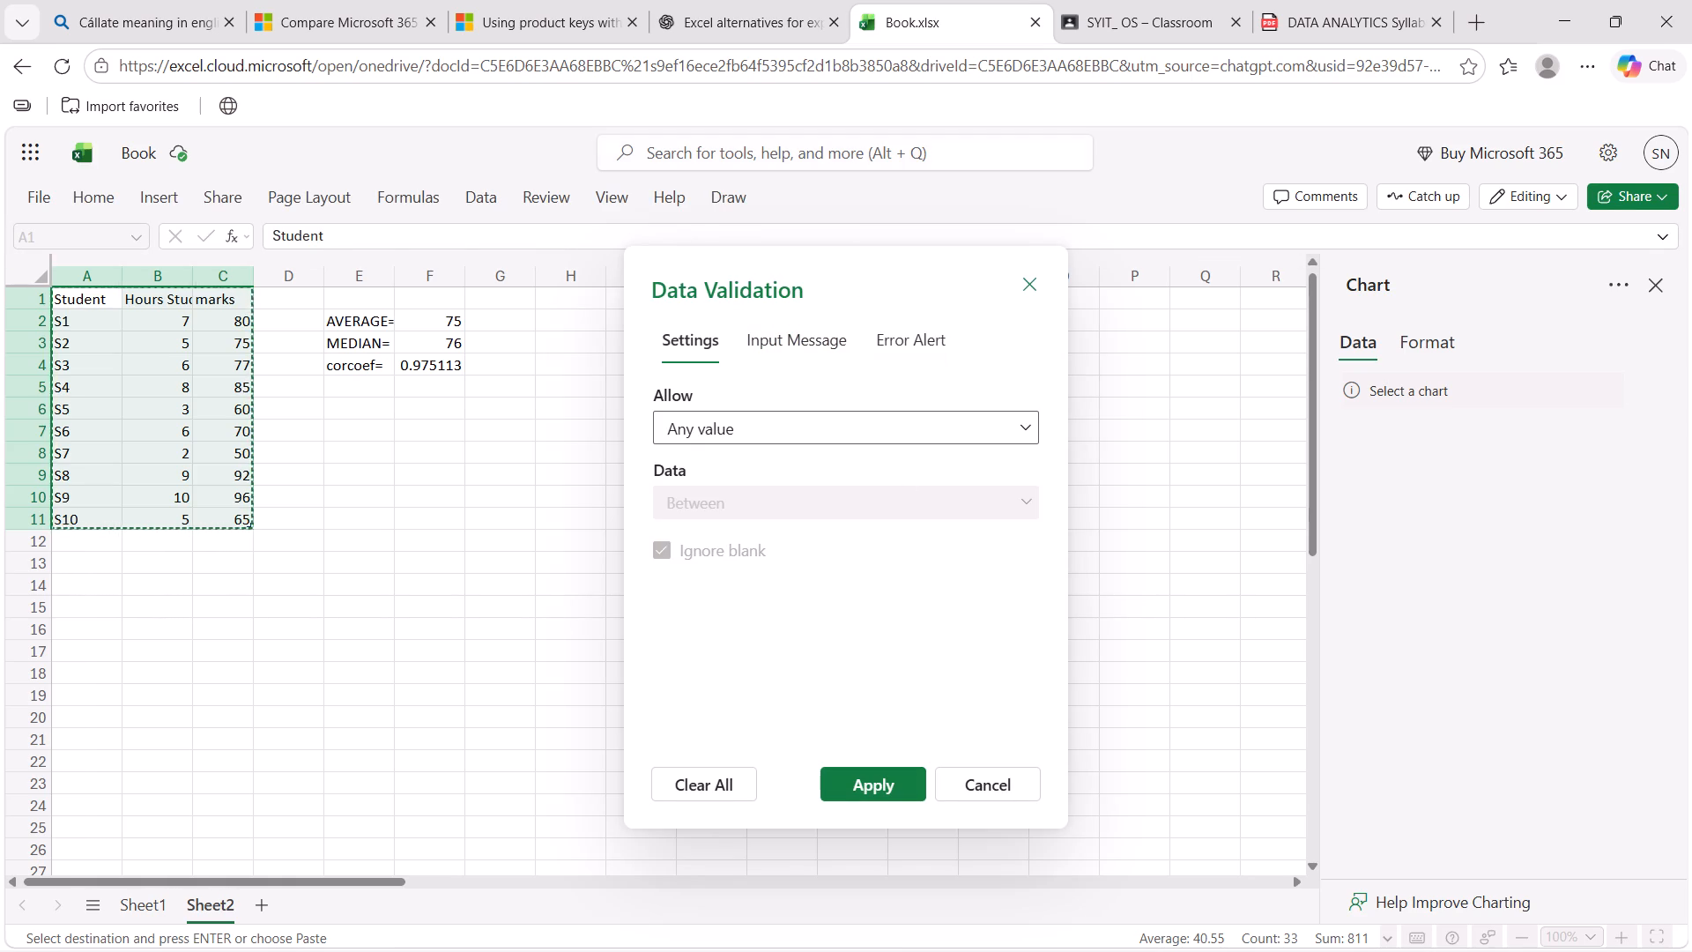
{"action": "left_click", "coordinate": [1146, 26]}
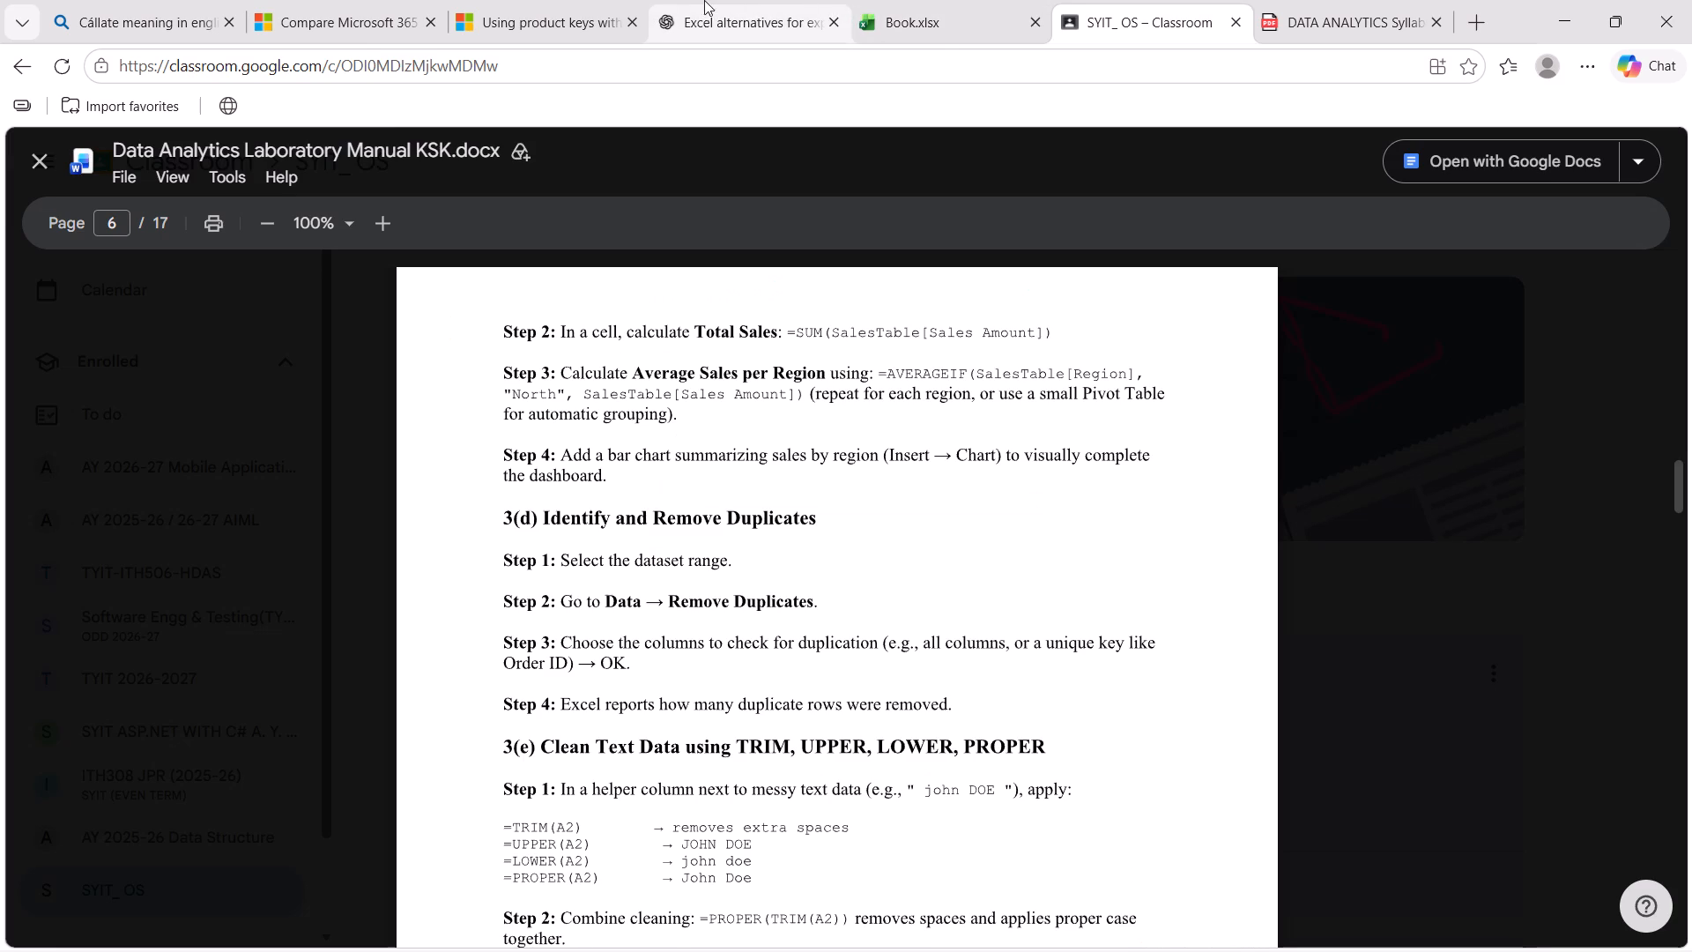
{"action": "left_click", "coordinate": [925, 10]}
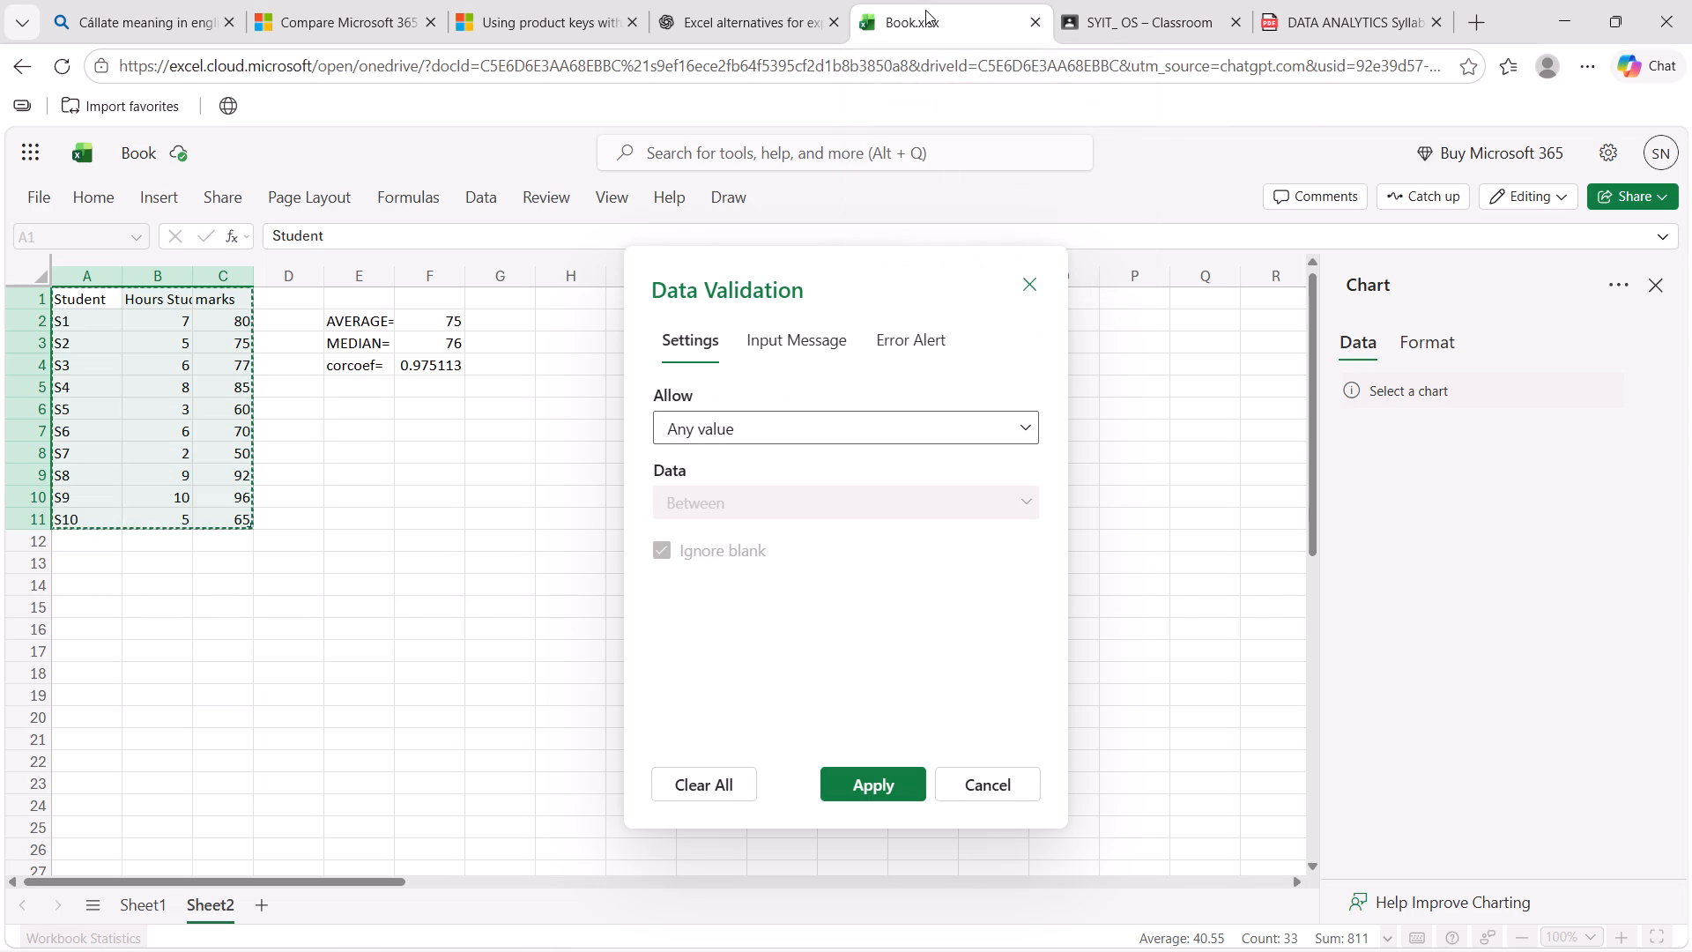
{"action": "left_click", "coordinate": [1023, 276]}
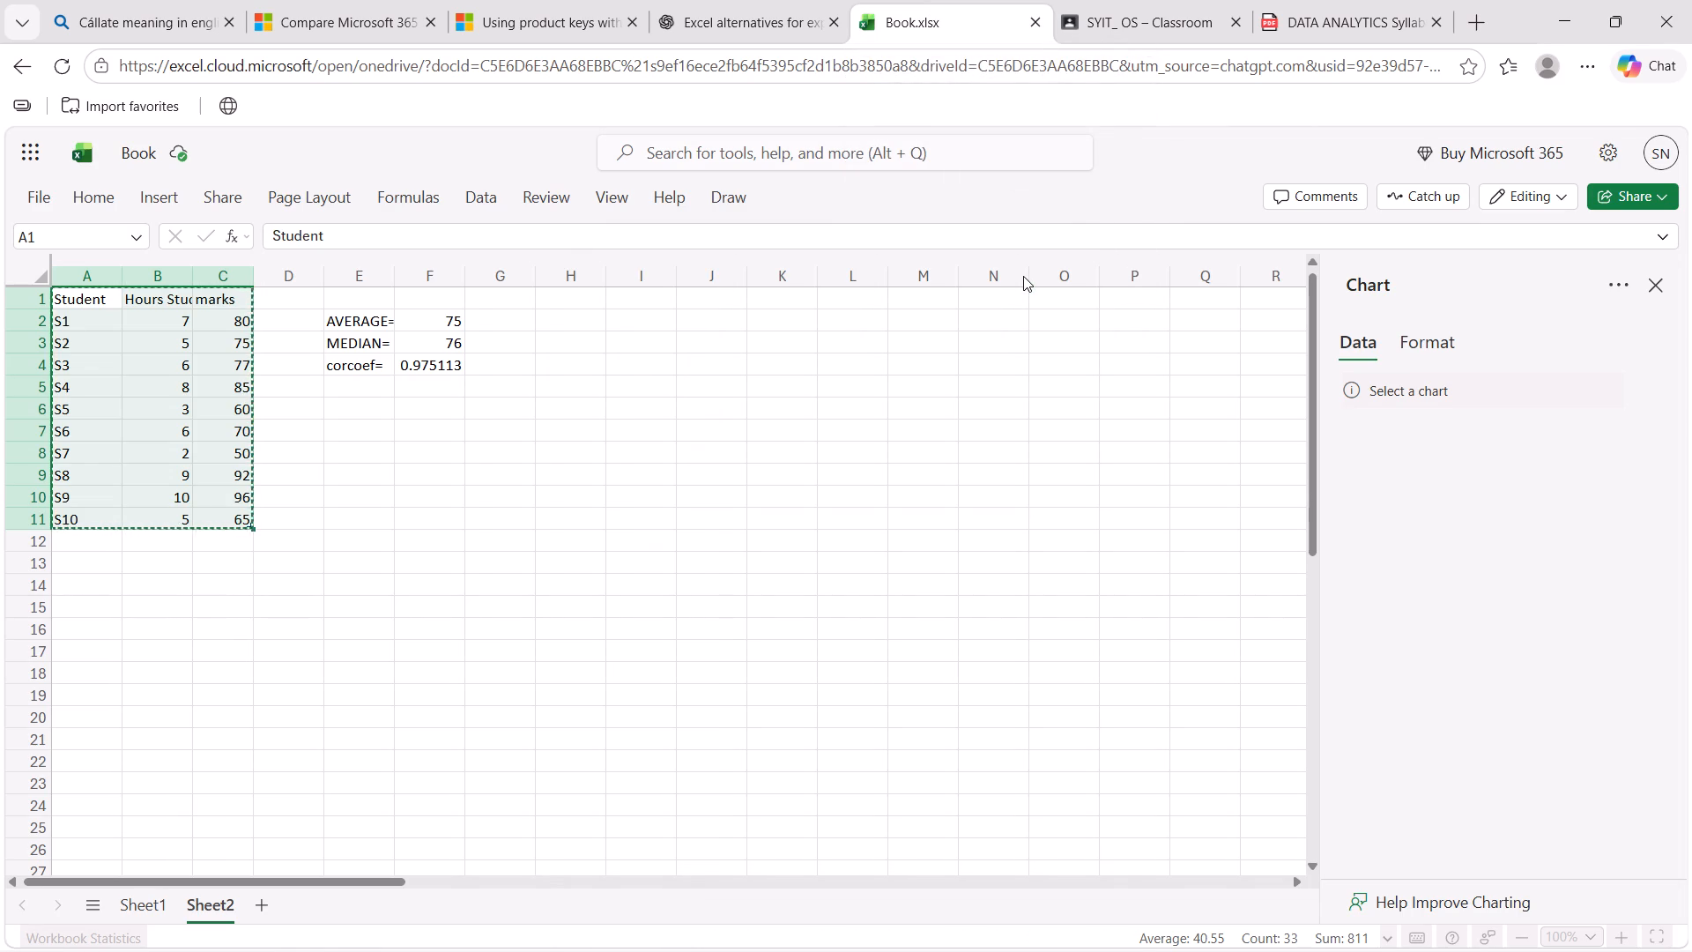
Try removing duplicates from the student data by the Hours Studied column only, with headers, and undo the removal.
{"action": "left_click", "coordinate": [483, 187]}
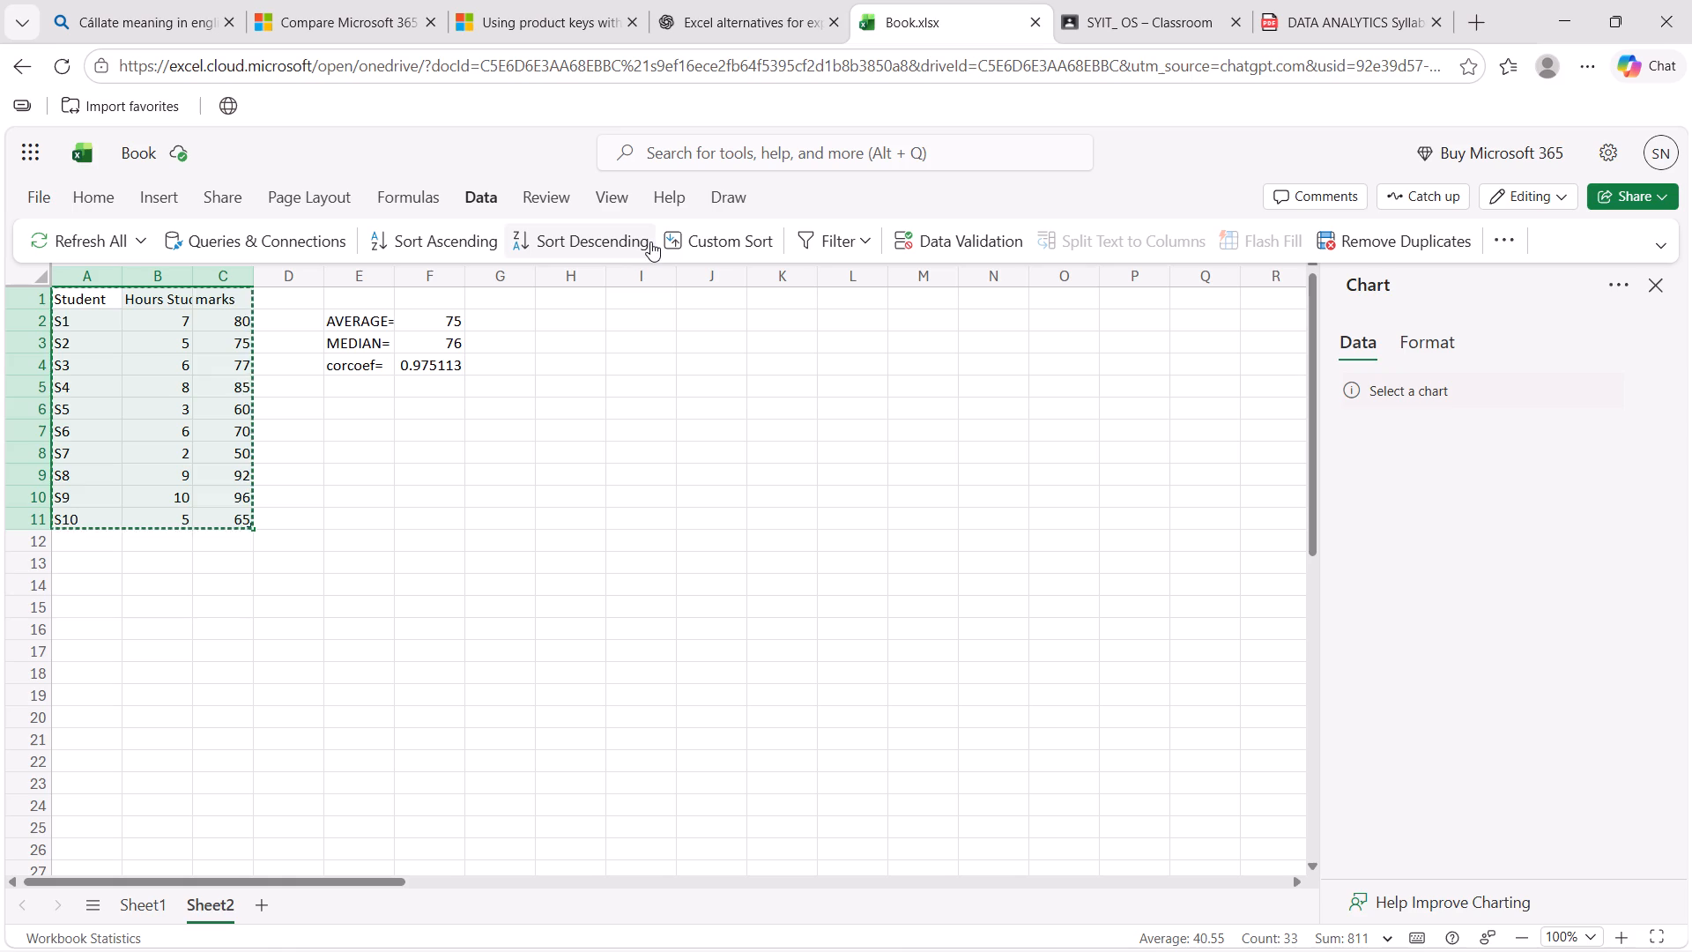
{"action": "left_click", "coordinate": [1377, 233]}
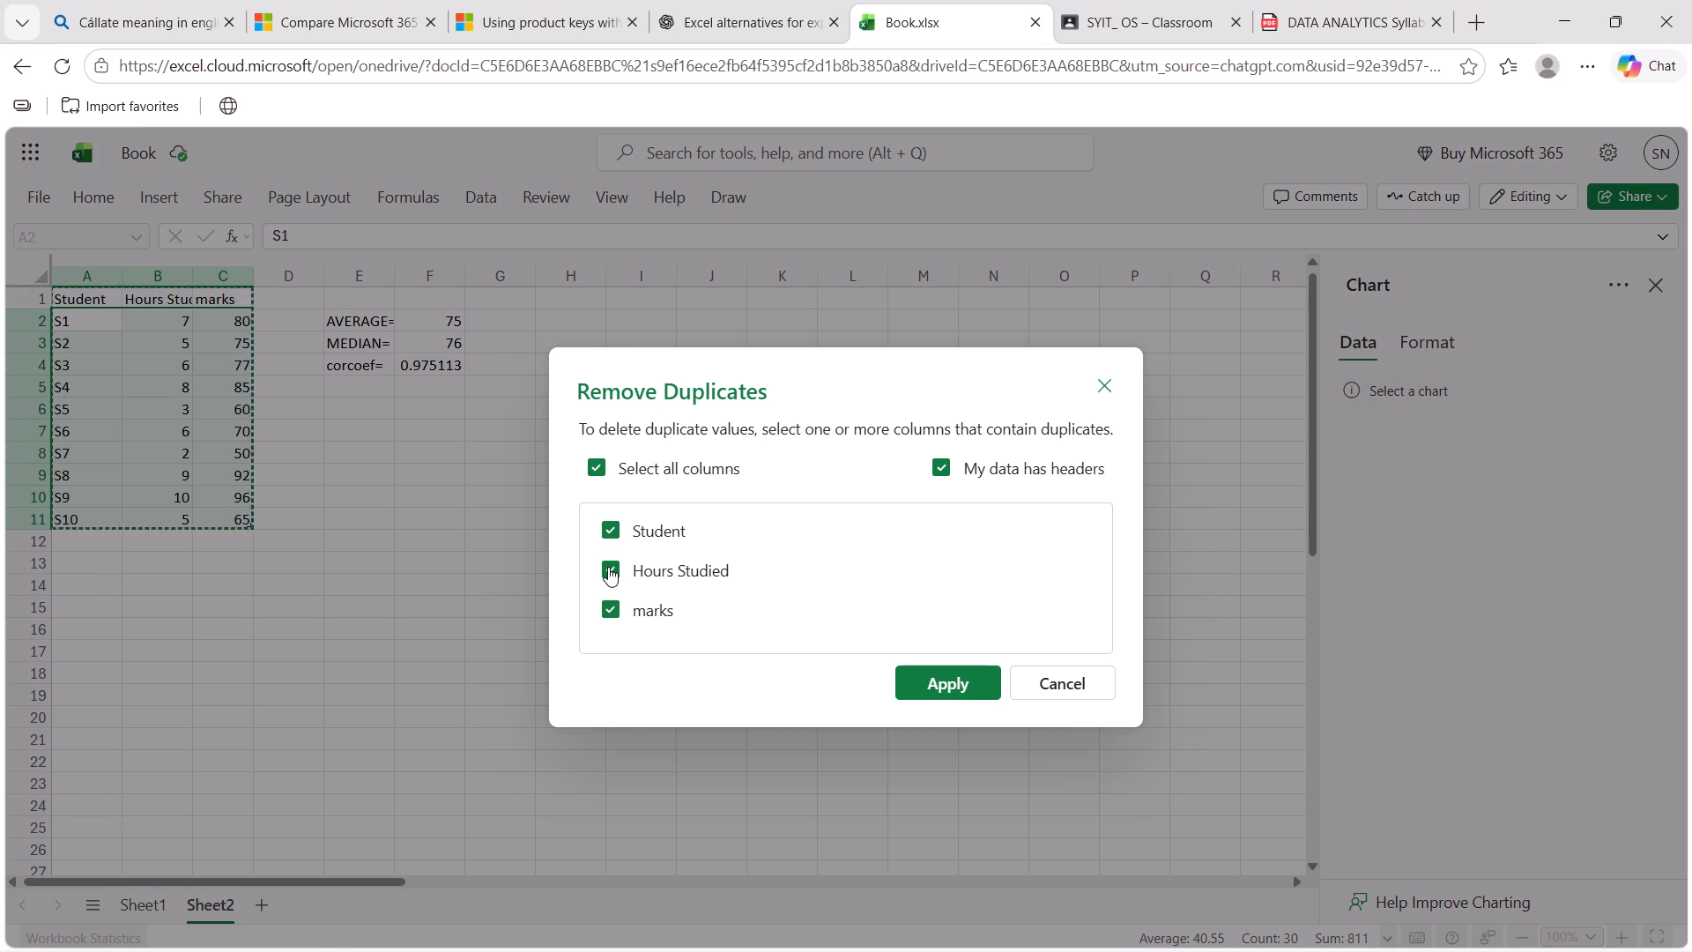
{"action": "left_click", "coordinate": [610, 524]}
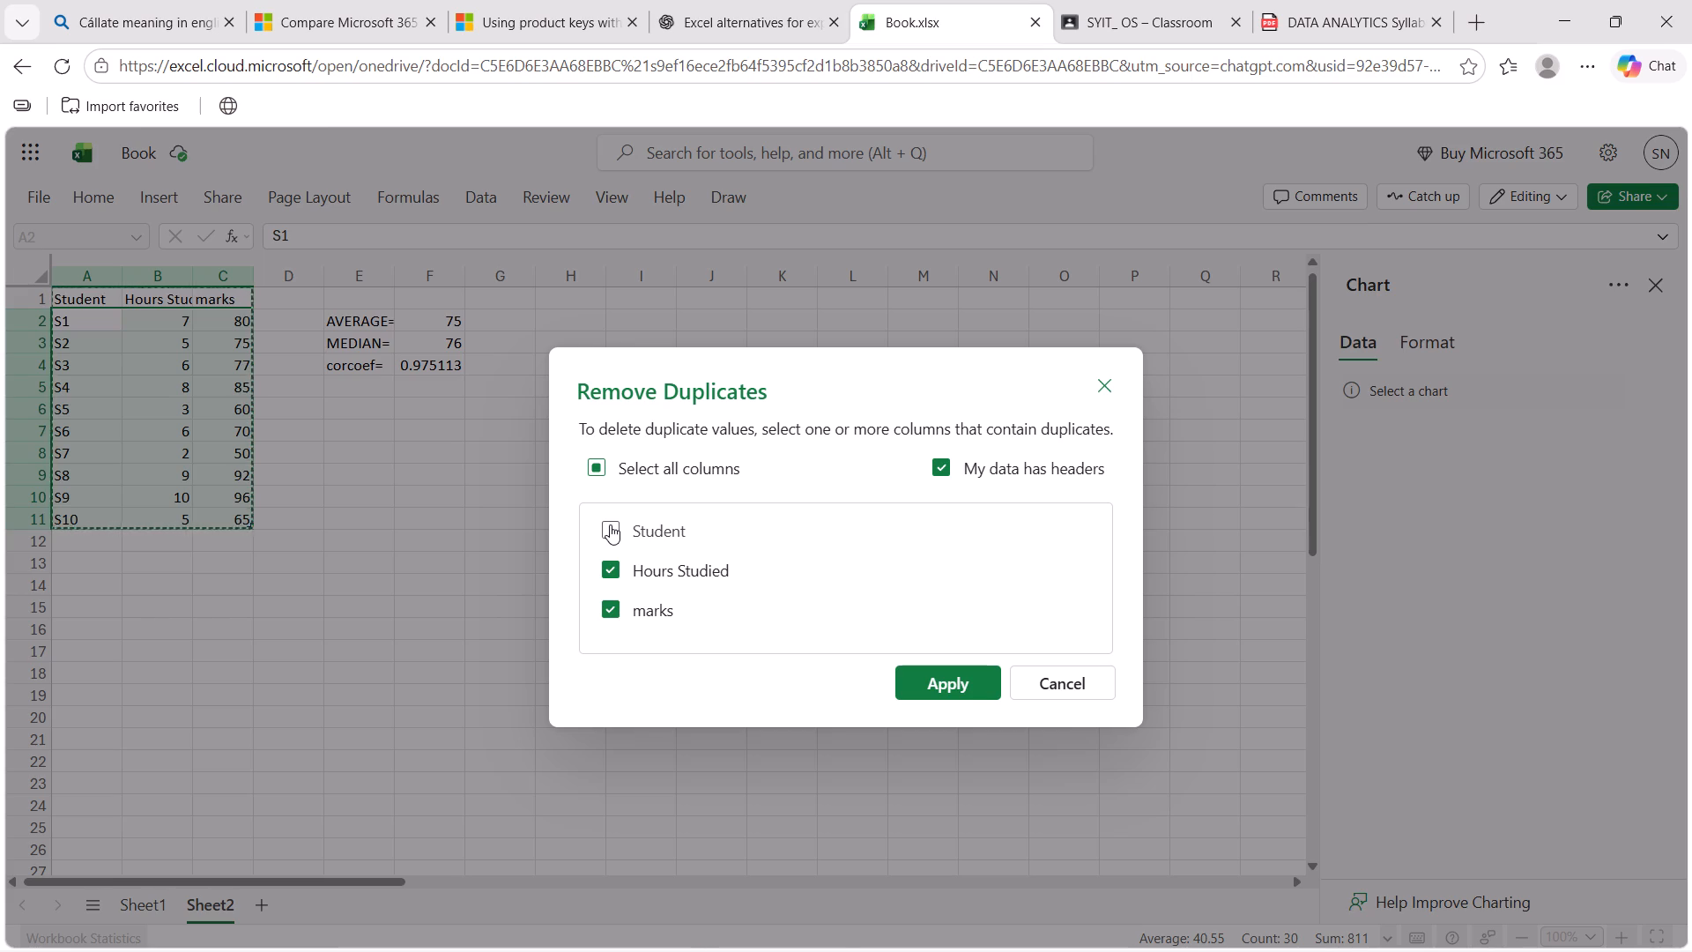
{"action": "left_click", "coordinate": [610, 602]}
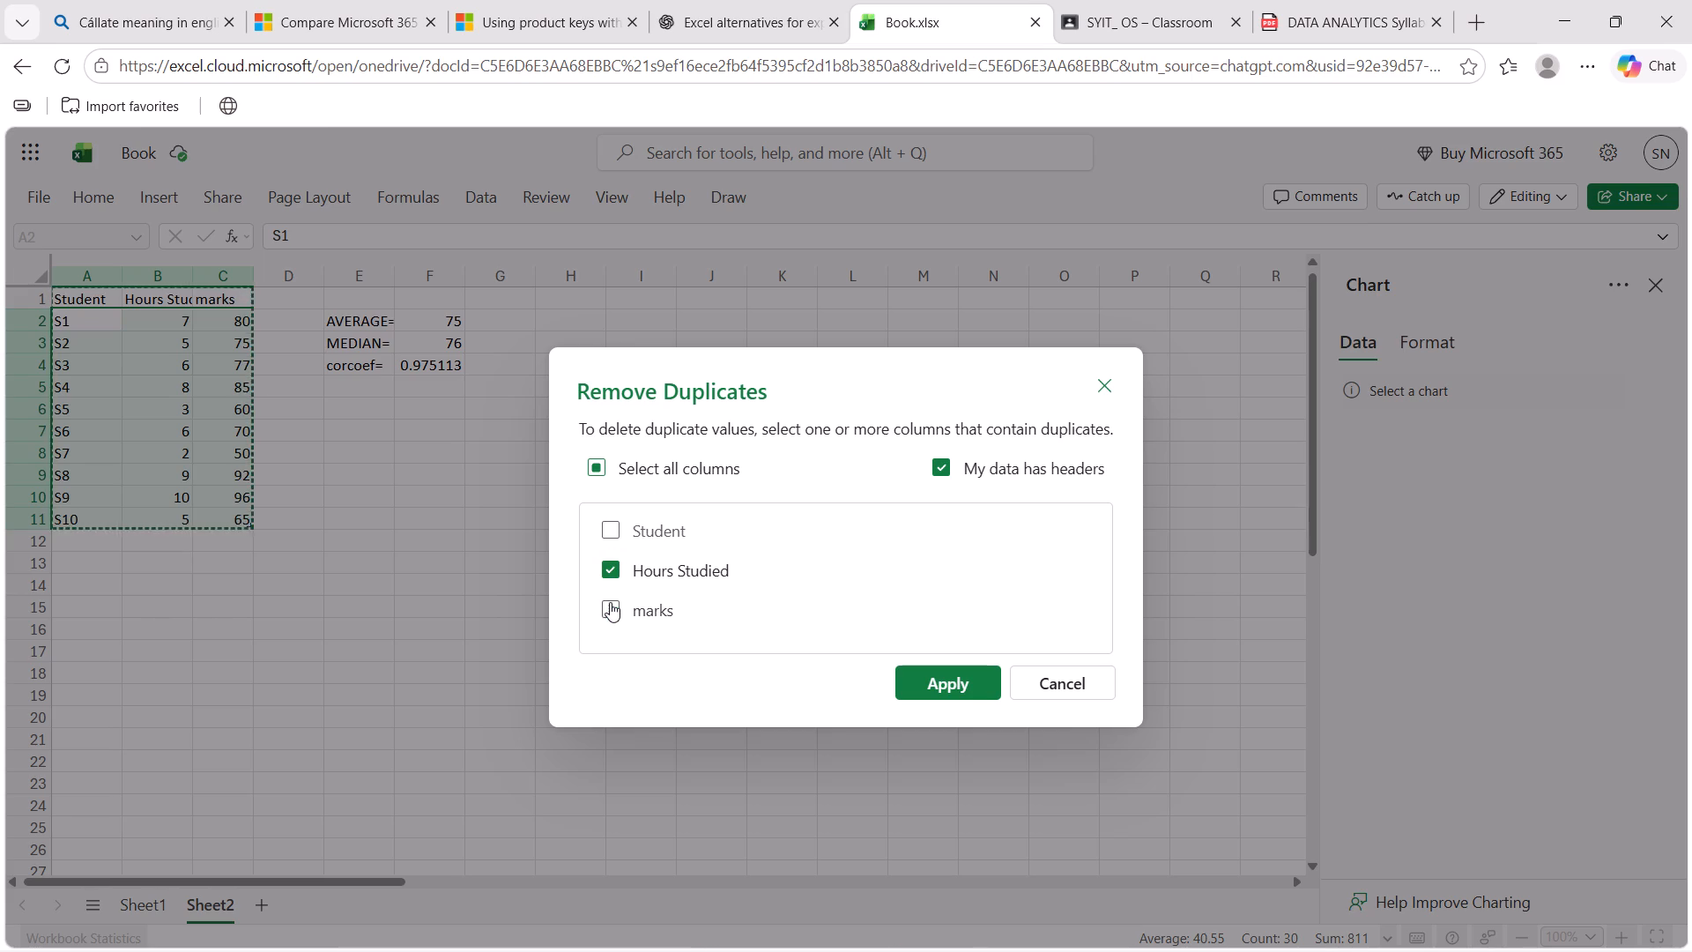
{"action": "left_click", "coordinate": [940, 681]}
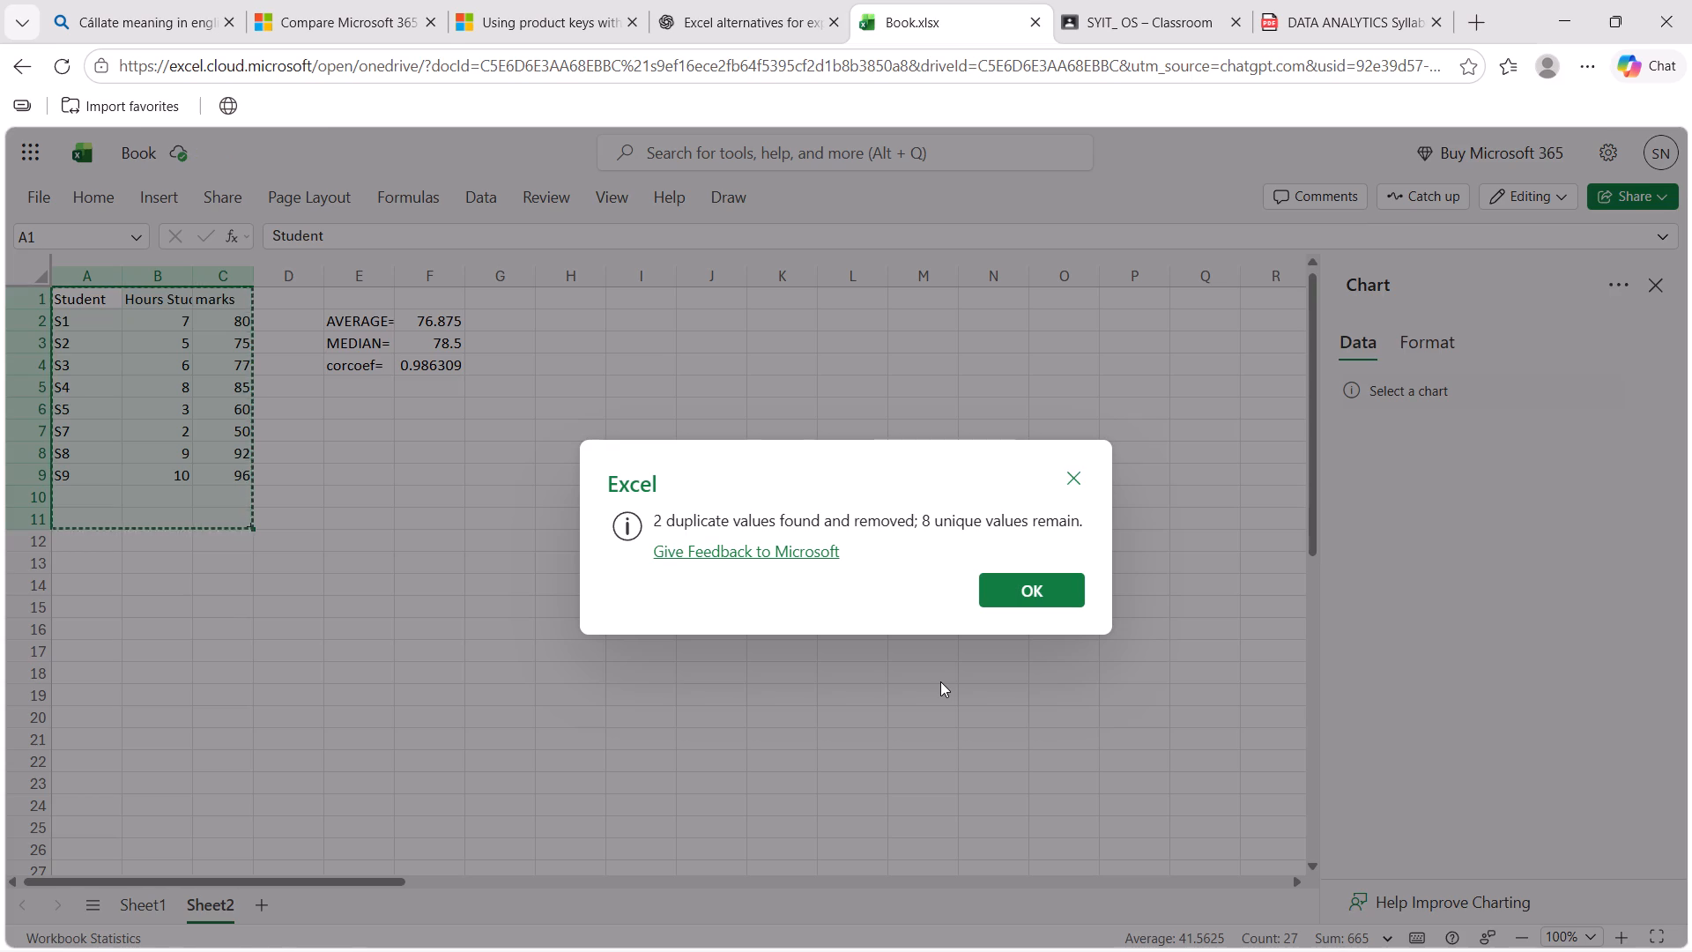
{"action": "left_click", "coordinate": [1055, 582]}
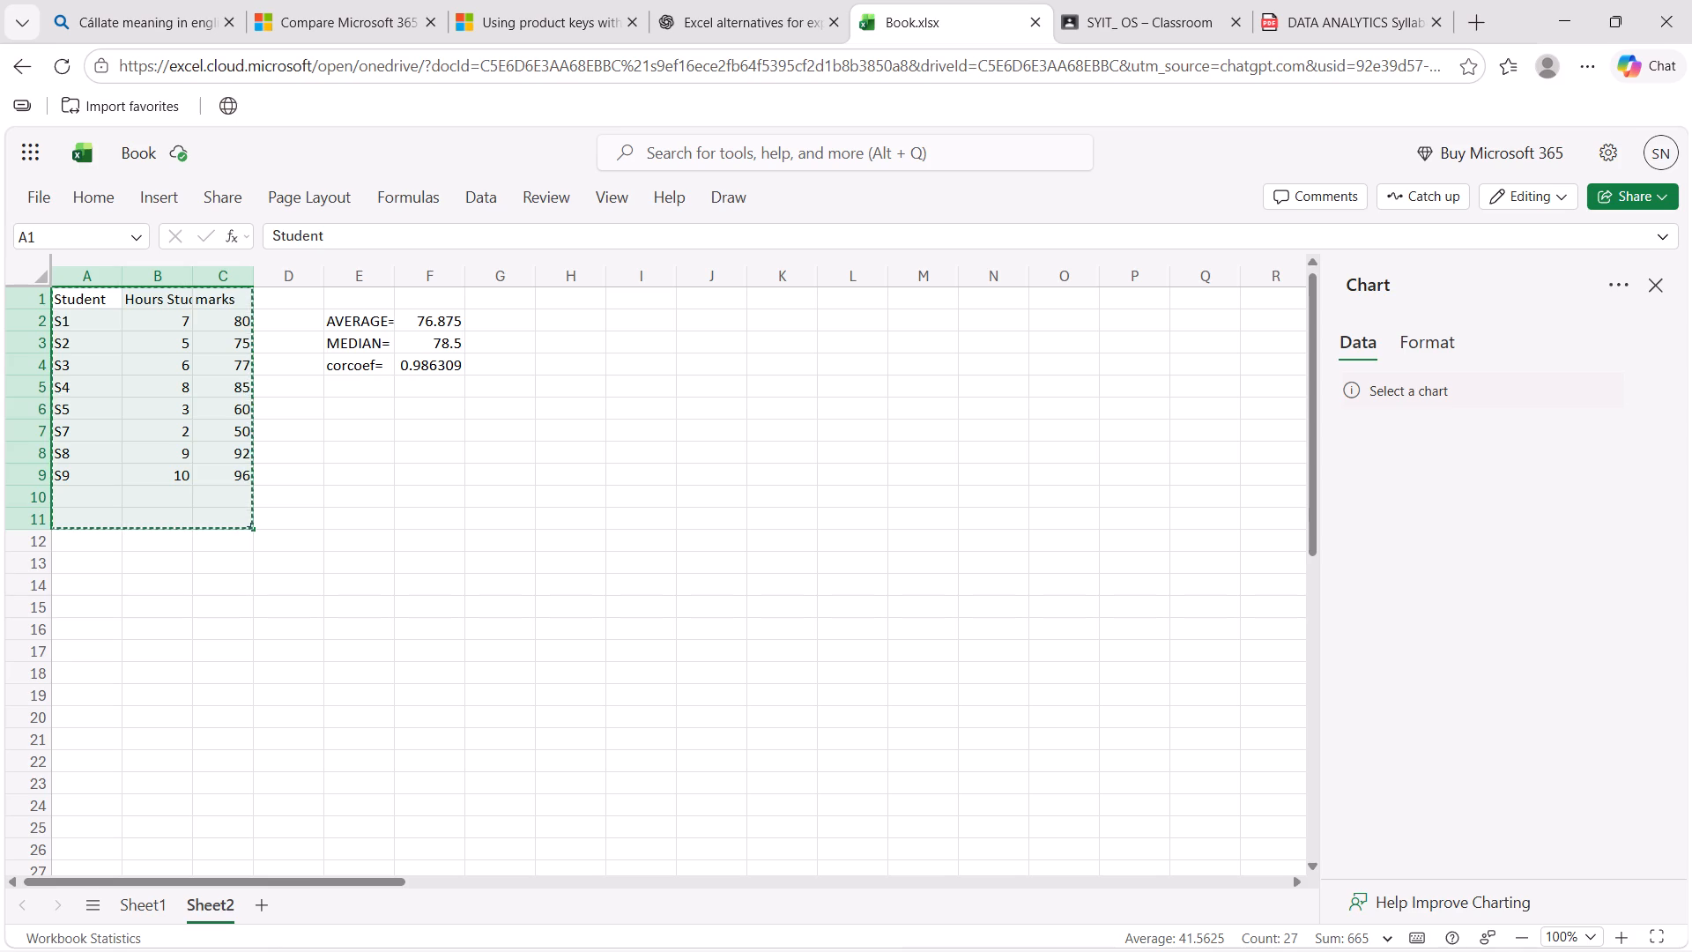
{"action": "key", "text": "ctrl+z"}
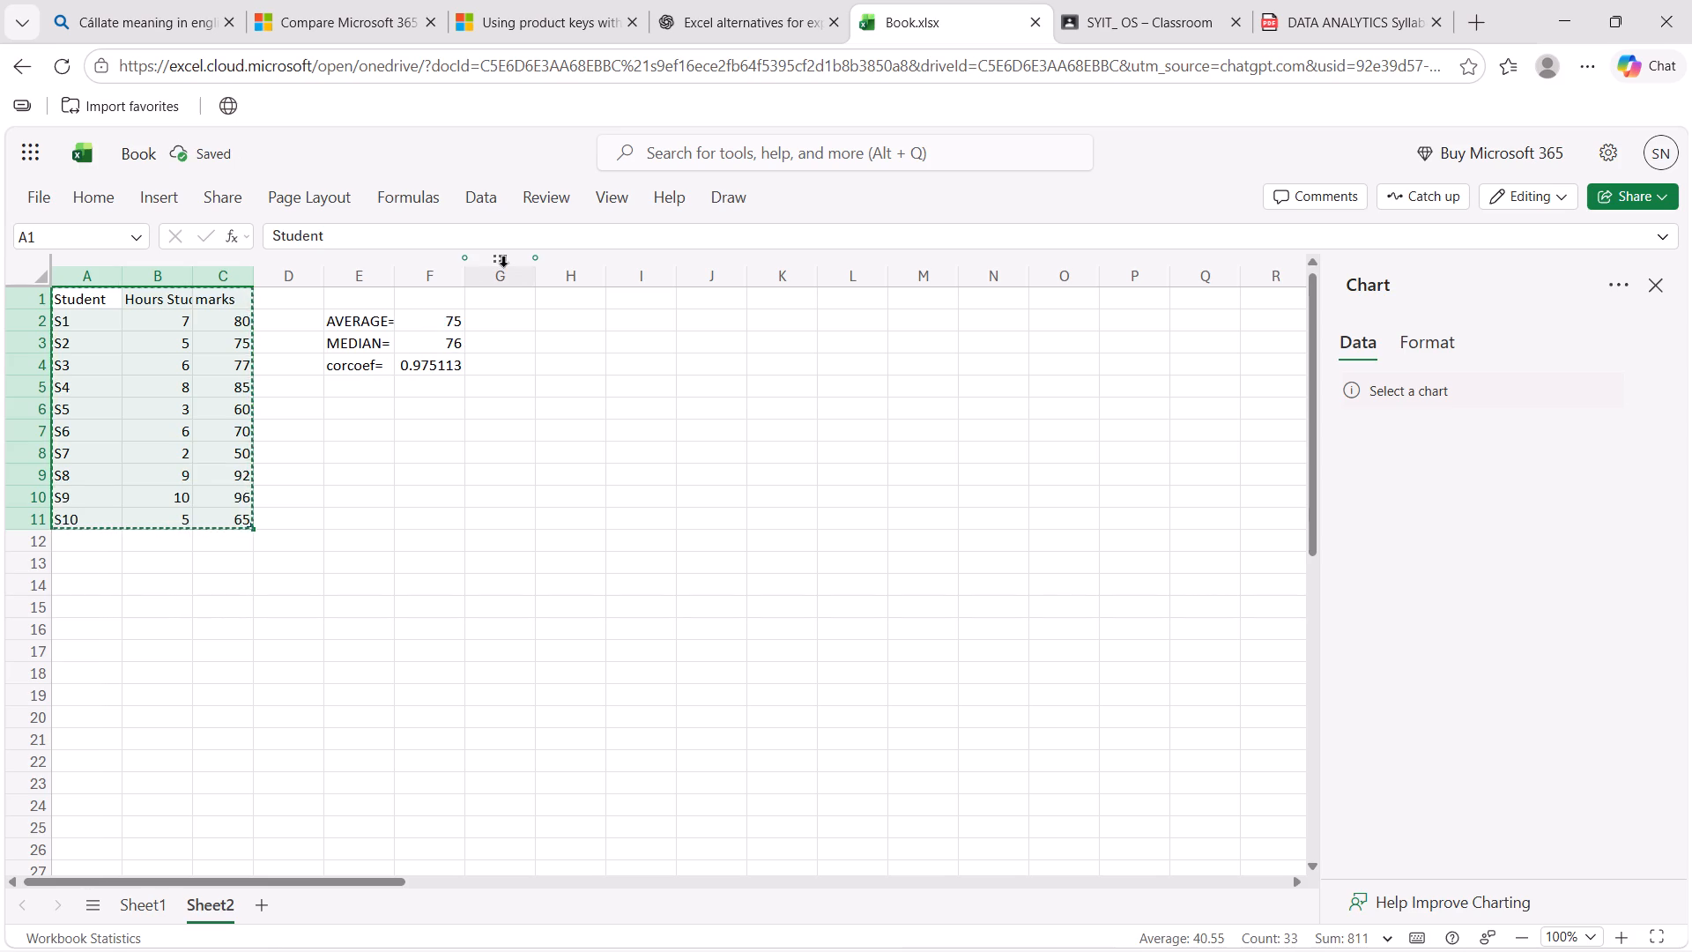
Run Remove Duplicates on the student data across all columns: Student, Hours Studied and marks, with headers.
{"action": "left_click", "coordinate": [484, 200]}
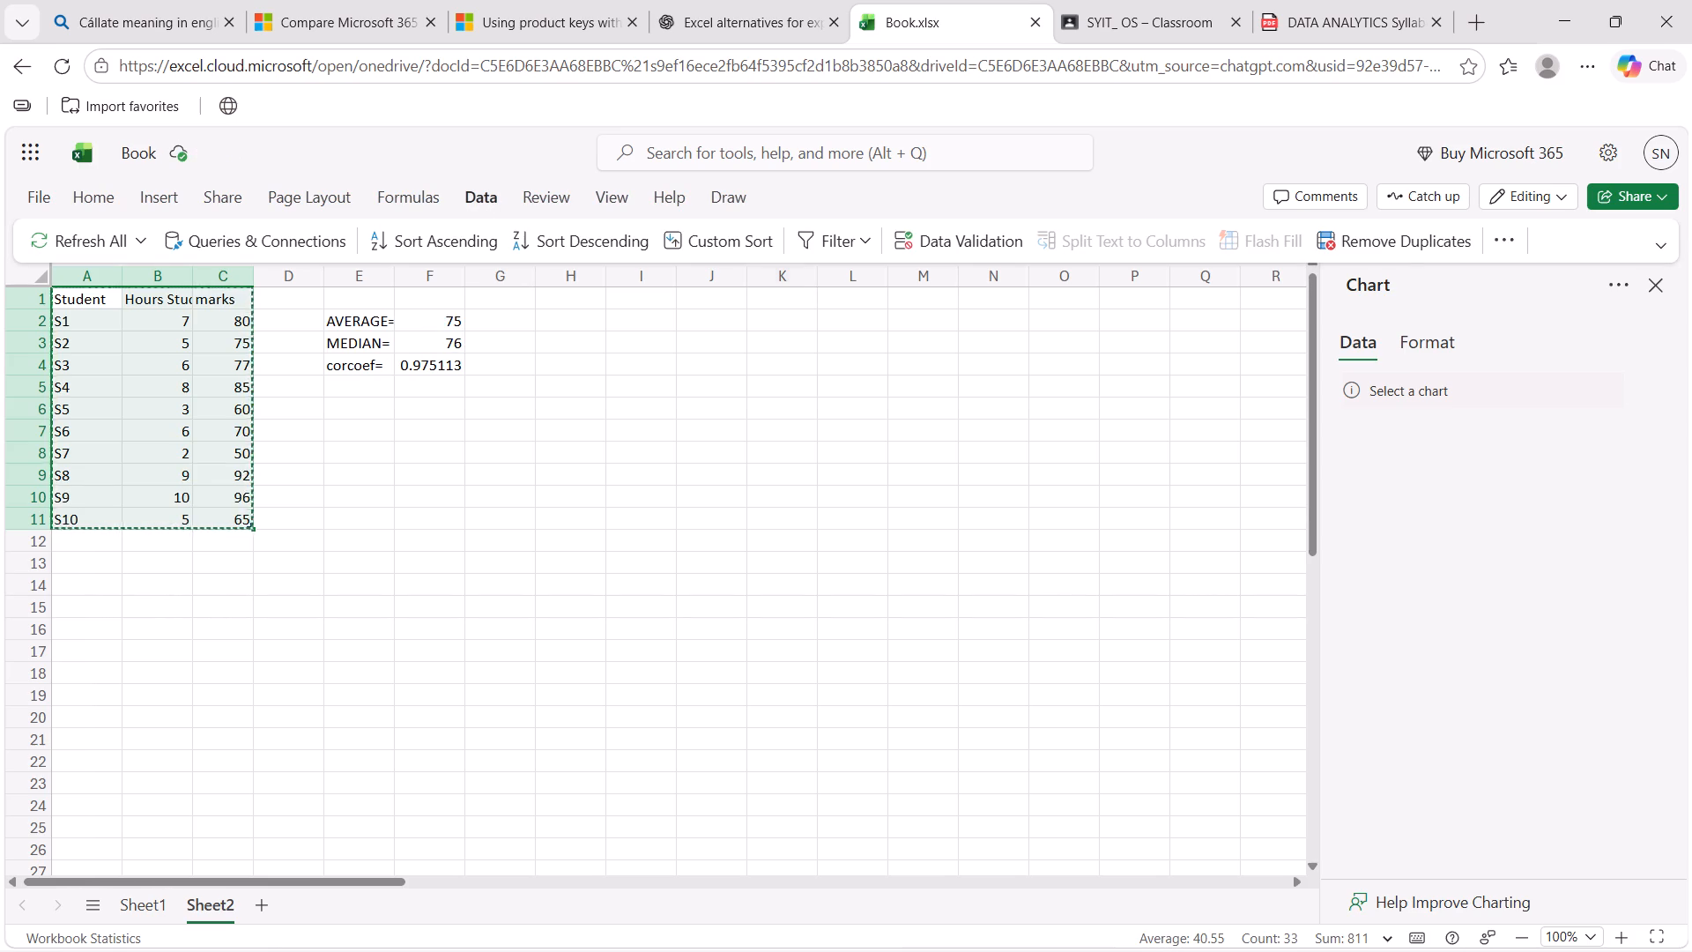
{"action": "left_click", "coordinate": [1404, 241]}
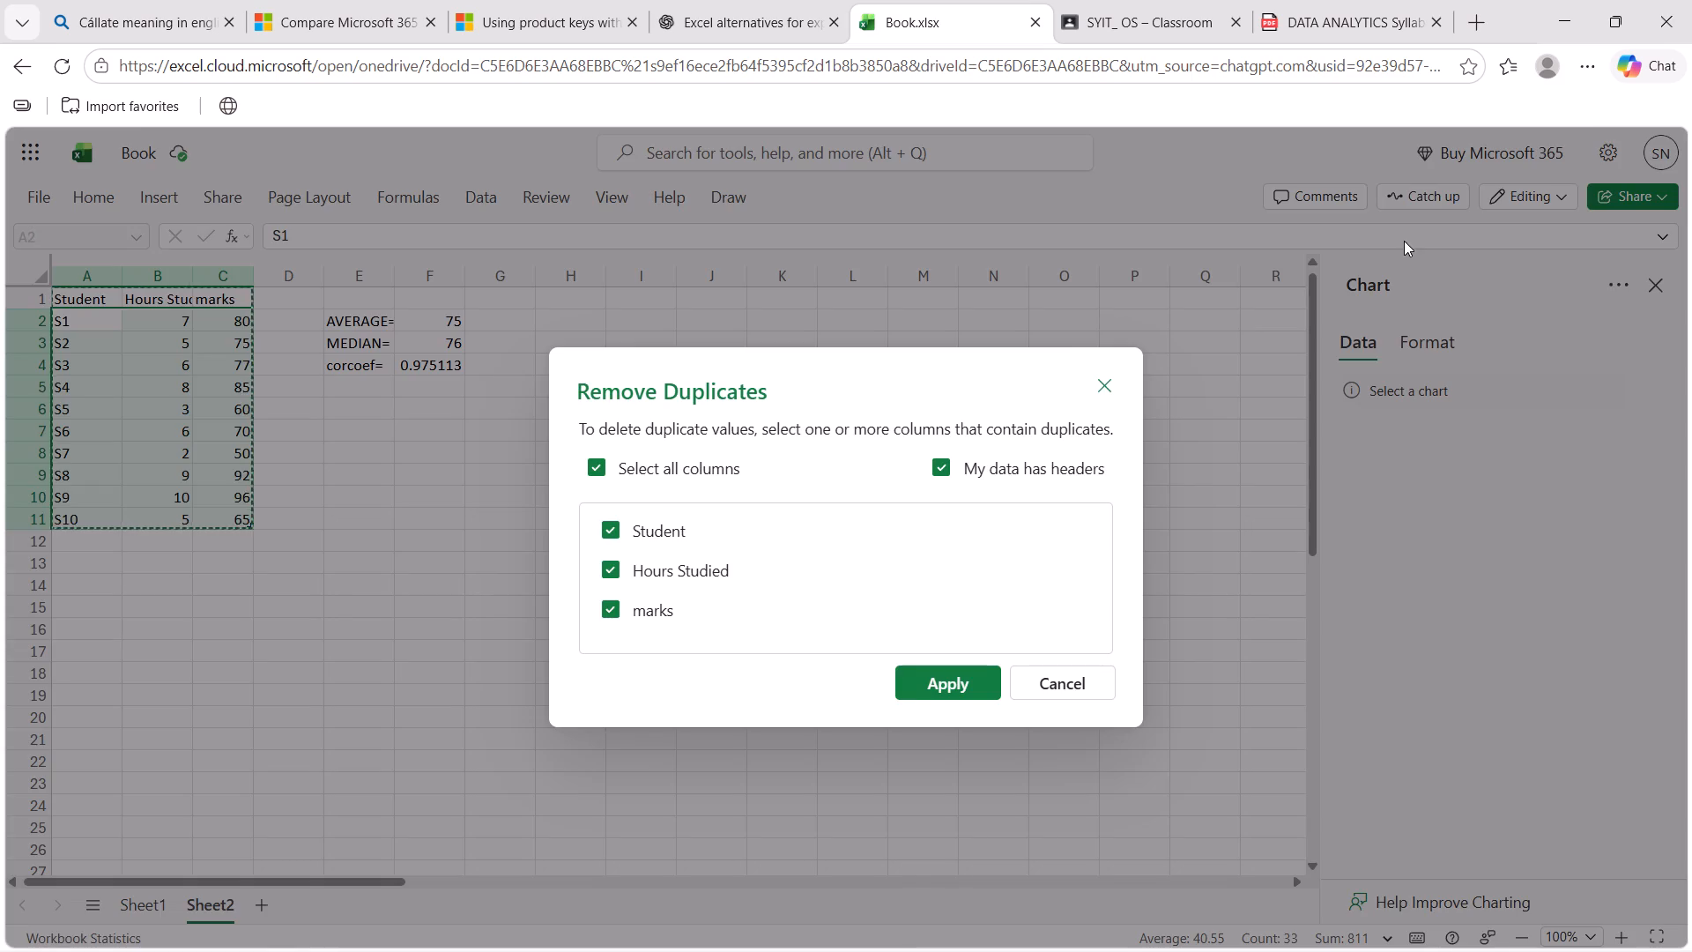
{"action": "left_click", "coordinate": [963, 682]}
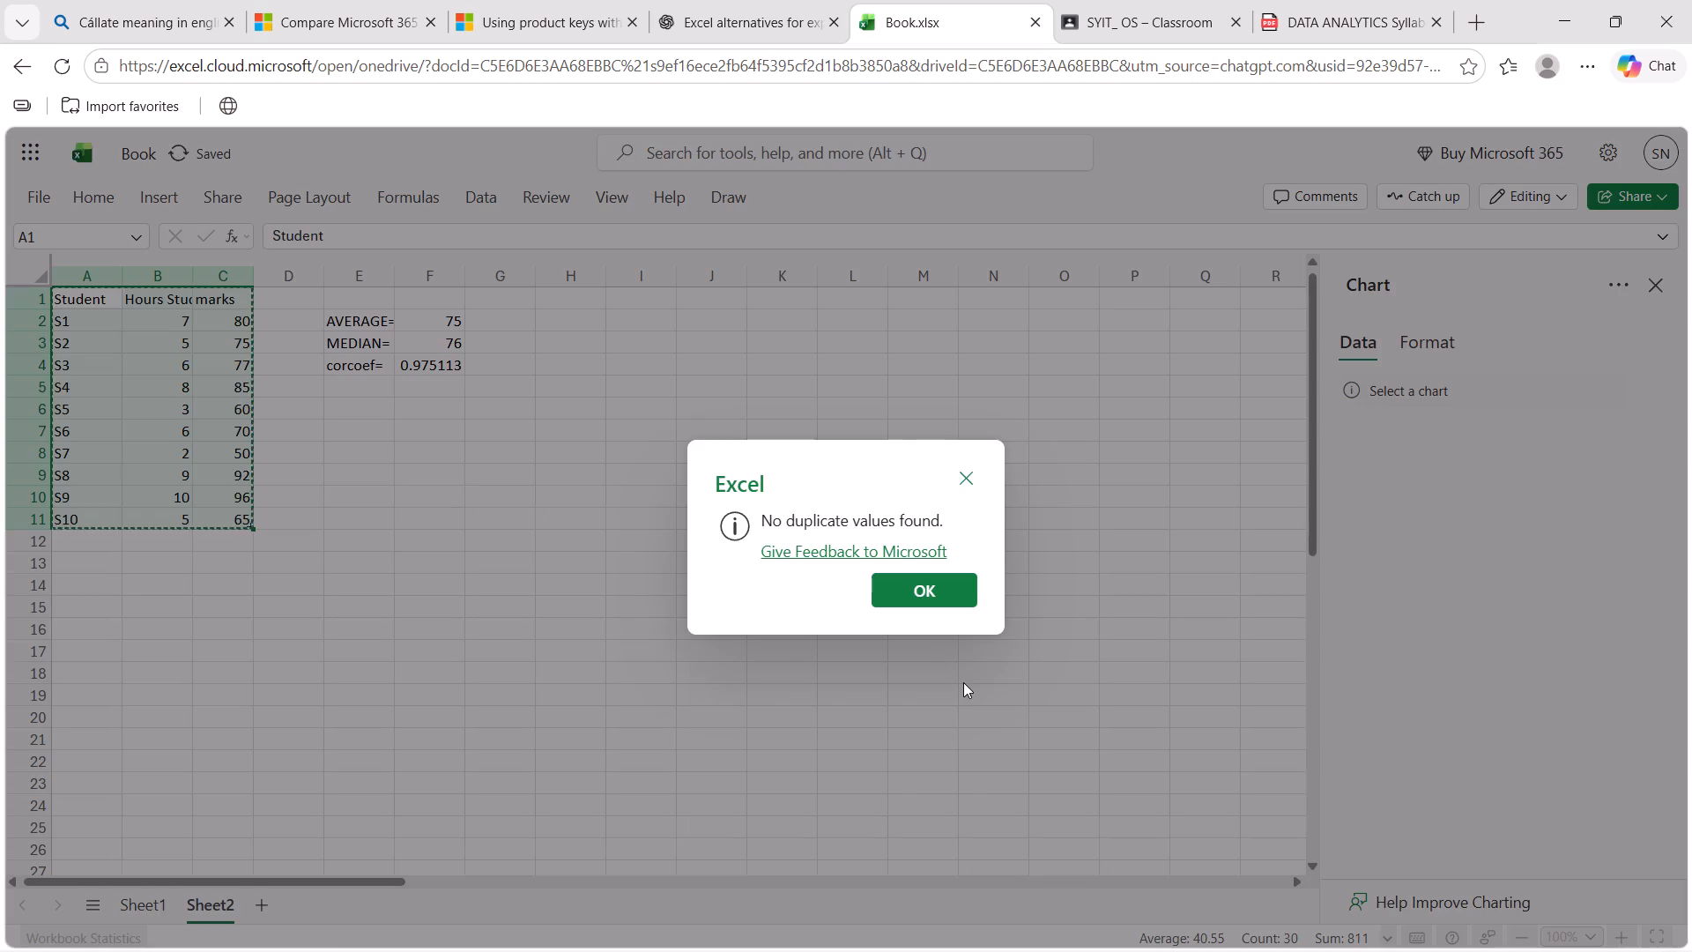
{"action": "left_click", "coordinate": [948, 593]}
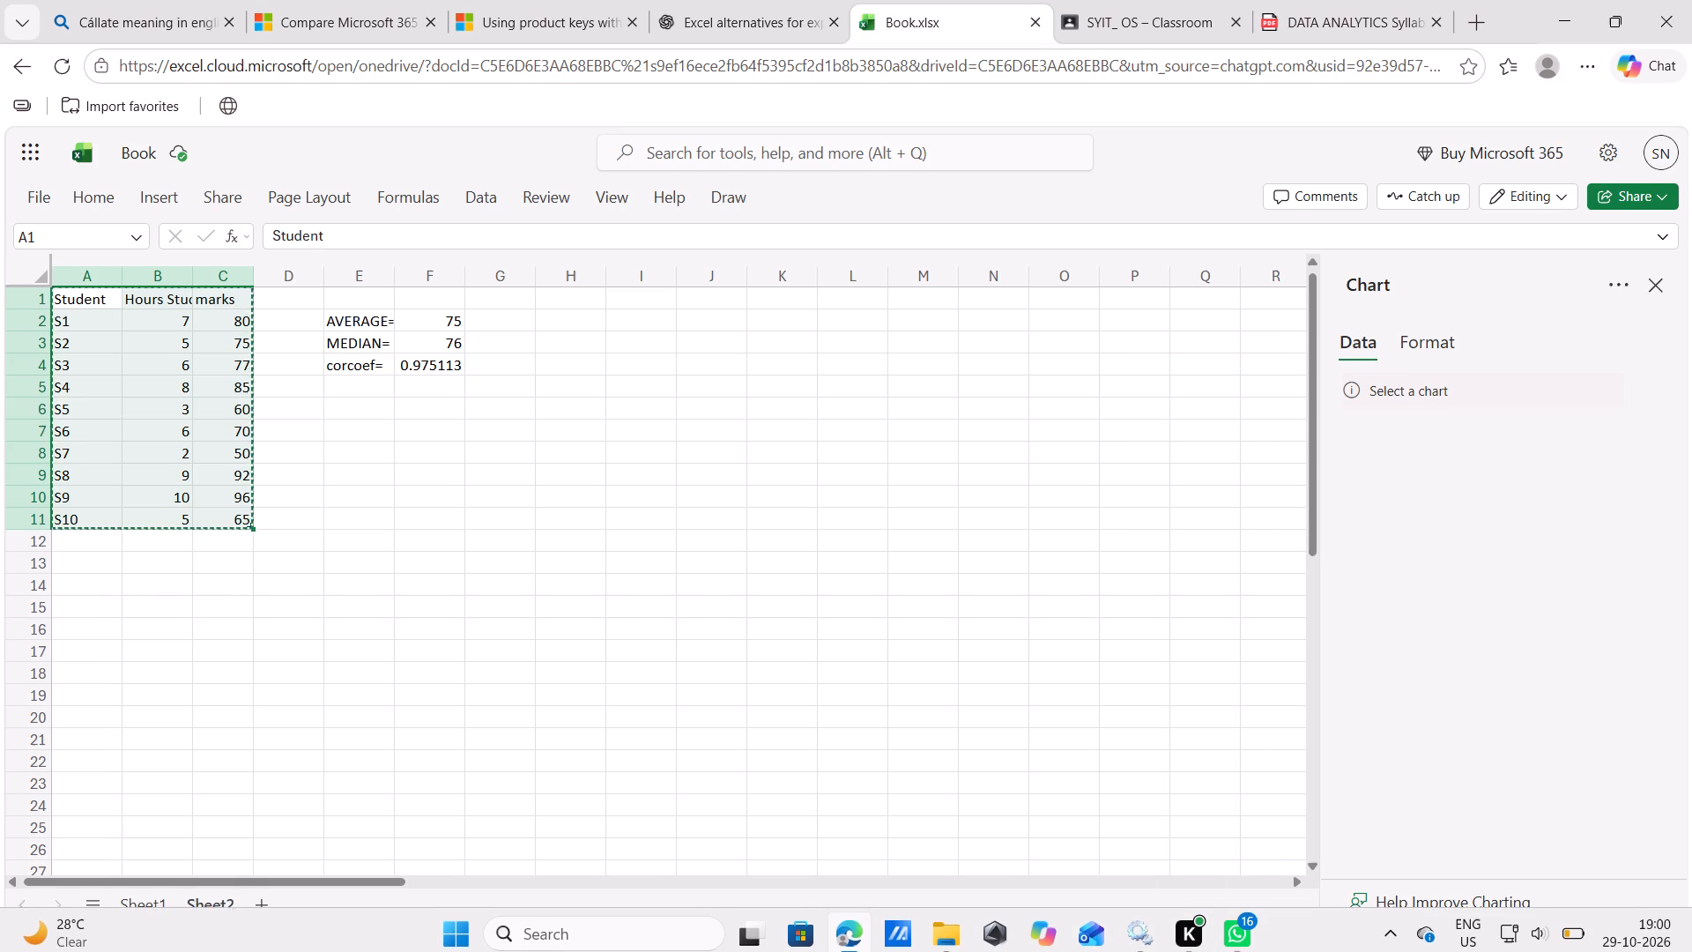
Switch to the Data Analytics lab manual and read on to exercise 3(e) about cleaning text data.
{"action": "left_click", "coordinate": [1169, 2]}
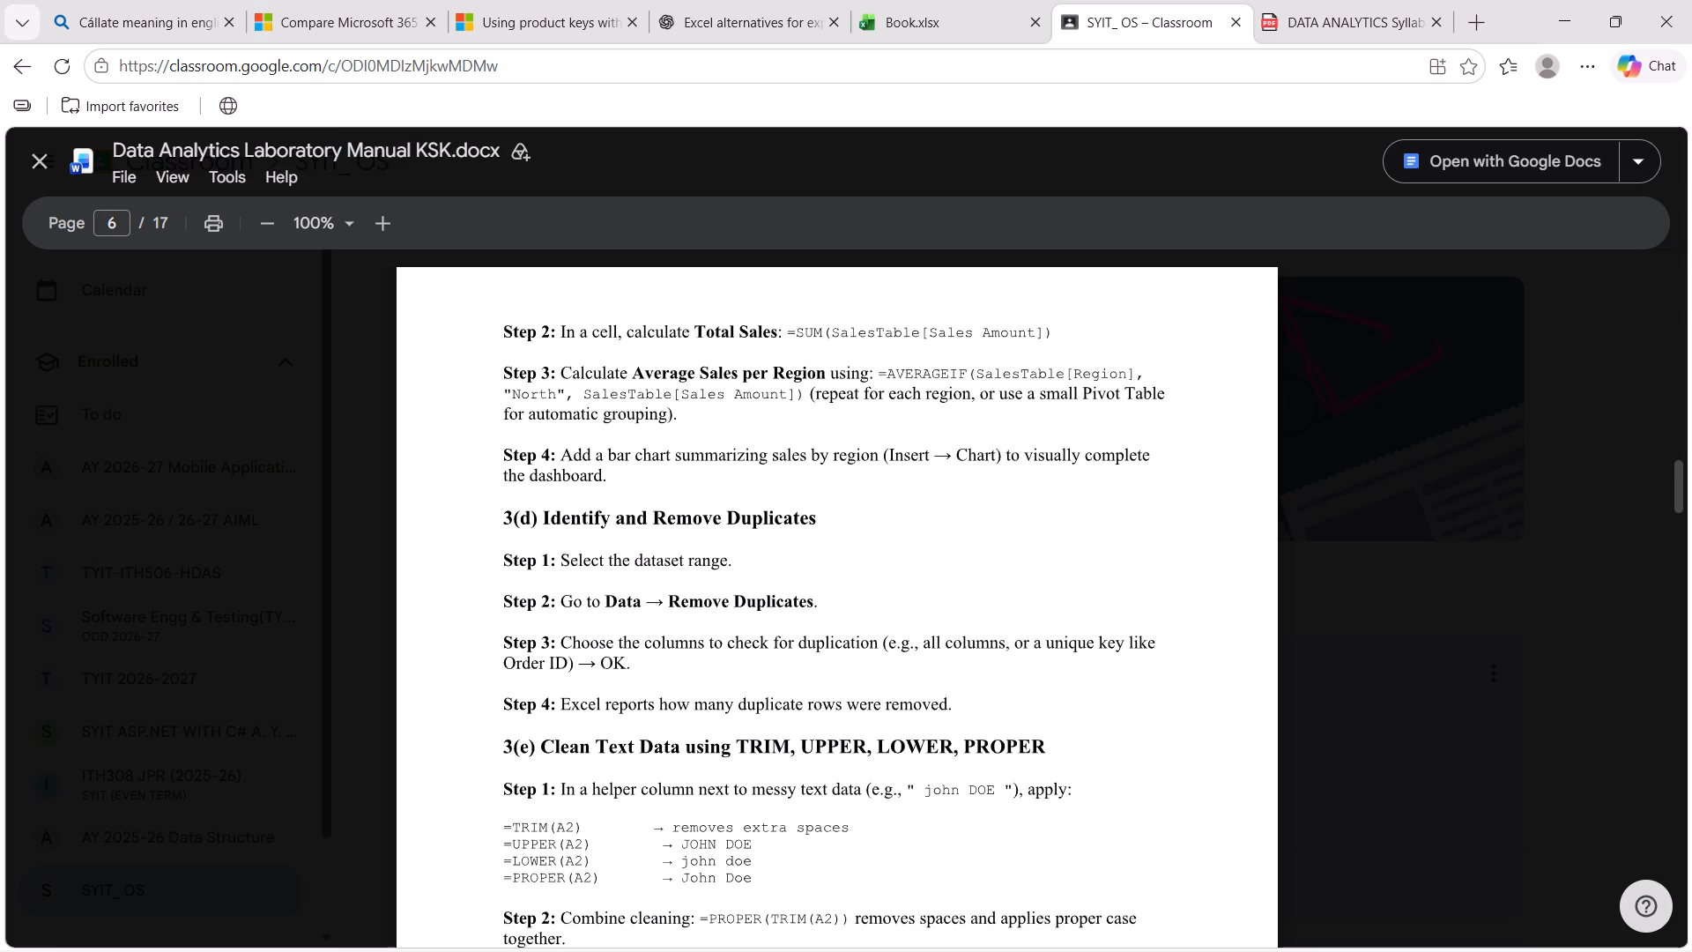
{"action": "scroll", "coordinate": [787, 755], "scroll_direction": "down", "scroll_amount": 1}
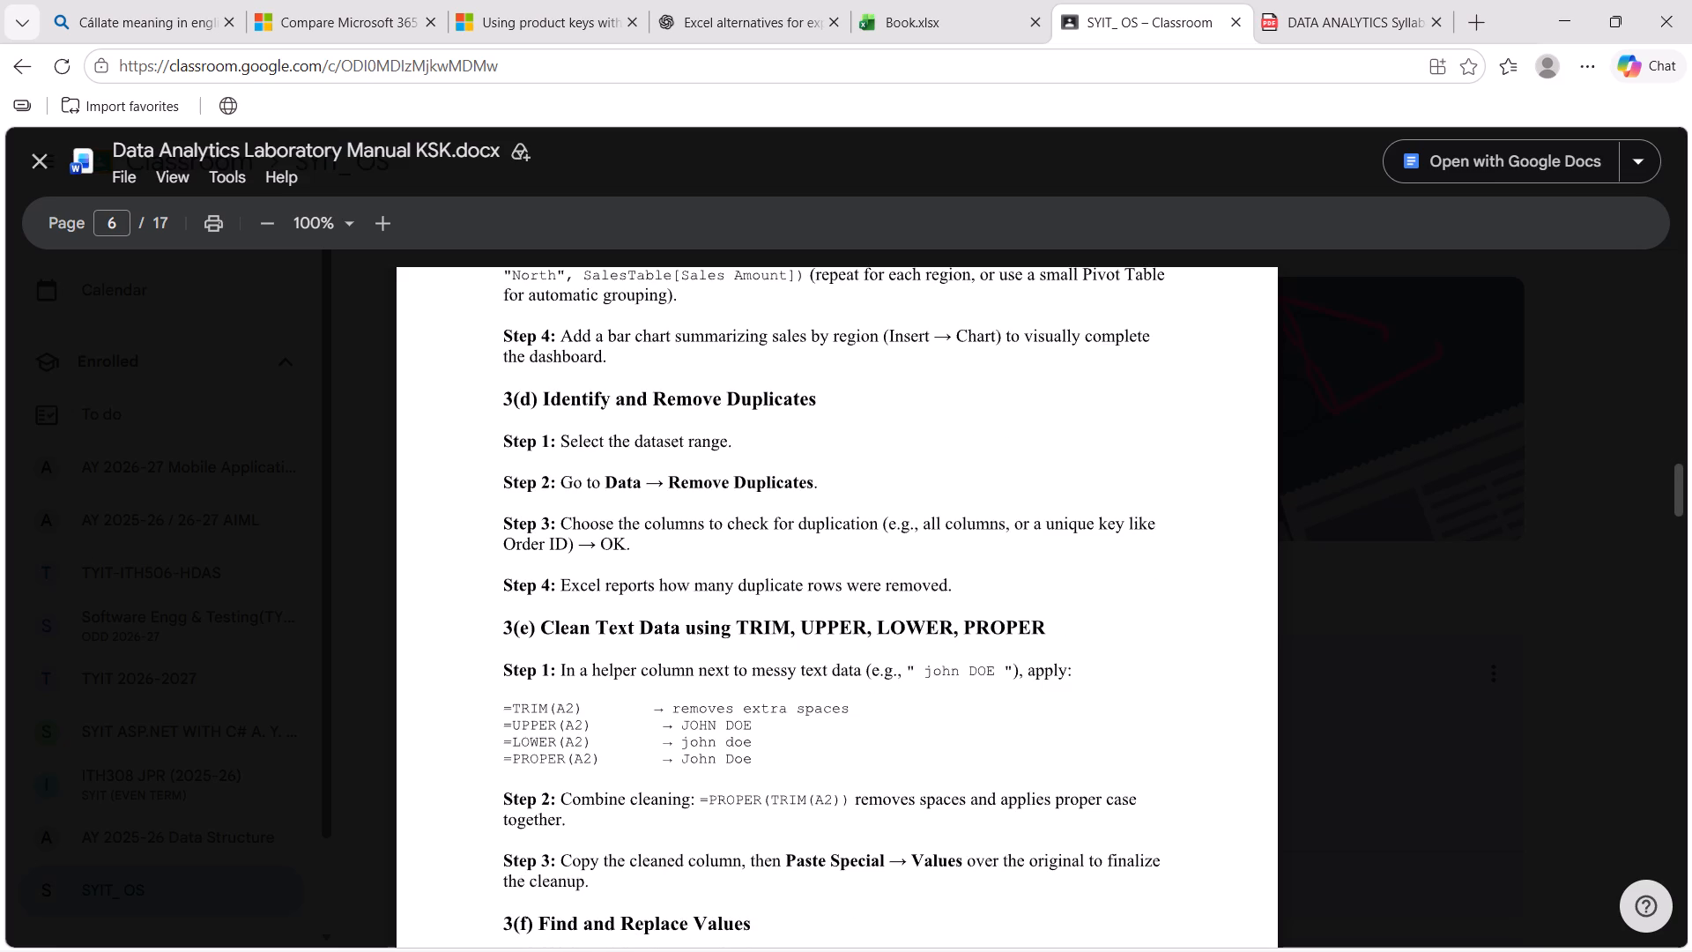
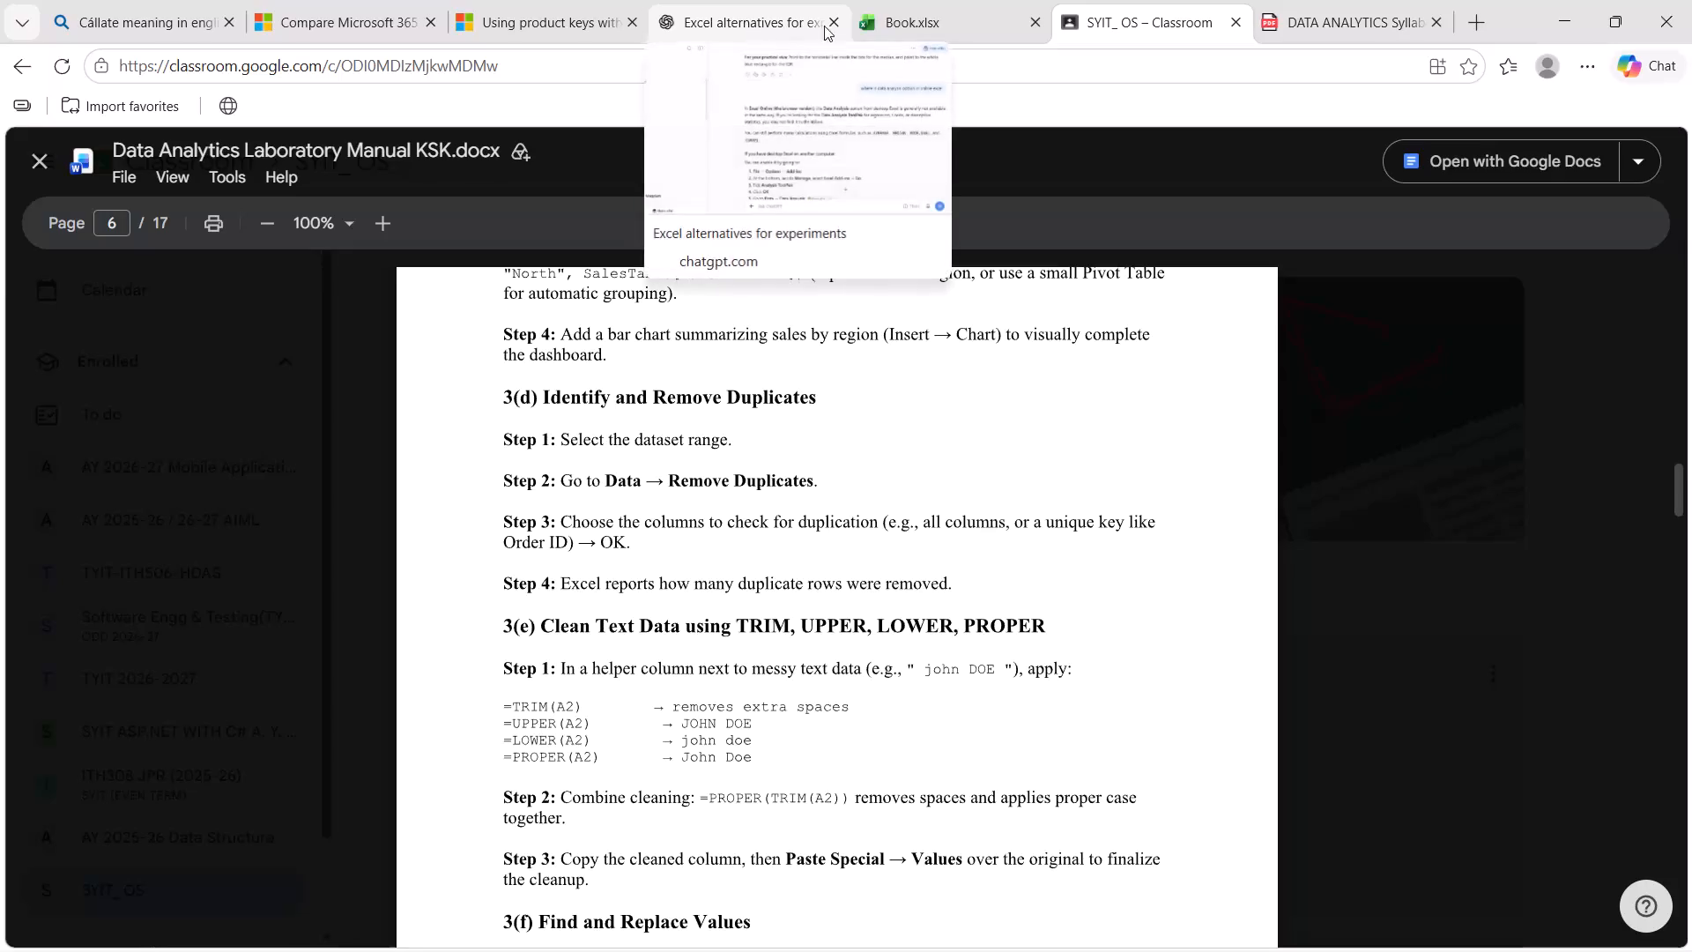
Return to the Book.xlsx workbook and start entering a formula in empty cell G7 on Sheet2.
{"action": "left_click", "coordinate": [893, 29]}
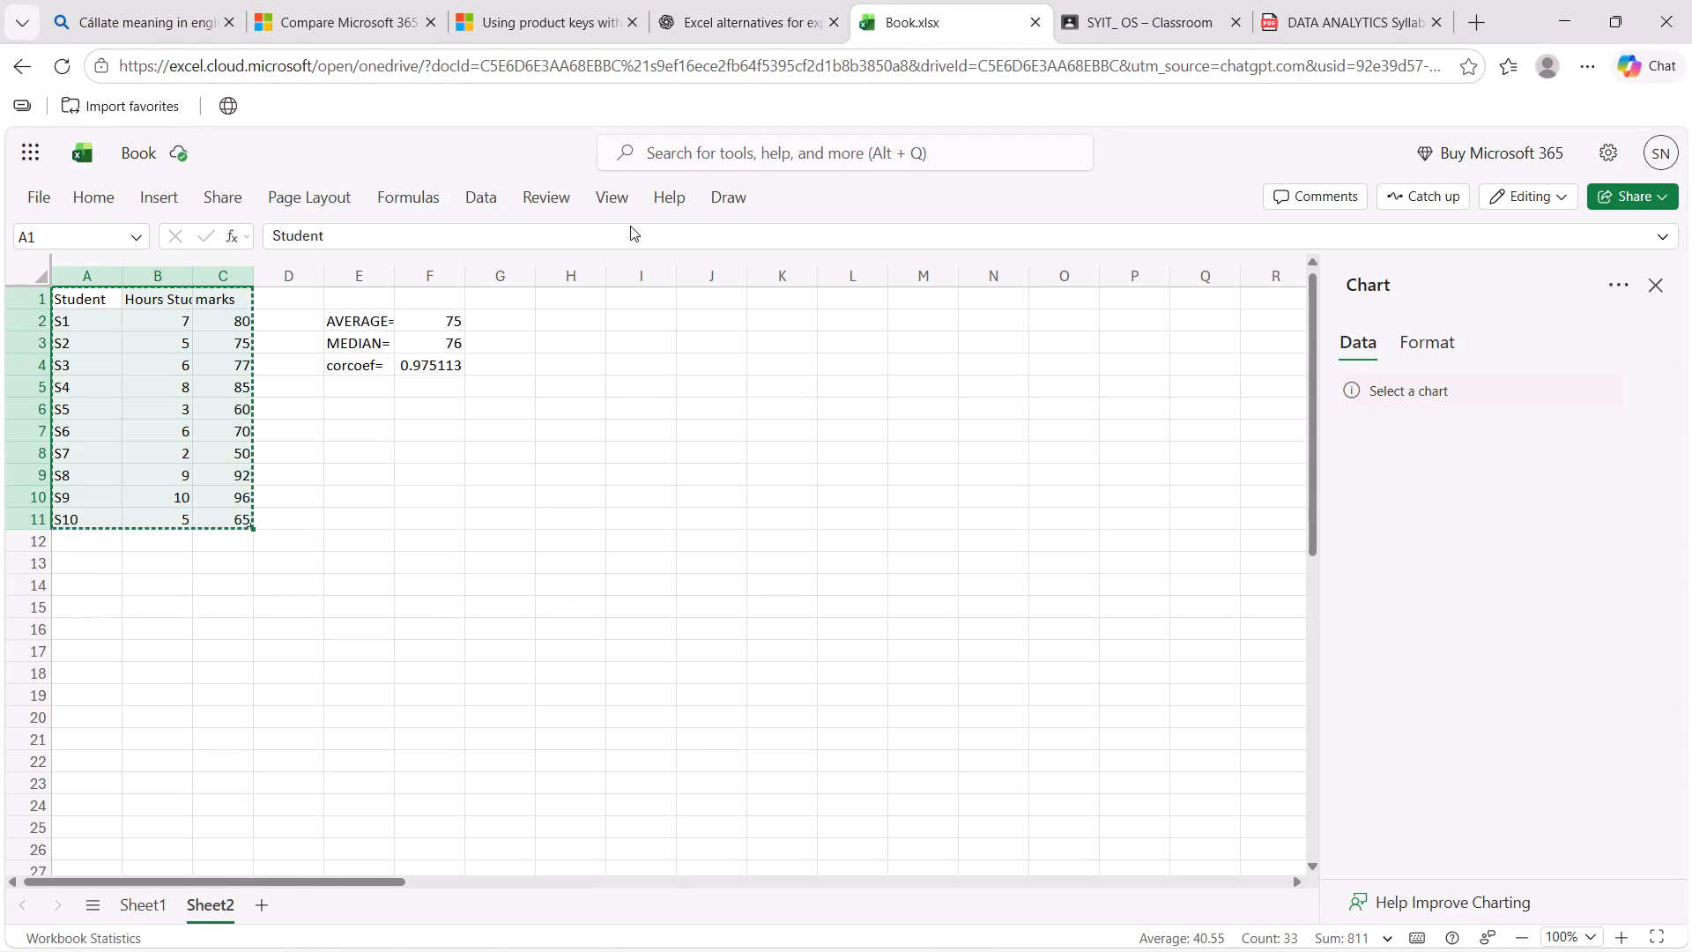
{"action": "left_click", "coordinate": [531, 427]}
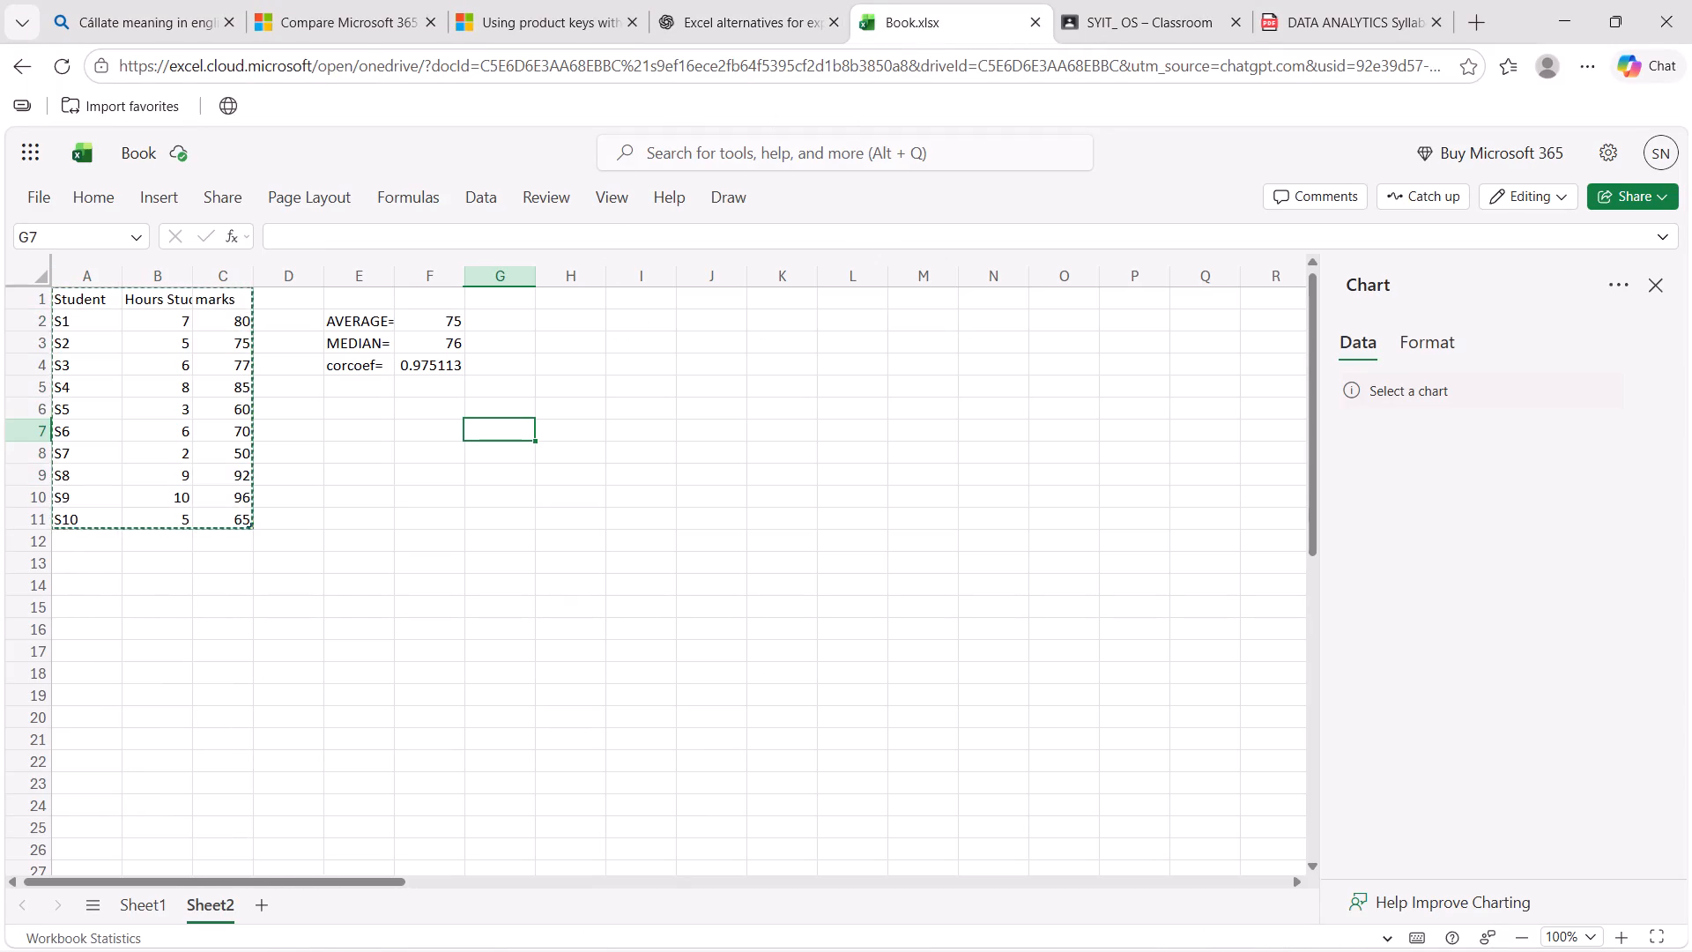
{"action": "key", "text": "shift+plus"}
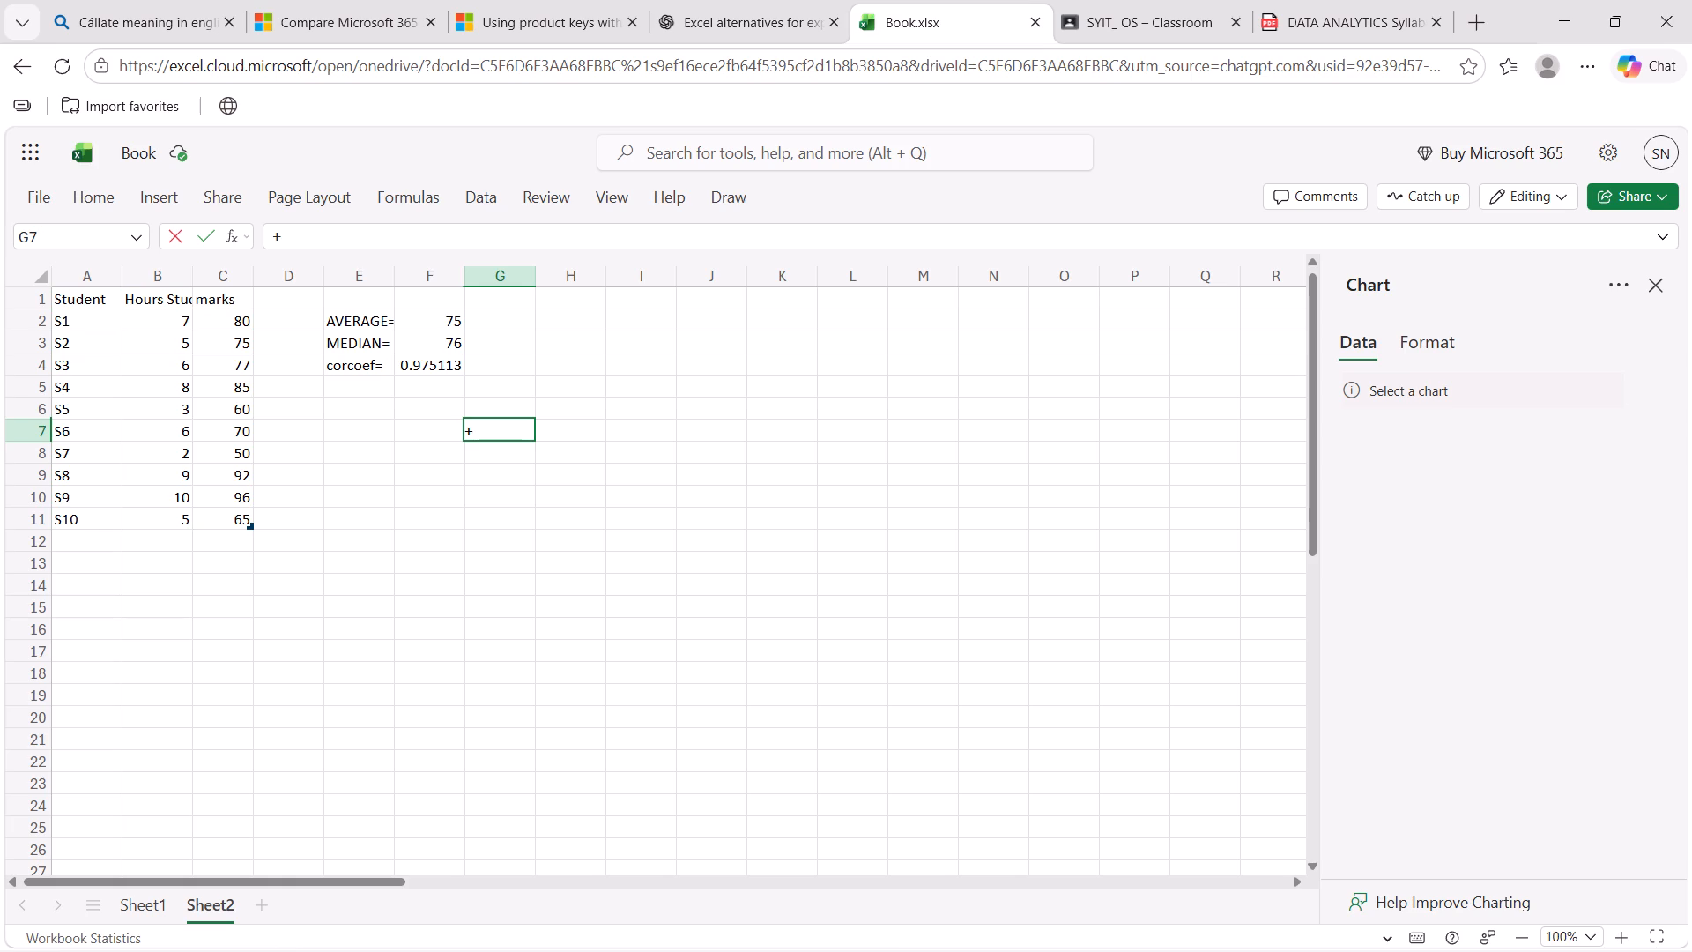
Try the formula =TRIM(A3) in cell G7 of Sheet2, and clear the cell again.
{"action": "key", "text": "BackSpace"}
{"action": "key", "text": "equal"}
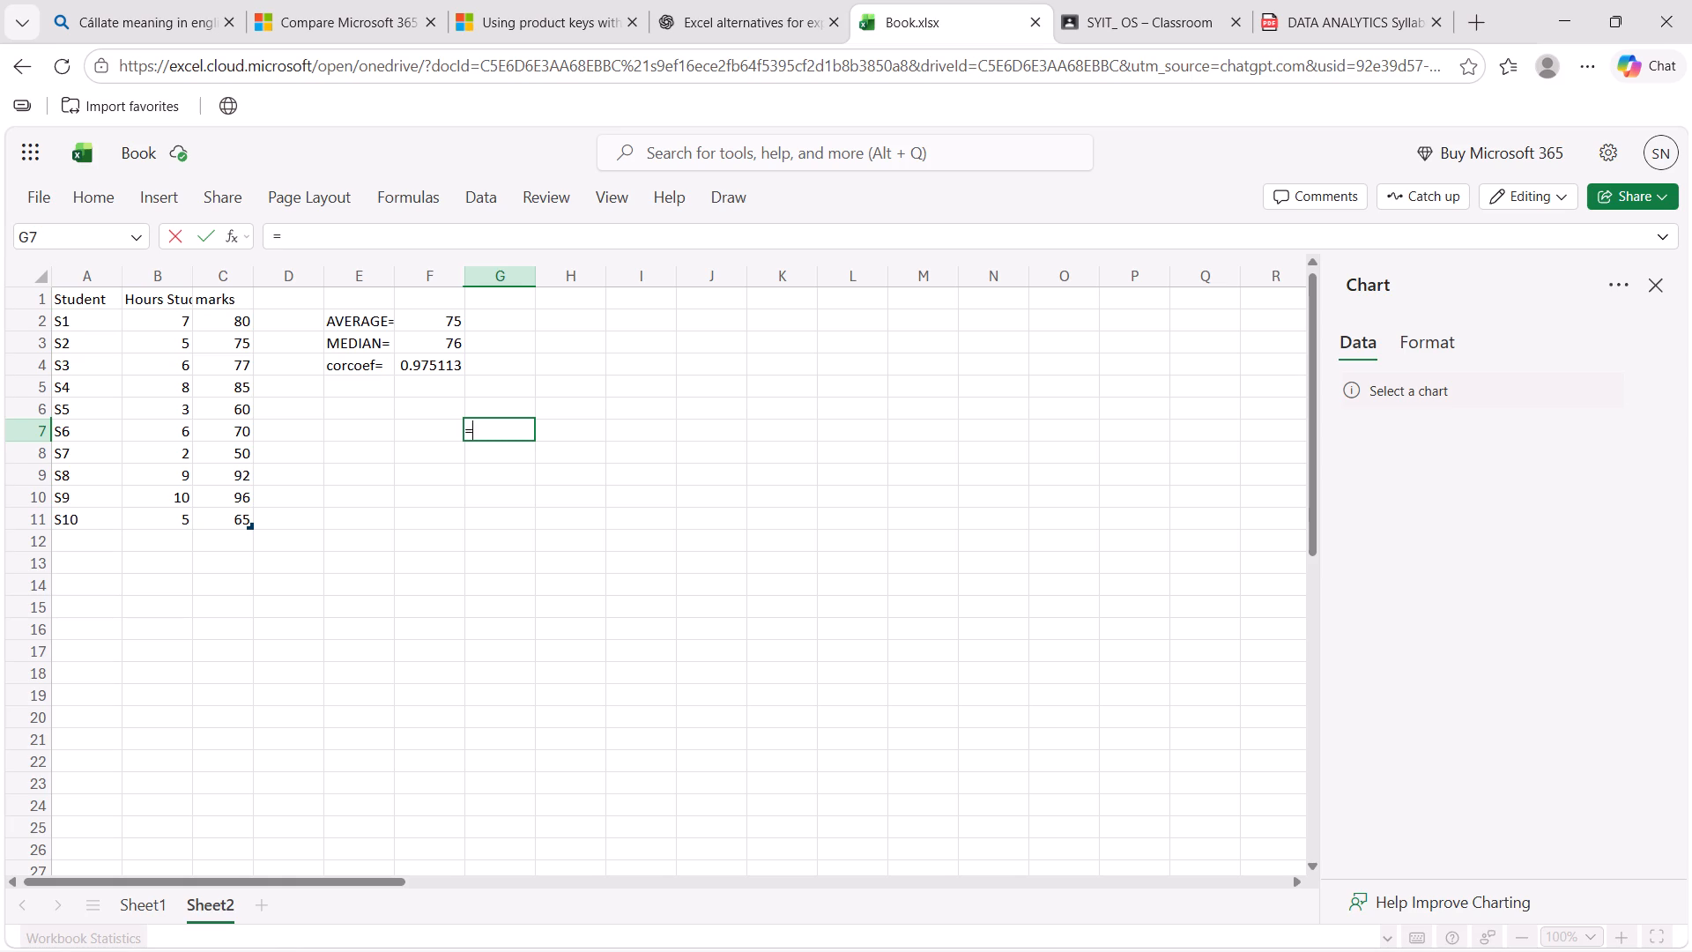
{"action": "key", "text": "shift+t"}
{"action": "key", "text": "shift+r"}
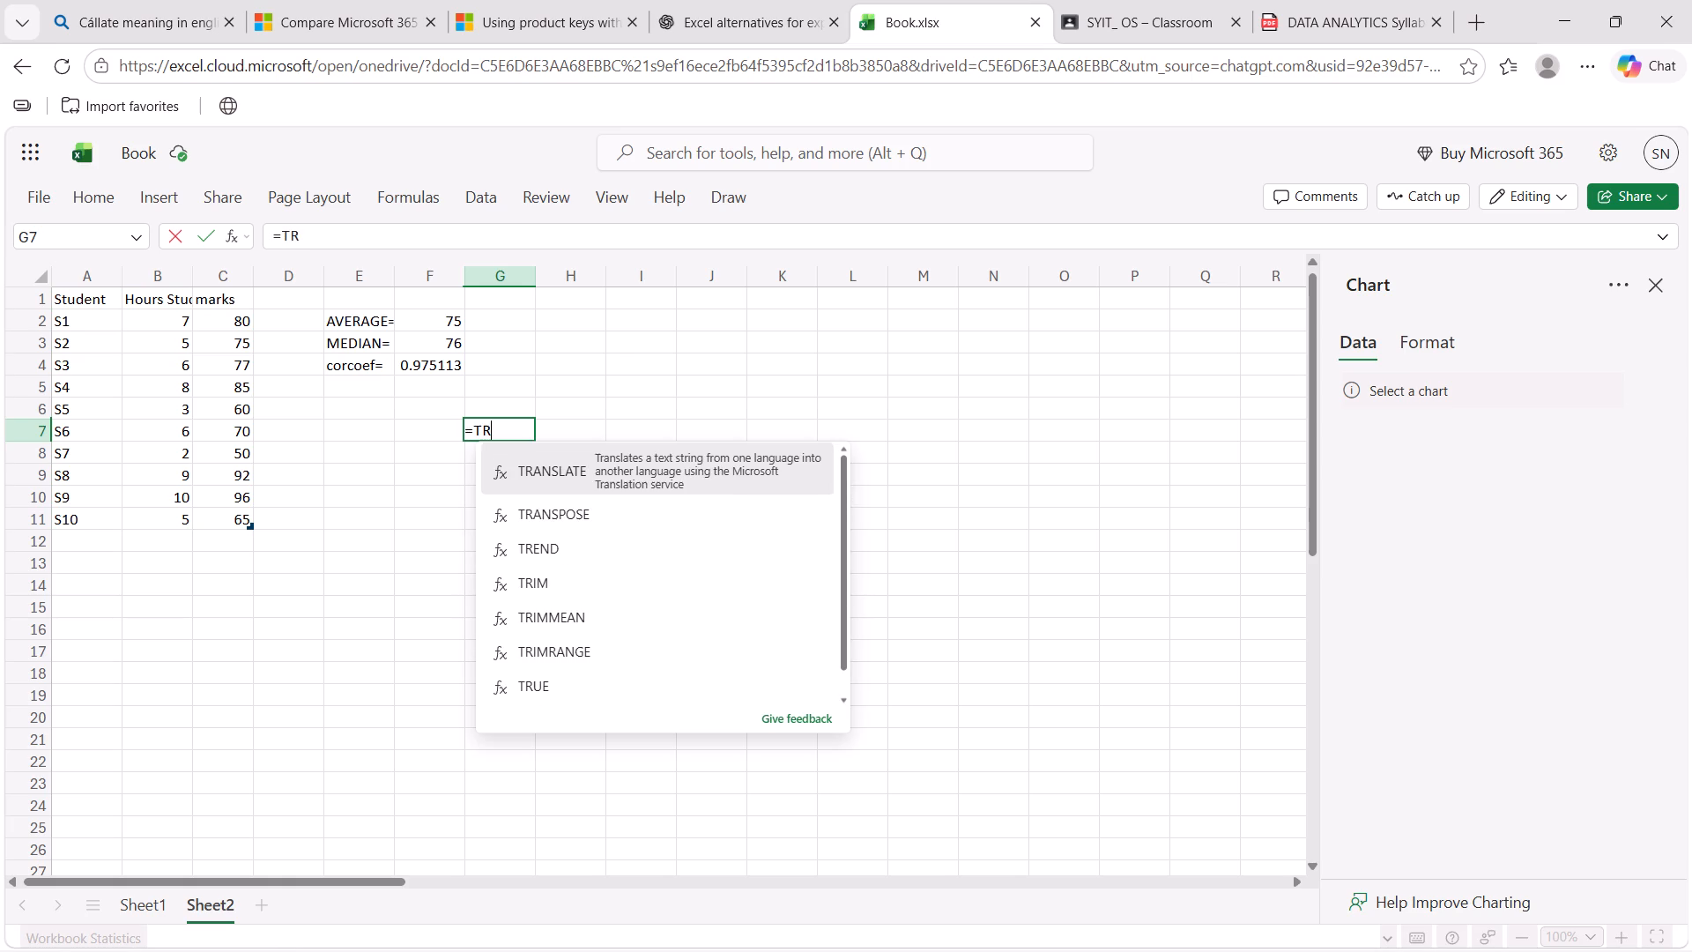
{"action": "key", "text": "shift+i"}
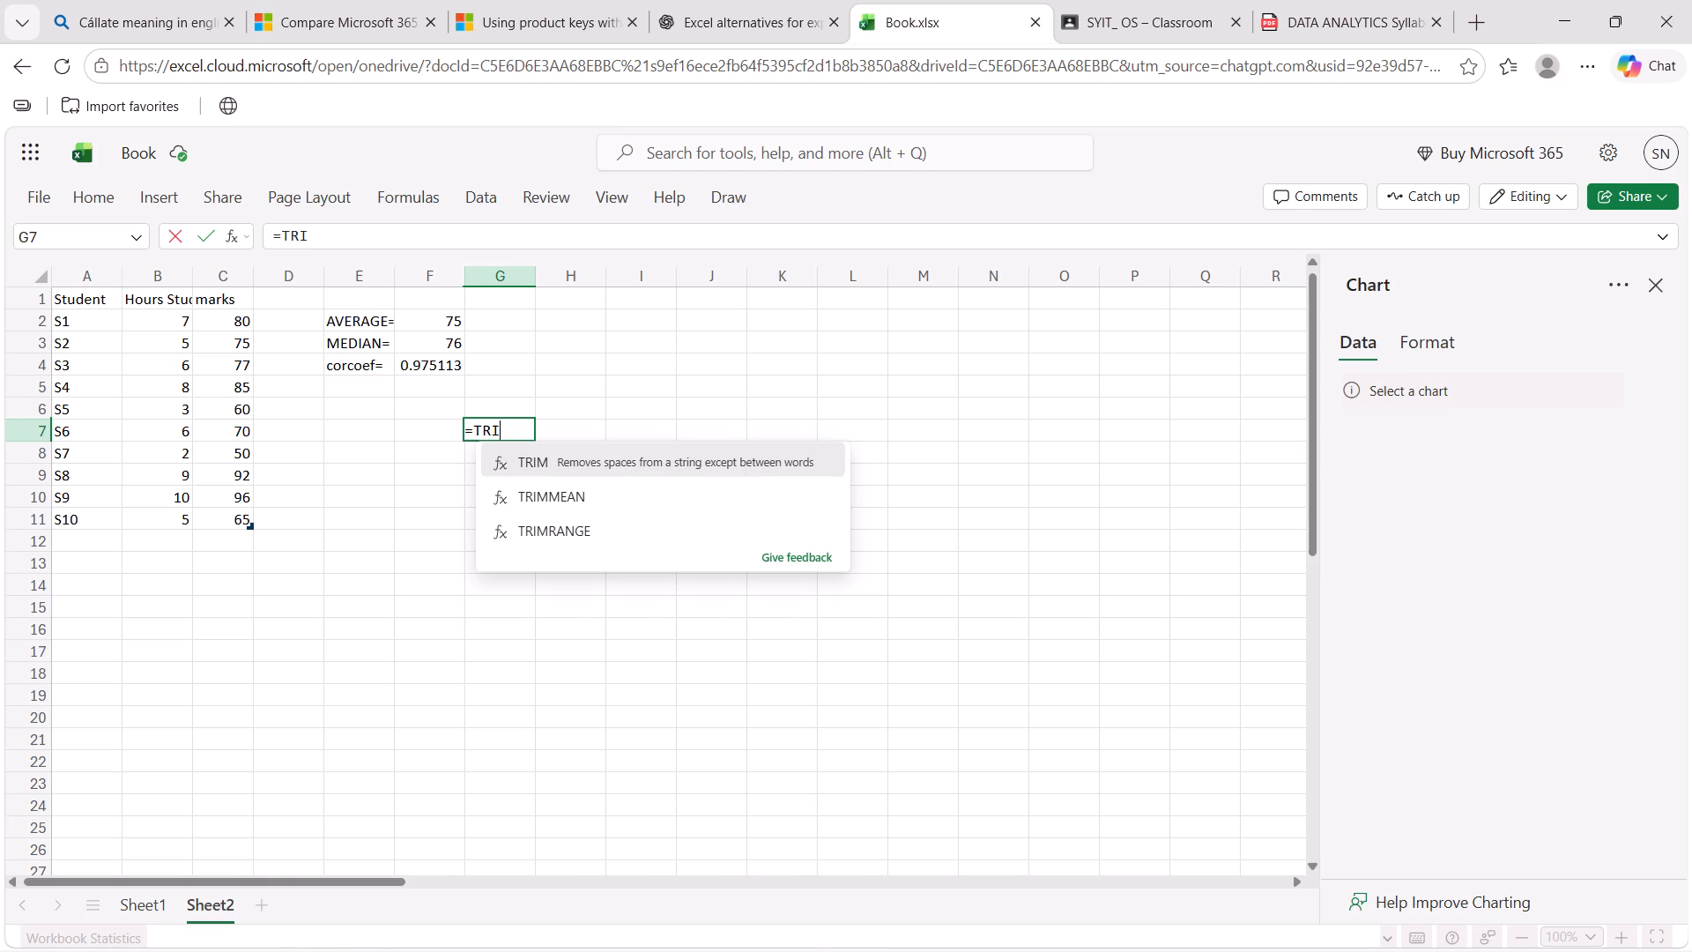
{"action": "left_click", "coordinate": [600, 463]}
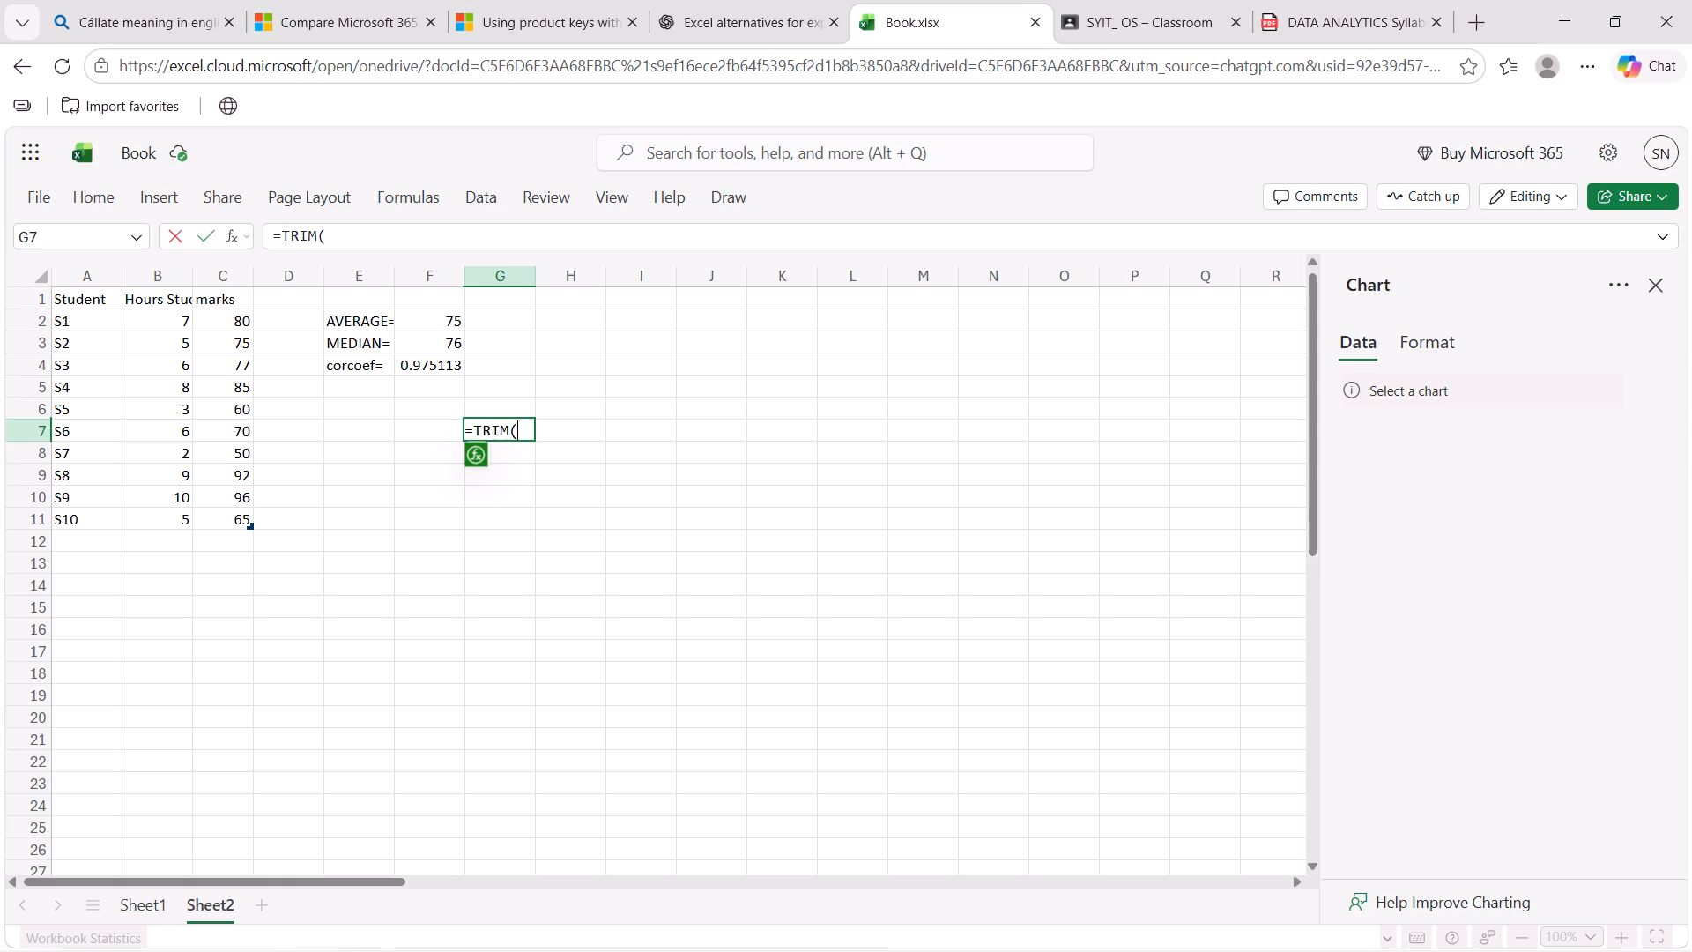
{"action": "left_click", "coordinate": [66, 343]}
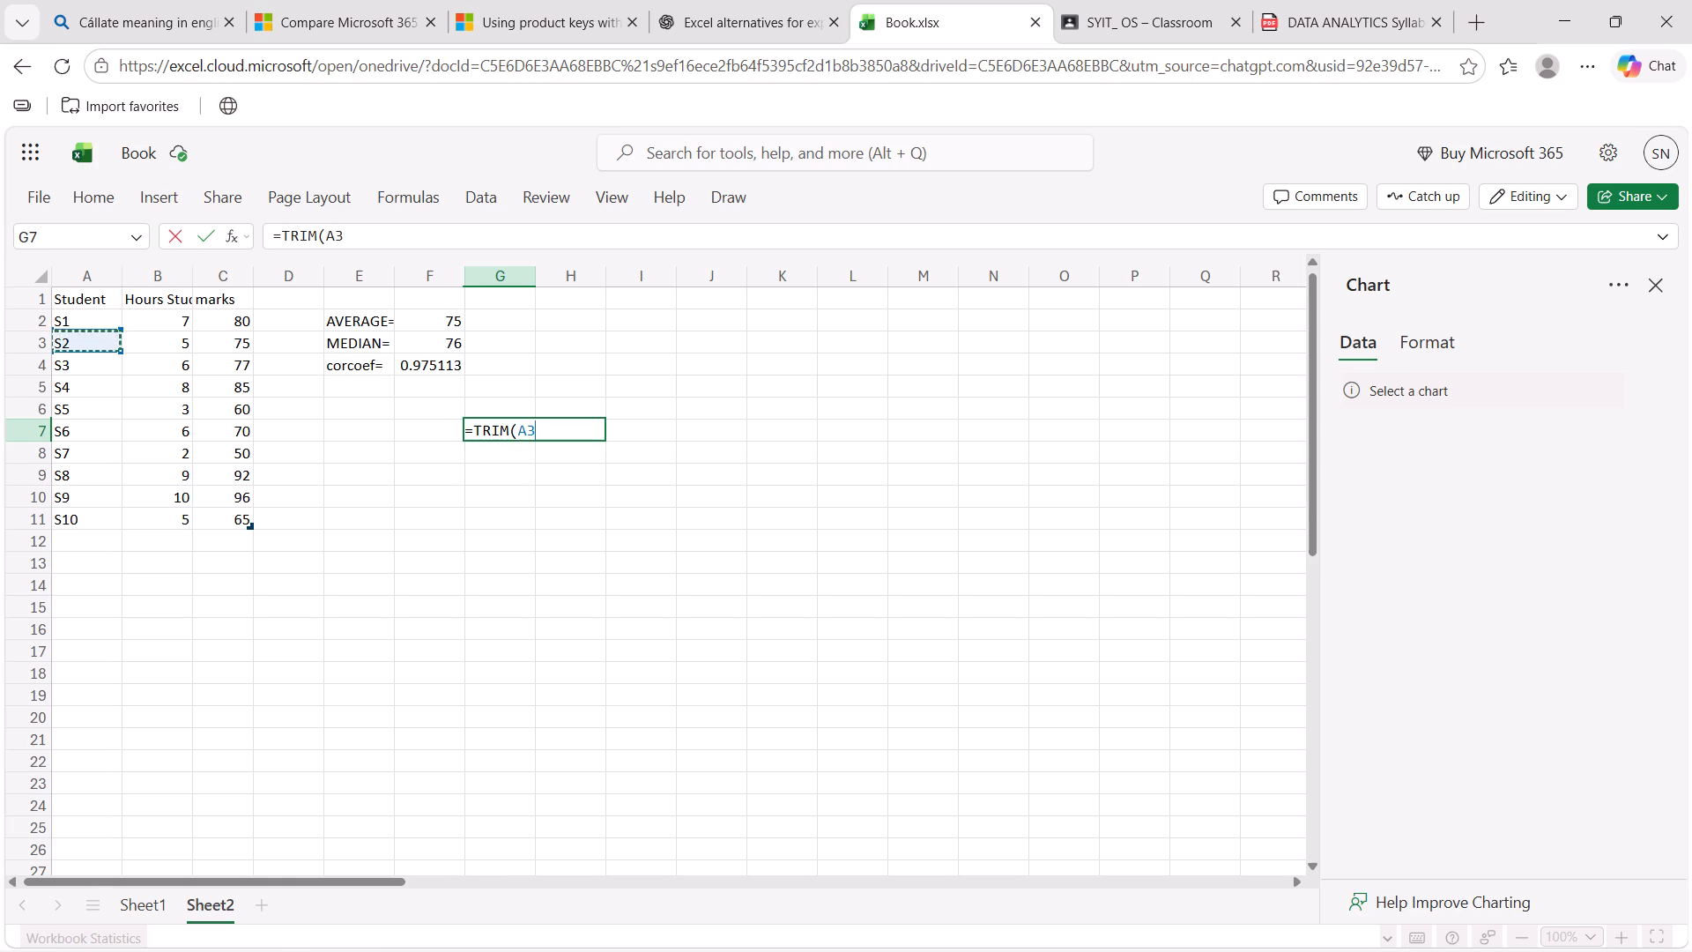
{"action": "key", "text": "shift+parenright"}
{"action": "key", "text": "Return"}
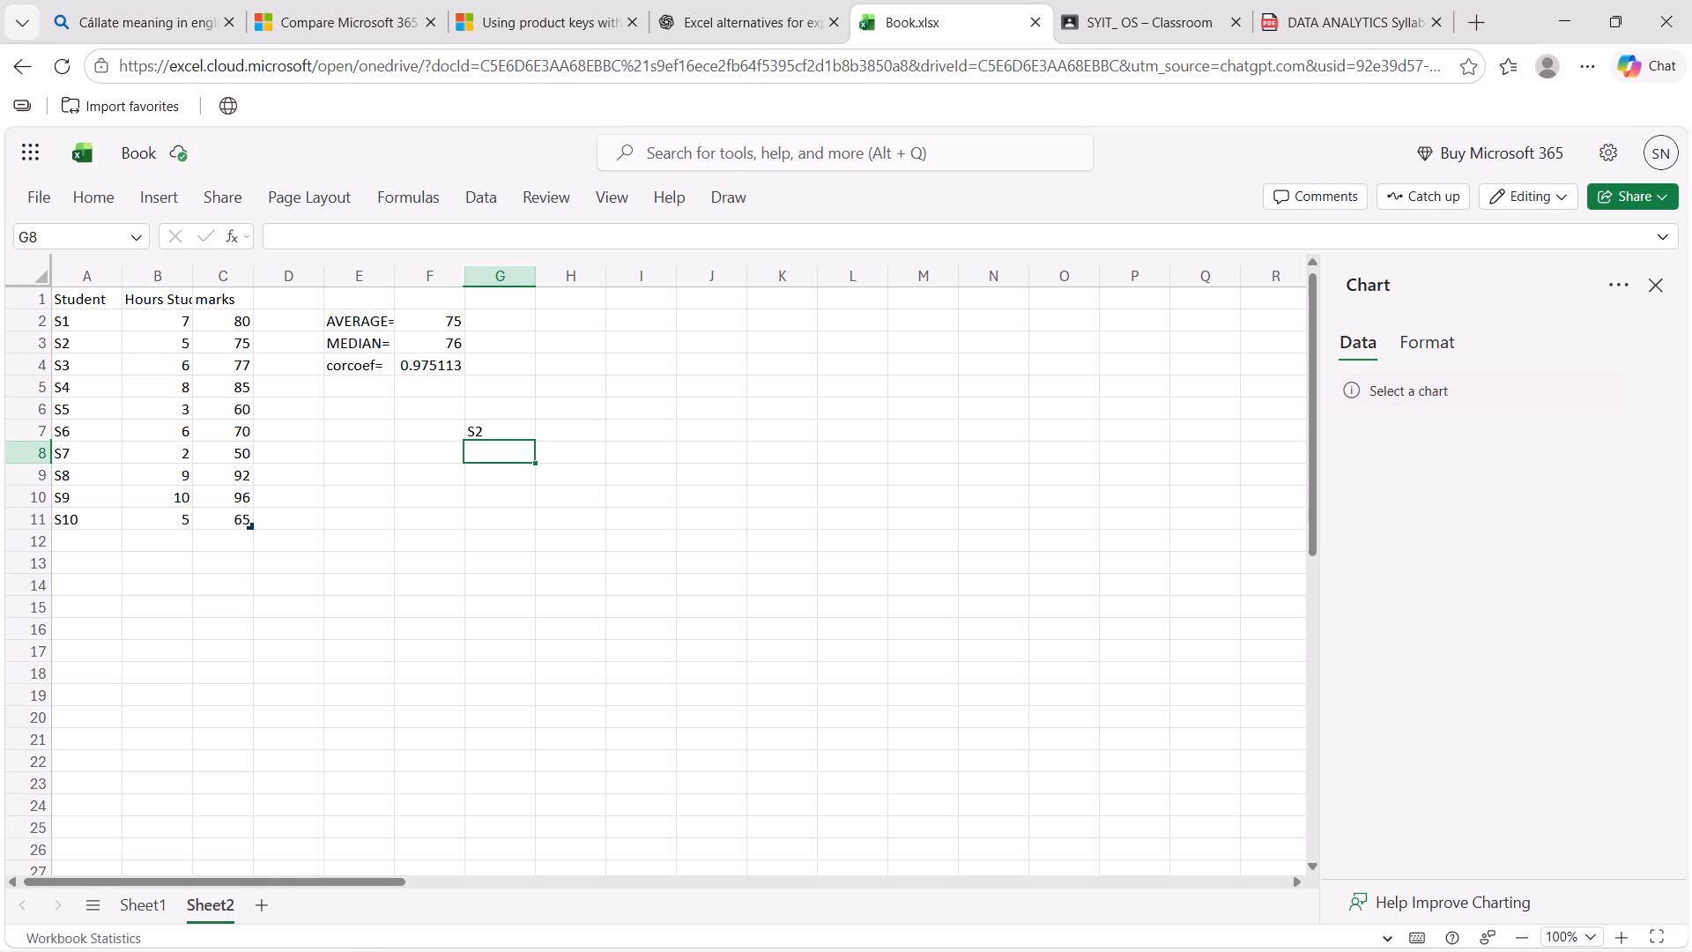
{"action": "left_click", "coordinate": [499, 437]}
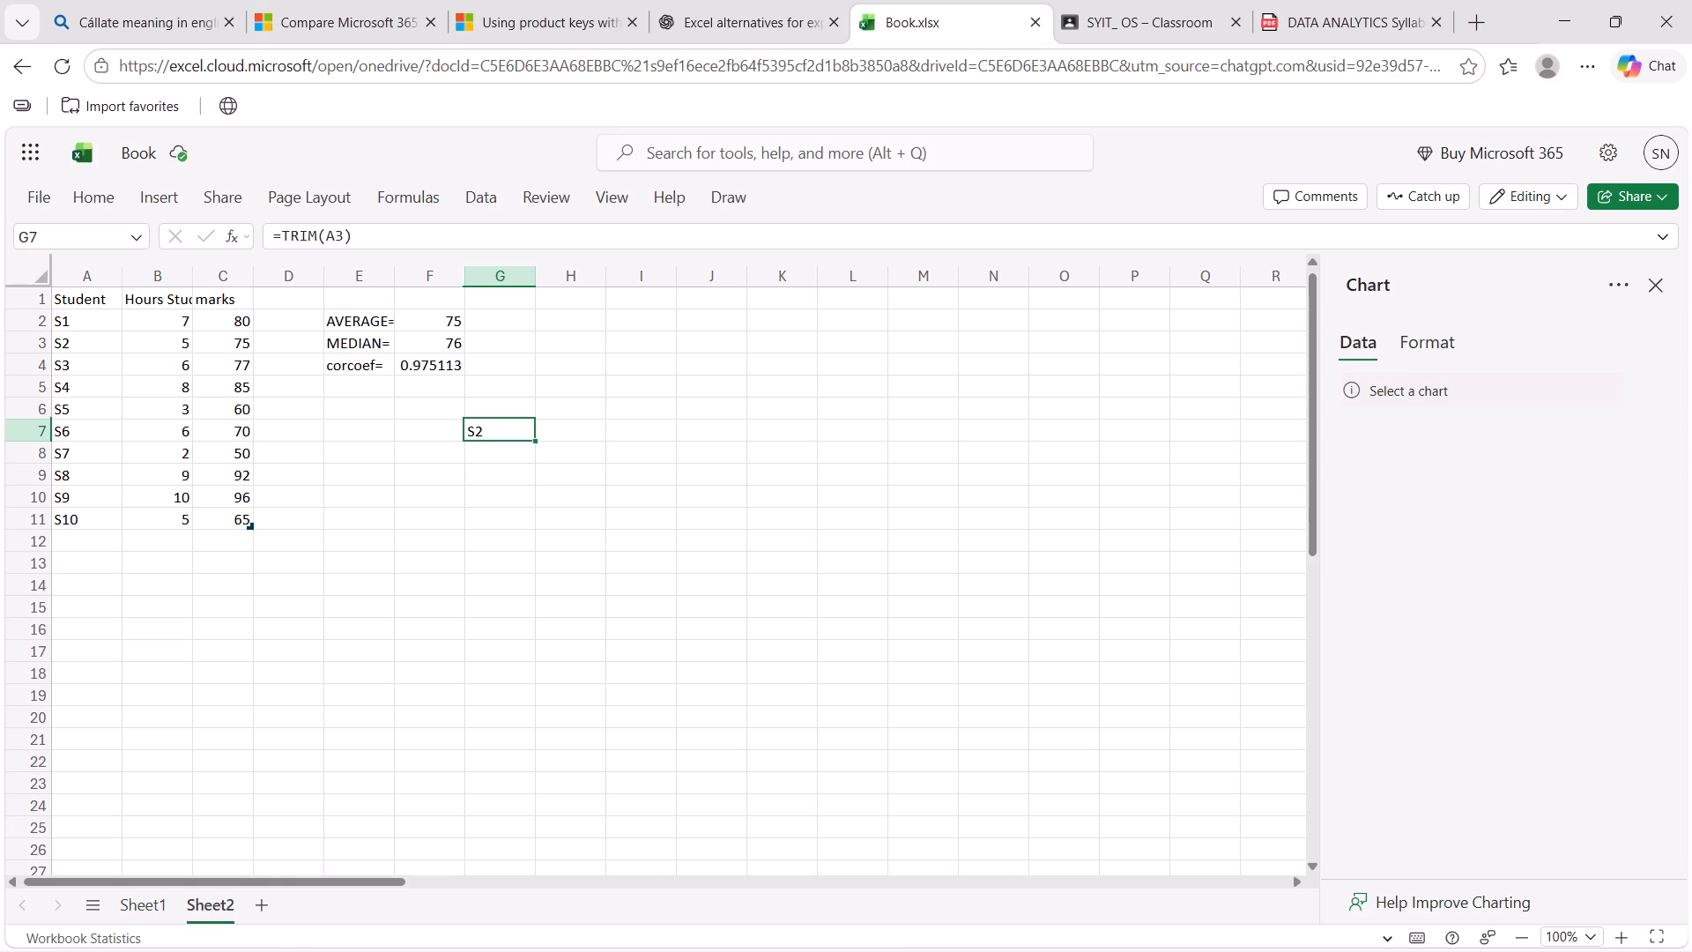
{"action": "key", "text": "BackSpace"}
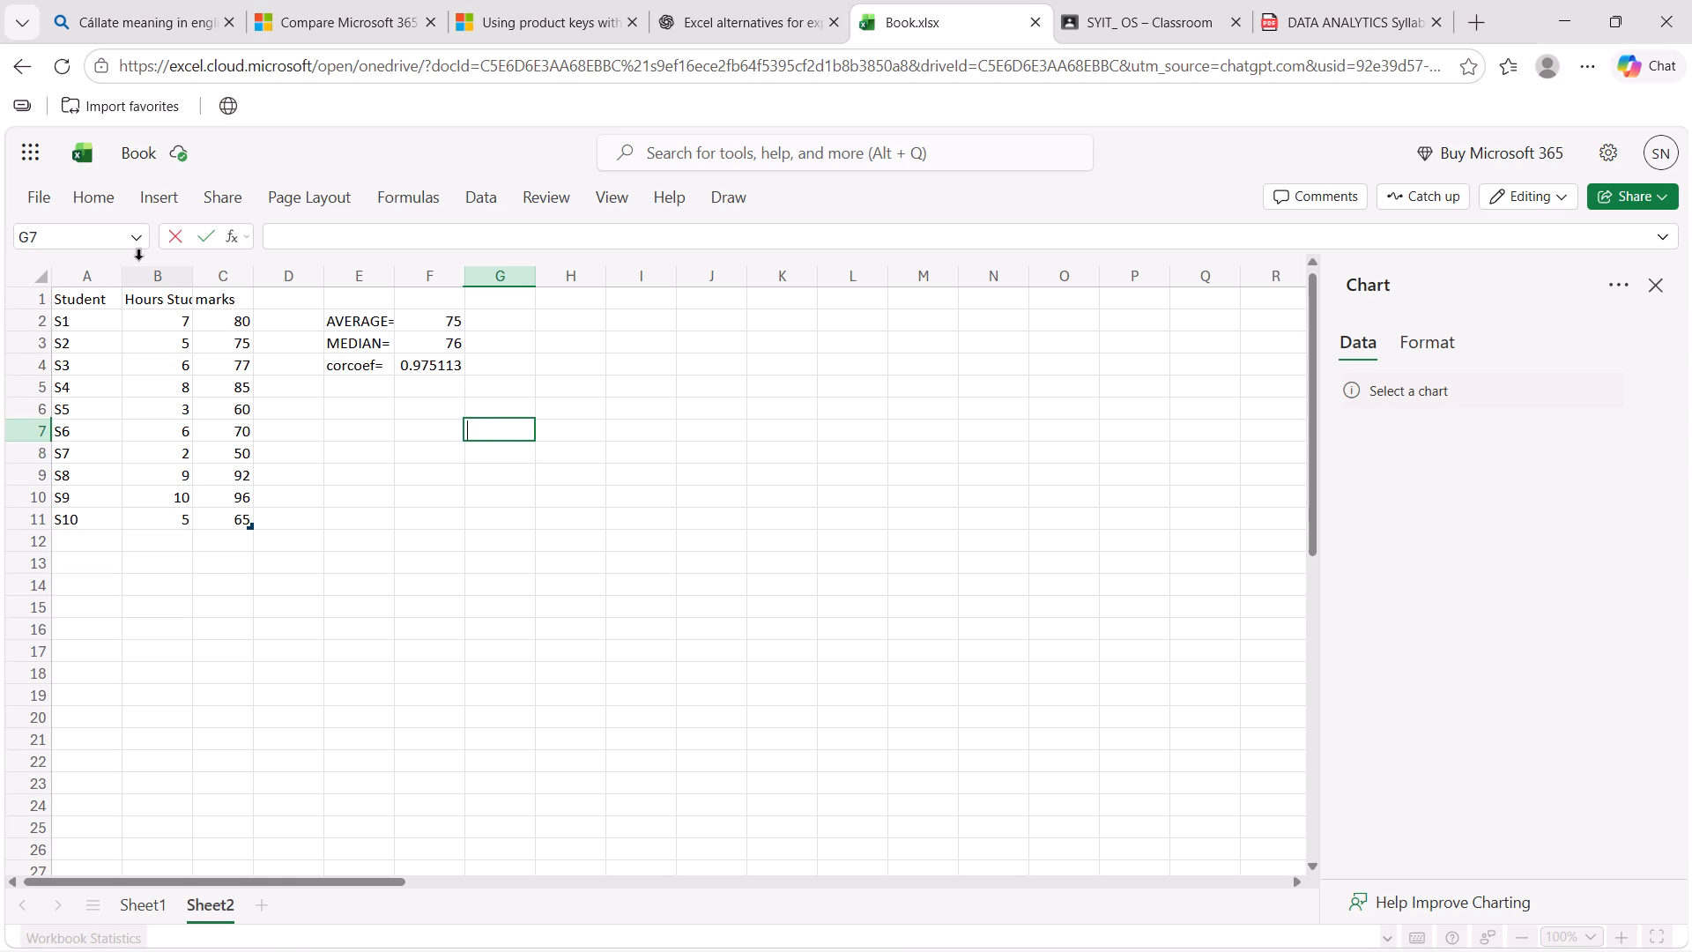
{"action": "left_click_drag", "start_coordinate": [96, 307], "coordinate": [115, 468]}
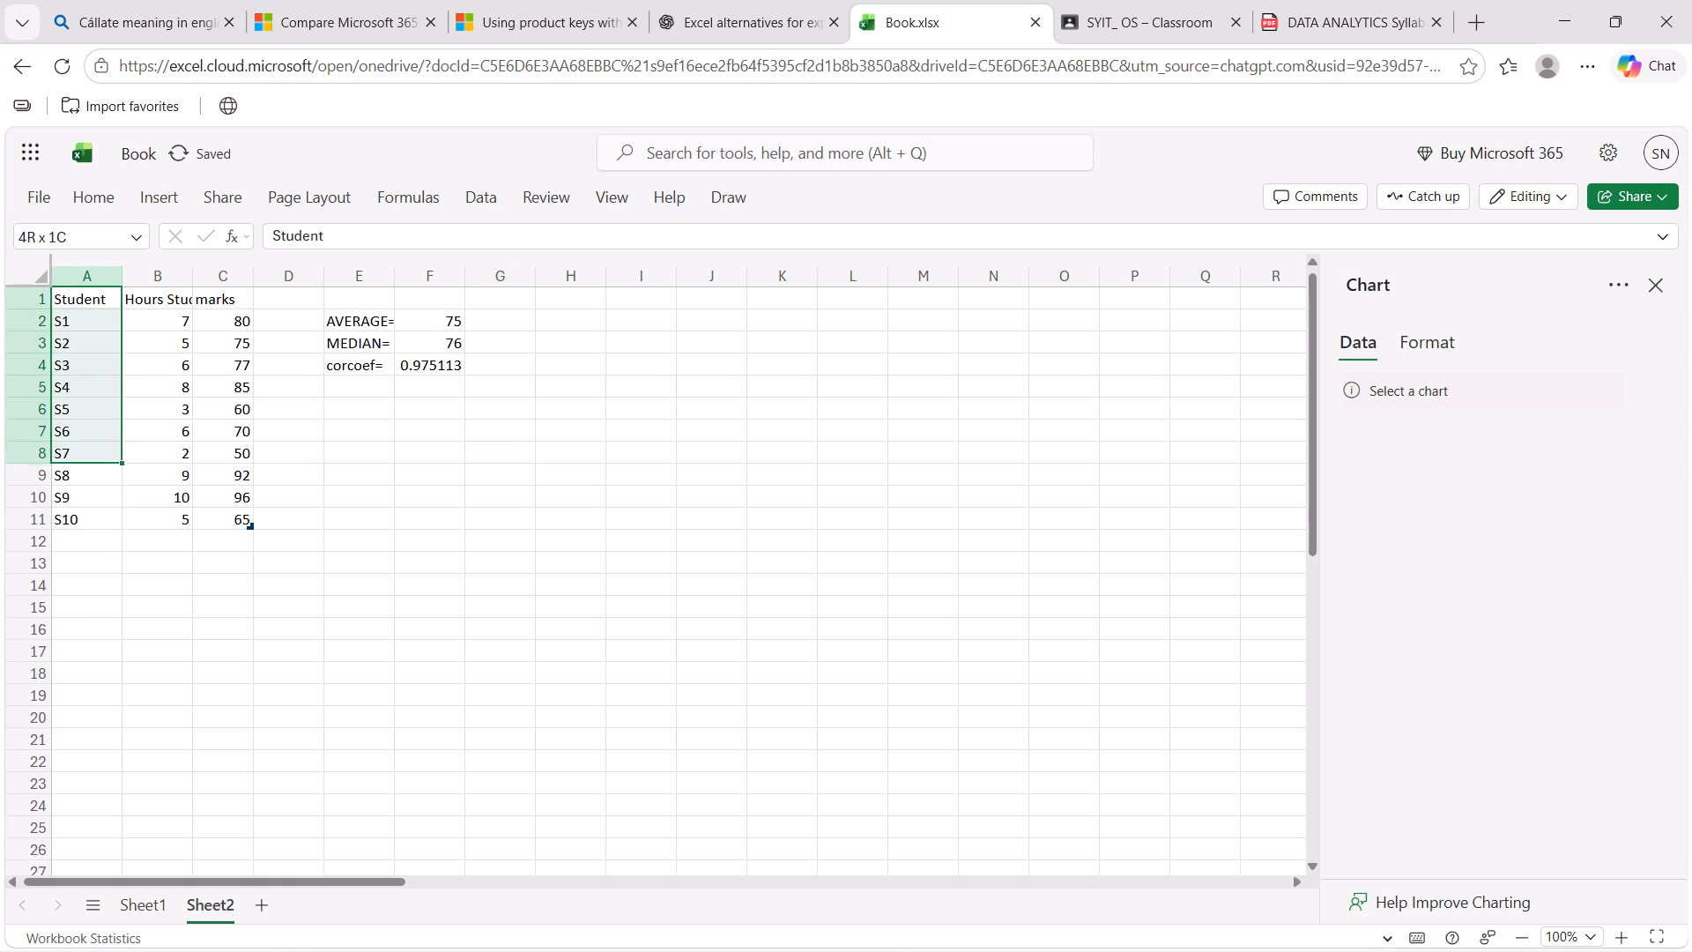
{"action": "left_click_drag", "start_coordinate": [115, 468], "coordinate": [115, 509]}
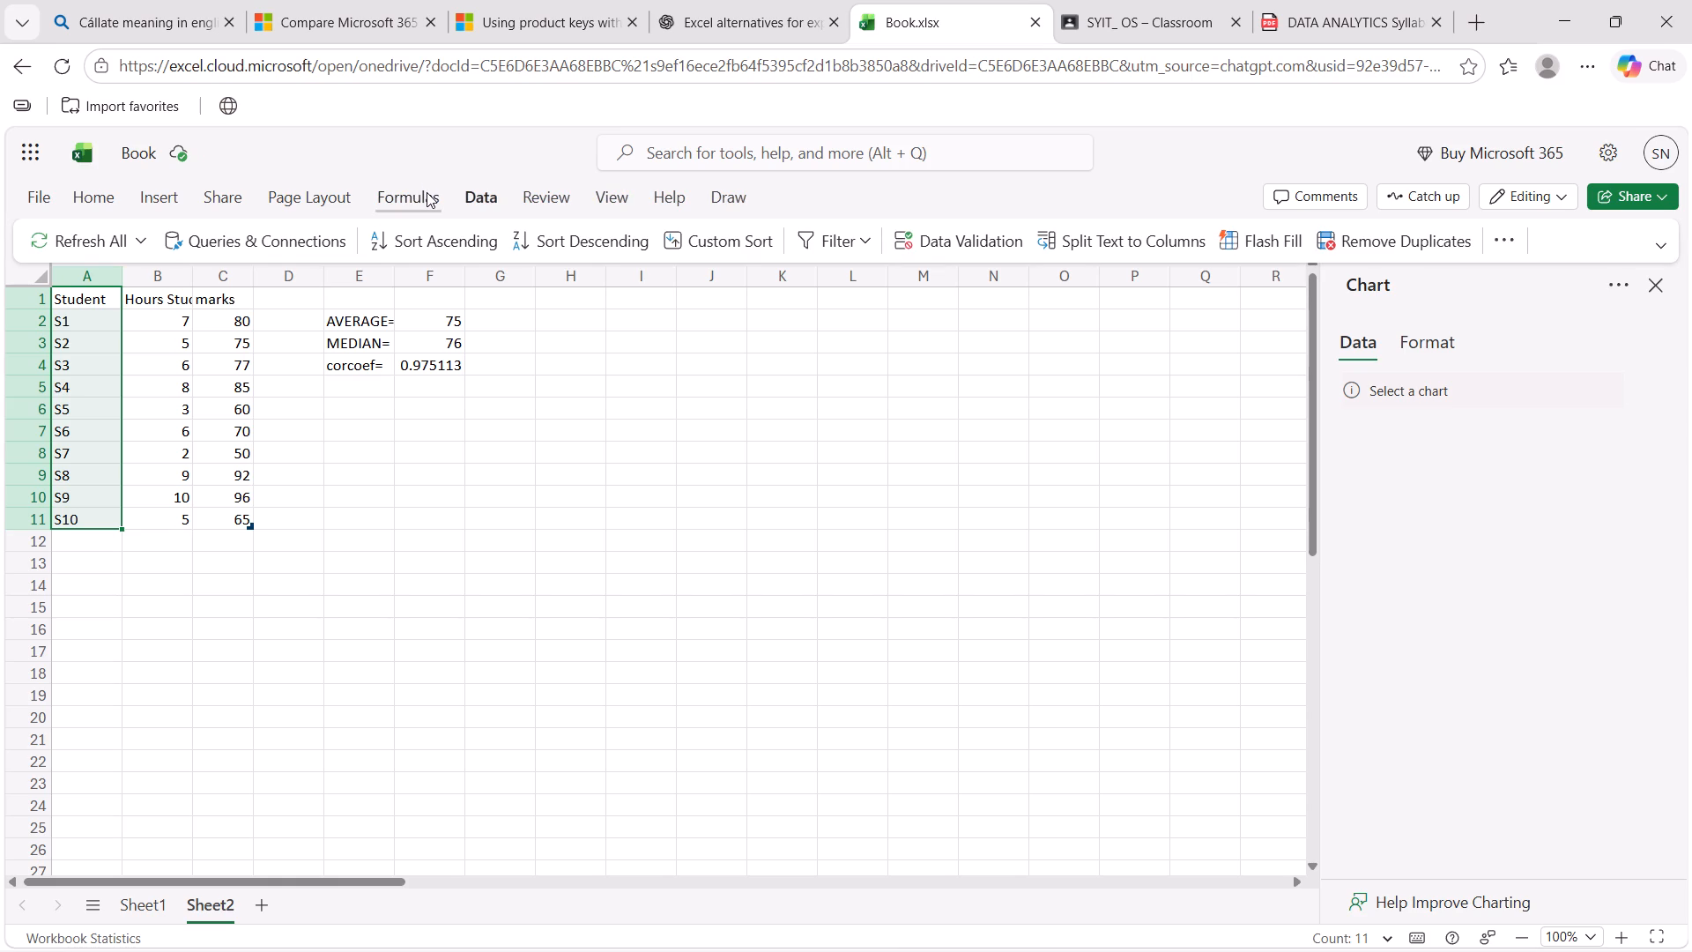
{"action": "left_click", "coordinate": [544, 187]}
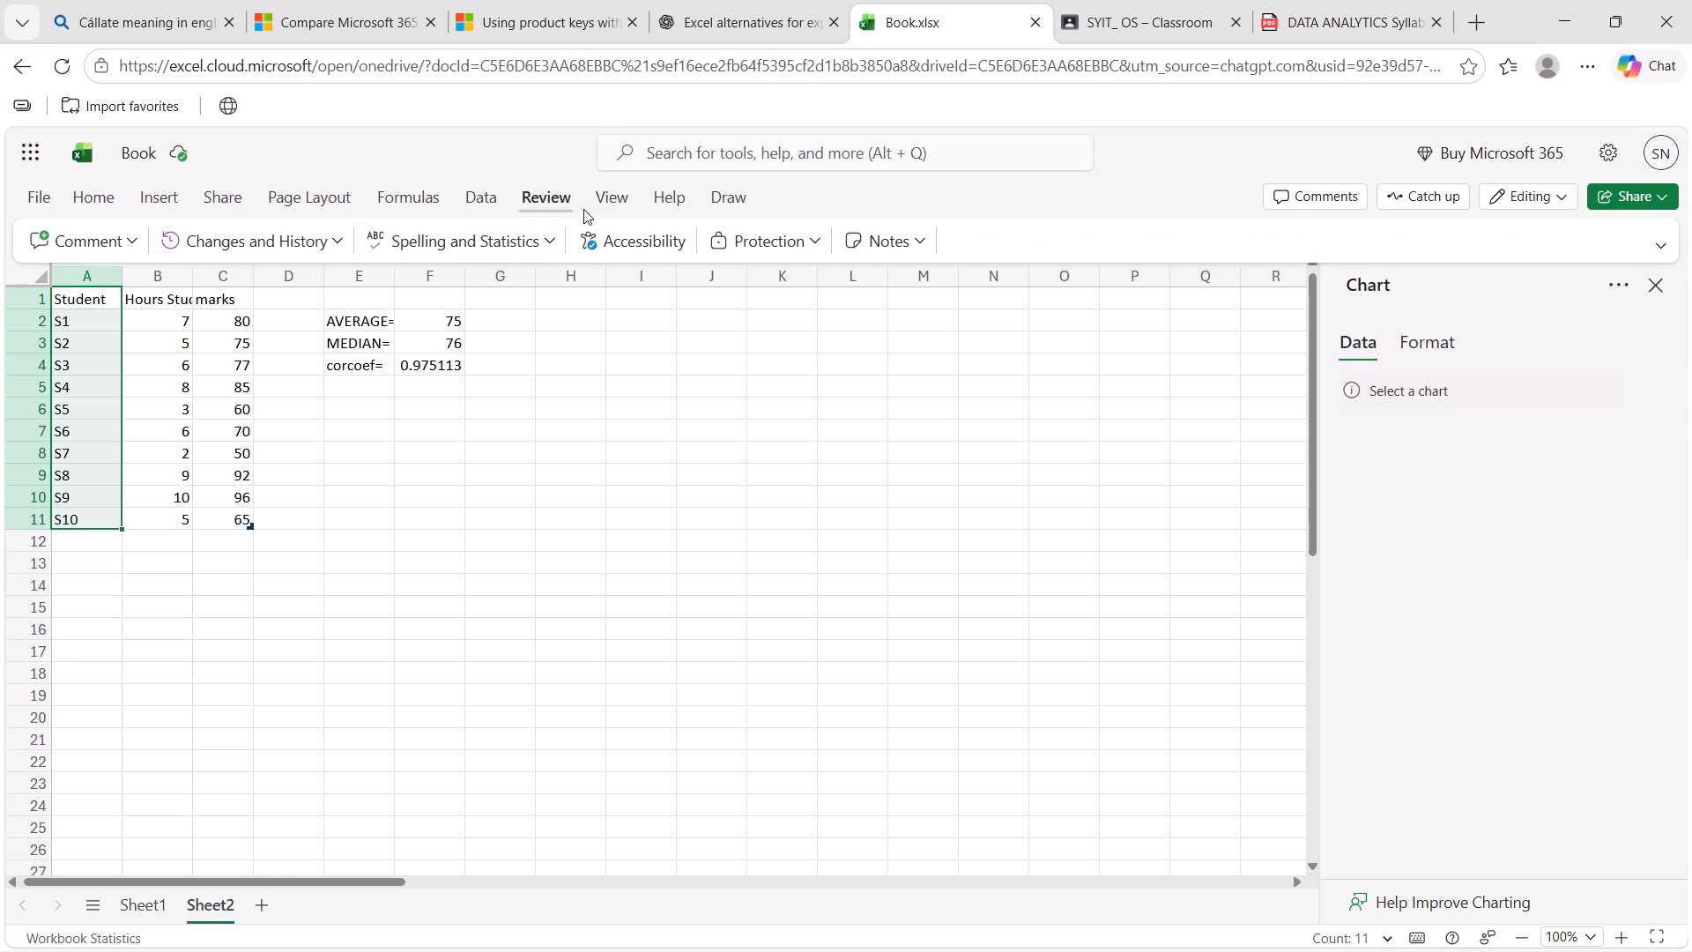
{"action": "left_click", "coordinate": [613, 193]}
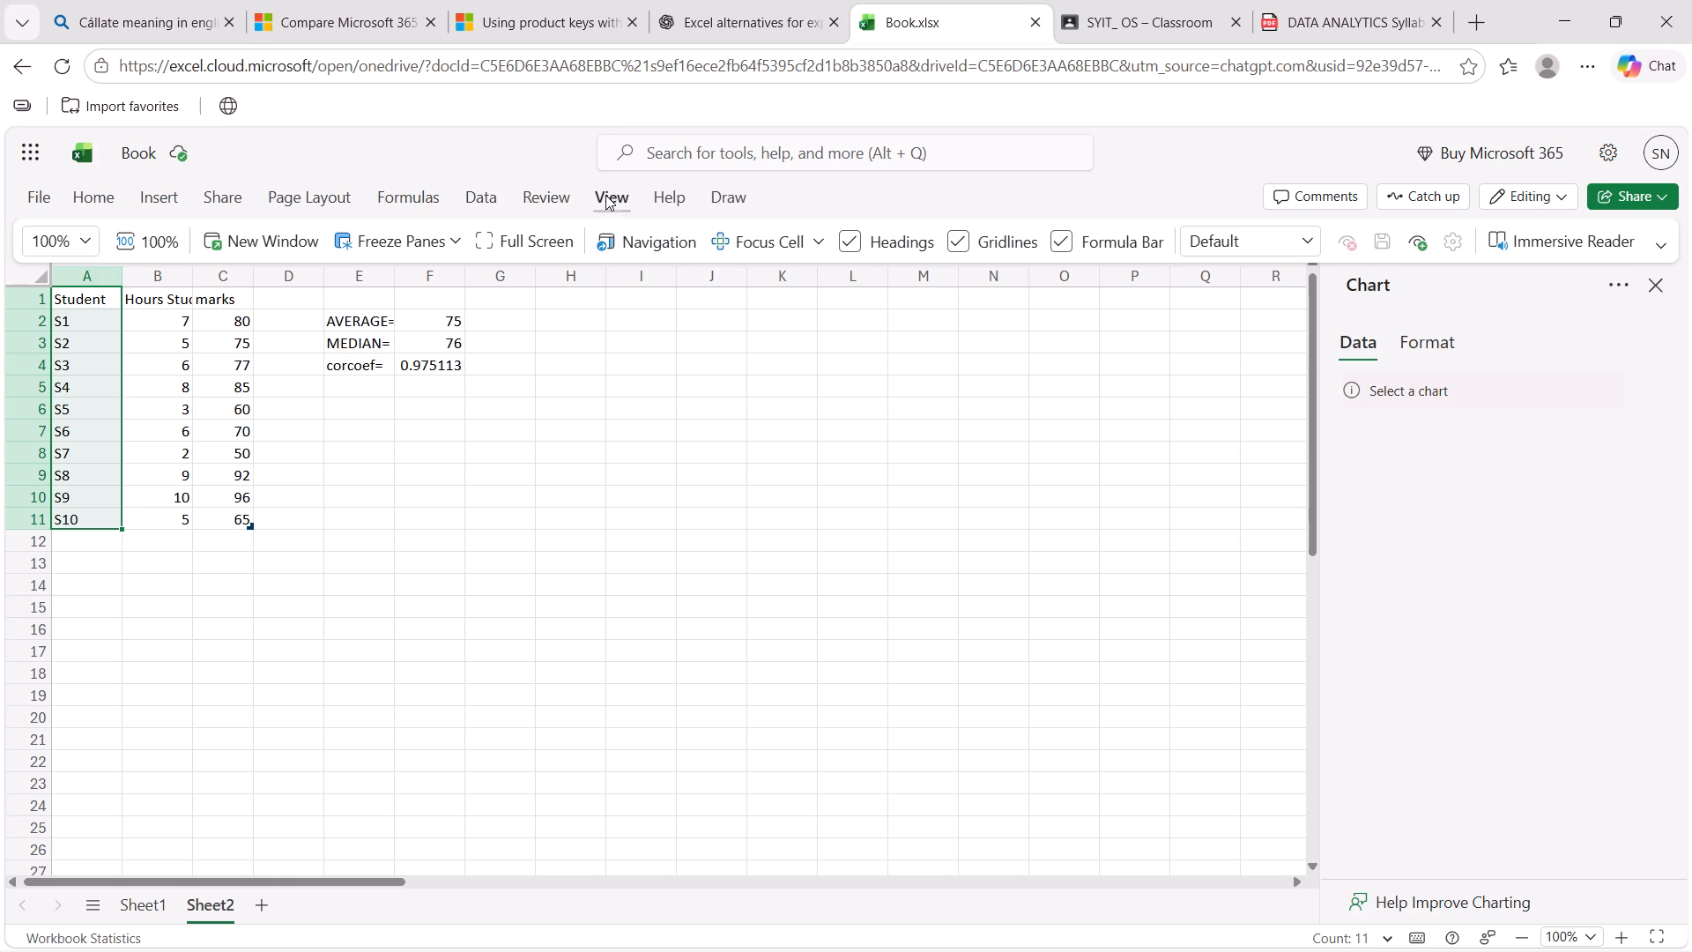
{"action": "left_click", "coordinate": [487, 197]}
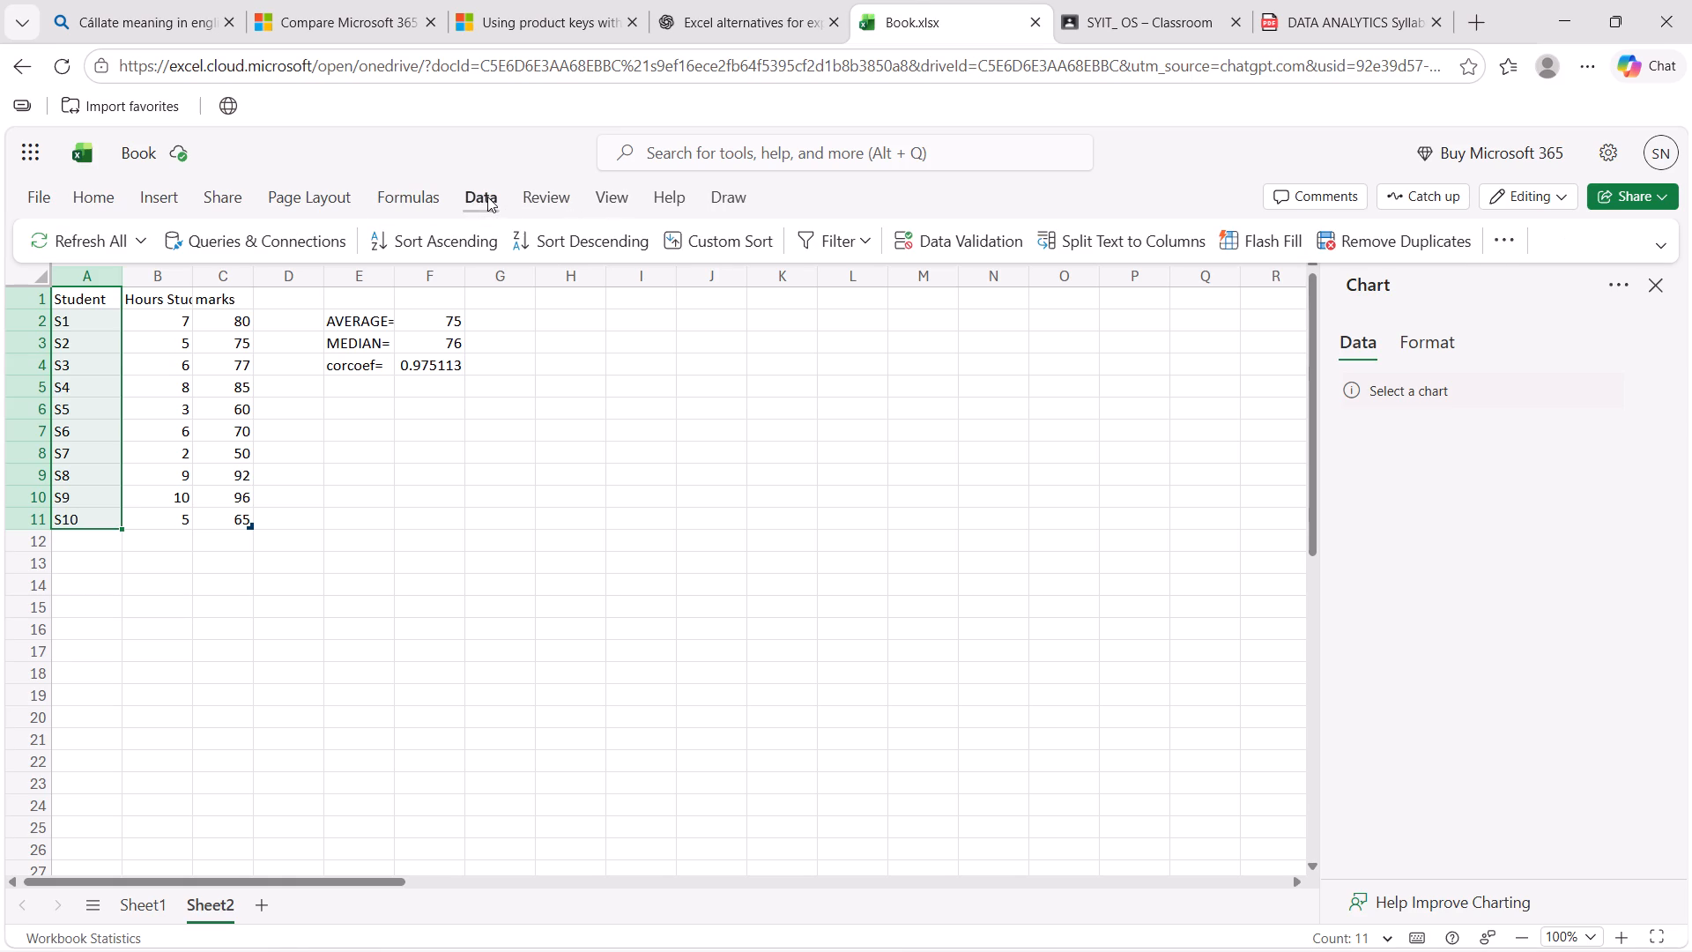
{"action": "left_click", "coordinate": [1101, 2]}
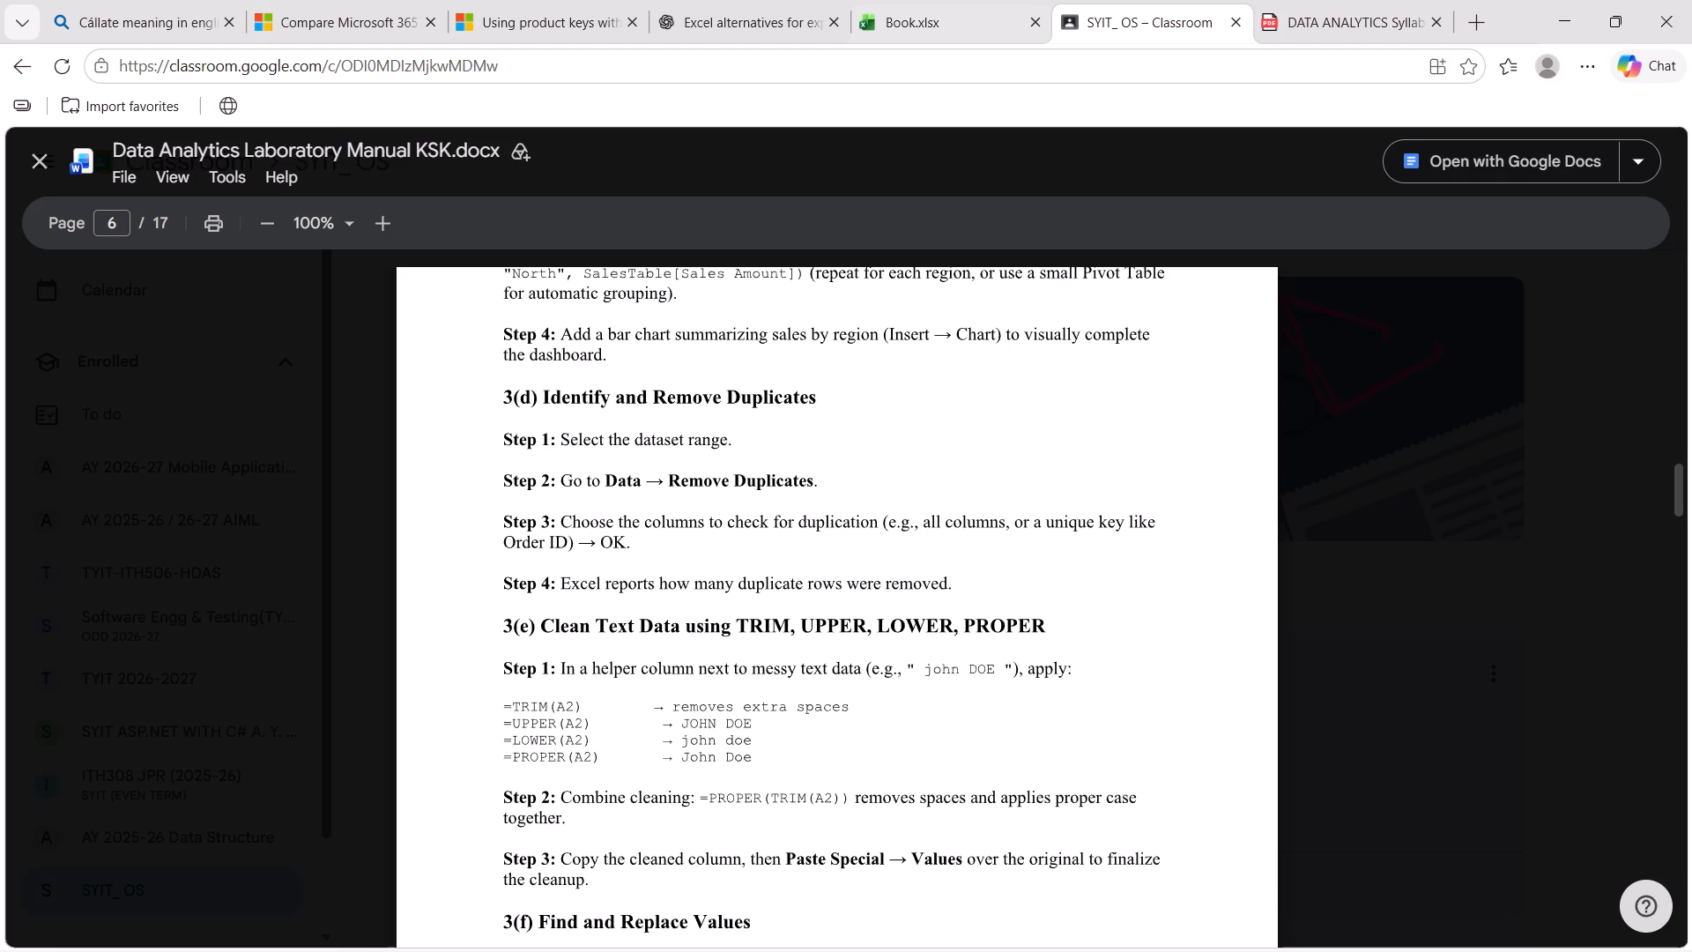
Read through exercise 3(e) on cleaning text data and on to exercise 3(f), Find and Replace Values, in the lab manual.
{"action": "scroll", "coordinate": [1091, 528], "scroll_direction": "down", "scroll_amount": 2}
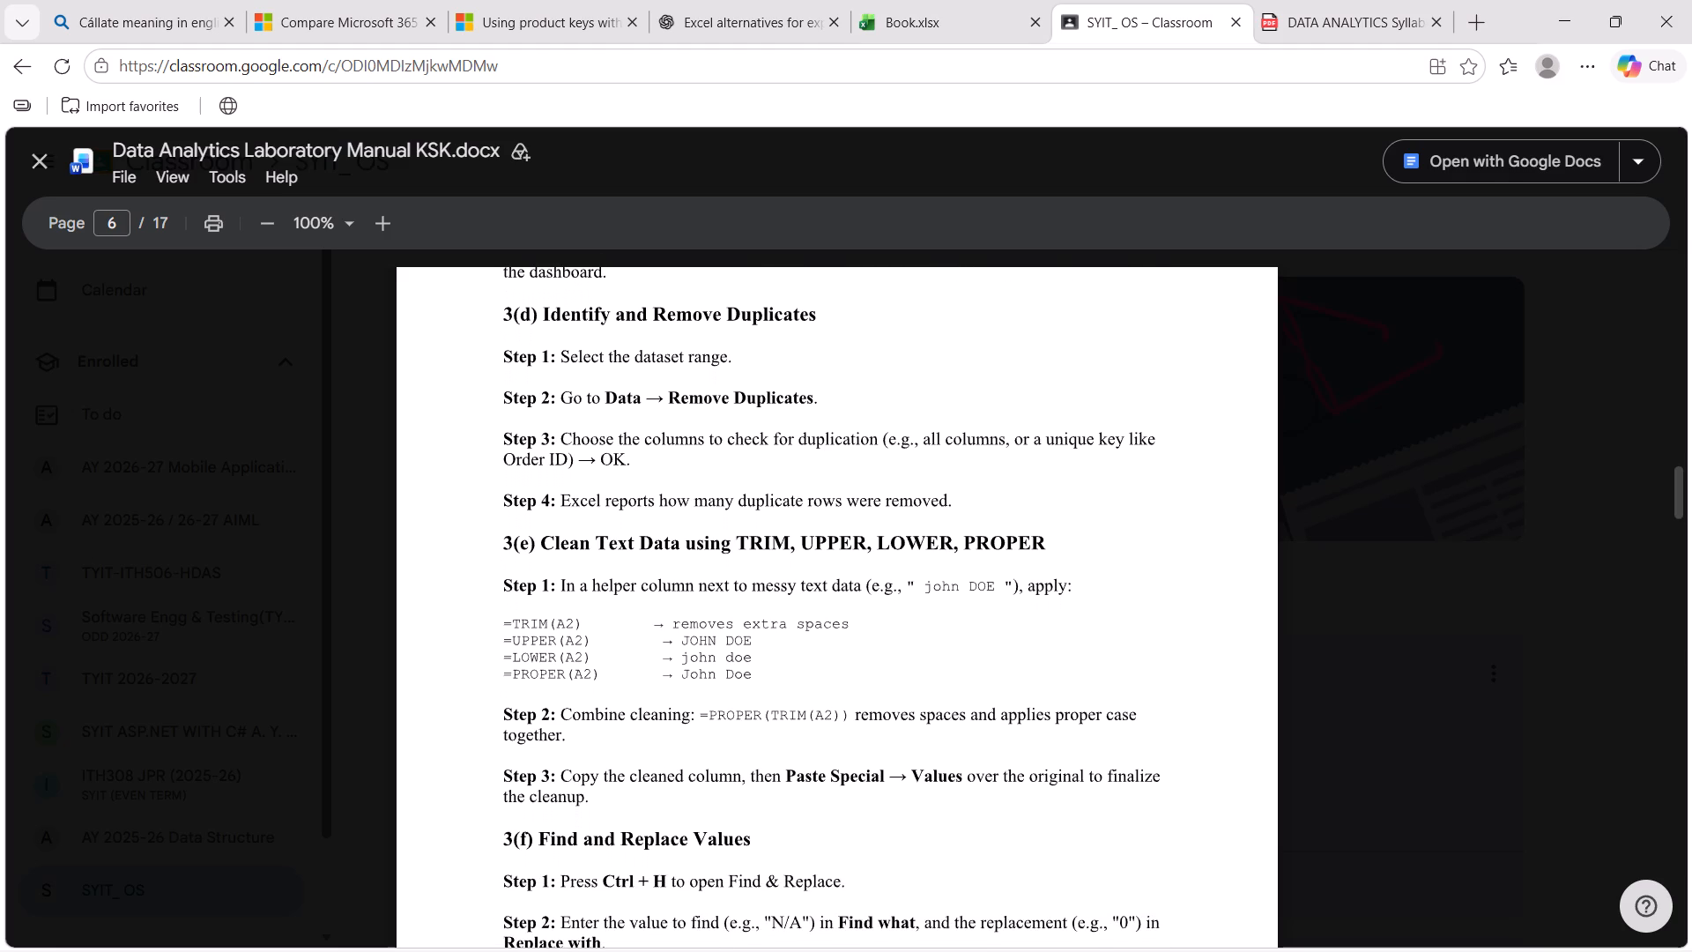
{"action": "scroll", "coordinate": [1091, 528], "scroll_direction": "down", "scroll_amount": 1}
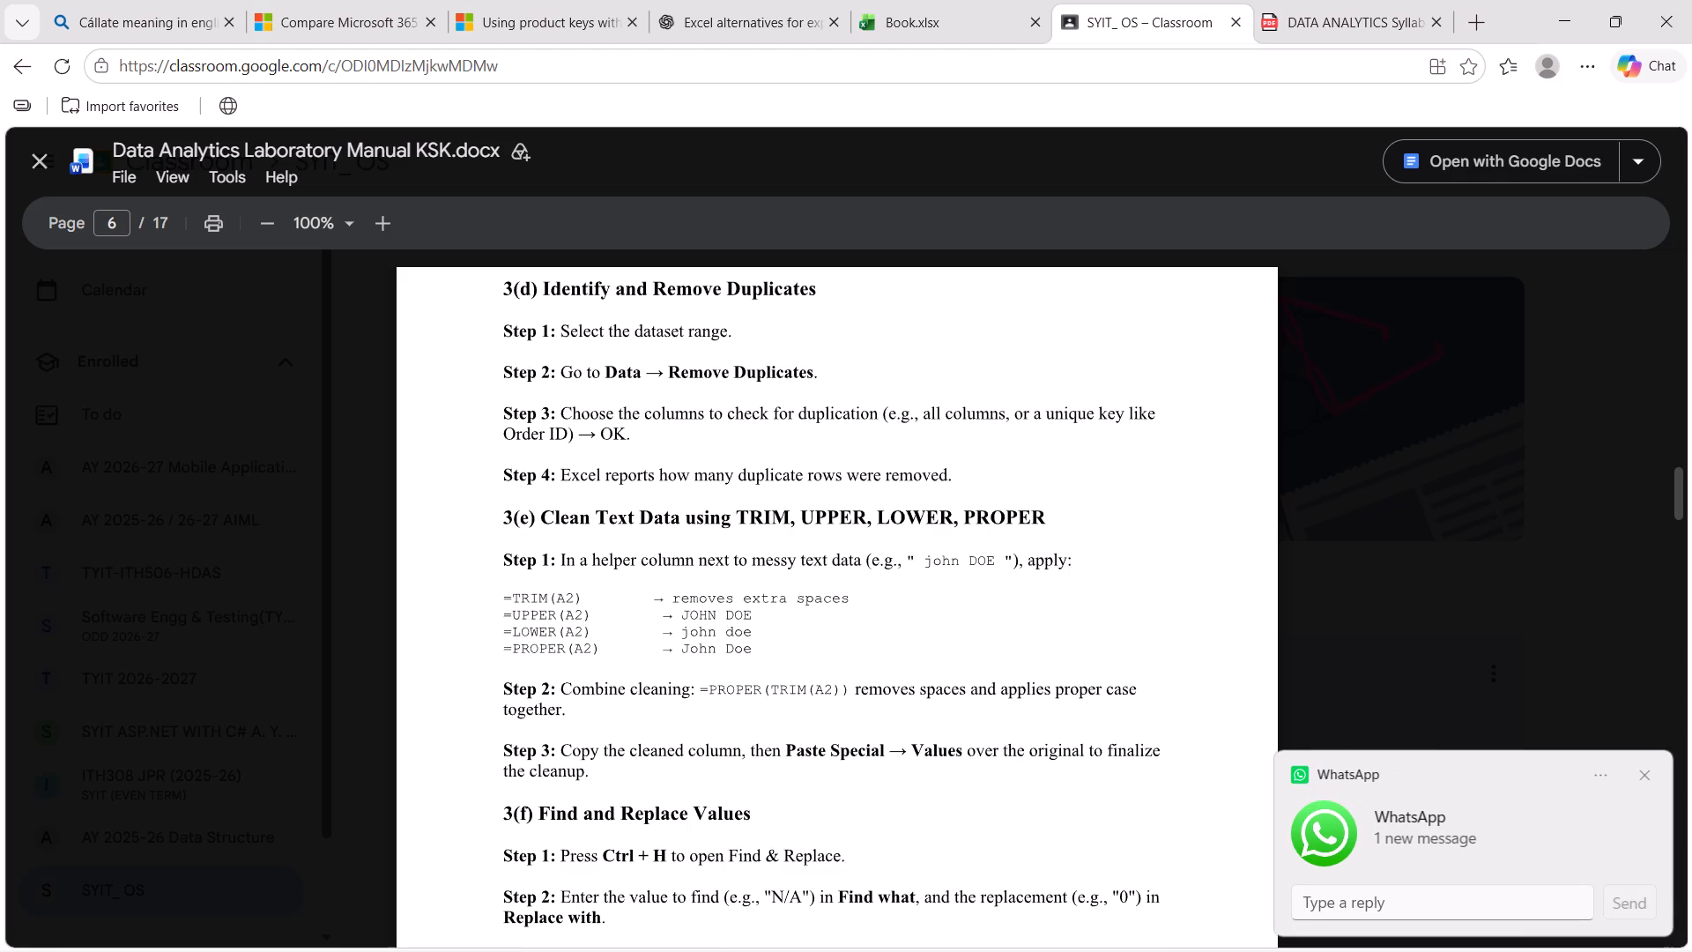
{"action": "scroll", "coordinate": [1016, 760], "scroll_direction": "down", "scroll_amount": 1}
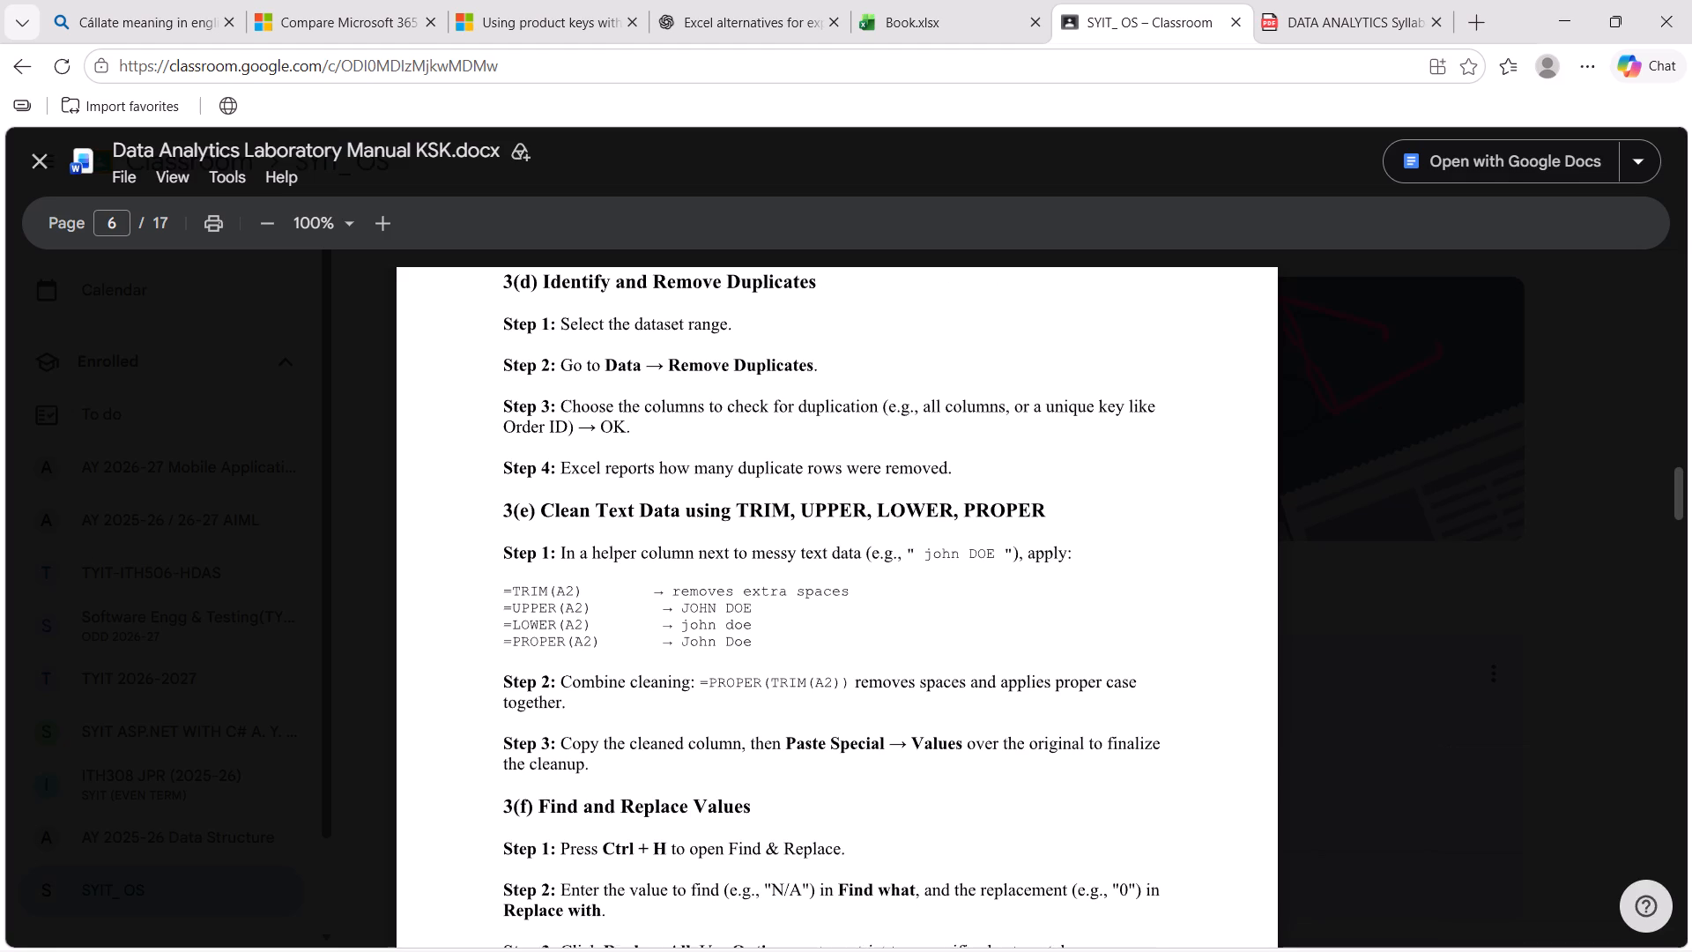
{"action": "scroll", "coordinate": [1016, 760], "scroll_direction": "down", "scroll_amount": 1}
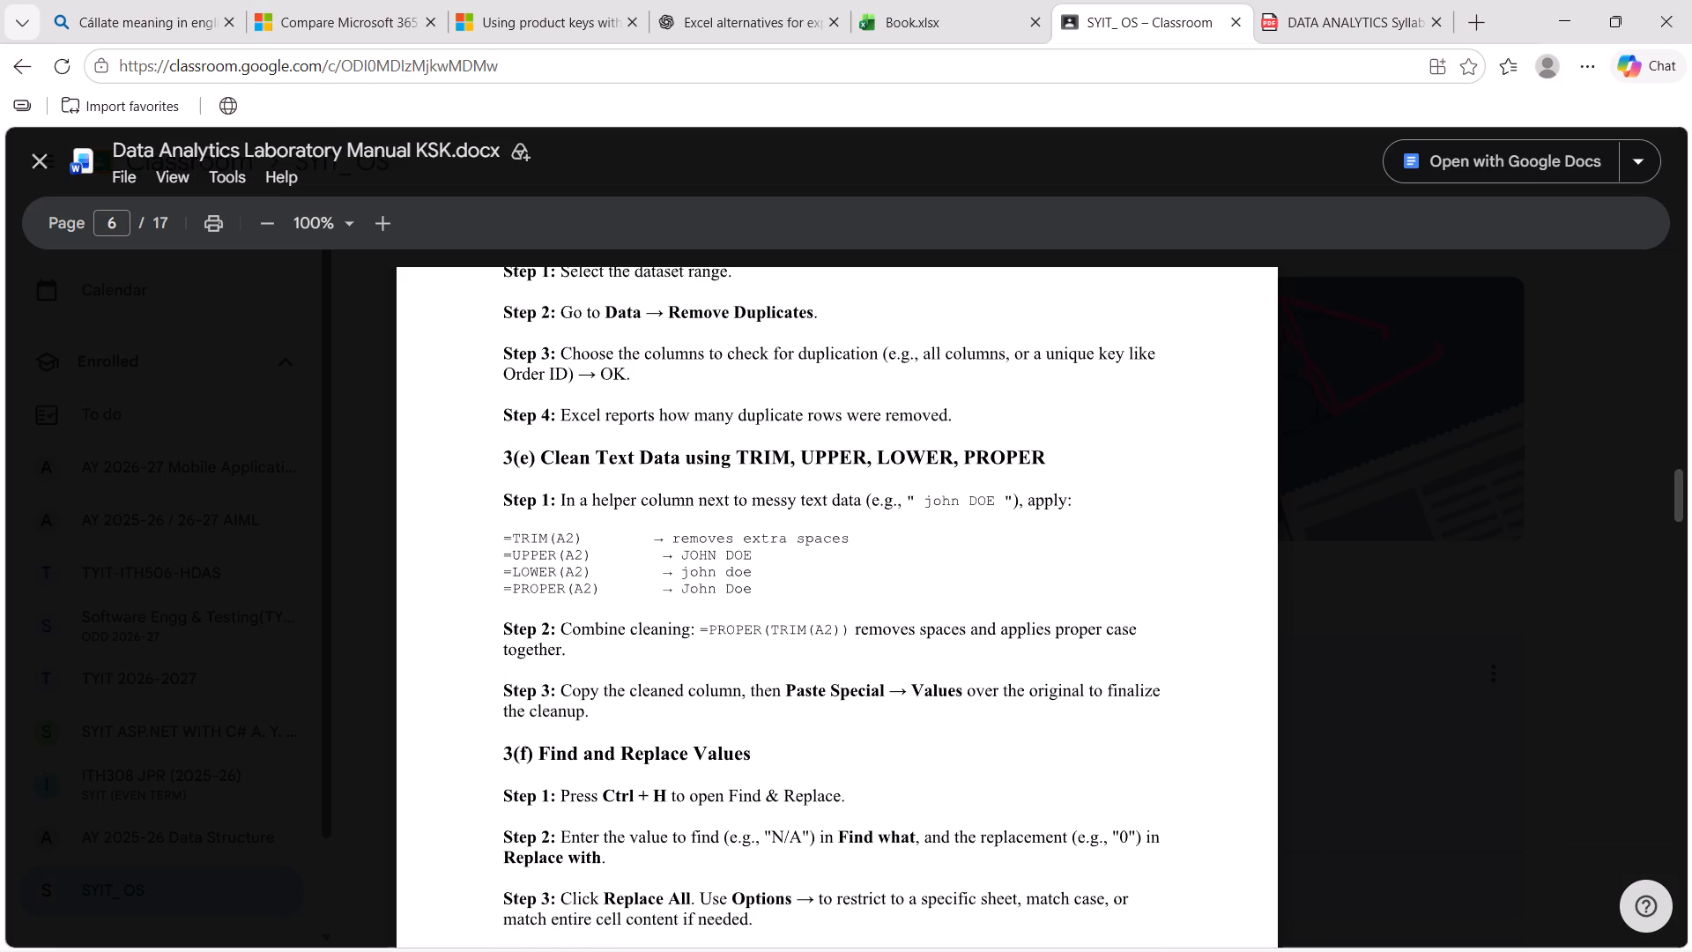
Switch to the Book.xlsx workbook and start entering a formula beginning with =P in cell H11 of Sheet2.
{"action": "left_click", "coordinate": [946, 10]}
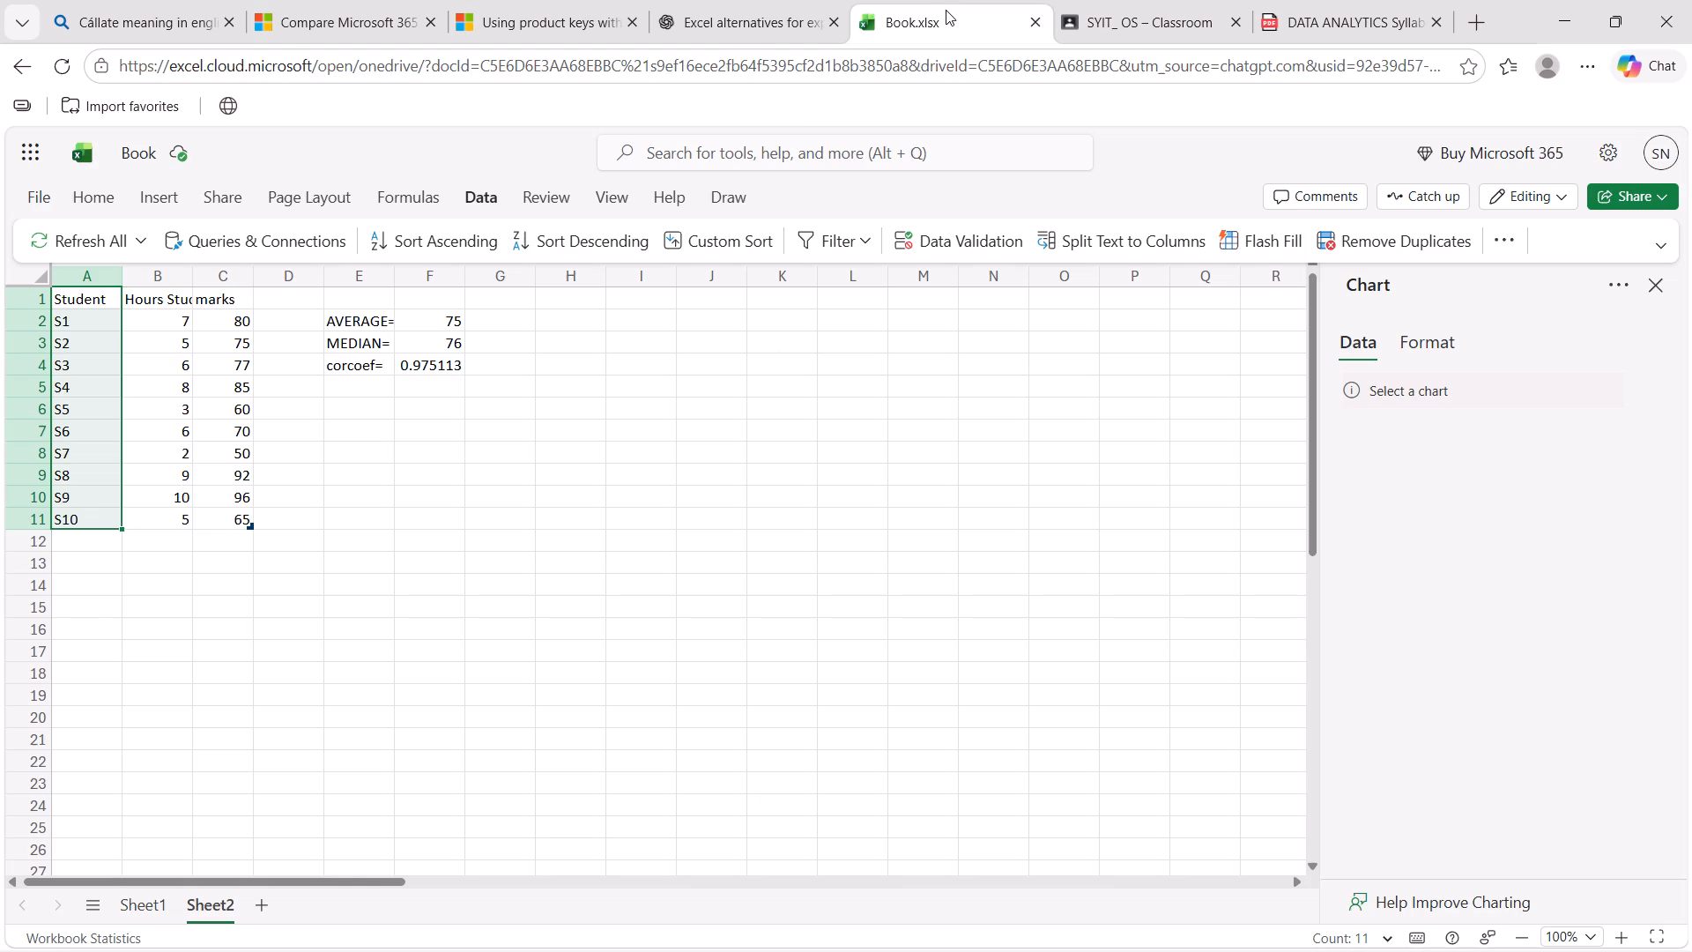
{"action": "left_click", "coordinate": [557, 509]}
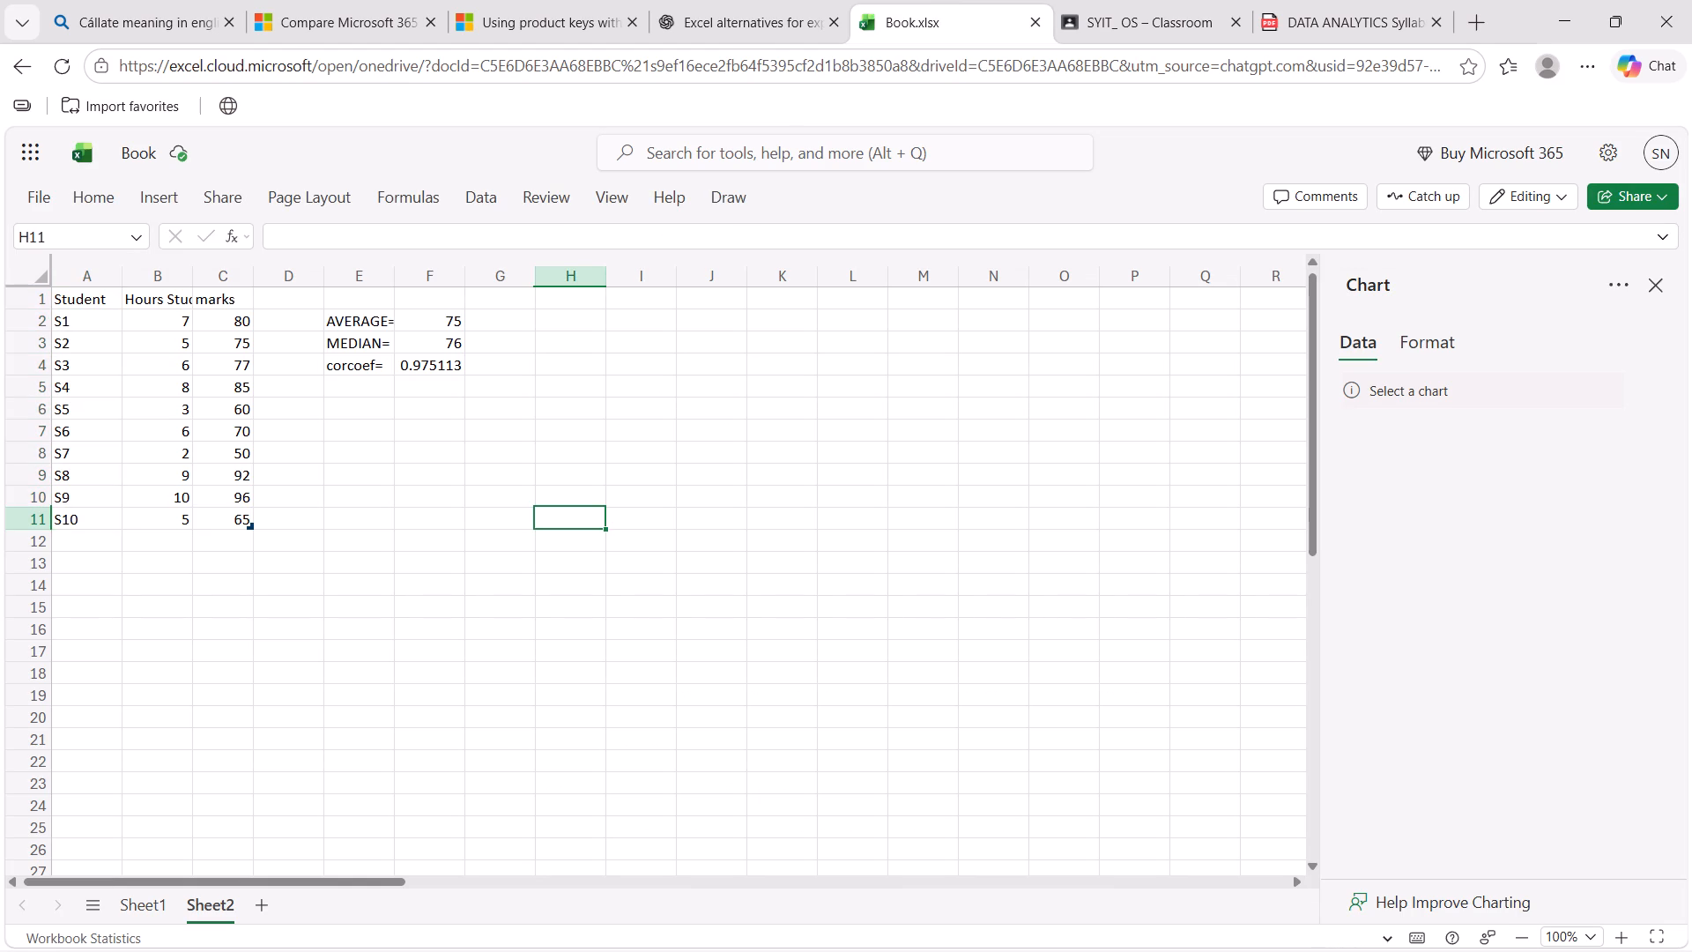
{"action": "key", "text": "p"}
{"action": "key", "text": "BackSpace"}
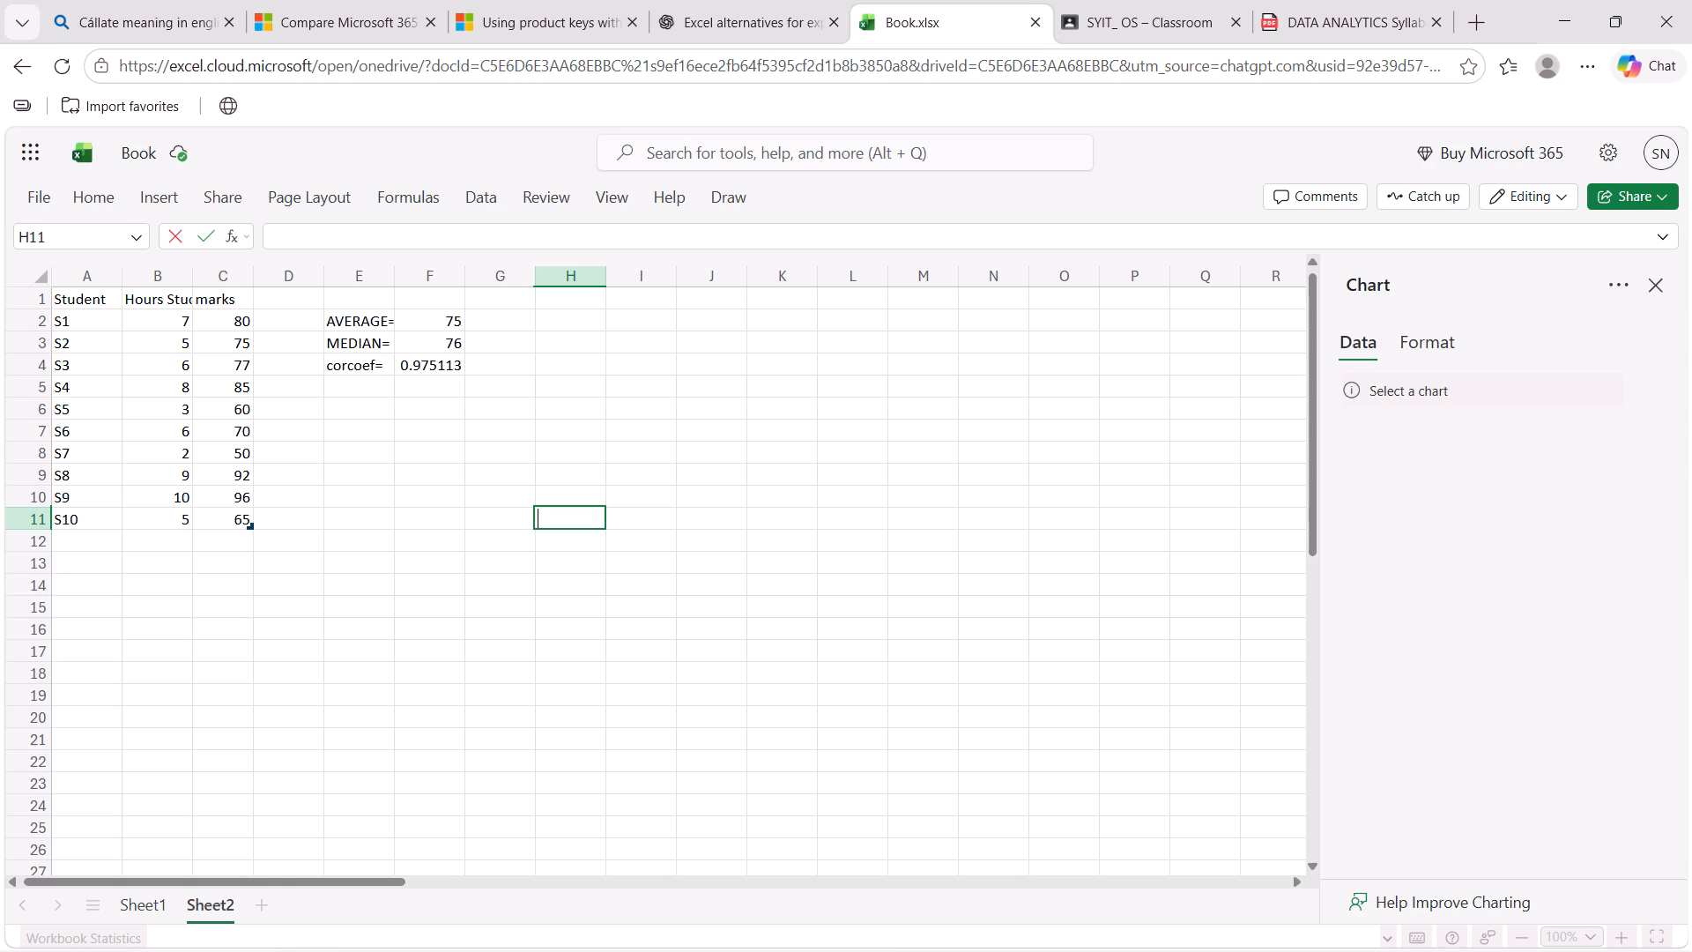
{"action": "key", "text": "equal"}
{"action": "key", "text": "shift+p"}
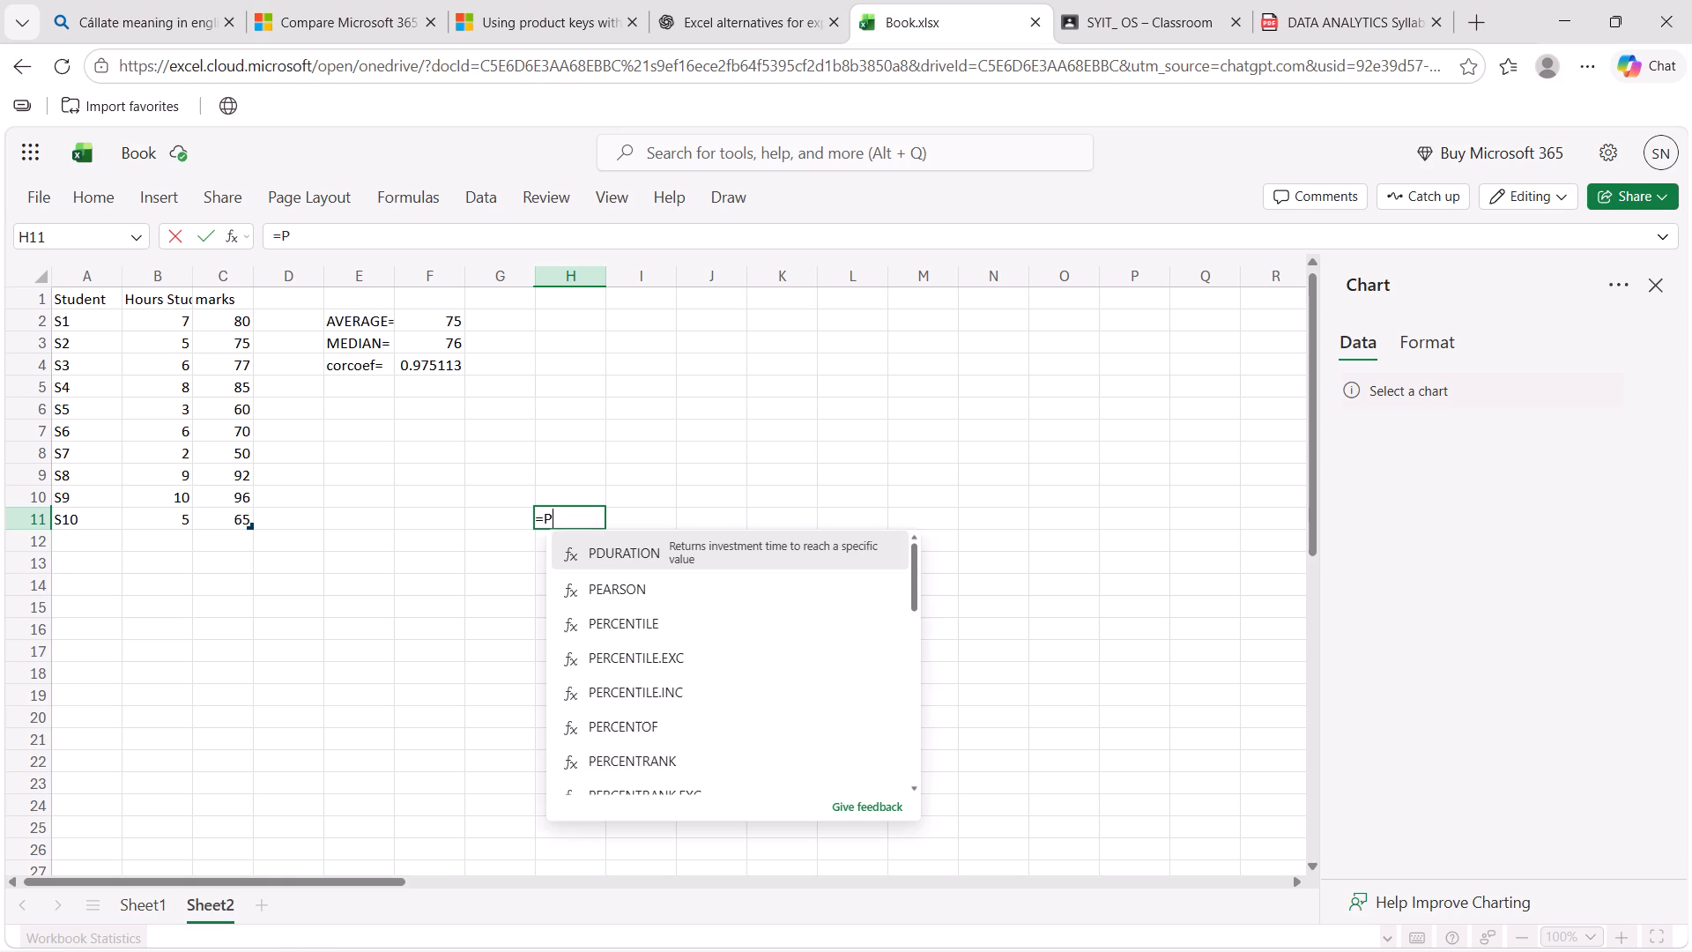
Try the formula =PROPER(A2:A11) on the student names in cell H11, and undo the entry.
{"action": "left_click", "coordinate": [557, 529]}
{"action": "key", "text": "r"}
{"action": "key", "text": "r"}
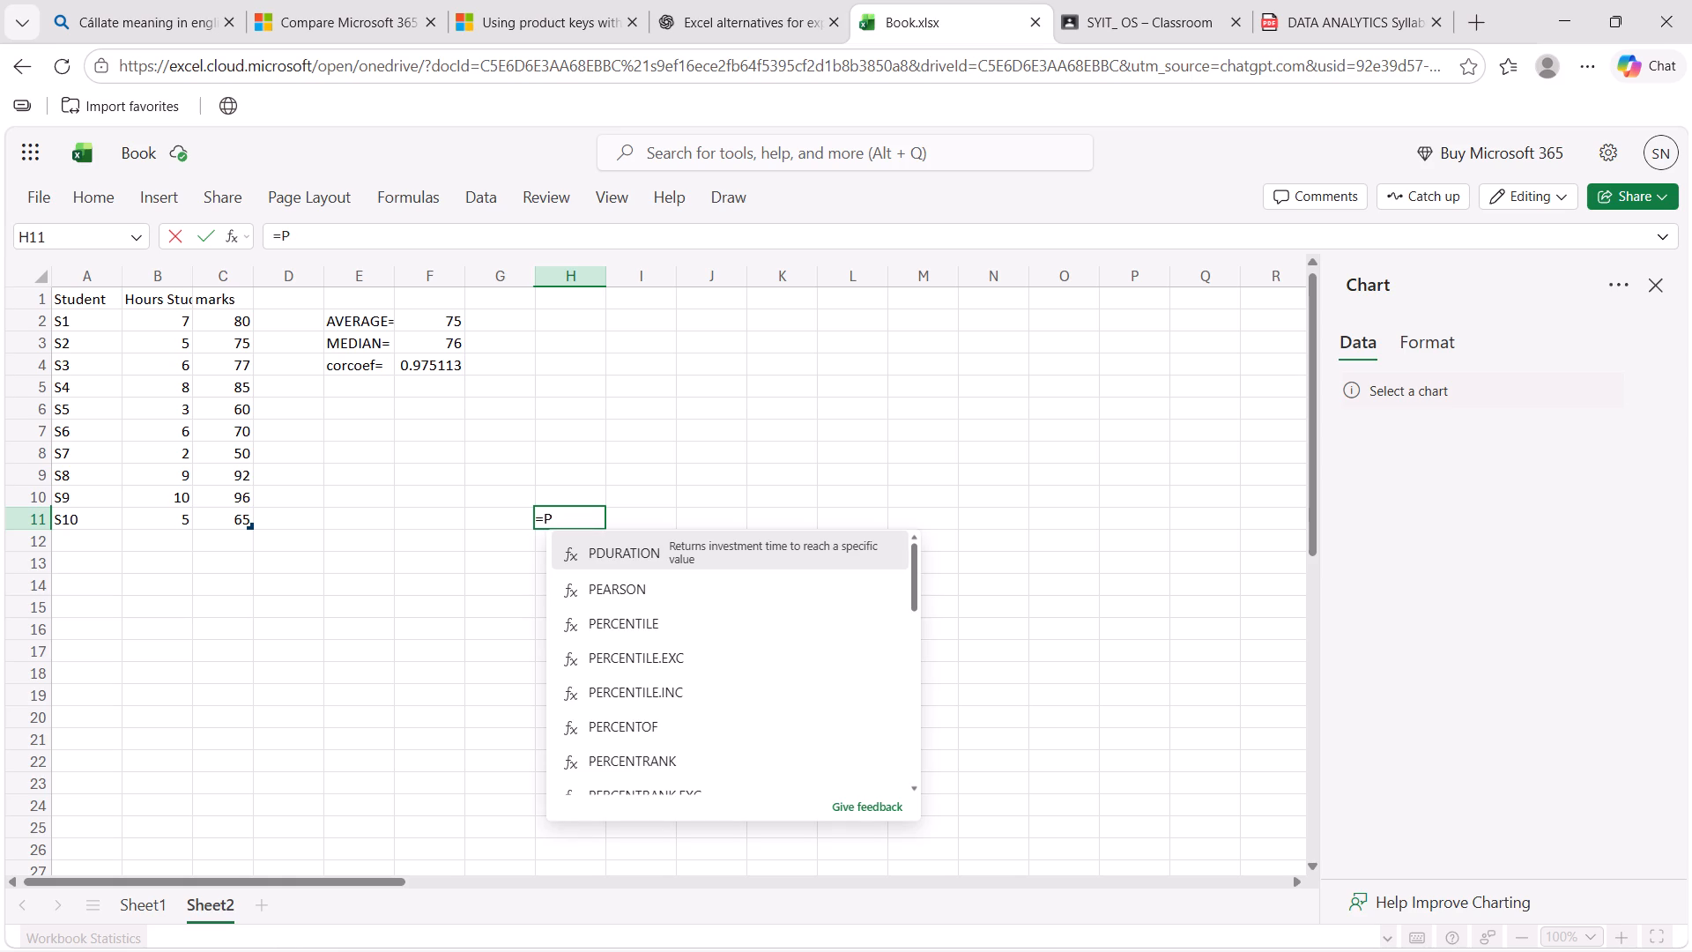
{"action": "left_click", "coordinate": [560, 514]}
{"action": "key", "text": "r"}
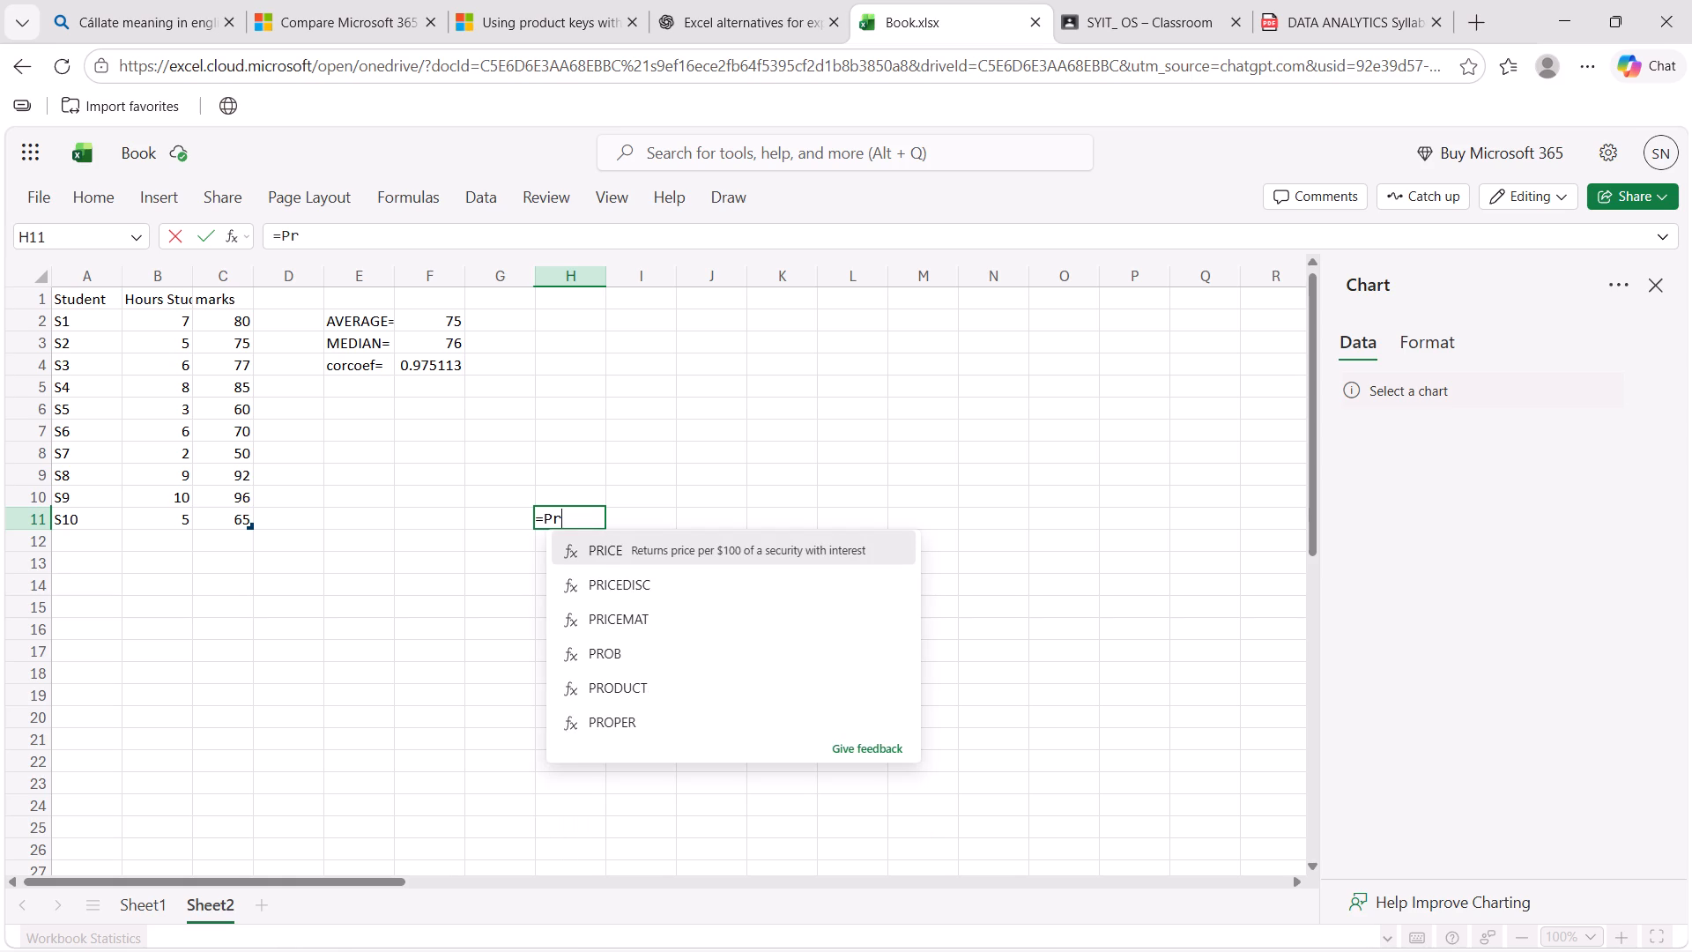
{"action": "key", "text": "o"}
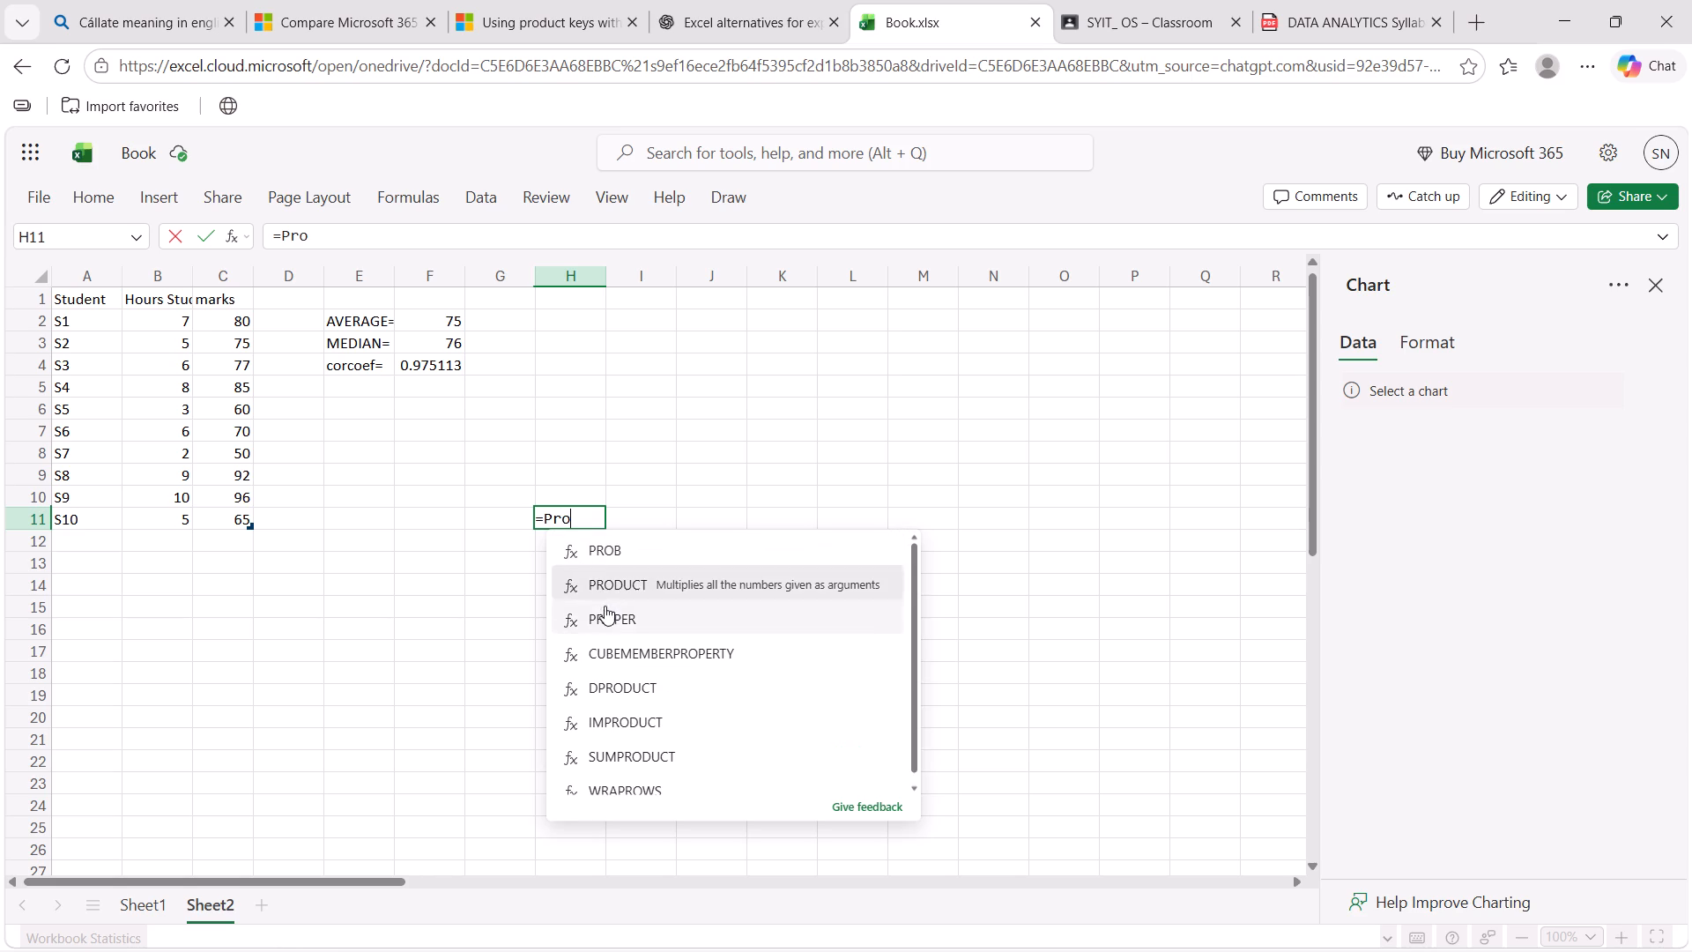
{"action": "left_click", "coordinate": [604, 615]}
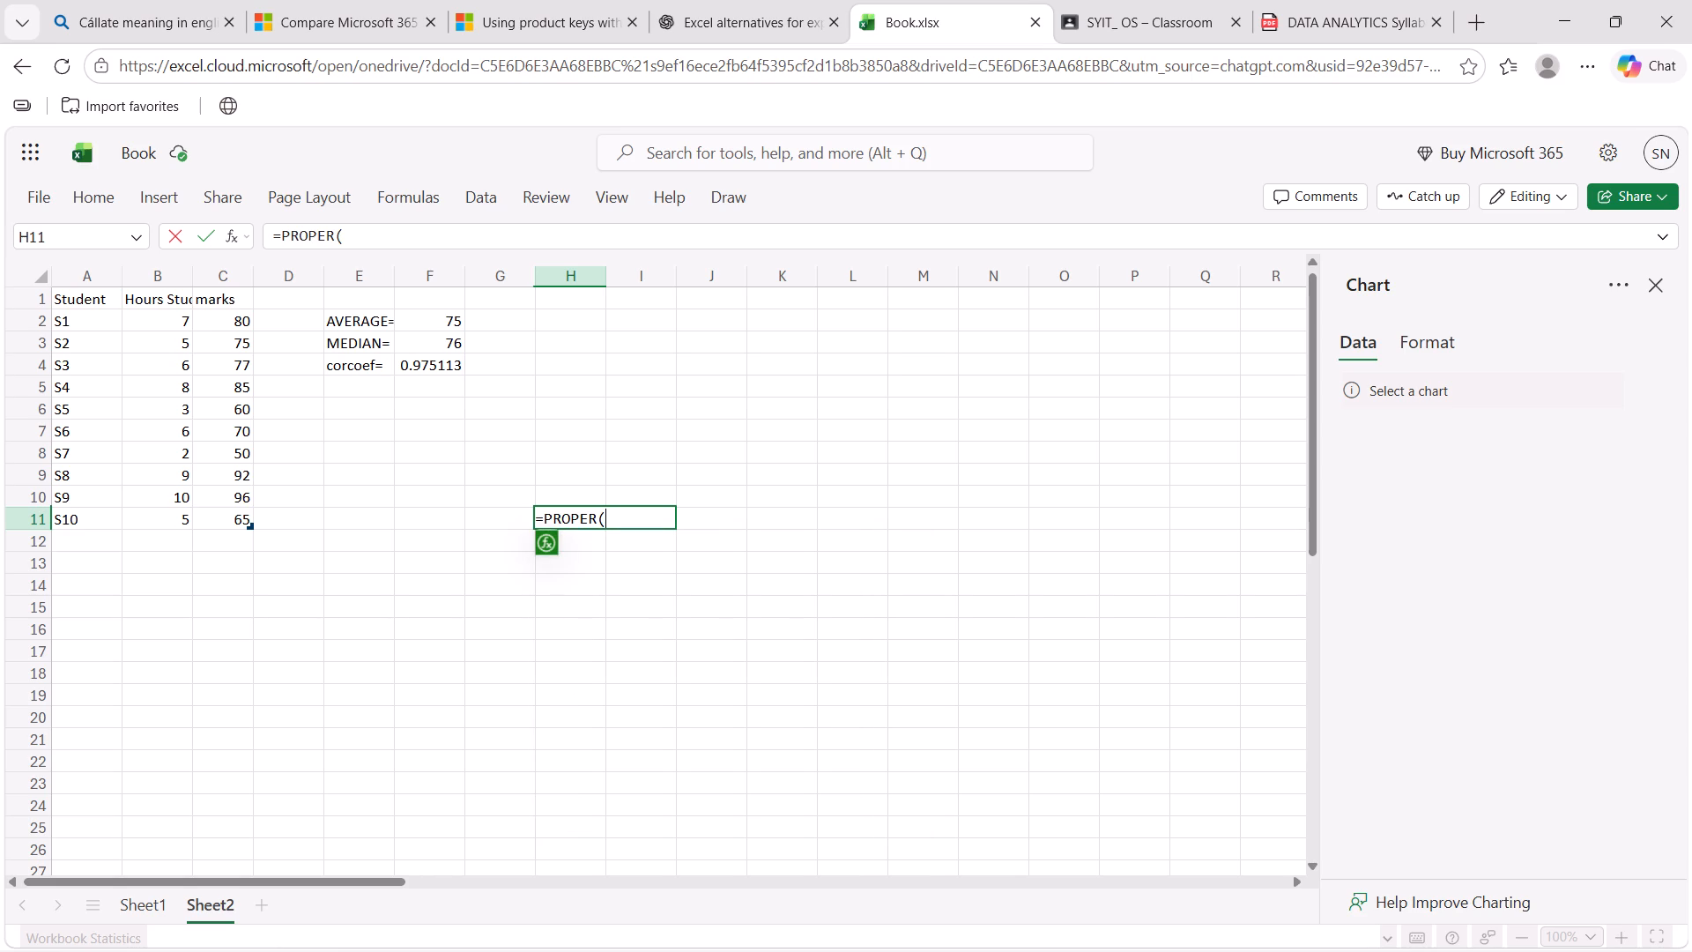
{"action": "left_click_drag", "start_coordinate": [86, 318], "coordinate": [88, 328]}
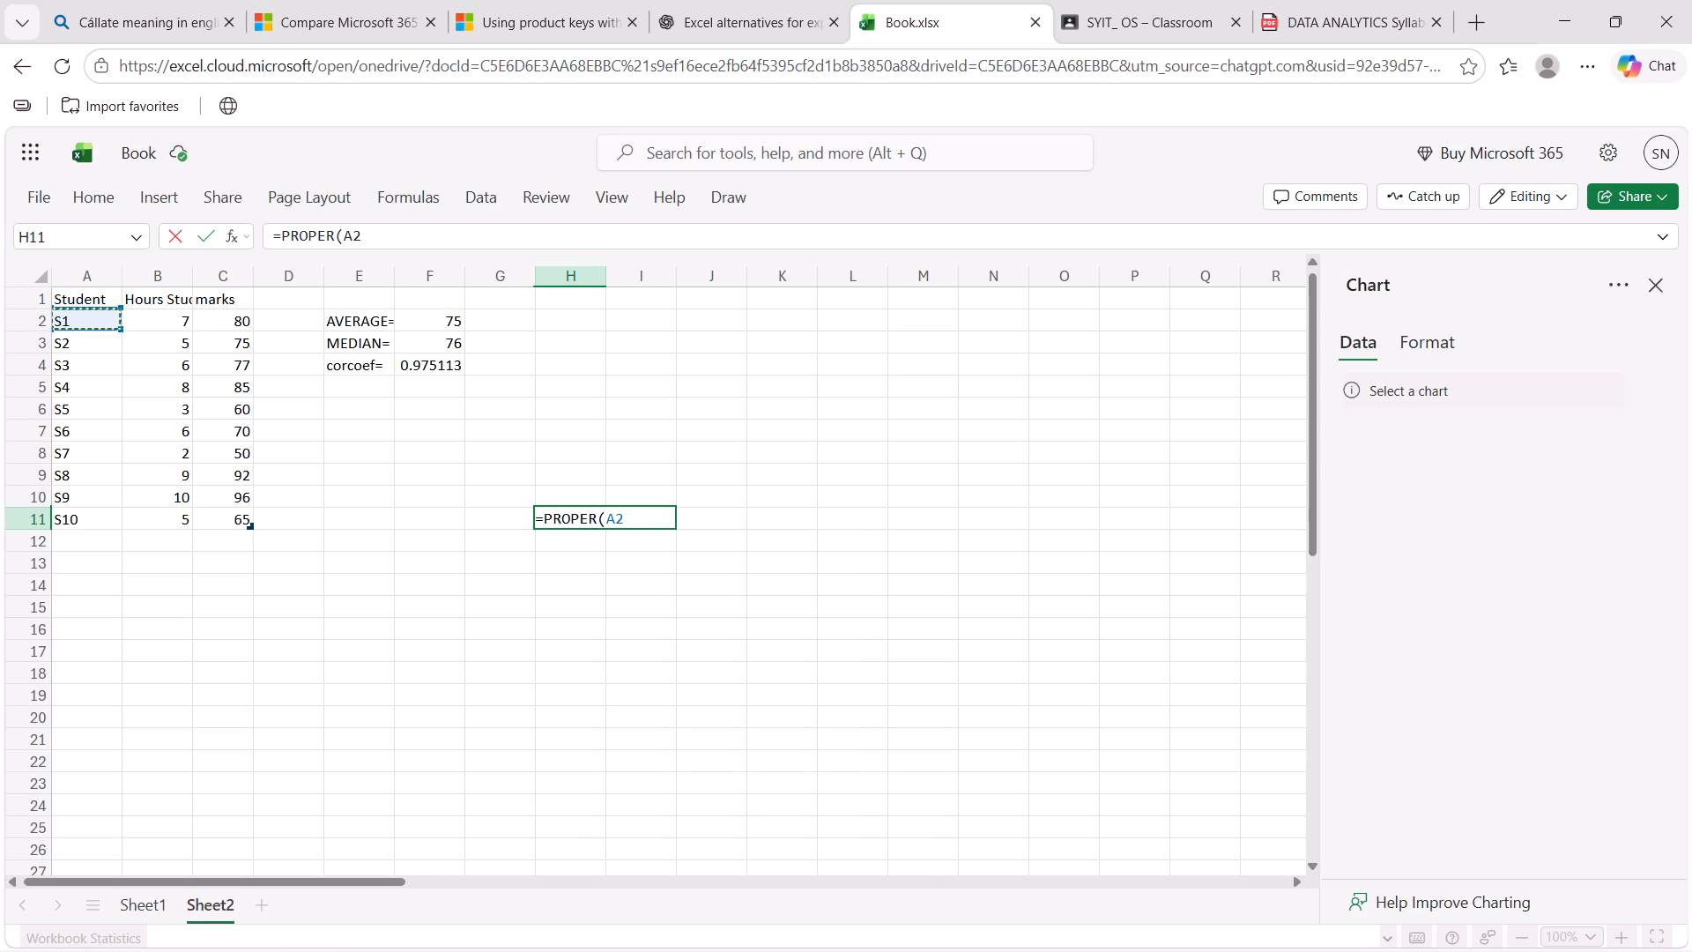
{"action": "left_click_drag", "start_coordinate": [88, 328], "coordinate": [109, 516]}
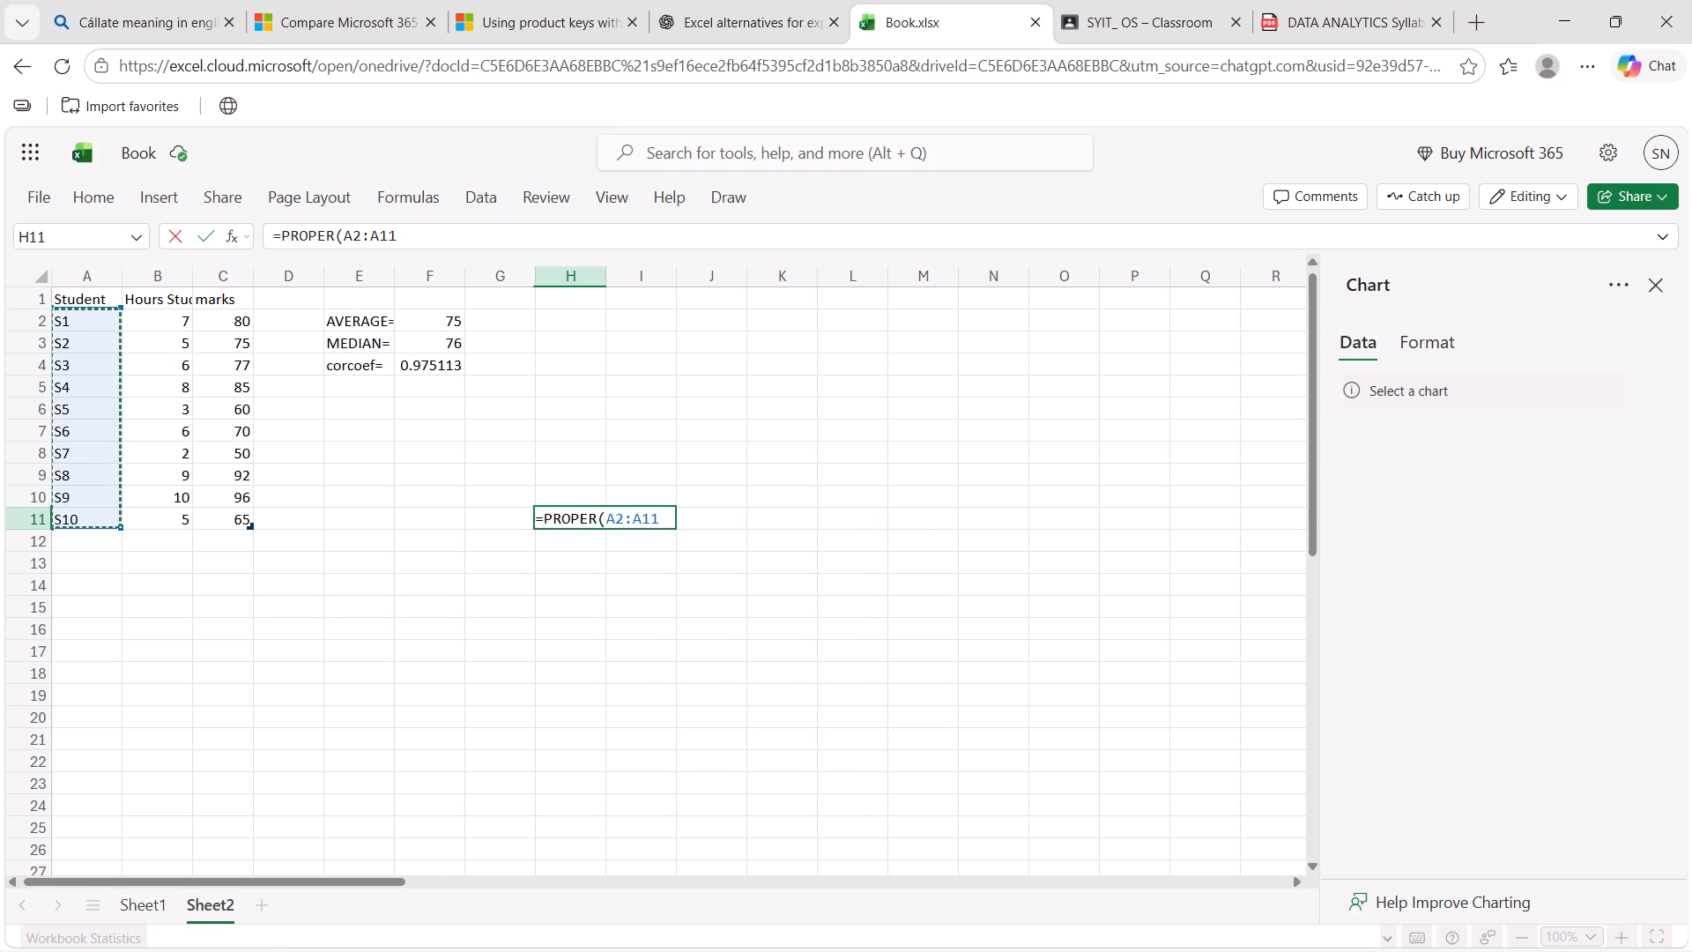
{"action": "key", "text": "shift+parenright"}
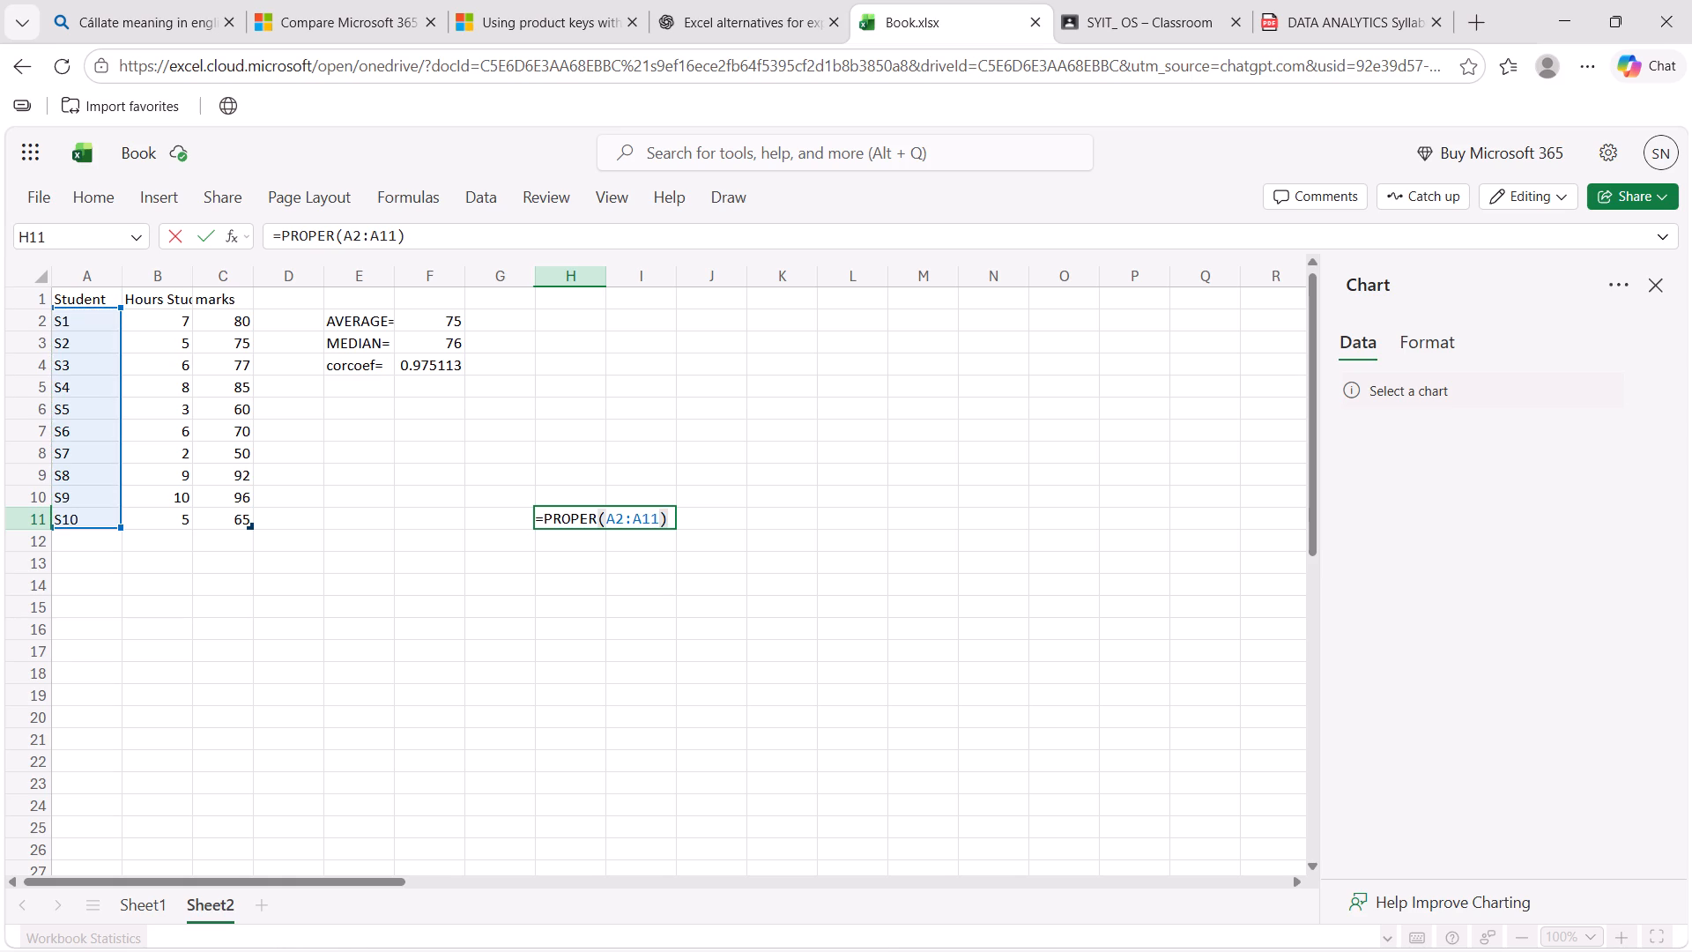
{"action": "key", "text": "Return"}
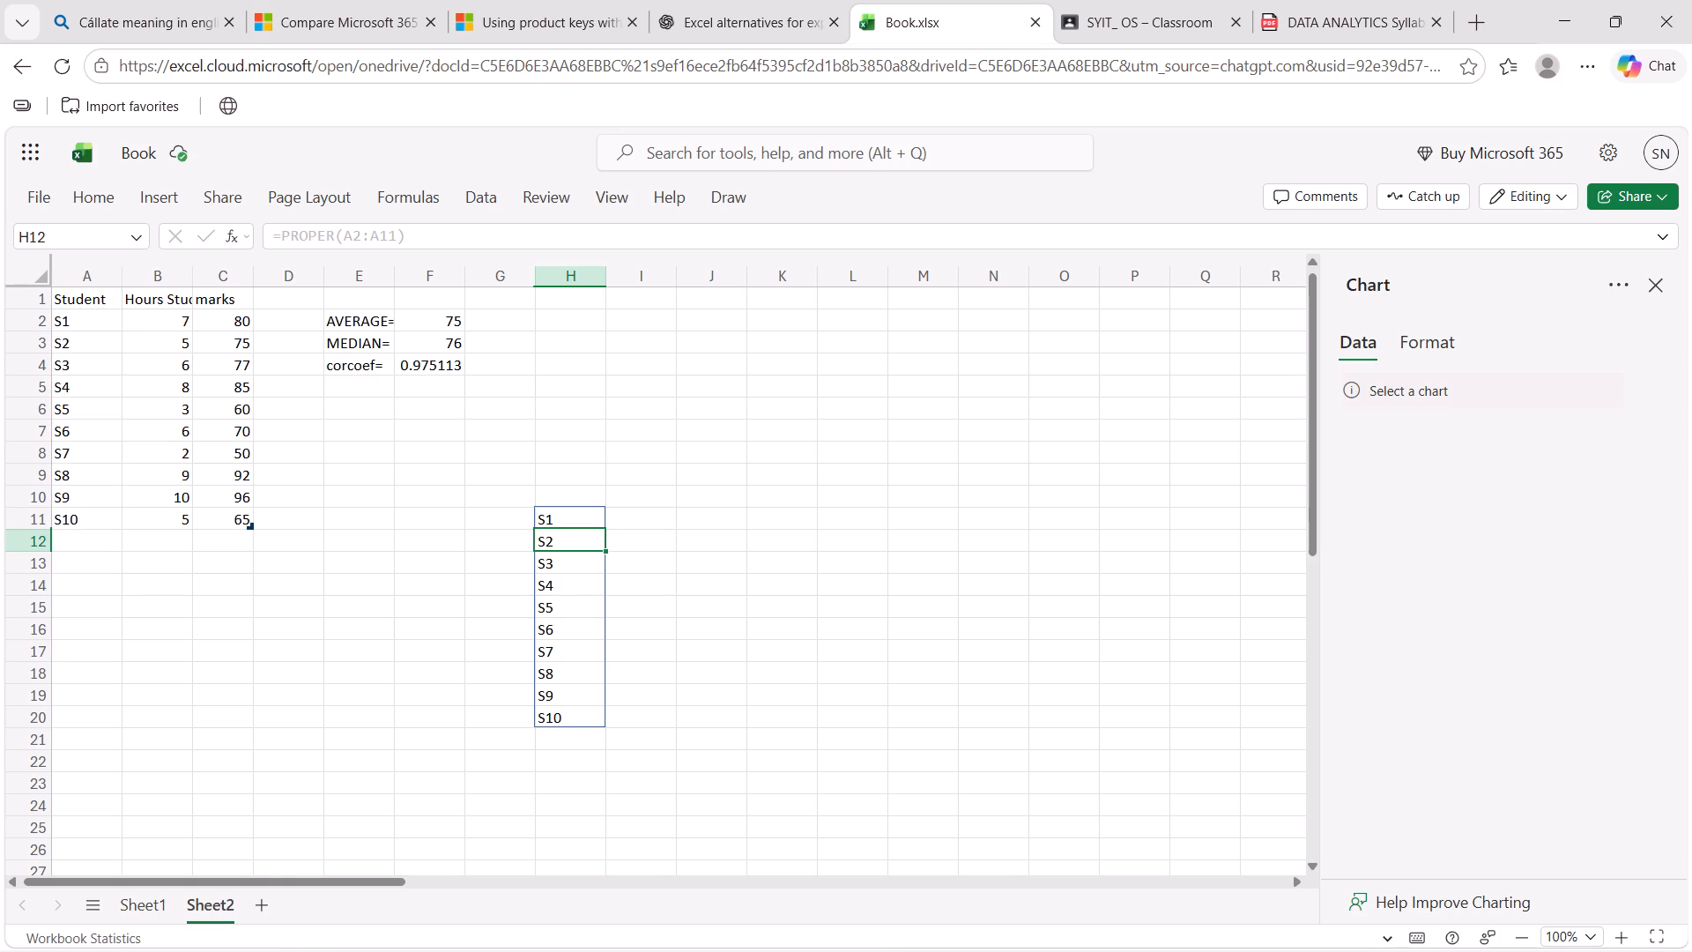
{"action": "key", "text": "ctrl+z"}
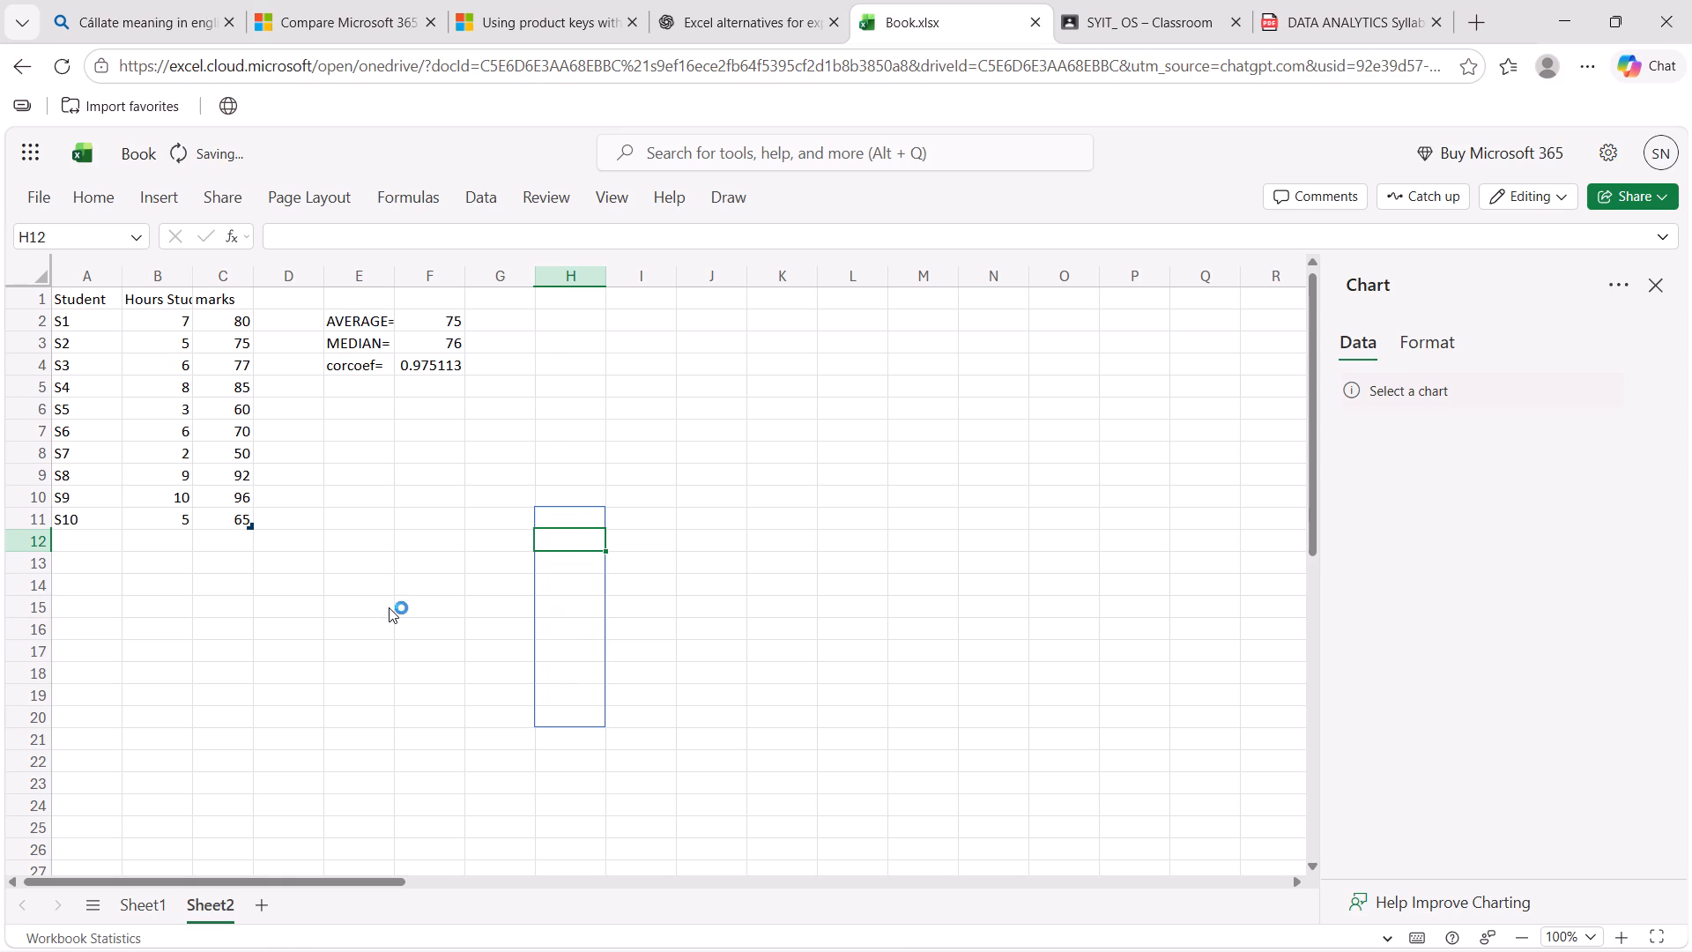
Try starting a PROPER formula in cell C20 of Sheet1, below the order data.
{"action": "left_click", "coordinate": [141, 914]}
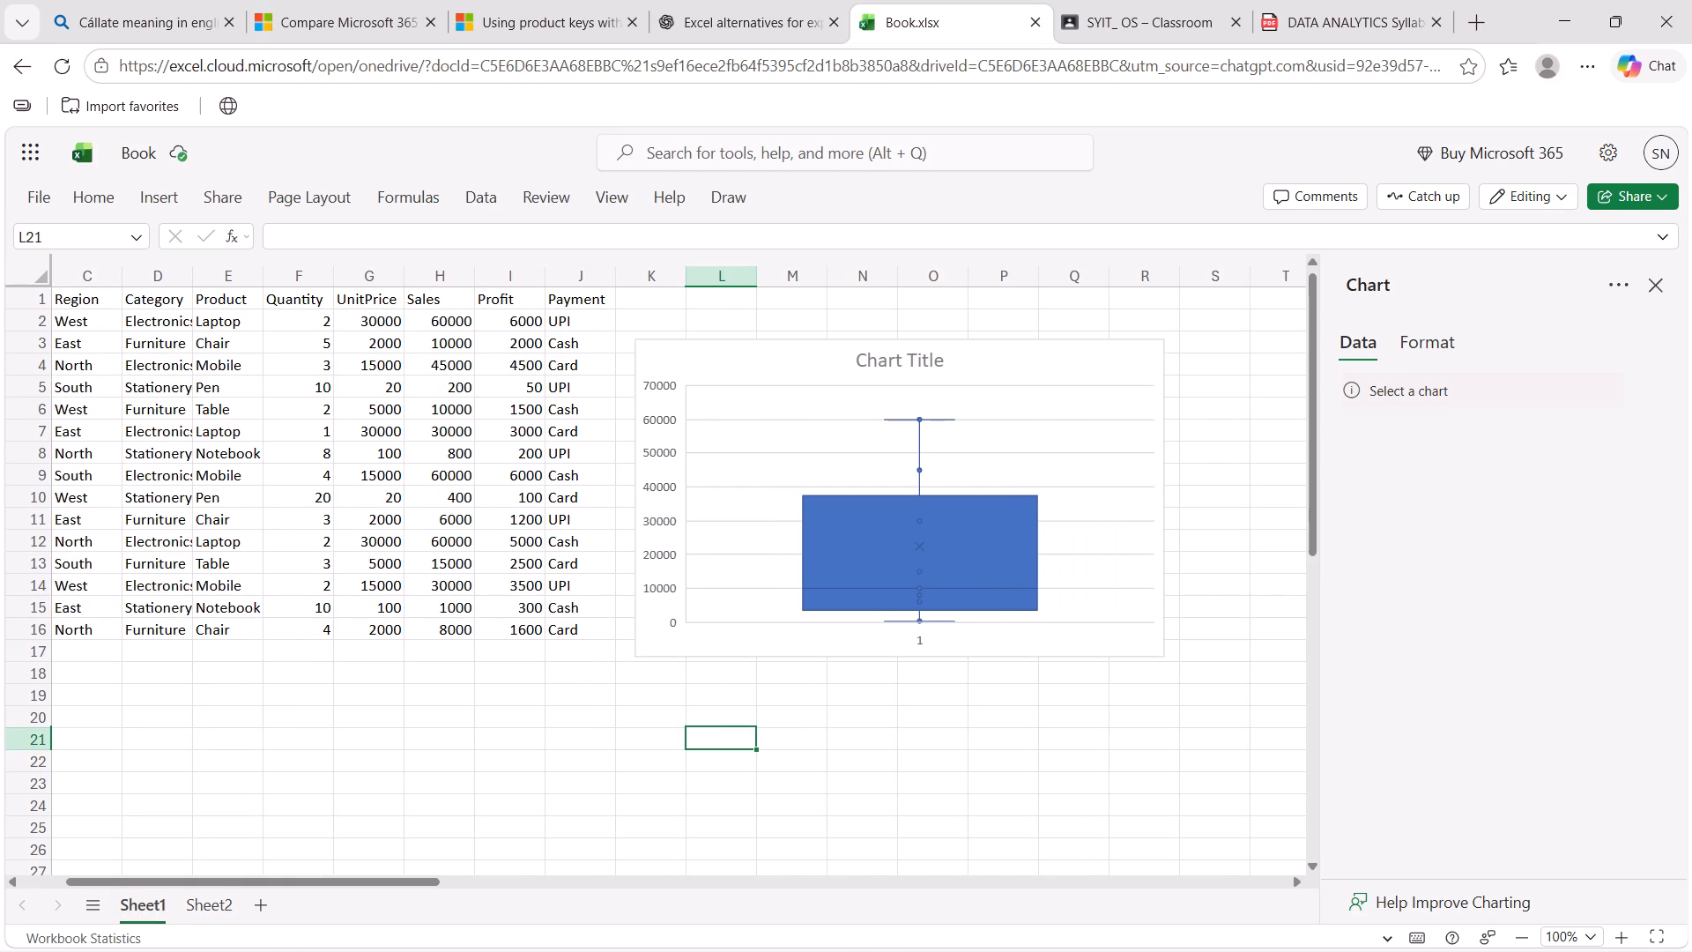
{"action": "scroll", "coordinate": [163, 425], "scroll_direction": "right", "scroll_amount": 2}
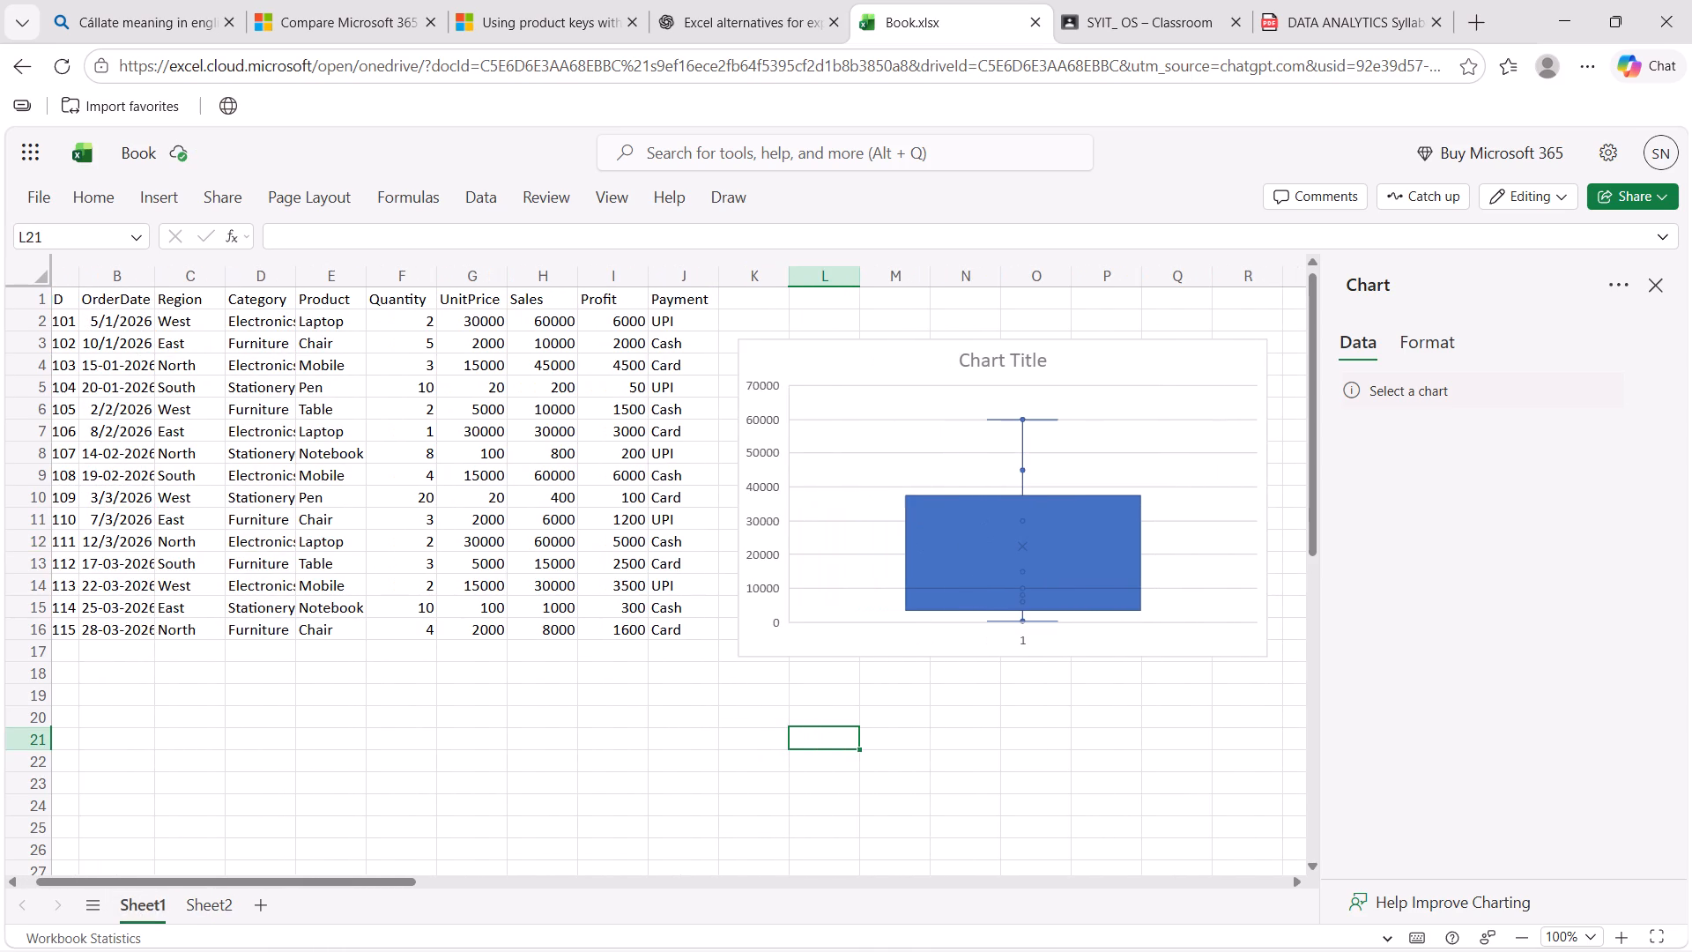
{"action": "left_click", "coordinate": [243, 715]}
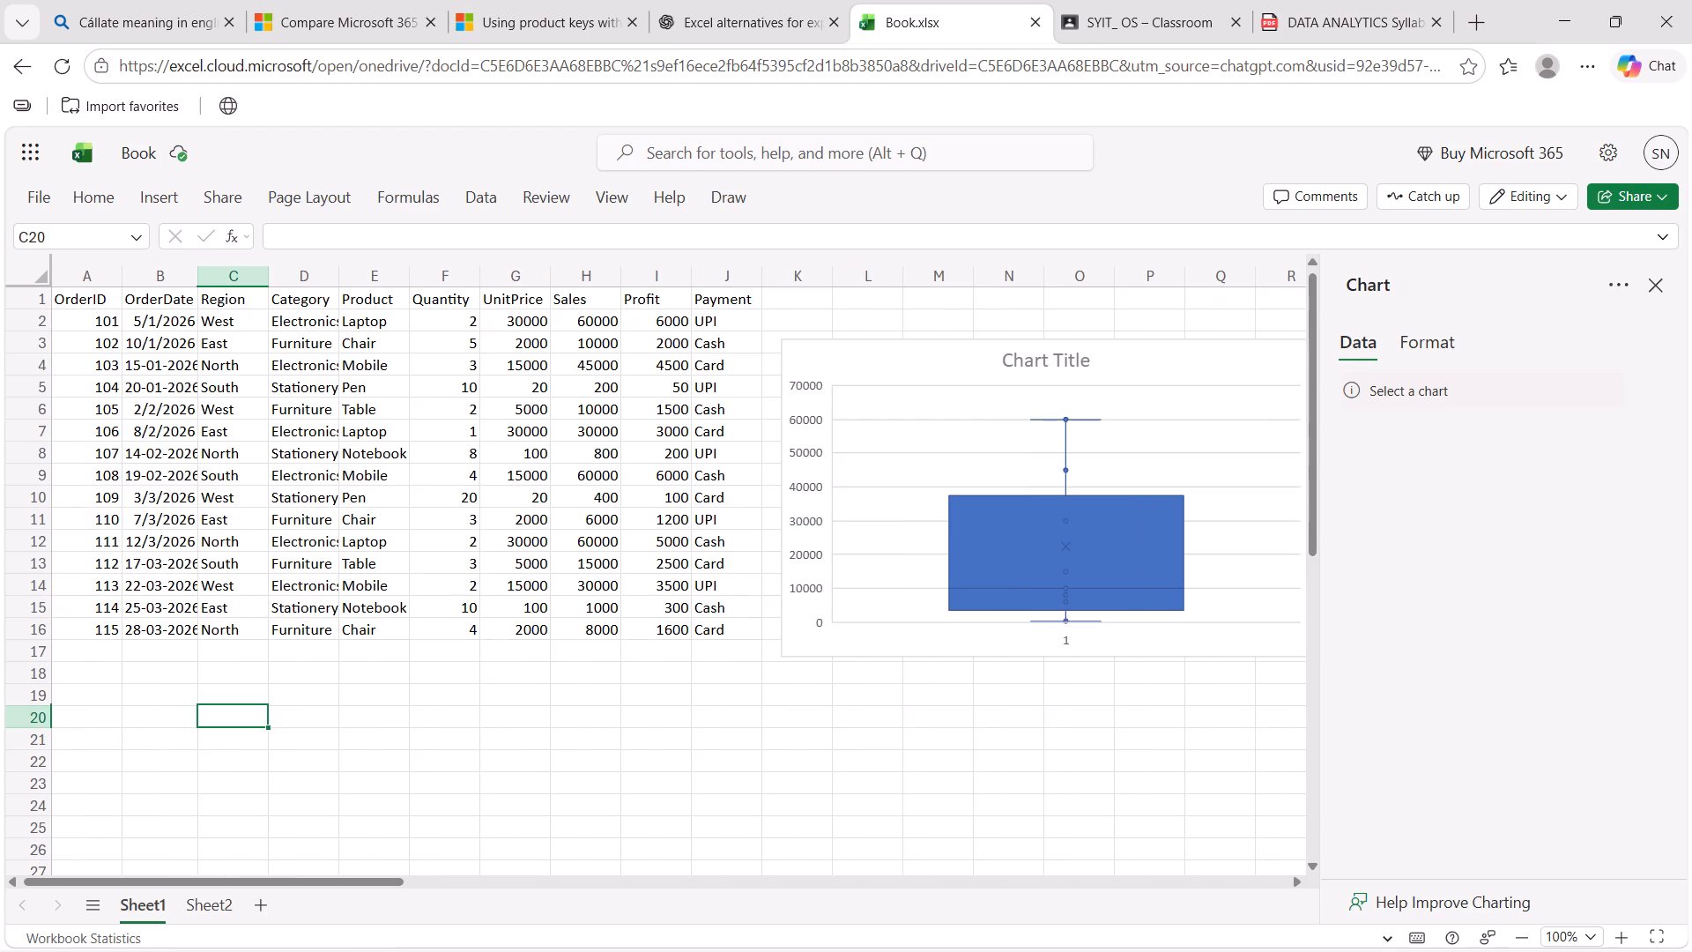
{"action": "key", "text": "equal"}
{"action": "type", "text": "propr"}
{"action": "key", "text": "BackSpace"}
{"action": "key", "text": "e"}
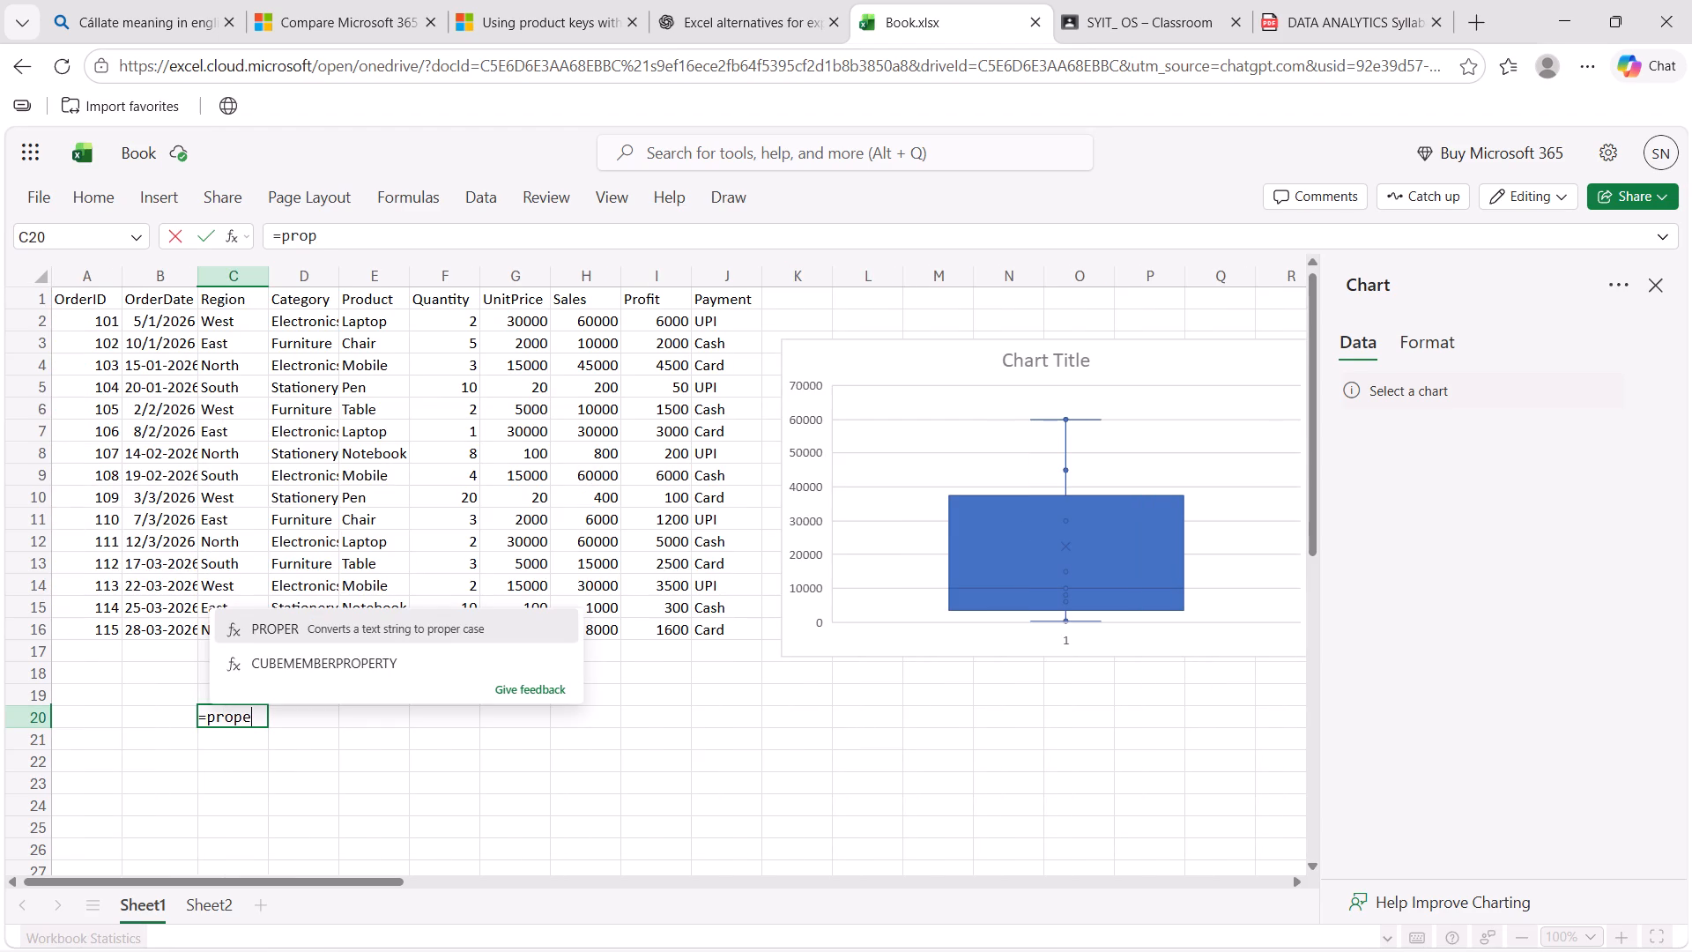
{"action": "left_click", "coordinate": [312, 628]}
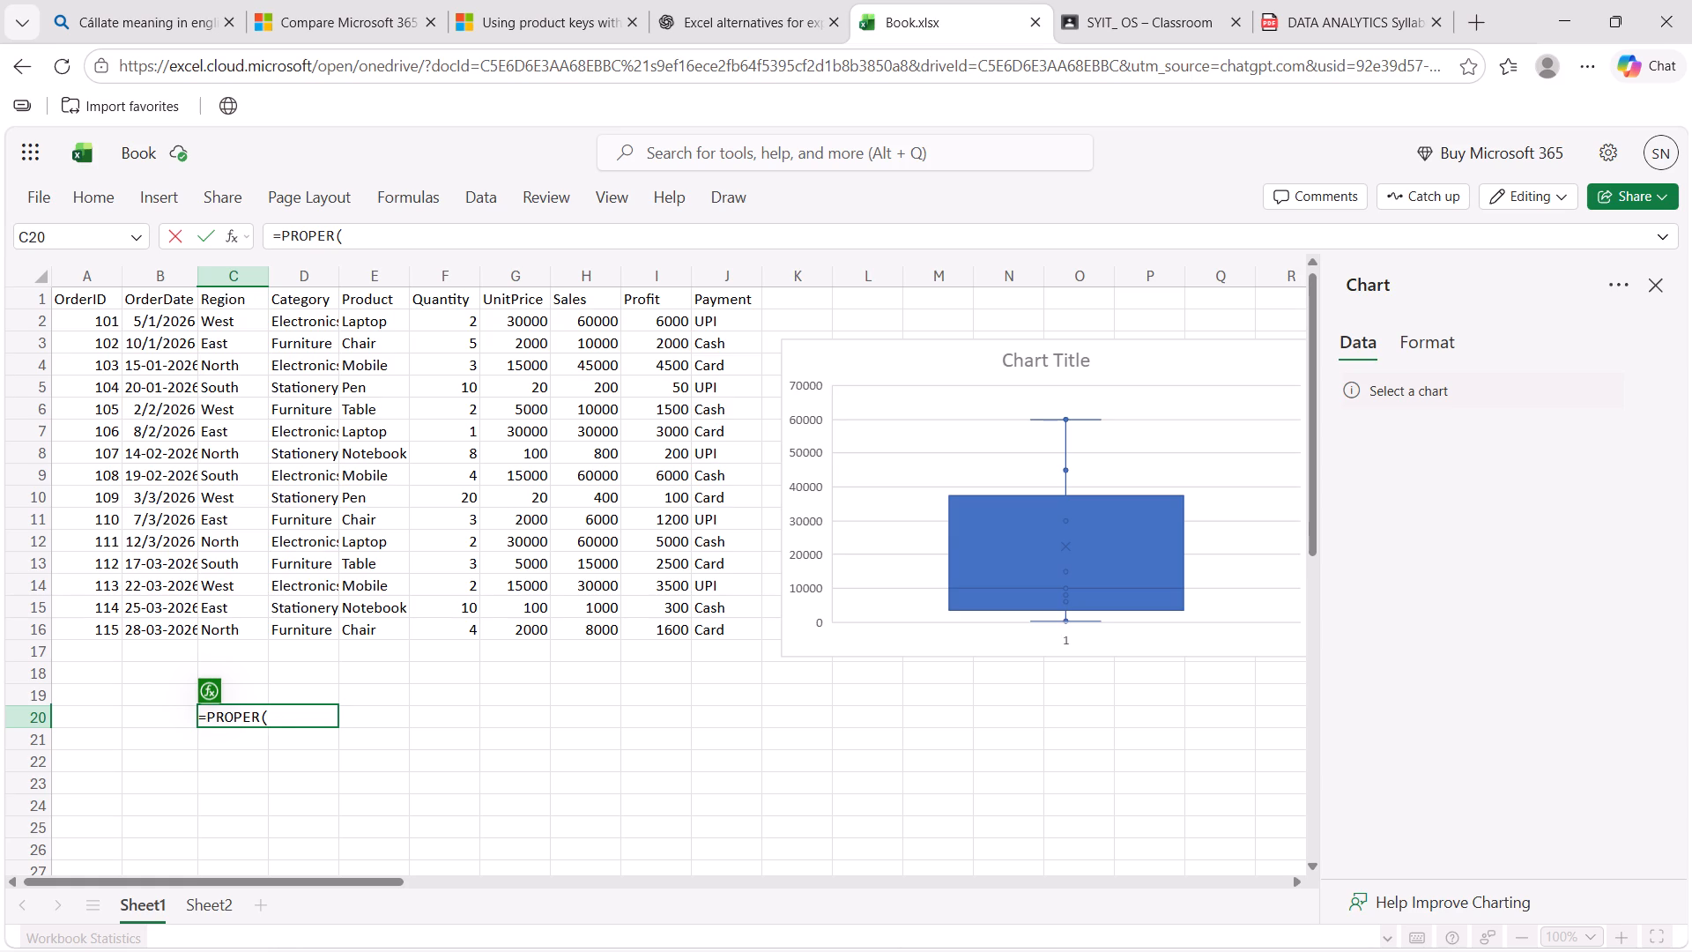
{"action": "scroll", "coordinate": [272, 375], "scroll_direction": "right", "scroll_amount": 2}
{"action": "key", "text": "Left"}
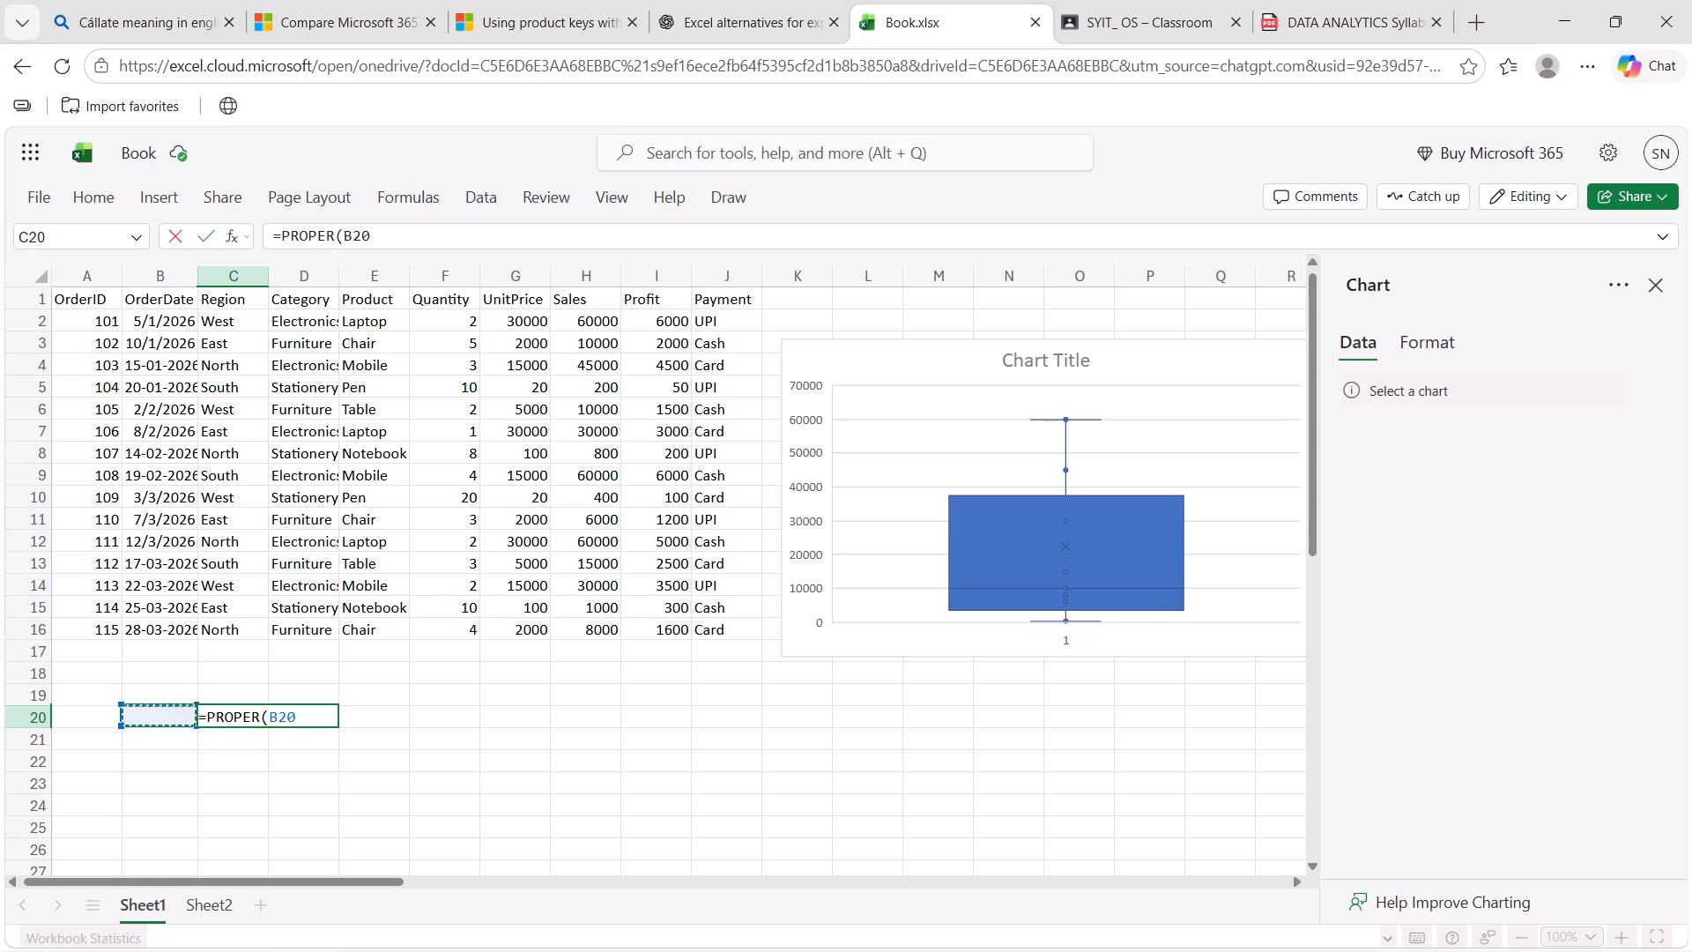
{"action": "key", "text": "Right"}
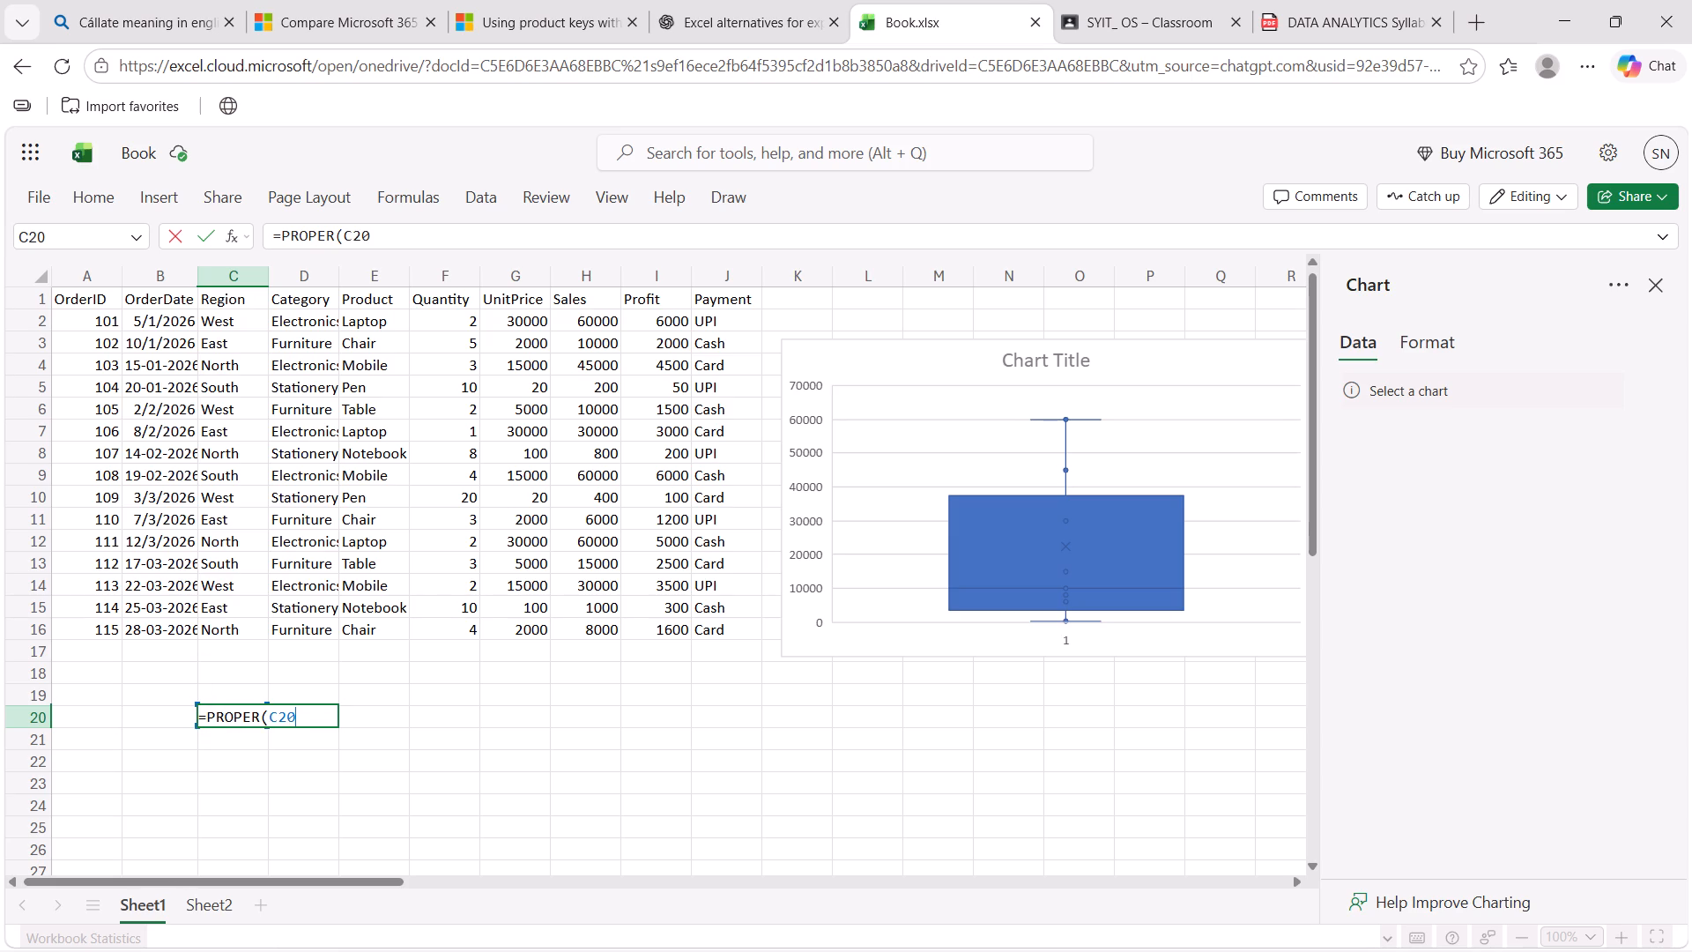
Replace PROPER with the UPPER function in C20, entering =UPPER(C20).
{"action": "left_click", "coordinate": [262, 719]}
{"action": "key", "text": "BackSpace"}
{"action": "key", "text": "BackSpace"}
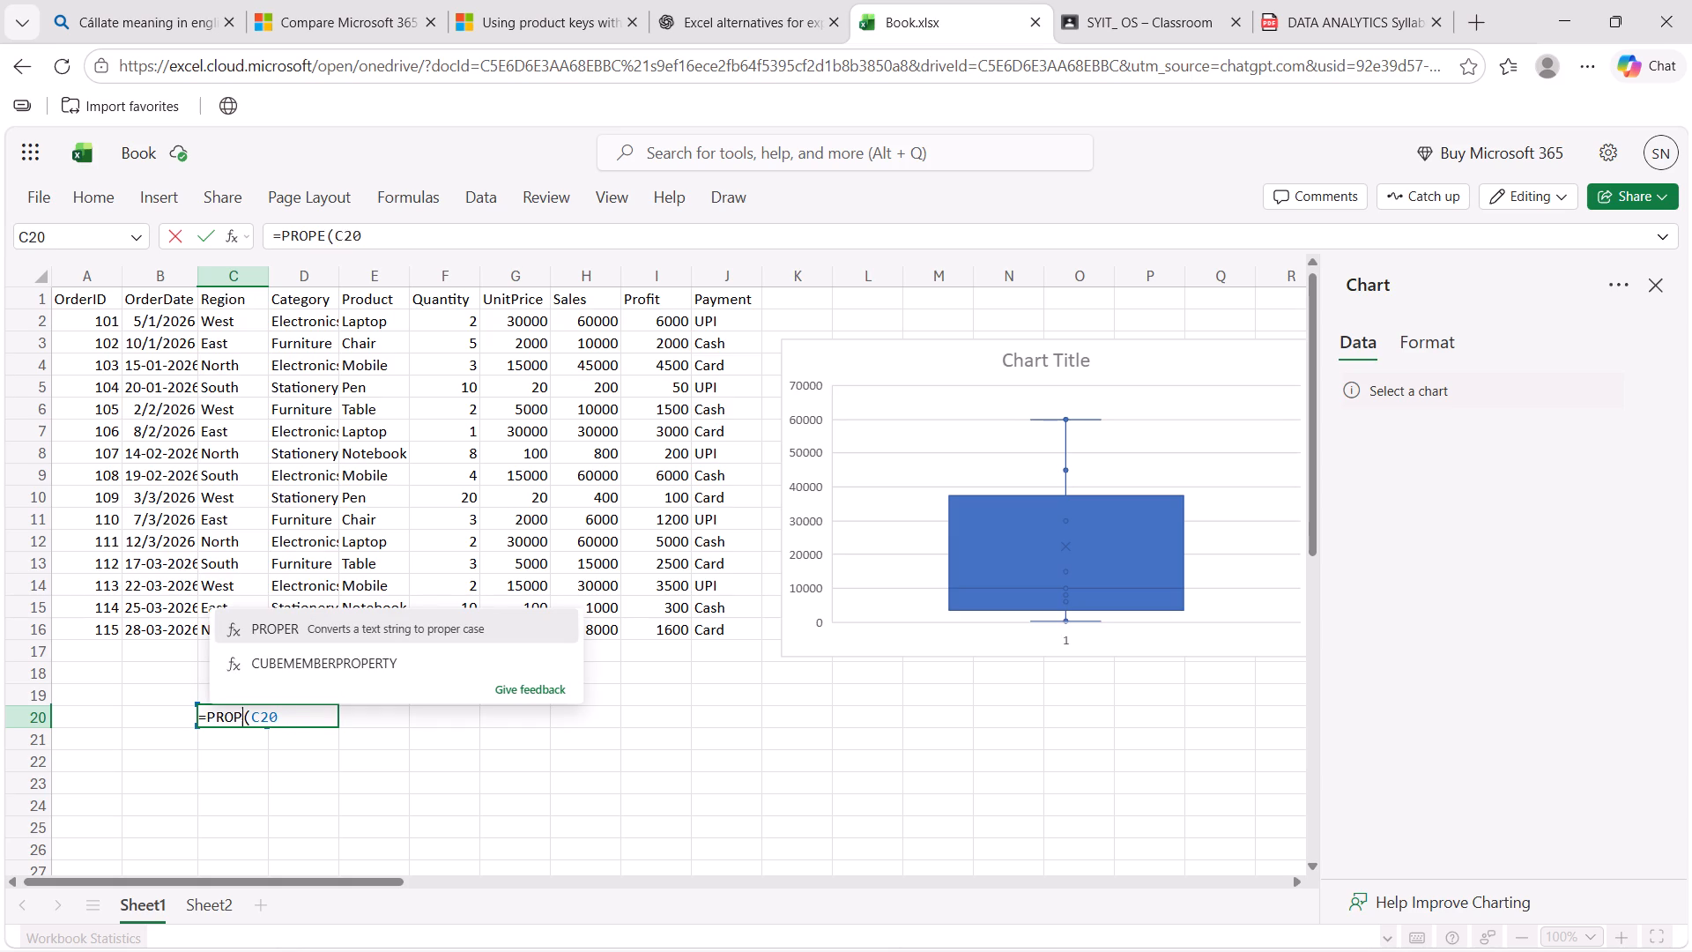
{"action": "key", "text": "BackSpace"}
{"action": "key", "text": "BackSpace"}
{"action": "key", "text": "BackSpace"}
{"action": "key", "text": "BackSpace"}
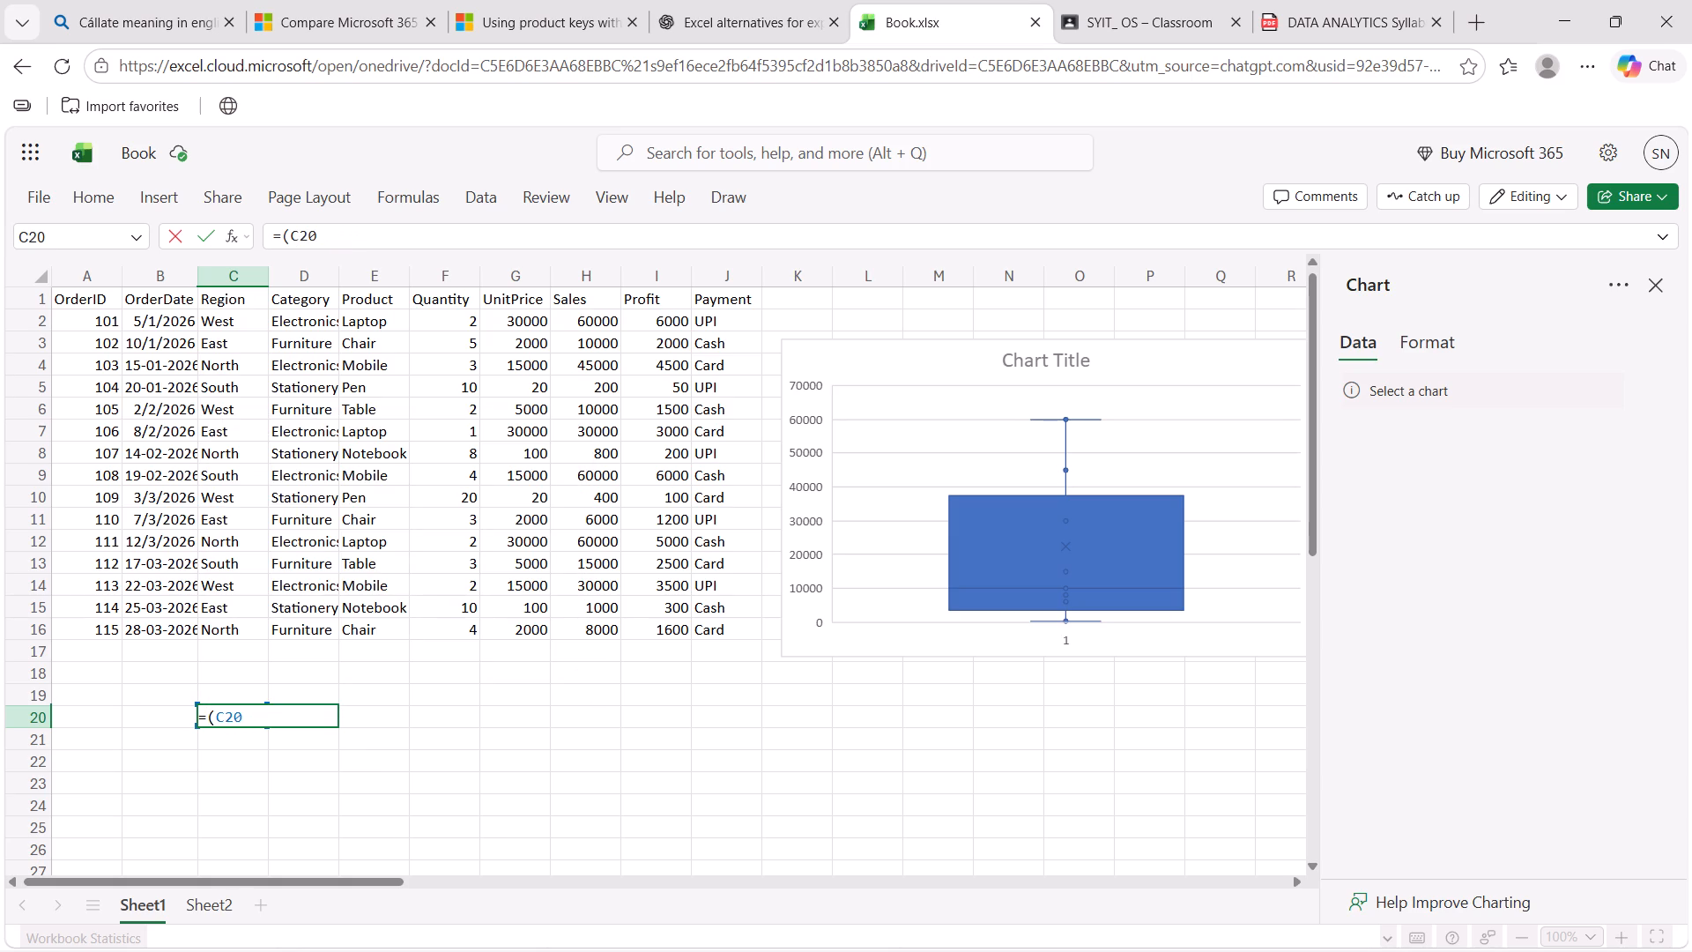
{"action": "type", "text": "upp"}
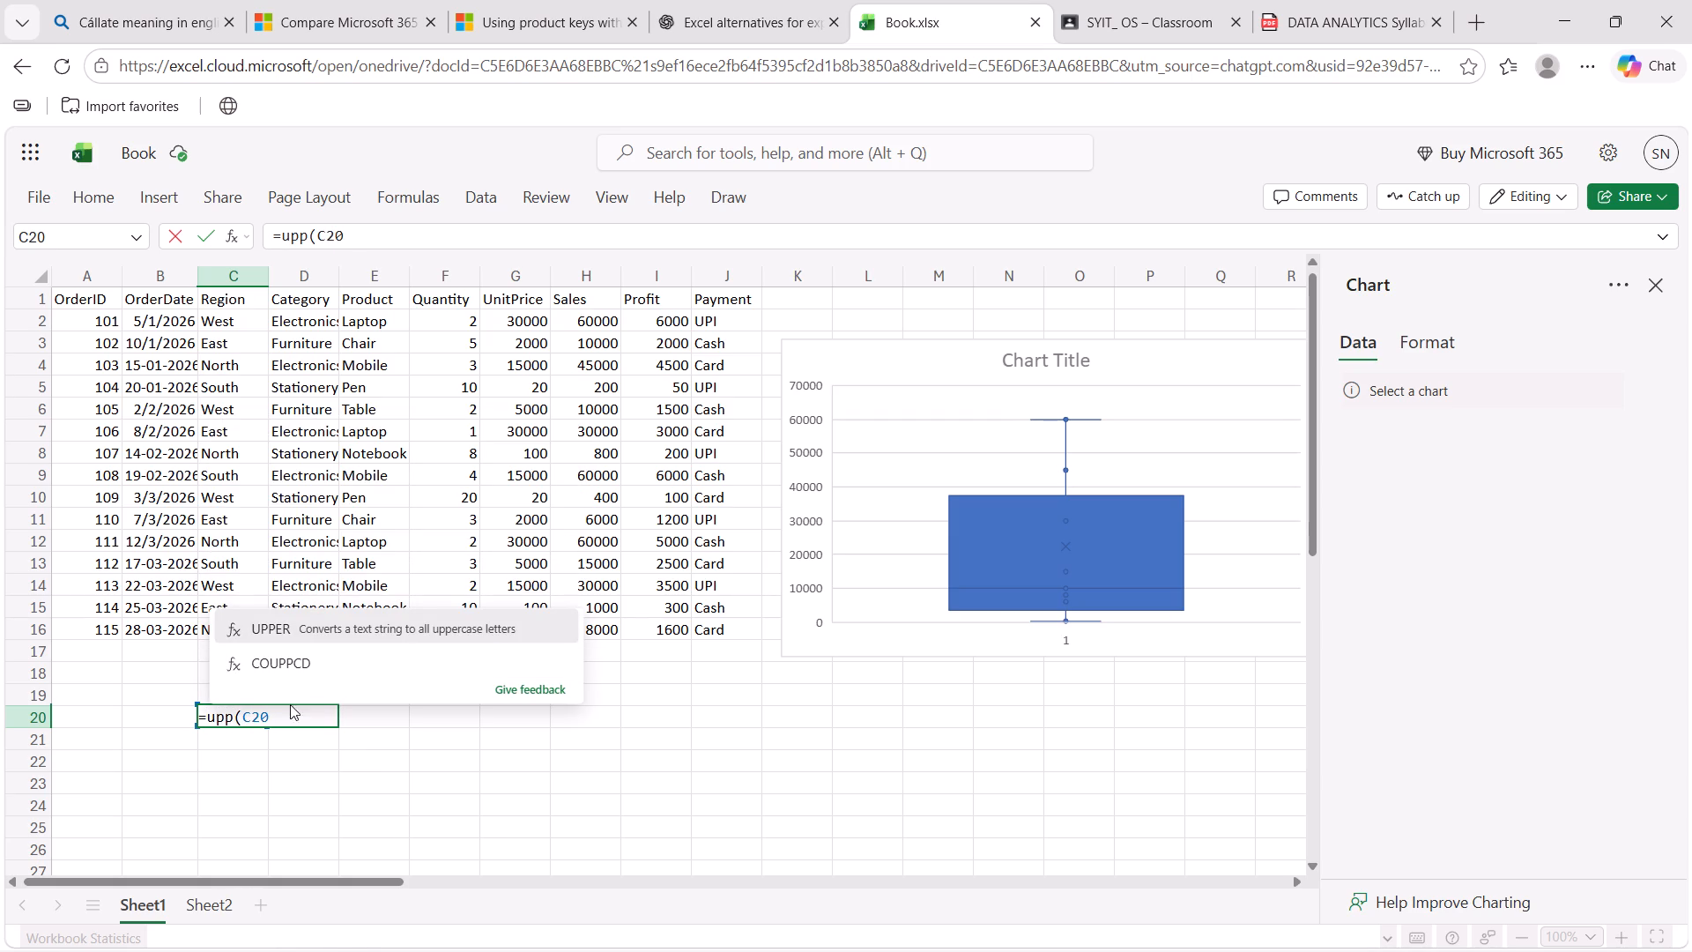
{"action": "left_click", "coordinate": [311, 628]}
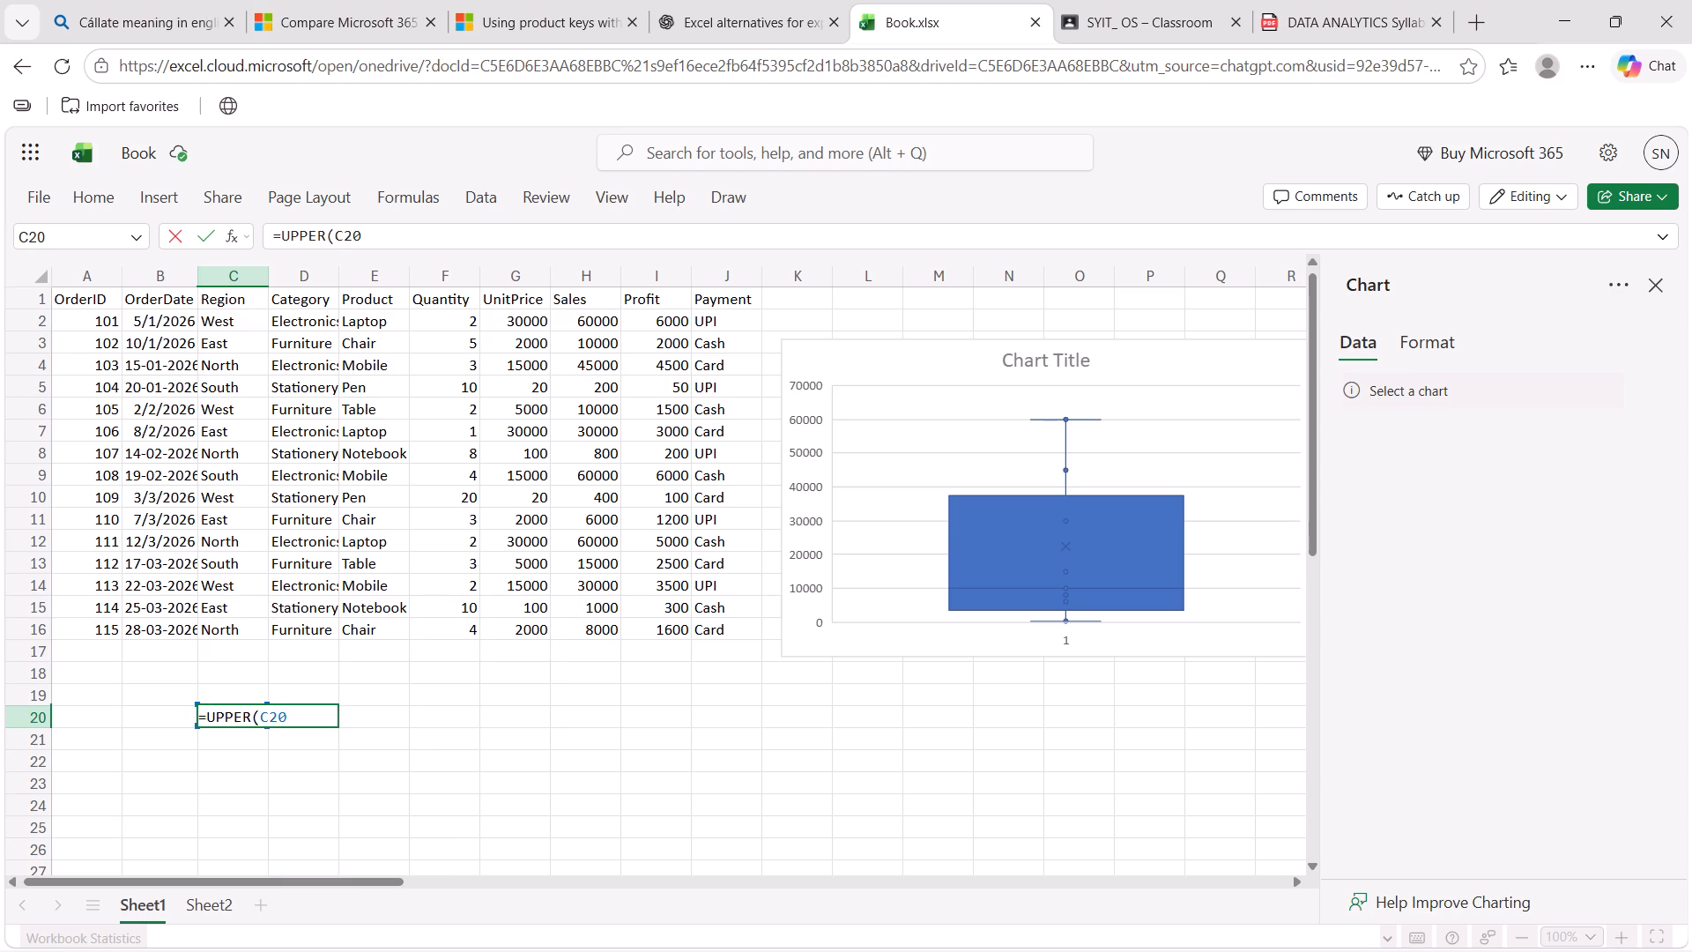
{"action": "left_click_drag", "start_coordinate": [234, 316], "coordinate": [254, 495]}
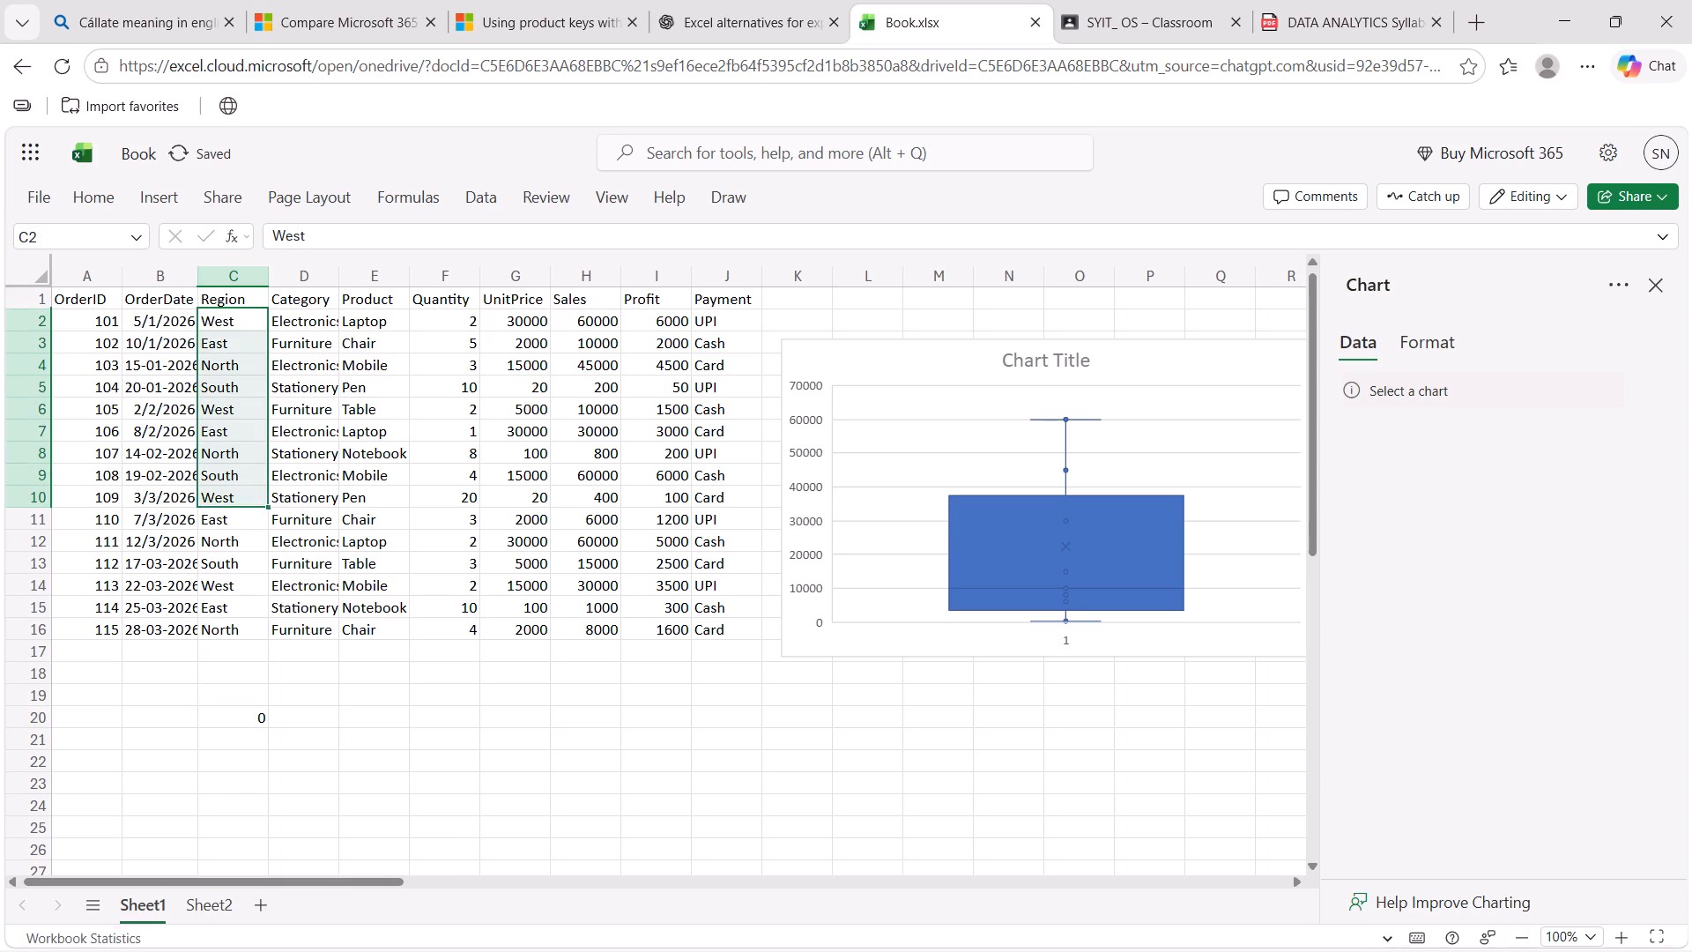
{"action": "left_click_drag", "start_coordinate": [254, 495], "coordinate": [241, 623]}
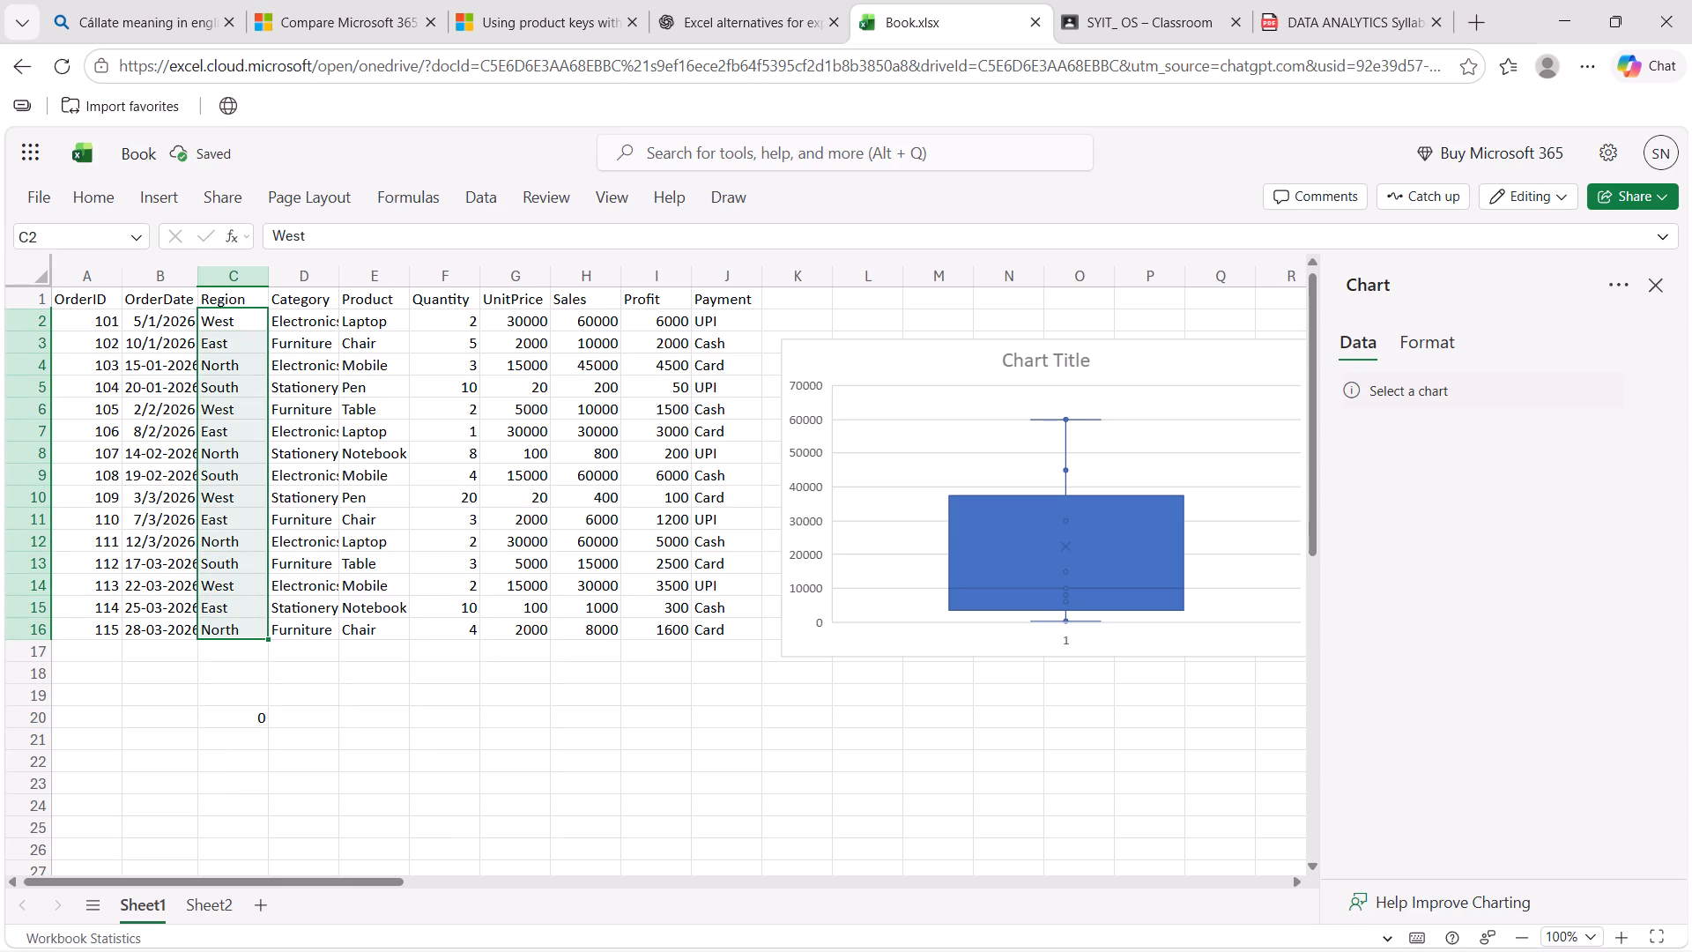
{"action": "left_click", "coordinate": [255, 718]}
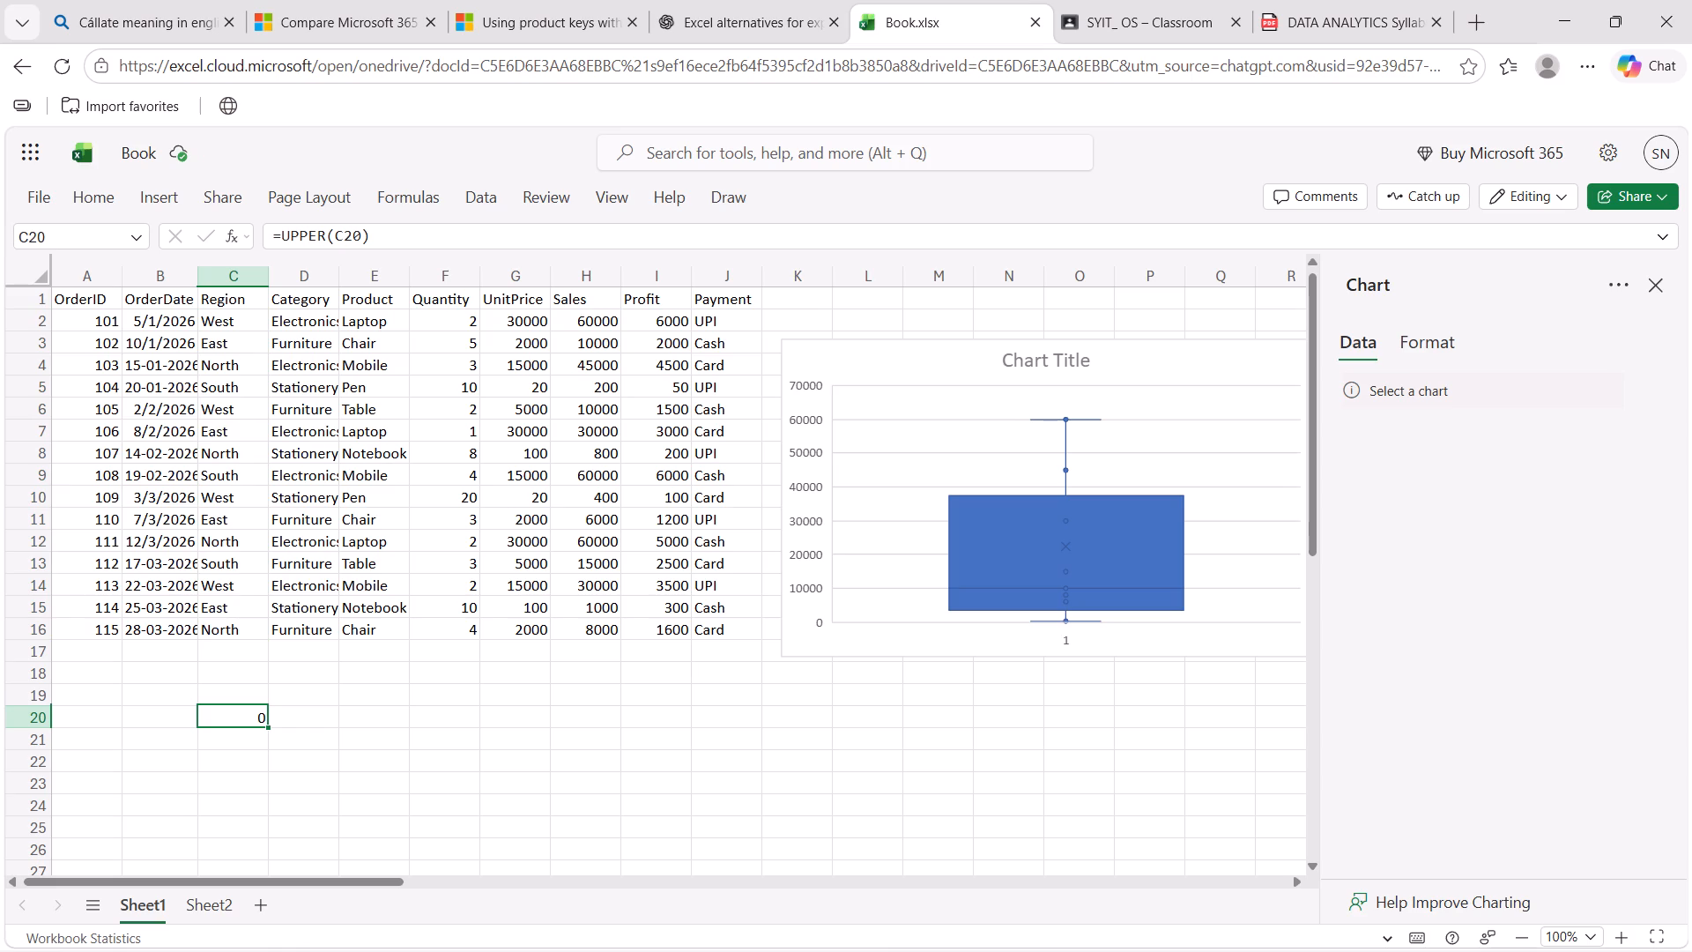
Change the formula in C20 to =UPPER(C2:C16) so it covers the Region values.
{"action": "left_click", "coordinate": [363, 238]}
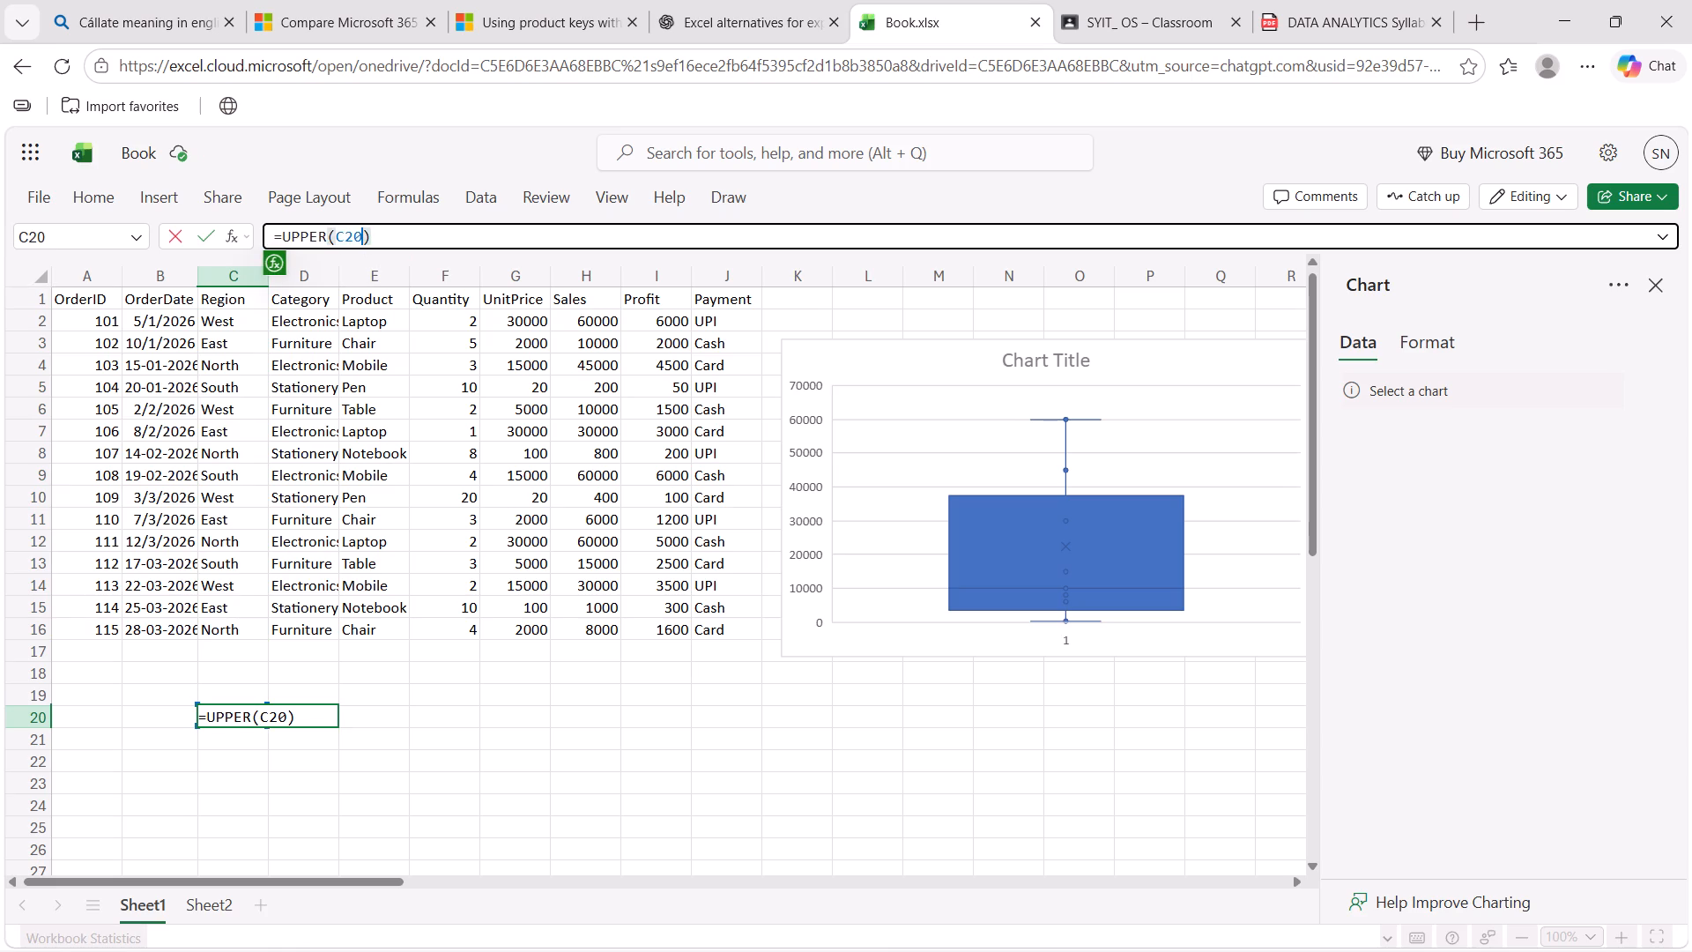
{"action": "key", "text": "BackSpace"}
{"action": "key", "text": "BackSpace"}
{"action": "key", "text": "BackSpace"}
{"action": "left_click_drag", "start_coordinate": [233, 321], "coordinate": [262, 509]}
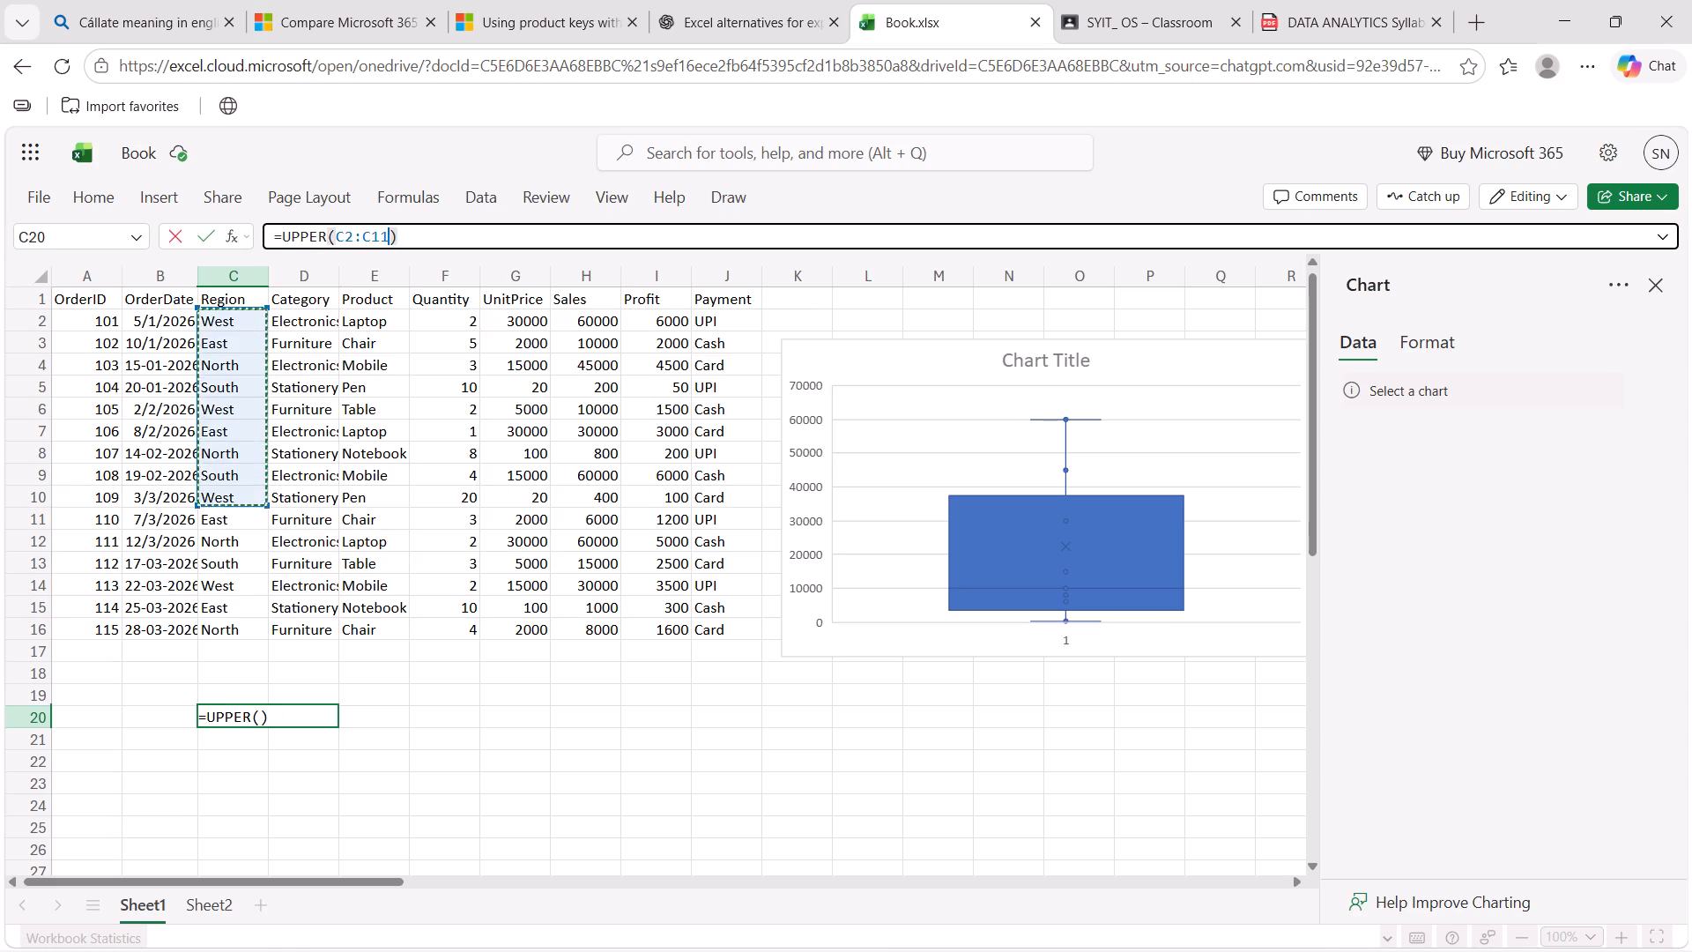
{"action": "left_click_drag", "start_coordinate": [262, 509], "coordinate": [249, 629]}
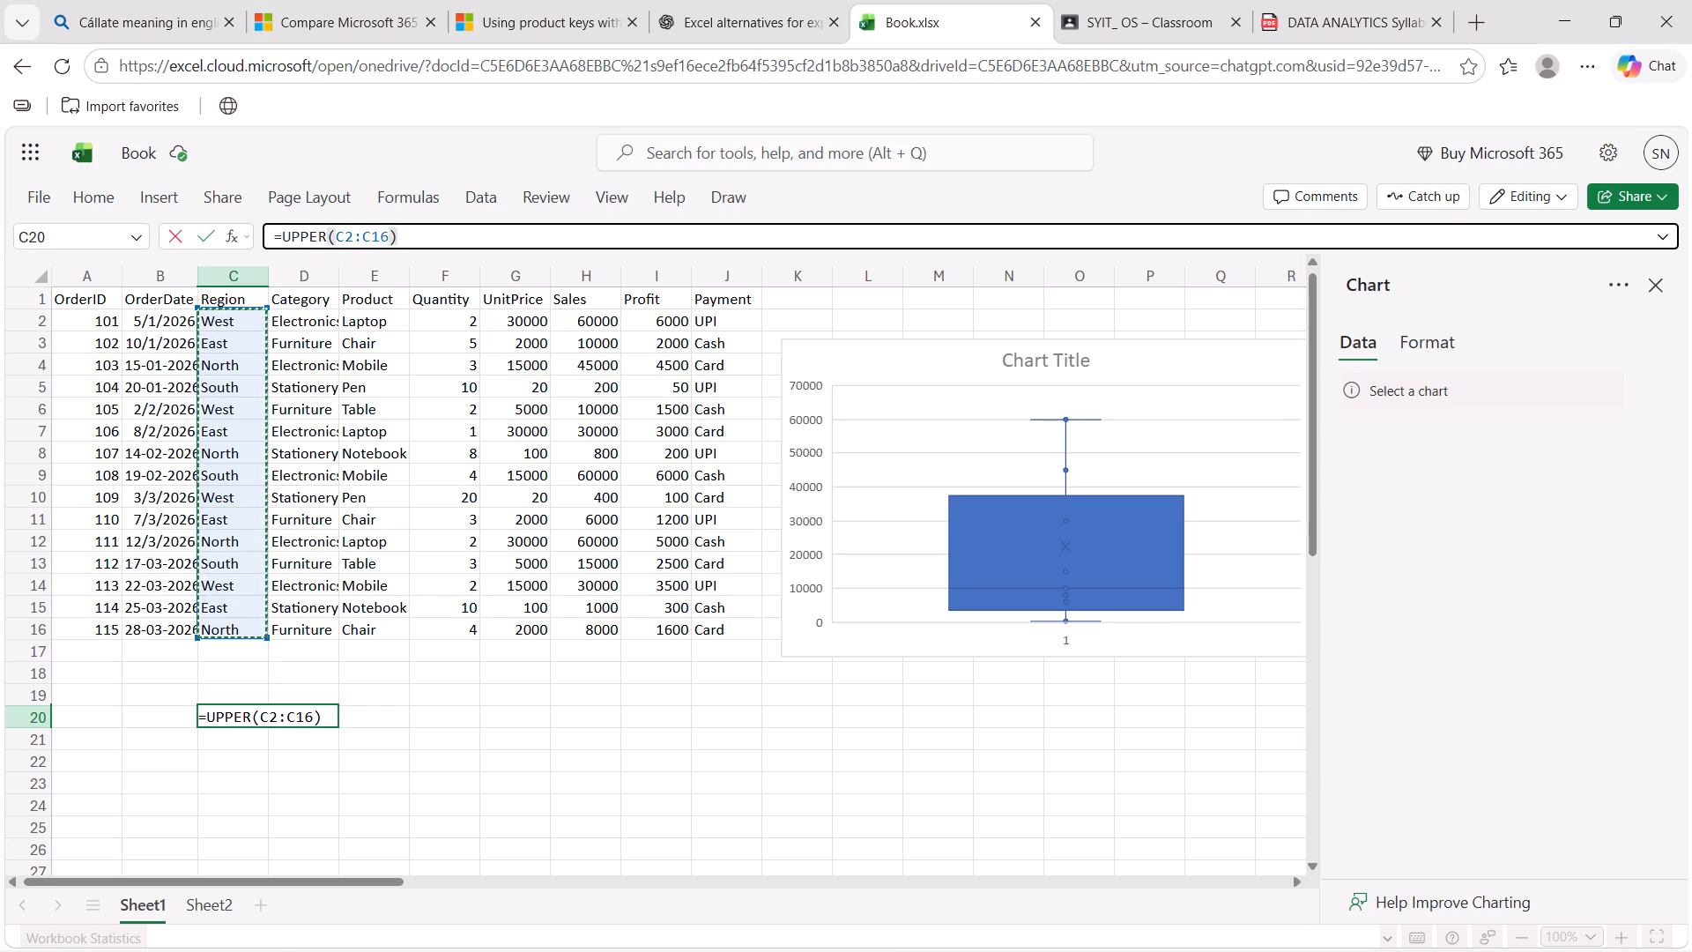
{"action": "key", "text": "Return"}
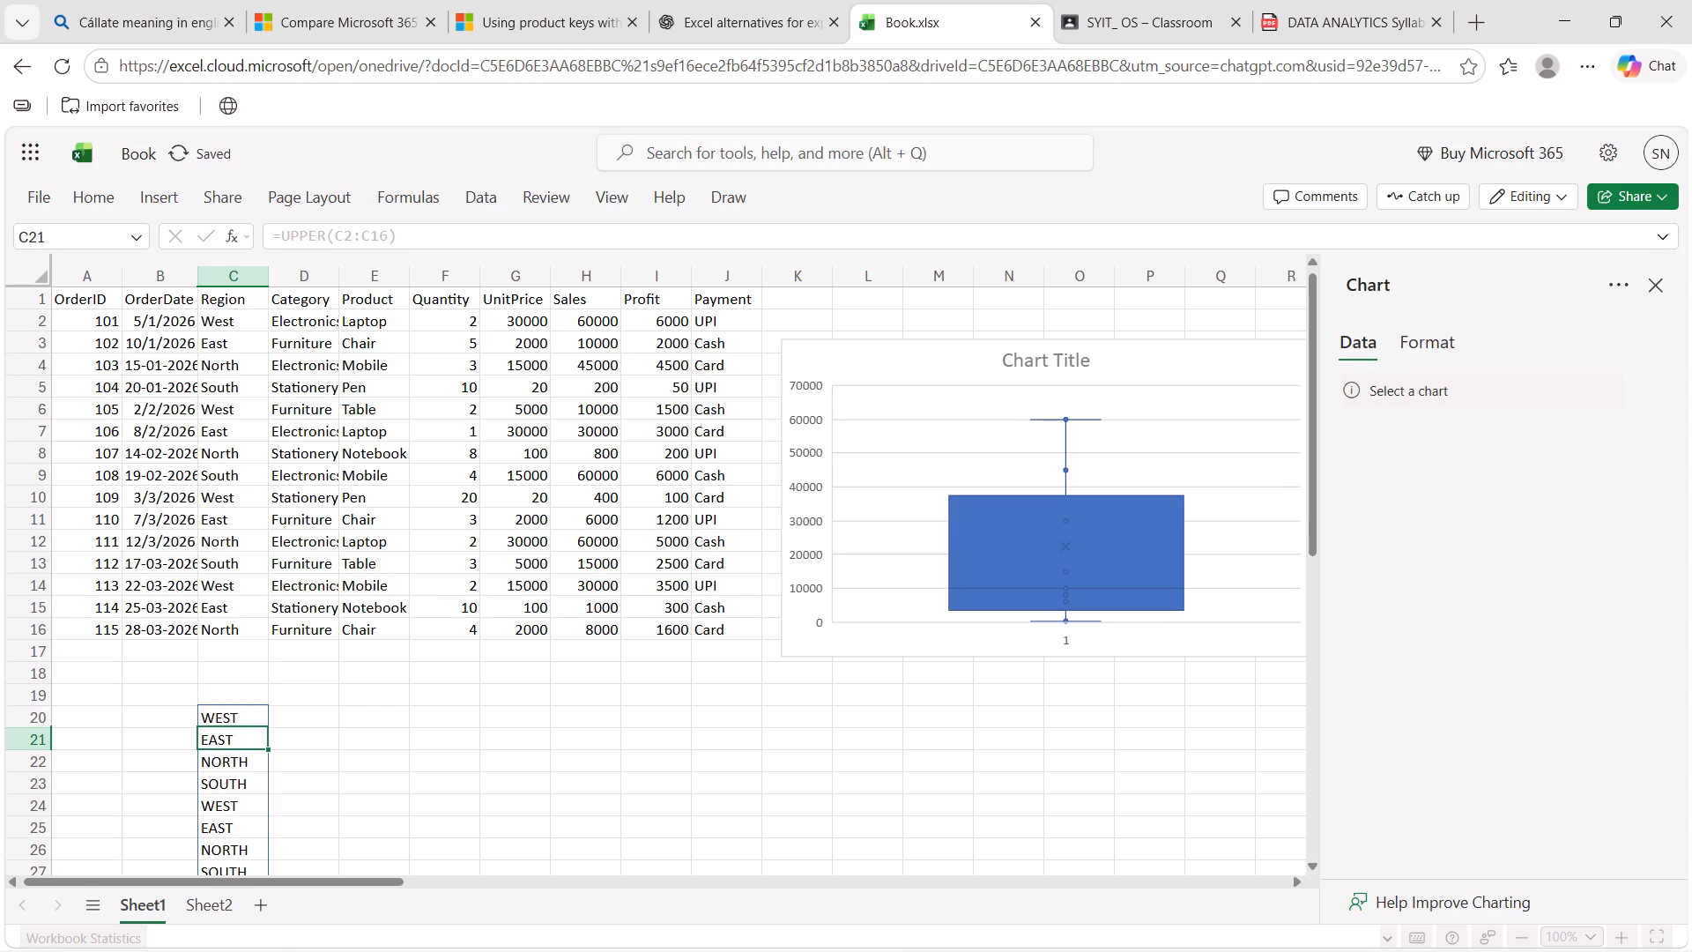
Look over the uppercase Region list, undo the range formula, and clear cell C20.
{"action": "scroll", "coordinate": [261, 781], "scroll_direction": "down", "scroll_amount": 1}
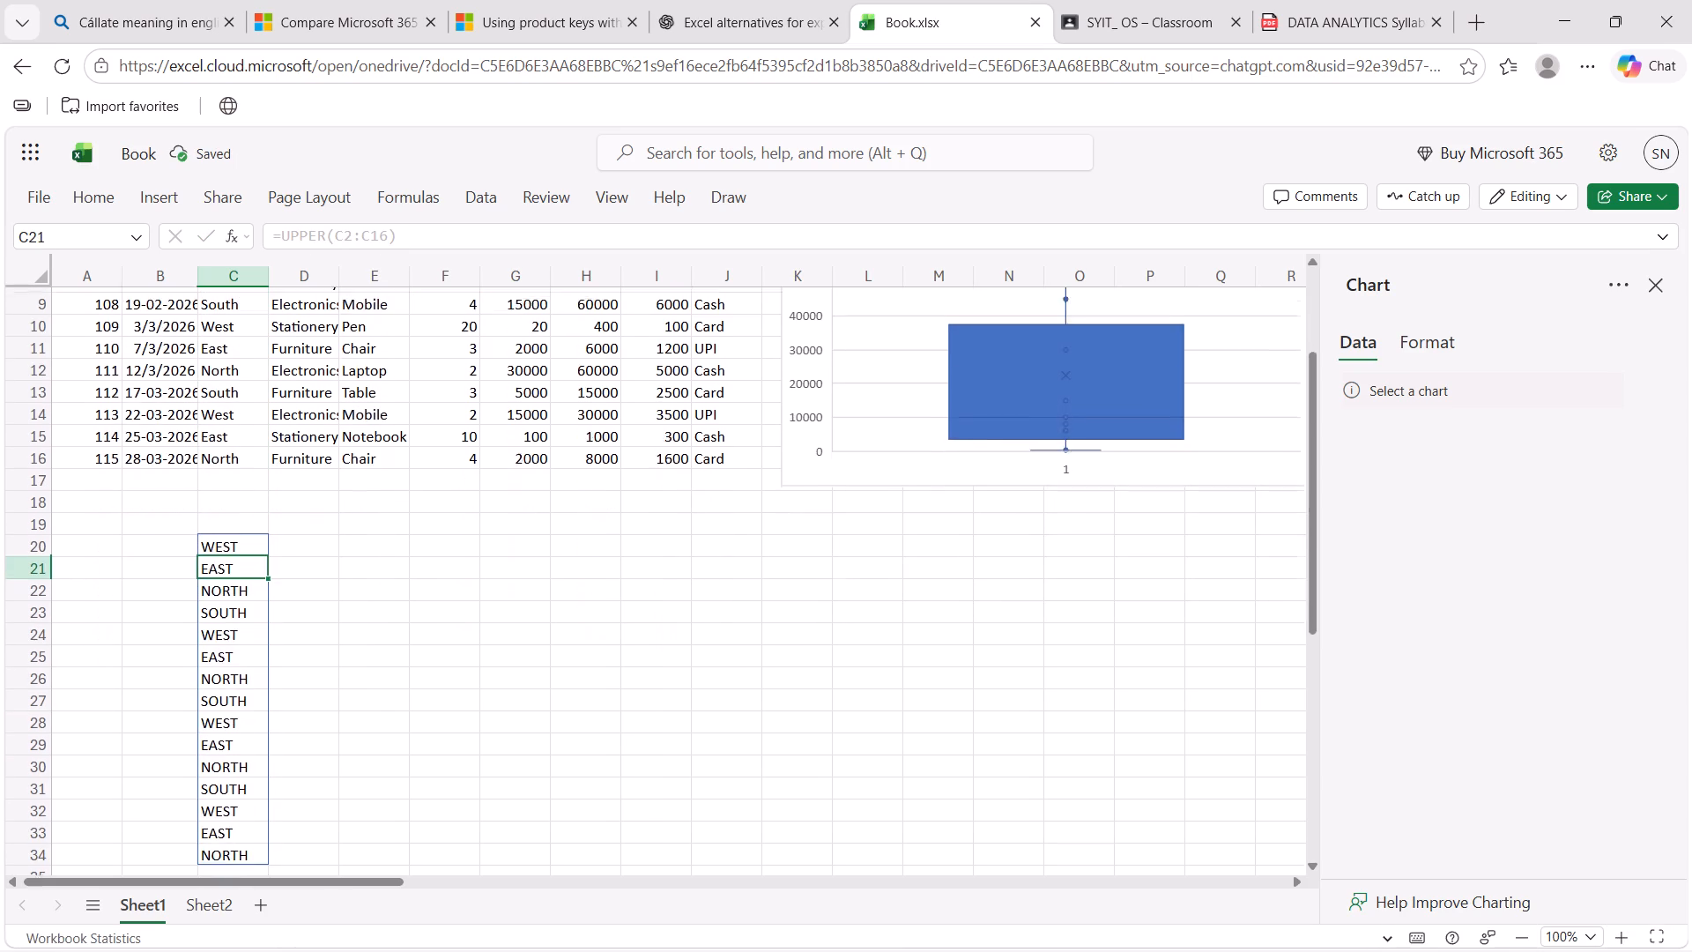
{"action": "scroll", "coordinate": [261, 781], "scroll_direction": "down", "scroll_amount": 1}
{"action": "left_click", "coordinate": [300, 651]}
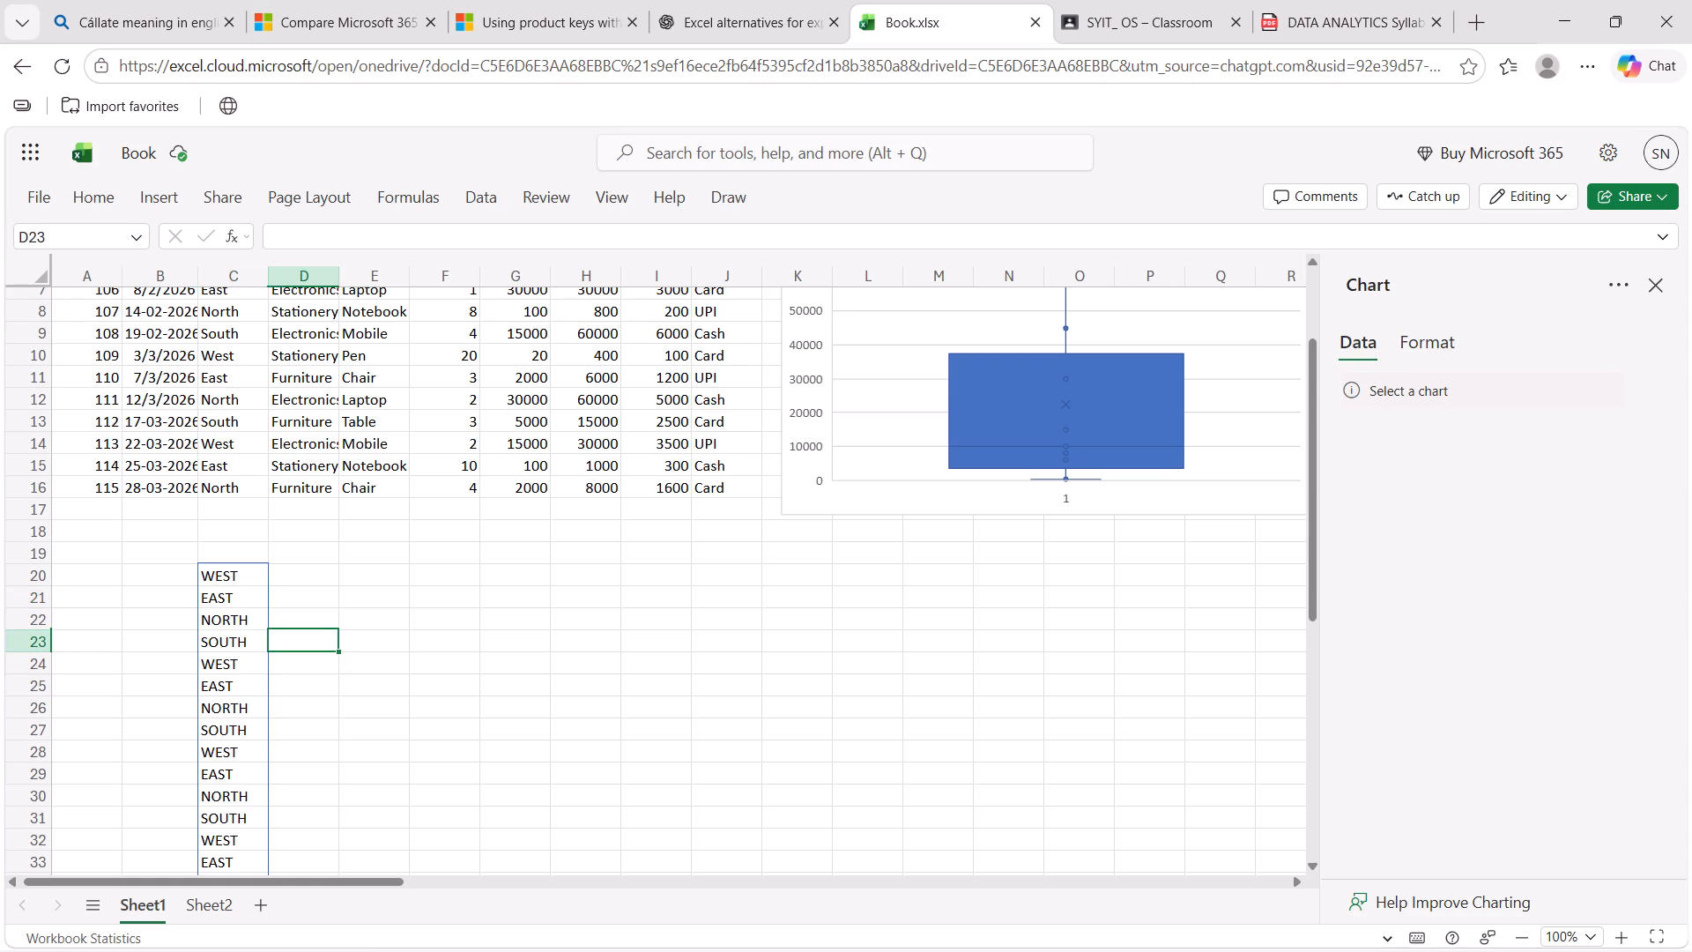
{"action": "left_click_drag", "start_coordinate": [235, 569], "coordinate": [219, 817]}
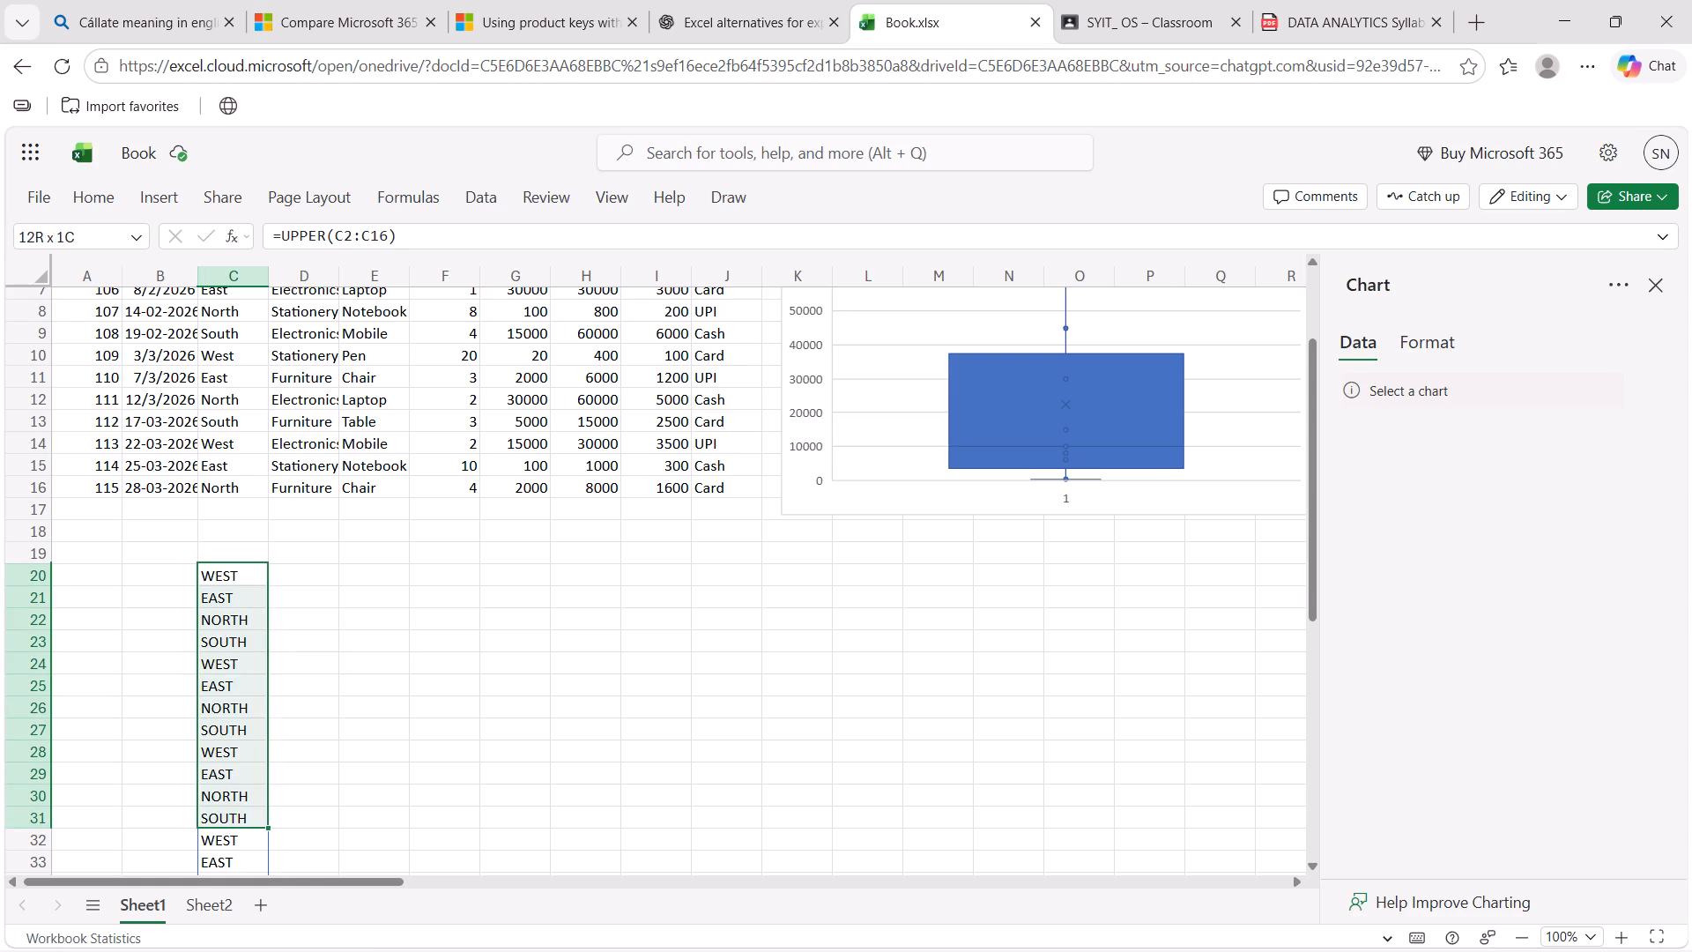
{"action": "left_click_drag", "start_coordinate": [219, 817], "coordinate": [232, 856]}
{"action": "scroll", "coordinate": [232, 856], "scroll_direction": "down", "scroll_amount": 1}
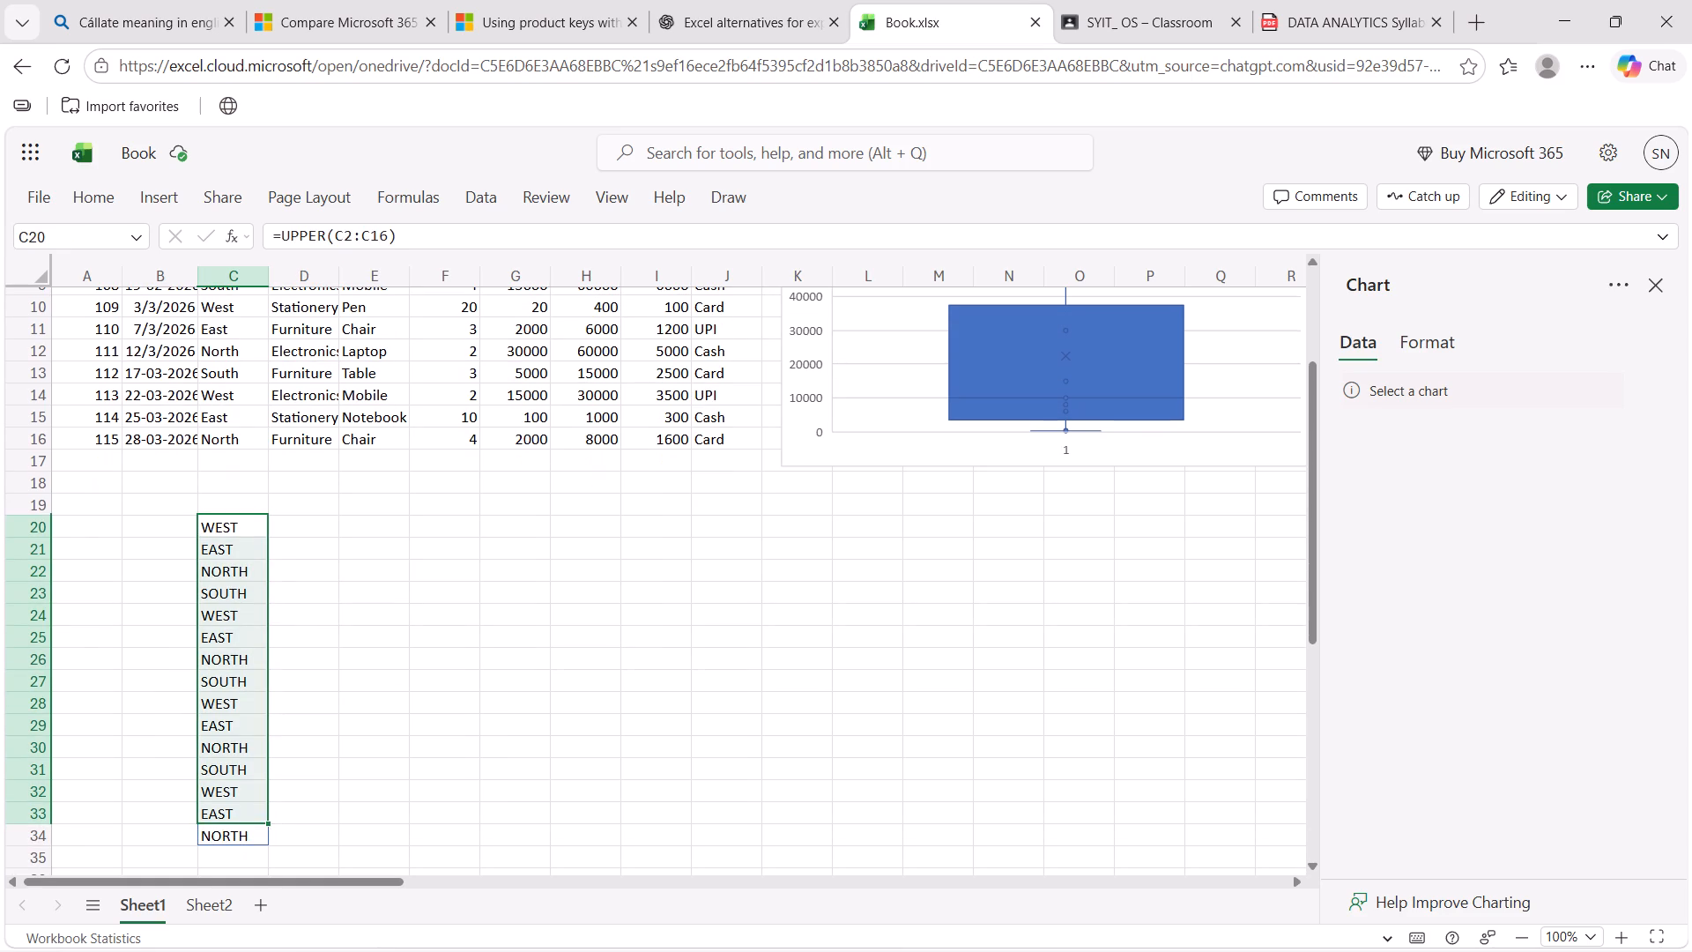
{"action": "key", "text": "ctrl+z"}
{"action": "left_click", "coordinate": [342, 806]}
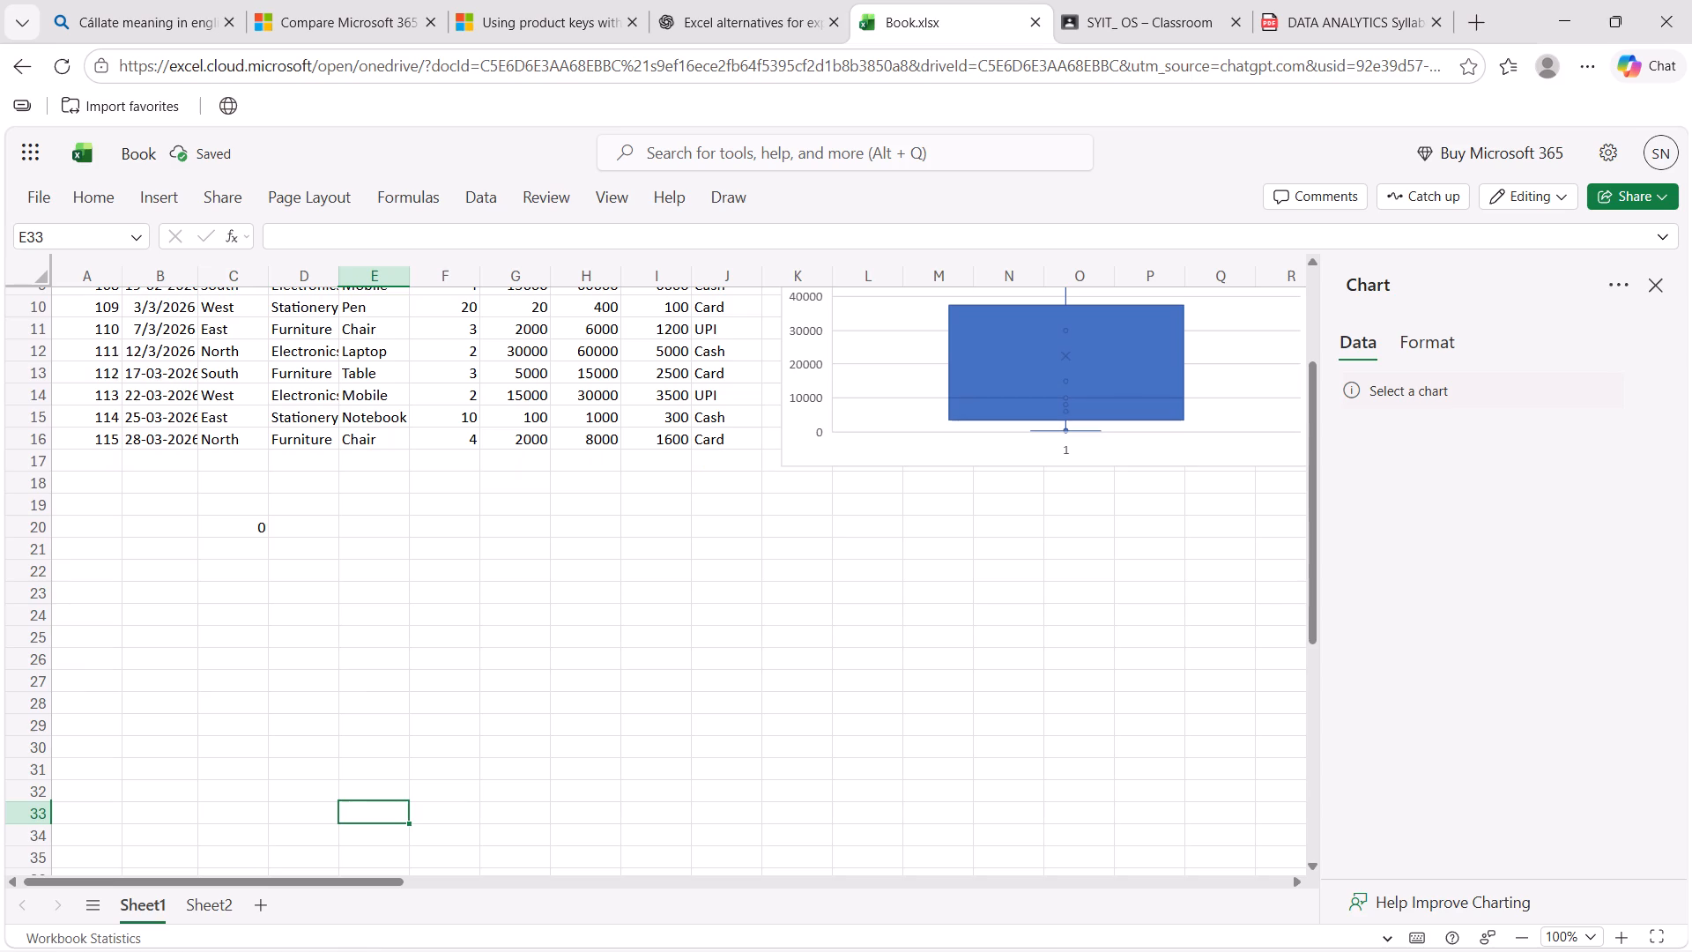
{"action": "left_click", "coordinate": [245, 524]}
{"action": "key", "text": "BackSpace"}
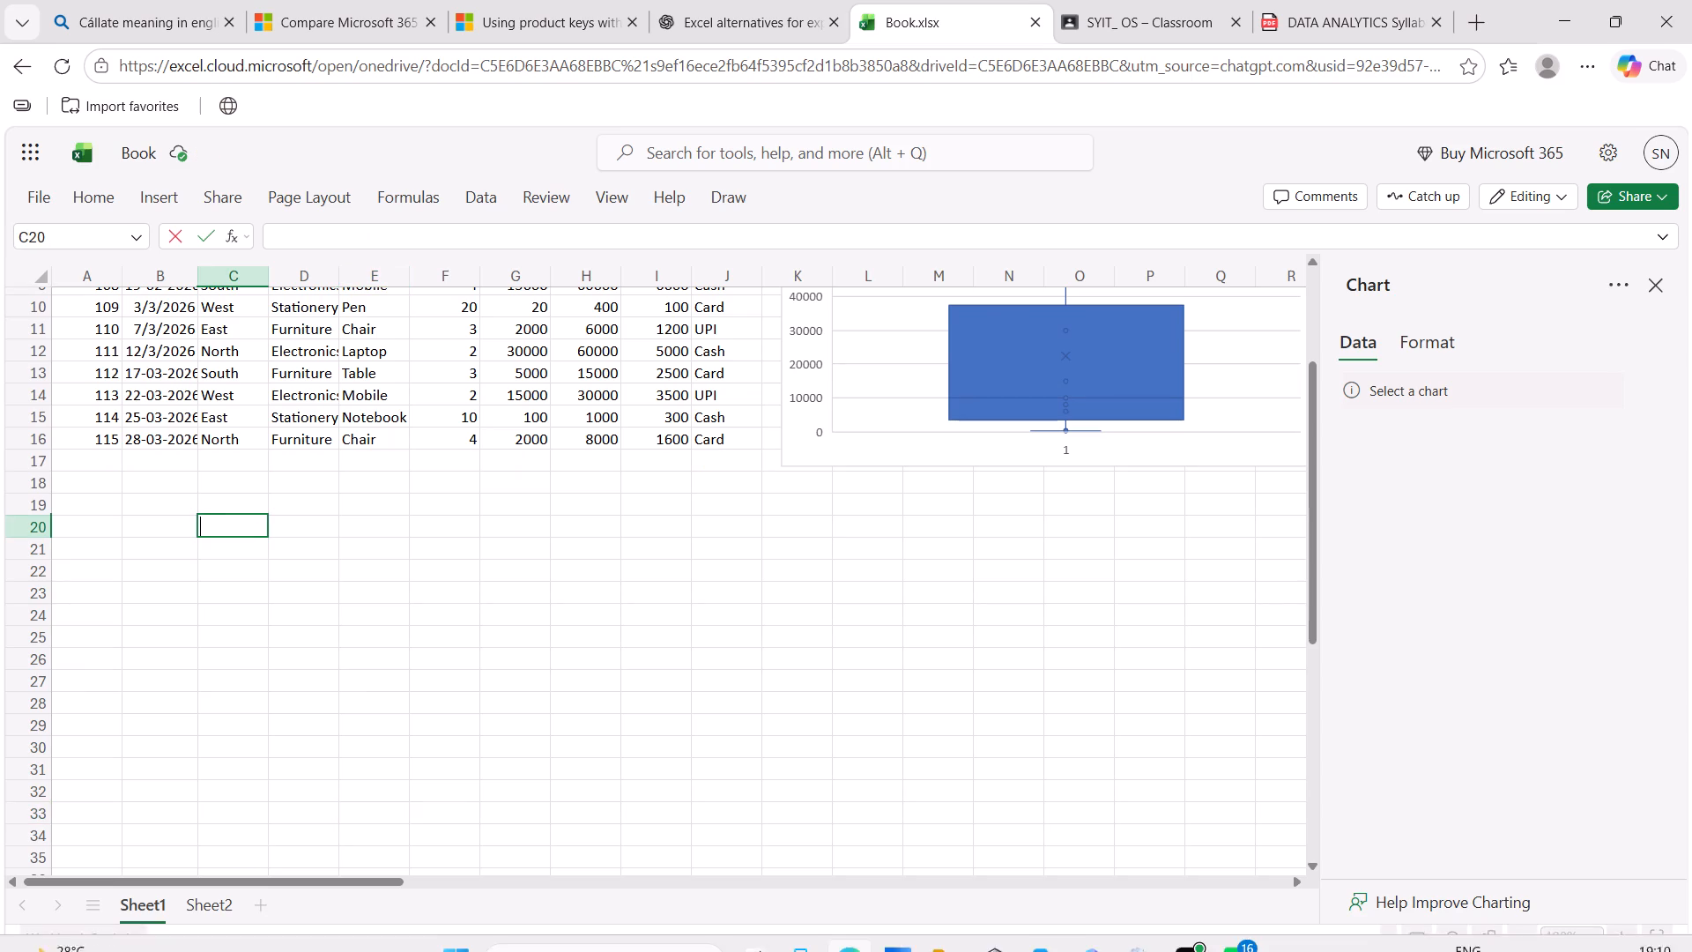
Switch to the Data Analytics lab manual and read on to exercise 3(f) about finding and replacing values.
{"action": "left_click", "coordinate": [1120, 0]}
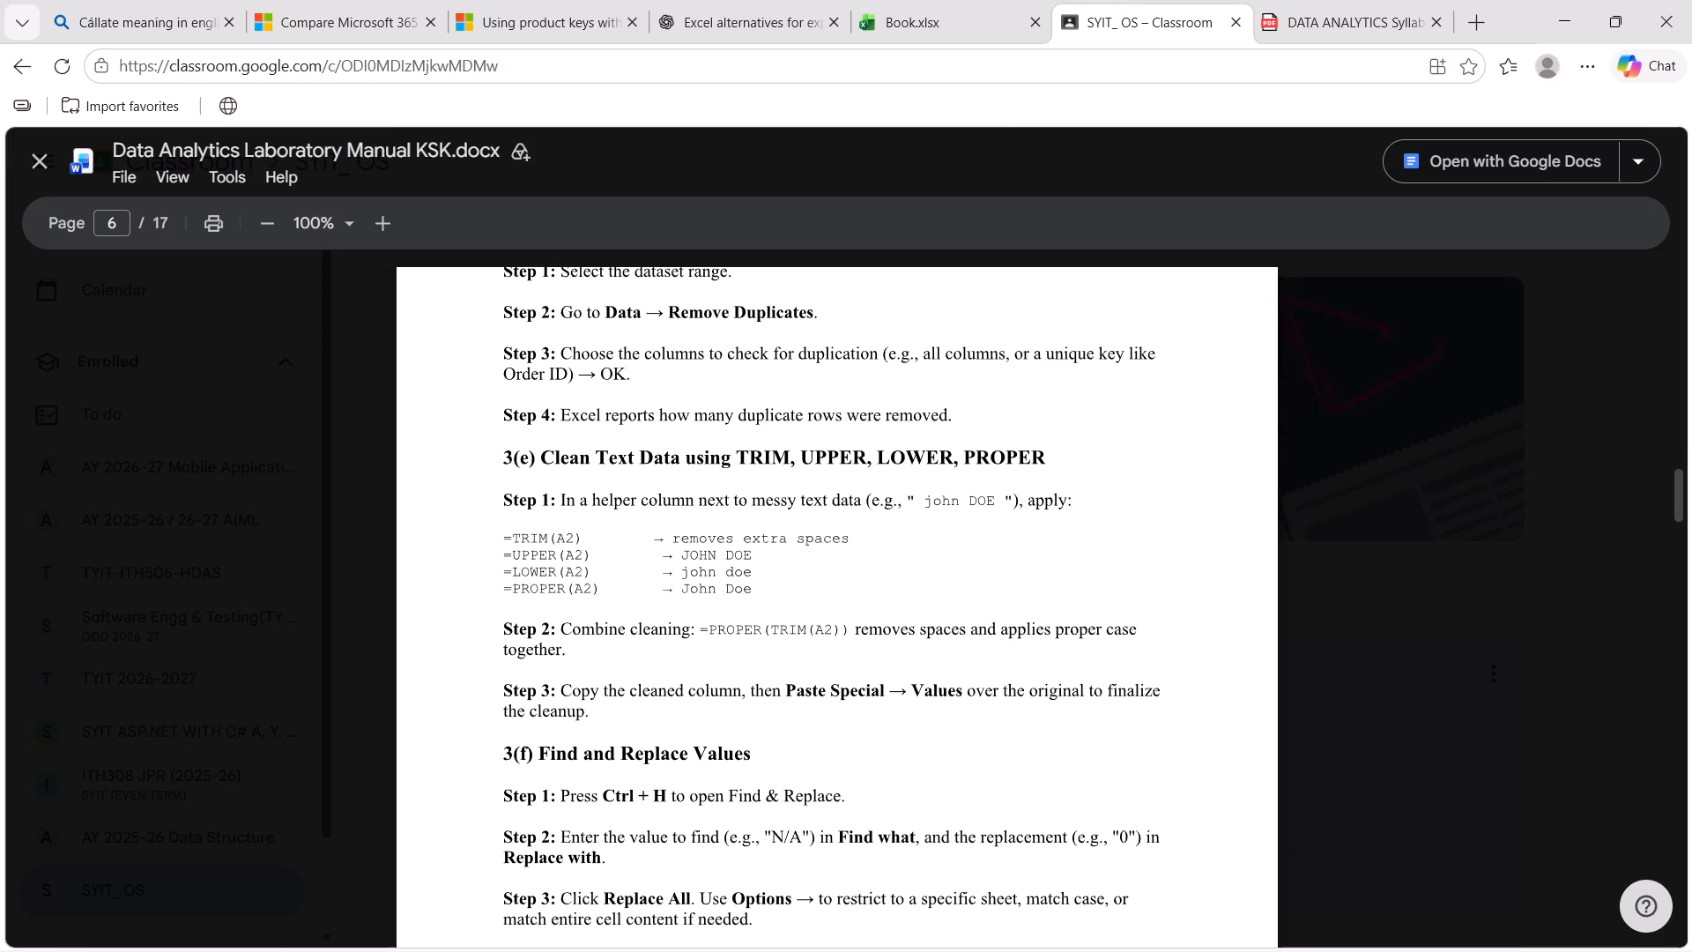
{"action": "scroll", "coordinate": [1057, 499], "scroll_direction": "down", "scroll_amount": 1}
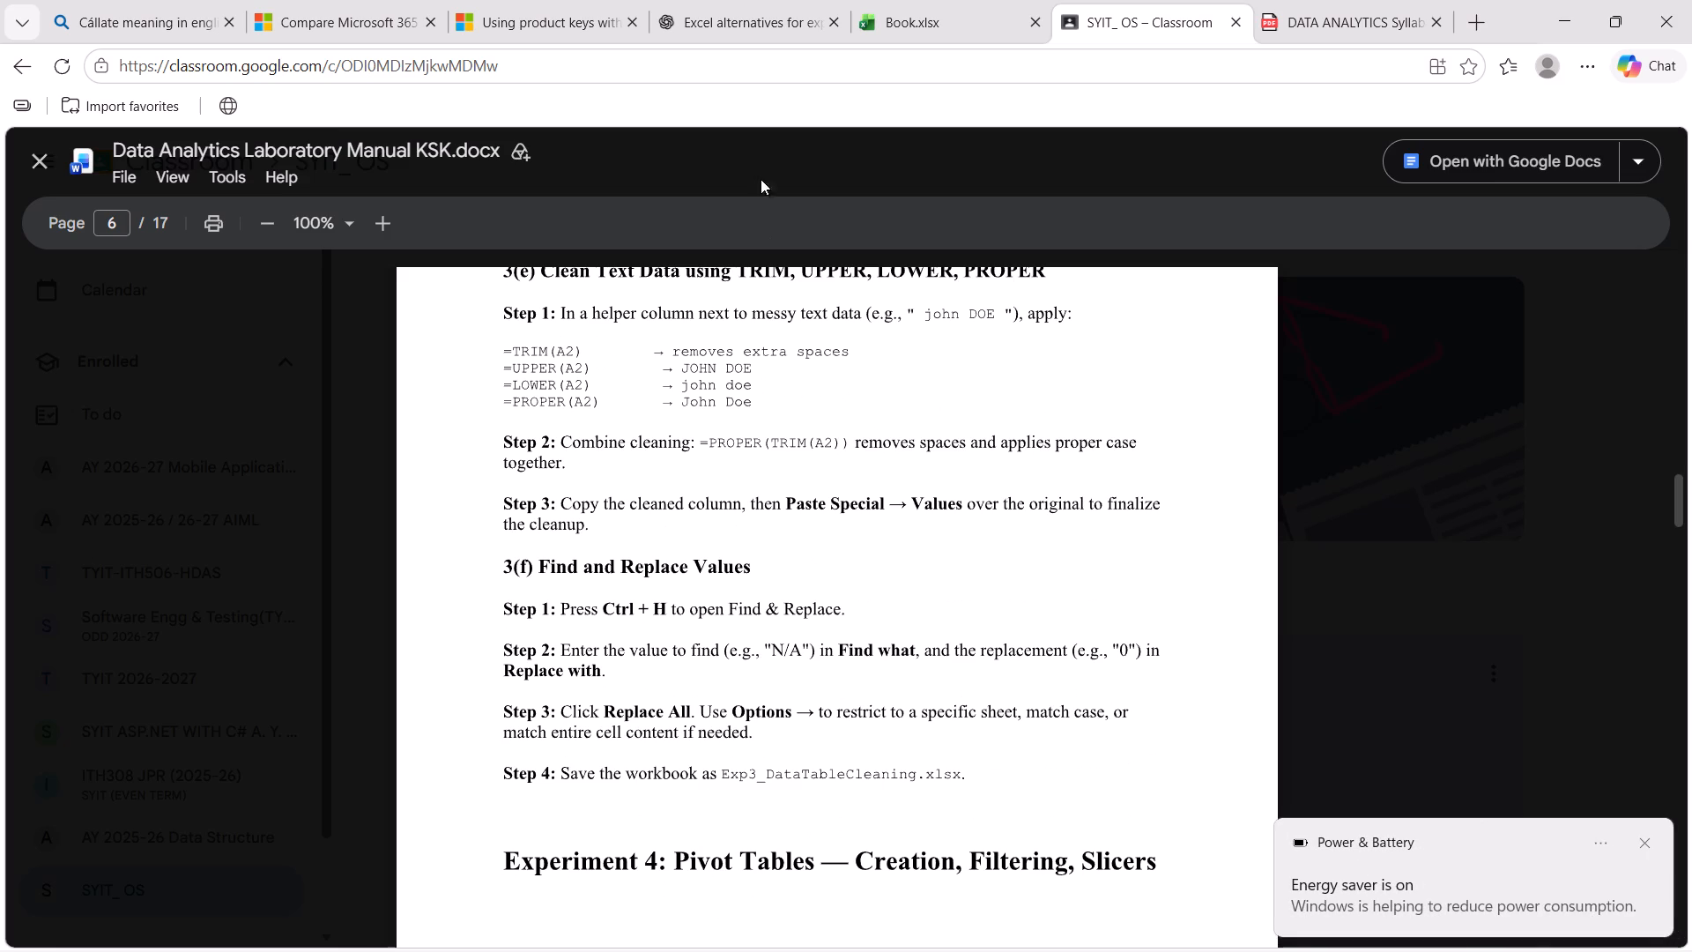
Back in the Book workbook, set Find and Replace to find North and replace it with north, and step through the matches.
{"action": "left_click", "coordinate": [915, 16]}
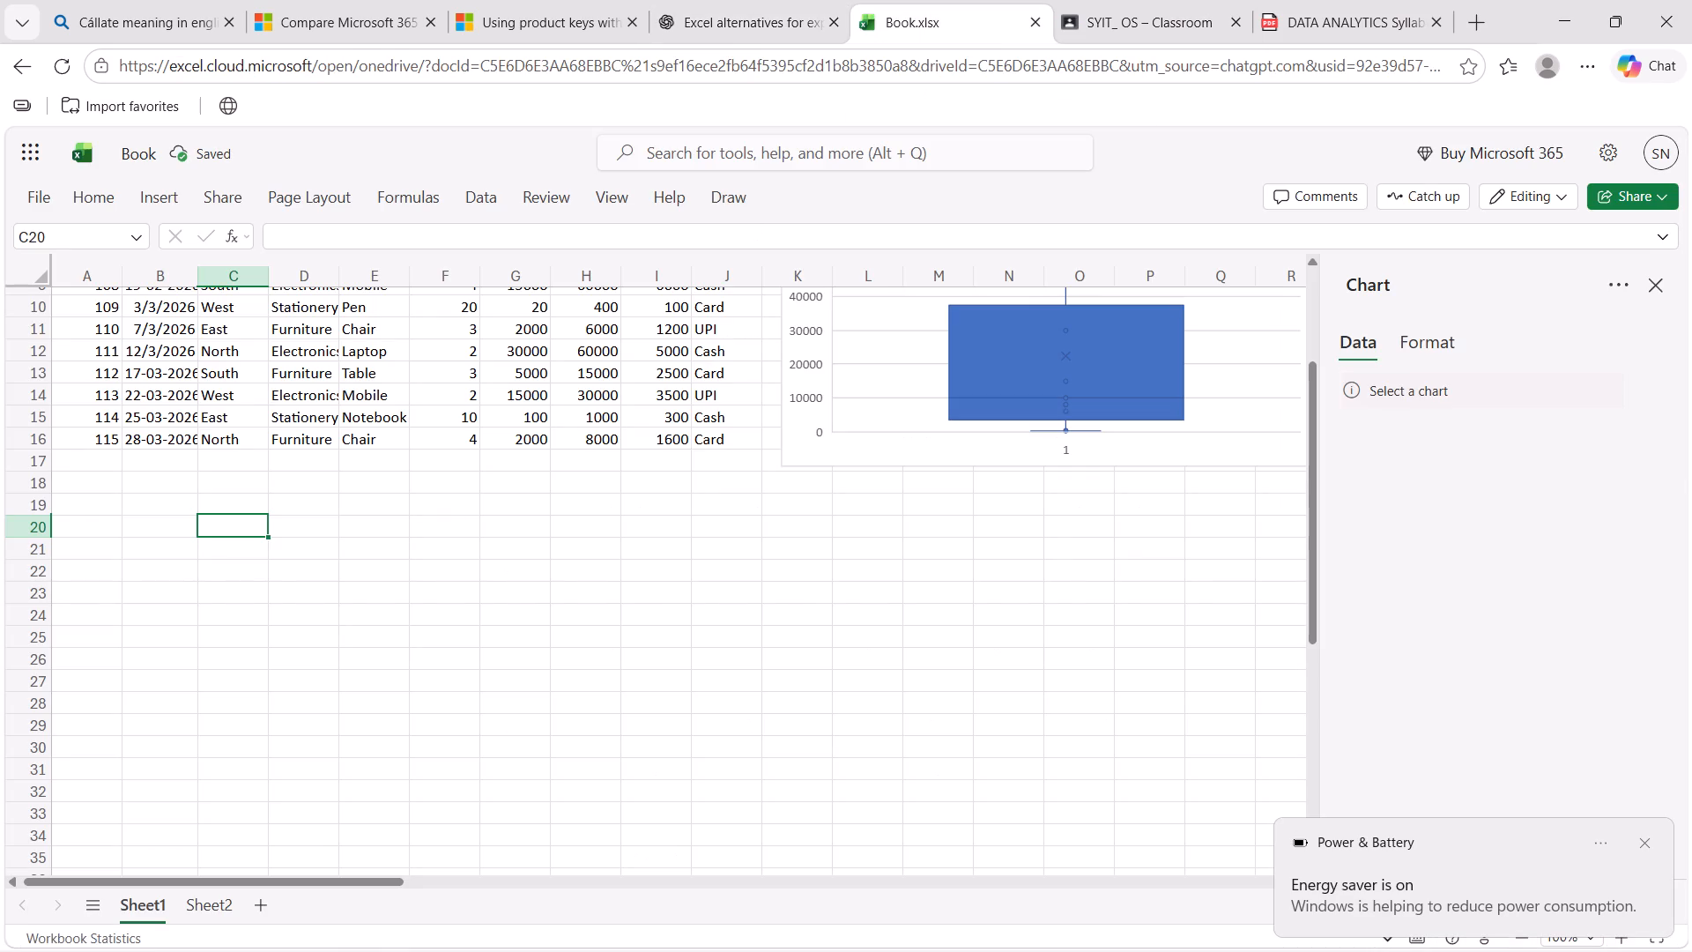
{"action": "key", "text": "ctrl+h"}
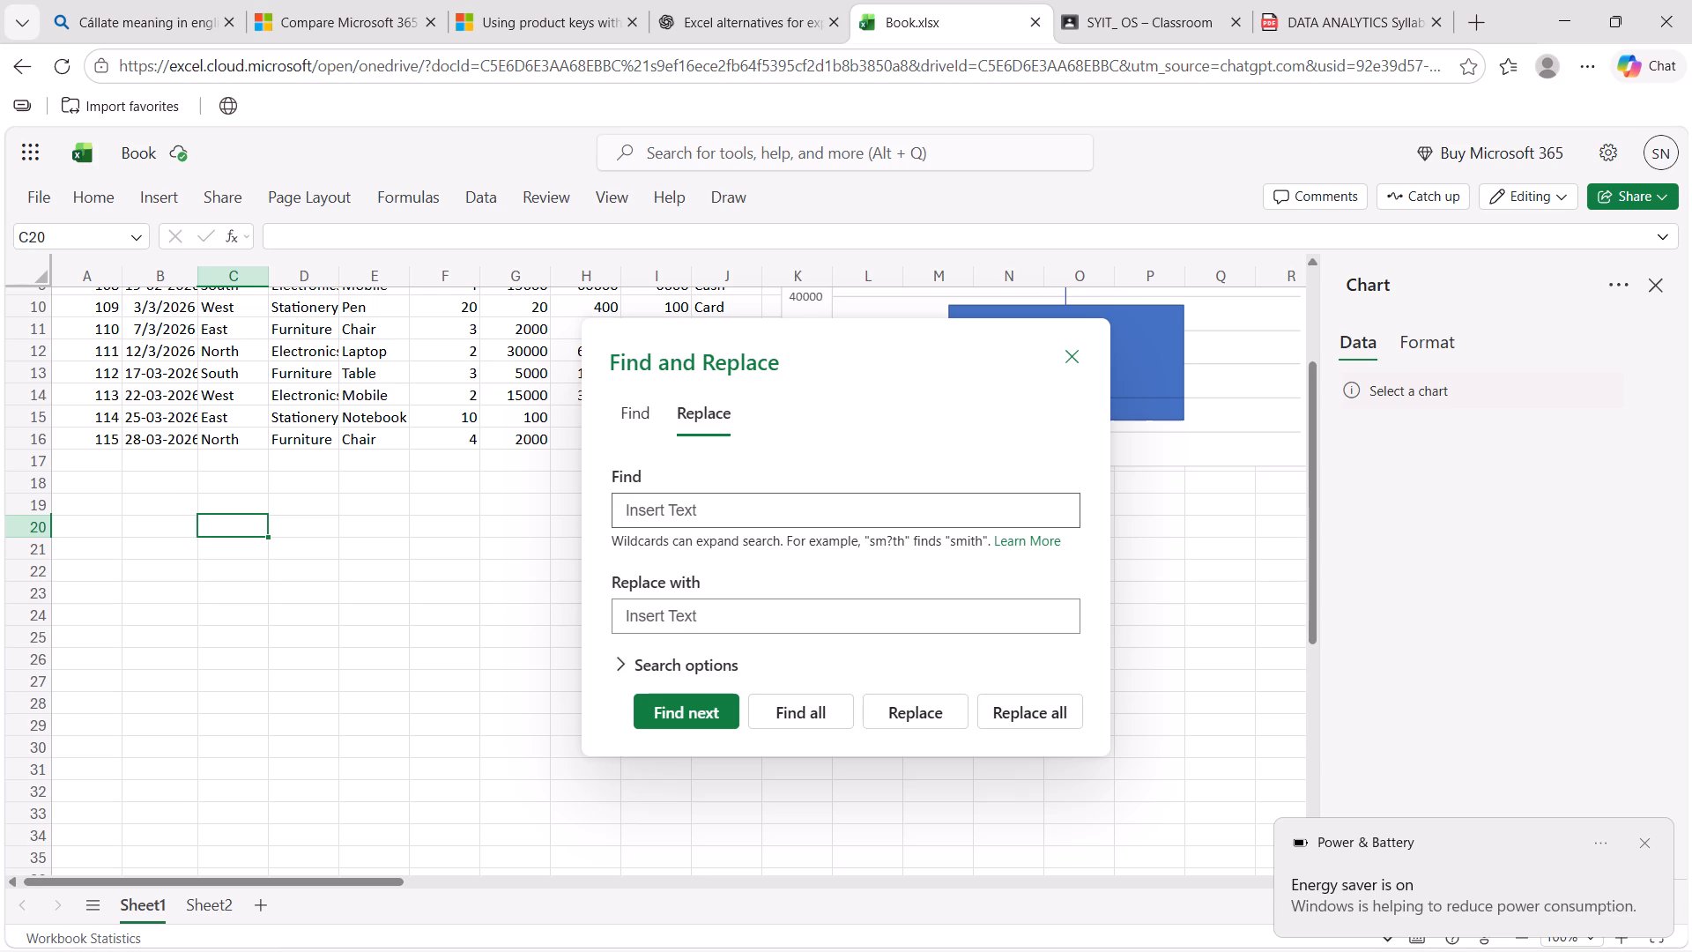
{"action": "key", "text": "shift+n"}
{"action": "type", "text": "orth"}
{"action": "left_click", "coordinate": [763, 612]}
{"action": "type", "text": "nort"}
{"action": "key", "text": "h"}
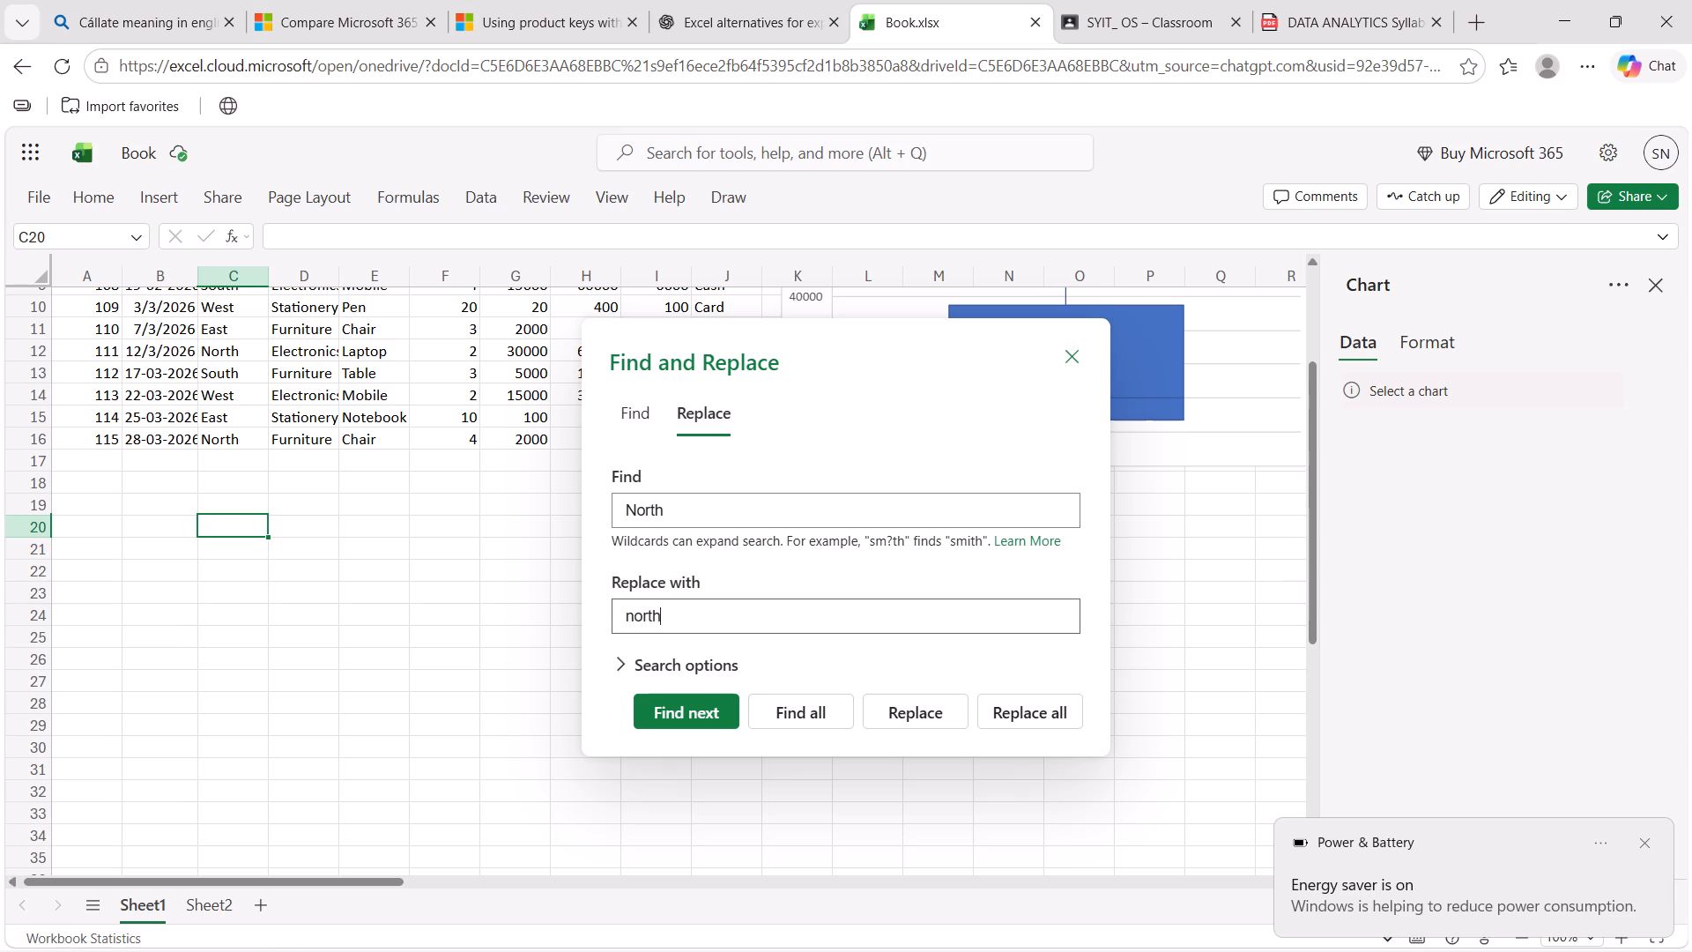
{"action": "key", "text": "Return"}
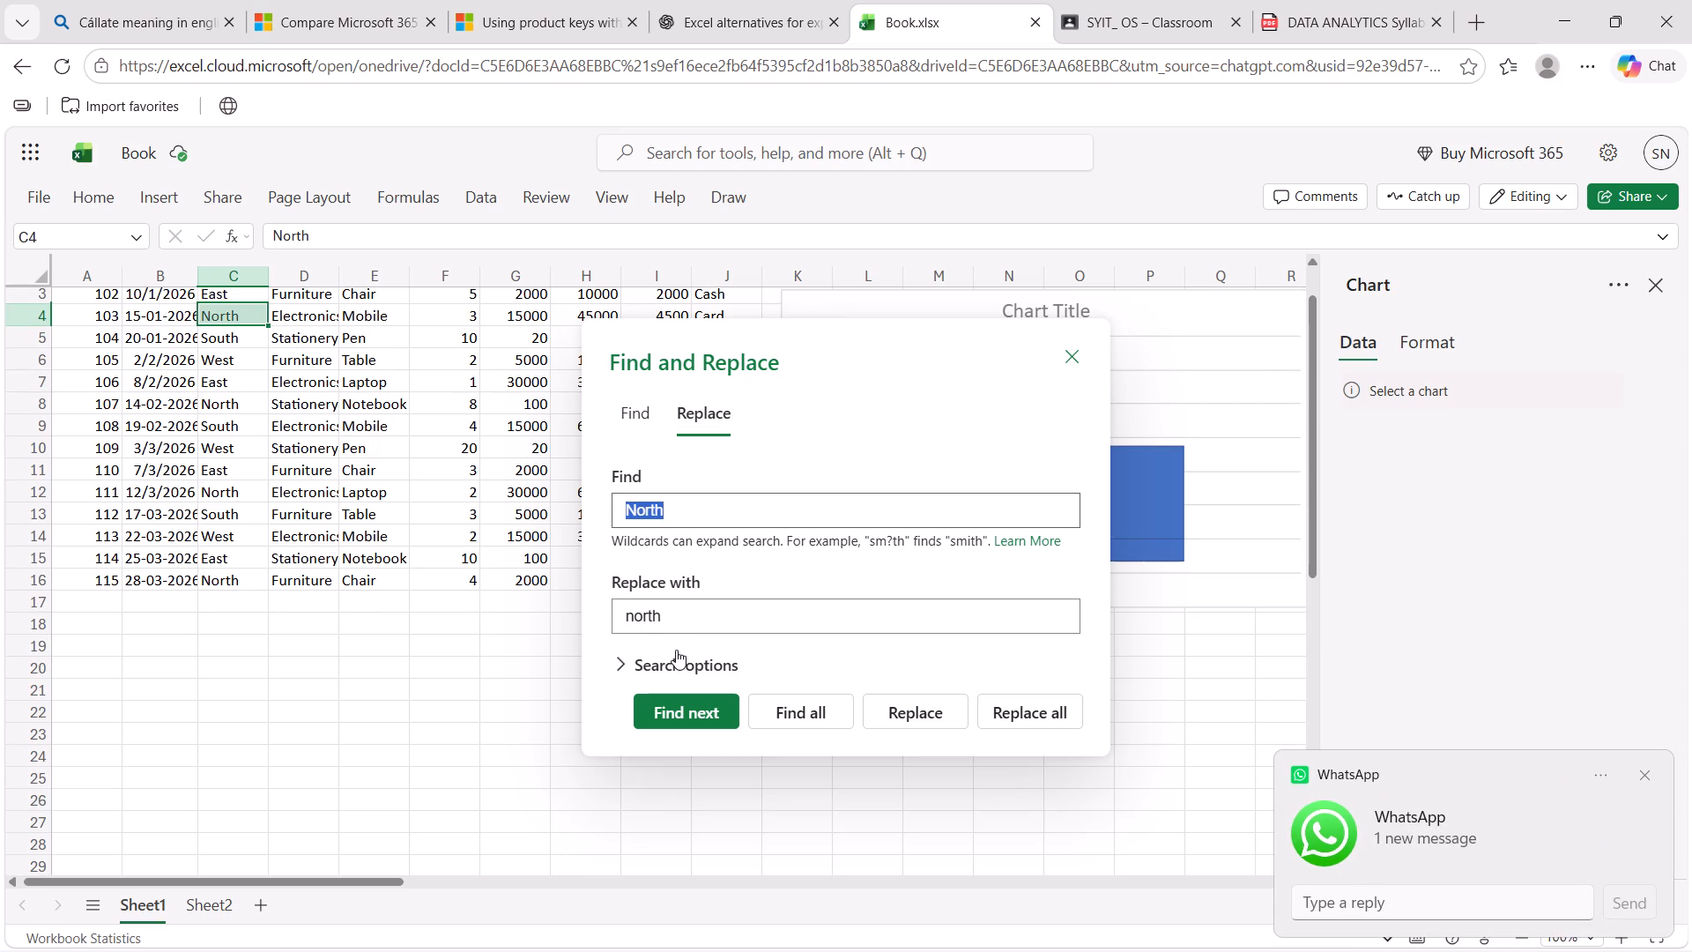
{"action": "left_click", "coordinate": [692, 706]}
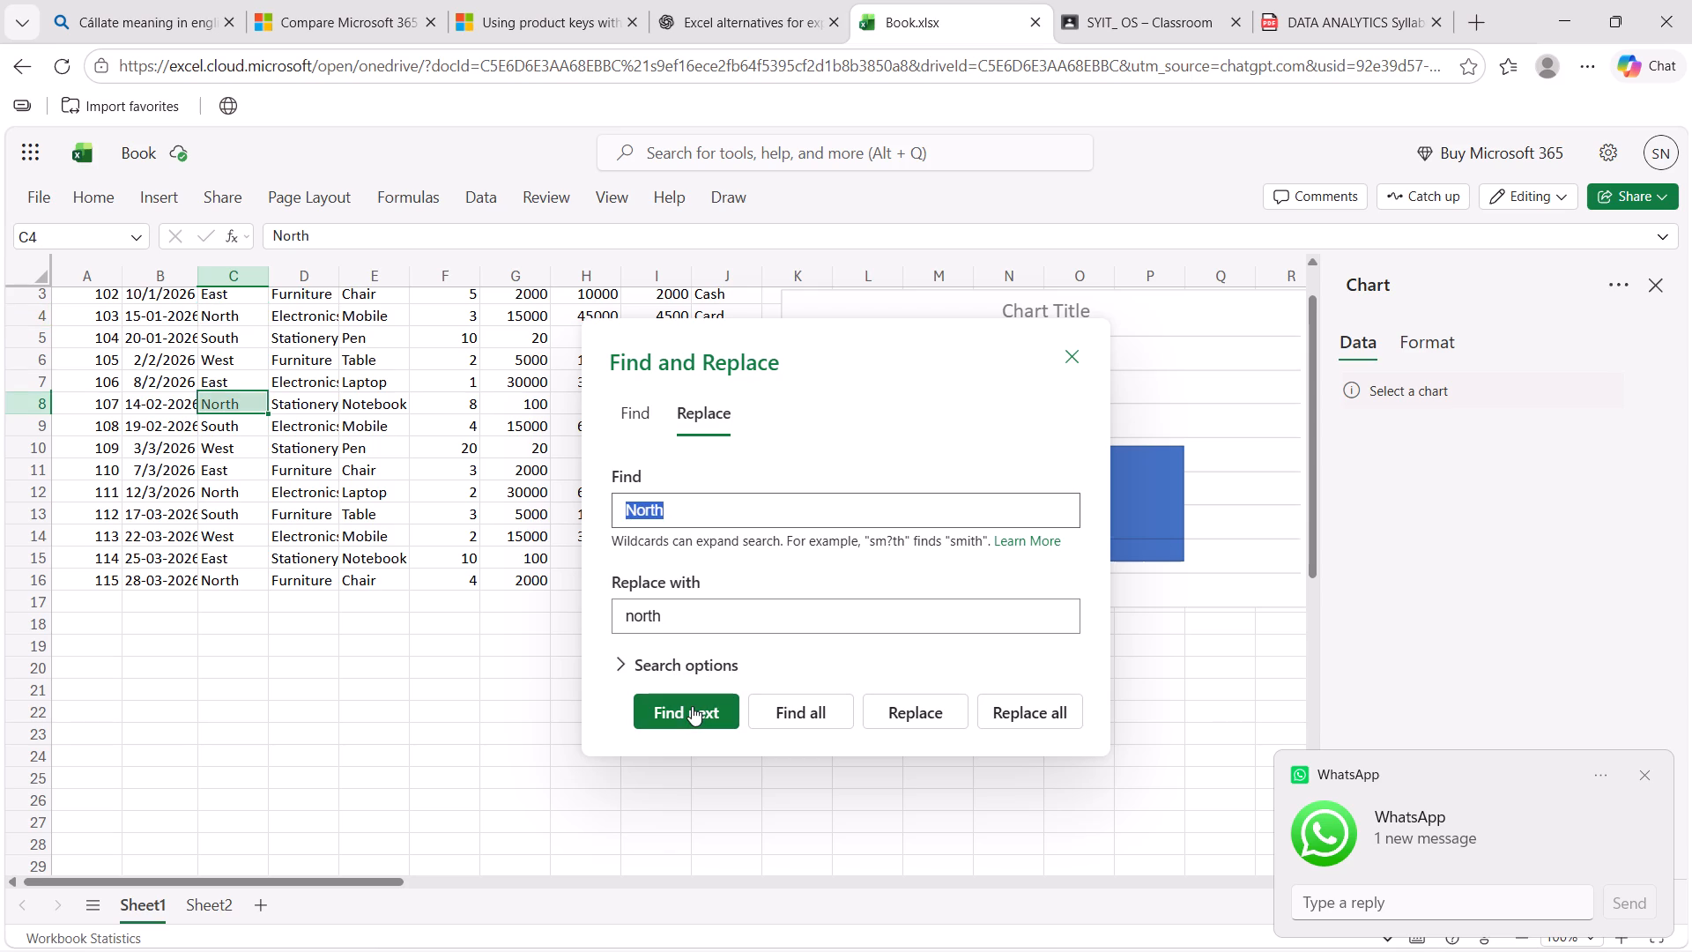
{"action": "left_click", "coordinate": [692, 706]}
{"action": "left_click", "coordinate": [692, 706]}
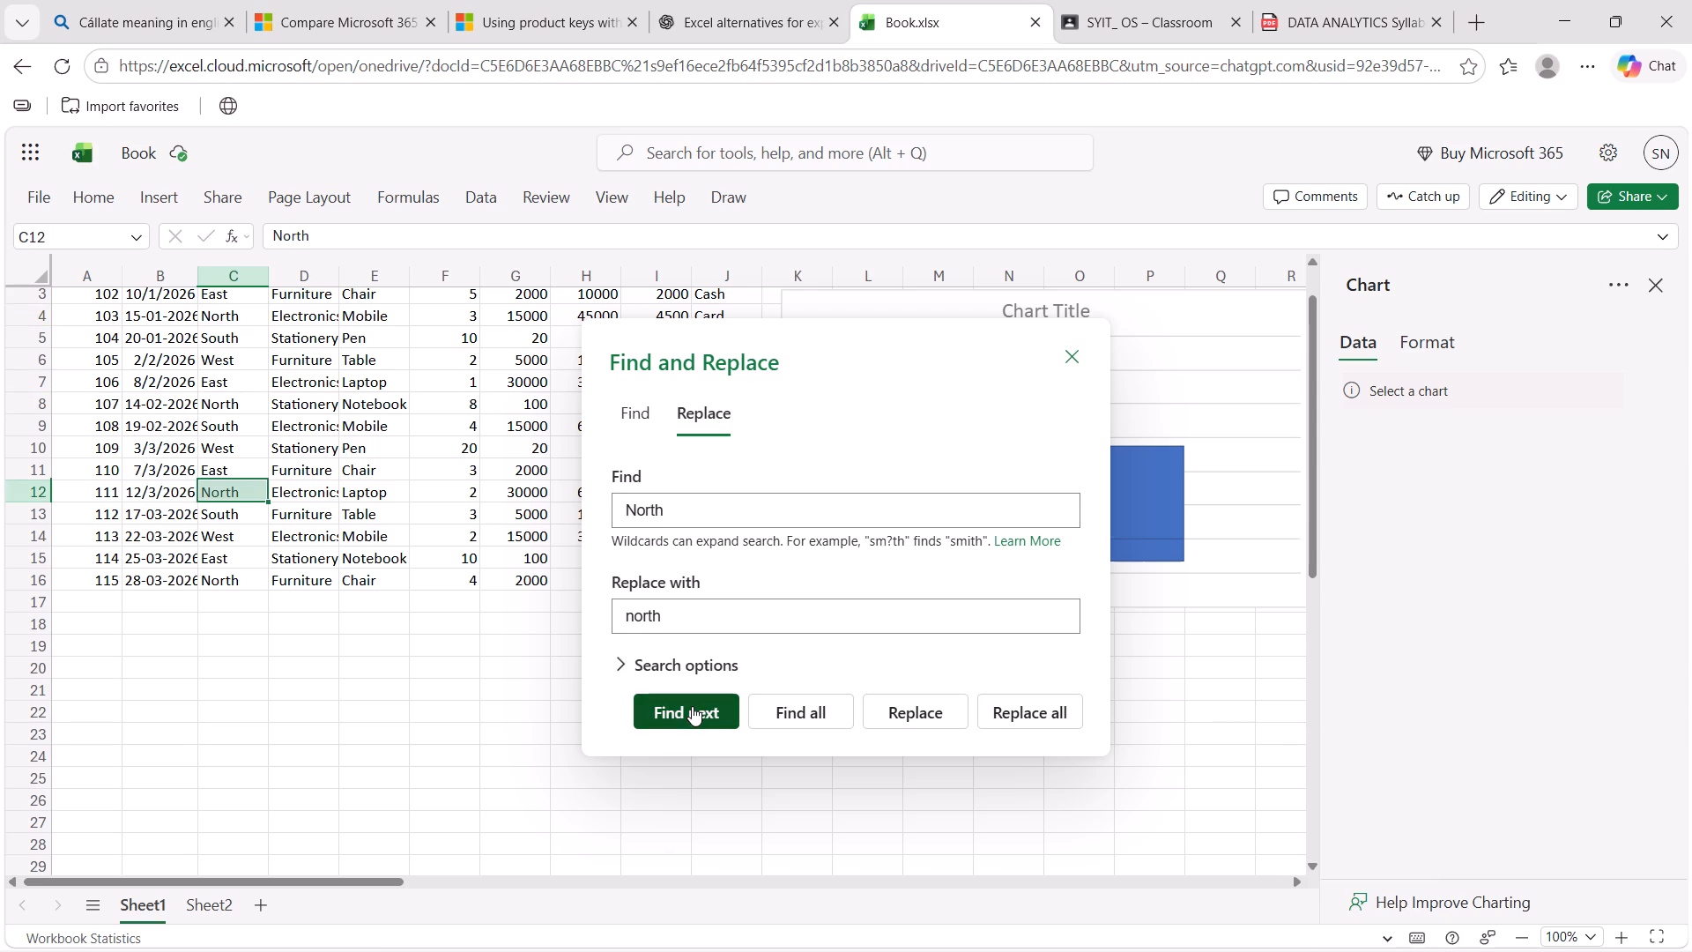
Replace every occurrence of North with north in the sheet.
{"action": "left_click", "coordinate": [692, 706]}
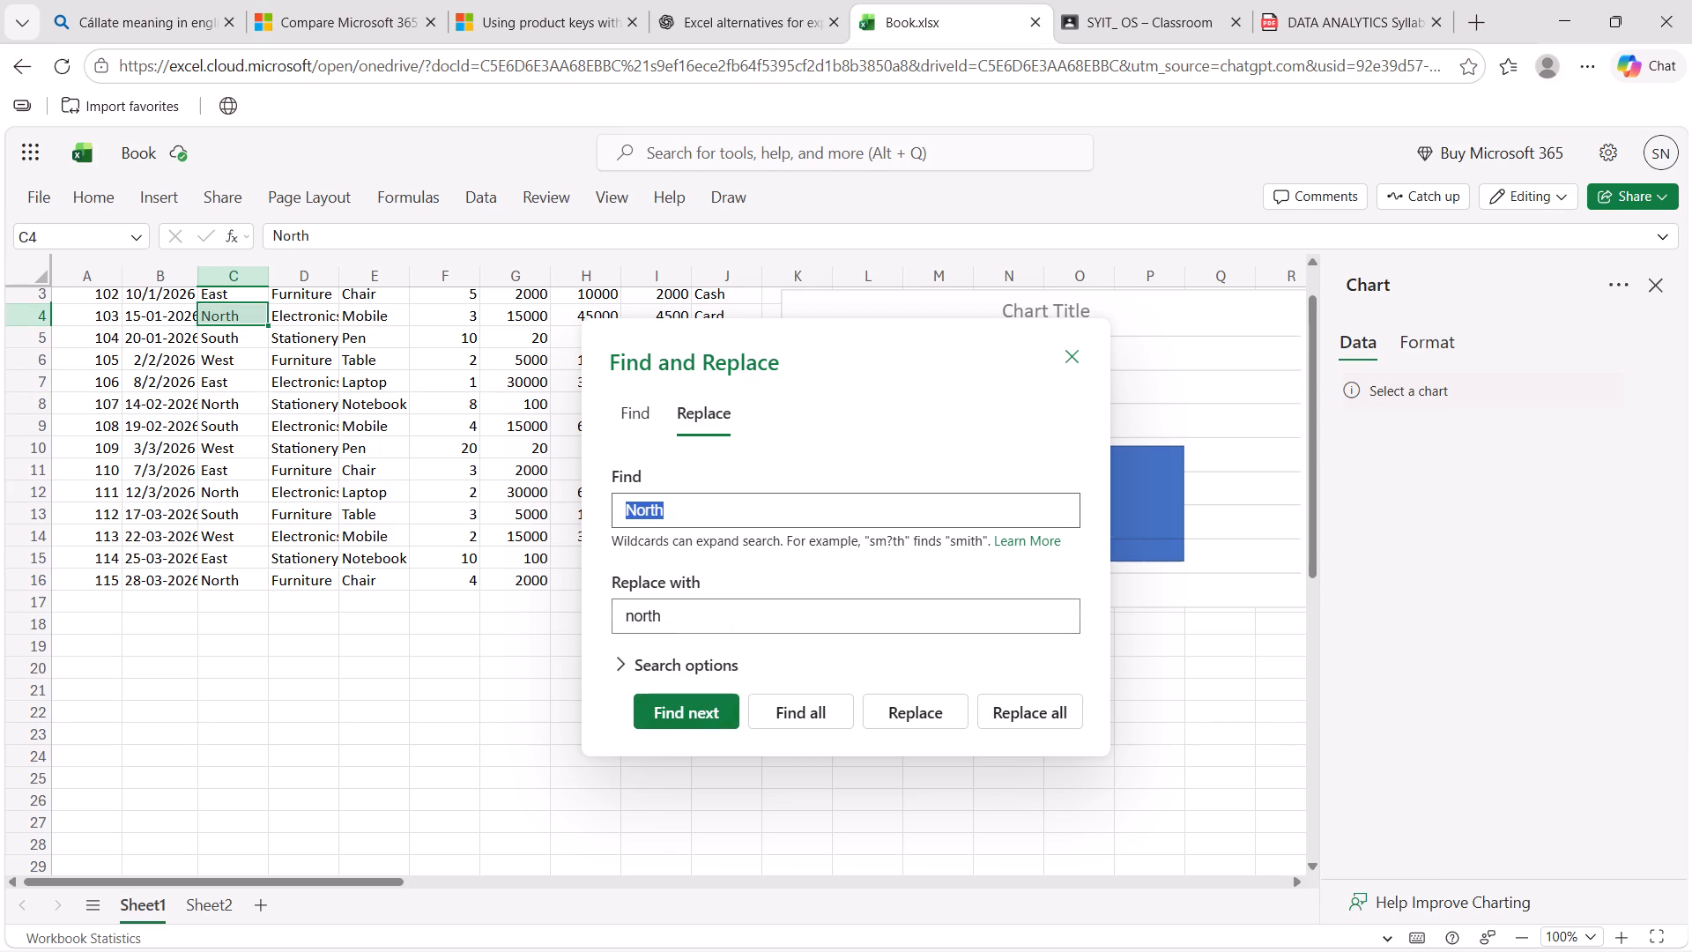
{"action": "left_click", "coordinate": [1018, 702]}
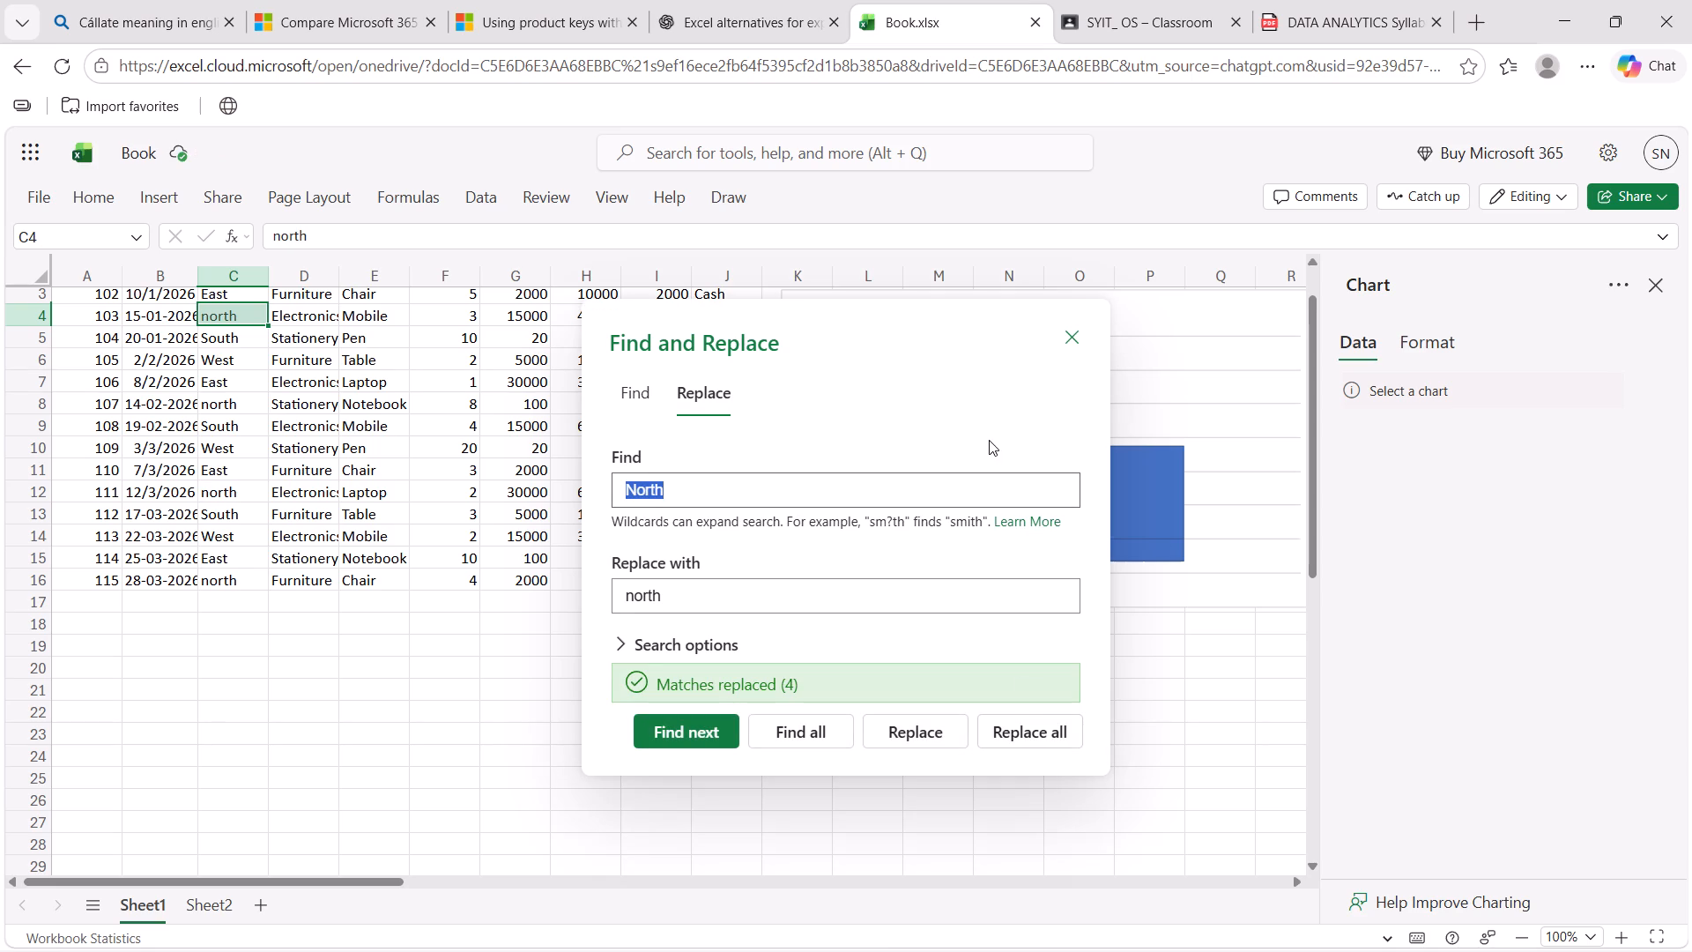
Switch to the Data Analytics lab manual and read on to Experiment 4 about creating and filtering pivot tables.
{"action": "left_click", "coordinate": [1112, 21]}
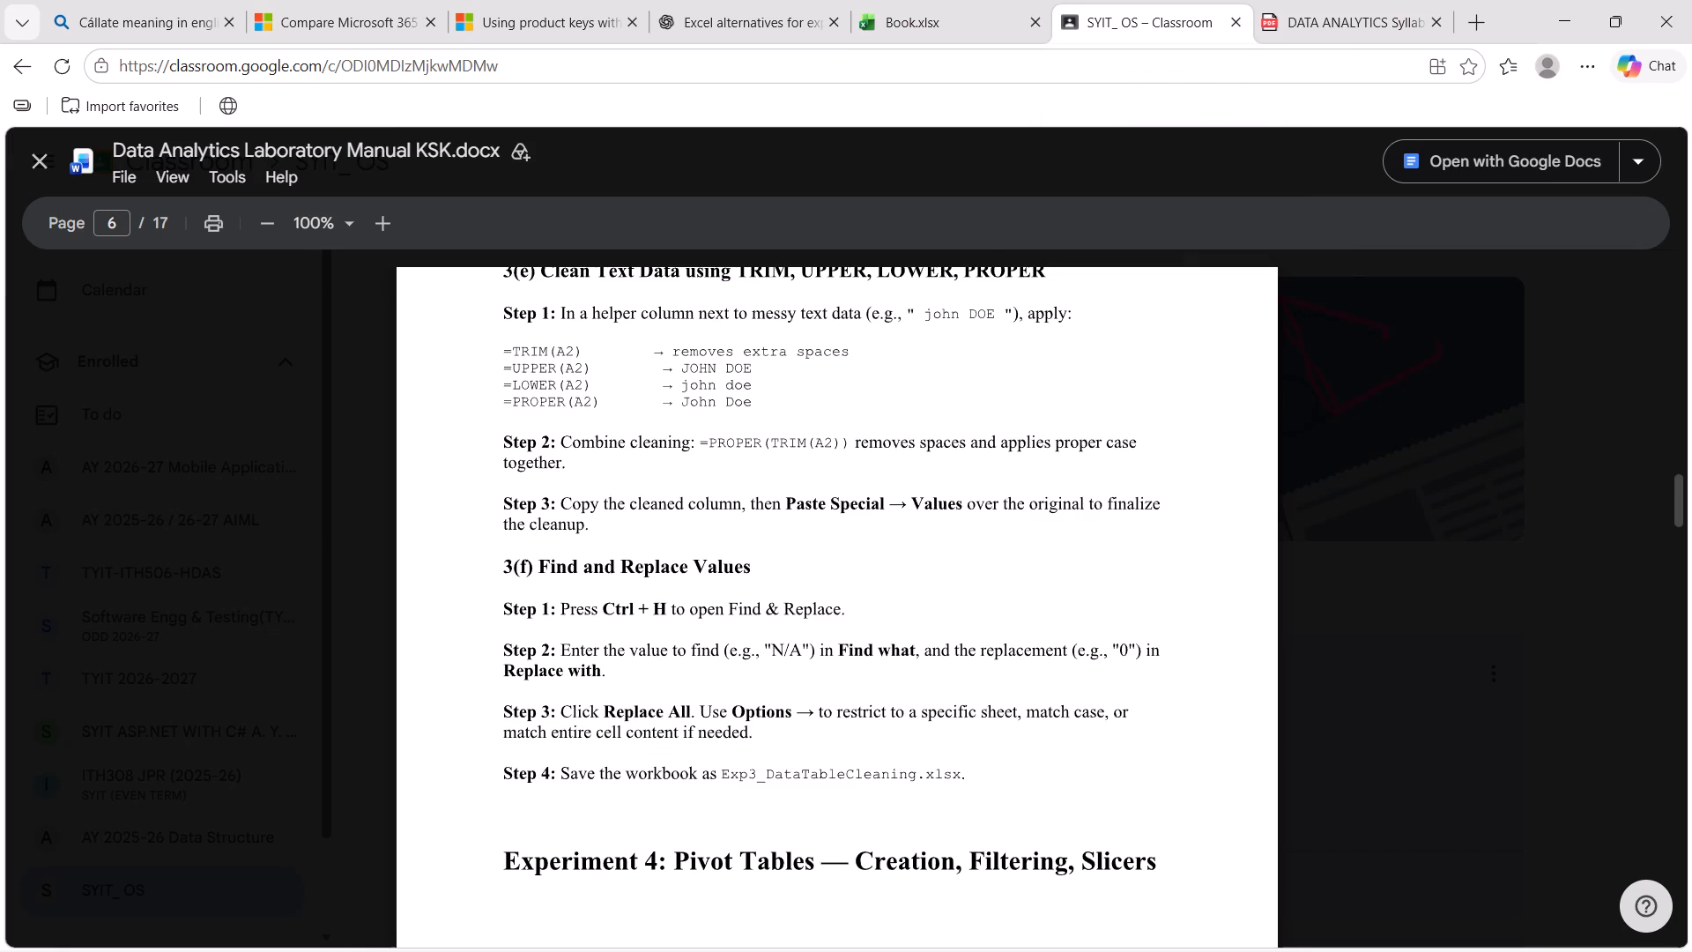
{"action": "scroll", "coordinate": [884, 451], "scroll_direction": "down", "scroll_amount": 4}
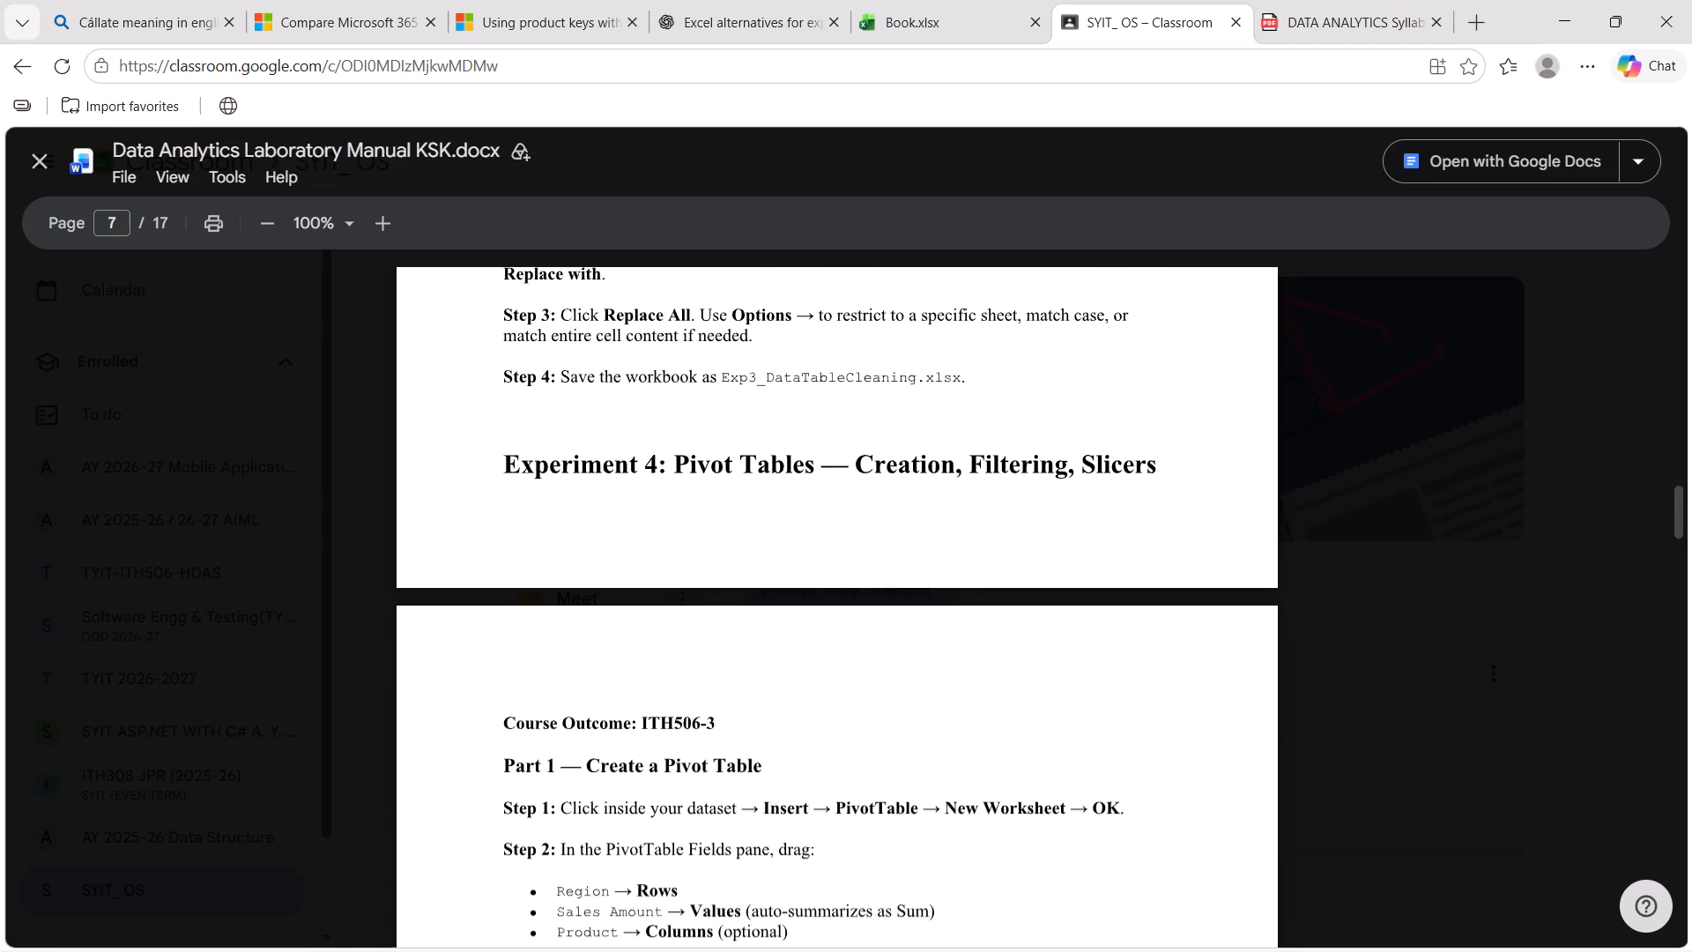
{"action": "scroll", "coordinate": [884, 451], "scroll_direction": "down", "scroll_amount": 2}
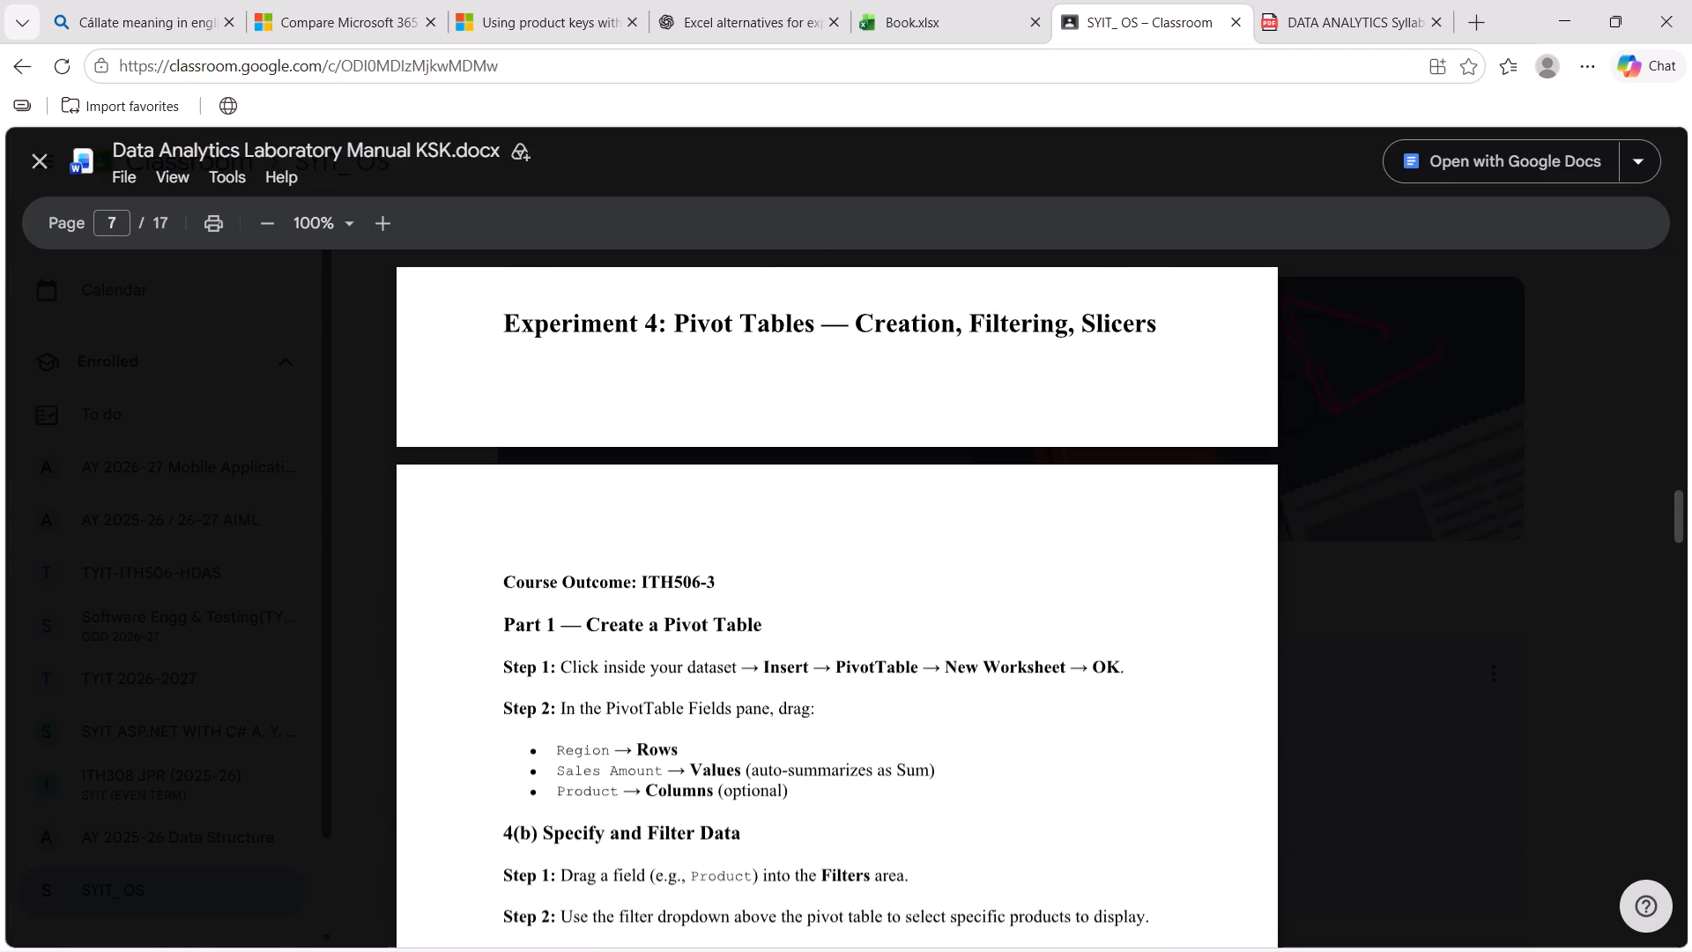
{"action": "scroll", "coordinate": [884, 451], "scroll_direction": "down", "scroll_amount": 1}
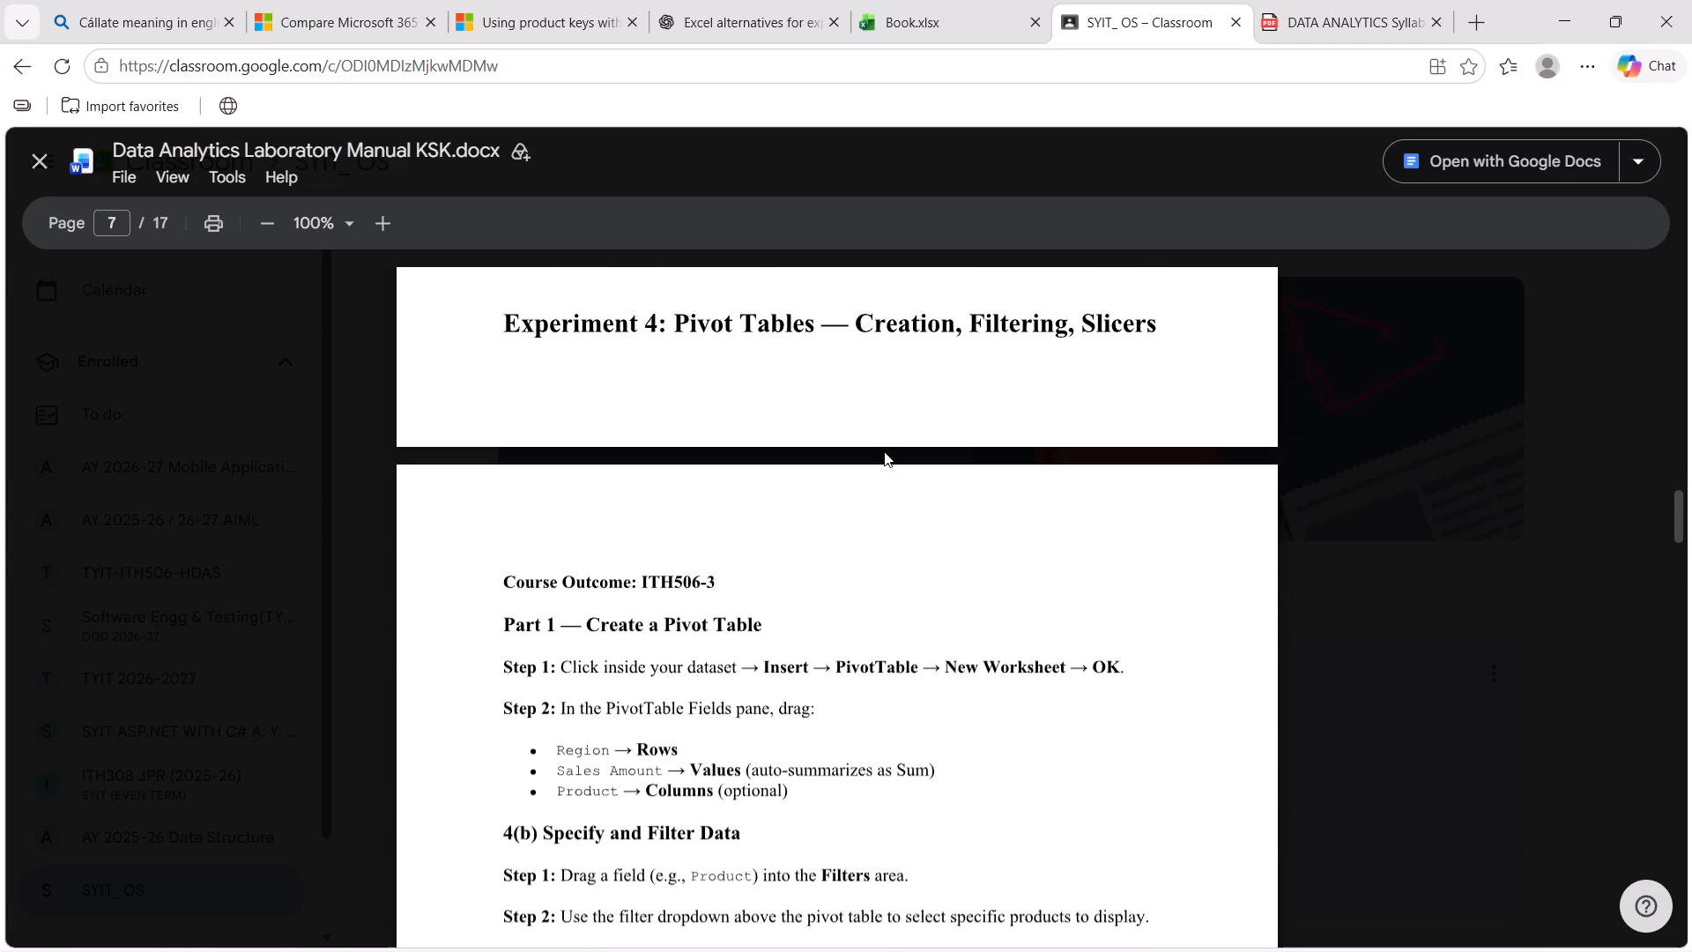
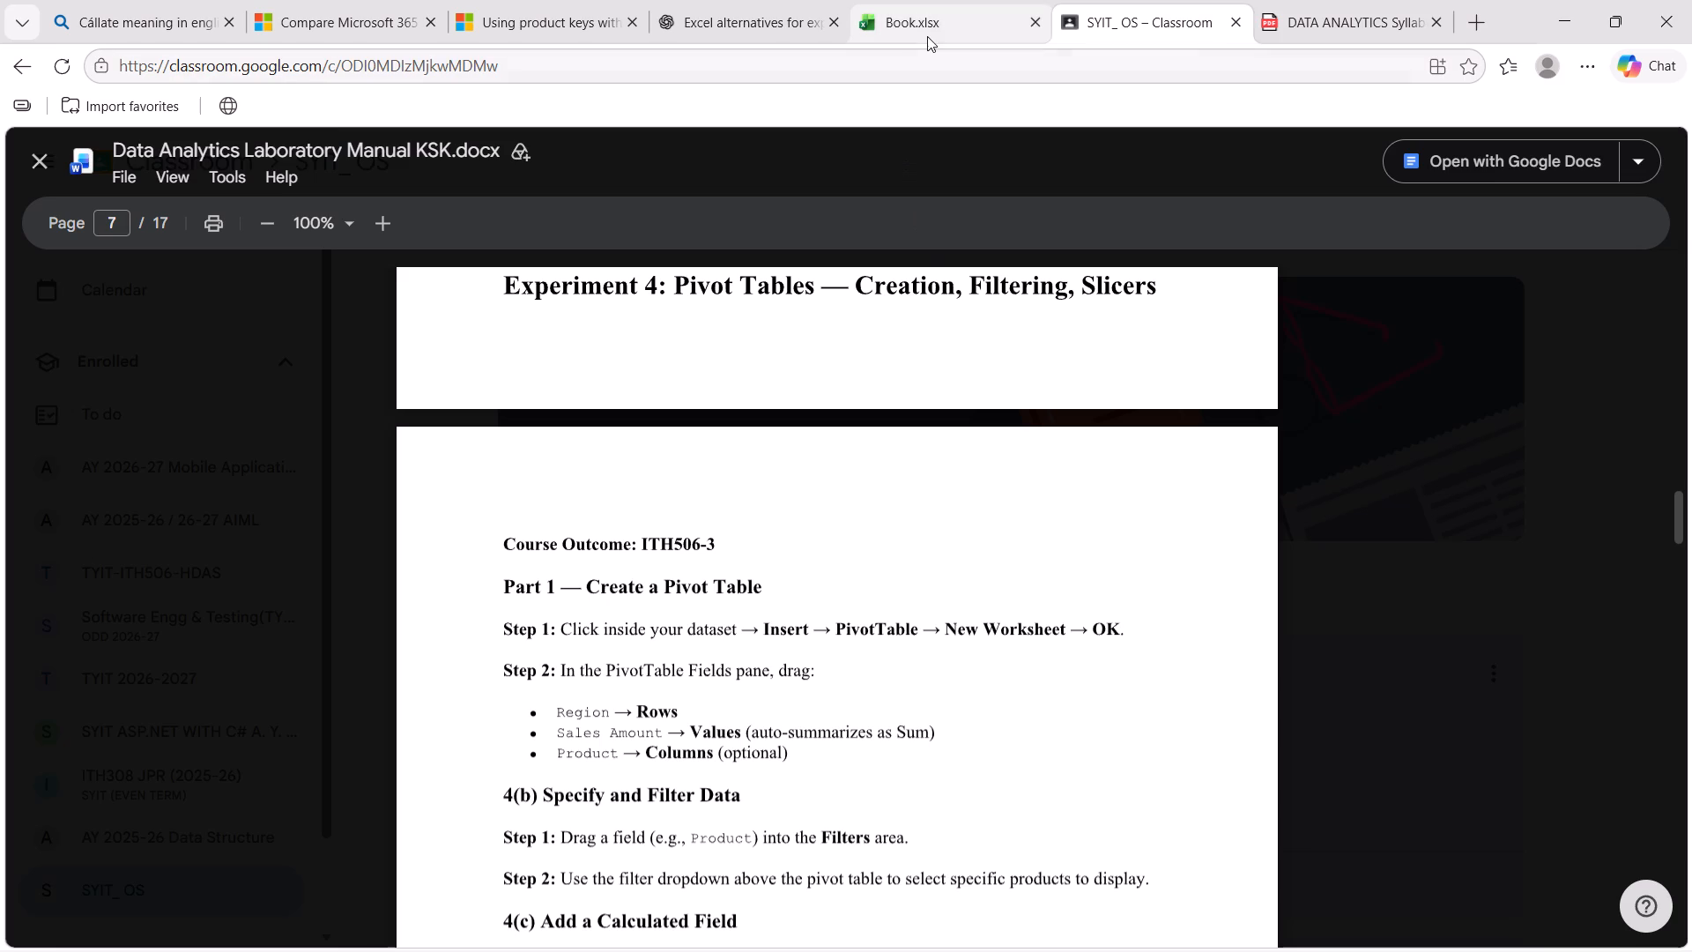
Switch from the lab manual back to the Book workbook.
{"action": "left_click", "coordinate": [934, 12]}
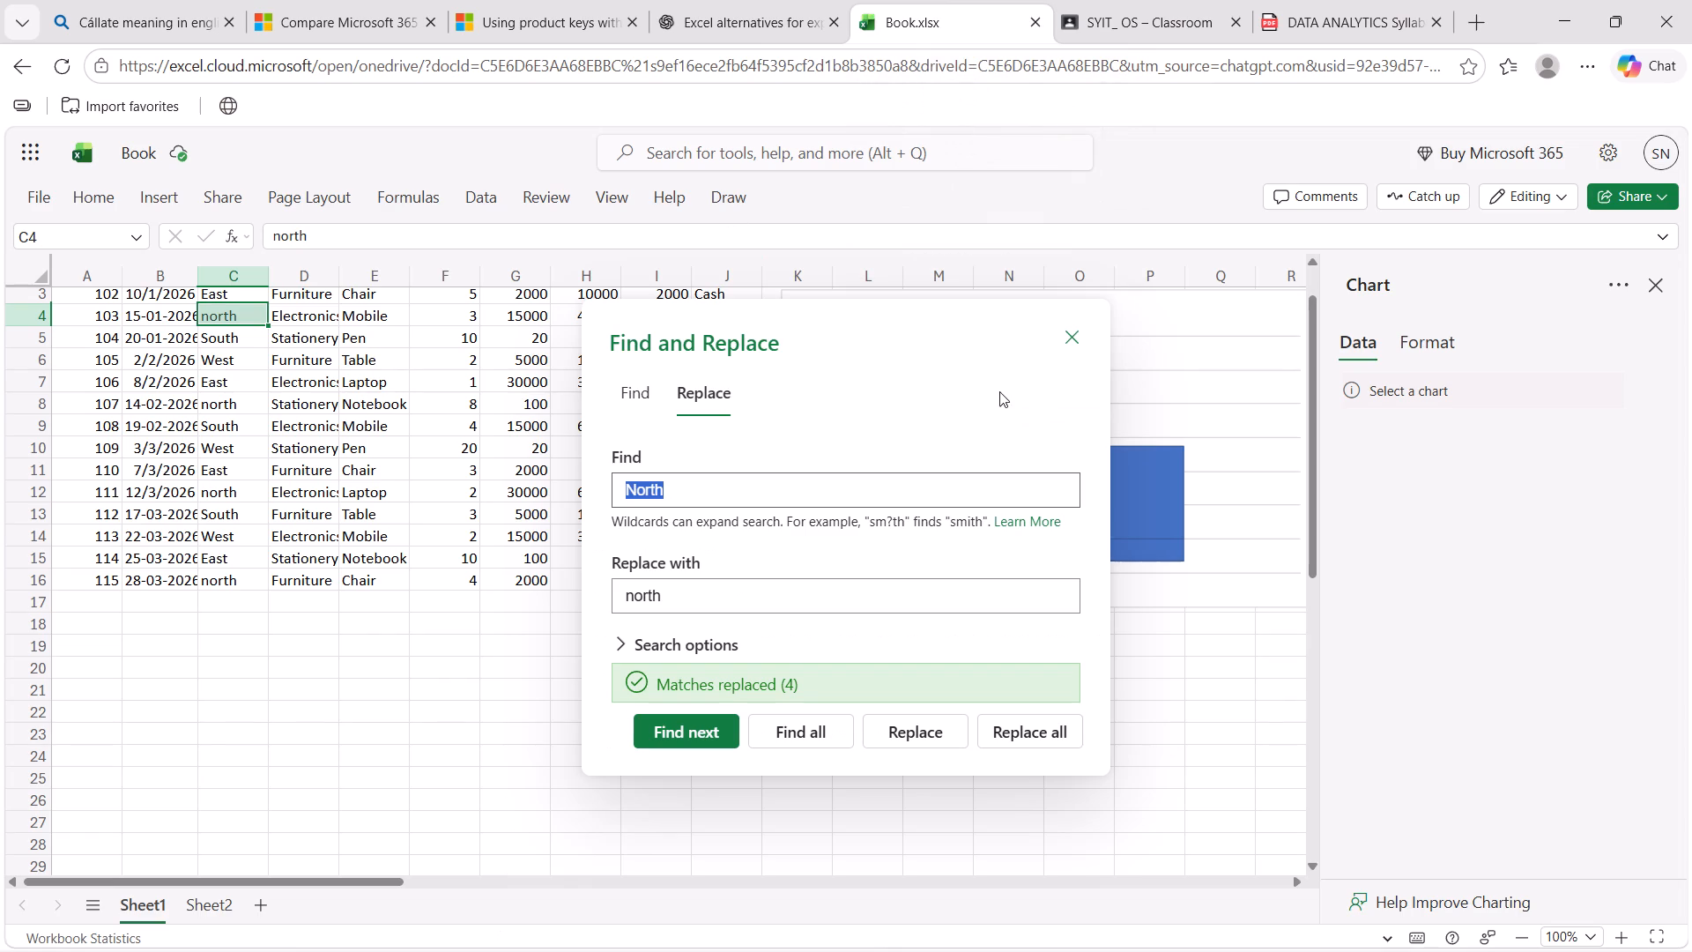
Close the Find and Replace dialog.
{"action": "left_click", "coordinate": [1068, 343]}
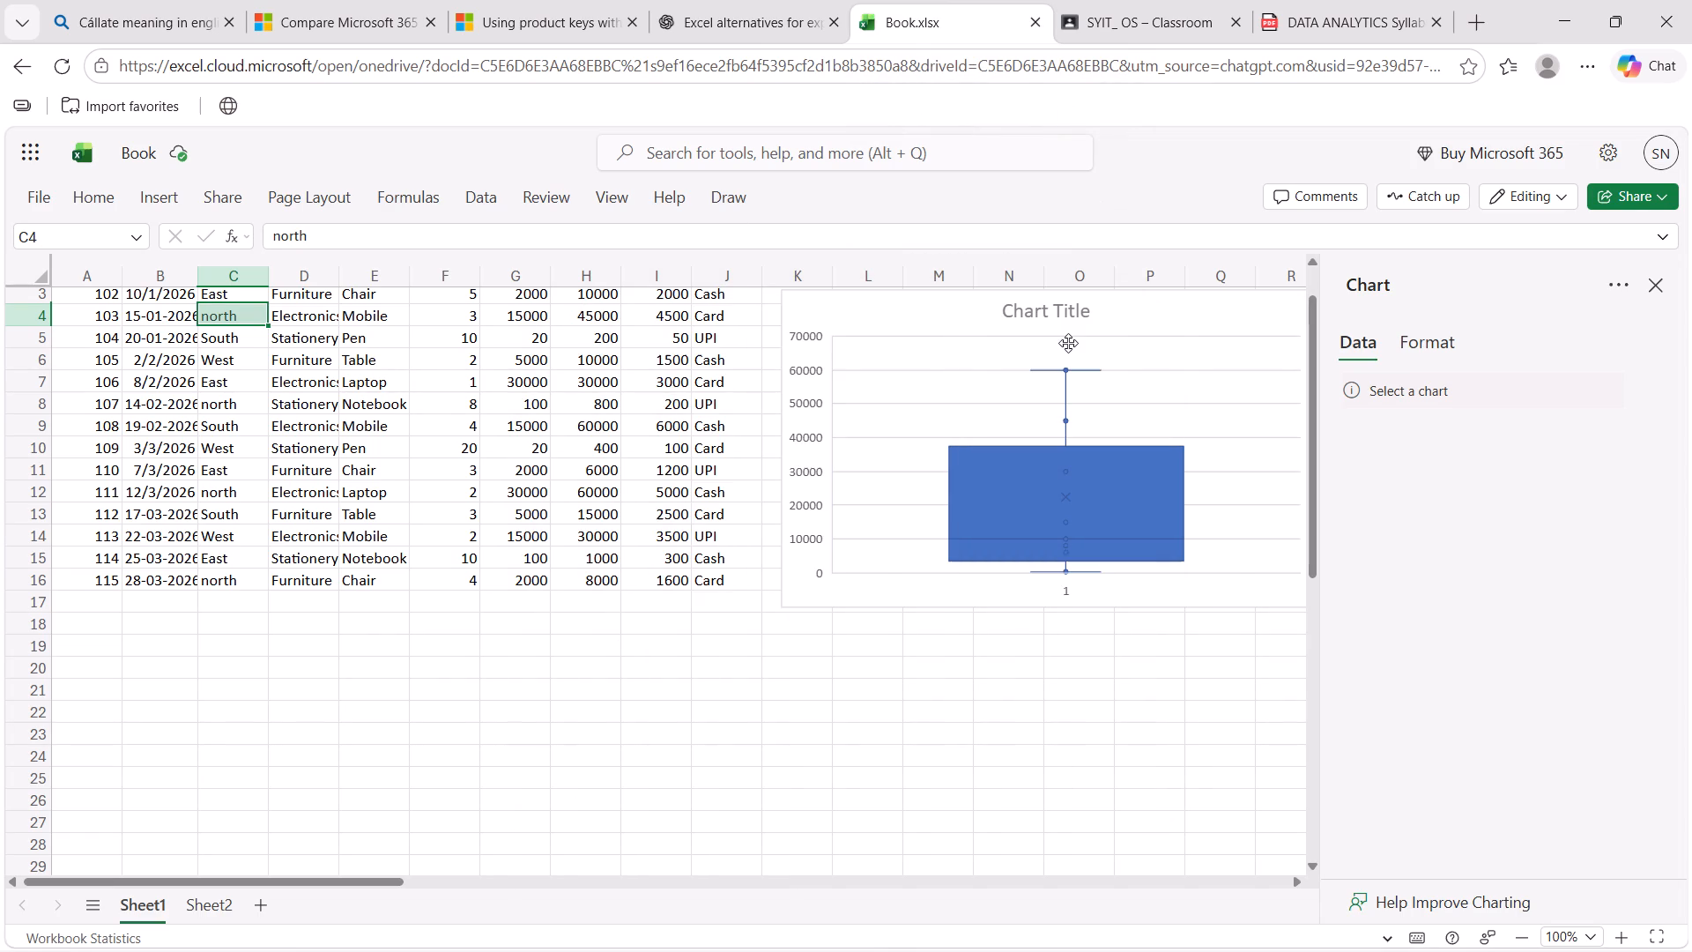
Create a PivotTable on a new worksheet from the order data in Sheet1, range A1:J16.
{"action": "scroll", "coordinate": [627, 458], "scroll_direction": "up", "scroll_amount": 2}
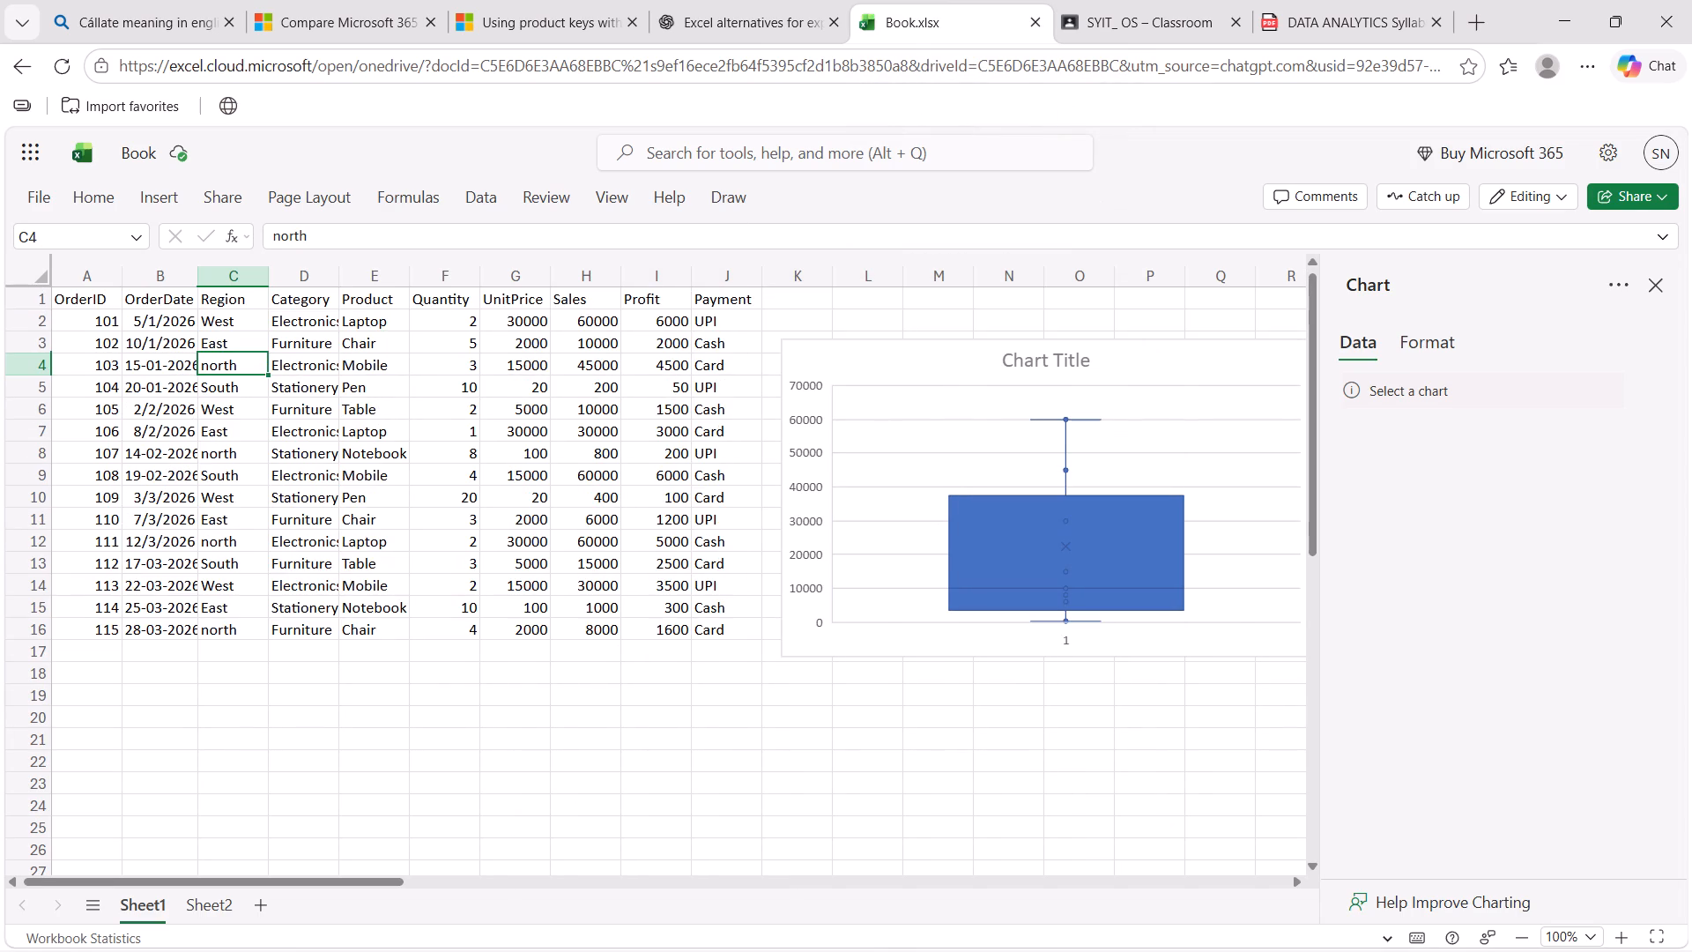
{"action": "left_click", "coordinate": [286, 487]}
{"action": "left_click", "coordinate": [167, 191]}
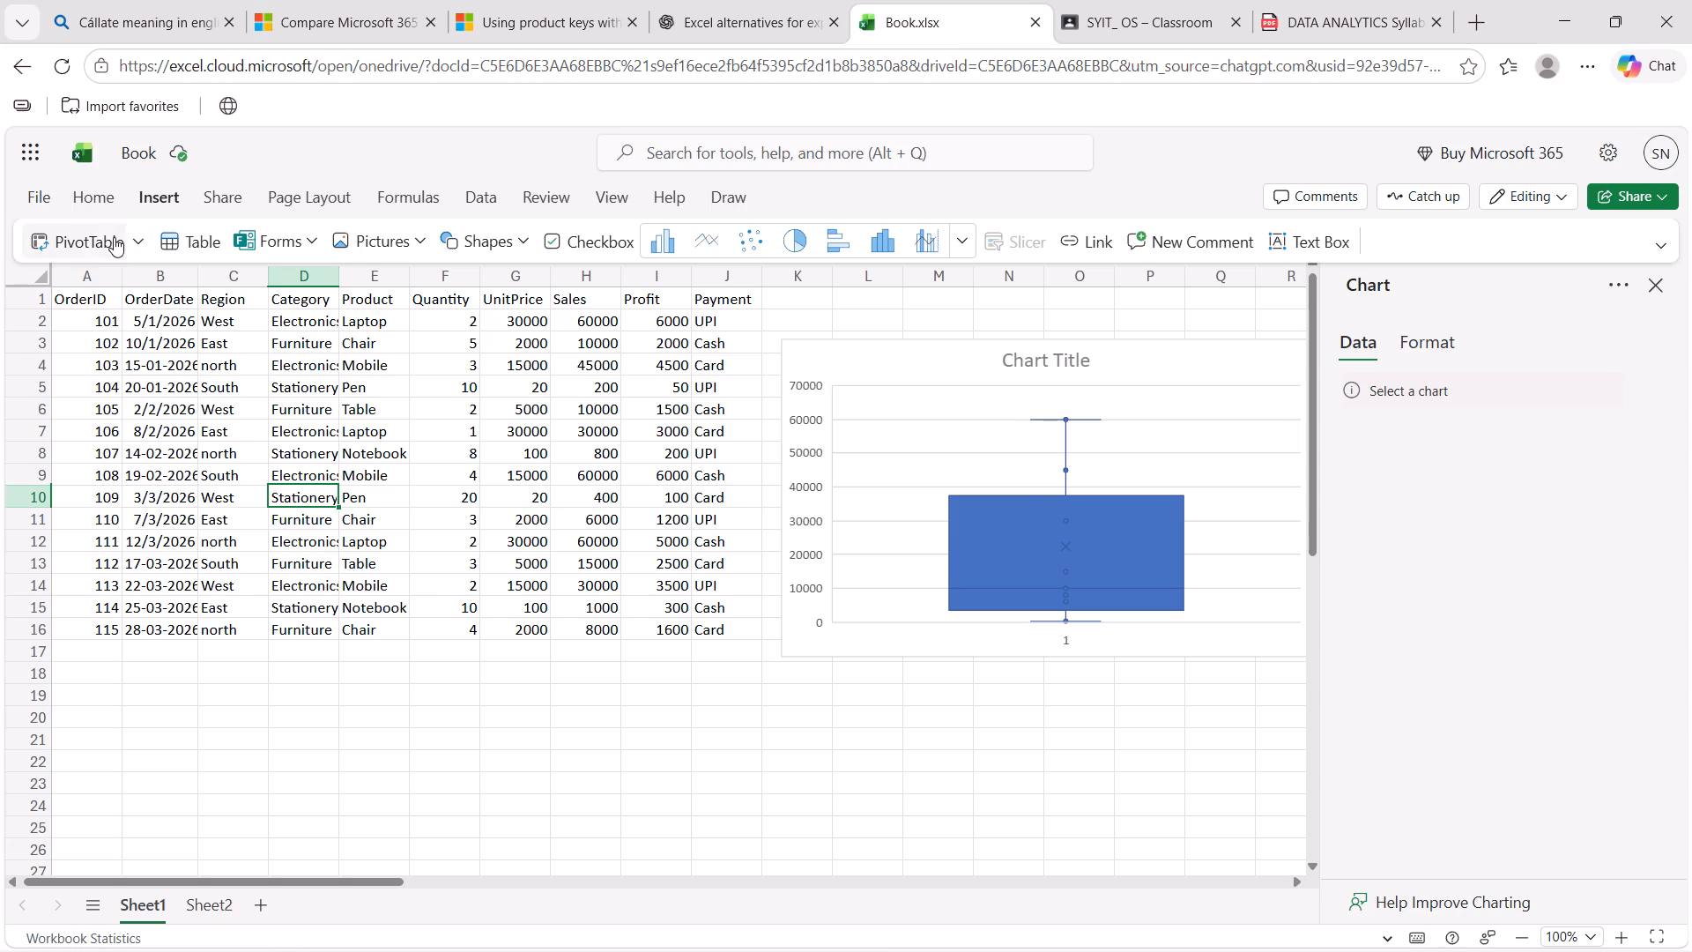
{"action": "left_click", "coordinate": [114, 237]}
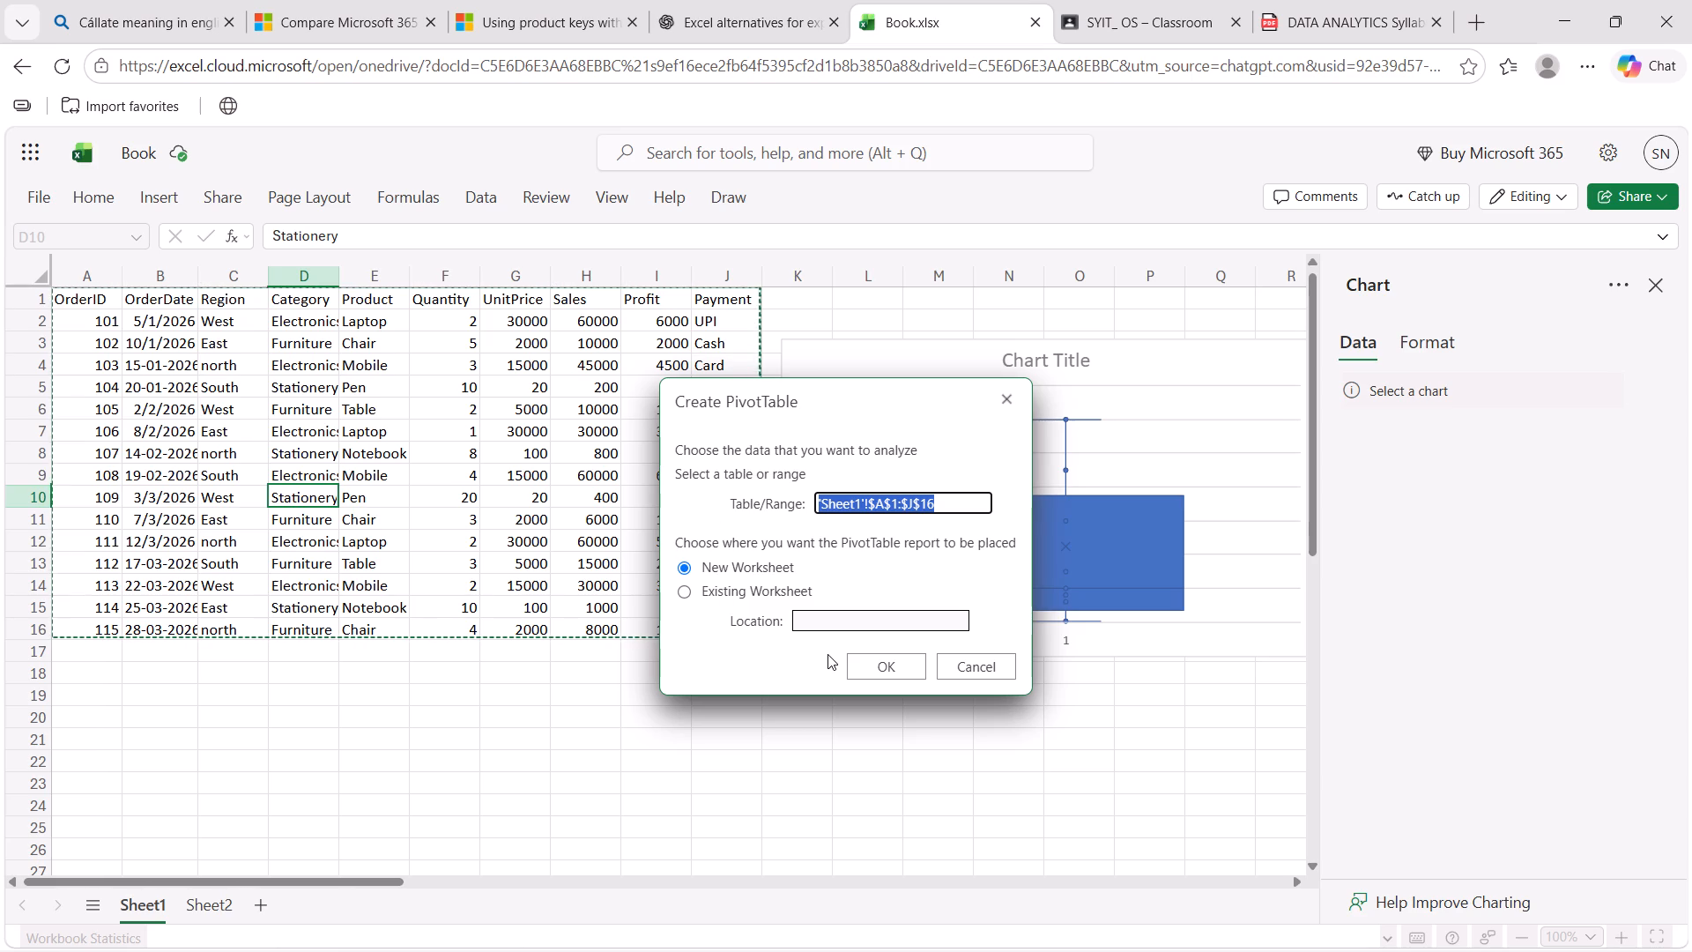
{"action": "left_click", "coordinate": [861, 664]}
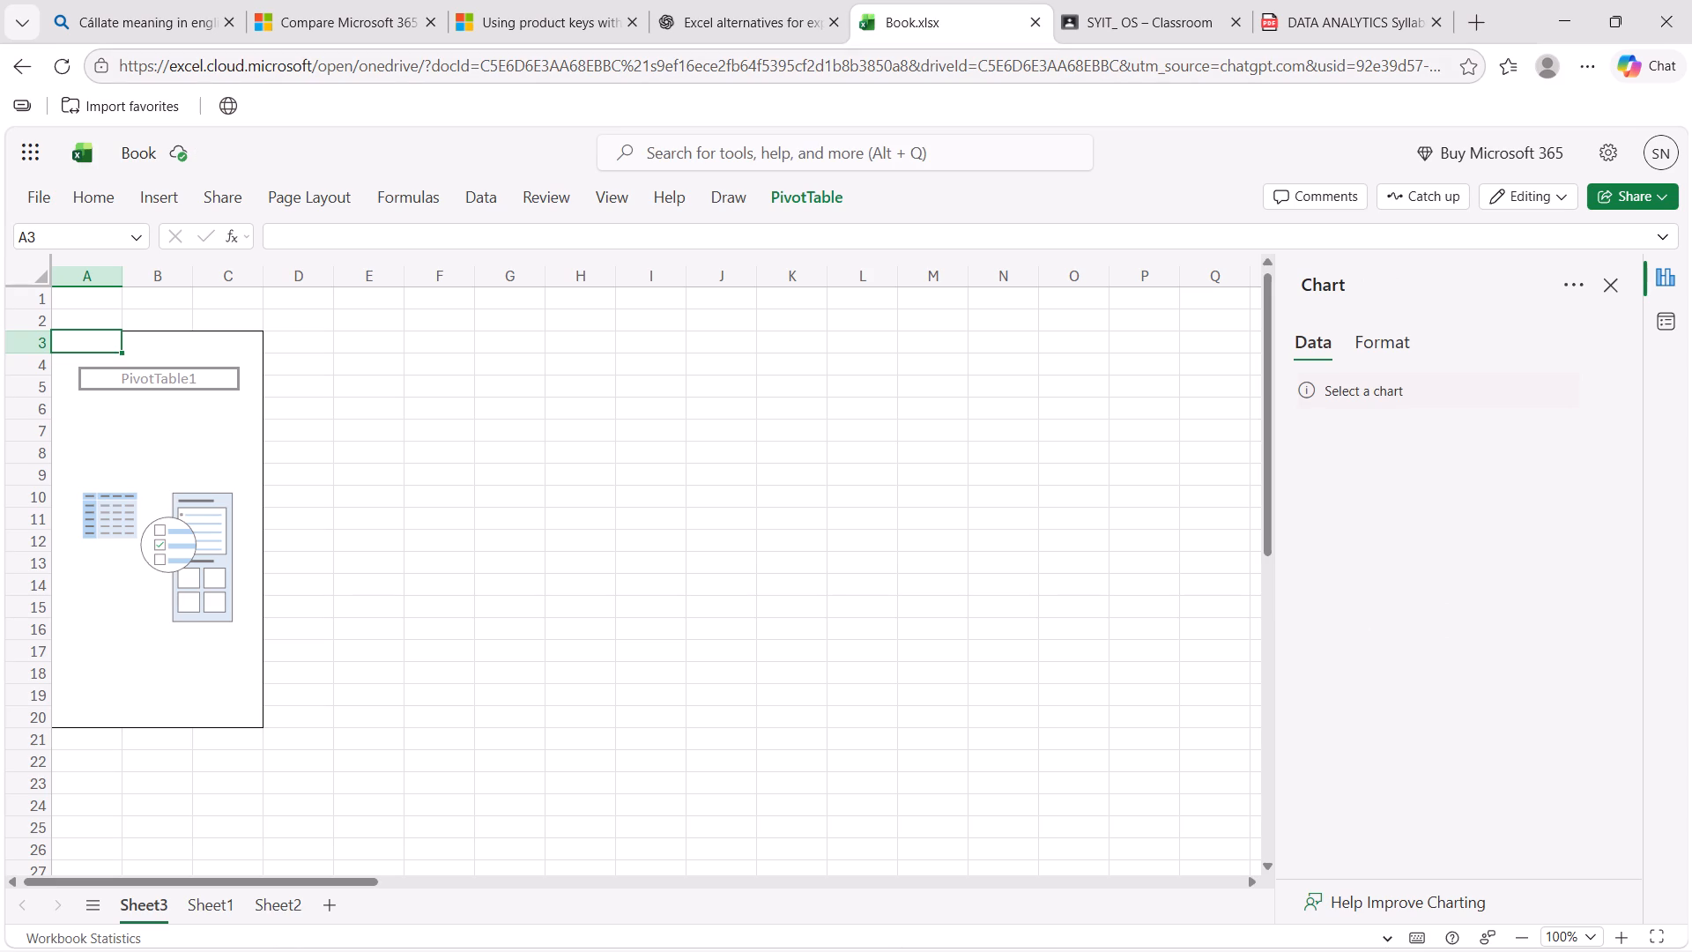
Switch to the Data Analytics lab manual and read Experiment 4, Part 1 on creating a pivot table and placing its fields.
{"action": "left_click", "coordinate": [1110, 7]}
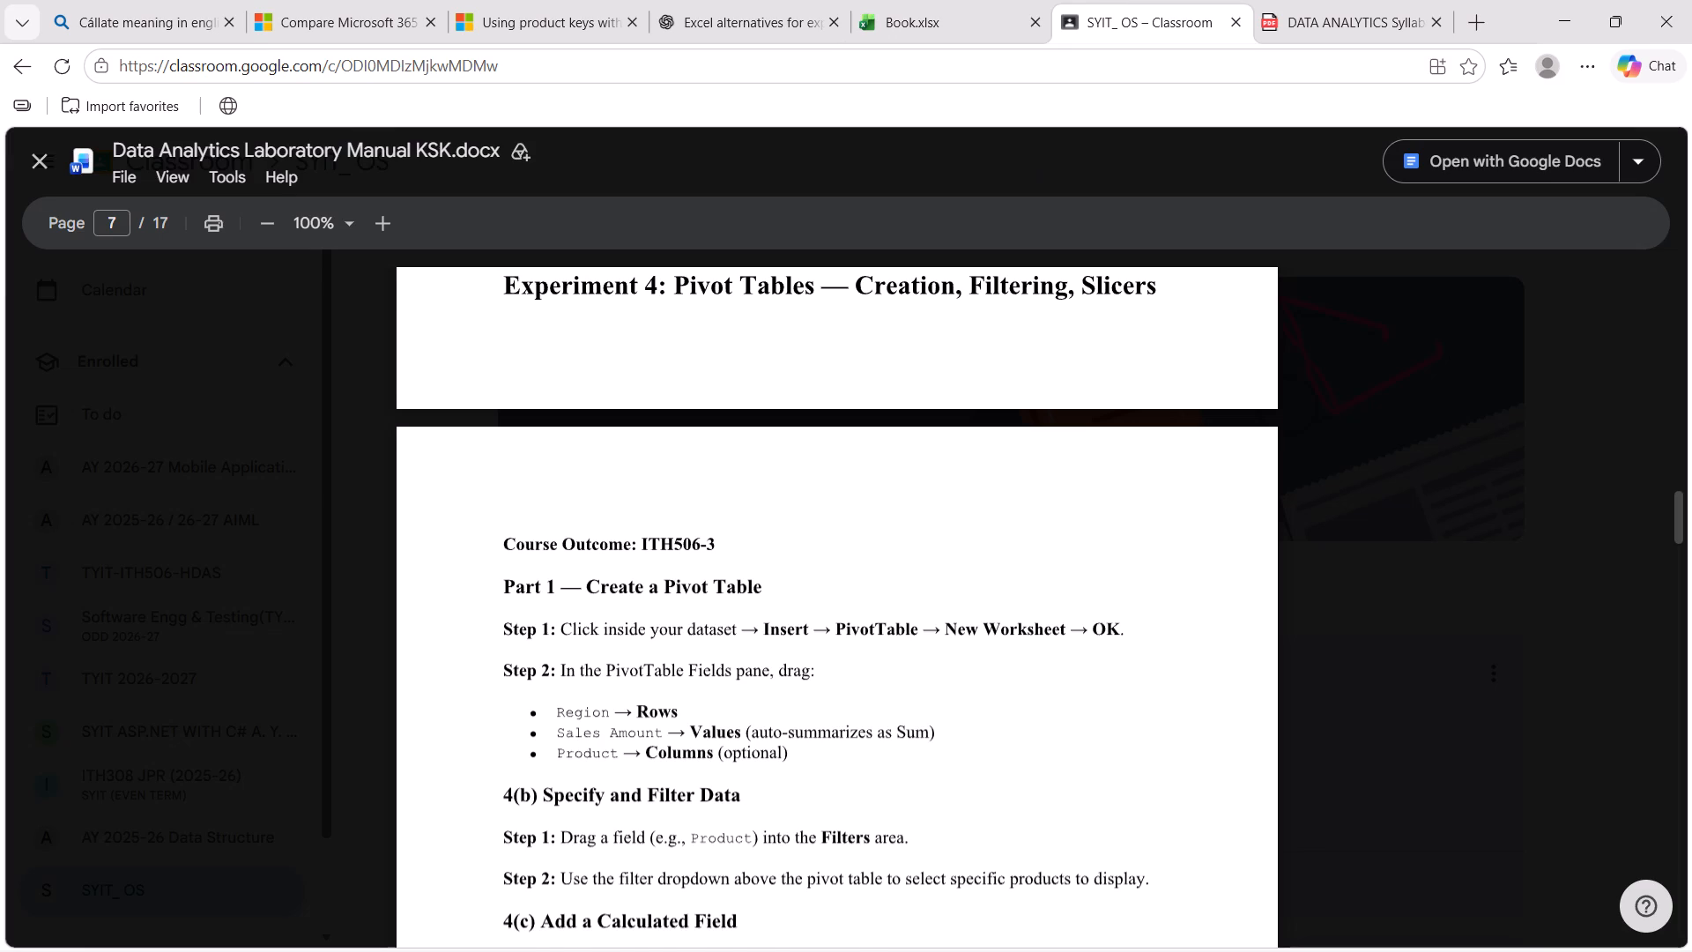
{"action": "scroll", "coordinate": [931, 498], "scroll_direction": "down", "scroll_amount": 1}
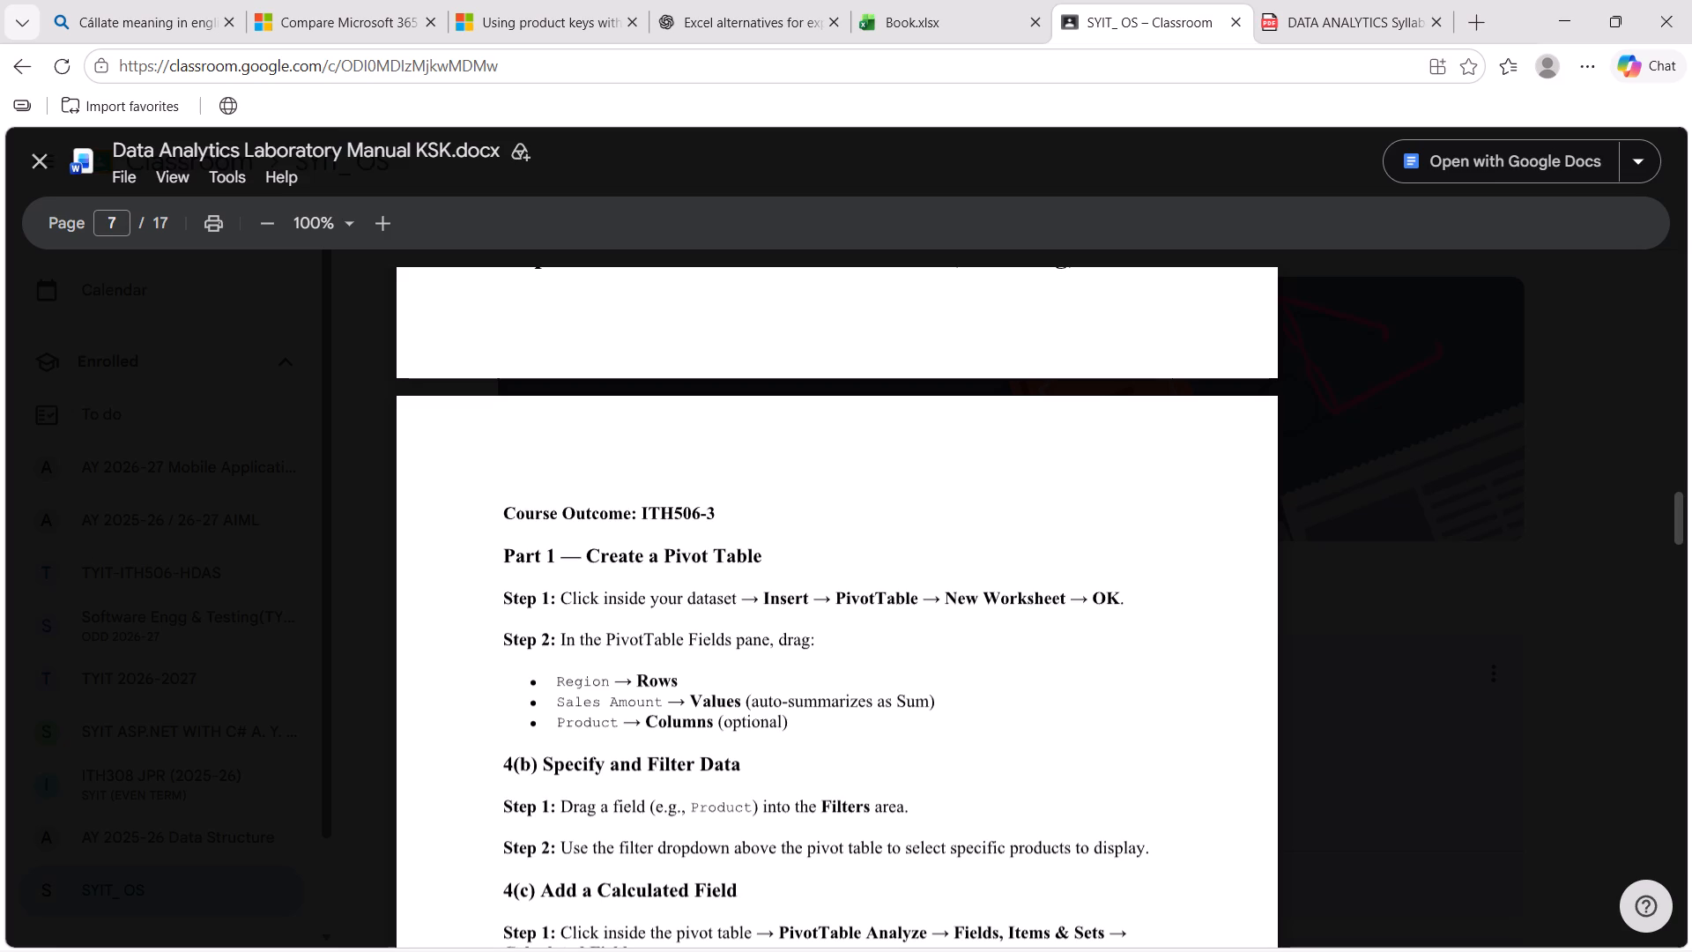
{"action": "left_click_drag", "start_coordinate": [558, 640], "coordinate": [575, 644]}
{"action": "left_click", "coordinate": [575, 644]}
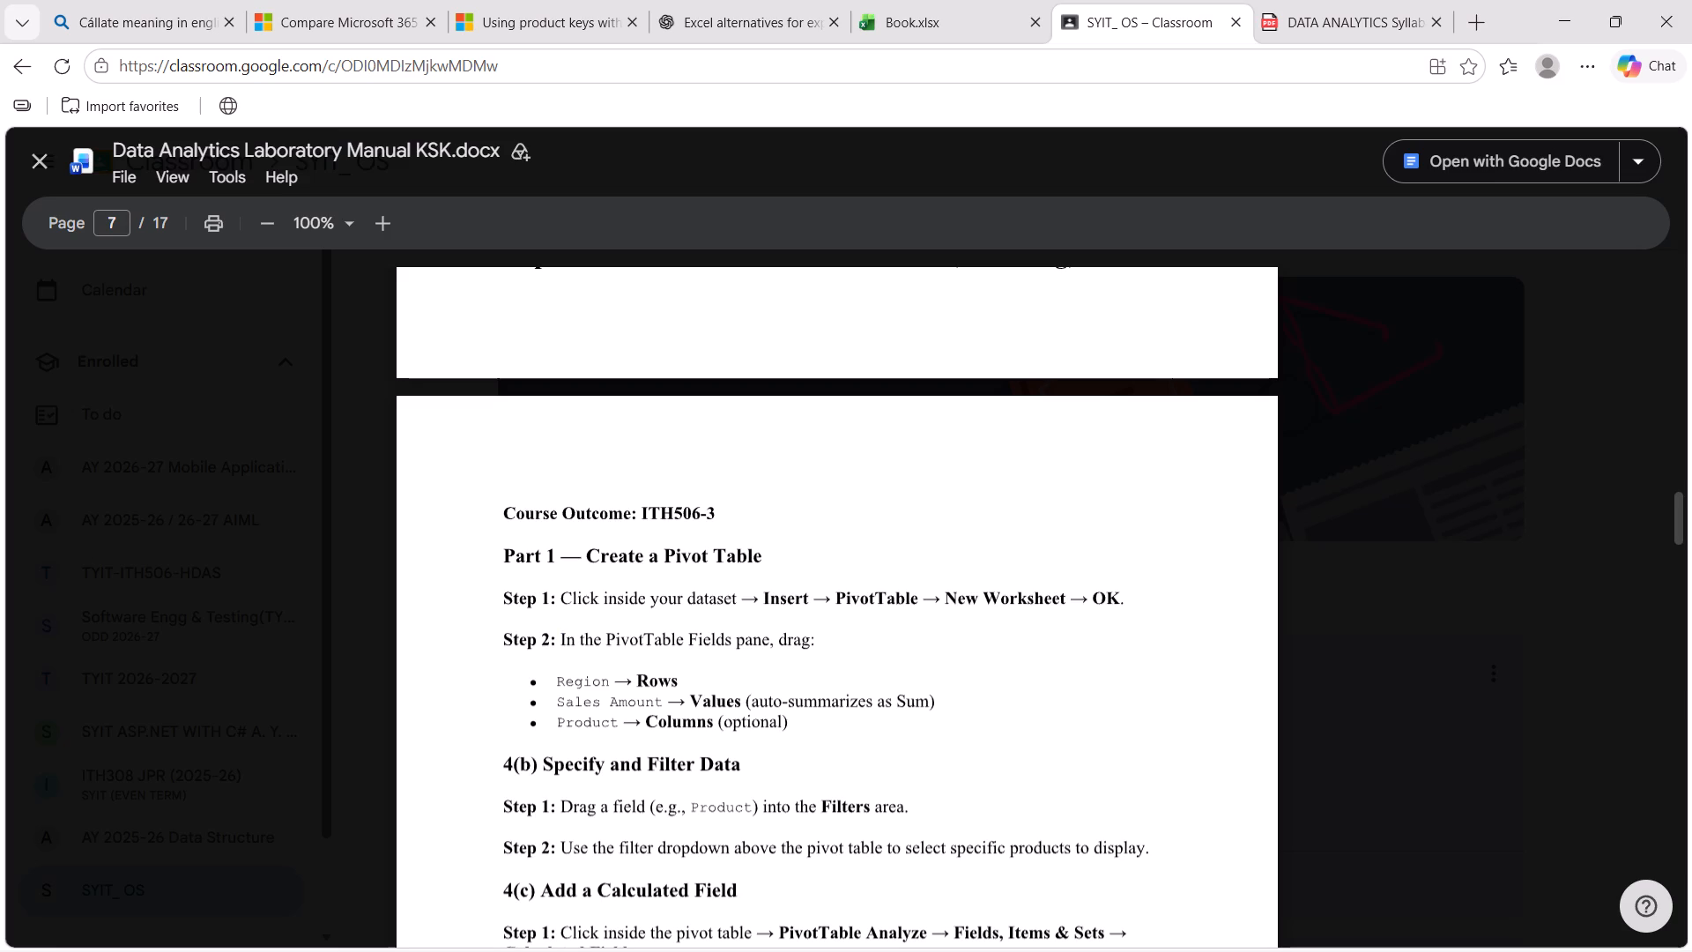
{"action": "triple_click", "coordinate": [575, 644]}
{"action": "left_click_drag", "start_coordinate": [575, 644], "coordinate": [637, 638]}
{"action": "left_click", "coordinate": [637, 638]}
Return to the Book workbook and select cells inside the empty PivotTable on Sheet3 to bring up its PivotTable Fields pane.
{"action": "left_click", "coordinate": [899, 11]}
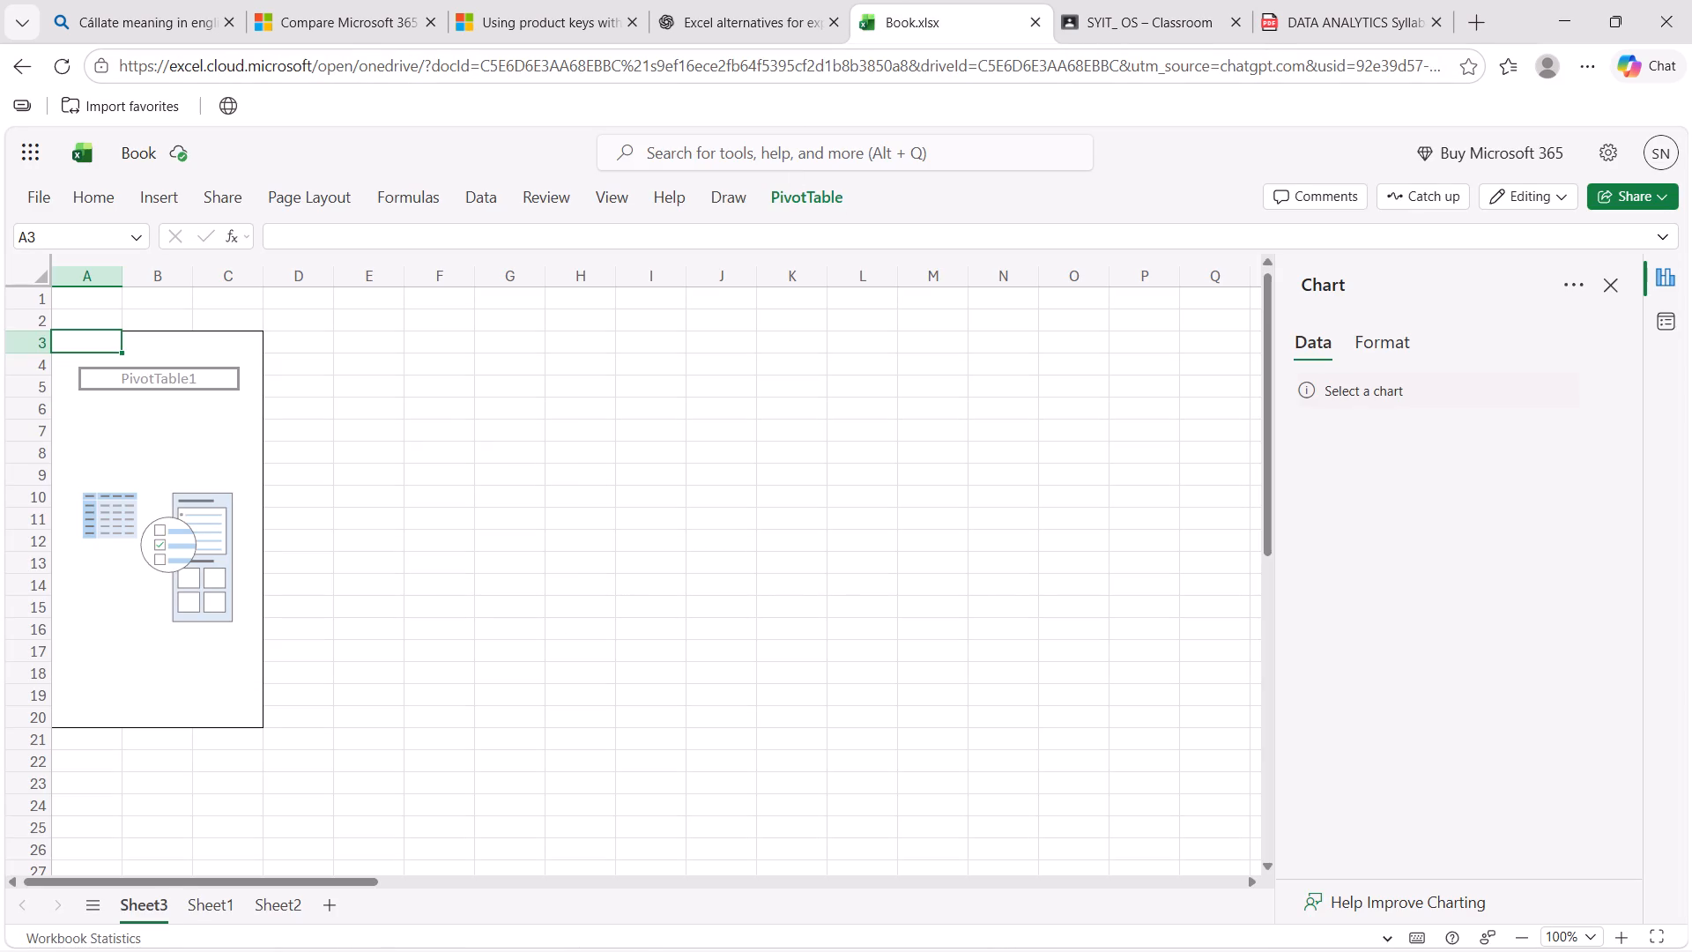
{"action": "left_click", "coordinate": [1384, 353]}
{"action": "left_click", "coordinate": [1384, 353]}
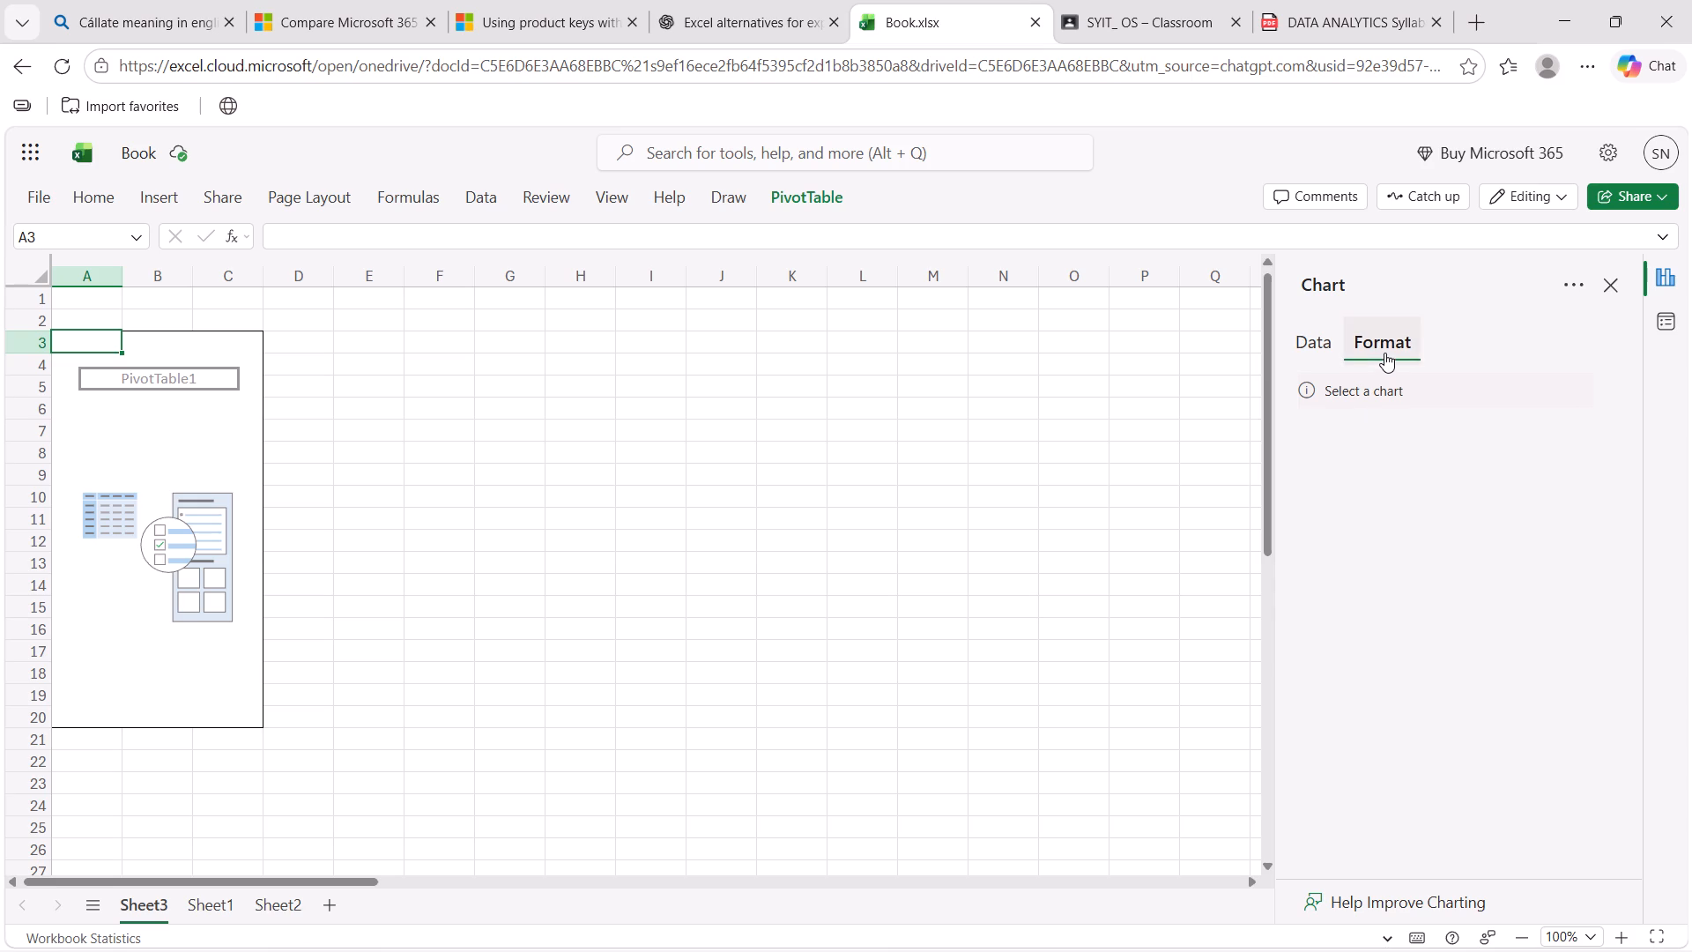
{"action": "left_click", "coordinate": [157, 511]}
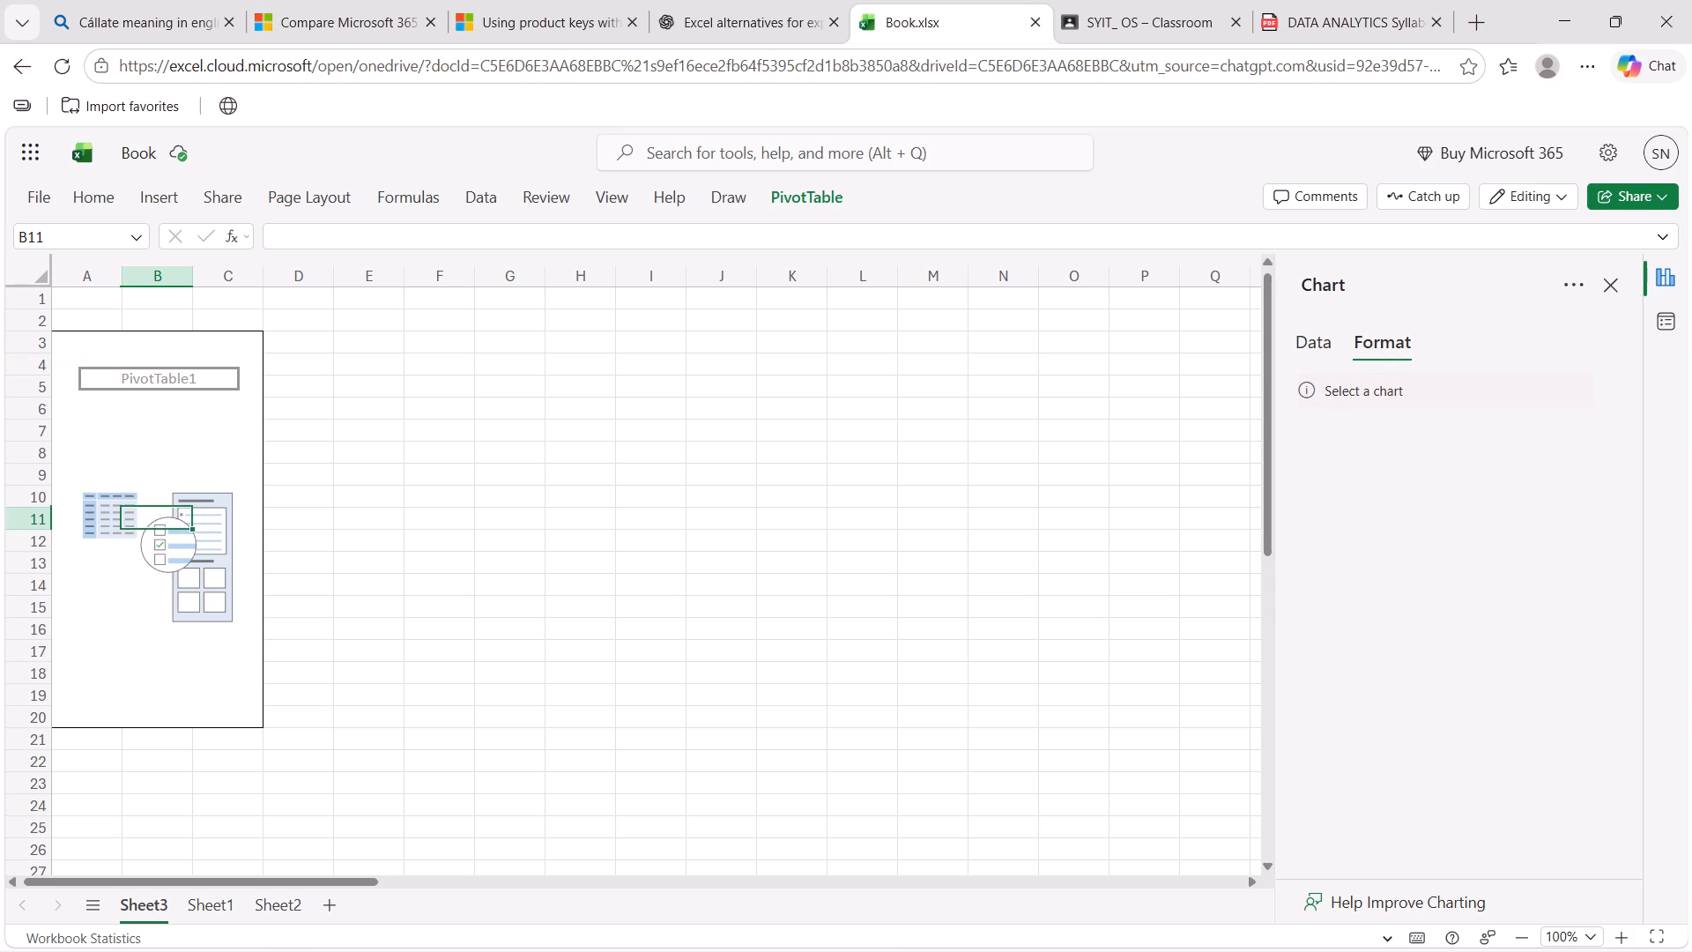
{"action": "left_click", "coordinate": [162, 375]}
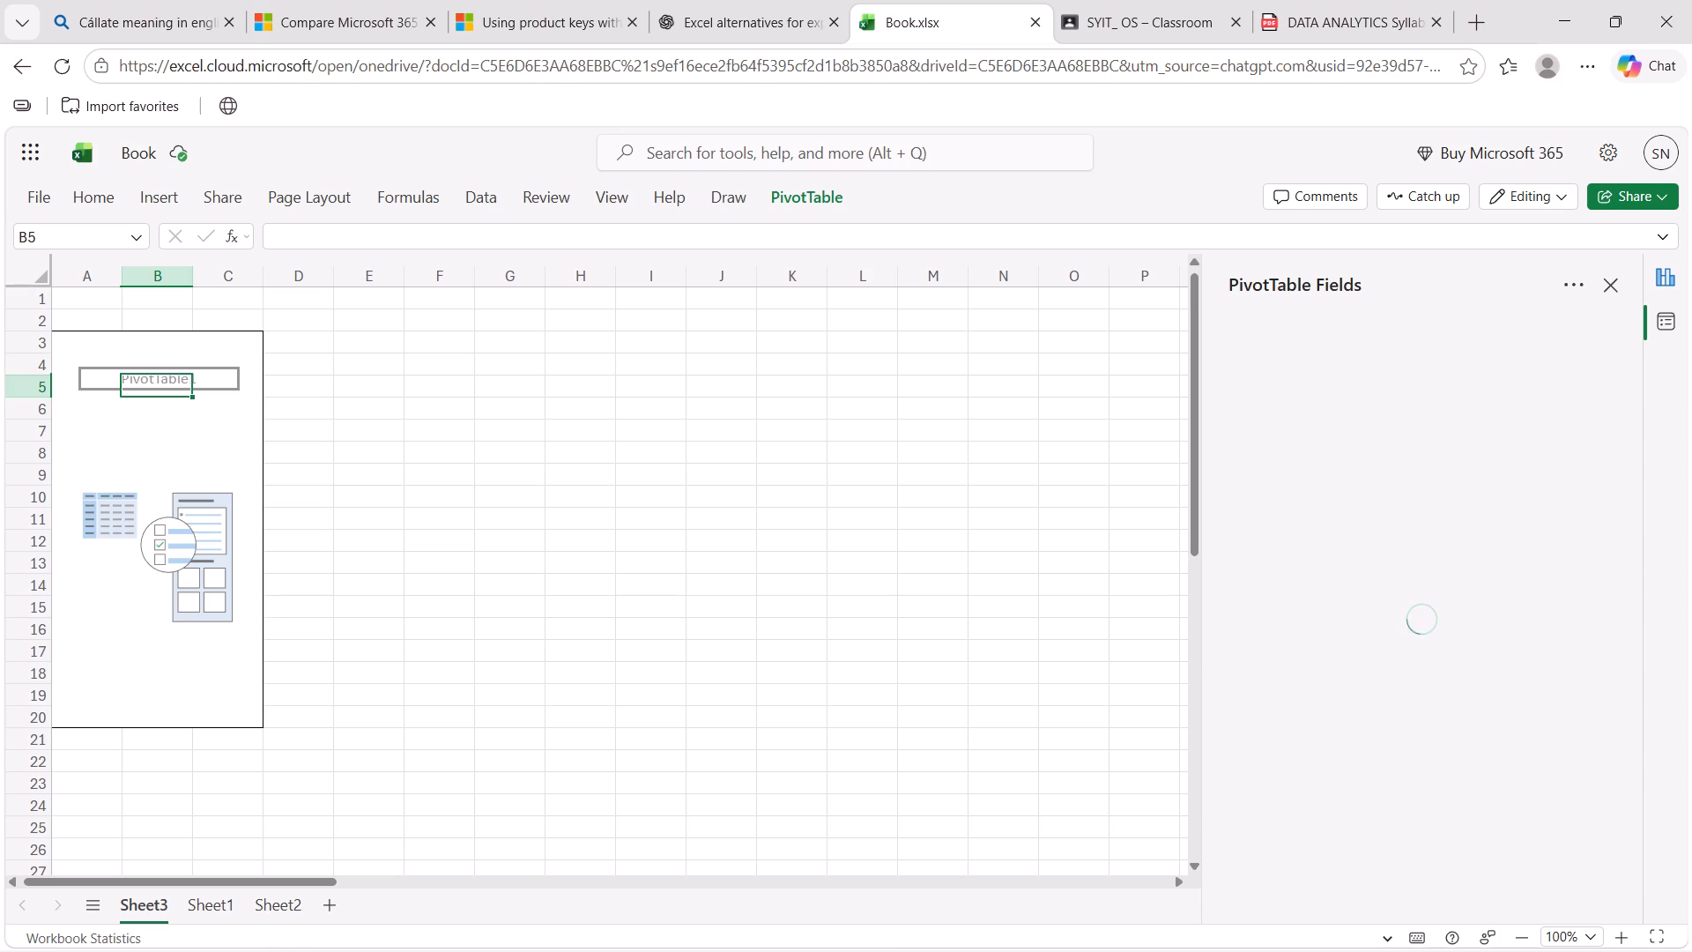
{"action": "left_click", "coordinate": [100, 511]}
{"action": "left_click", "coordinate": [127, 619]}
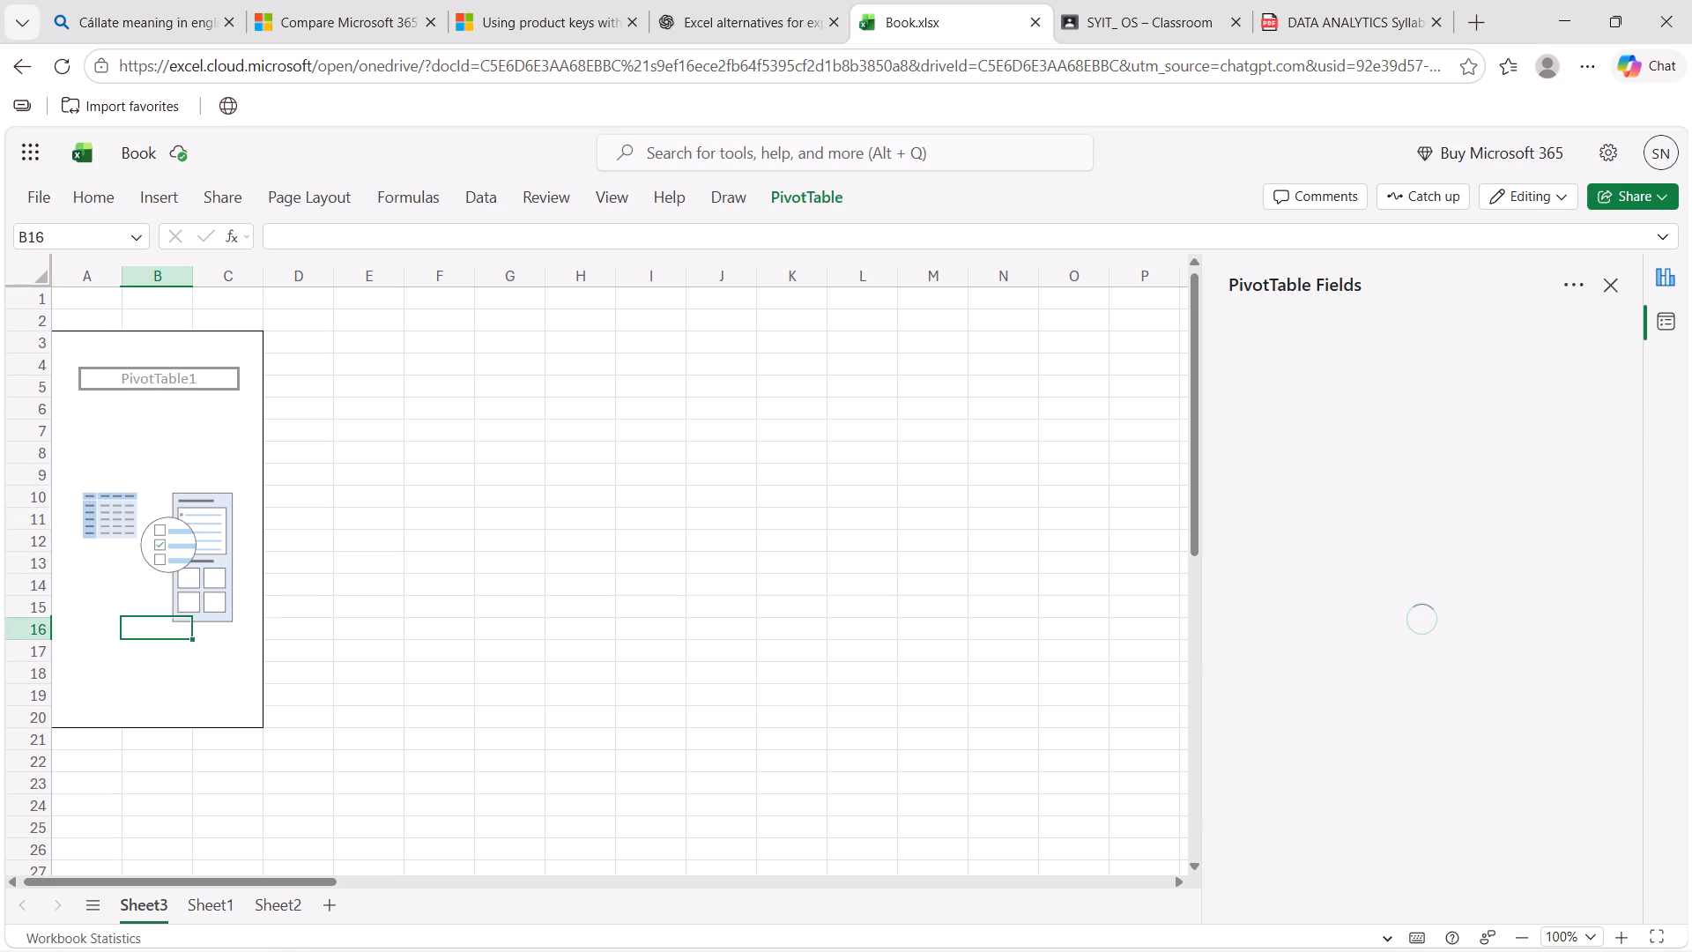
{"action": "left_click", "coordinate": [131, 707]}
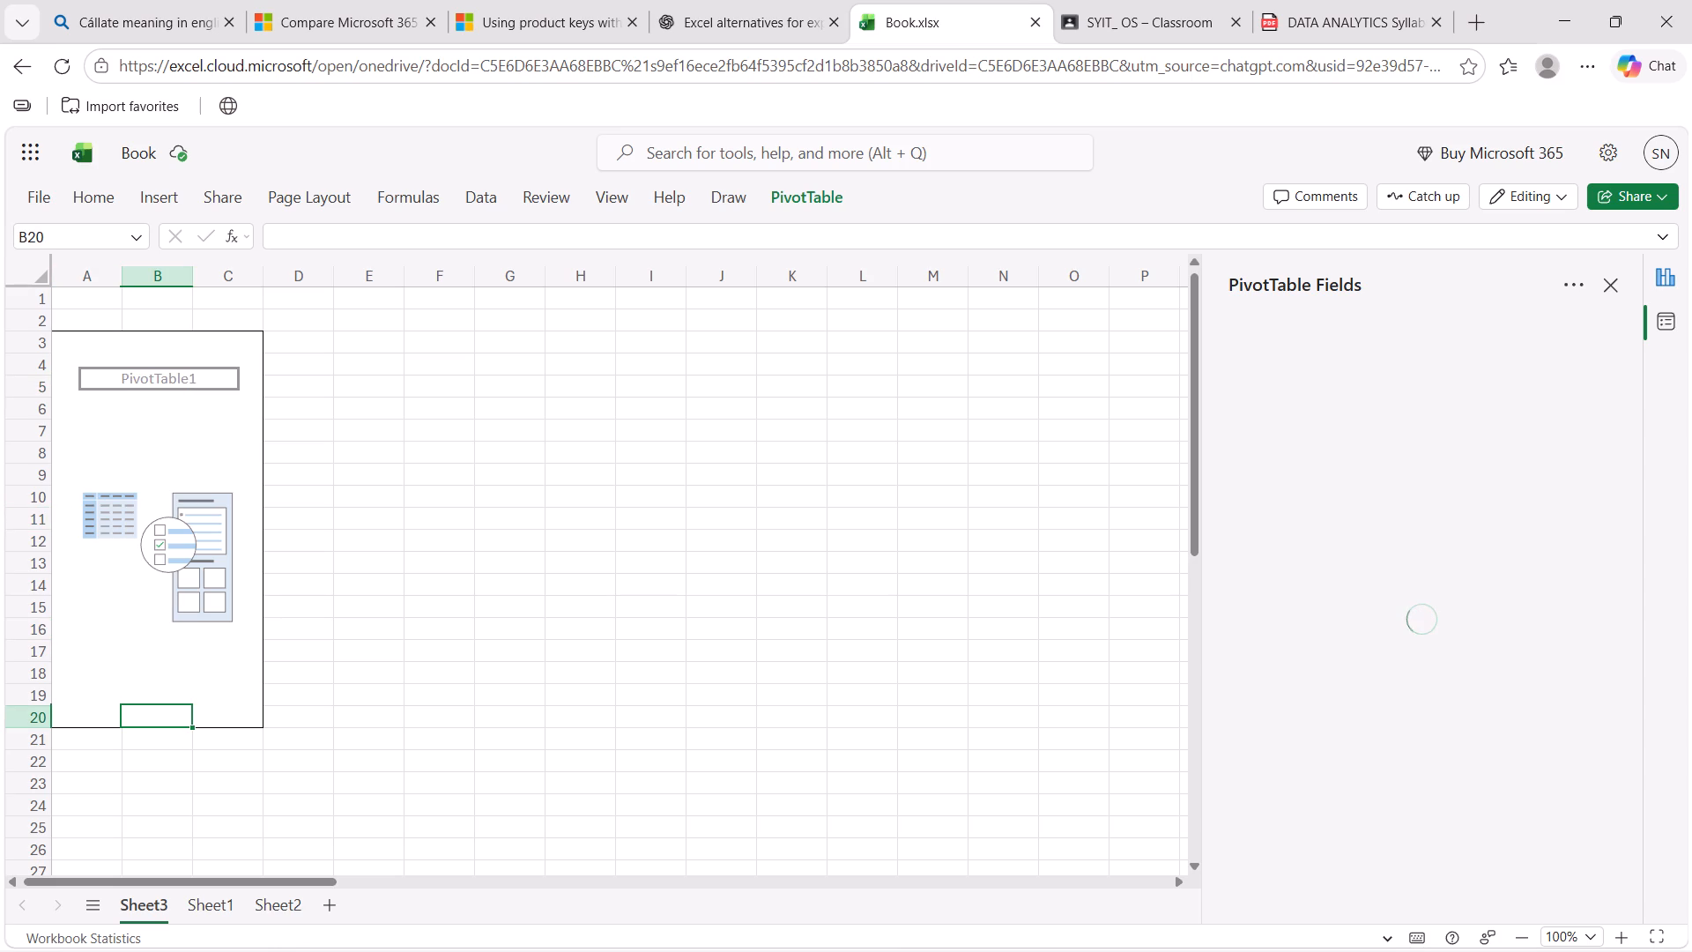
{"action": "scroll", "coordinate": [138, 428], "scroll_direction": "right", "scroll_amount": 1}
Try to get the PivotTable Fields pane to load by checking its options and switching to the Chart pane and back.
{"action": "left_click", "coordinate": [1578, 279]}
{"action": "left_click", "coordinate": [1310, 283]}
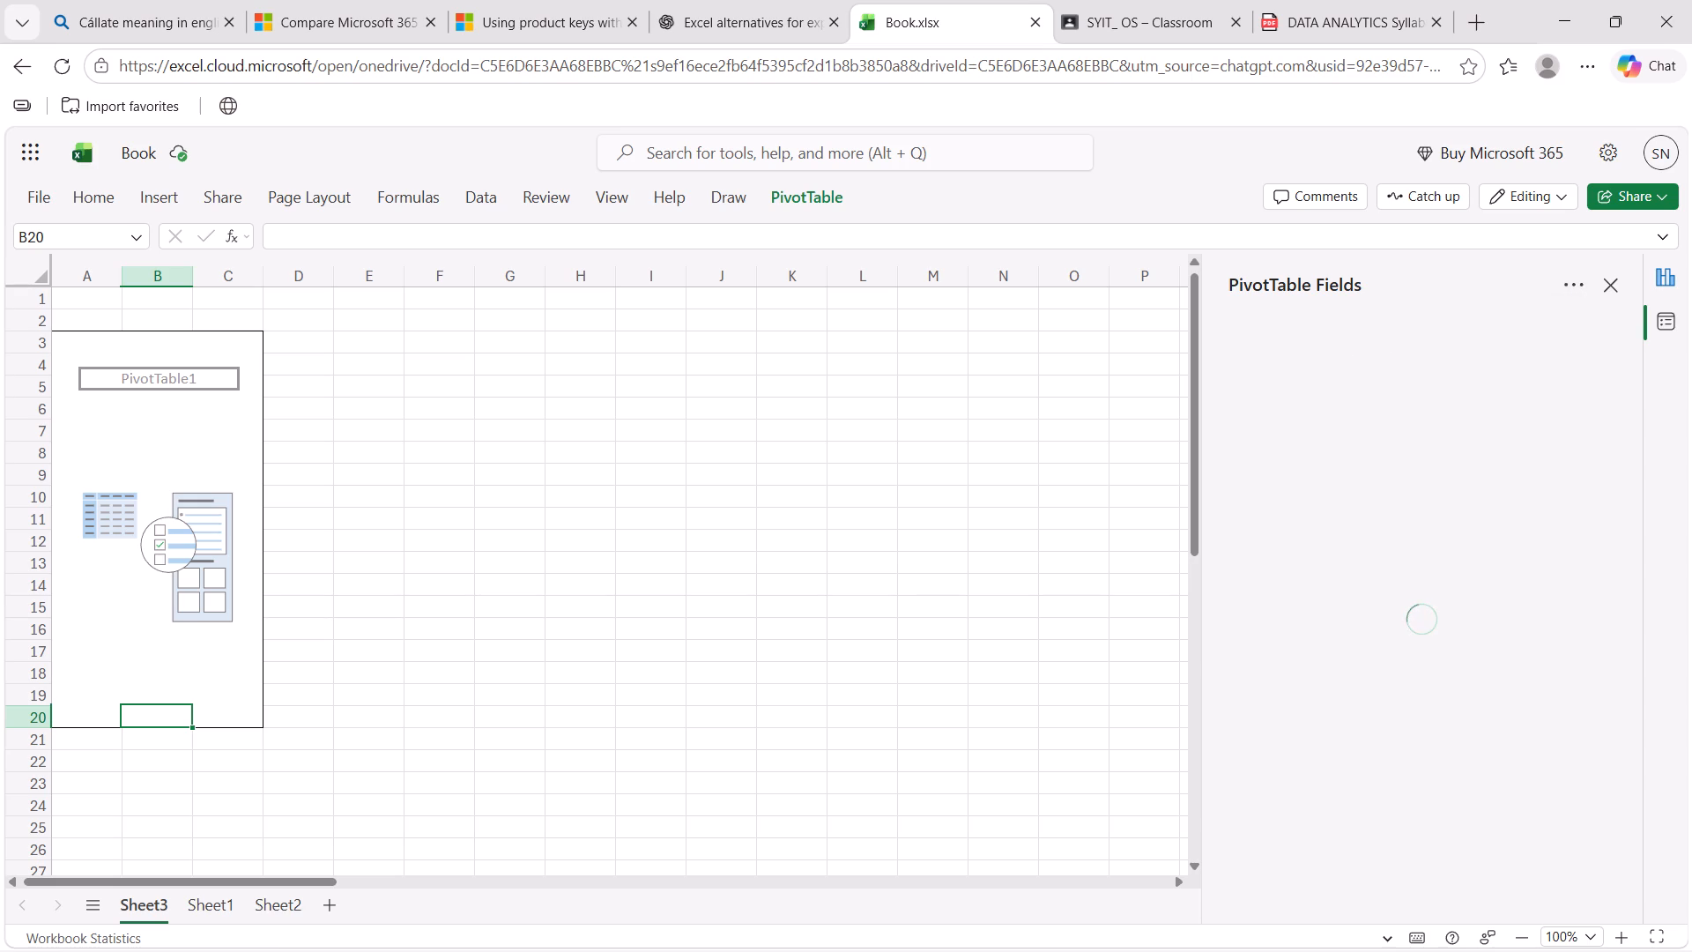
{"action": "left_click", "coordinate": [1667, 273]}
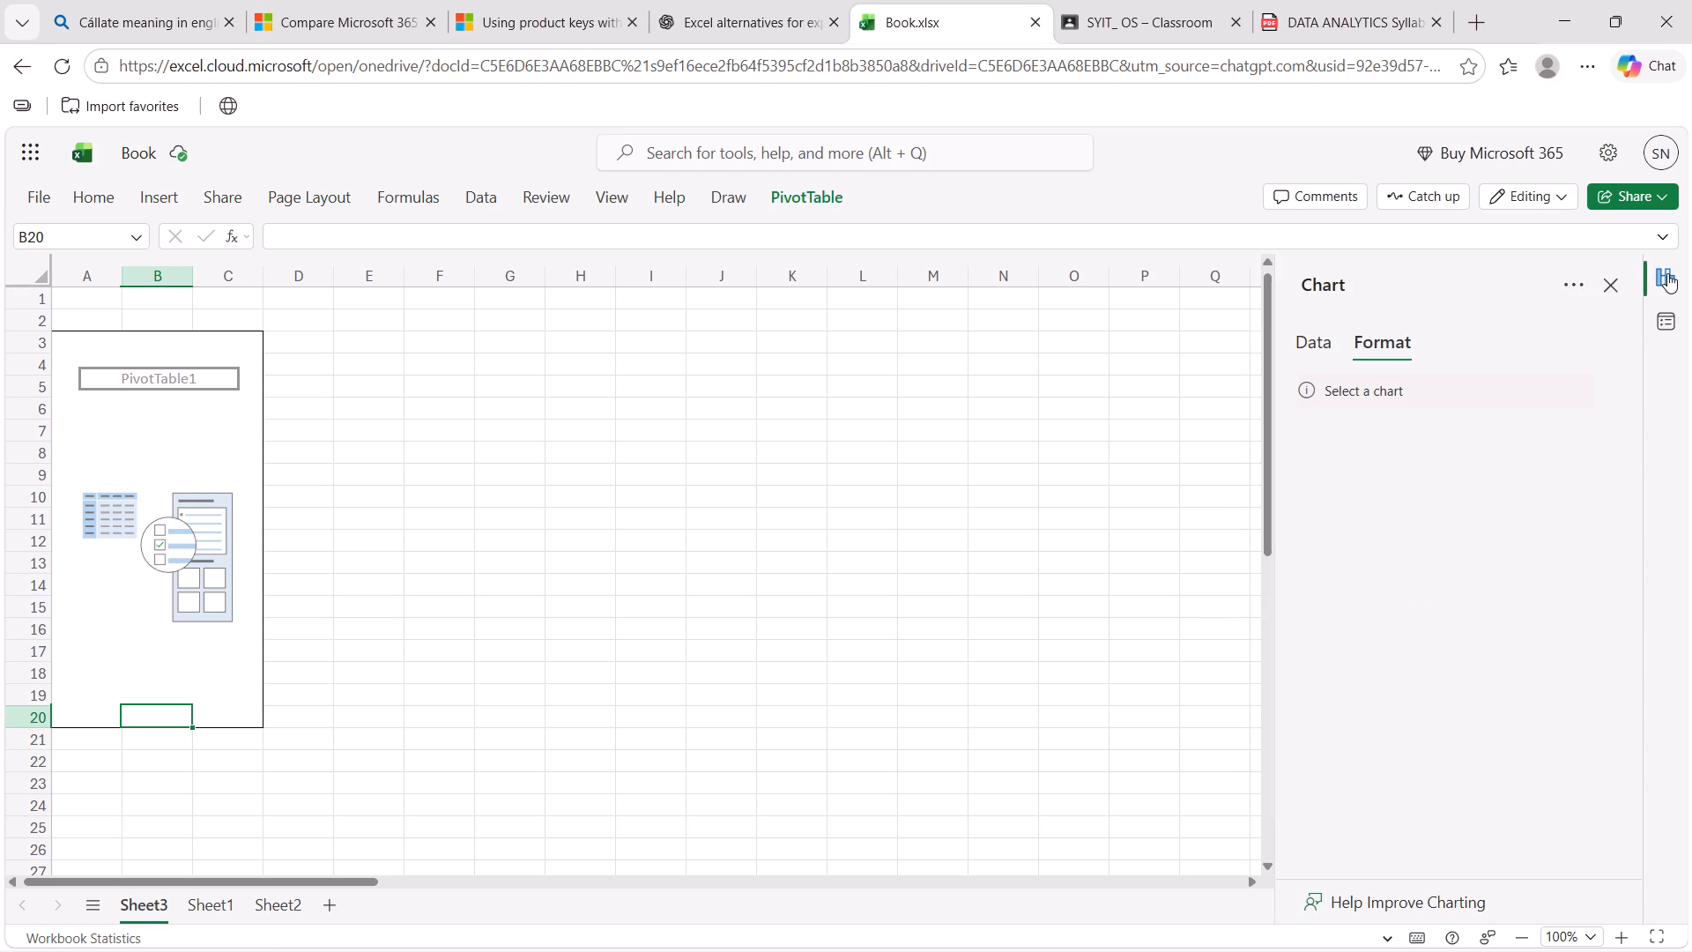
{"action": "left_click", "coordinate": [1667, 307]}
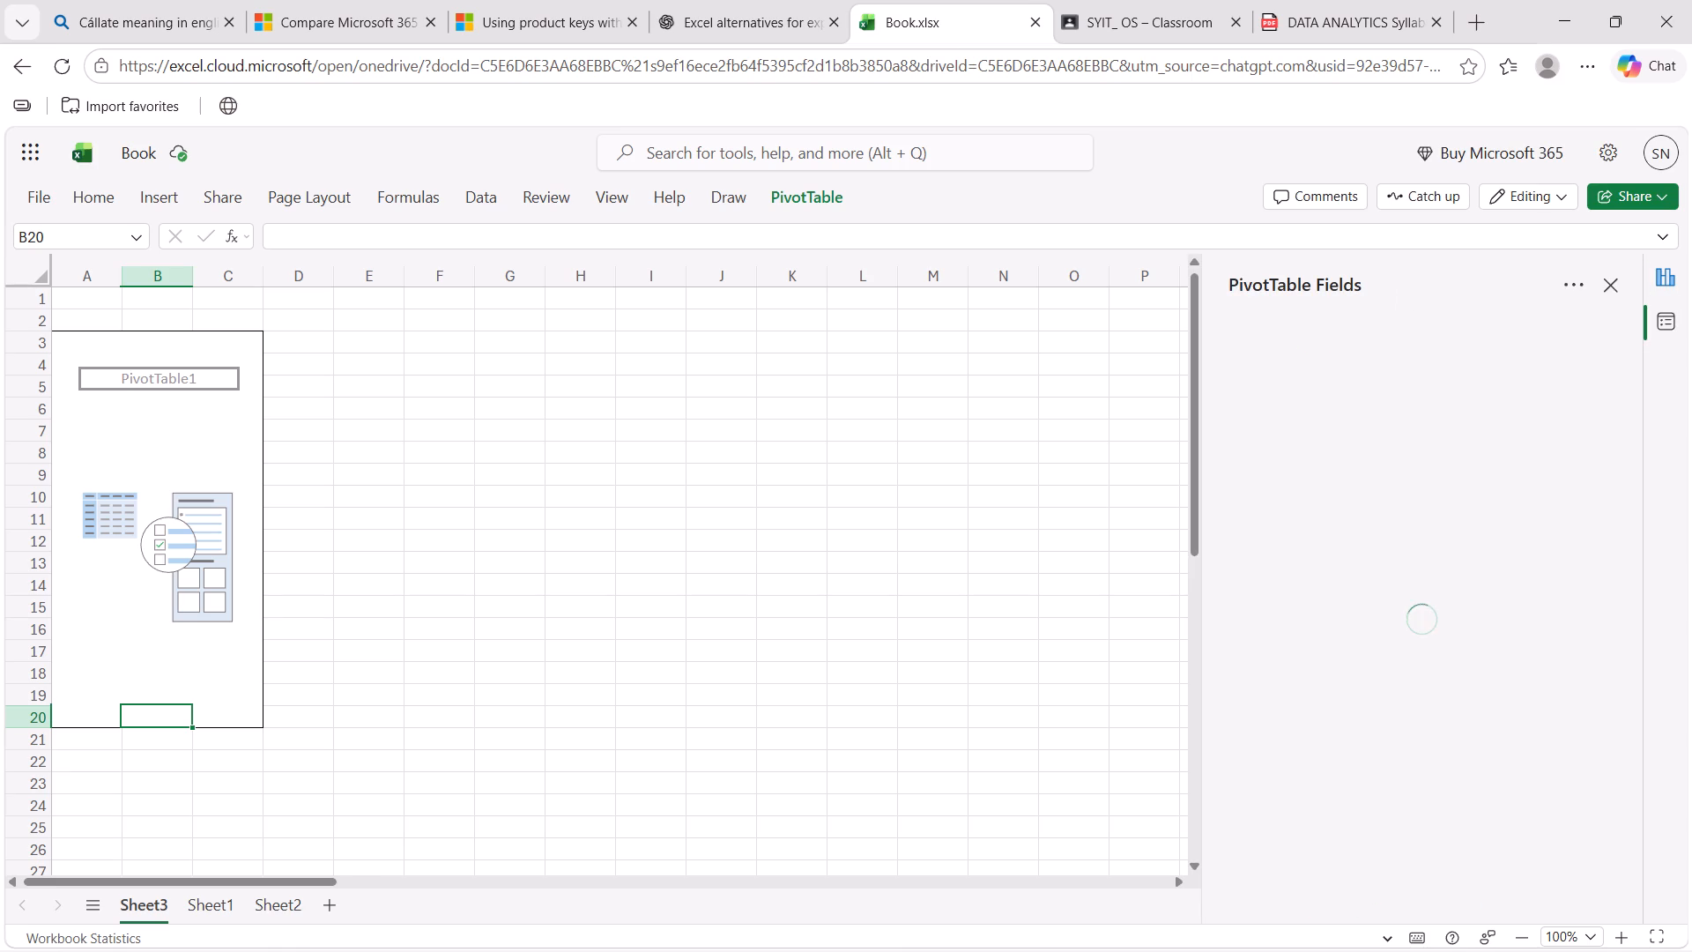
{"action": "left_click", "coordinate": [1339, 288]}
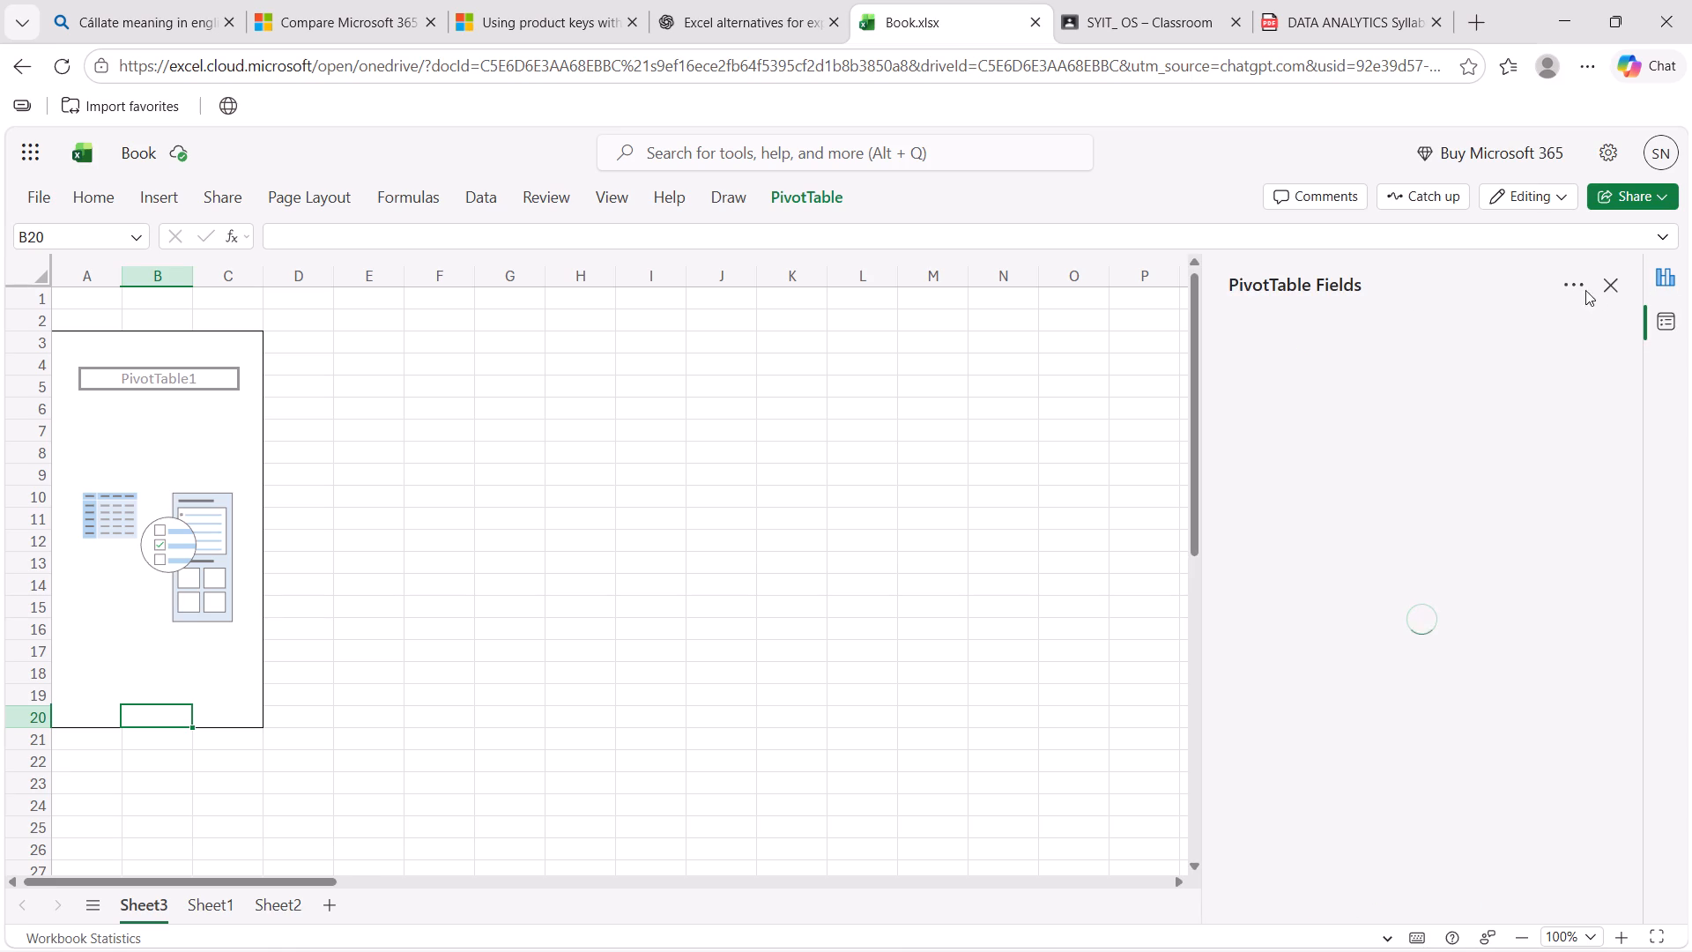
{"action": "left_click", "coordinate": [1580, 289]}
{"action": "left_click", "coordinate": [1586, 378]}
Recheck the PivotTable Fields instructions in the lab manual and return to the Book workbook.
{"action": "left_click", "coordinate": [1103, 21]}
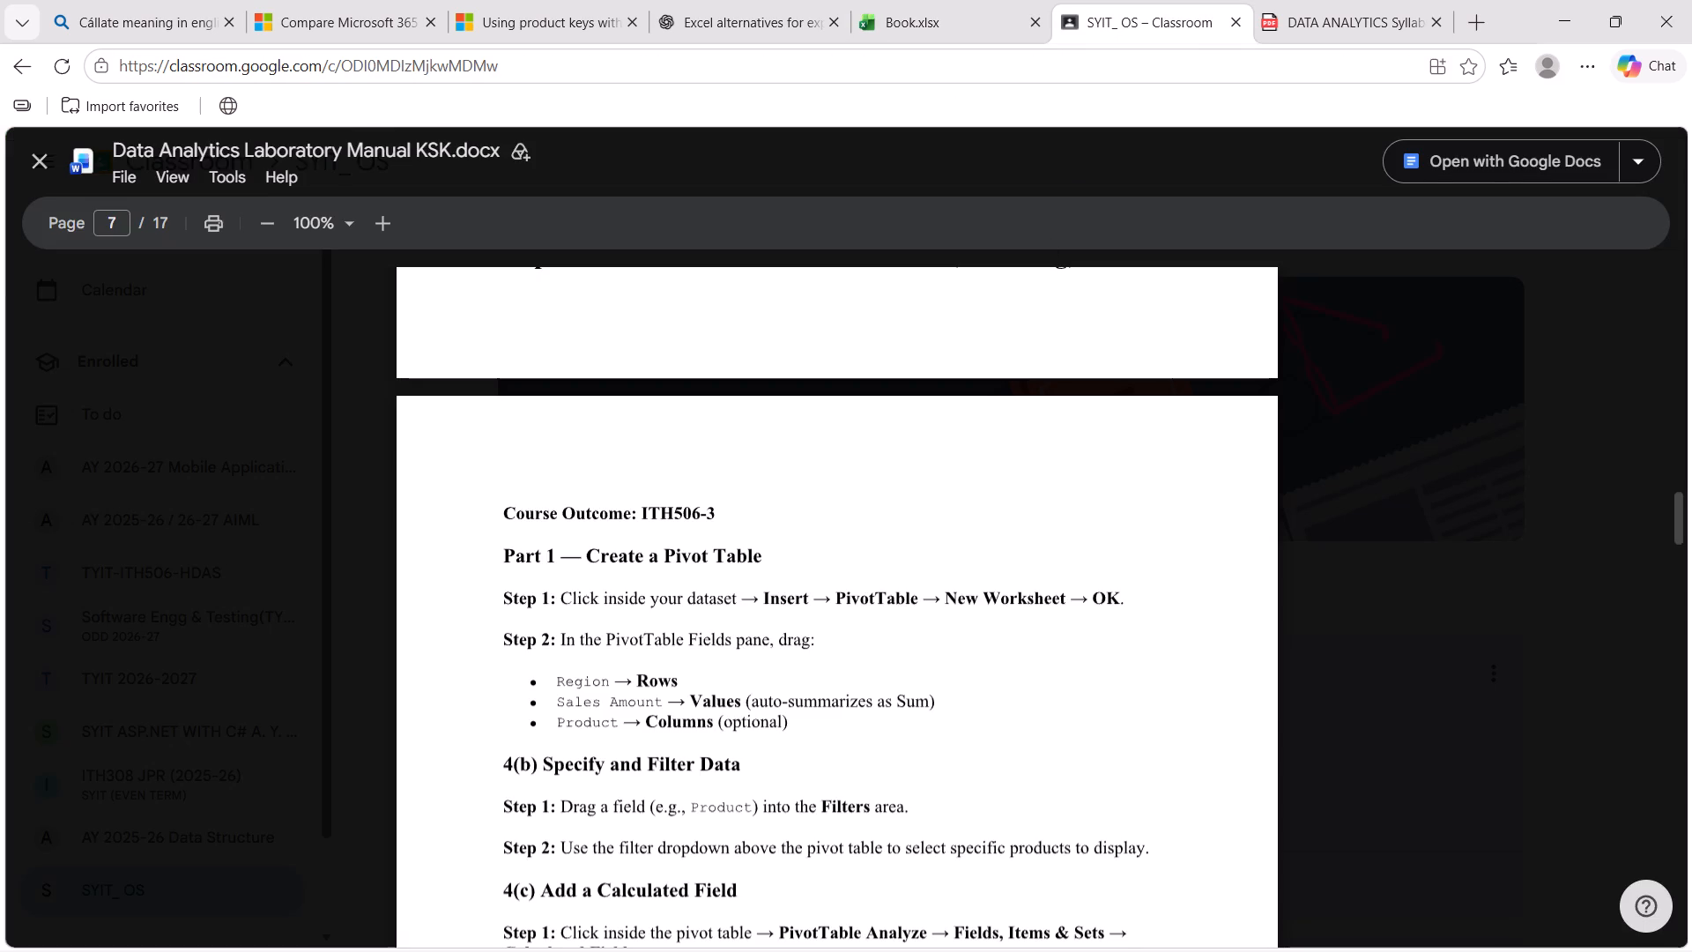
{"action": "left_click", "coordinate": [912, 26]}
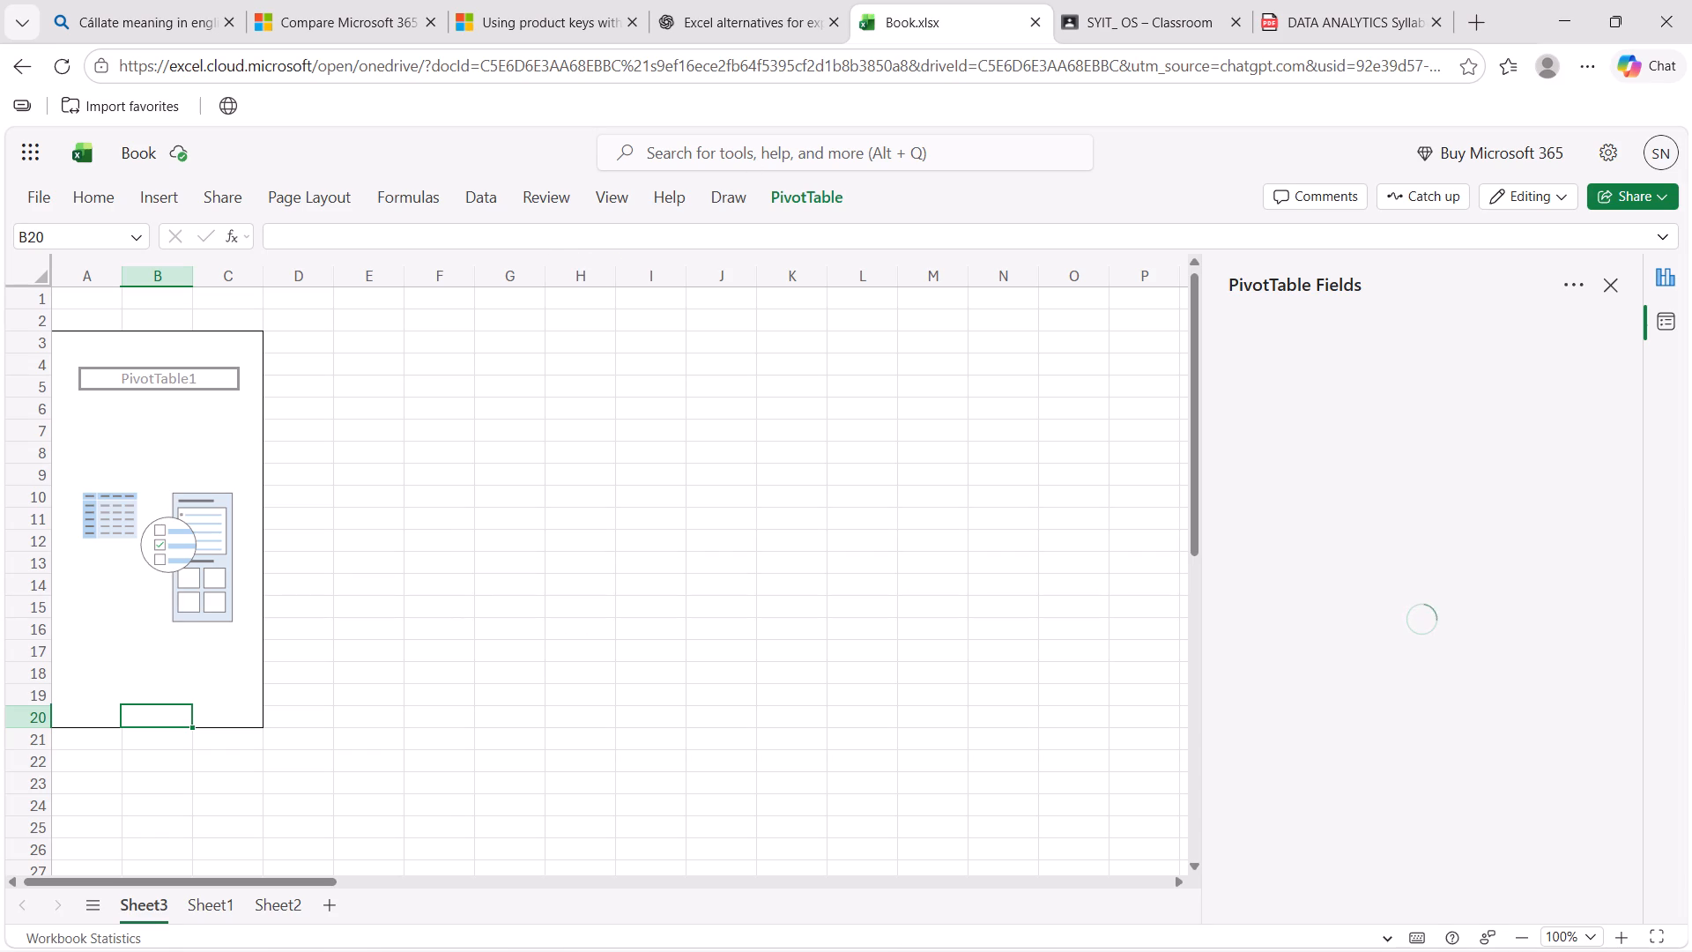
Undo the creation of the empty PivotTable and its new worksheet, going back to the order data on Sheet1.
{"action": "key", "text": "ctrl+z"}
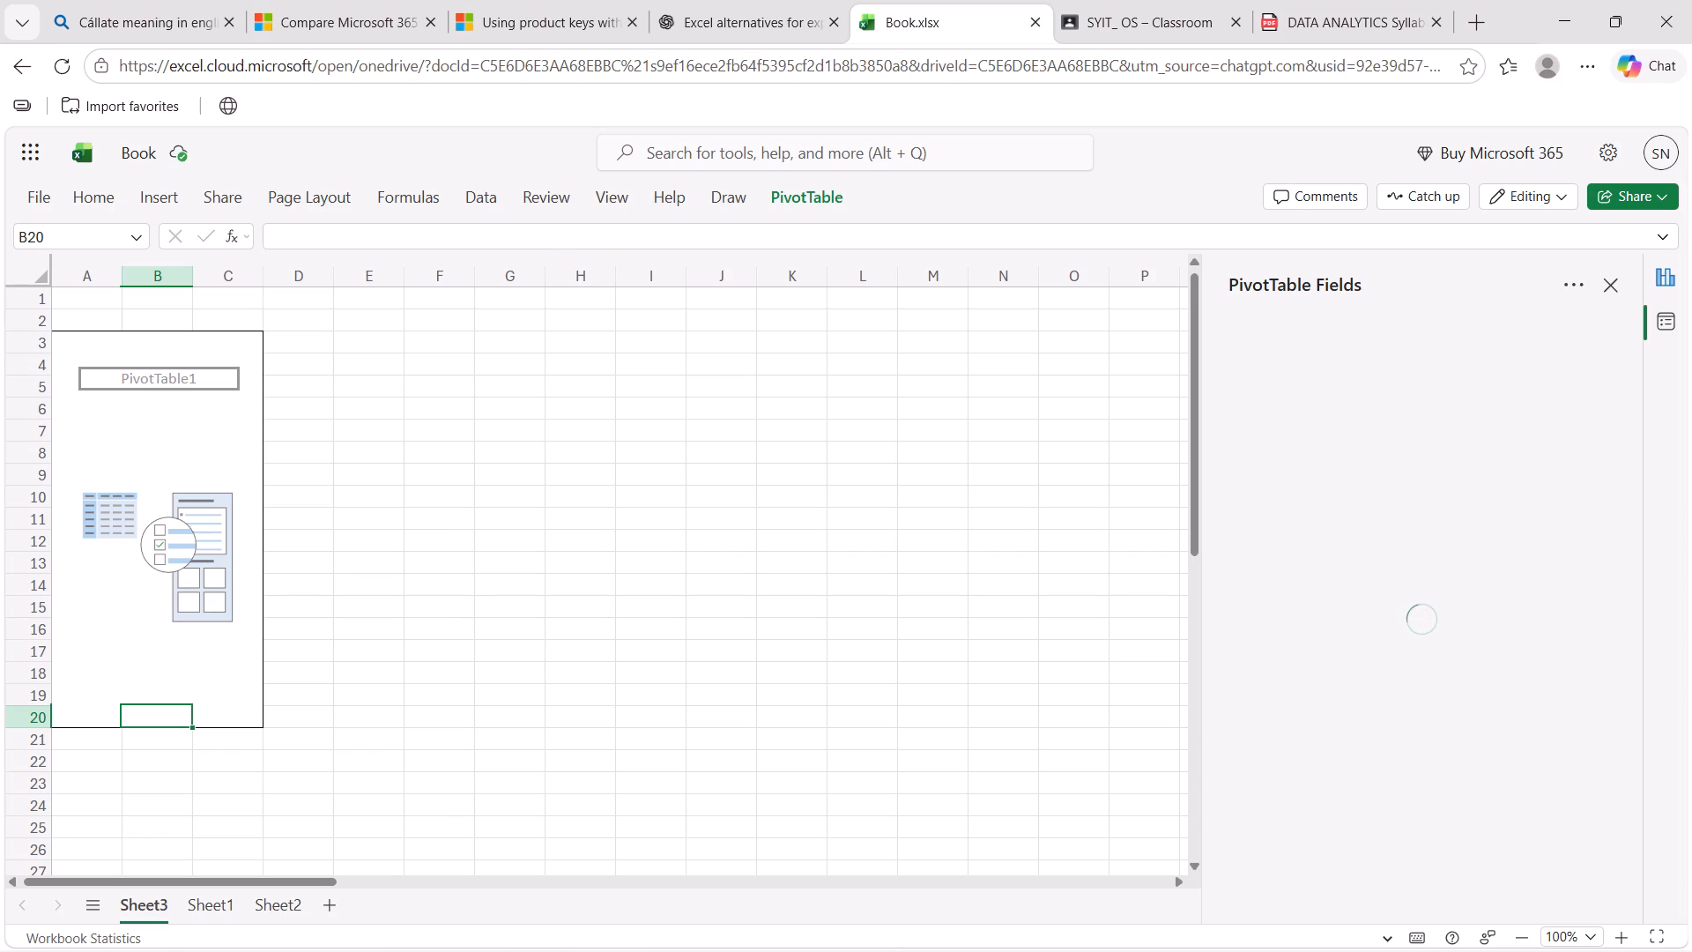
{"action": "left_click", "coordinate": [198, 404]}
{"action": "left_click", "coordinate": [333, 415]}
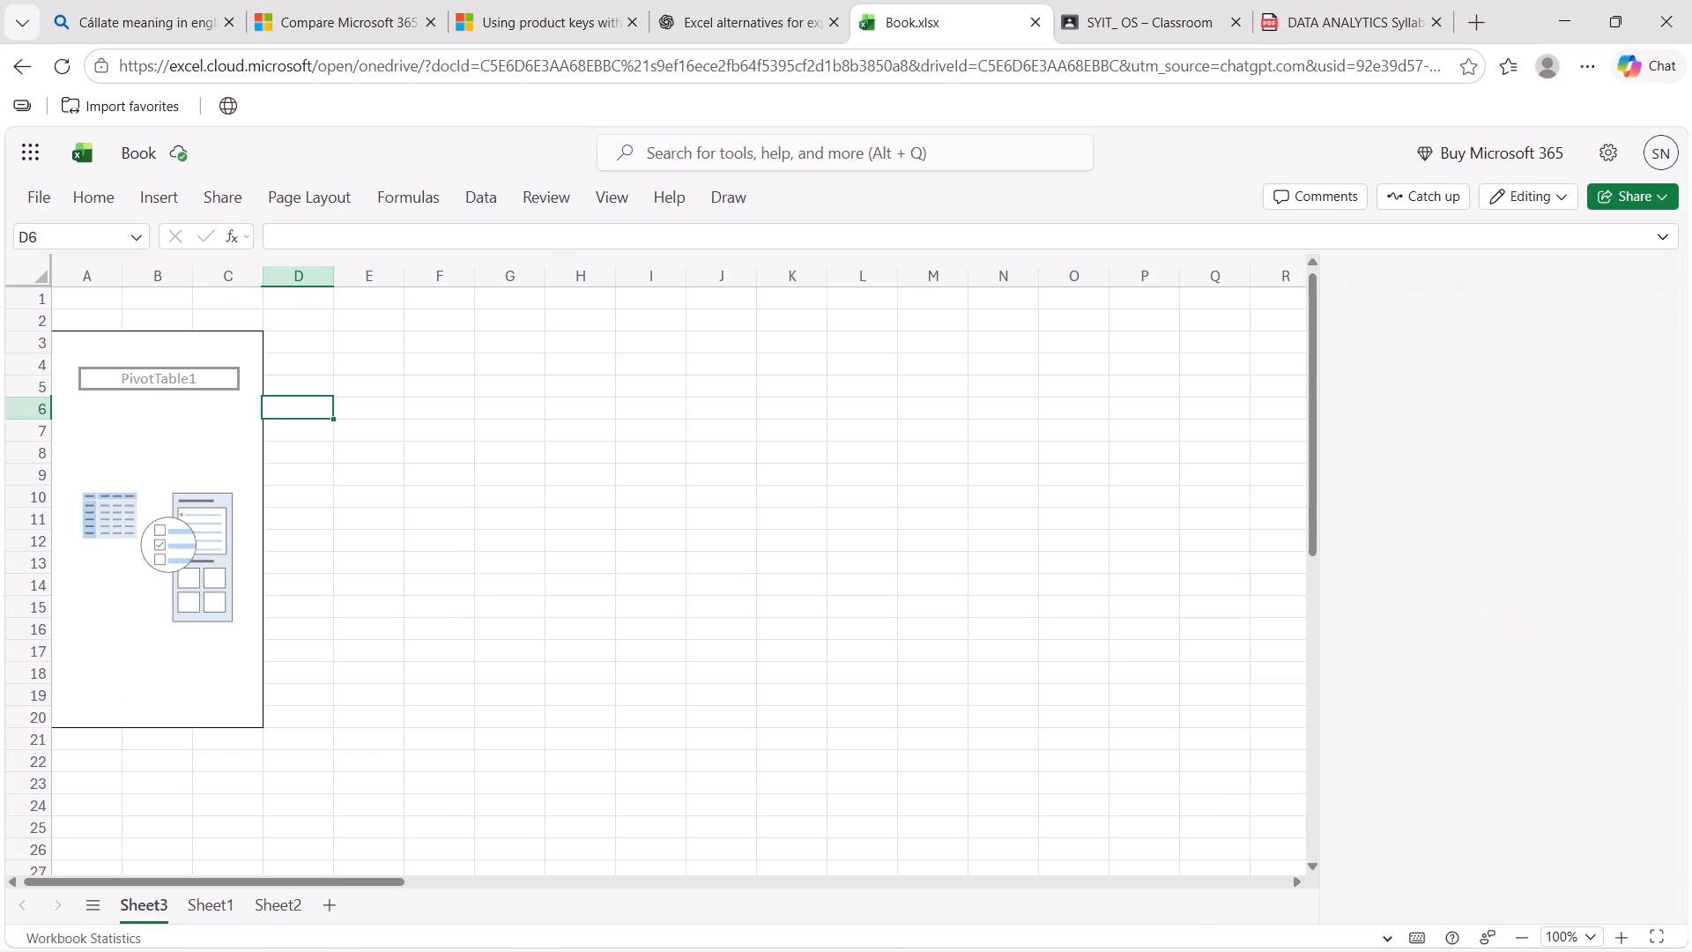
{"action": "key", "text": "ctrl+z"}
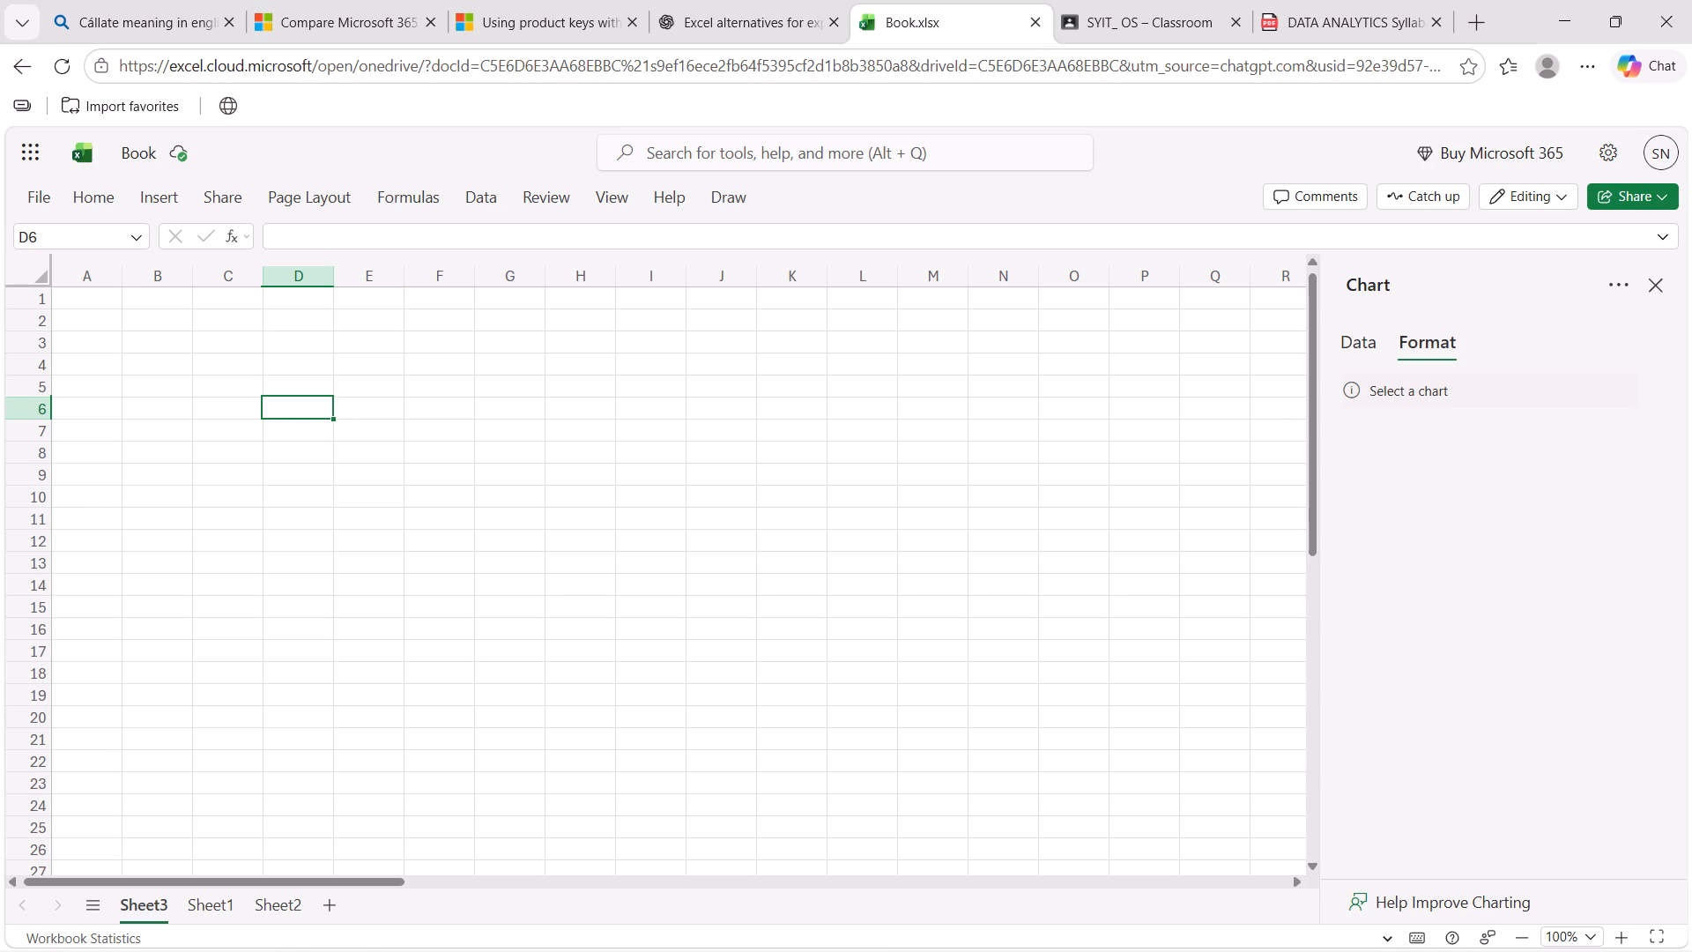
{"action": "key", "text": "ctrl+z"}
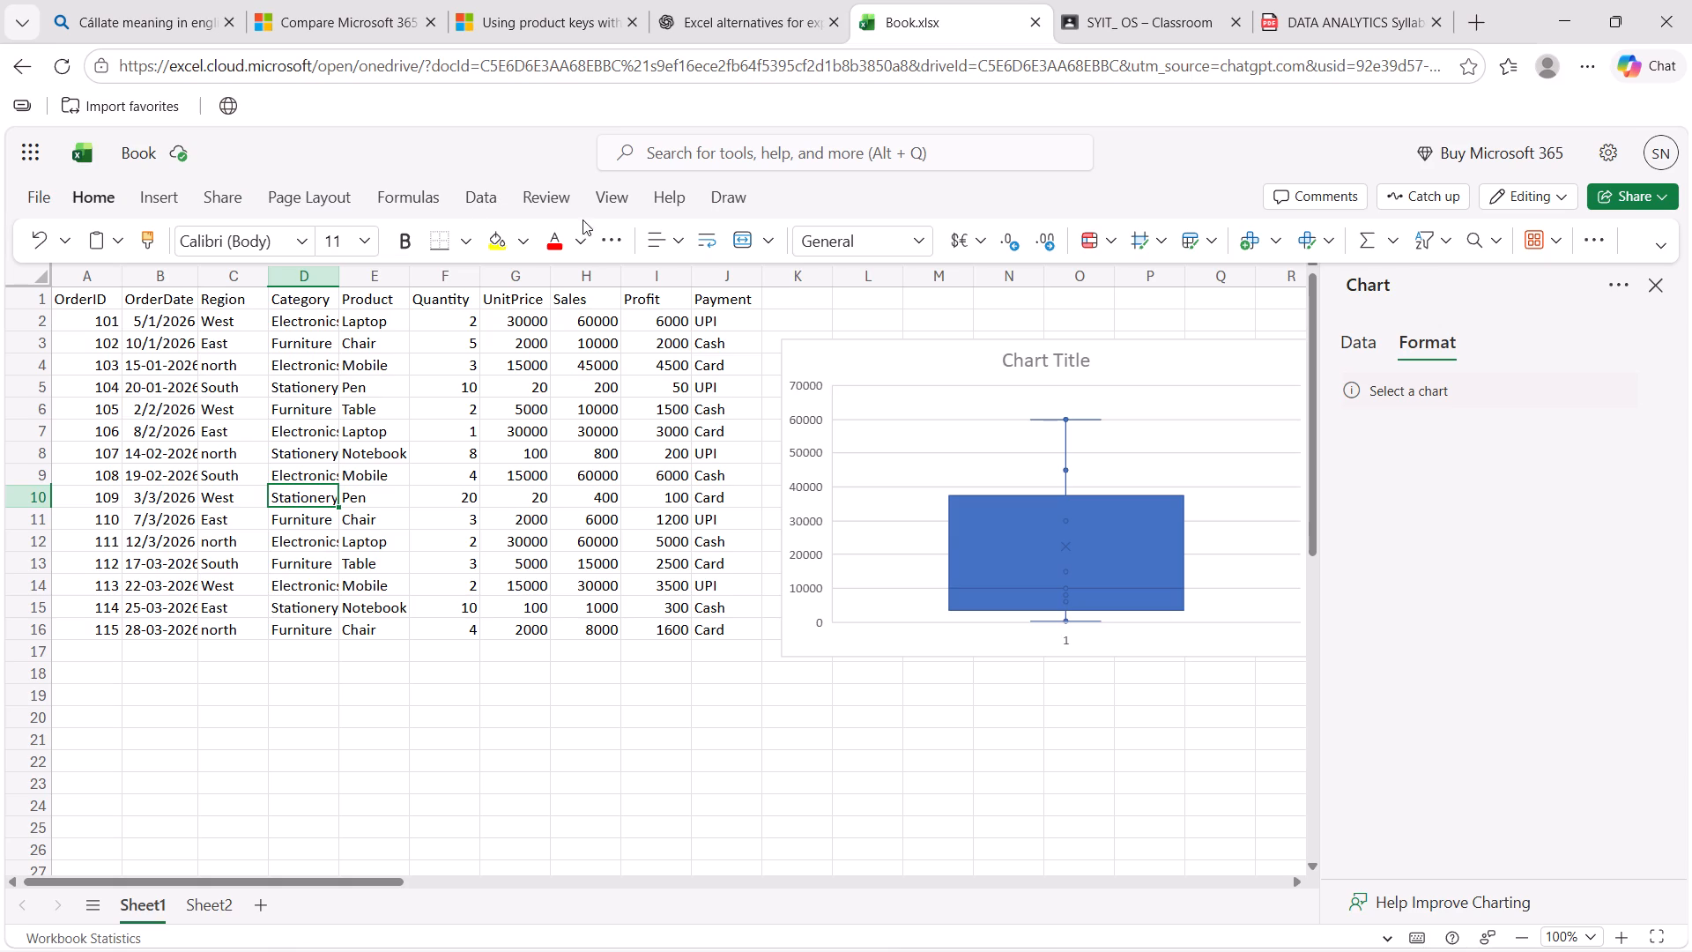
Create a PivotTable again from Sheet1's range A1:J16, placing it on a new worksheet.
{"action": "left_click", "coordinate": [170, 195]}
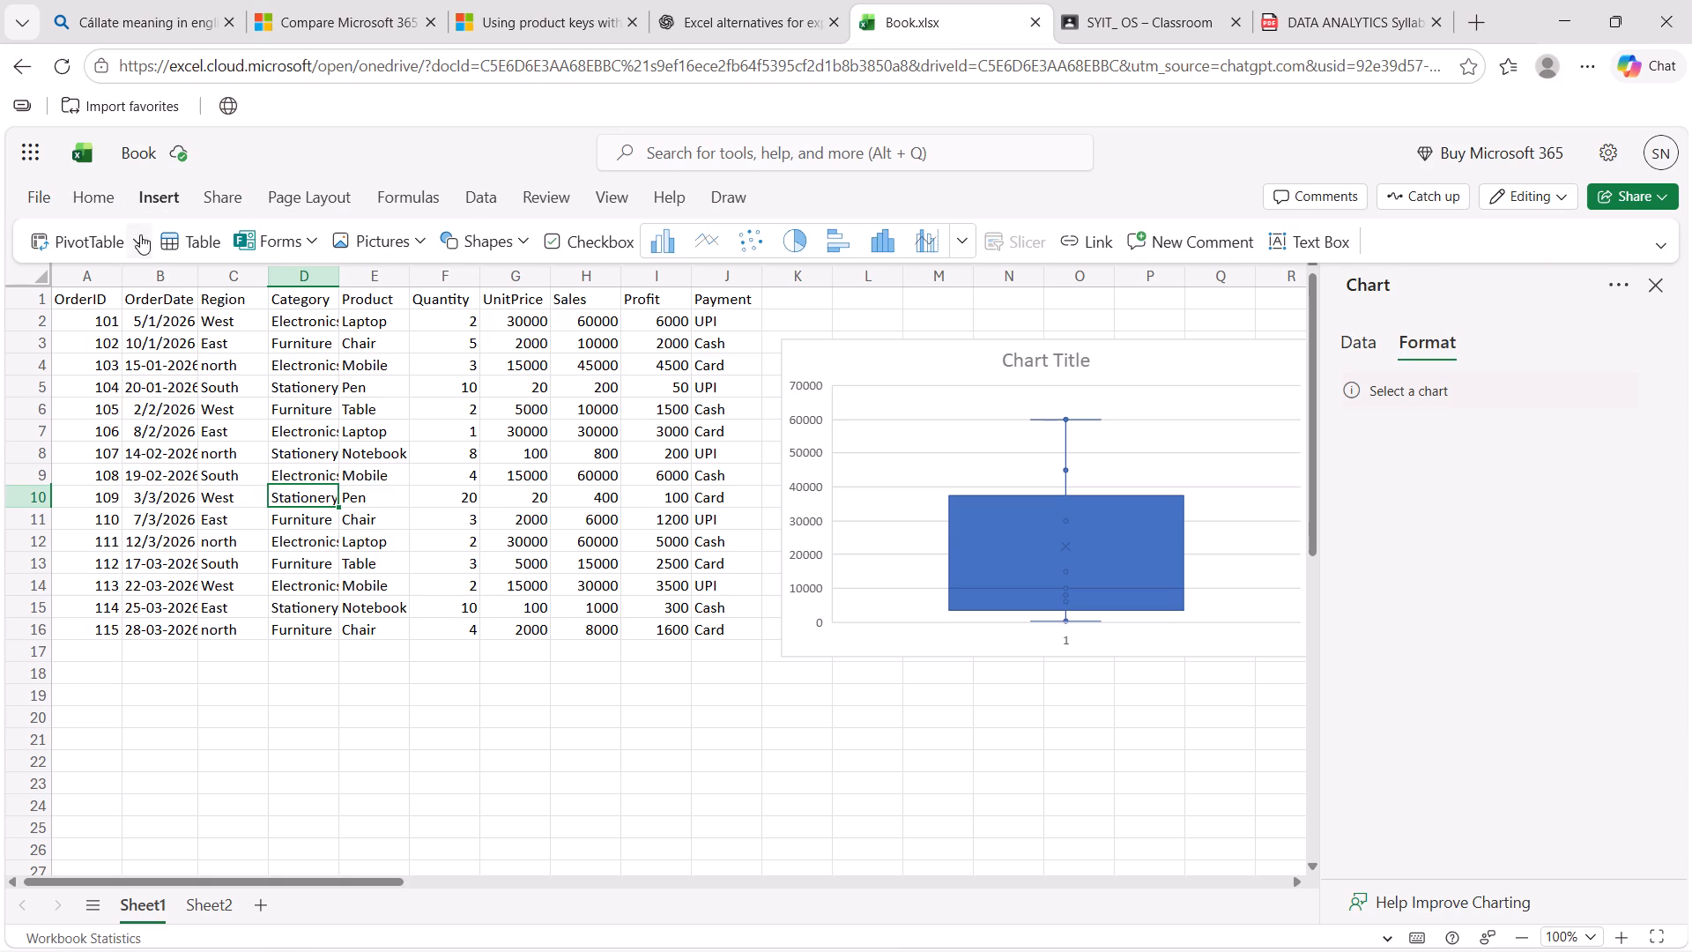
{"action": "left_click", "coordinate": [100, 249]}
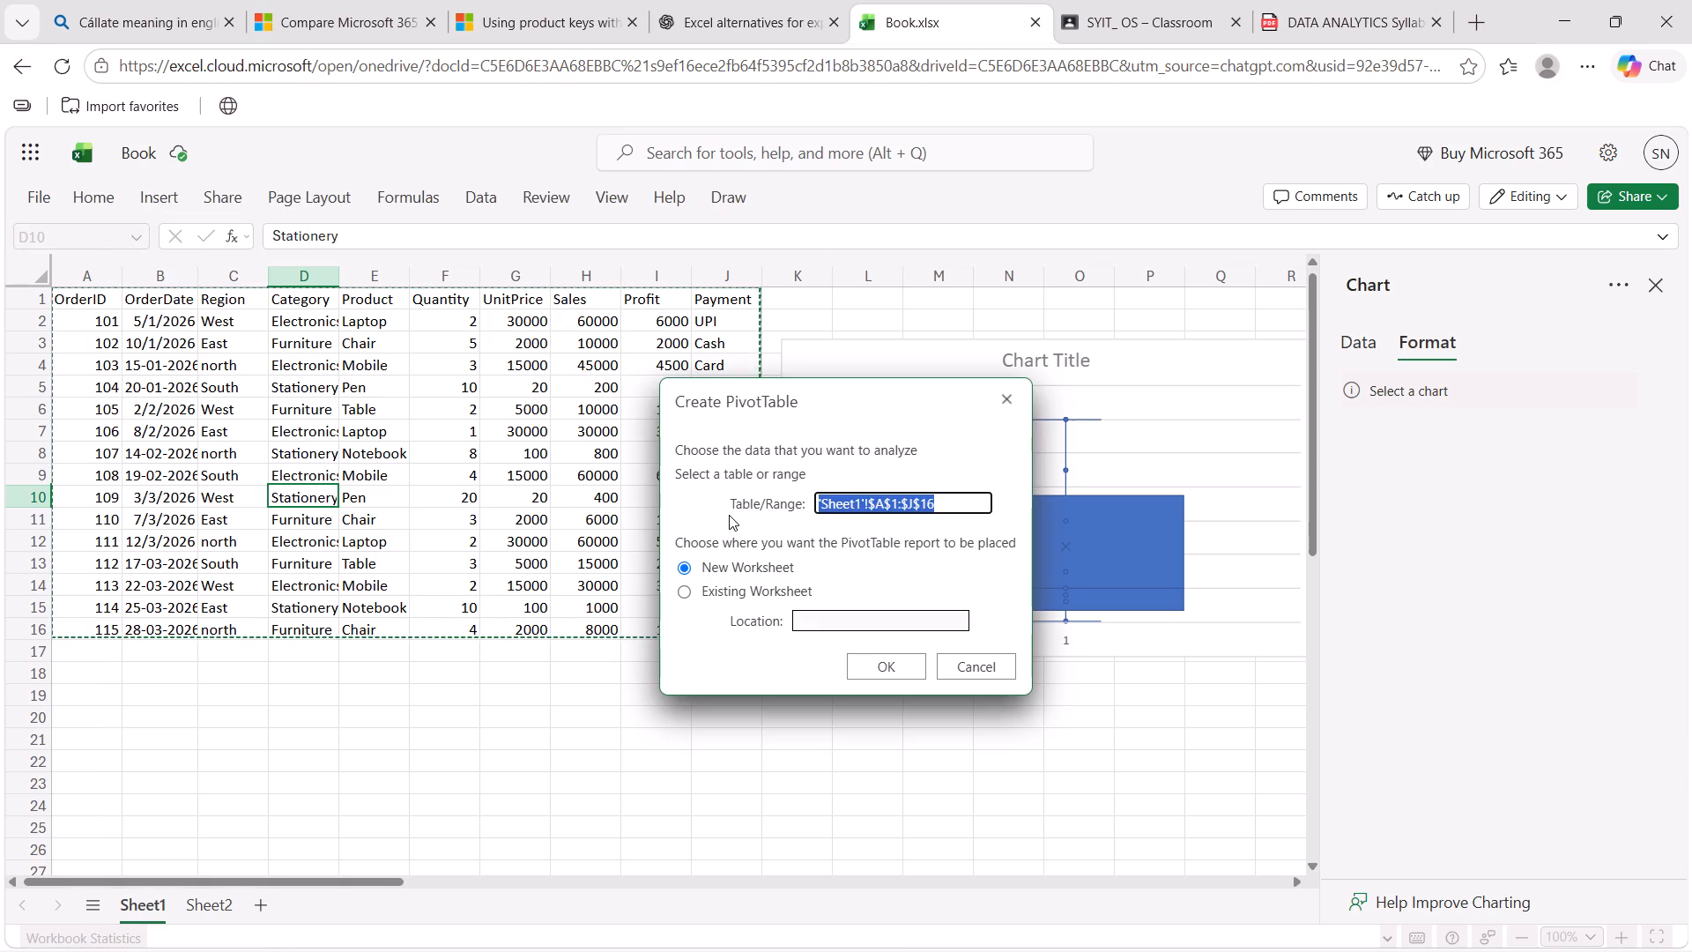
{"action": "left_click", "coordinate": [825, 620]}
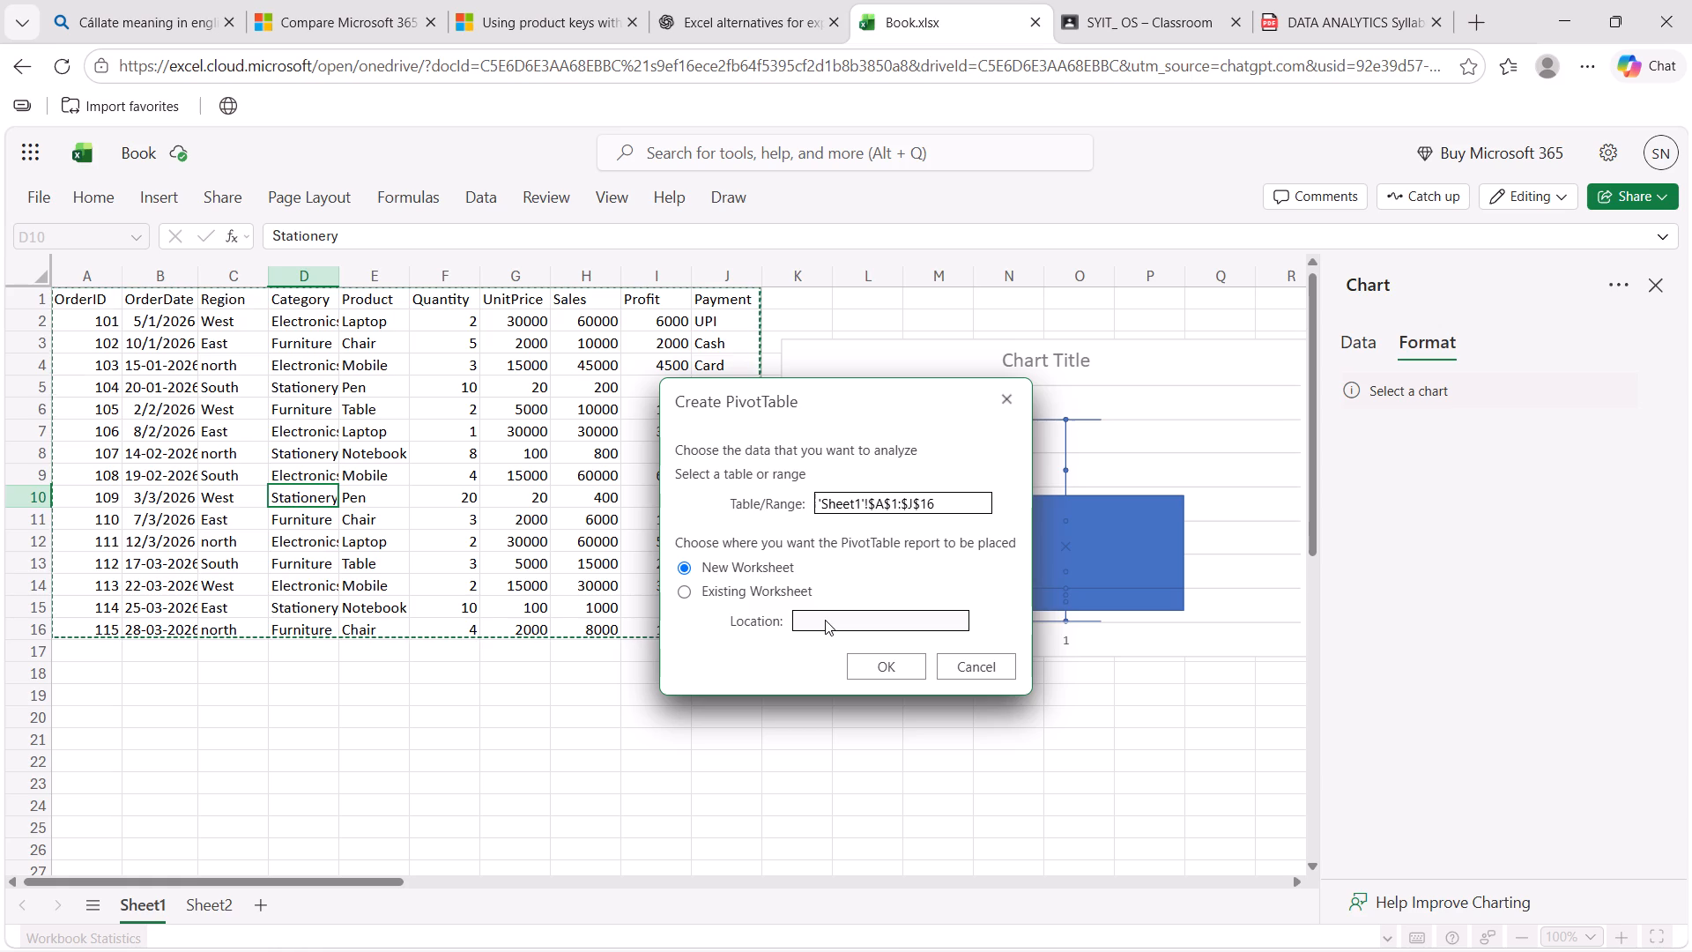
{"action": "left_click", "coordinate": [898, 671]}
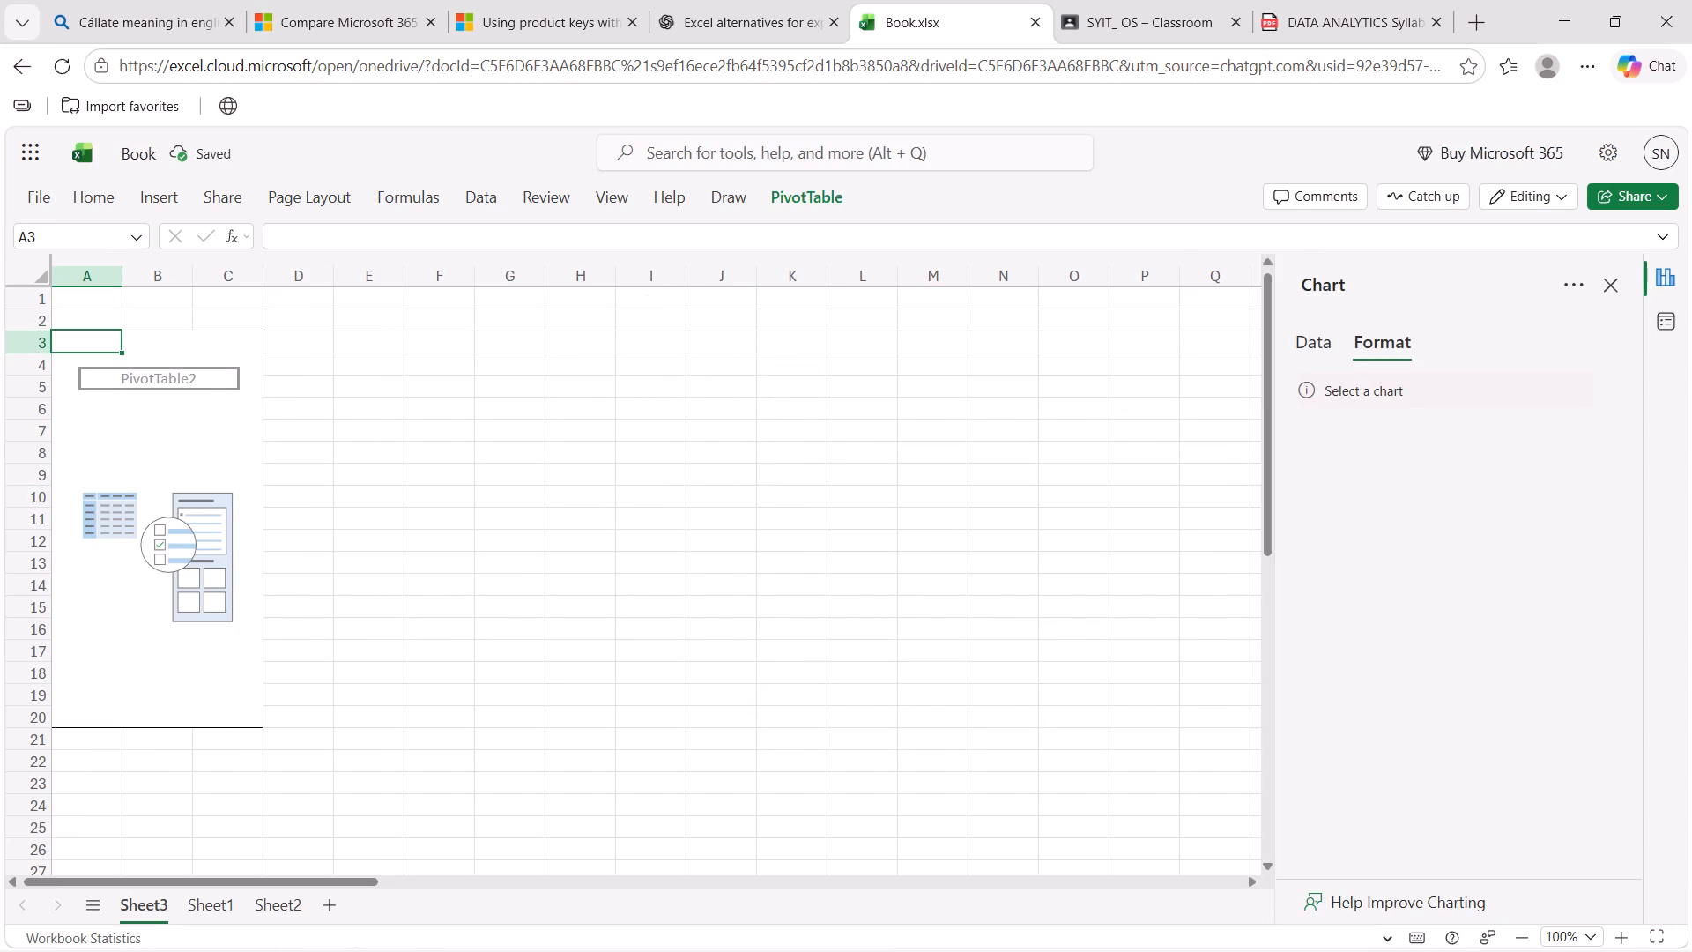
Turn off the Field List and the +/- Buttons display for the new PivotTable.
{"action": "left_click", "coordinate": [808, 197]}
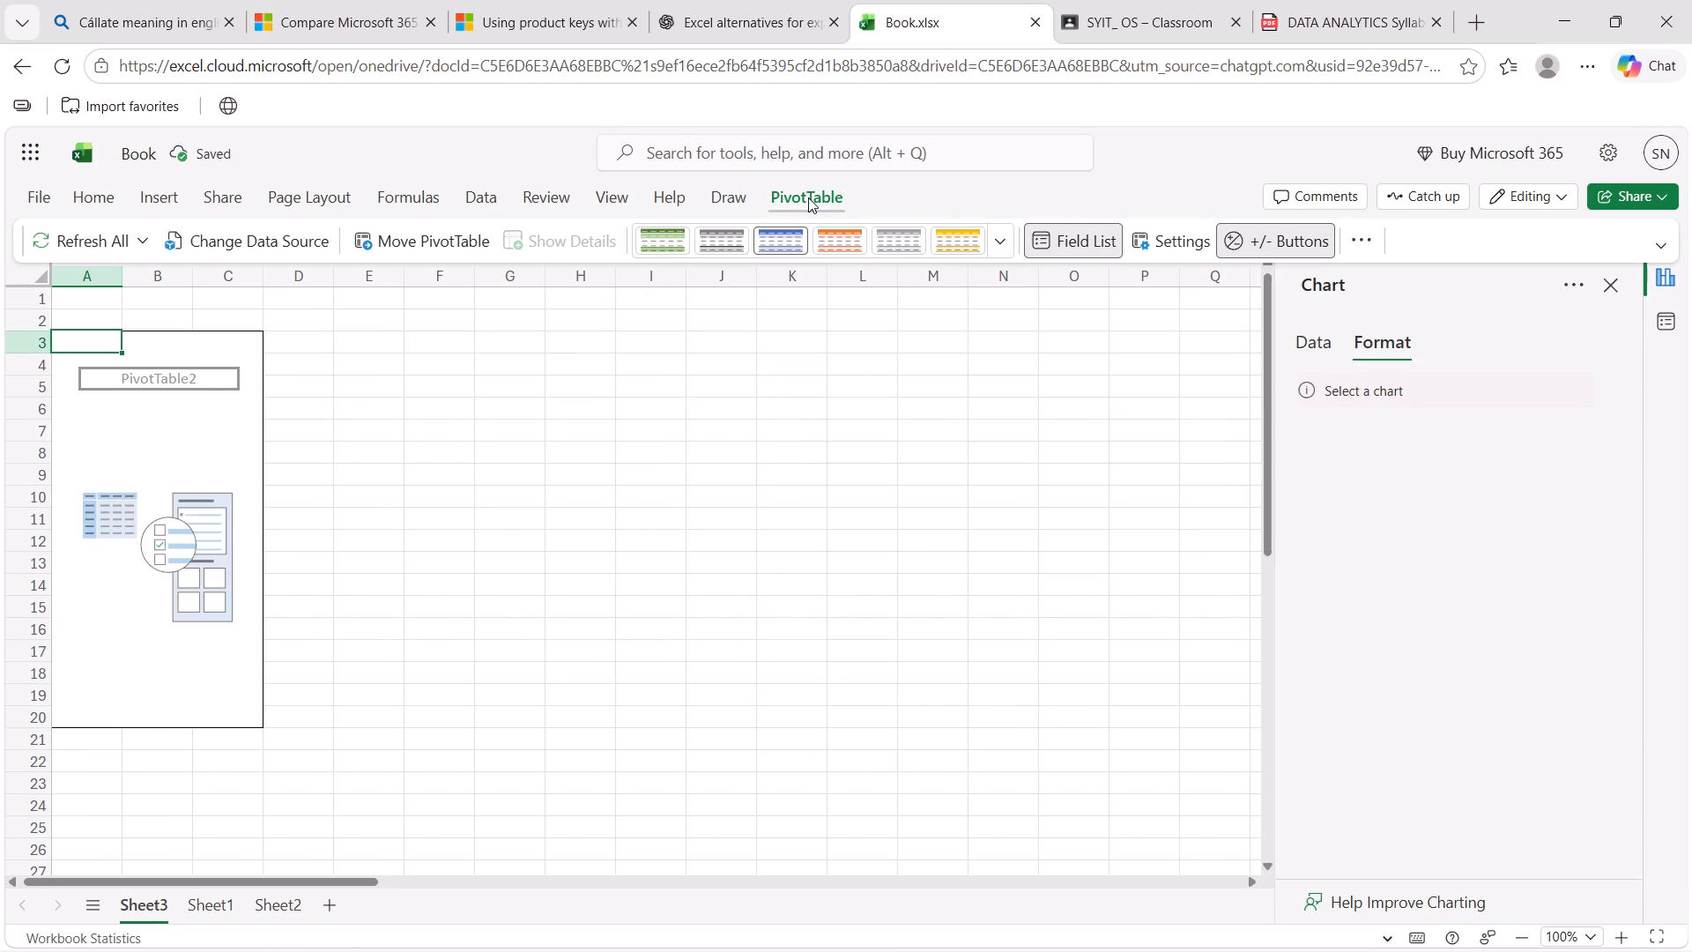
{"action": "left_click", "coordinate": [1104, 234]}
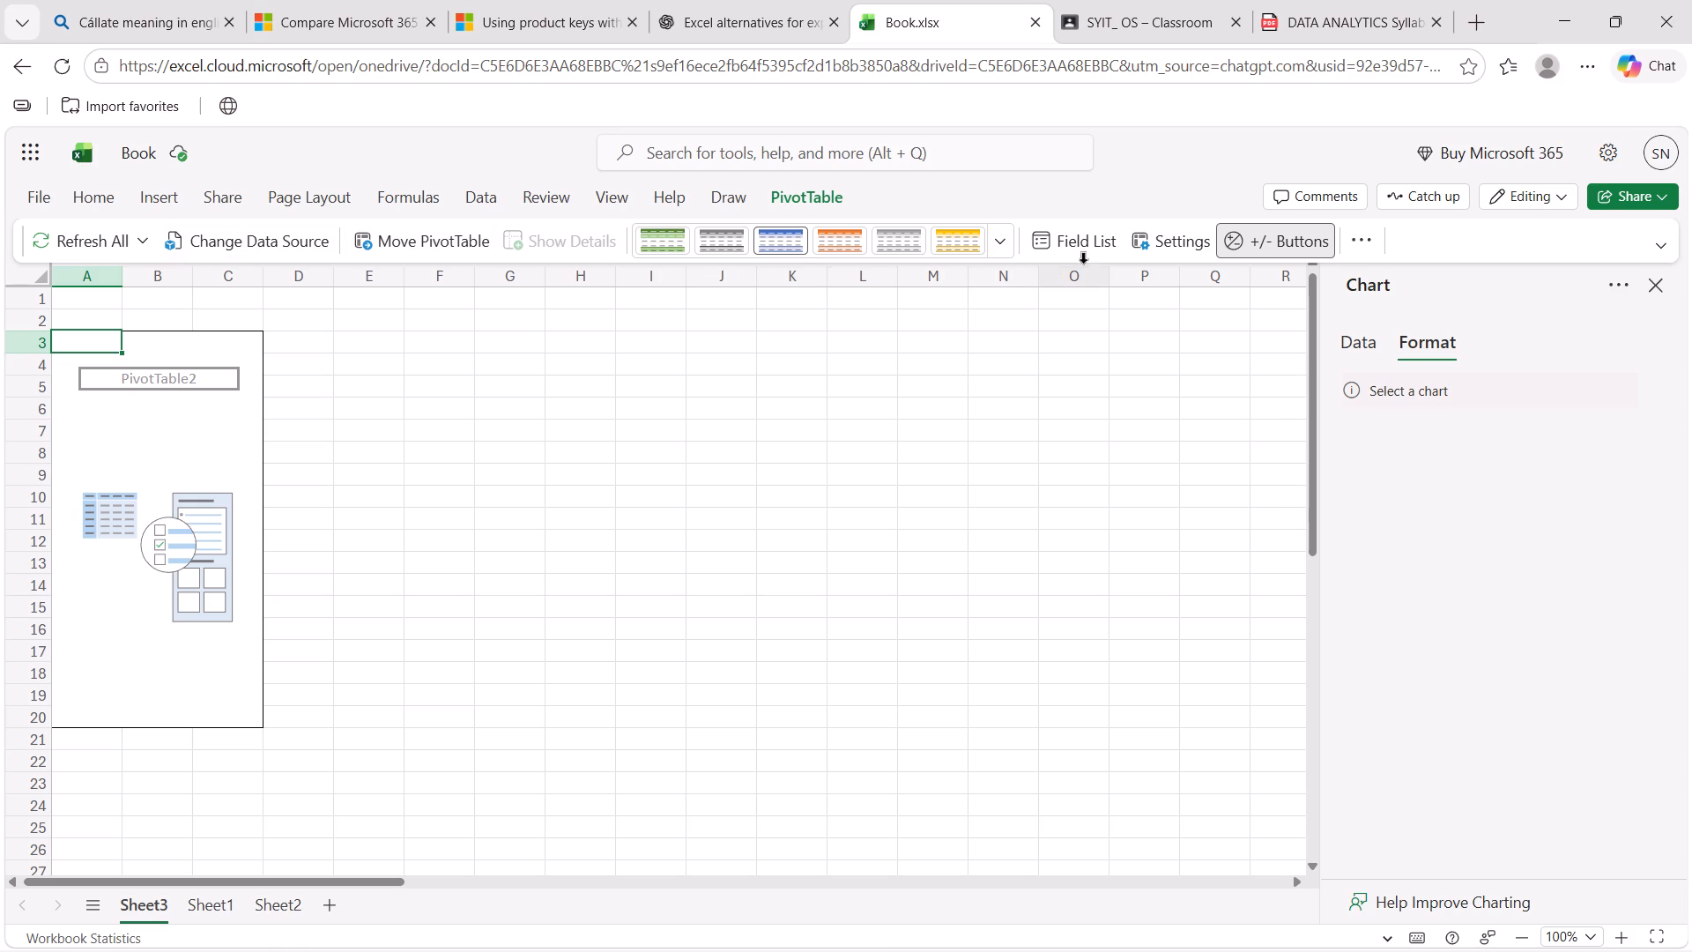
{"action": "left_click", "coordinate": [1243, 243]}
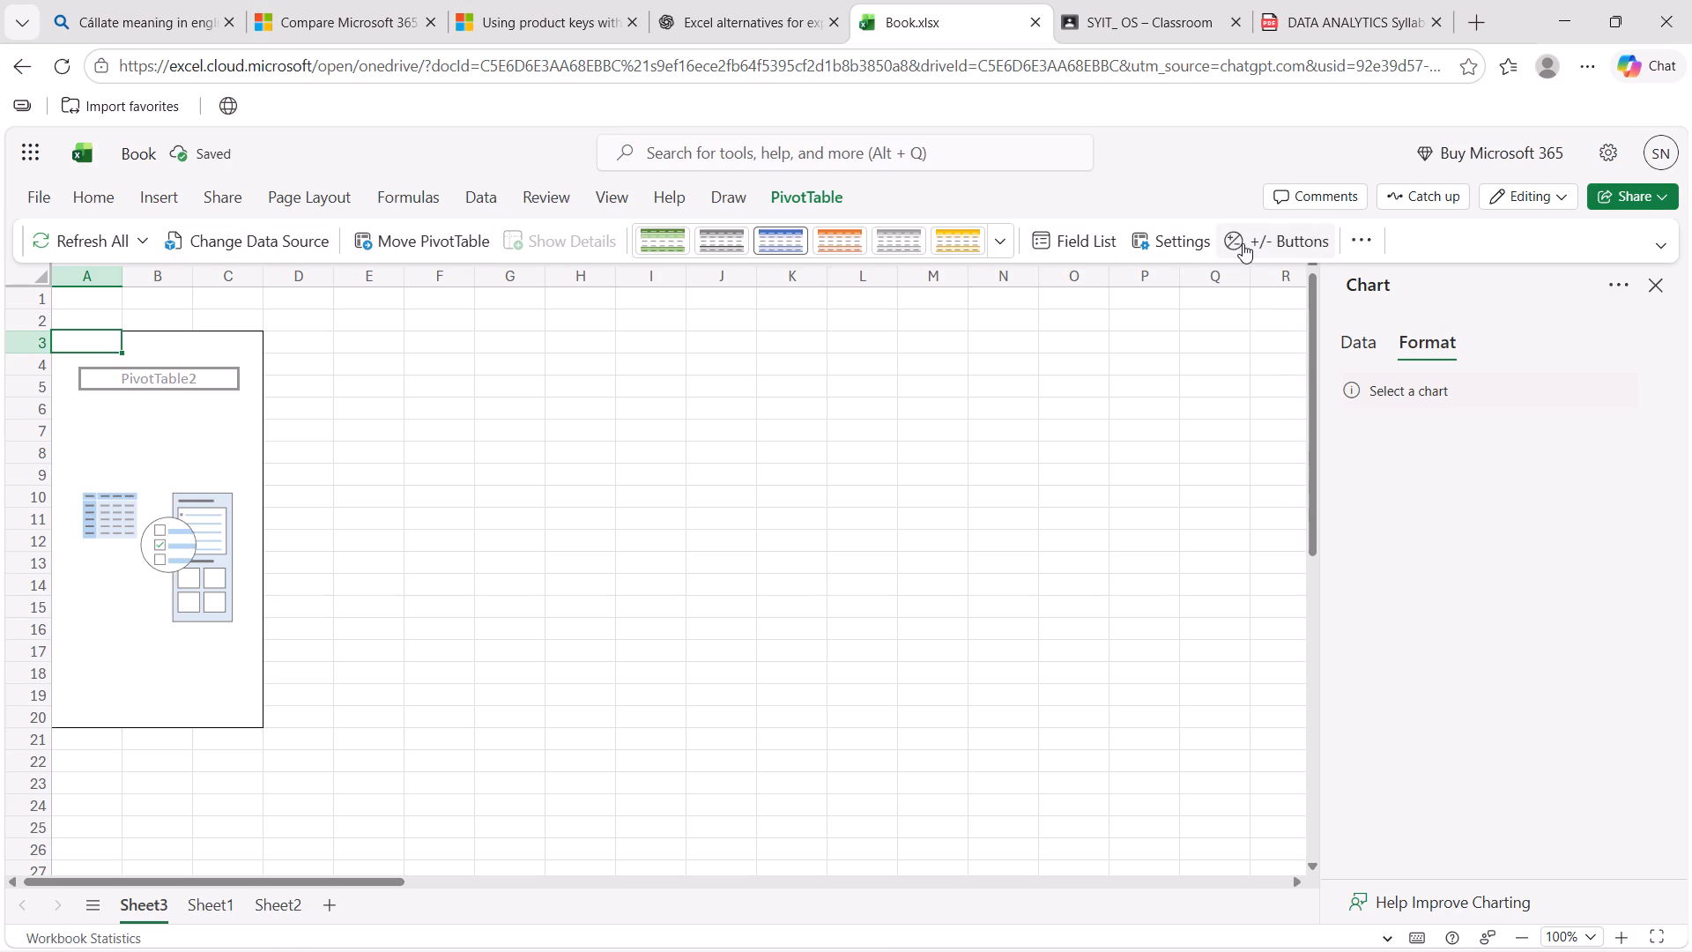
Turn the +/- Buttons display back on for the PivotTable.
{"action": "left_click", "coordinate": [1243, 243]}
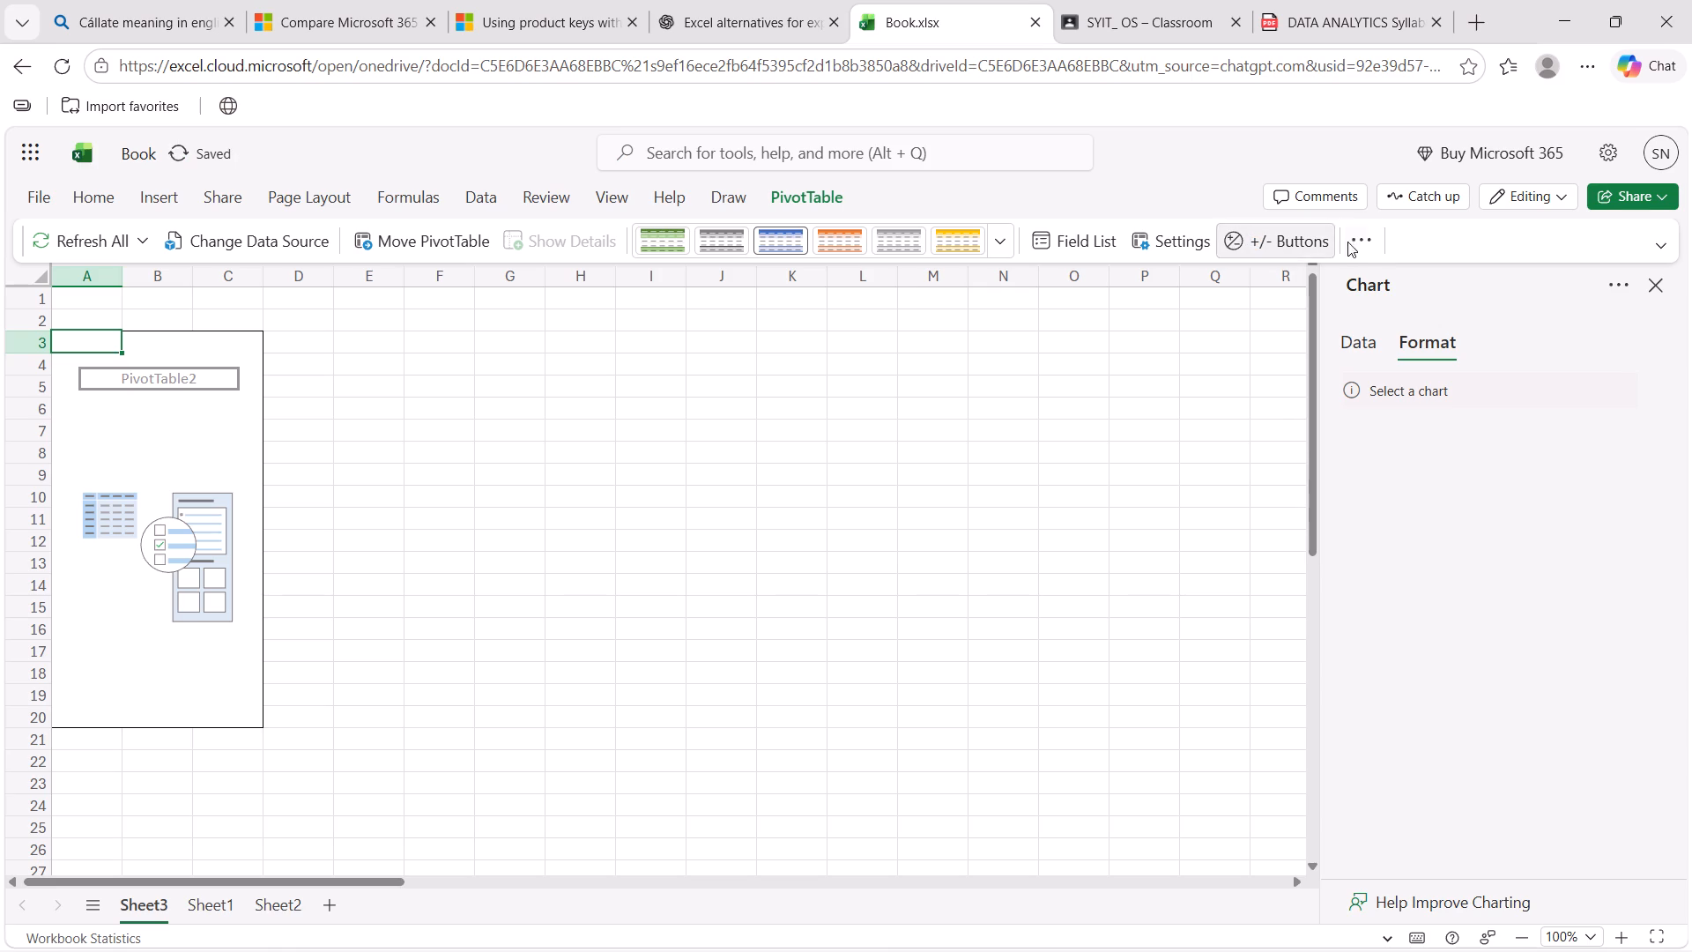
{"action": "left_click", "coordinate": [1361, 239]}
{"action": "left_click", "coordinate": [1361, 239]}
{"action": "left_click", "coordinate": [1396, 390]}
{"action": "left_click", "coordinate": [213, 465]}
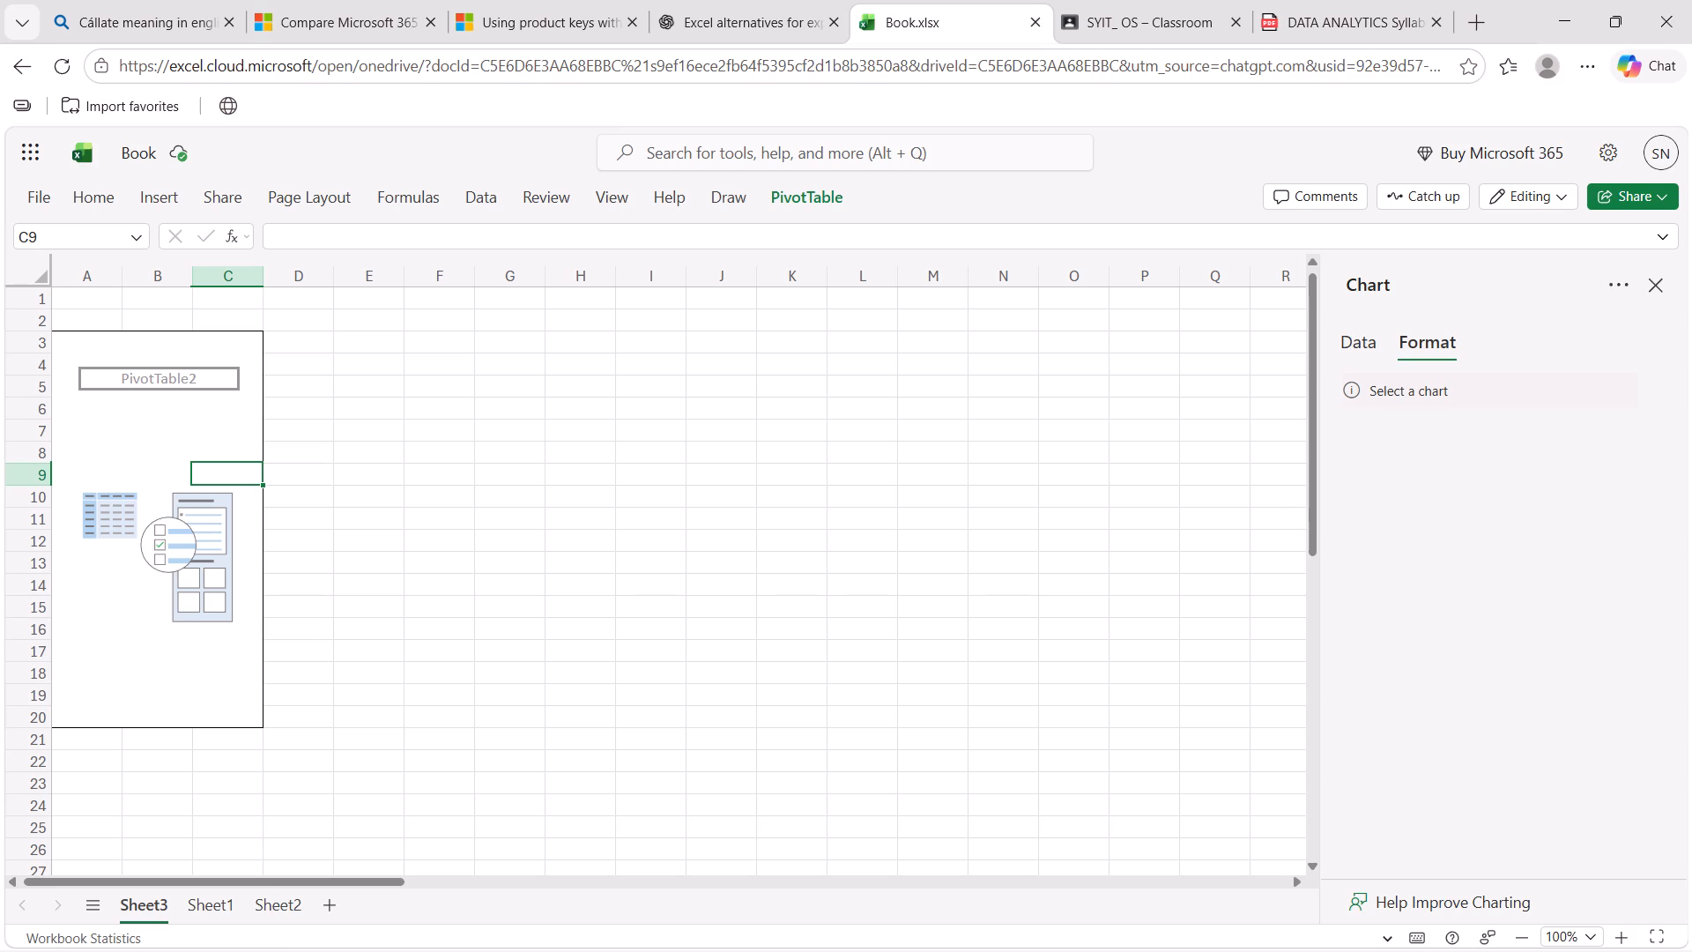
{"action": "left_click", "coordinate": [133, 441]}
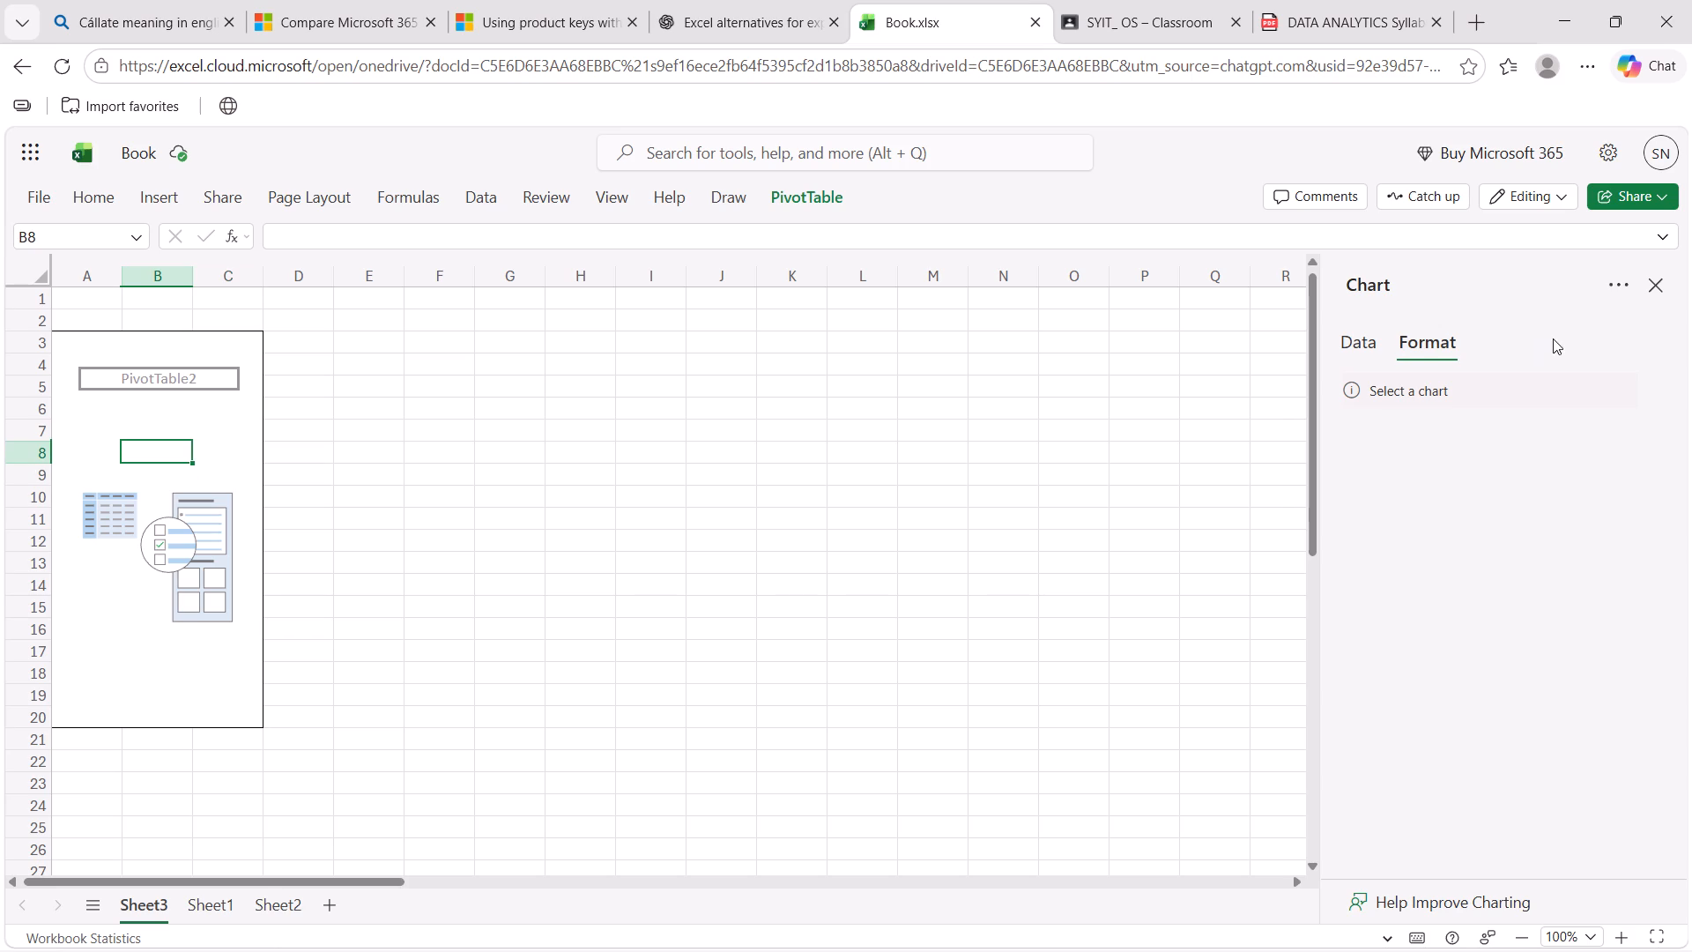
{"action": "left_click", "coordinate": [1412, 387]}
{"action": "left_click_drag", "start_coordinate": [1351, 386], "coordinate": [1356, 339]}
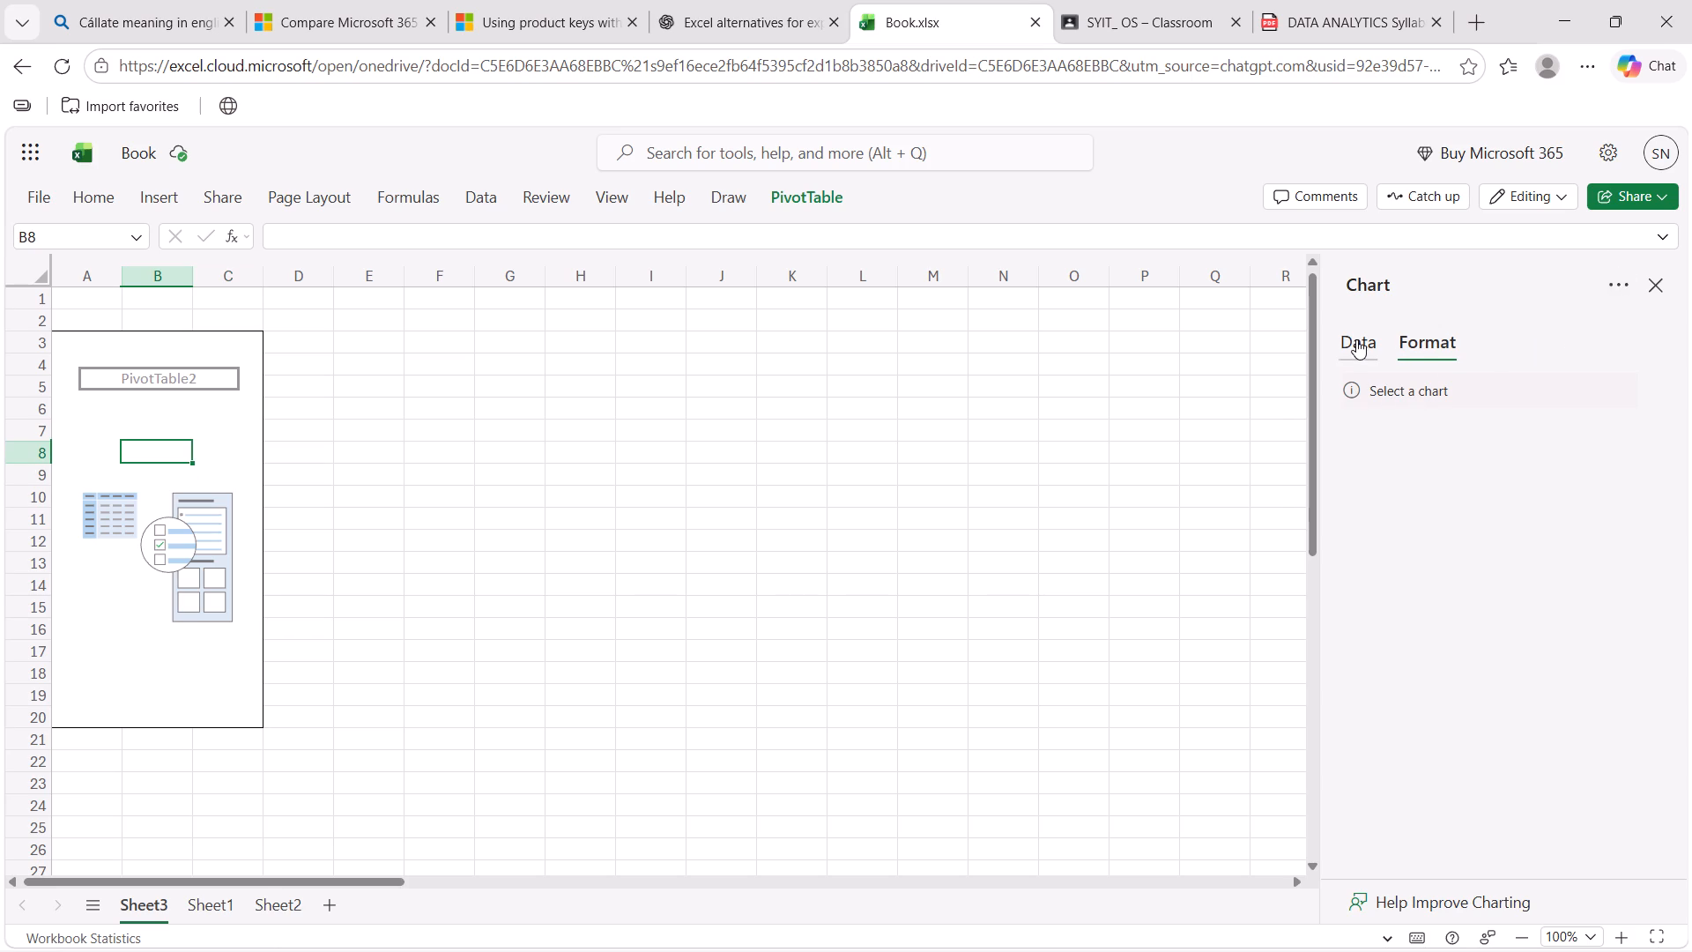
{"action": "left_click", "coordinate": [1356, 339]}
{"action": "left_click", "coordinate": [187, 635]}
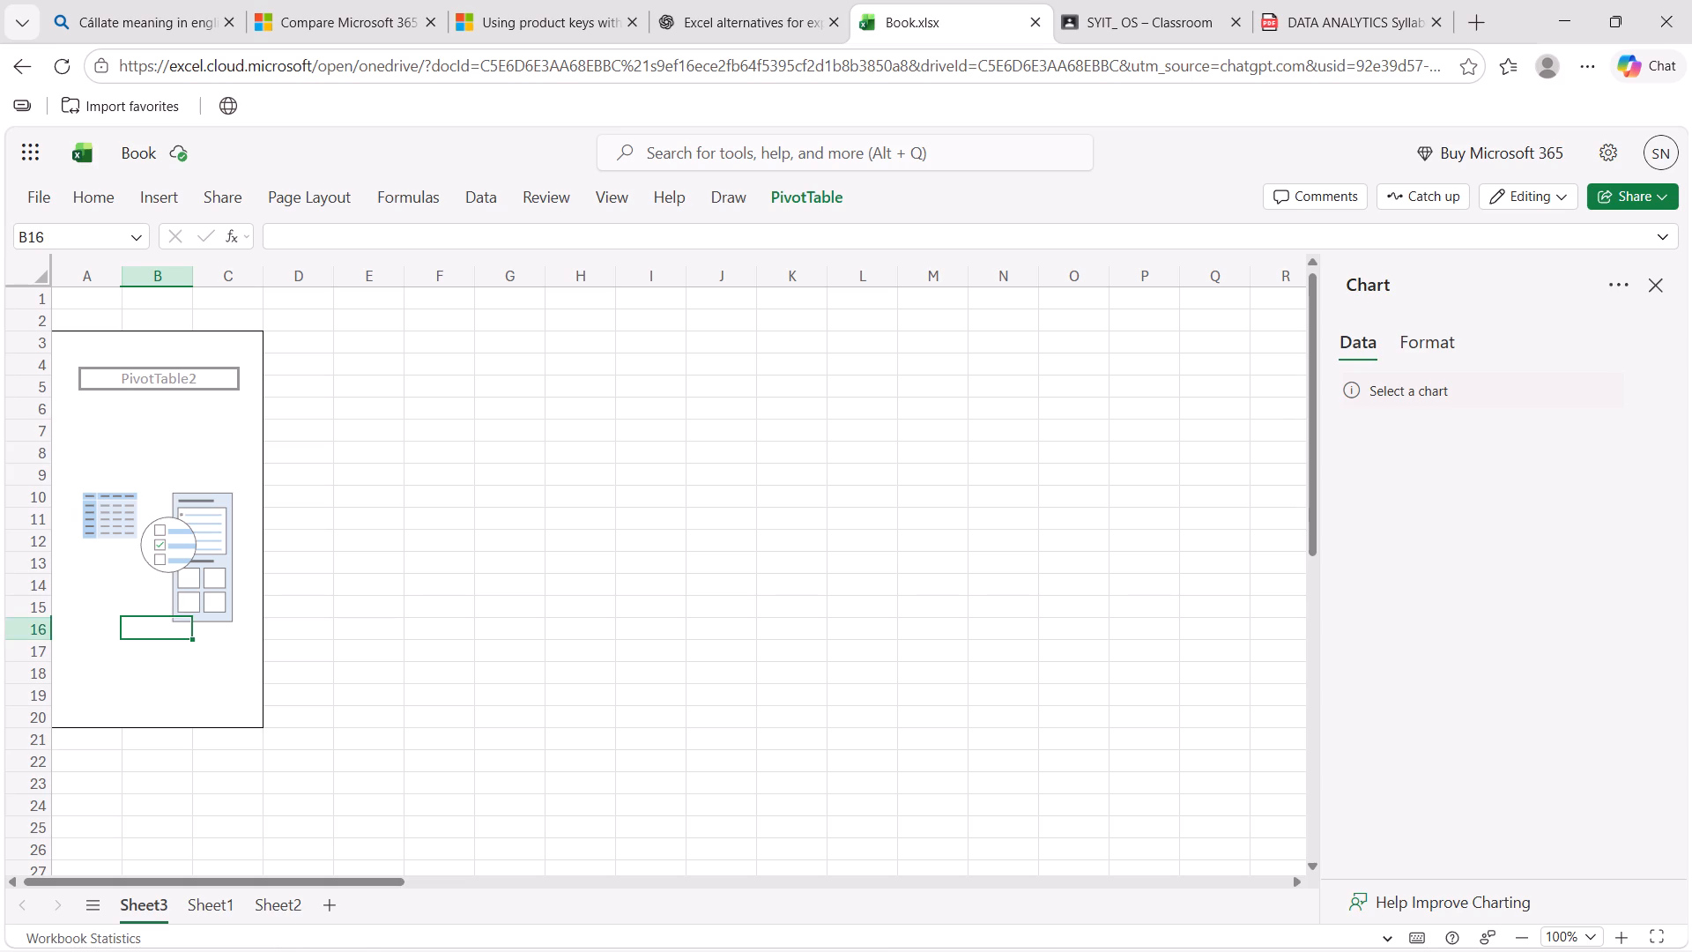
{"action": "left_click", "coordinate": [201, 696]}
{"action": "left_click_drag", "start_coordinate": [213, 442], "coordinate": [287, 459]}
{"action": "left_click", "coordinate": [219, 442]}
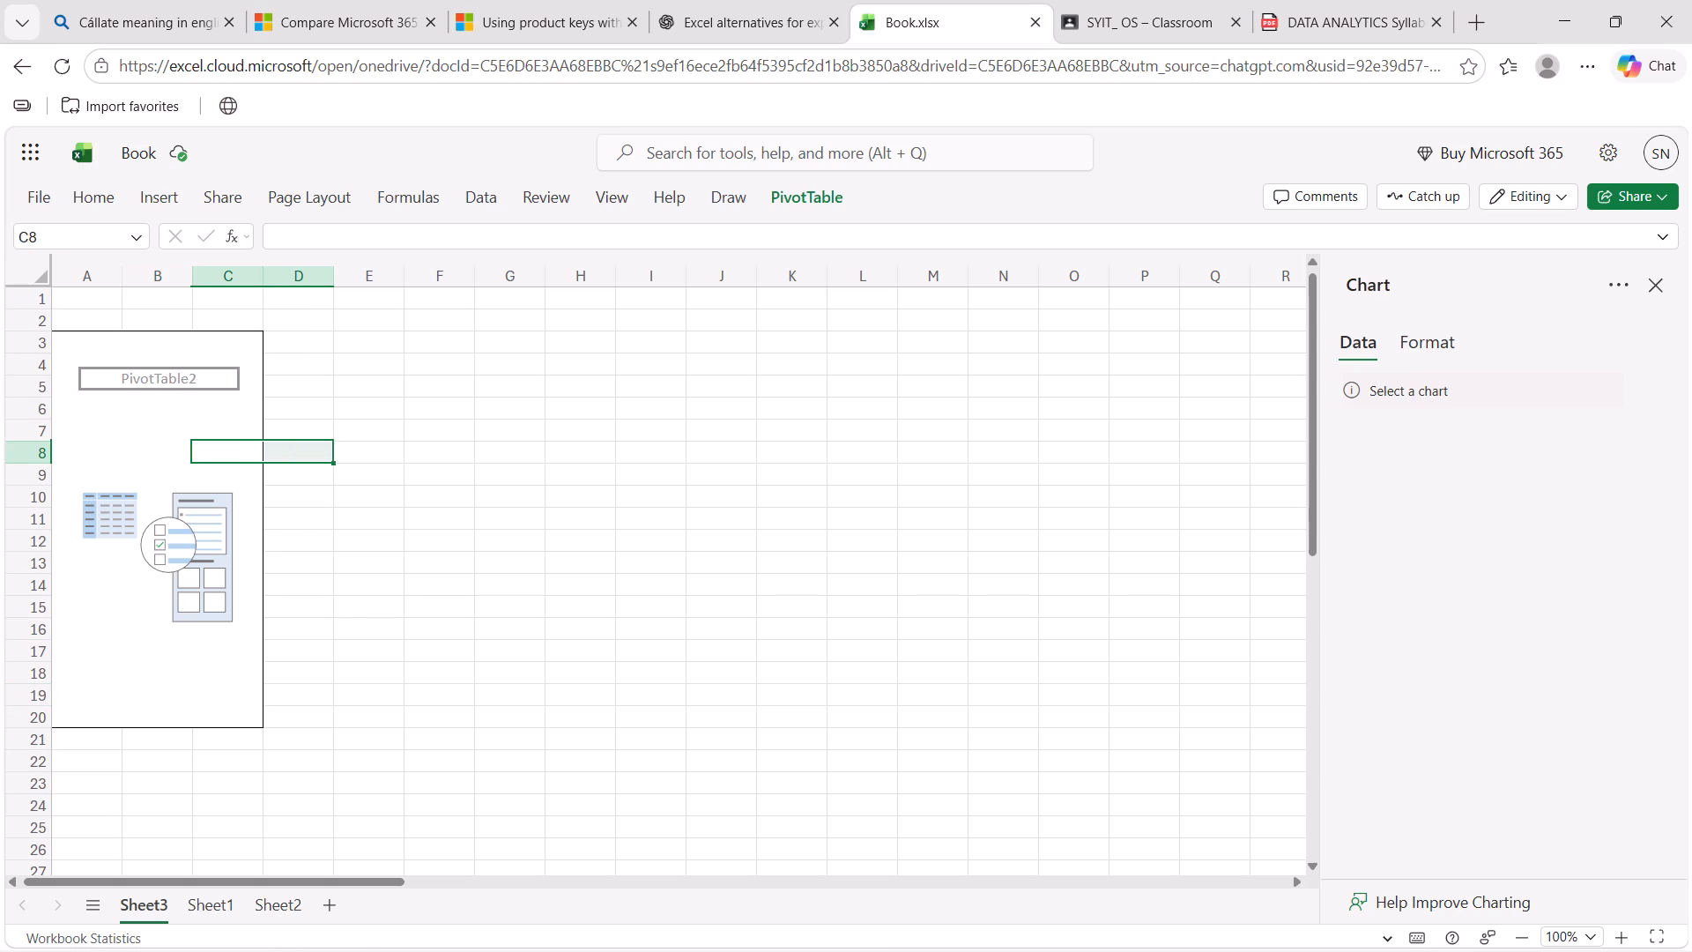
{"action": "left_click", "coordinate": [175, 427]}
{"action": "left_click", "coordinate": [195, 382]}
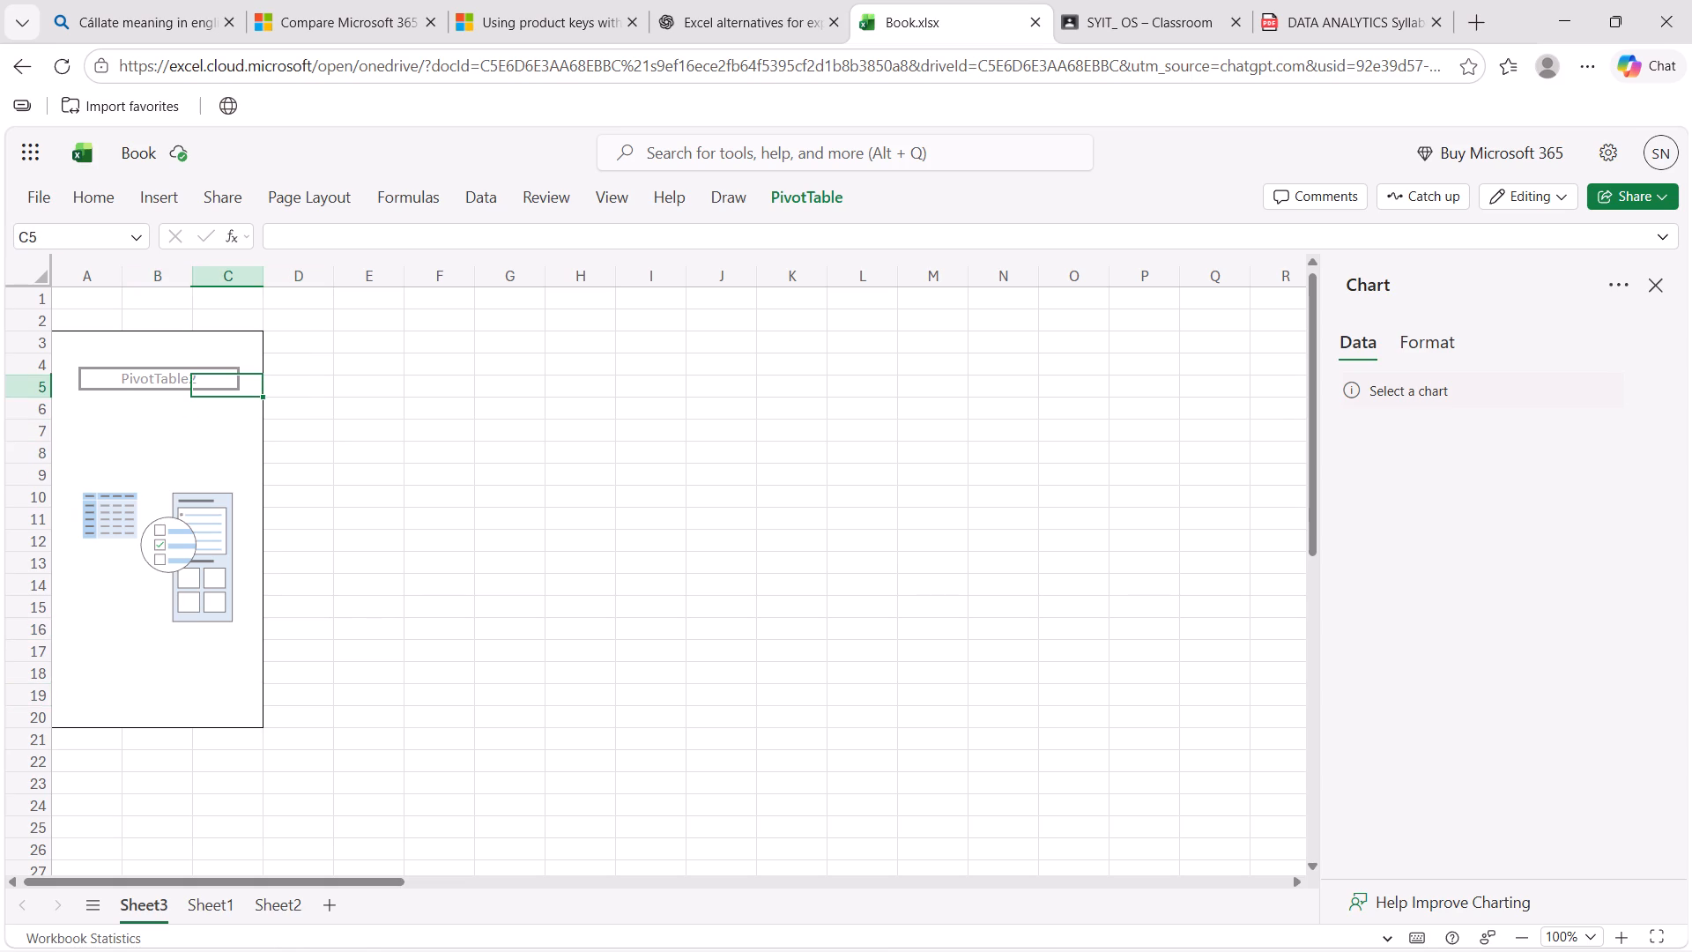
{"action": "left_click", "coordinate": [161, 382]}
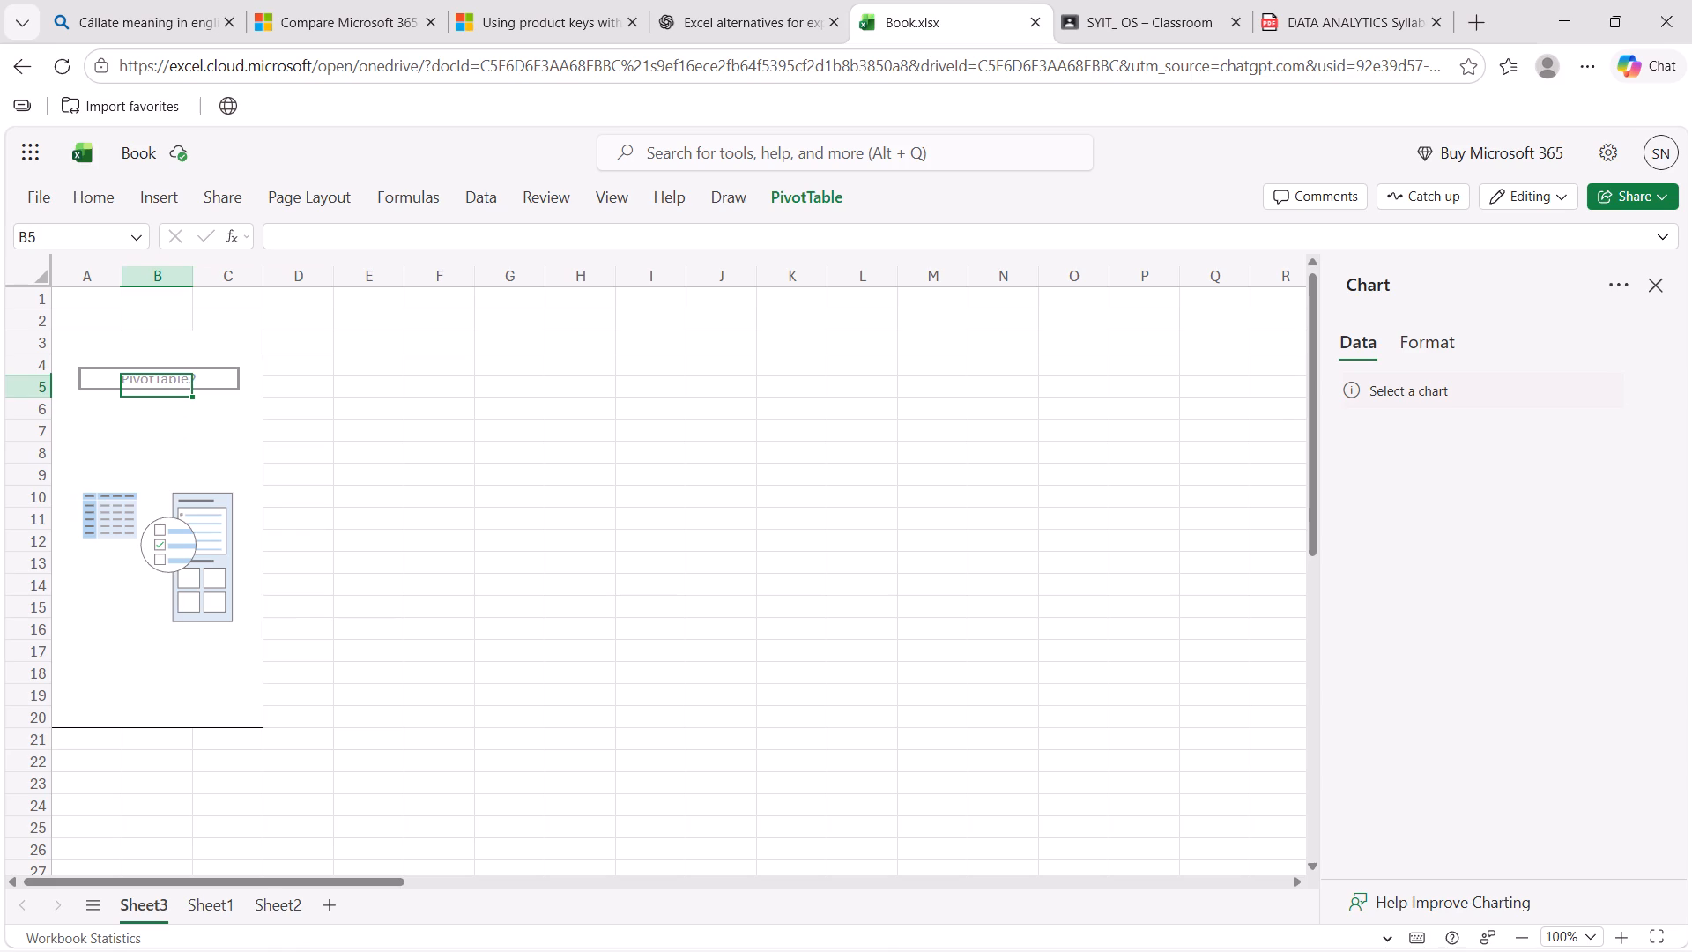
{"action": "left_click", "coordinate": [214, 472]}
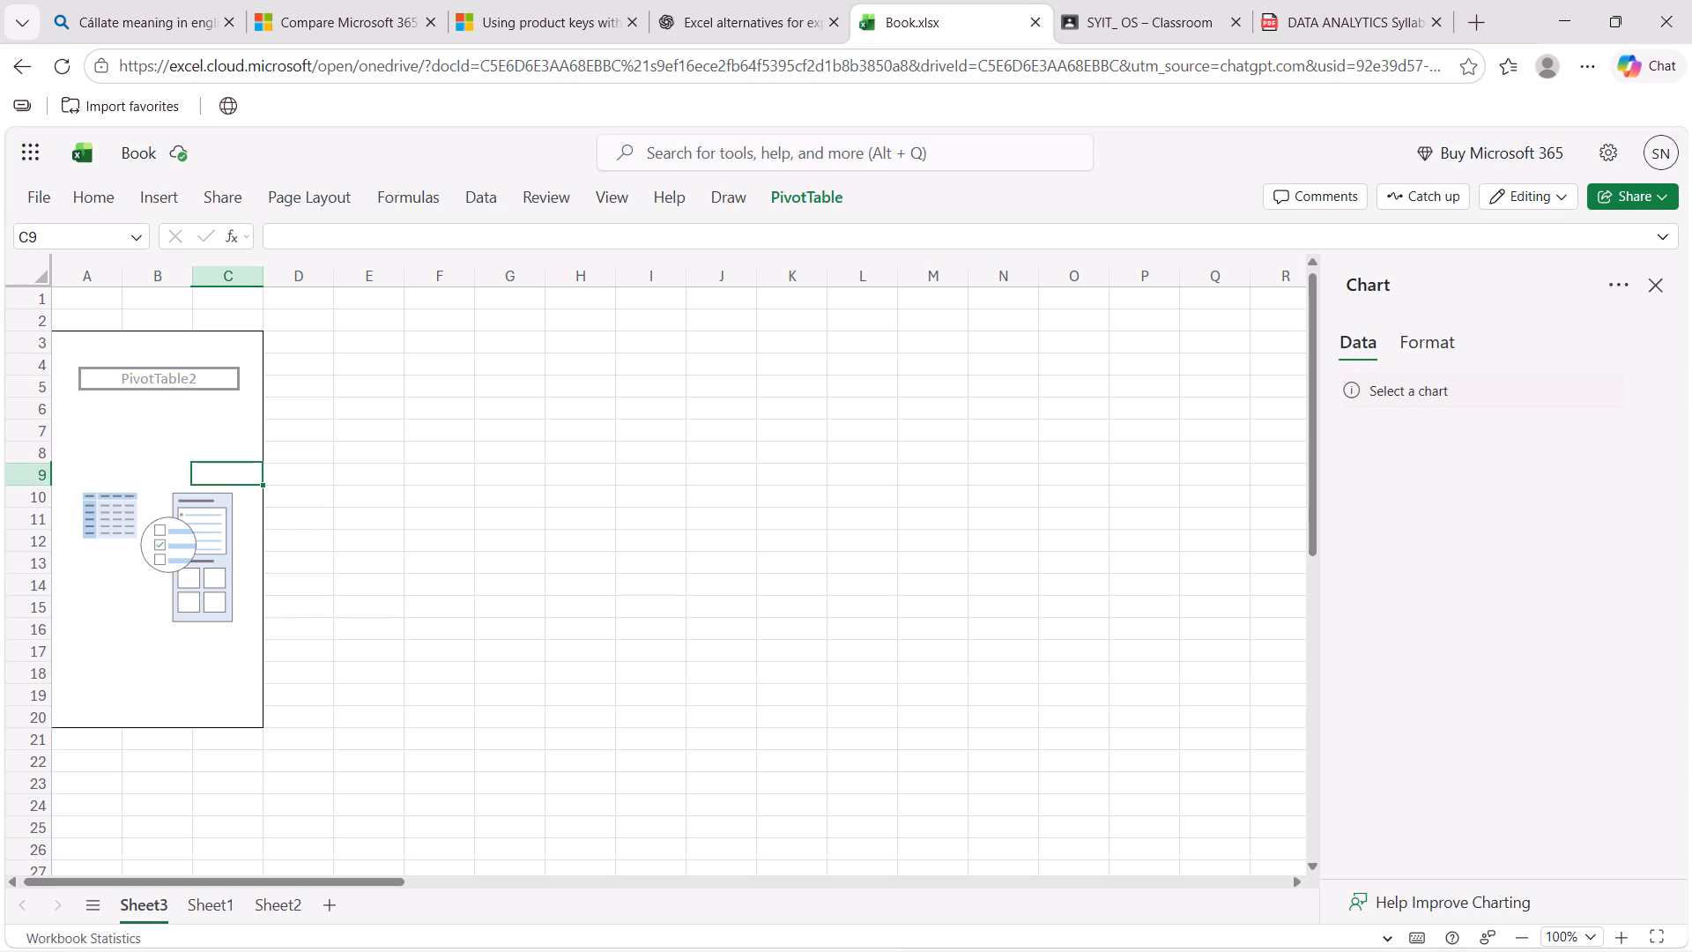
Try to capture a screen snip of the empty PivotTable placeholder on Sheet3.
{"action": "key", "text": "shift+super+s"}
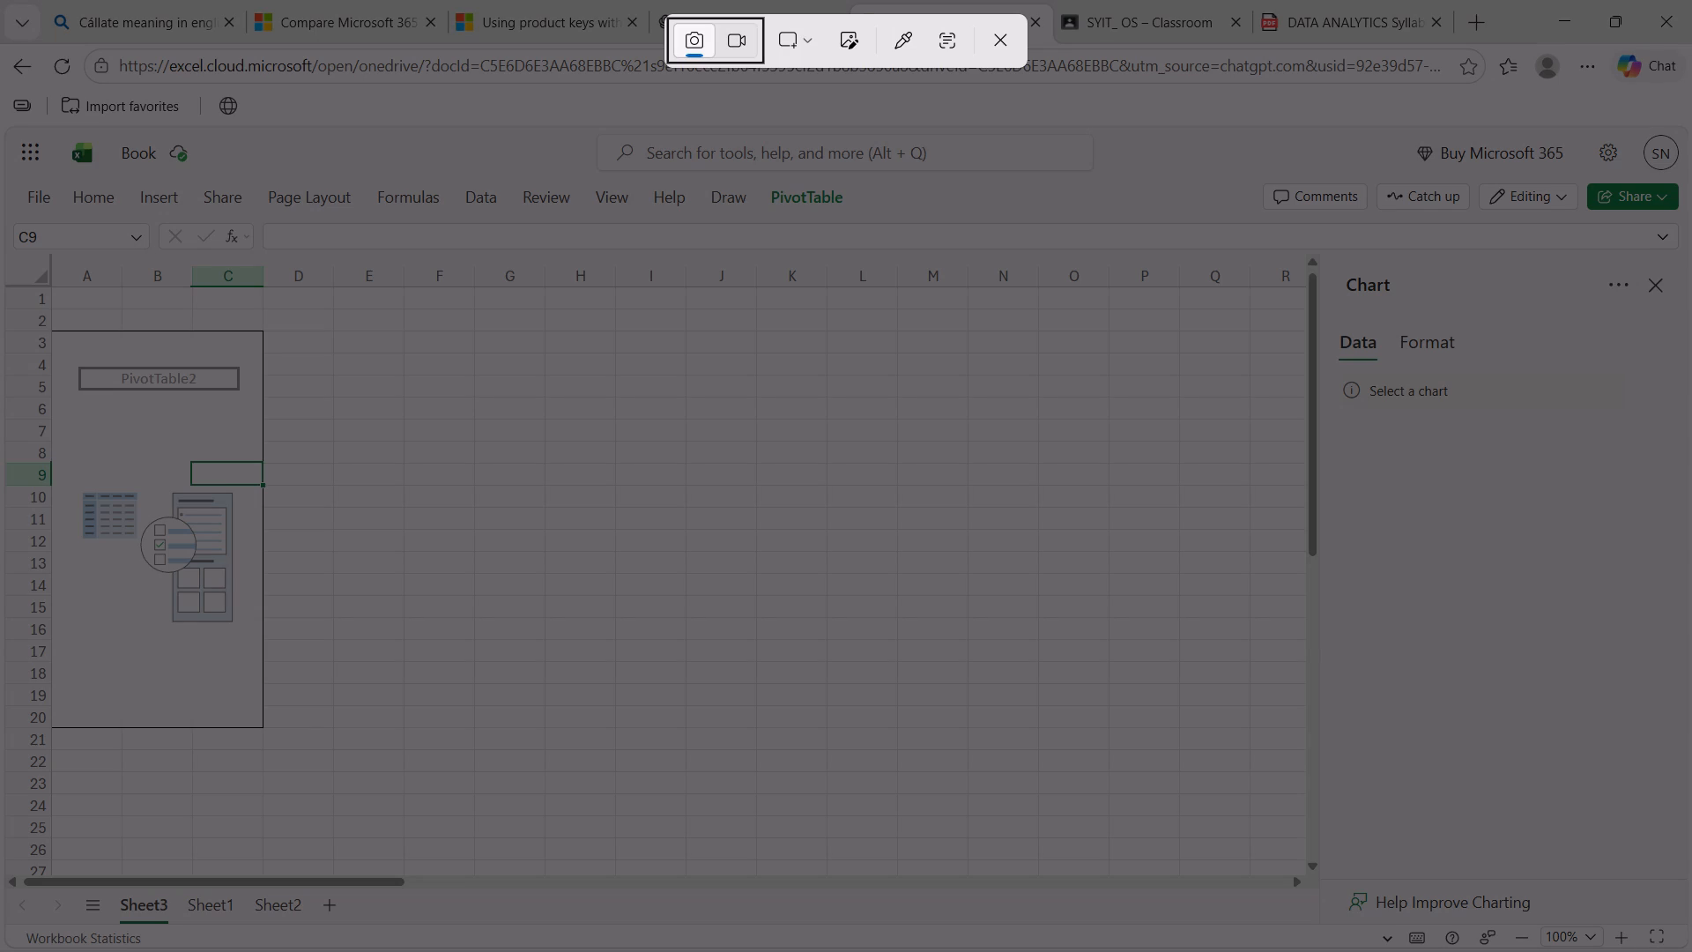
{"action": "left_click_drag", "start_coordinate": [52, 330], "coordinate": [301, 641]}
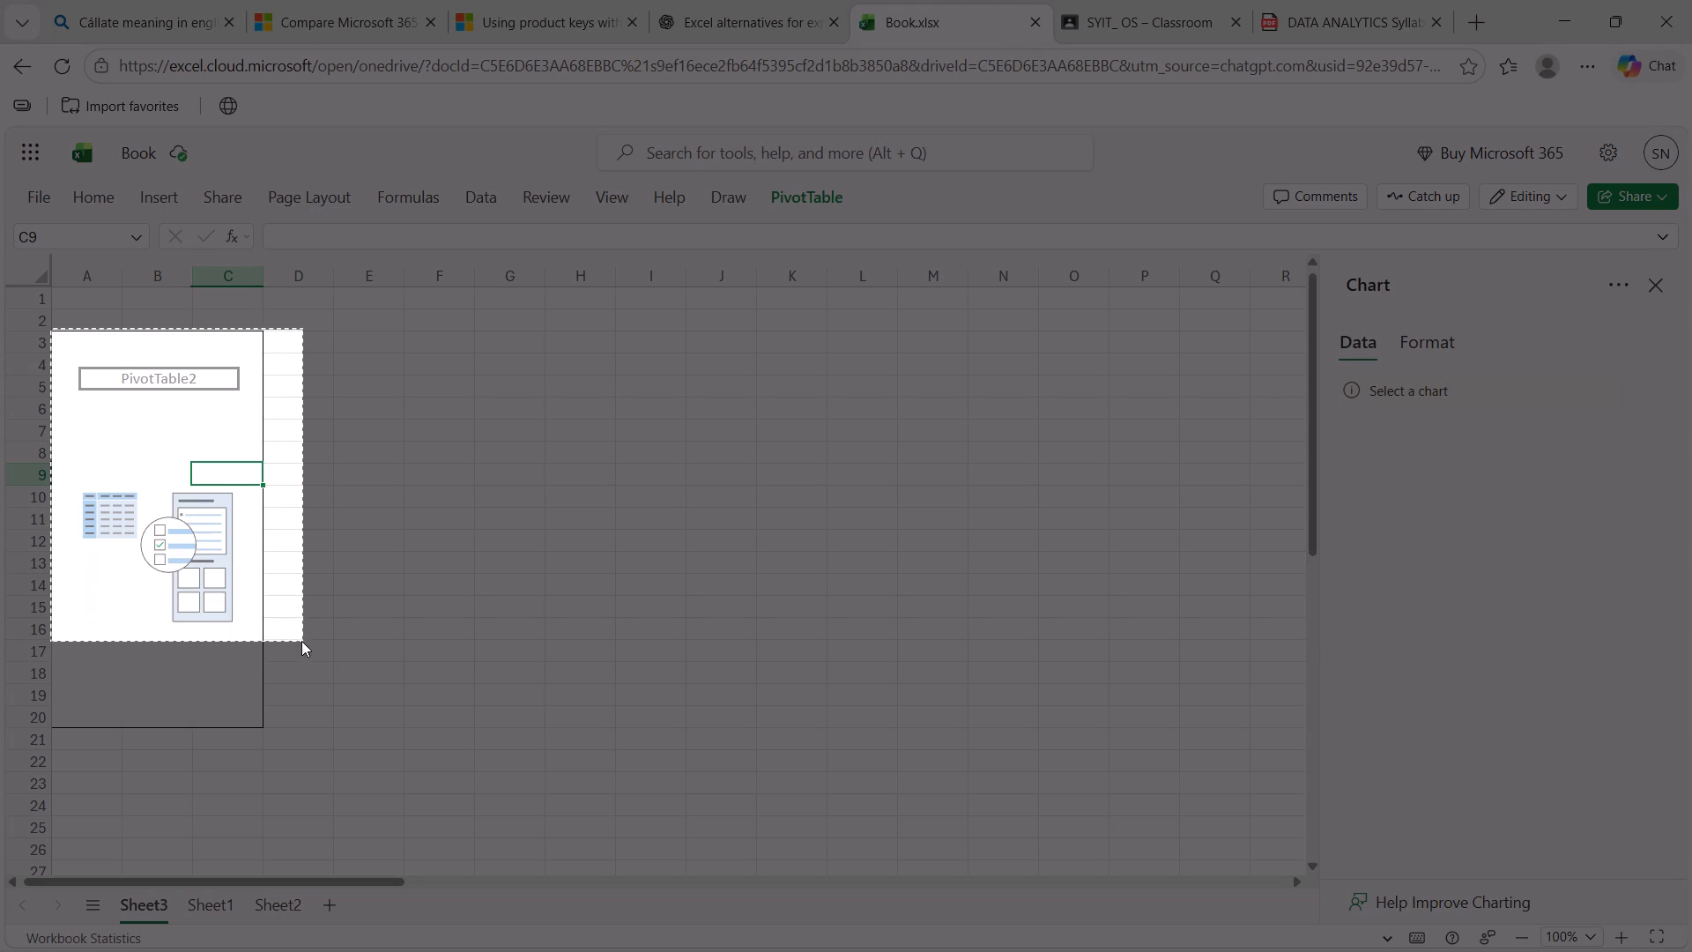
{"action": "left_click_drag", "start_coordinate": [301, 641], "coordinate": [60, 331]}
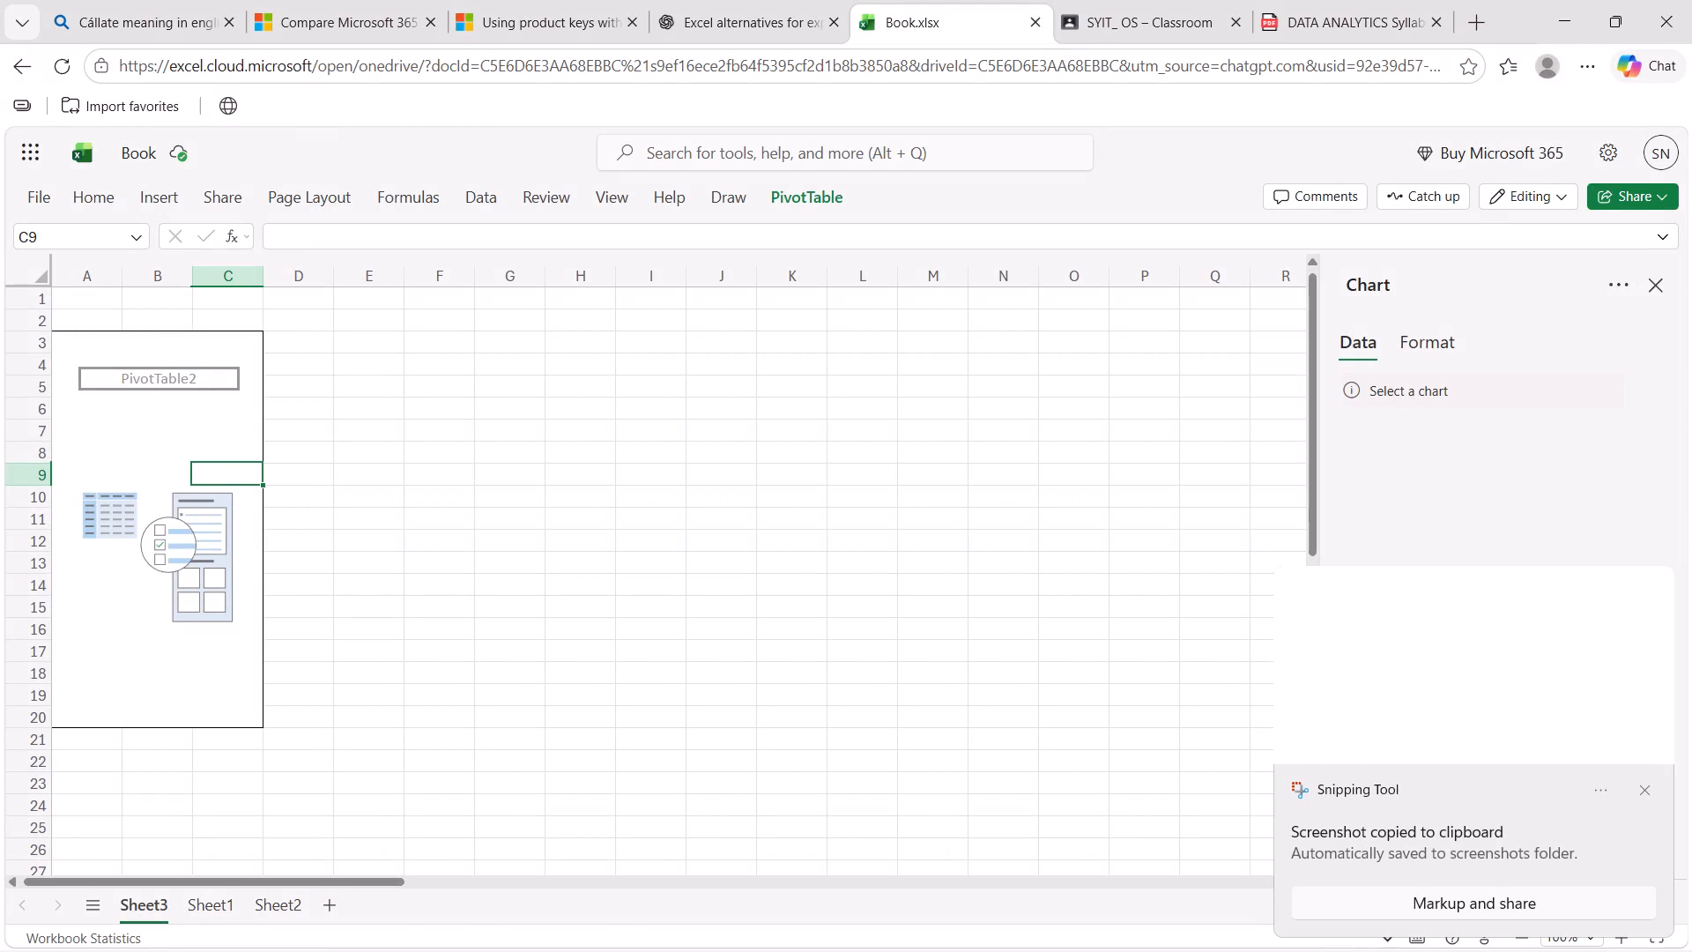
{"action": "key", "text": "shift+super+s"}
{"action": "left_click_drag", "start_coordinate": [53, 286], "coordinate": [615, 776]}
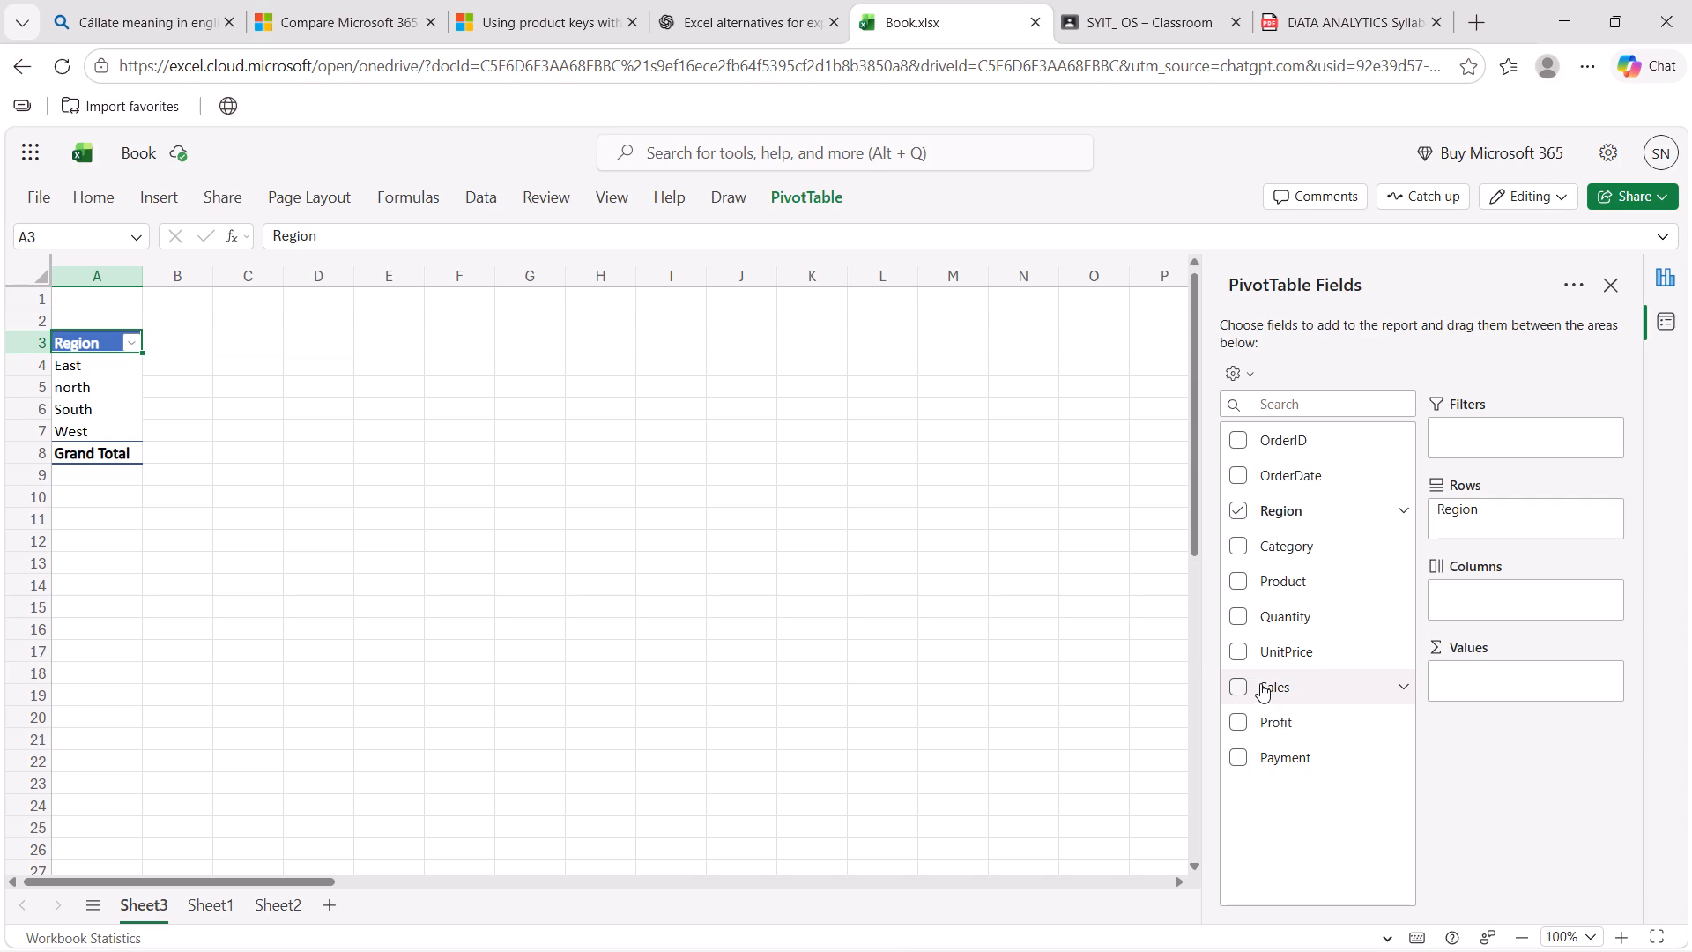
{"action": "left_click_drag", "start_coordinate": [1260, 683], "coordinate": [1496, 676]}
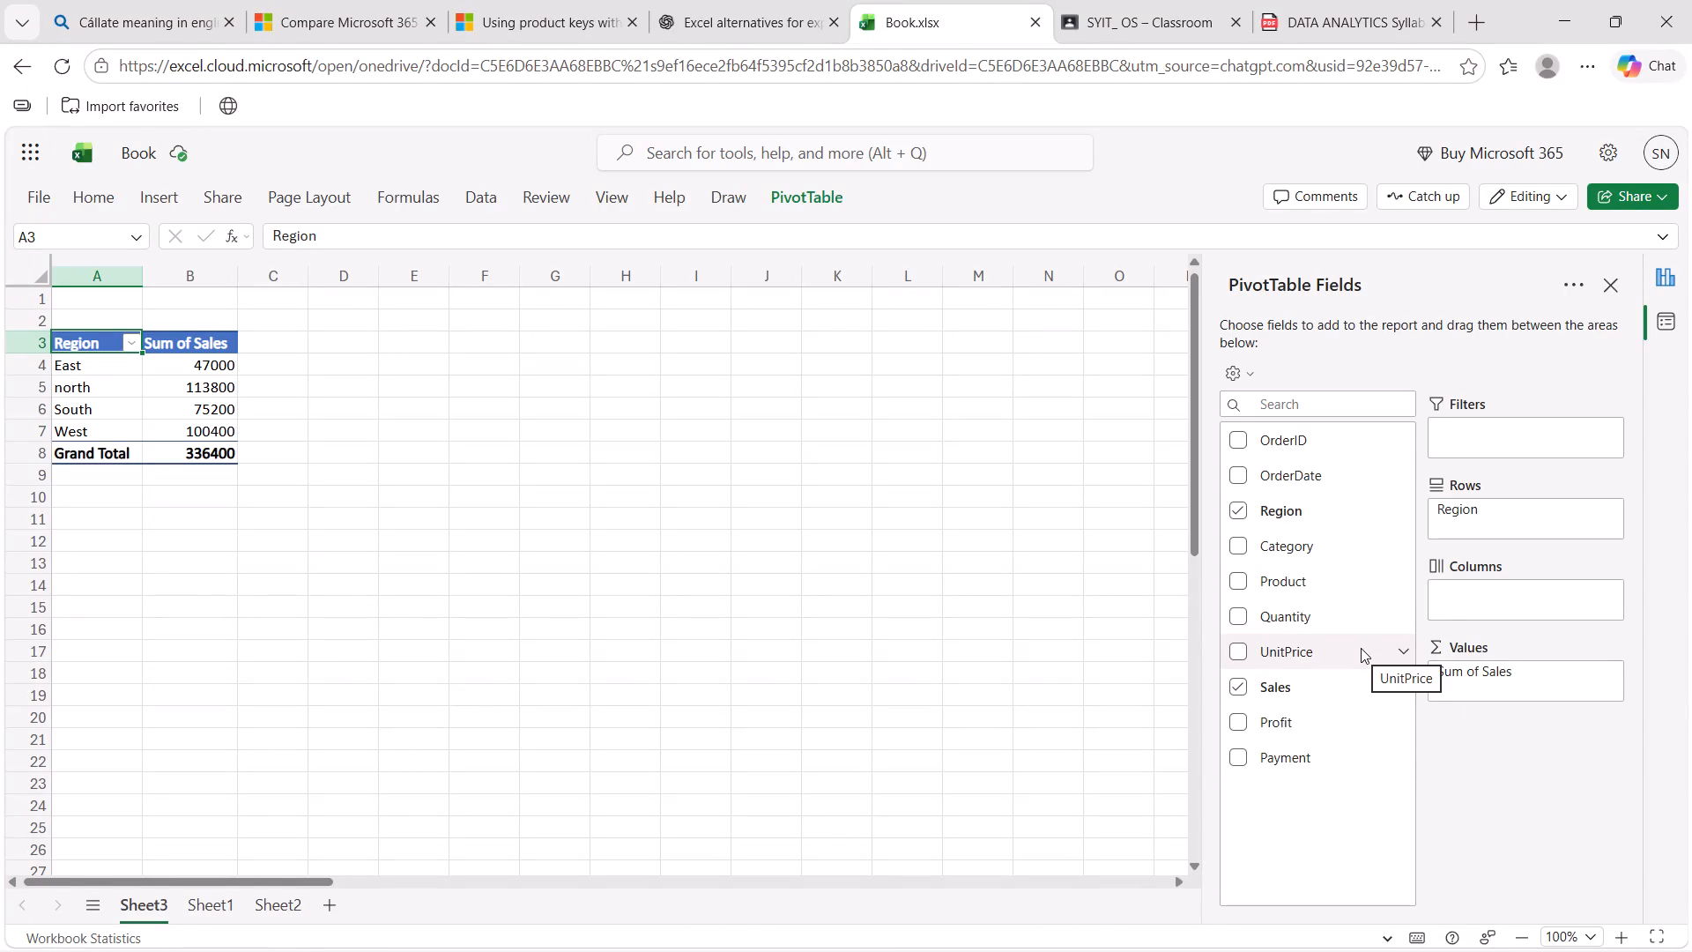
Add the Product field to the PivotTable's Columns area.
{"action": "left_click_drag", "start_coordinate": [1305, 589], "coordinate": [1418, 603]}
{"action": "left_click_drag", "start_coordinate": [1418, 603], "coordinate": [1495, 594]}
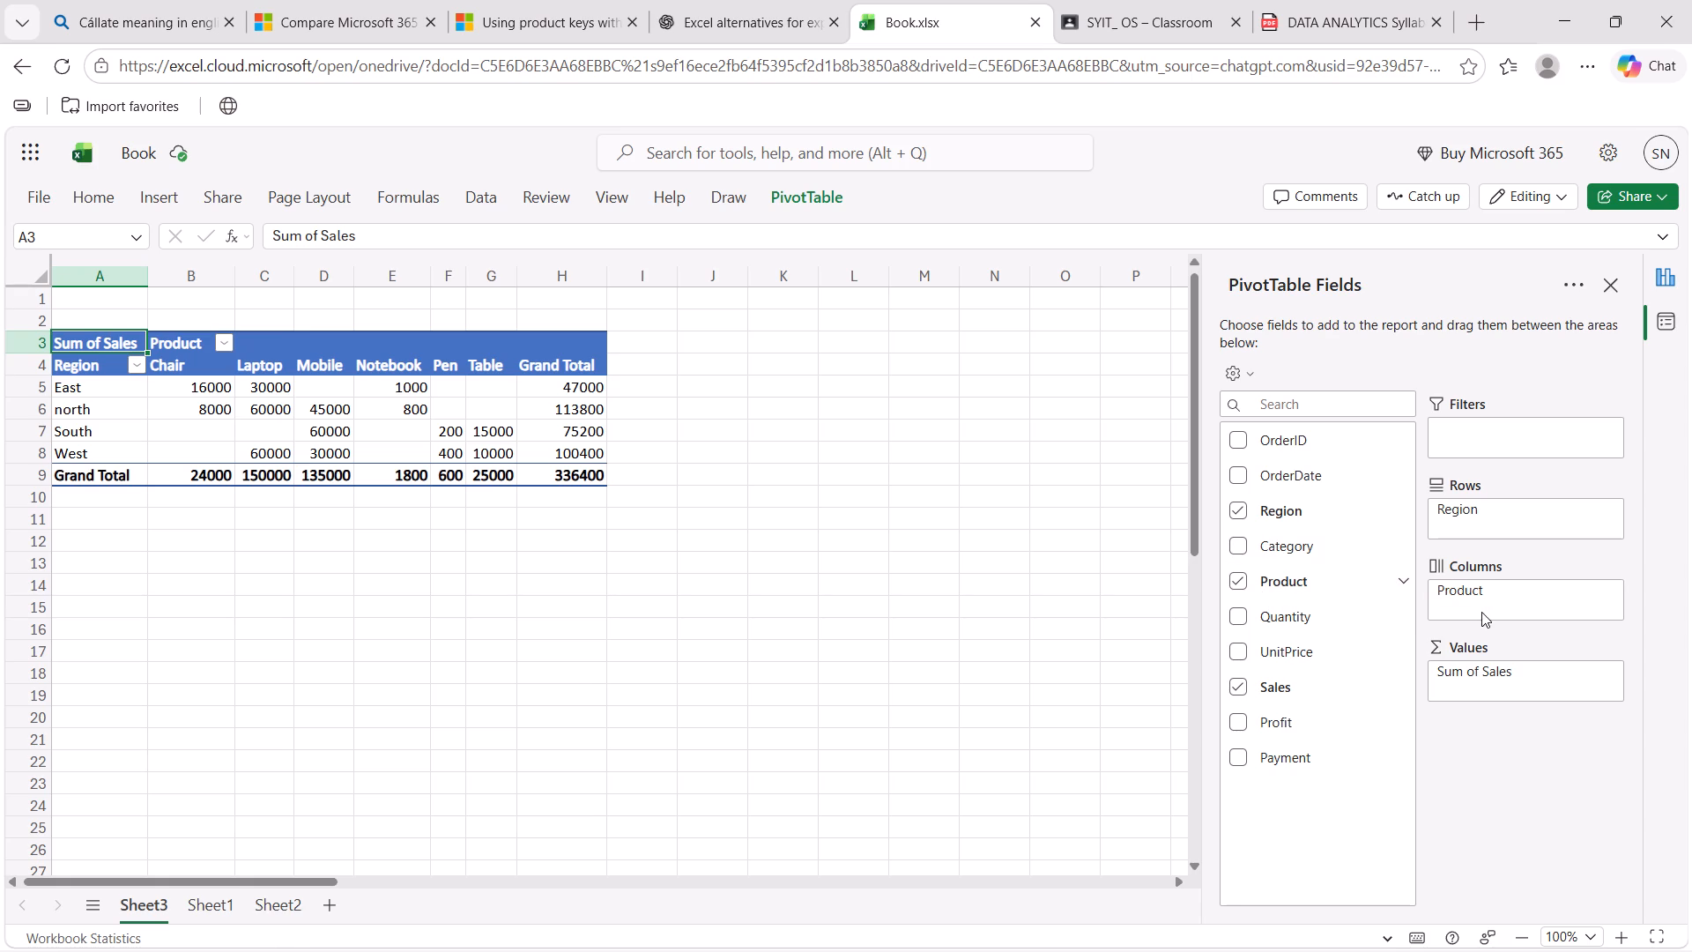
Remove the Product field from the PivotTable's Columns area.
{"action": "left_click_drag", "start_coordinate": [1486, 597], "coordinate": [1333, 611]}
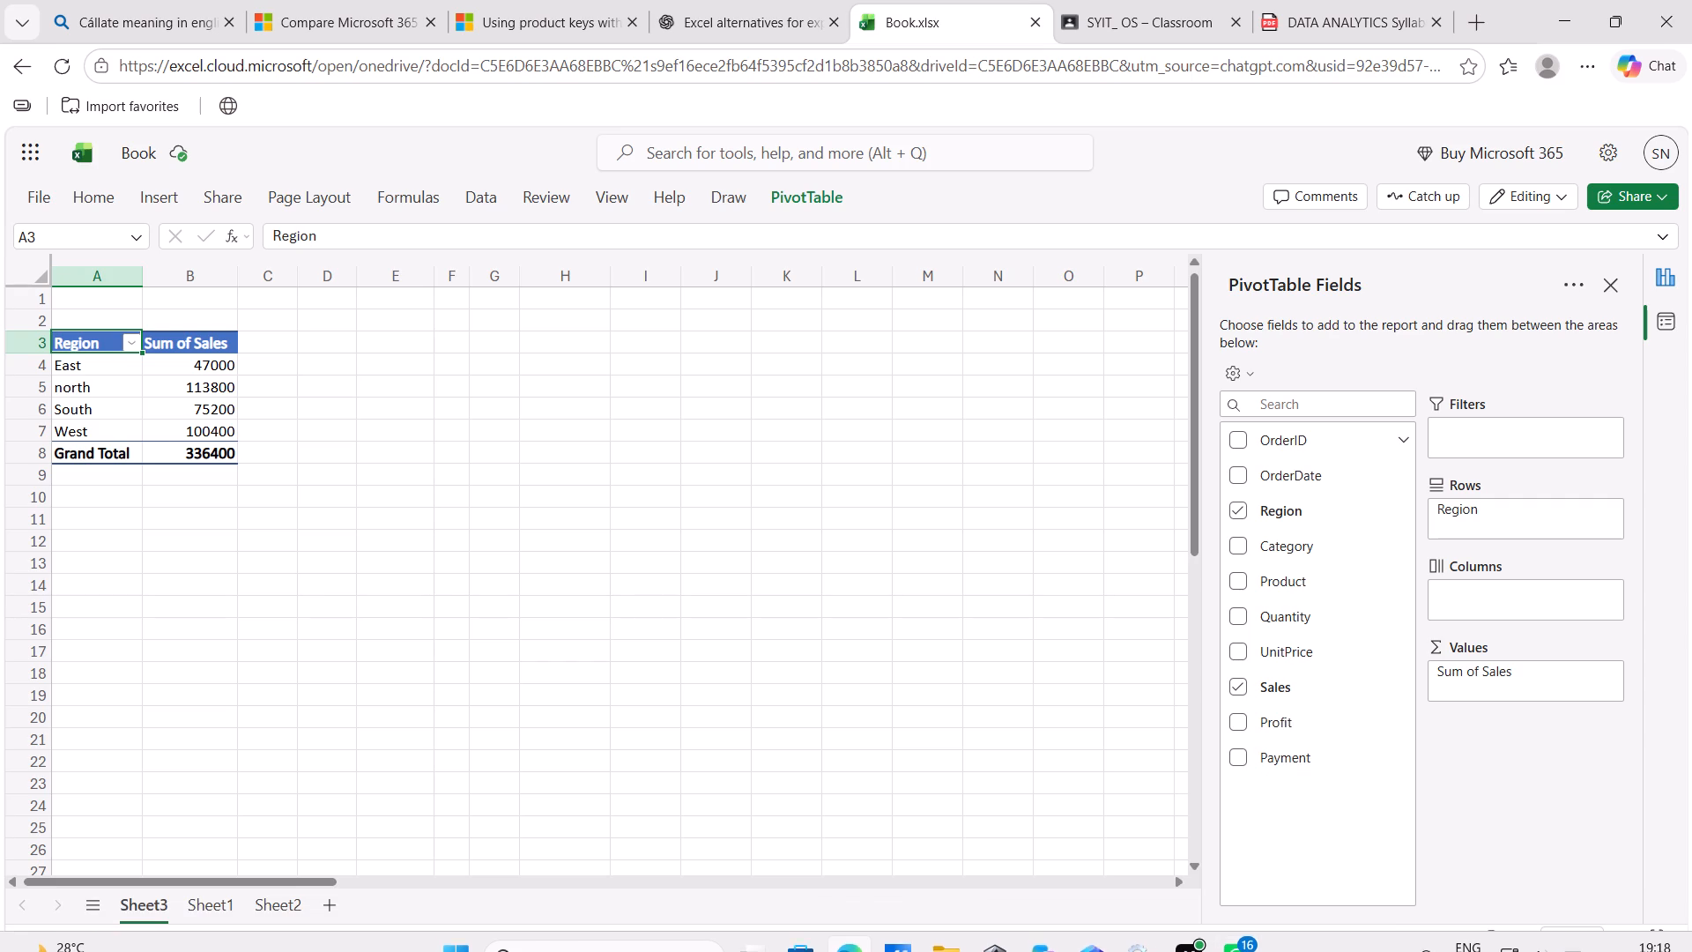
Review the Experiment 4 tasks on creating, filtering and sorting a pivot table in the Data Analytics syllabus PDF.
{"action": "left_click", "coordinate": [1345, 1]}
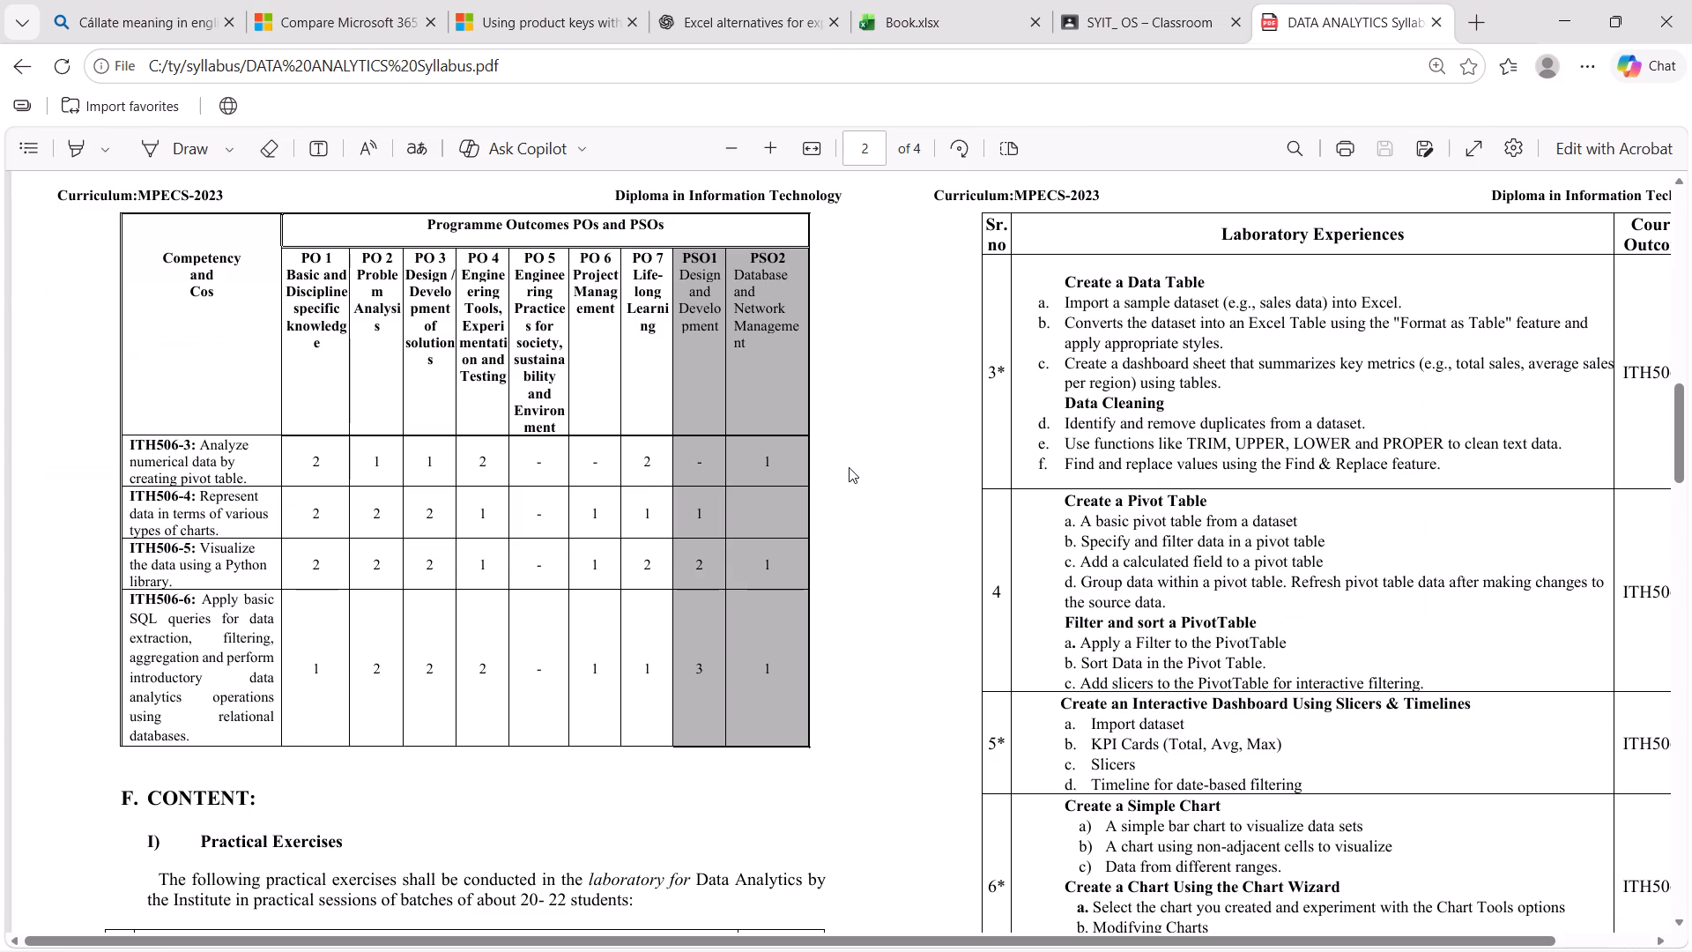
{"action": "scroll", "coordinate": [849, 467], "scroll_direction": "down", "scroll_amount": 1}
{"action": "scroll", "coordinate": [849, 467], "scroll_direction": "up", "scroll_amount": 1}
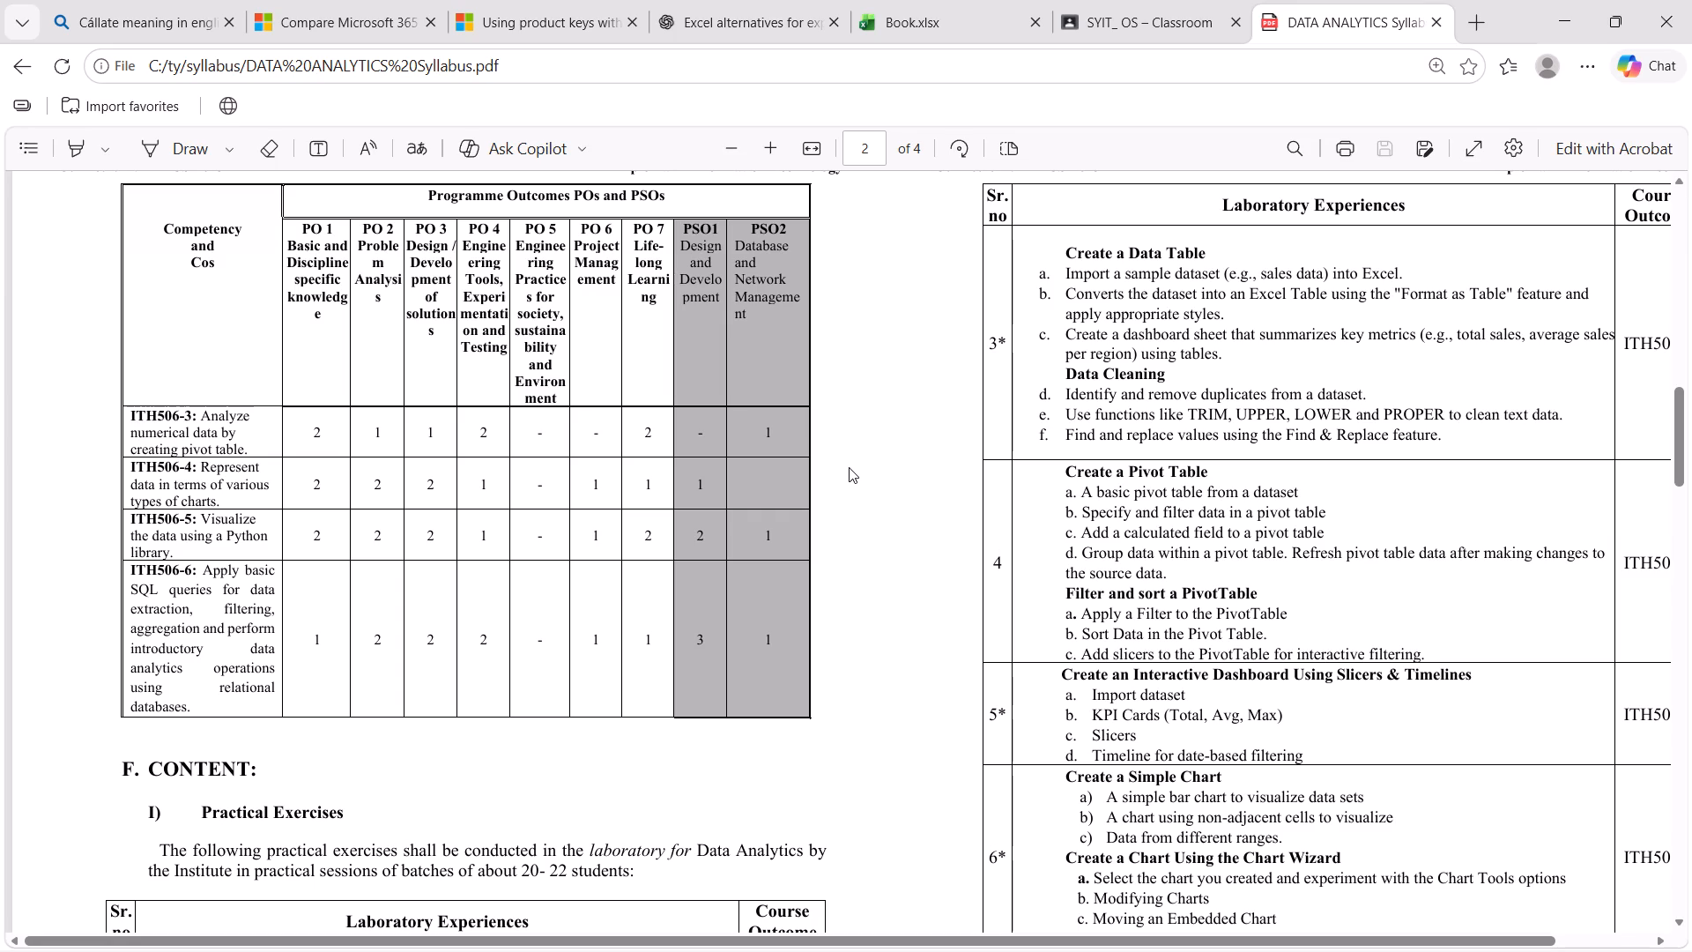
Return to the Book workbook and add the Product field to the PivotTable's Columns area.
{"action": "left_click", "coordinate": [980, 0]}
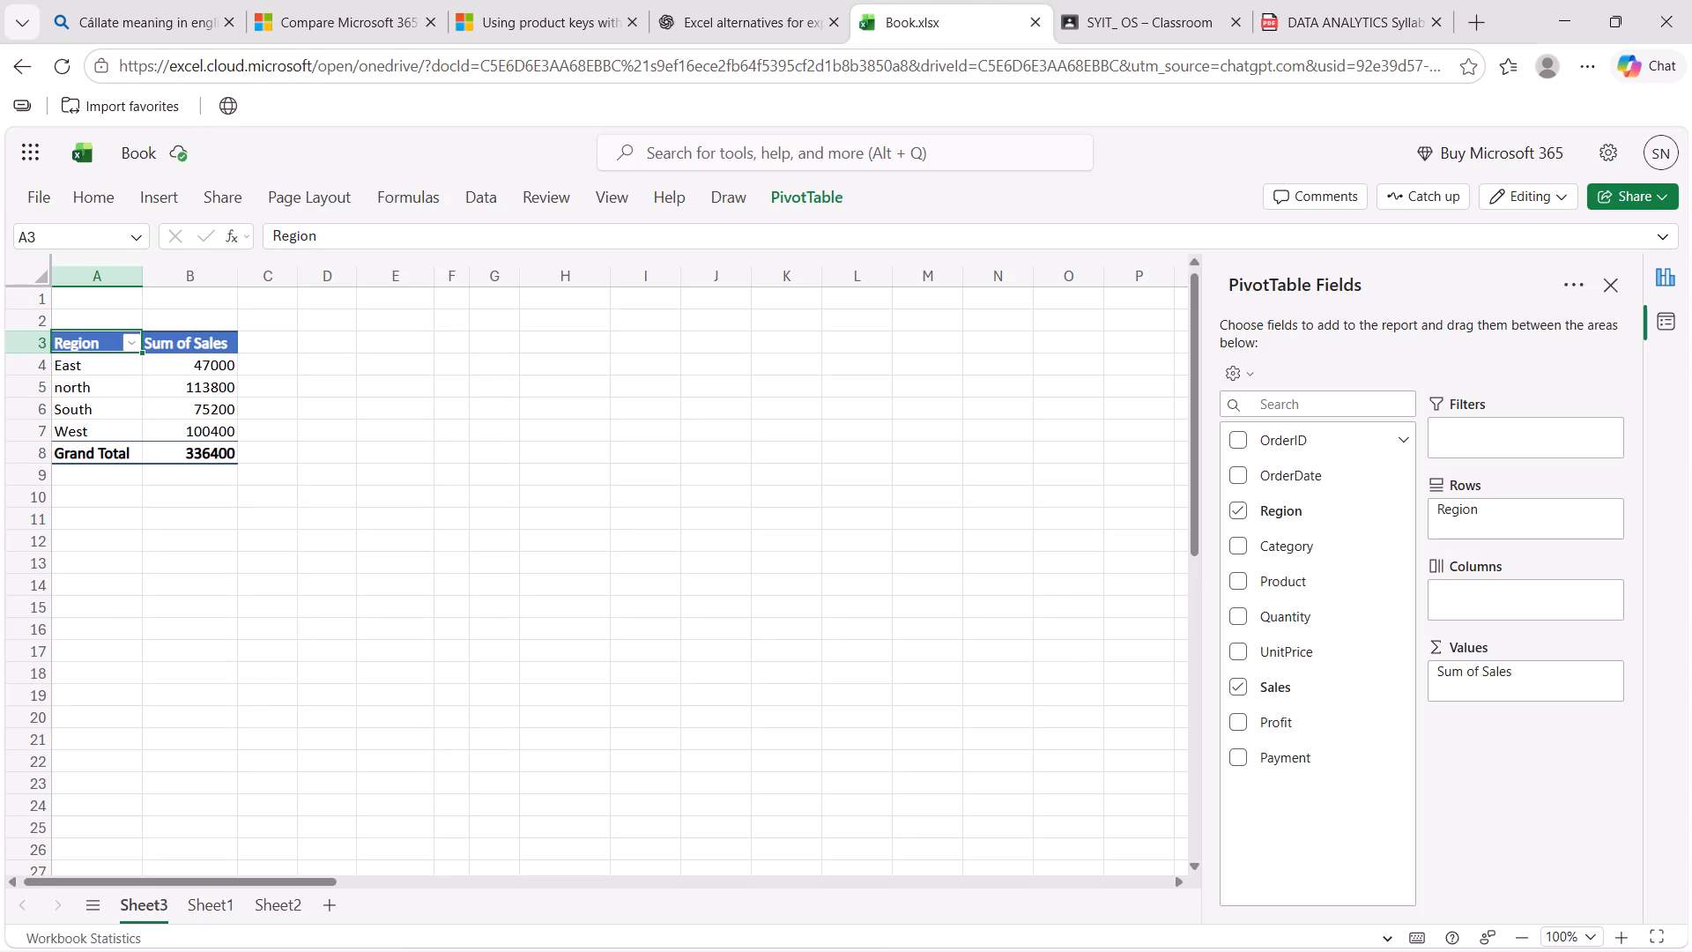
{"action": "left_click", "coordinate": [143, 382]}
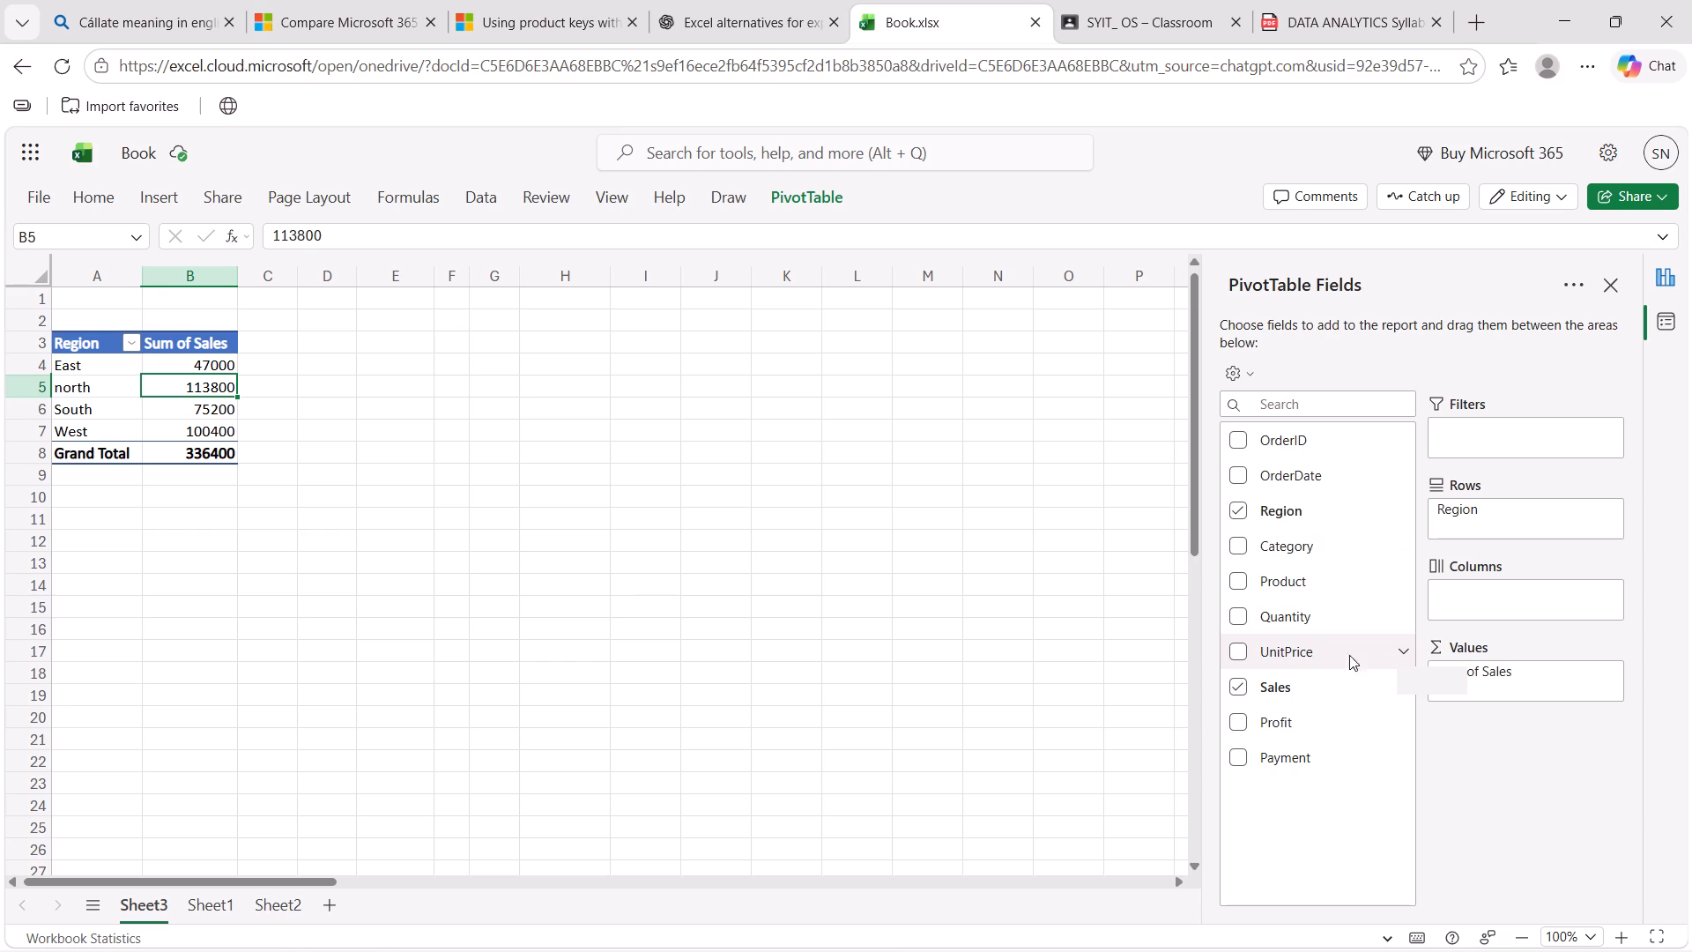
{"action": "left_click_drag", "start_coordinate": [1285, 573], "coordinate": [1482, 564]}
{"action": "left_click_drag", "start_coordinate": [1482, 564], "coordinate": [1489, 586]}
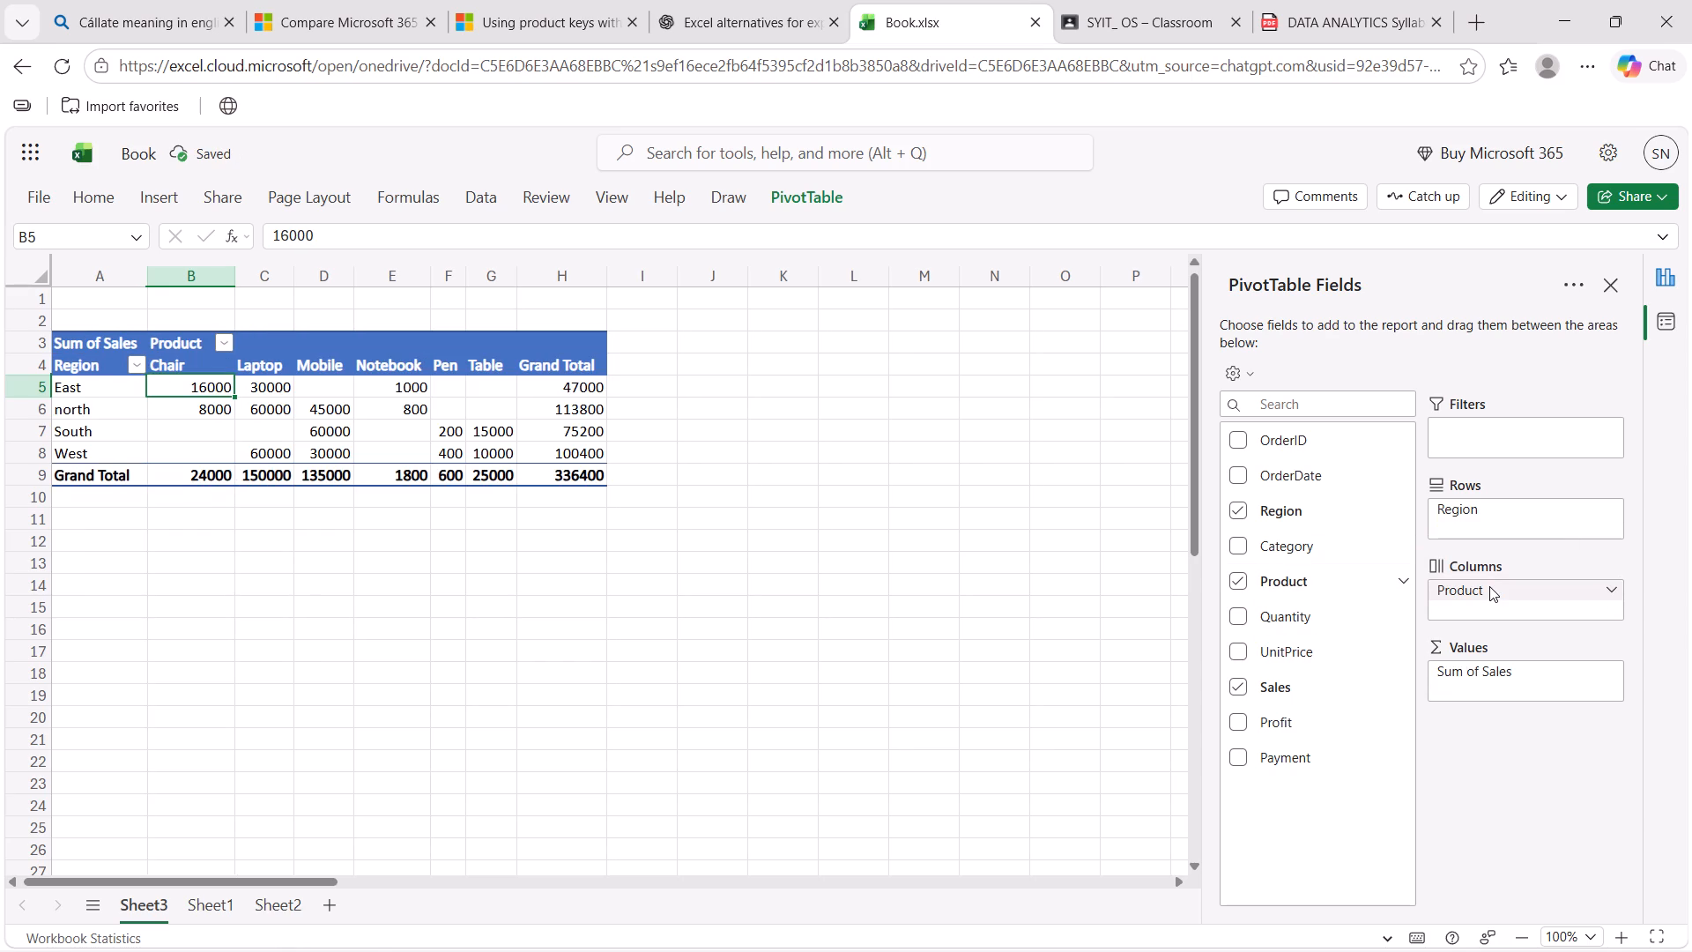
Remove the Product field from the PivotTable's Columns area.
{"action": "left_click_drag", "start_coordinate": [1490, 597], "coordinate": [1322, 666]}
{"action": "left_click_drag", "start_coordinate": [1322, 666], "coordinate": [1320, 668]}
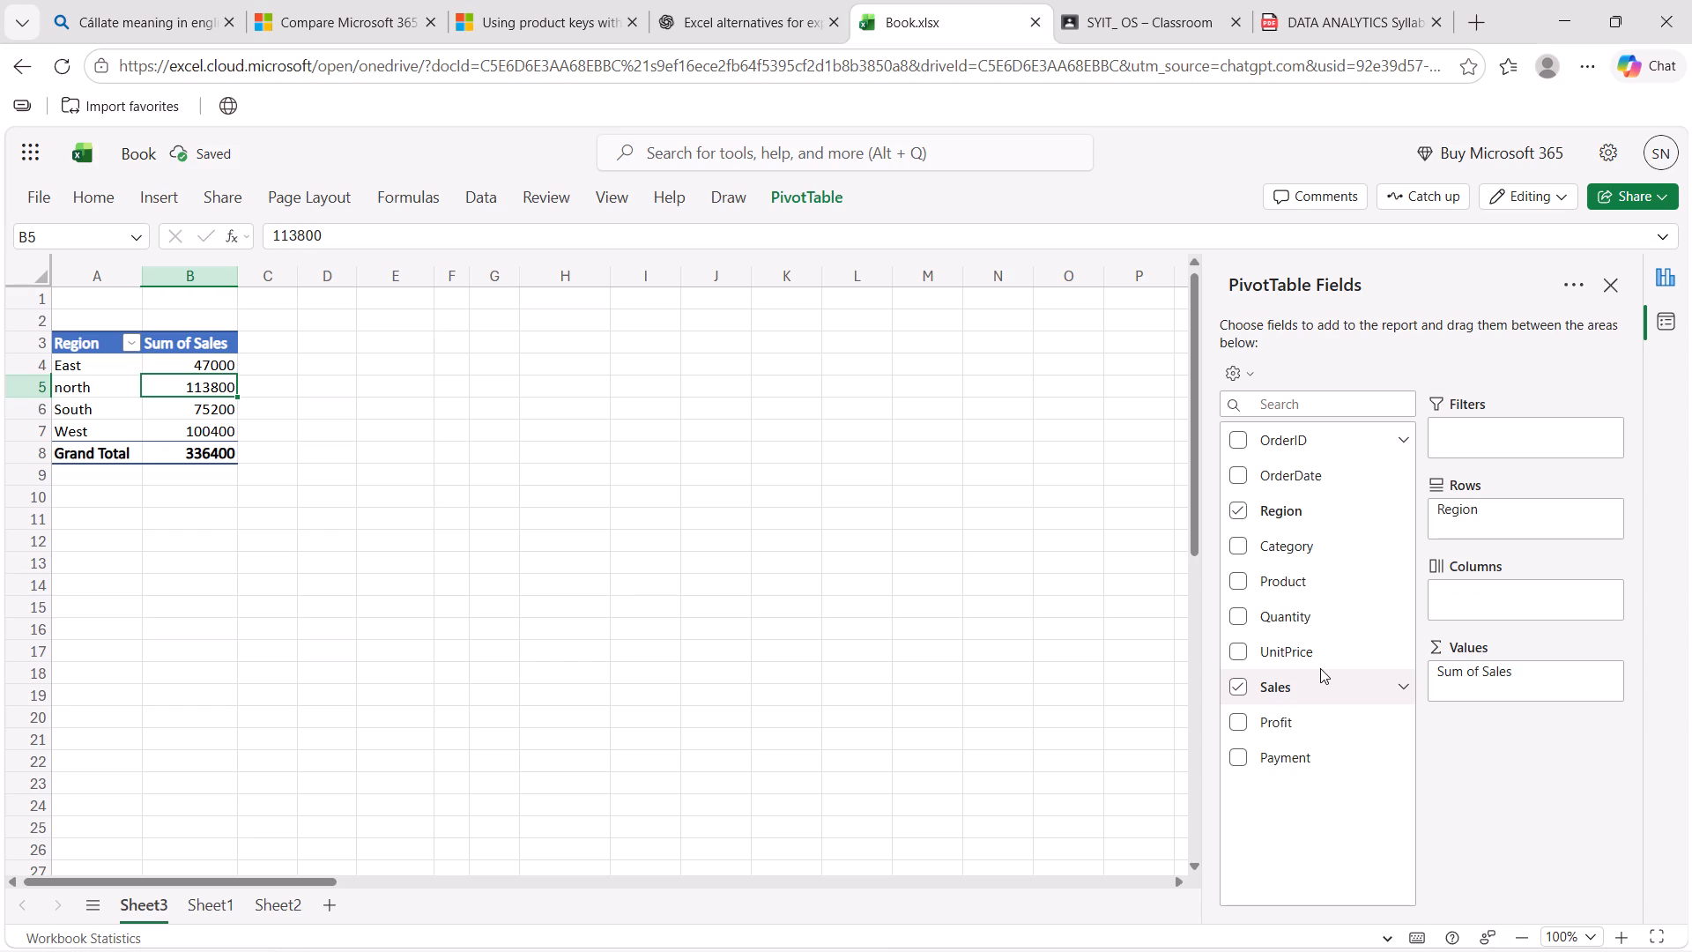
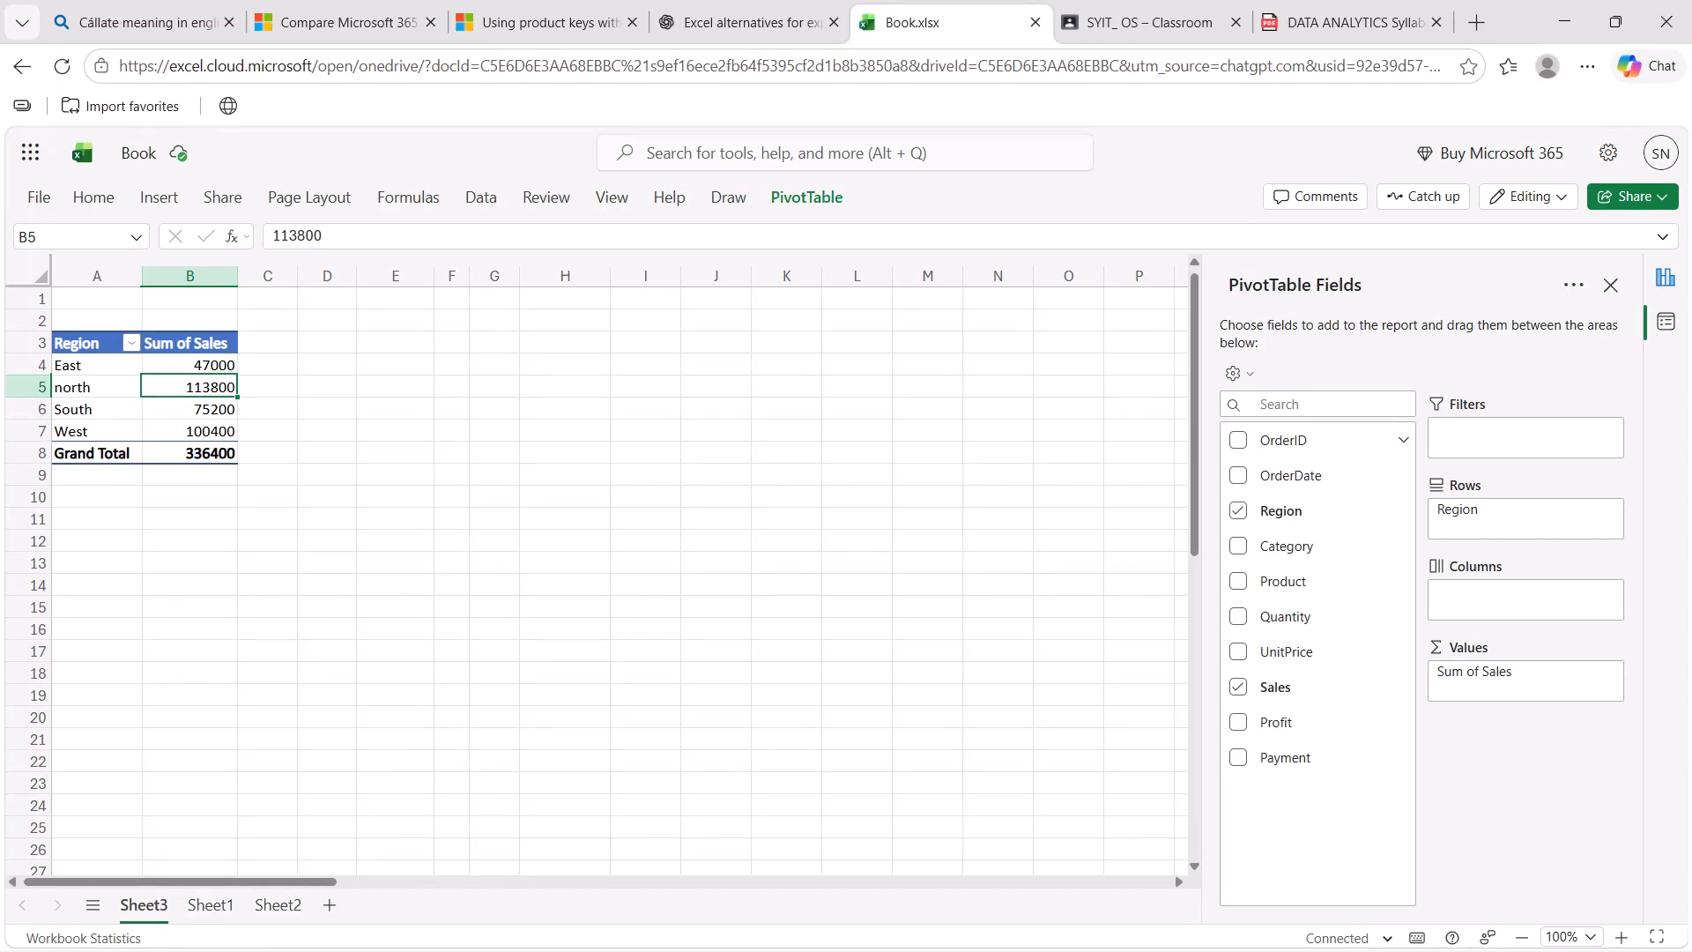
Change the PivotTable's Sales value field to summarize by Average.
{"action": "left_click", "coordinate": [134, 530]}
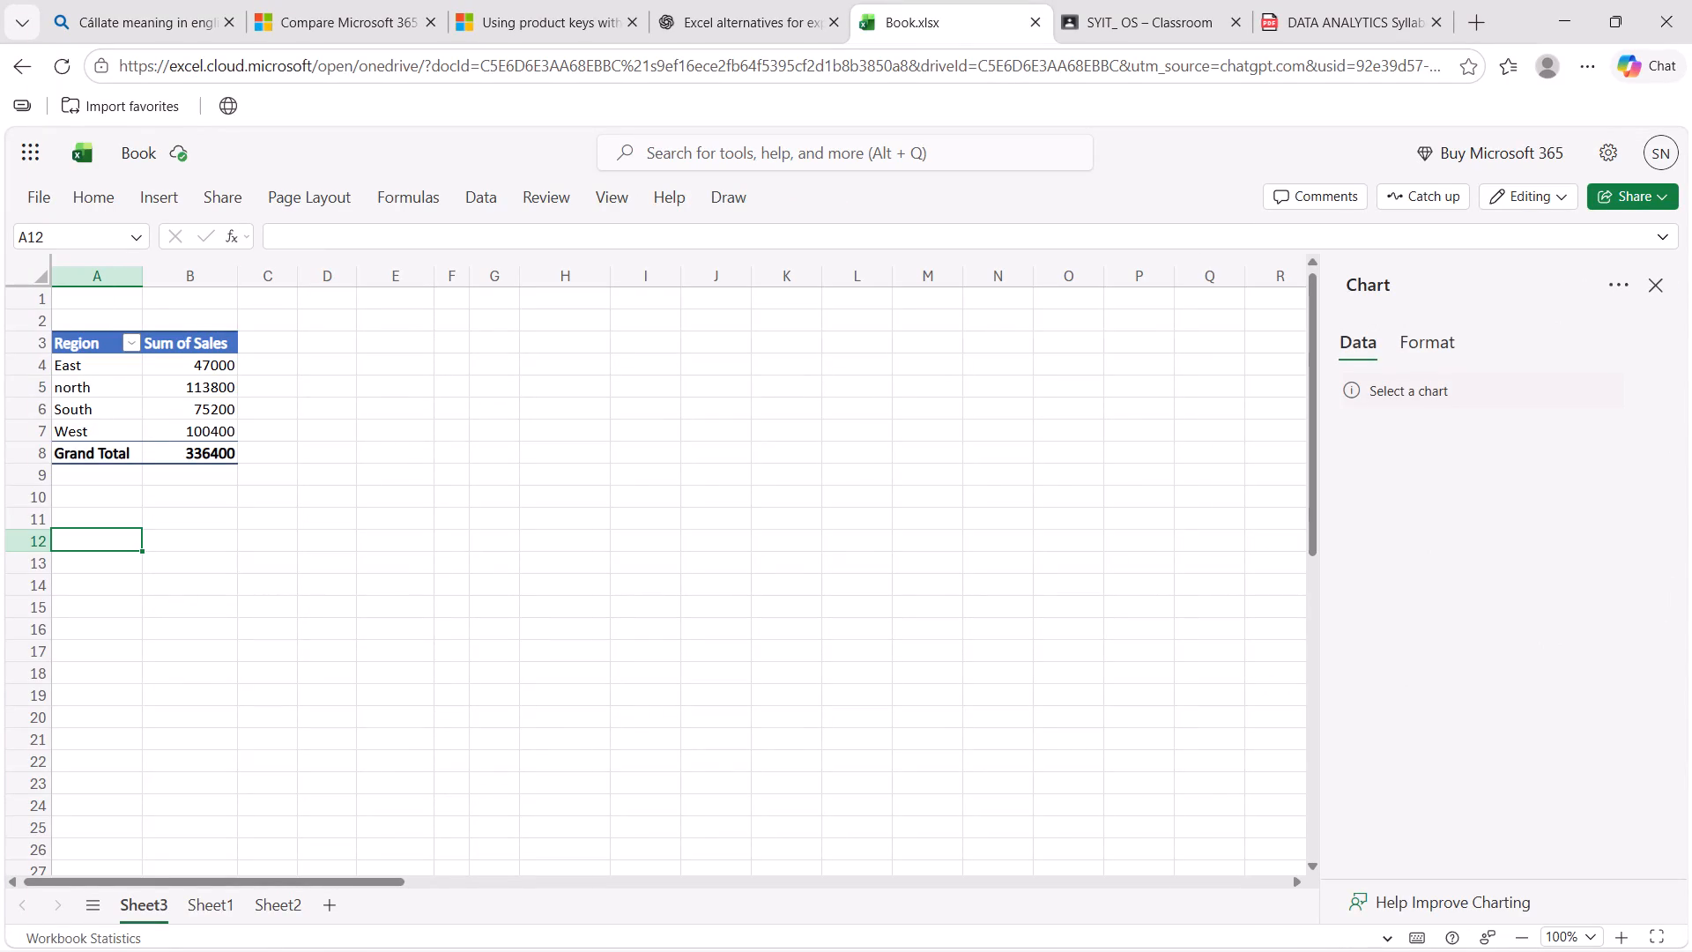
{"action": "left_click", "coordinate": [197, 395]}
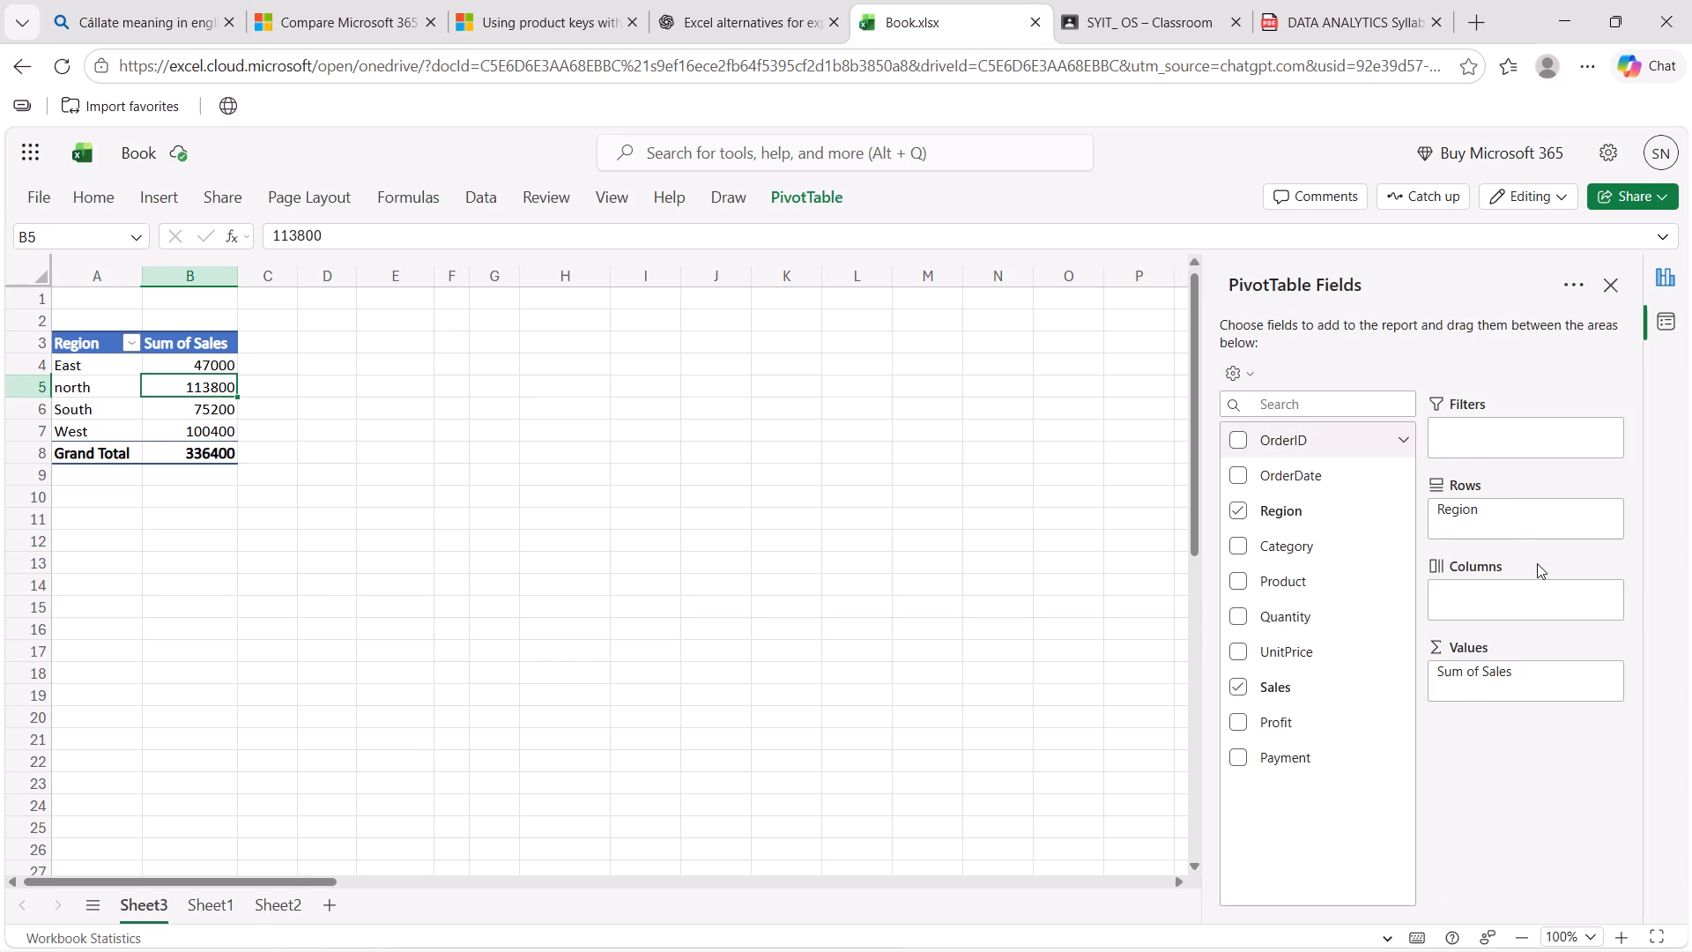
{"action": "left_click", "coordinate": [1451, 645]}
{"action": "left_click", "coordinate": [1615, 673]}
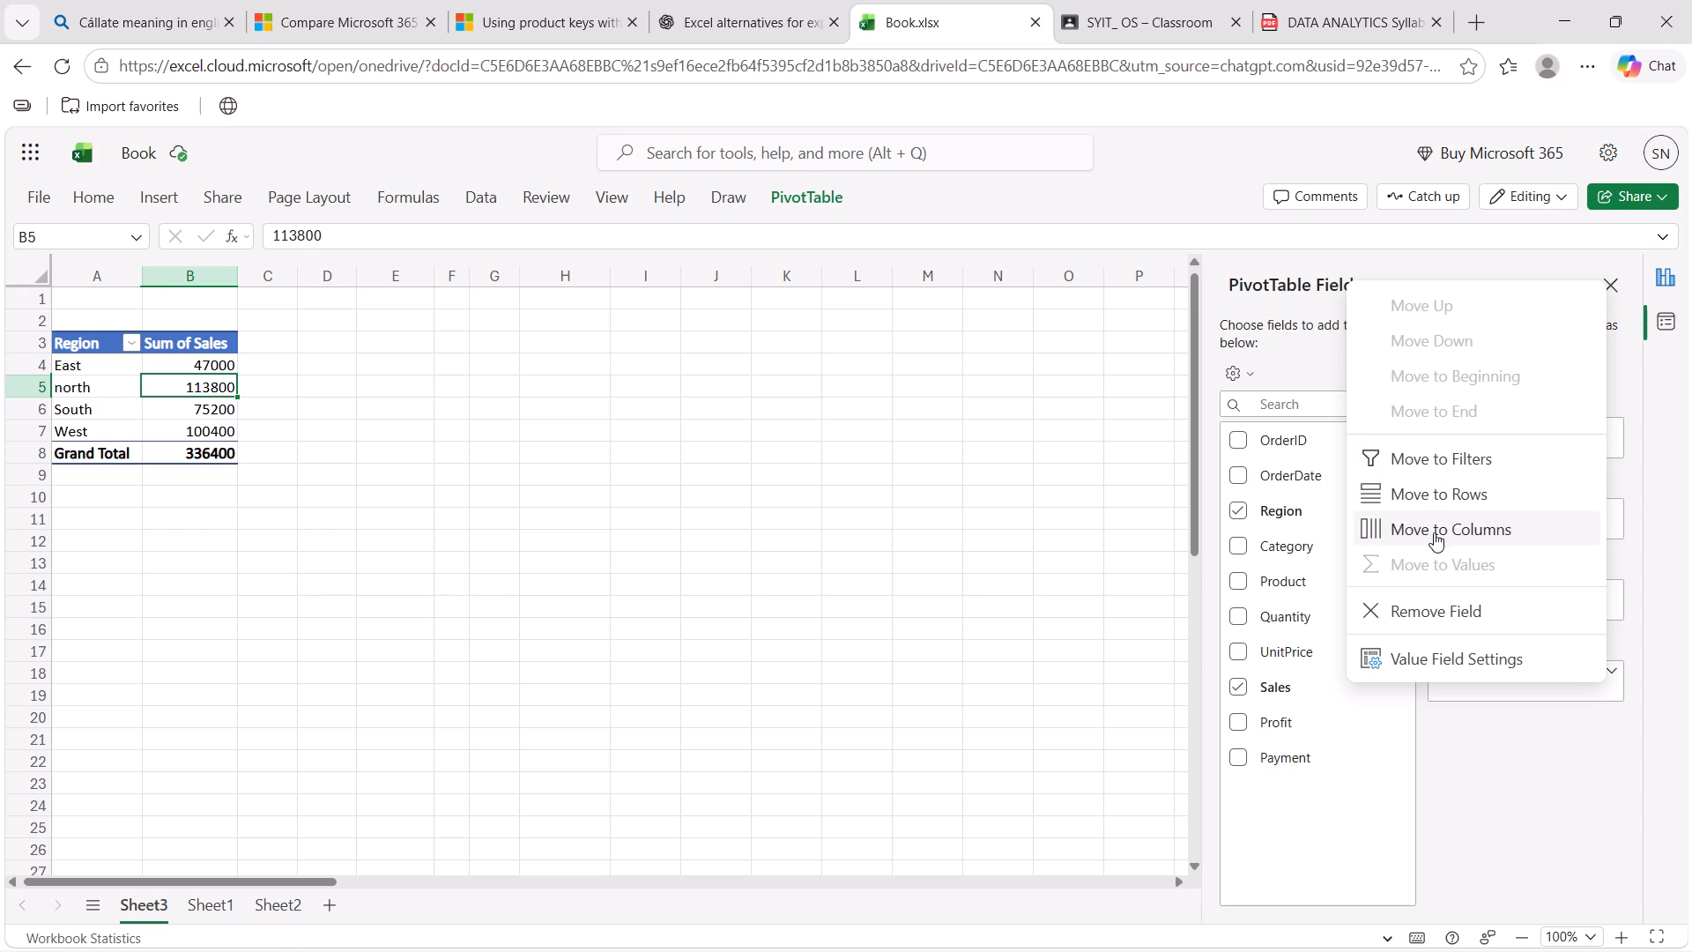
{"action": "left_click", "coordinate": [1477, 658]}
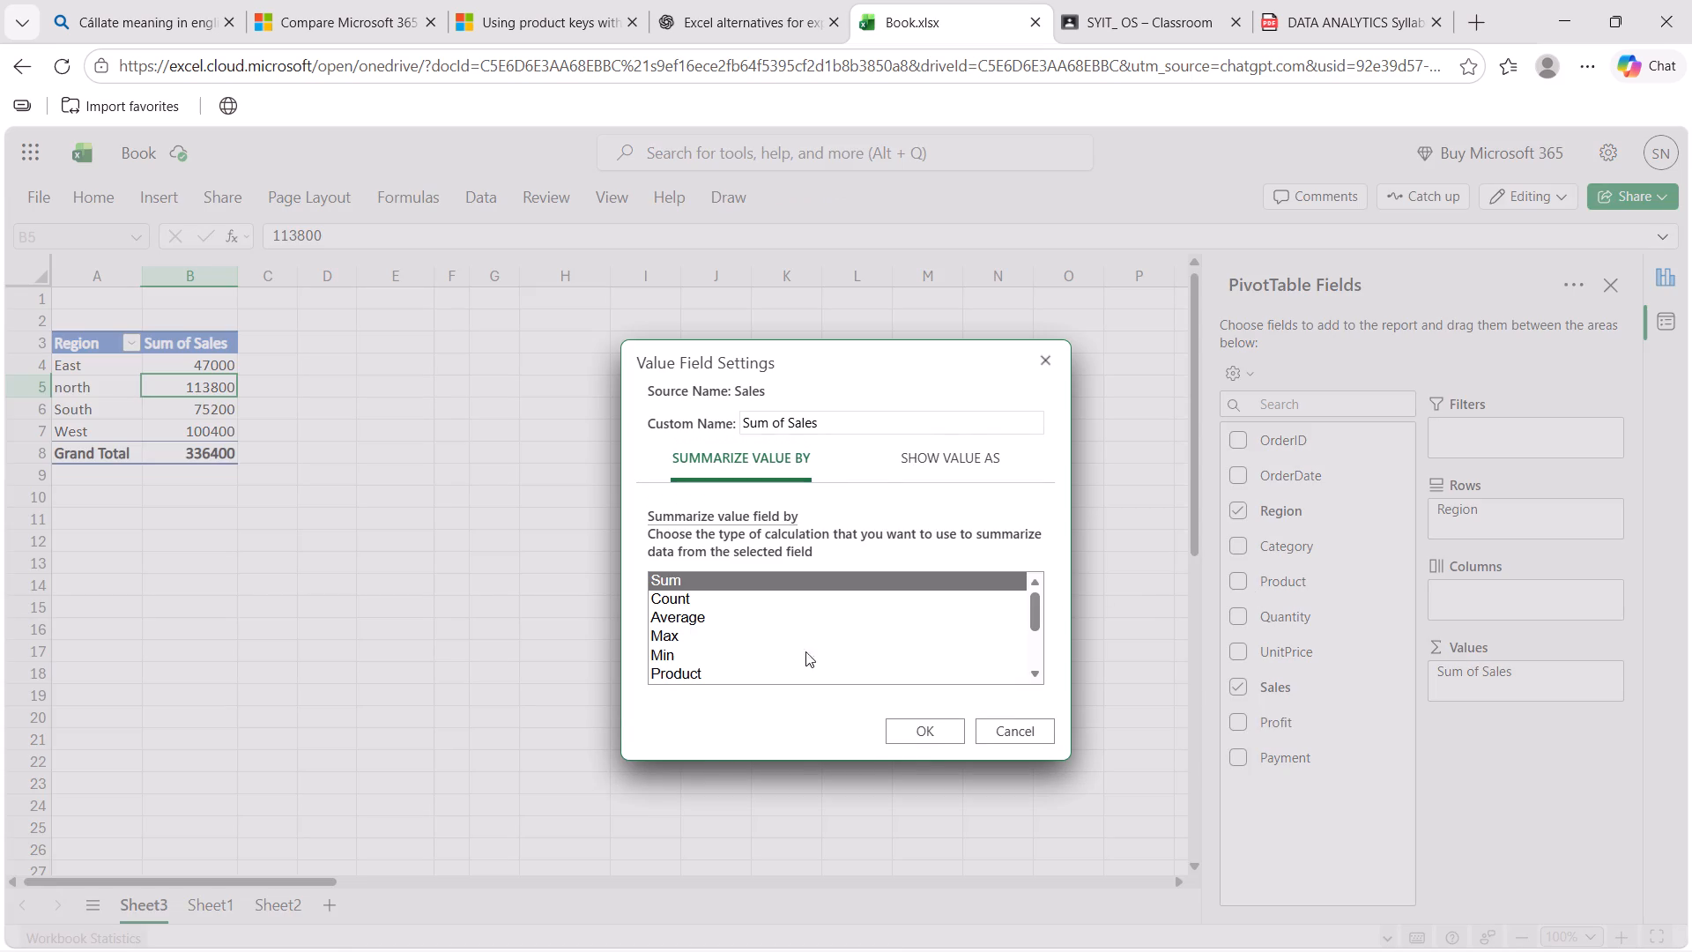
{"action": "left_click", "coordinate": [705, 617]}
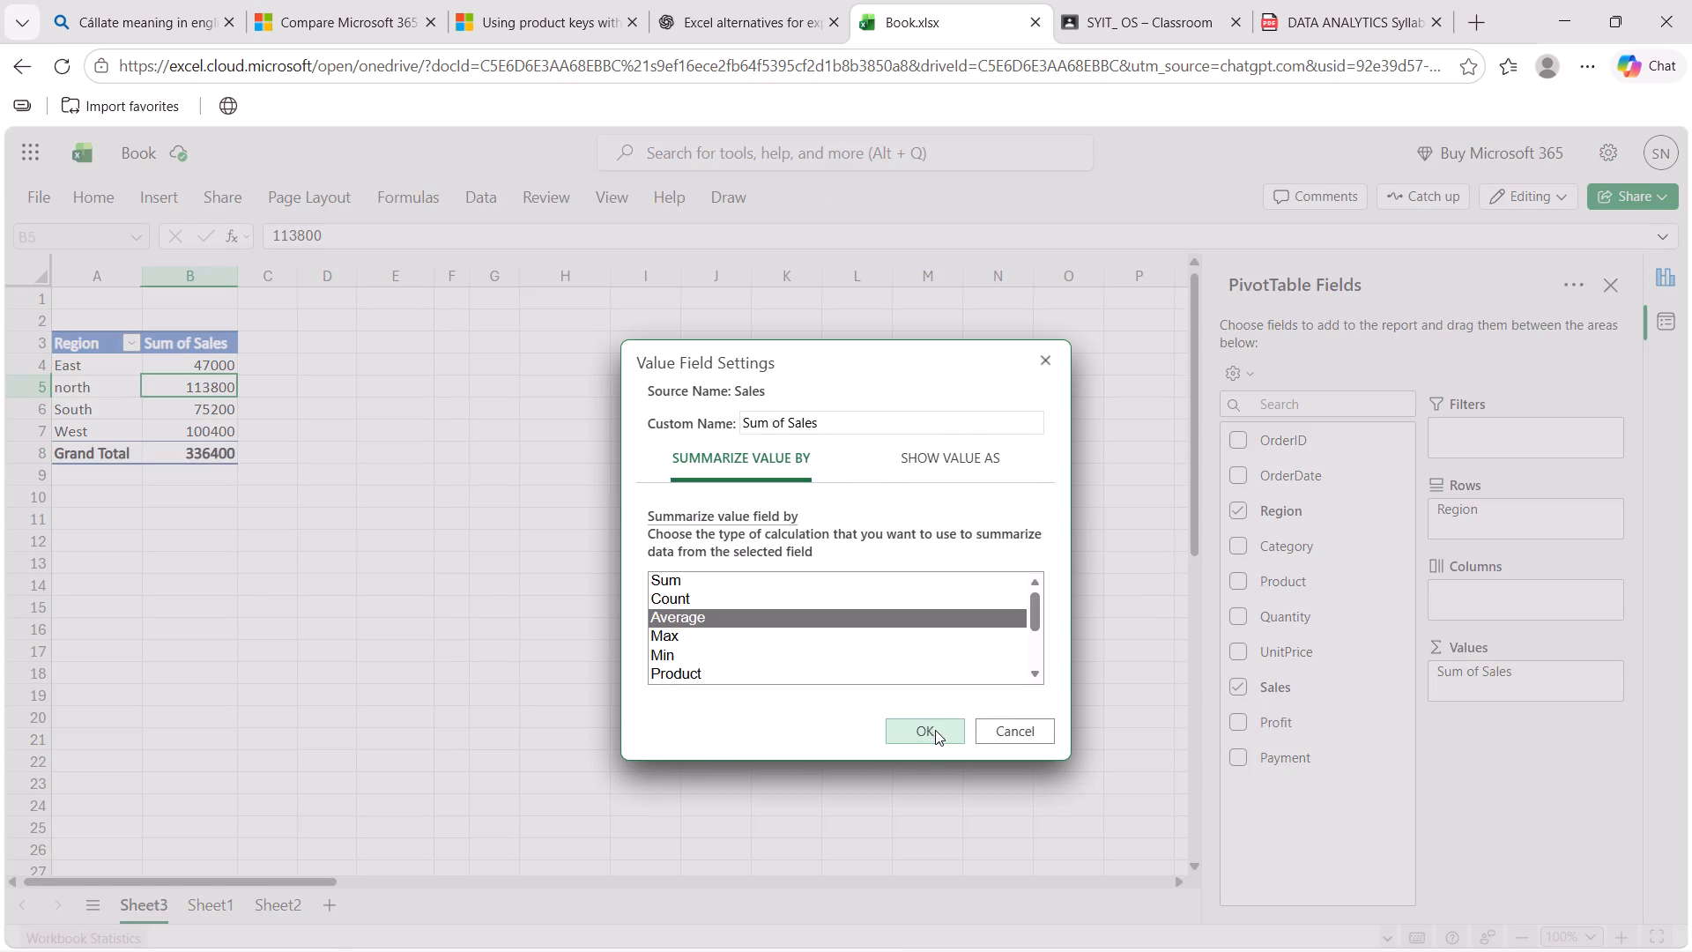
{"action": "left_click", "coordinate": [935, 730]}
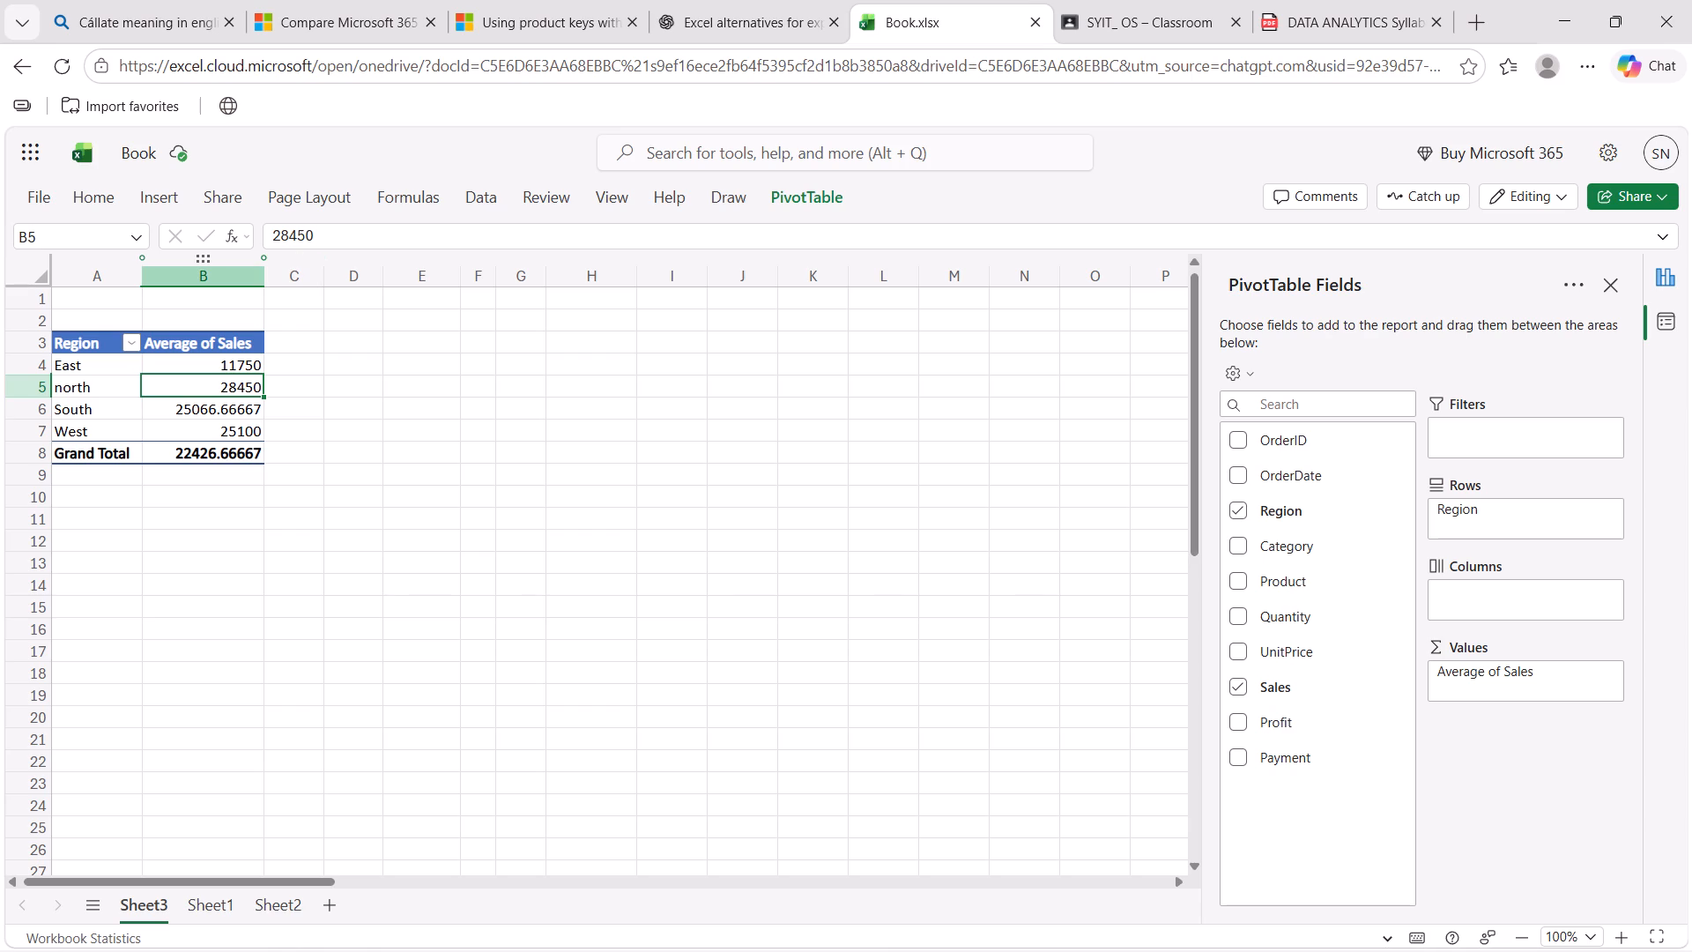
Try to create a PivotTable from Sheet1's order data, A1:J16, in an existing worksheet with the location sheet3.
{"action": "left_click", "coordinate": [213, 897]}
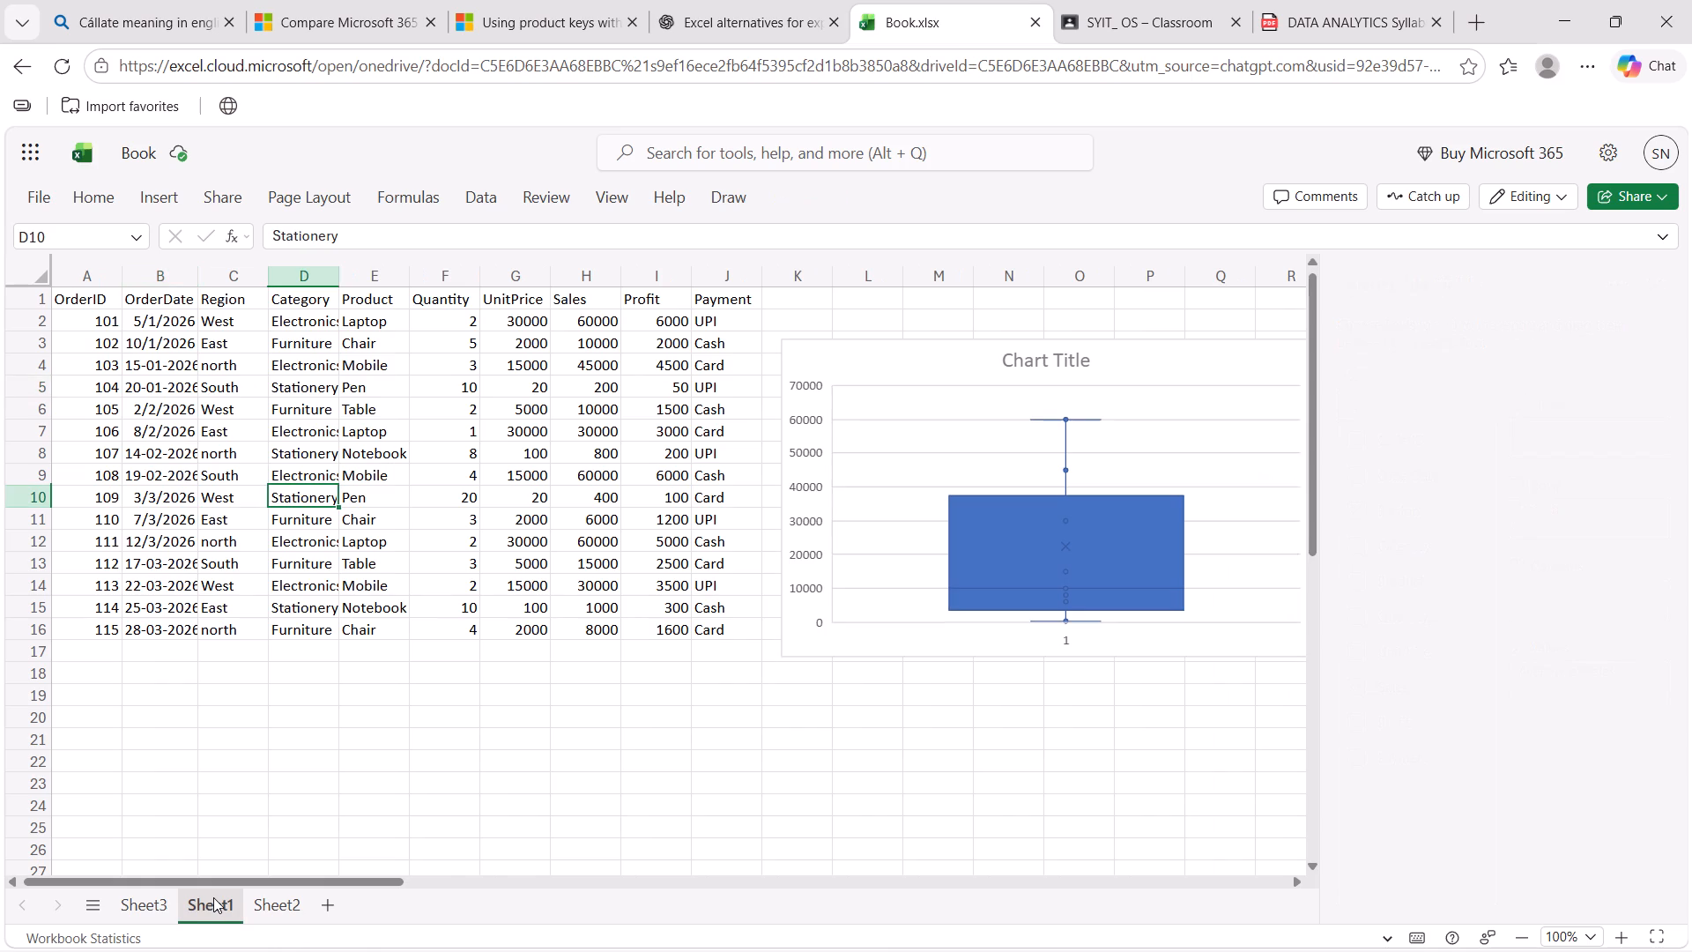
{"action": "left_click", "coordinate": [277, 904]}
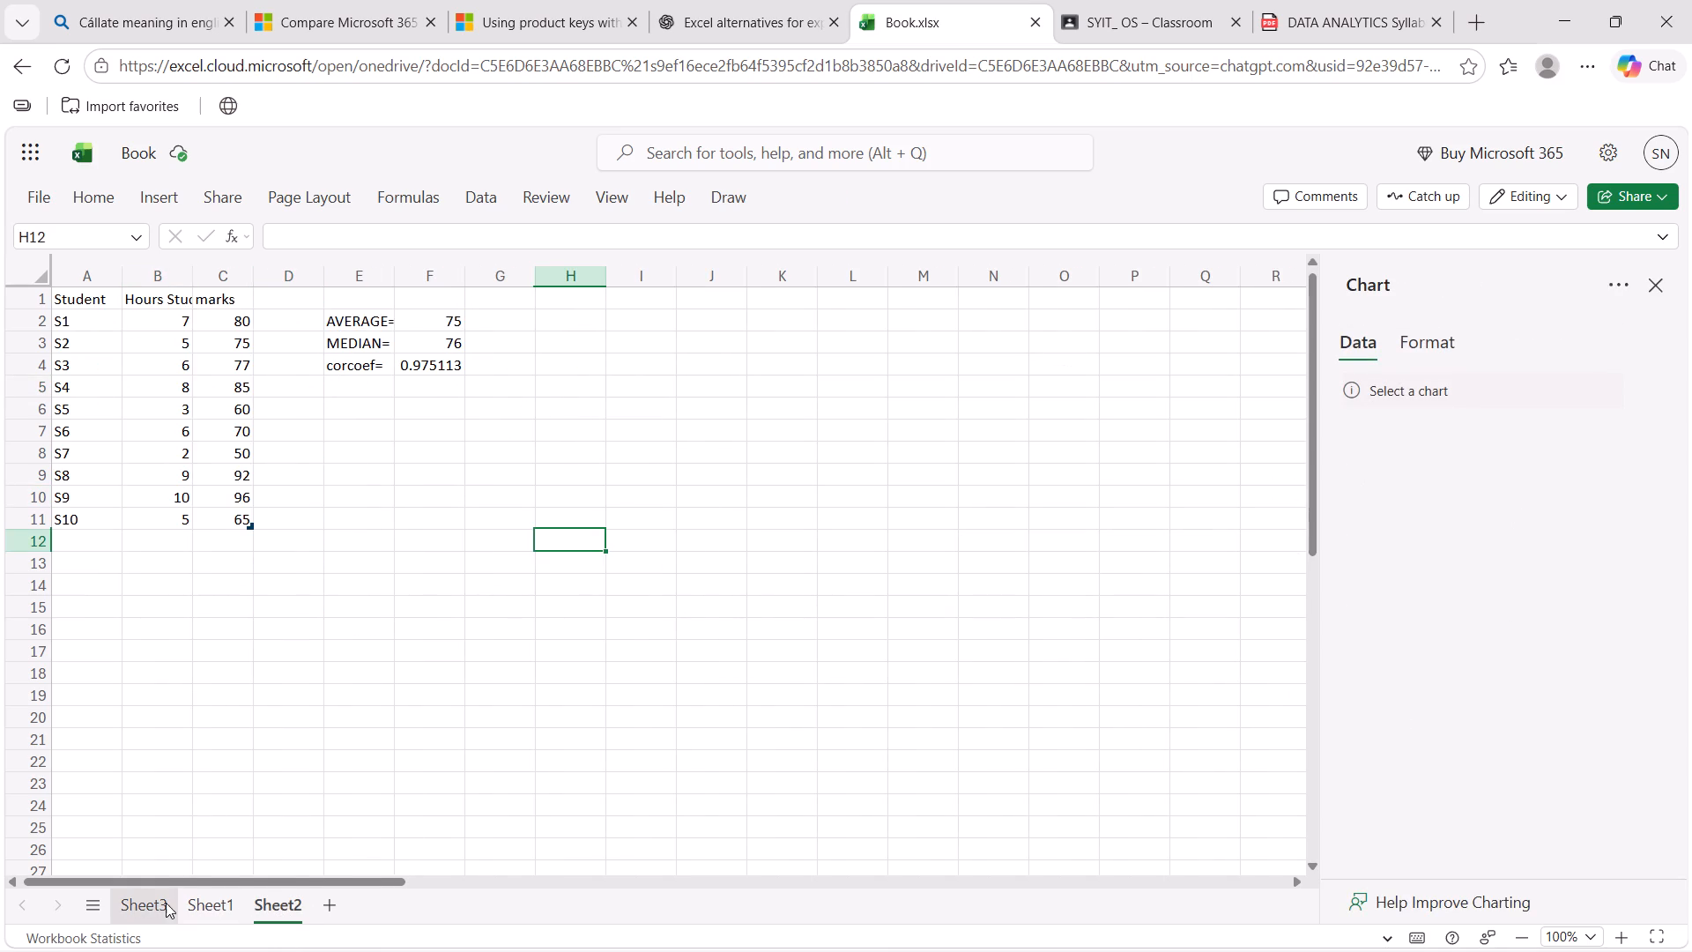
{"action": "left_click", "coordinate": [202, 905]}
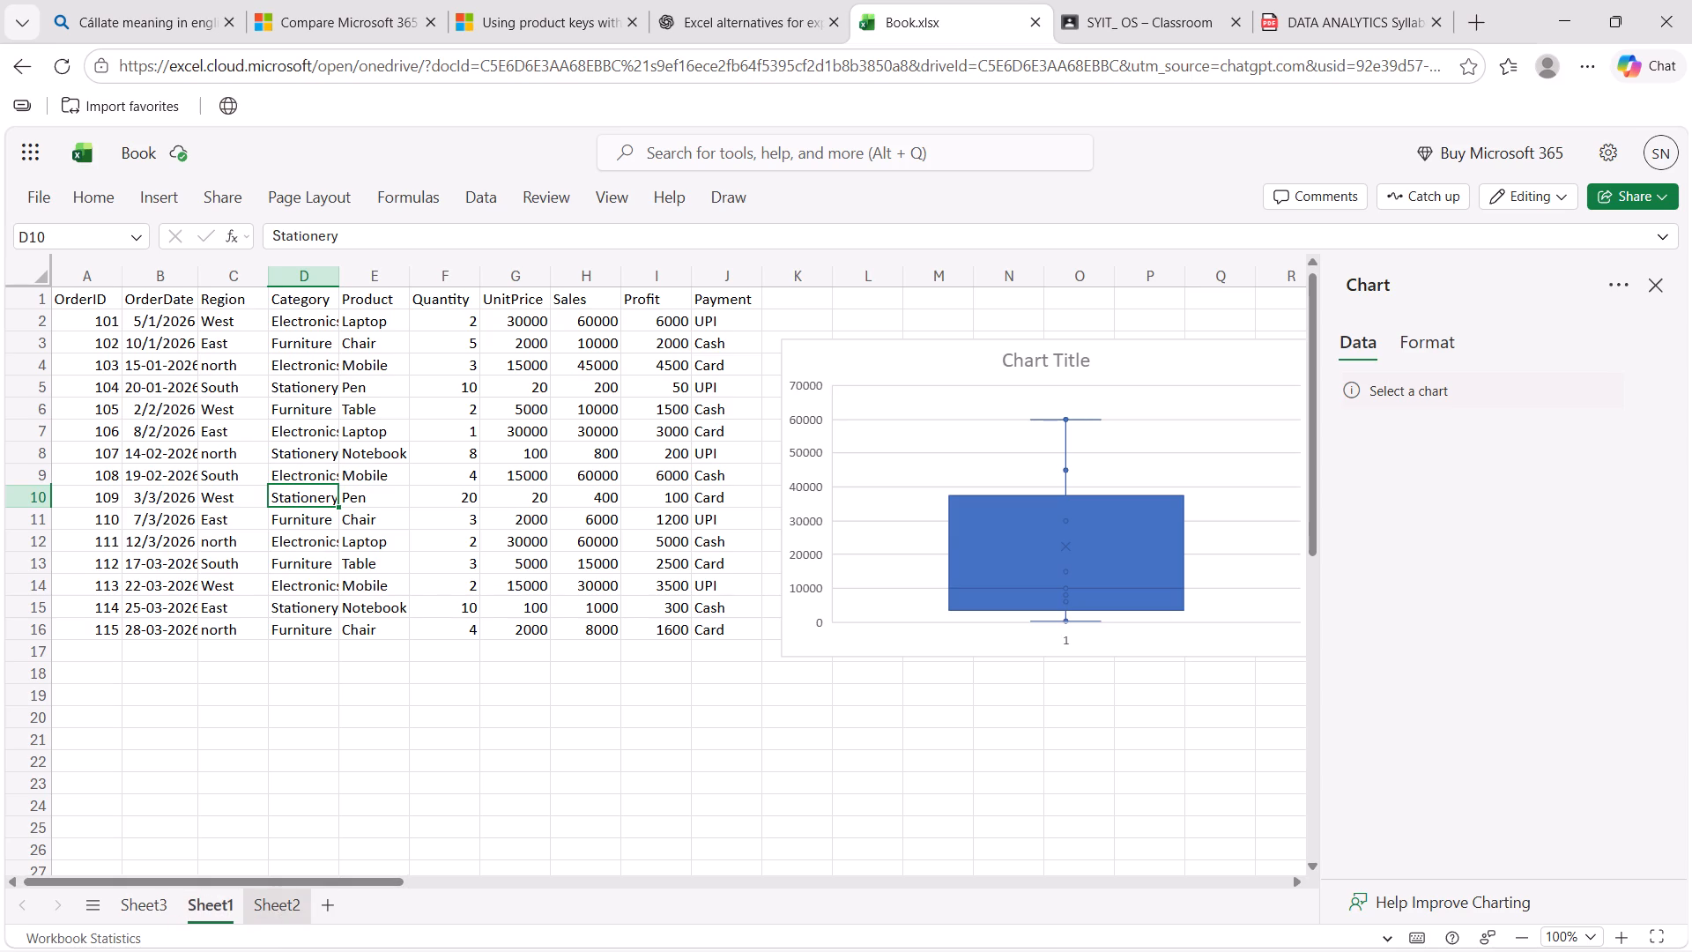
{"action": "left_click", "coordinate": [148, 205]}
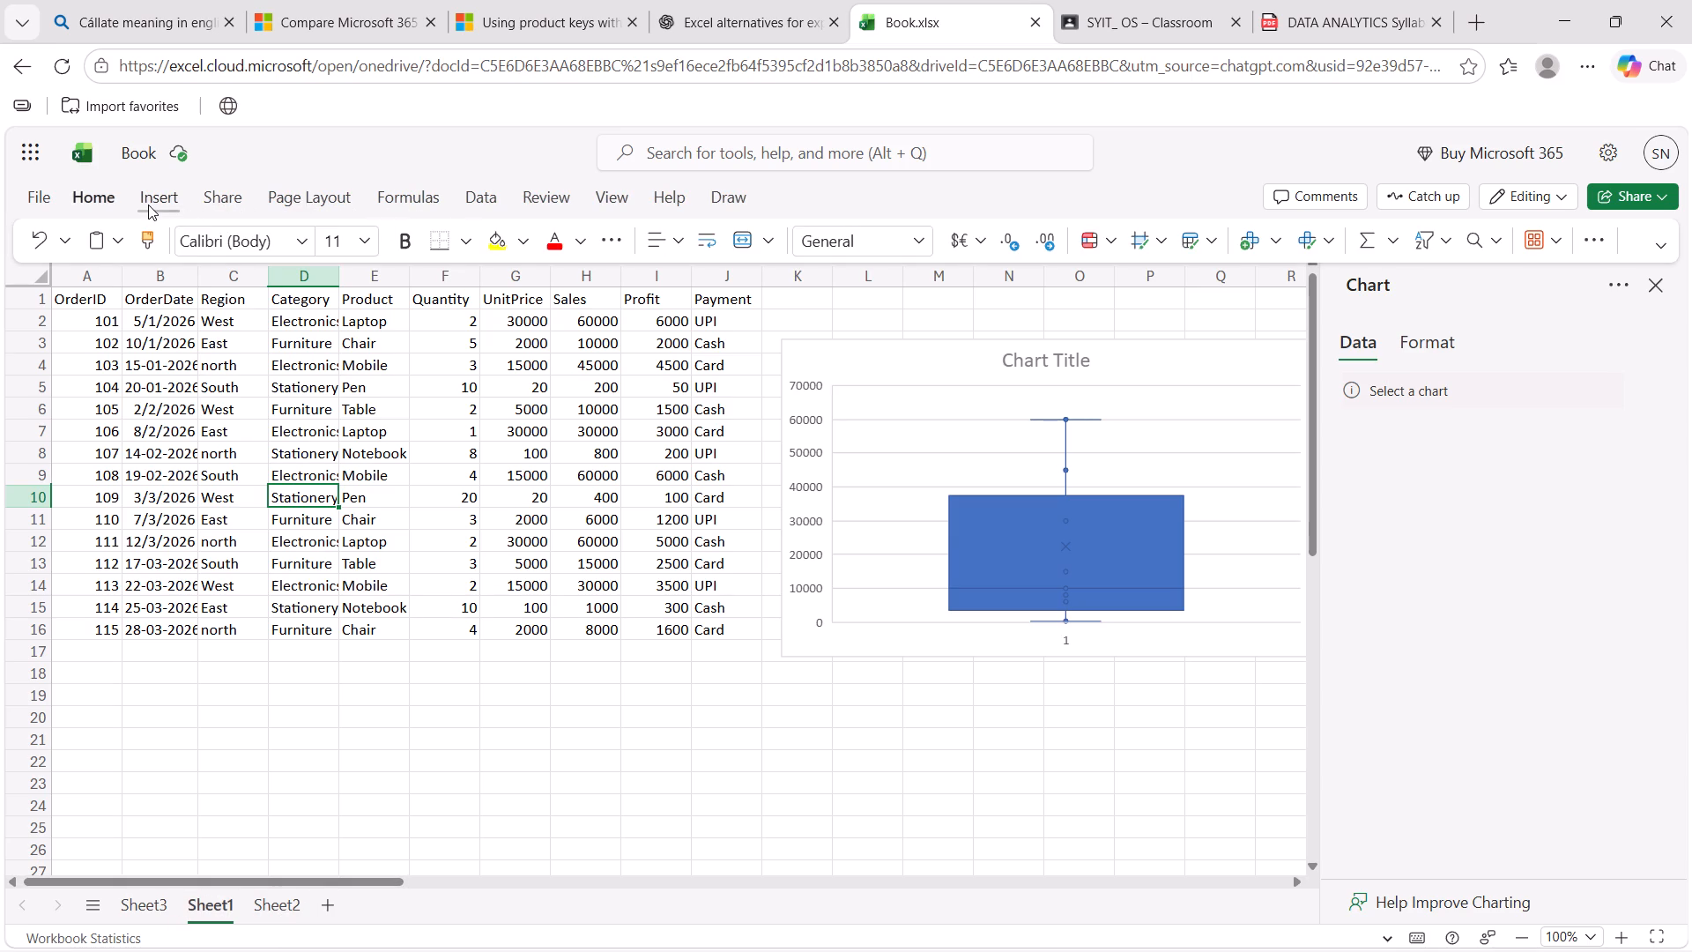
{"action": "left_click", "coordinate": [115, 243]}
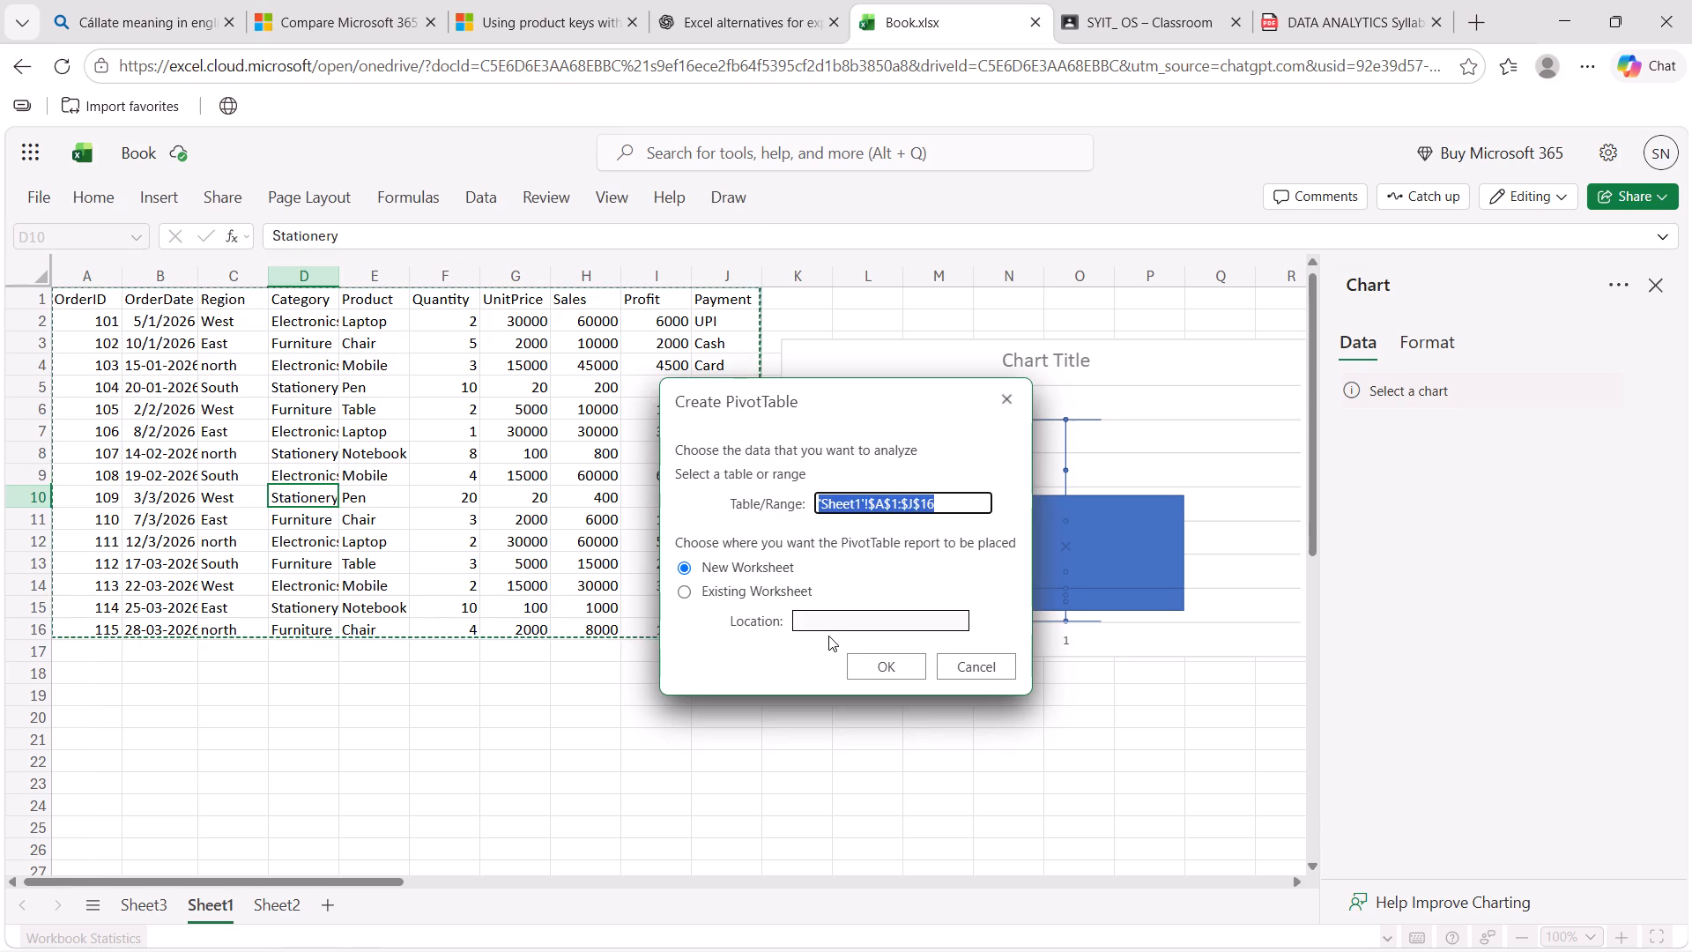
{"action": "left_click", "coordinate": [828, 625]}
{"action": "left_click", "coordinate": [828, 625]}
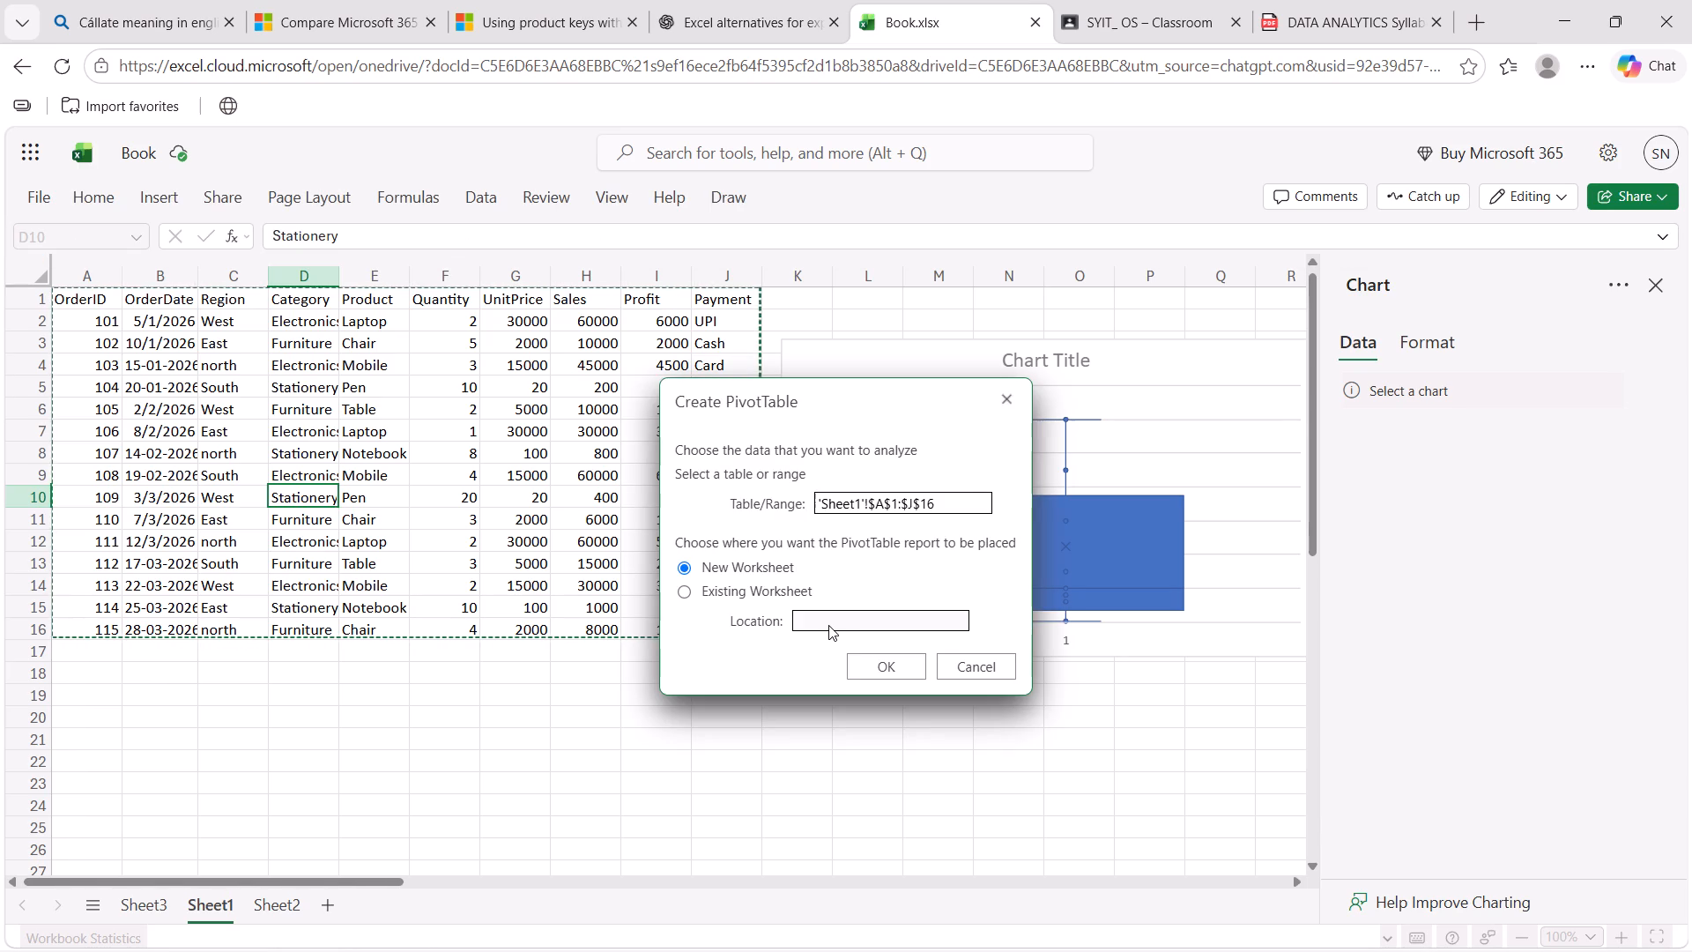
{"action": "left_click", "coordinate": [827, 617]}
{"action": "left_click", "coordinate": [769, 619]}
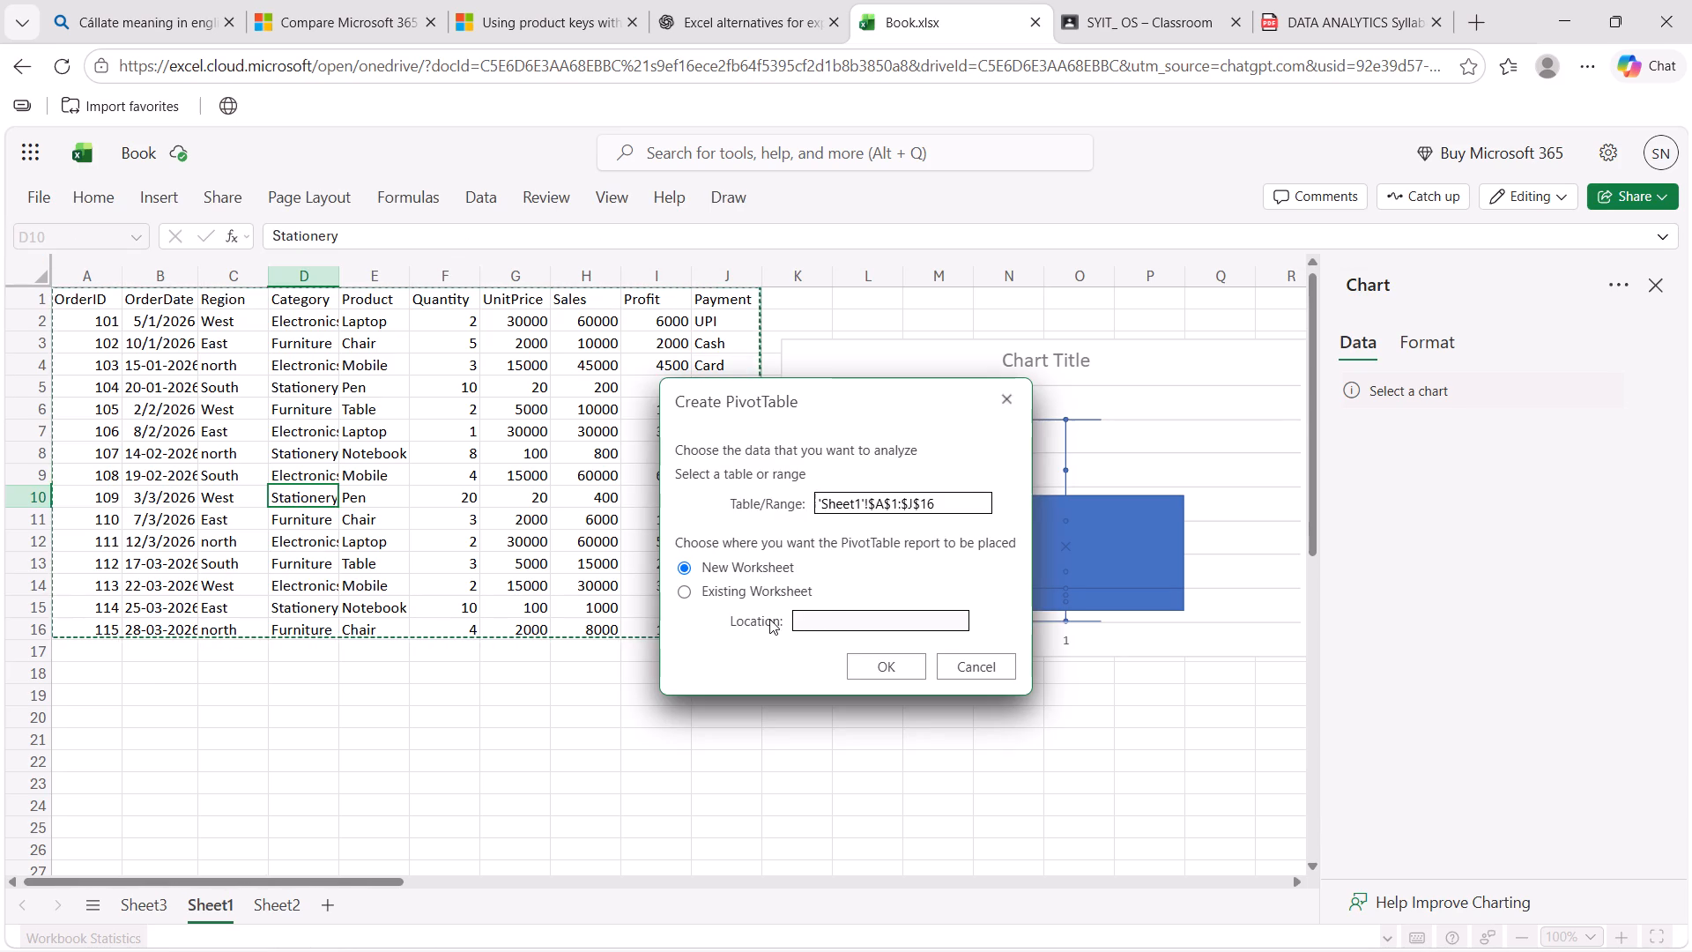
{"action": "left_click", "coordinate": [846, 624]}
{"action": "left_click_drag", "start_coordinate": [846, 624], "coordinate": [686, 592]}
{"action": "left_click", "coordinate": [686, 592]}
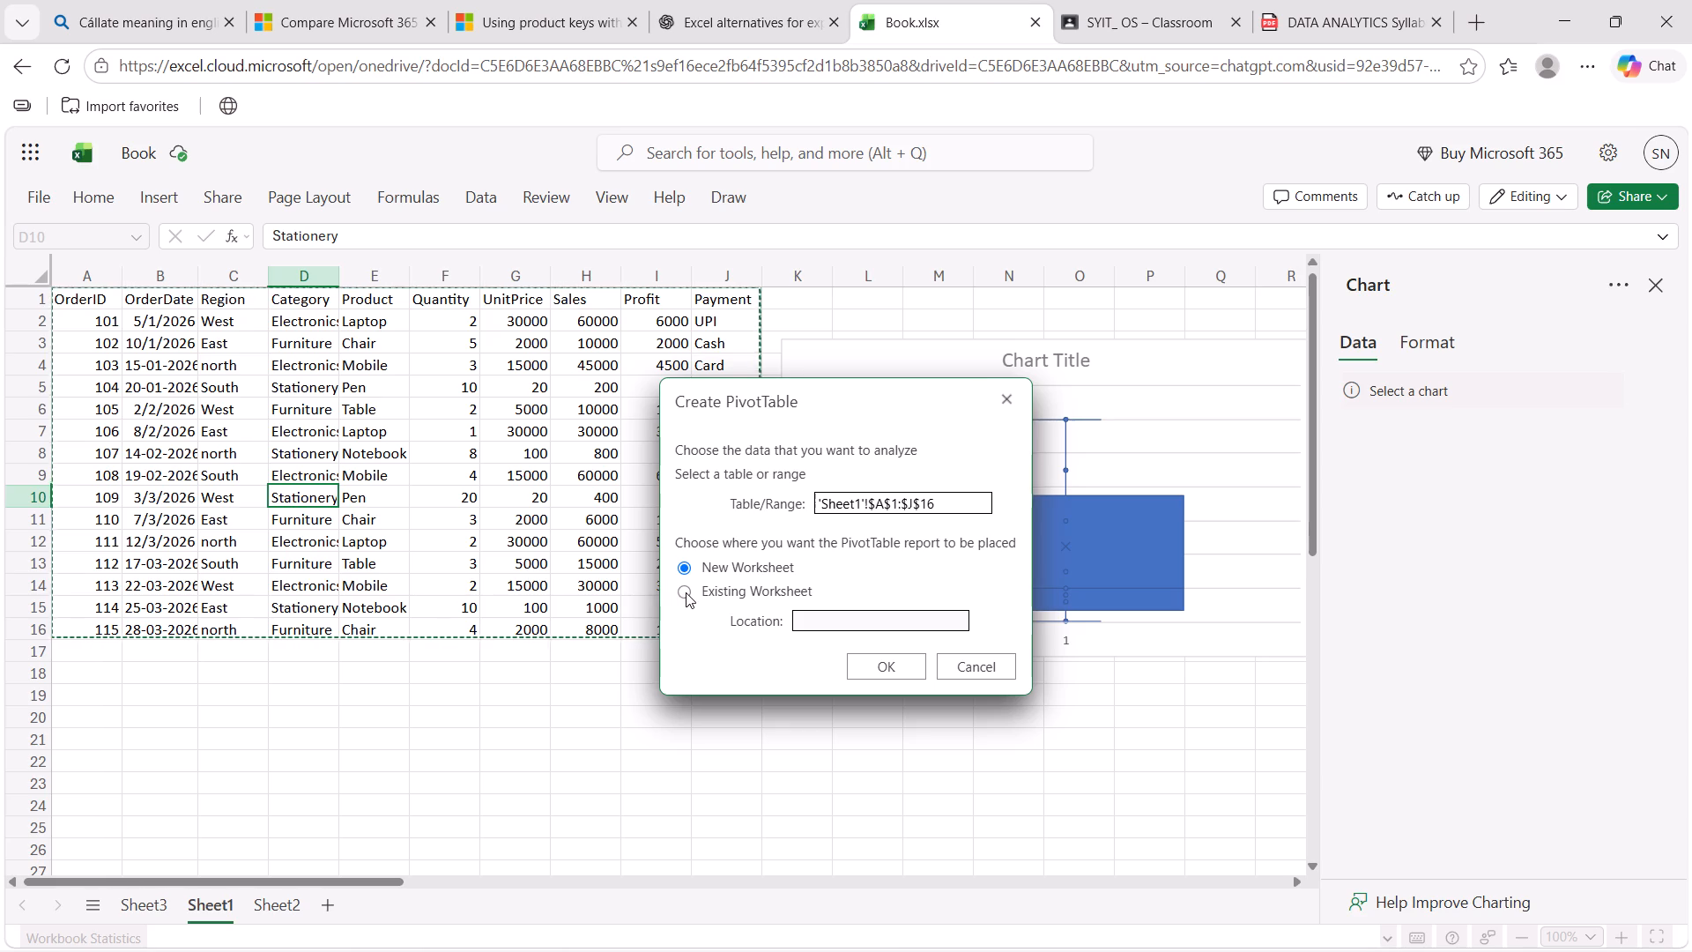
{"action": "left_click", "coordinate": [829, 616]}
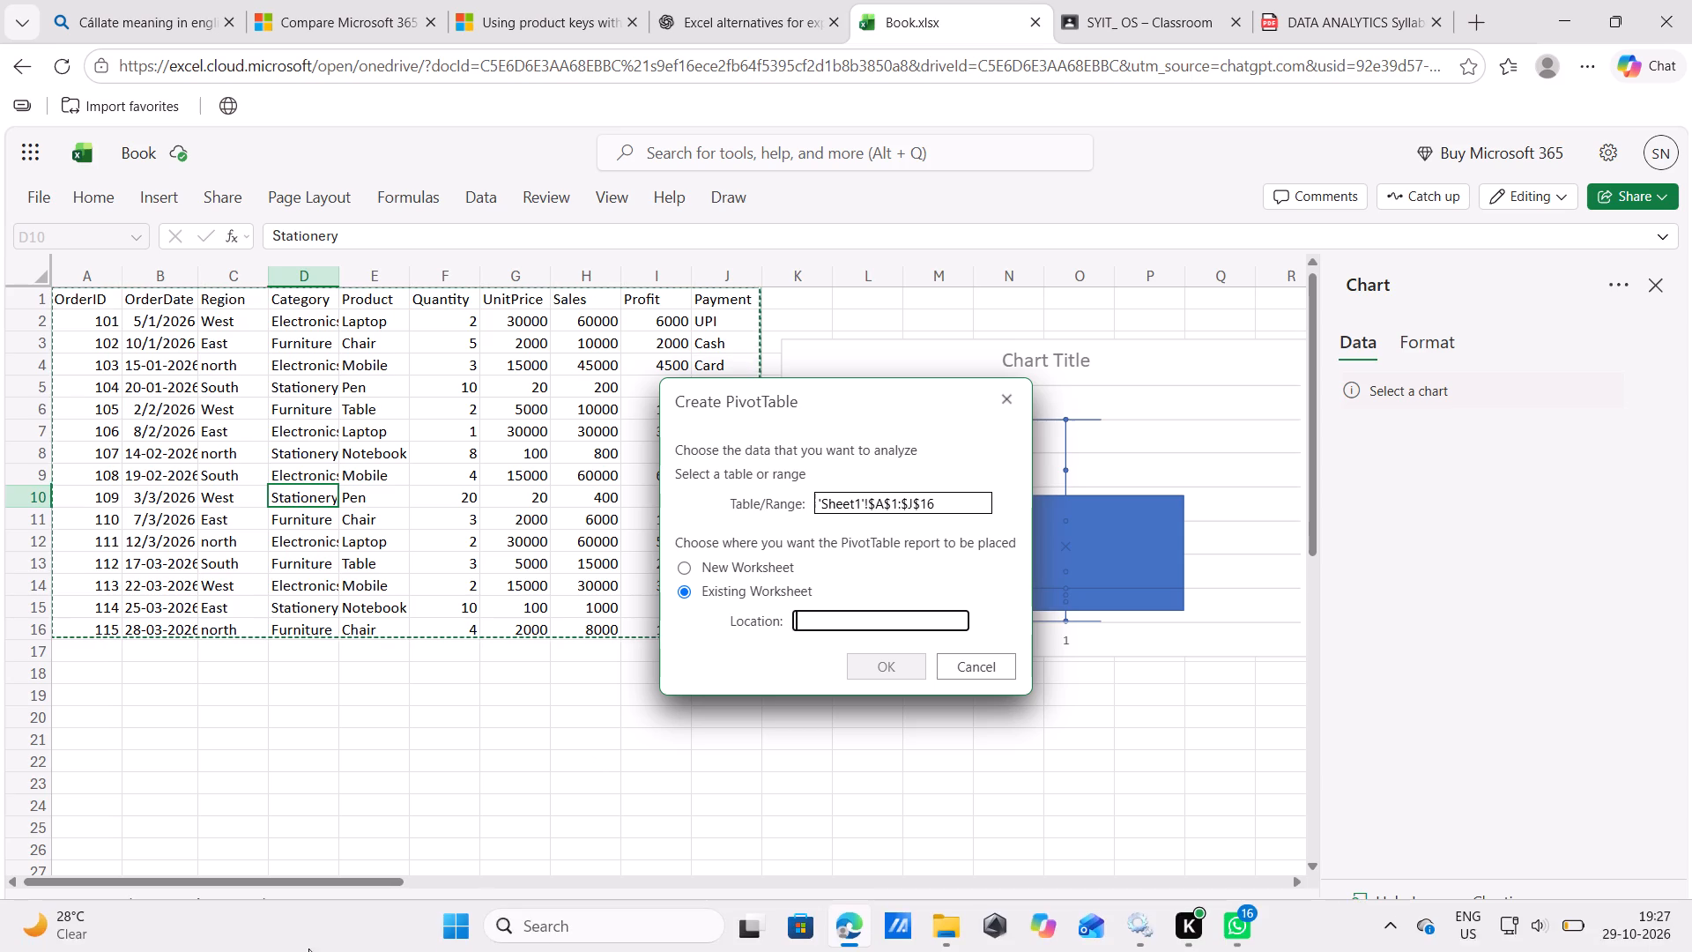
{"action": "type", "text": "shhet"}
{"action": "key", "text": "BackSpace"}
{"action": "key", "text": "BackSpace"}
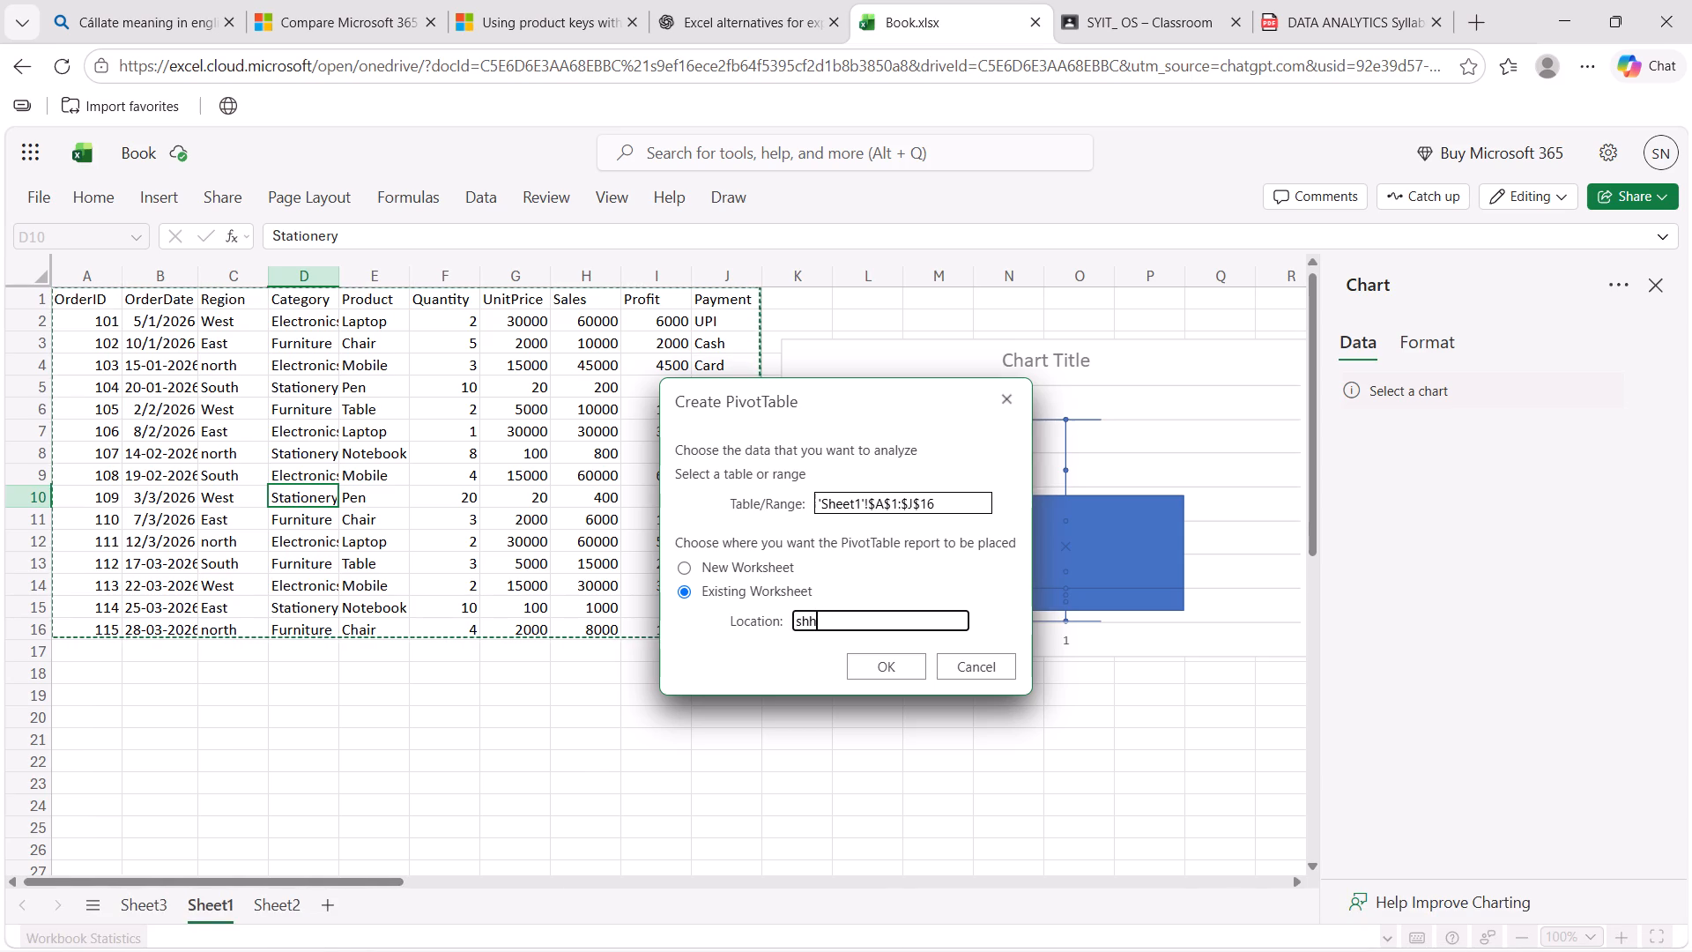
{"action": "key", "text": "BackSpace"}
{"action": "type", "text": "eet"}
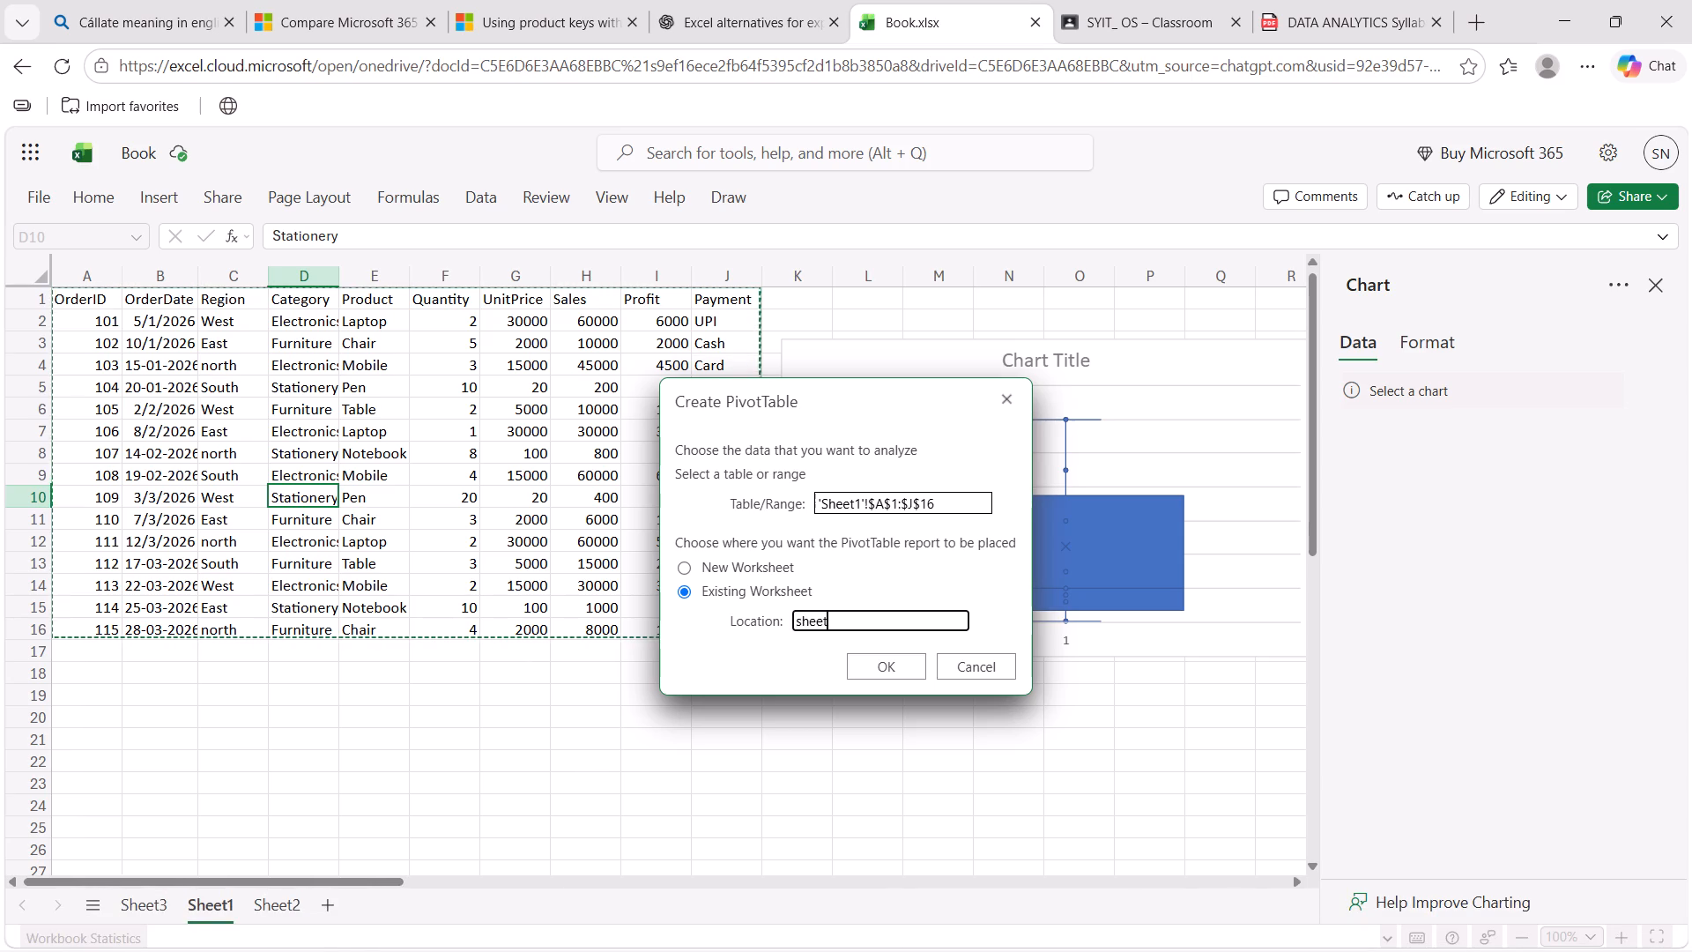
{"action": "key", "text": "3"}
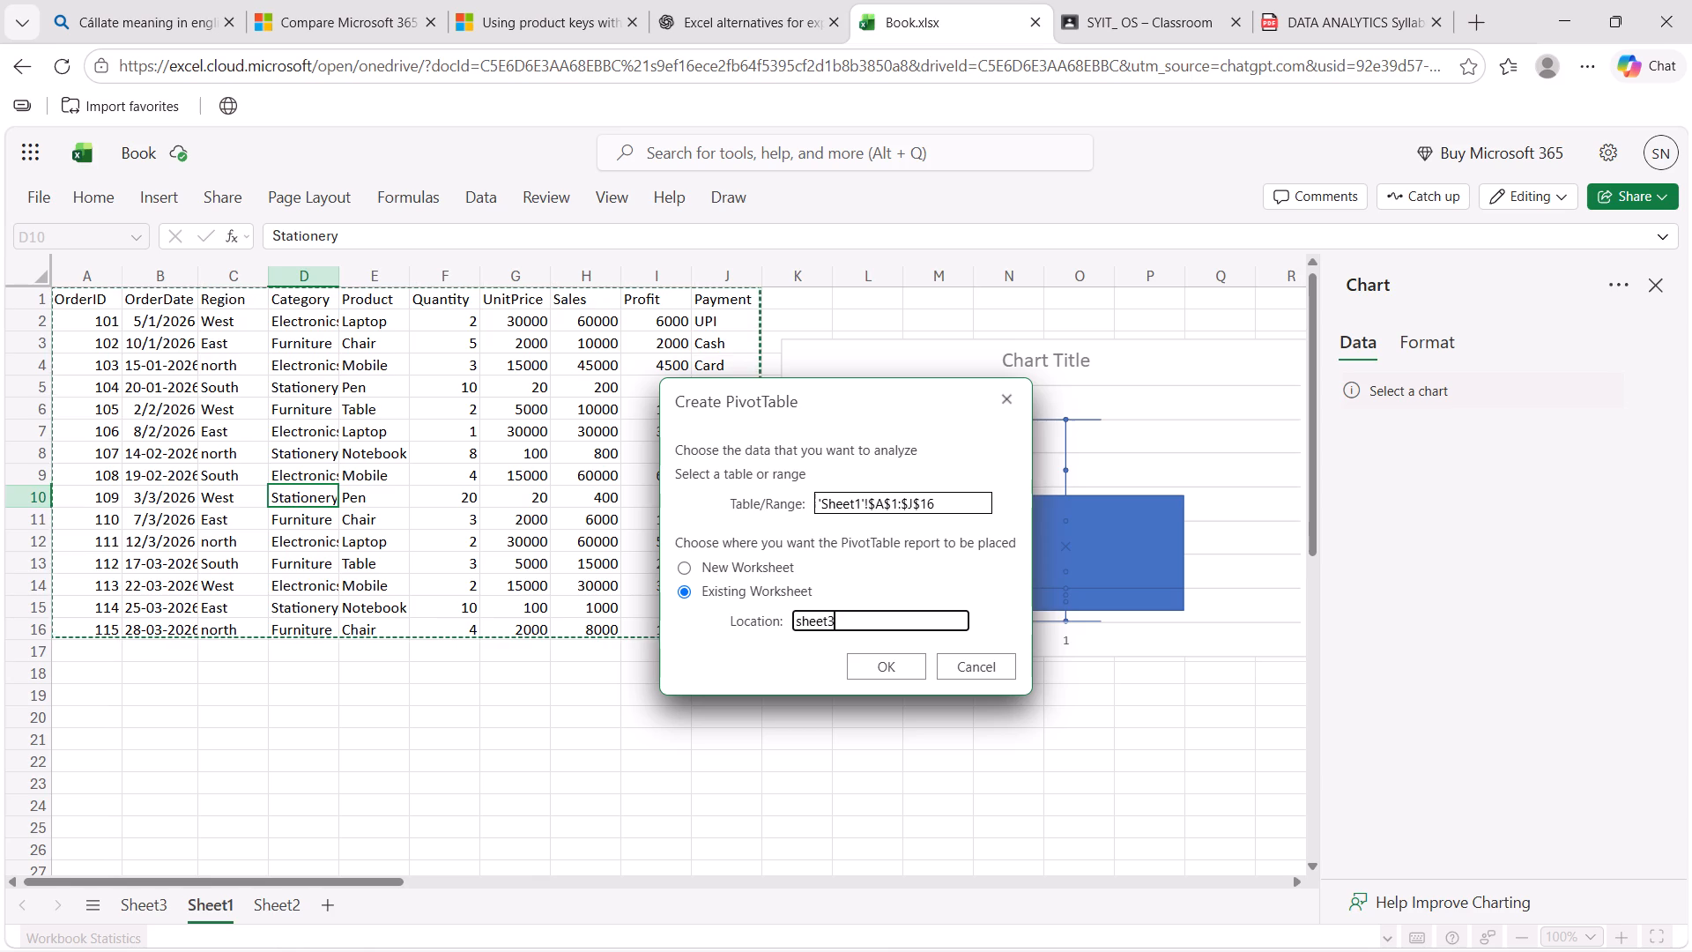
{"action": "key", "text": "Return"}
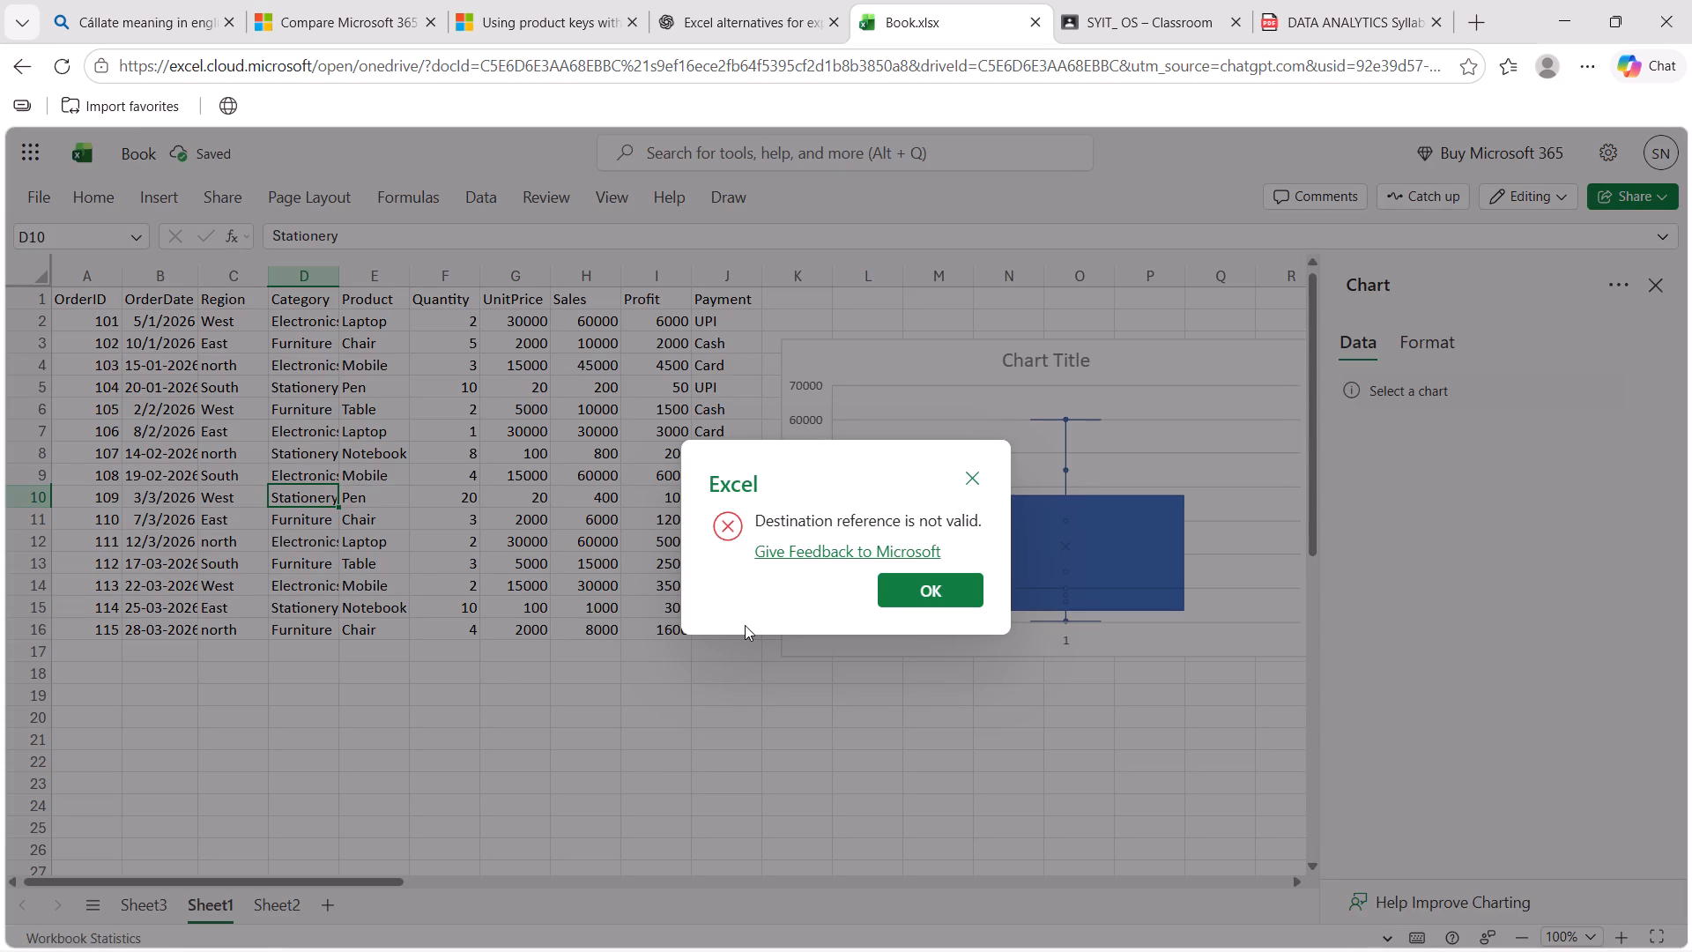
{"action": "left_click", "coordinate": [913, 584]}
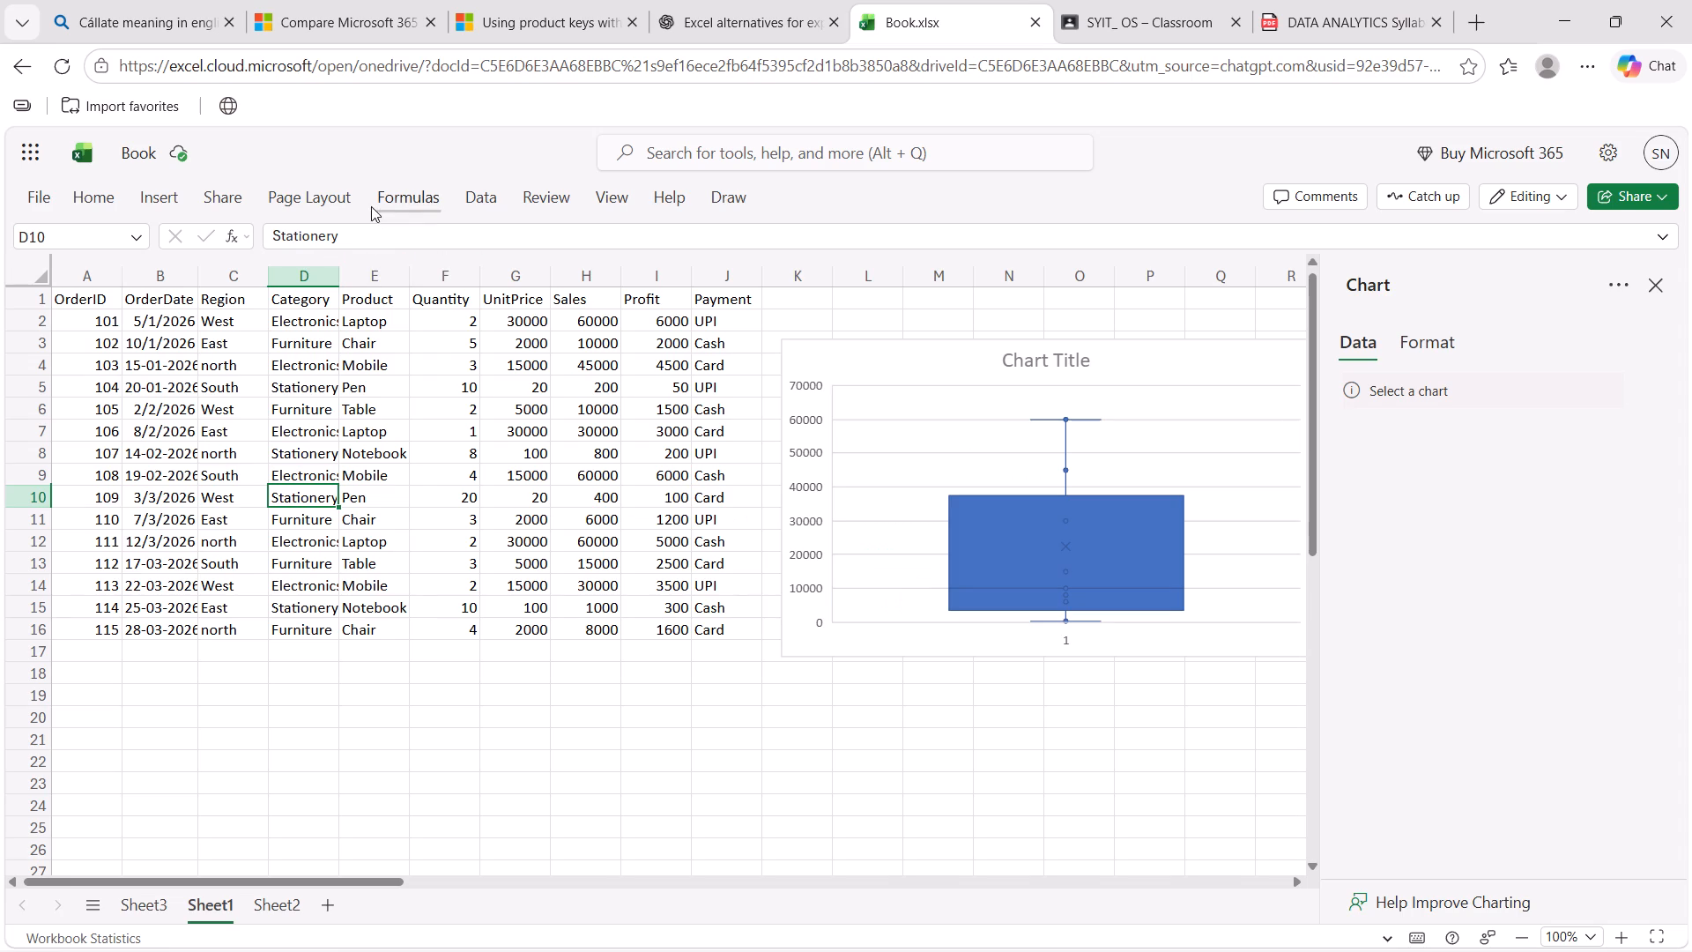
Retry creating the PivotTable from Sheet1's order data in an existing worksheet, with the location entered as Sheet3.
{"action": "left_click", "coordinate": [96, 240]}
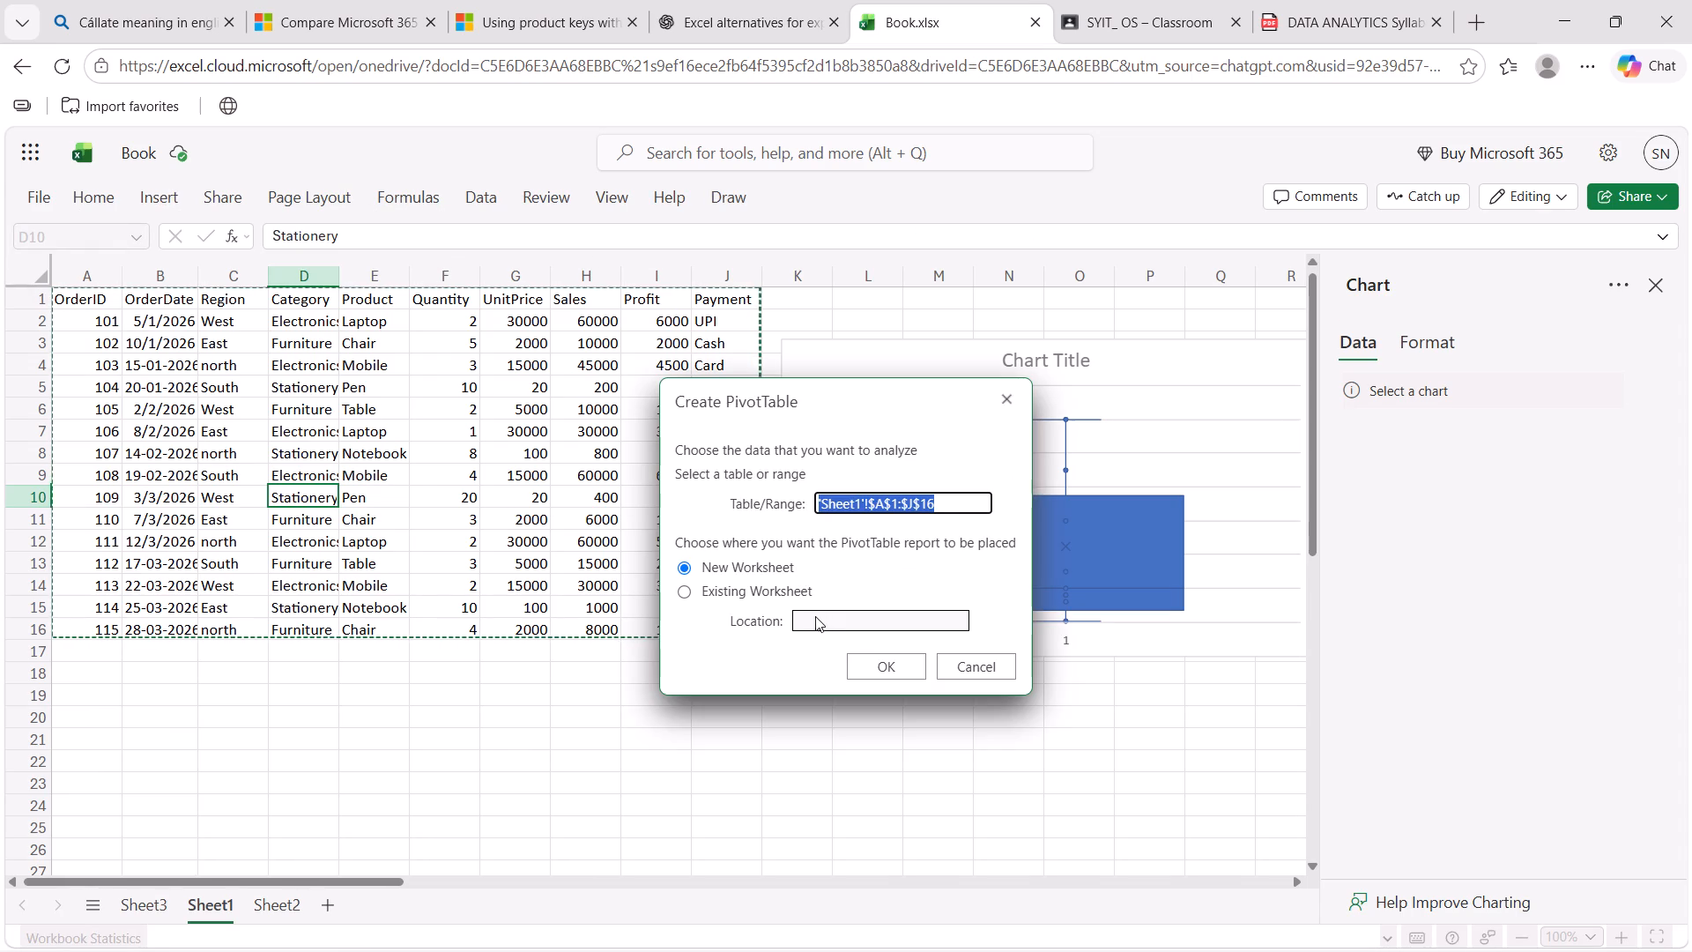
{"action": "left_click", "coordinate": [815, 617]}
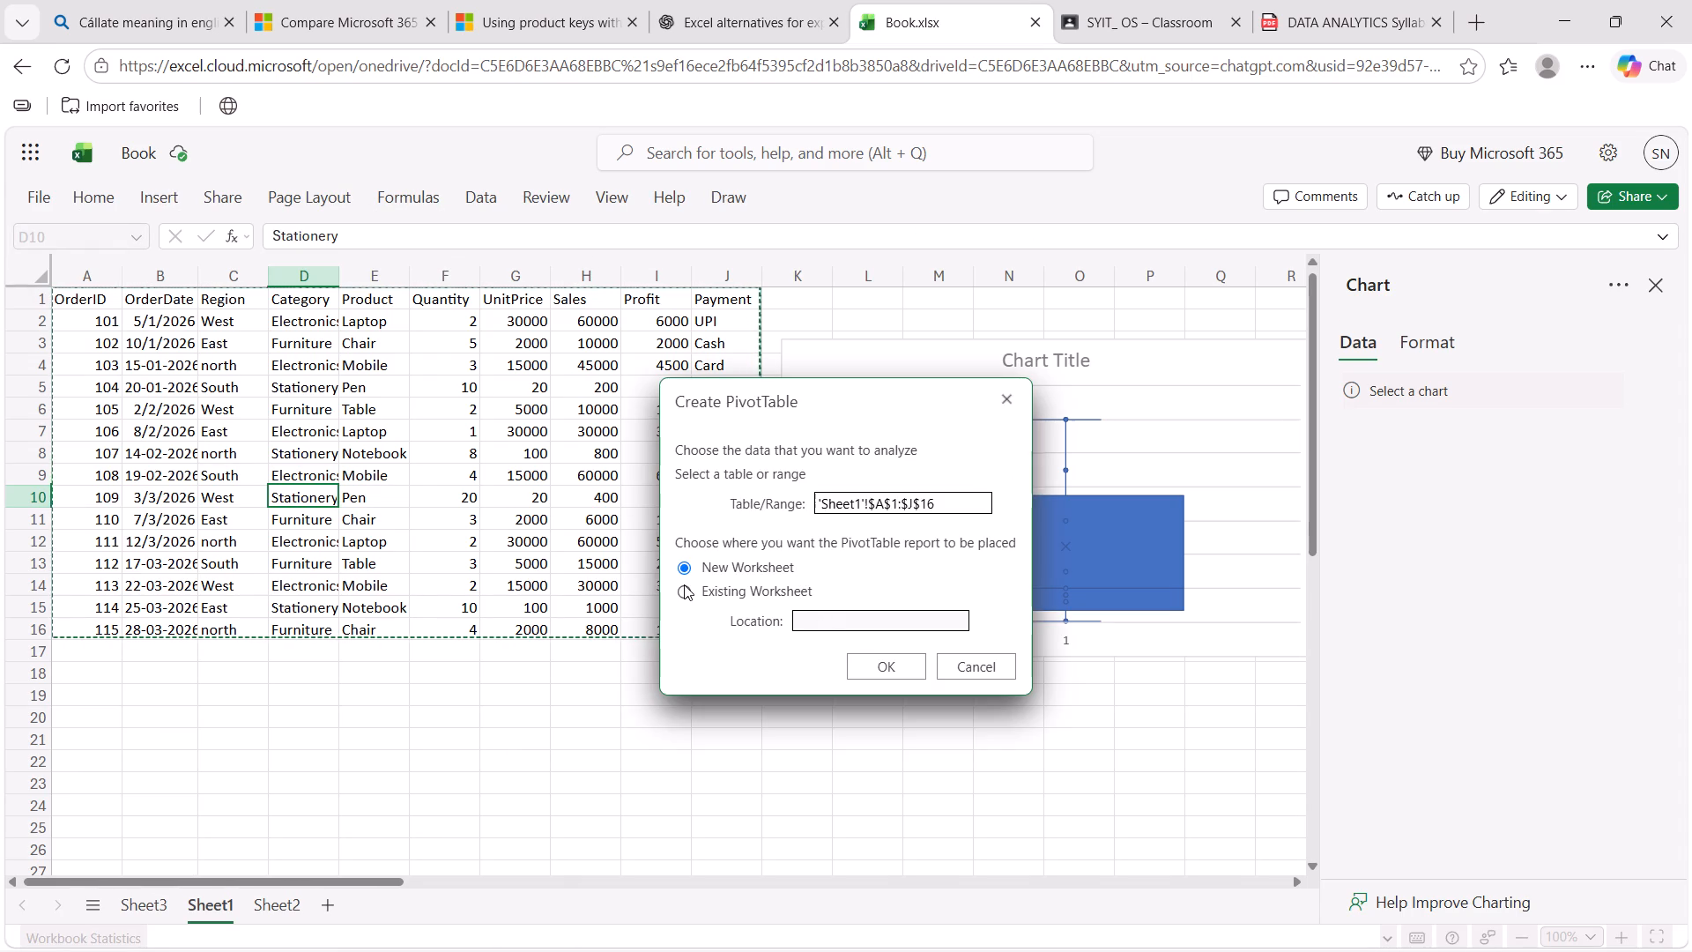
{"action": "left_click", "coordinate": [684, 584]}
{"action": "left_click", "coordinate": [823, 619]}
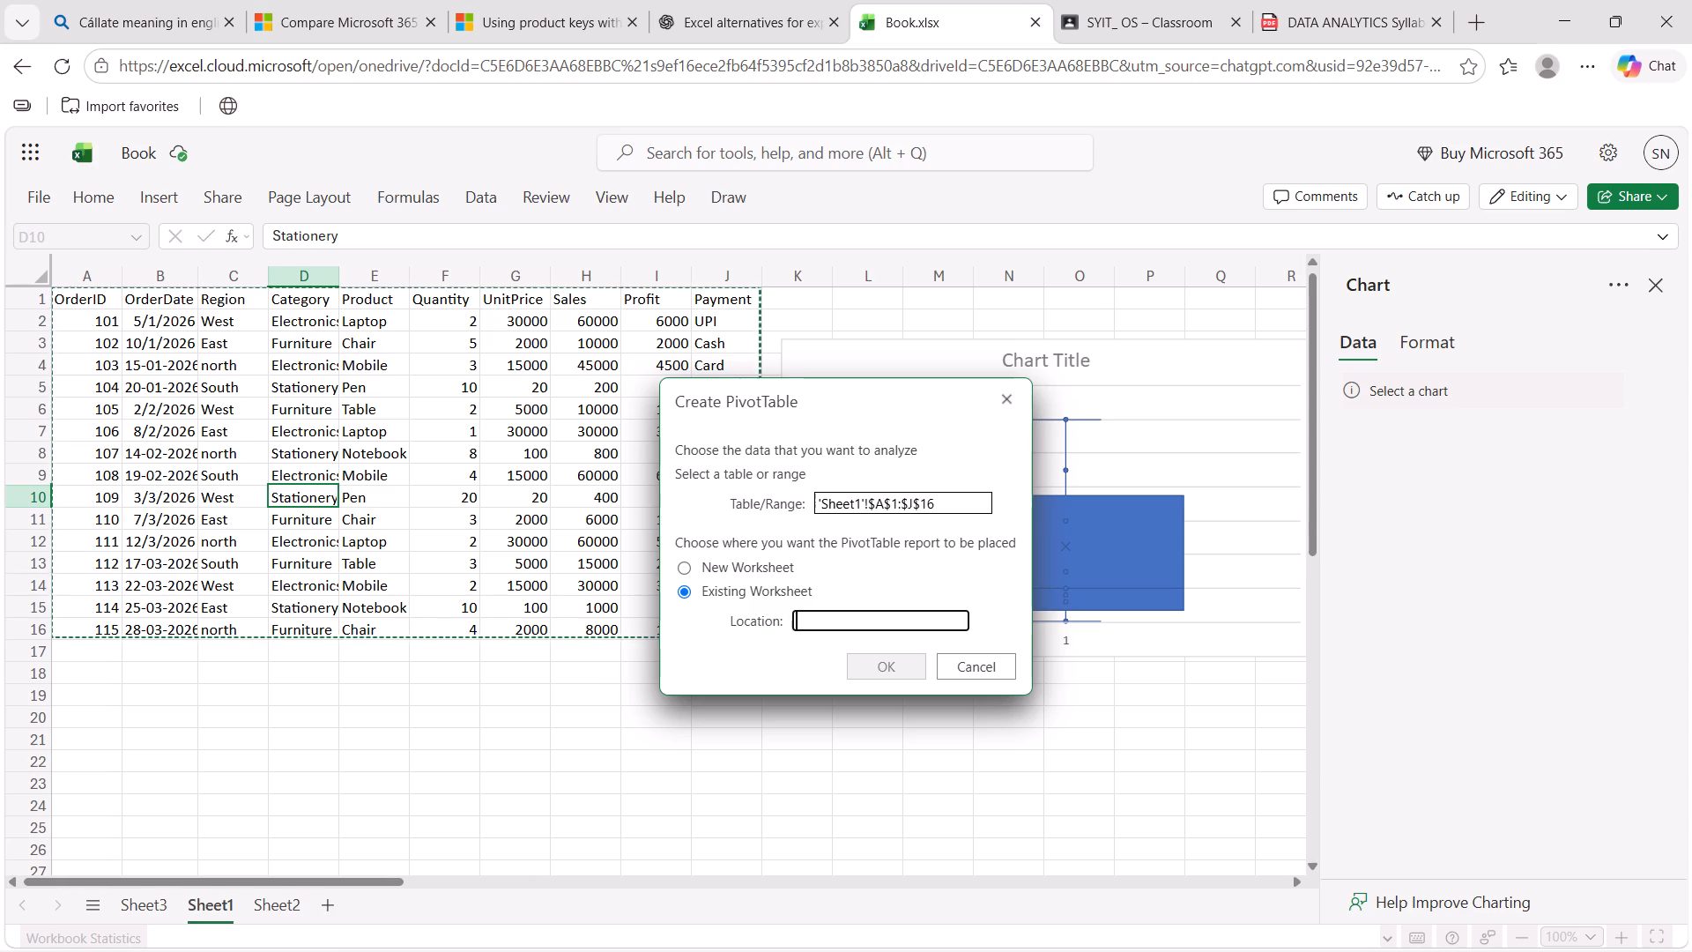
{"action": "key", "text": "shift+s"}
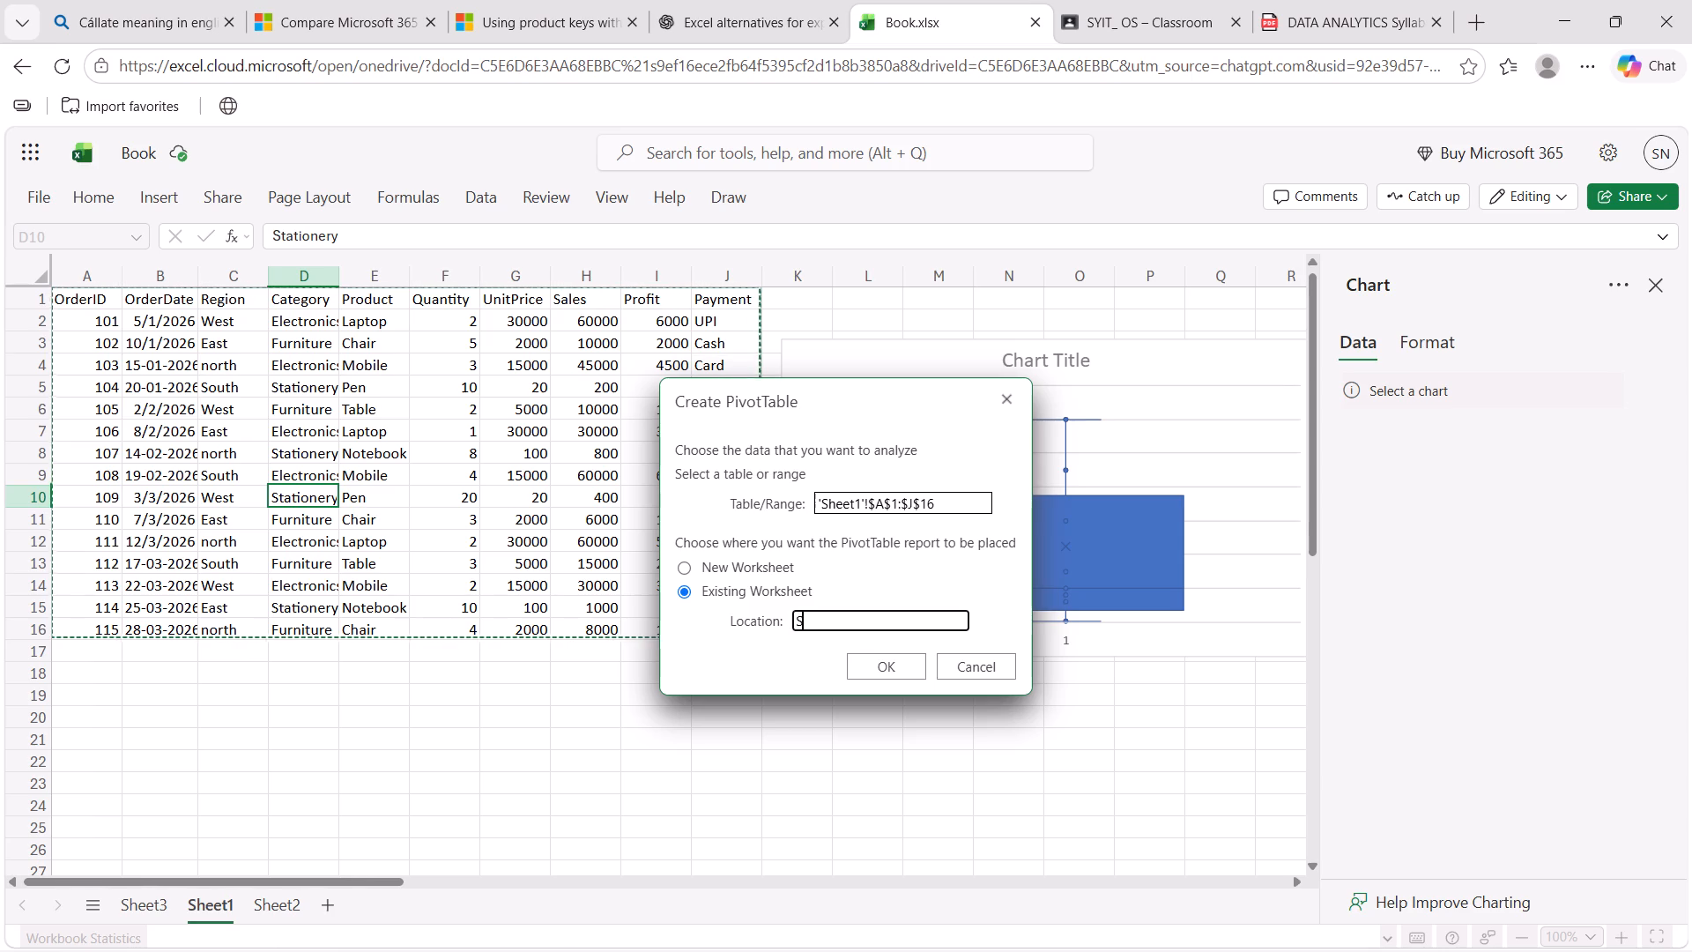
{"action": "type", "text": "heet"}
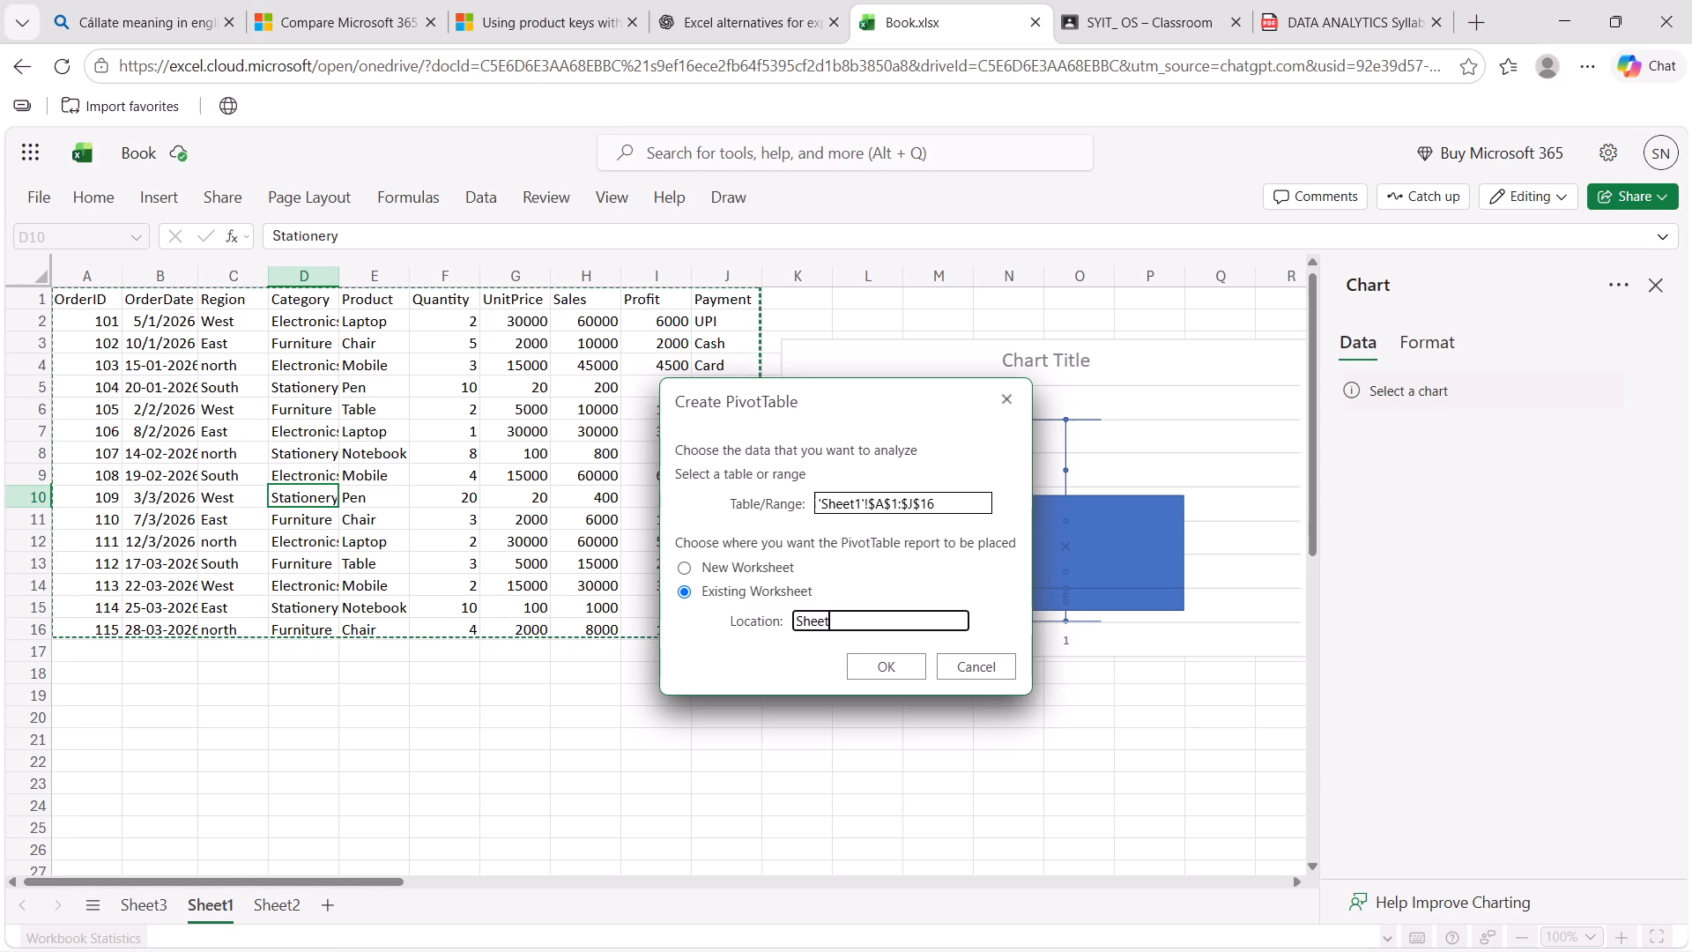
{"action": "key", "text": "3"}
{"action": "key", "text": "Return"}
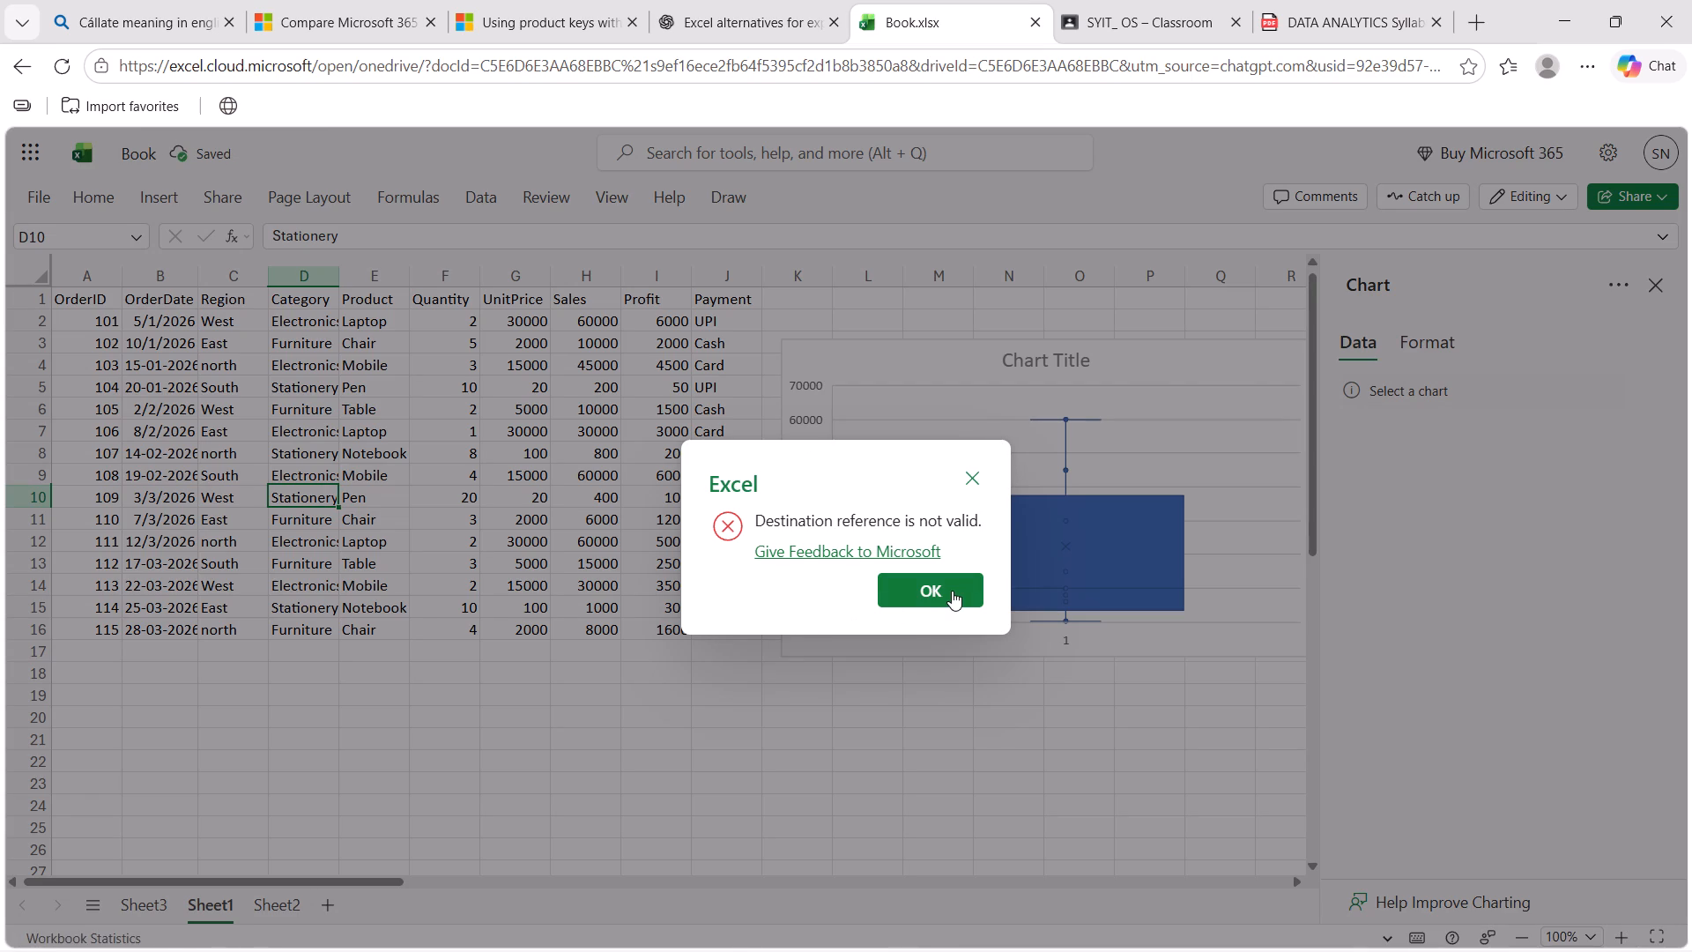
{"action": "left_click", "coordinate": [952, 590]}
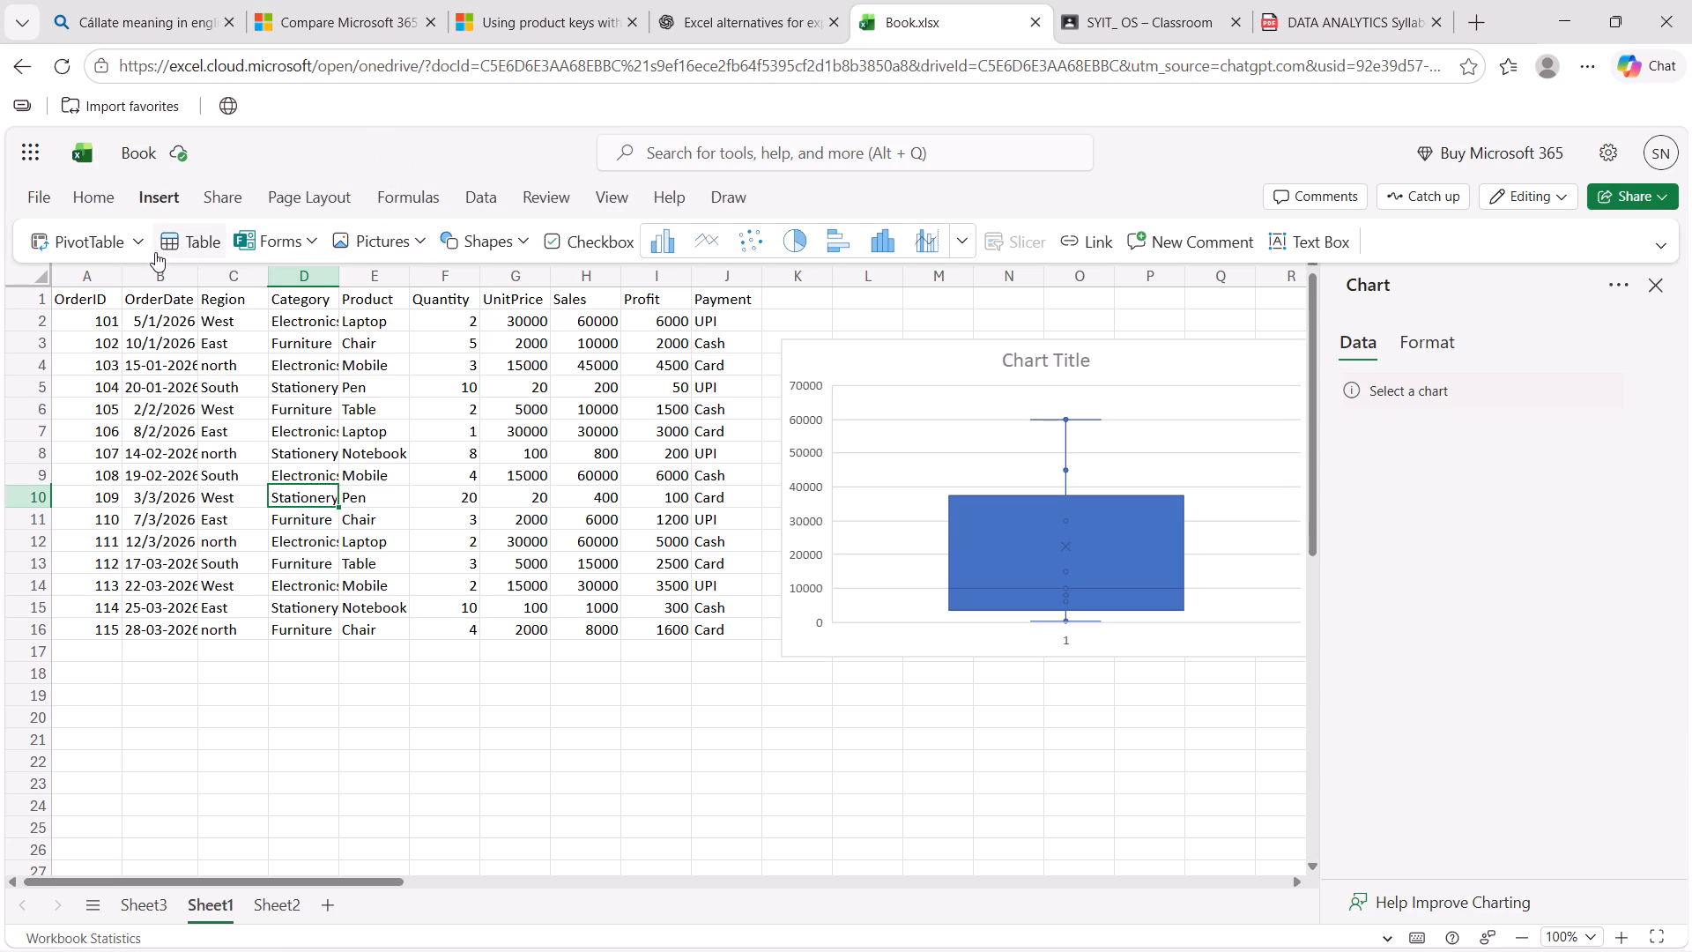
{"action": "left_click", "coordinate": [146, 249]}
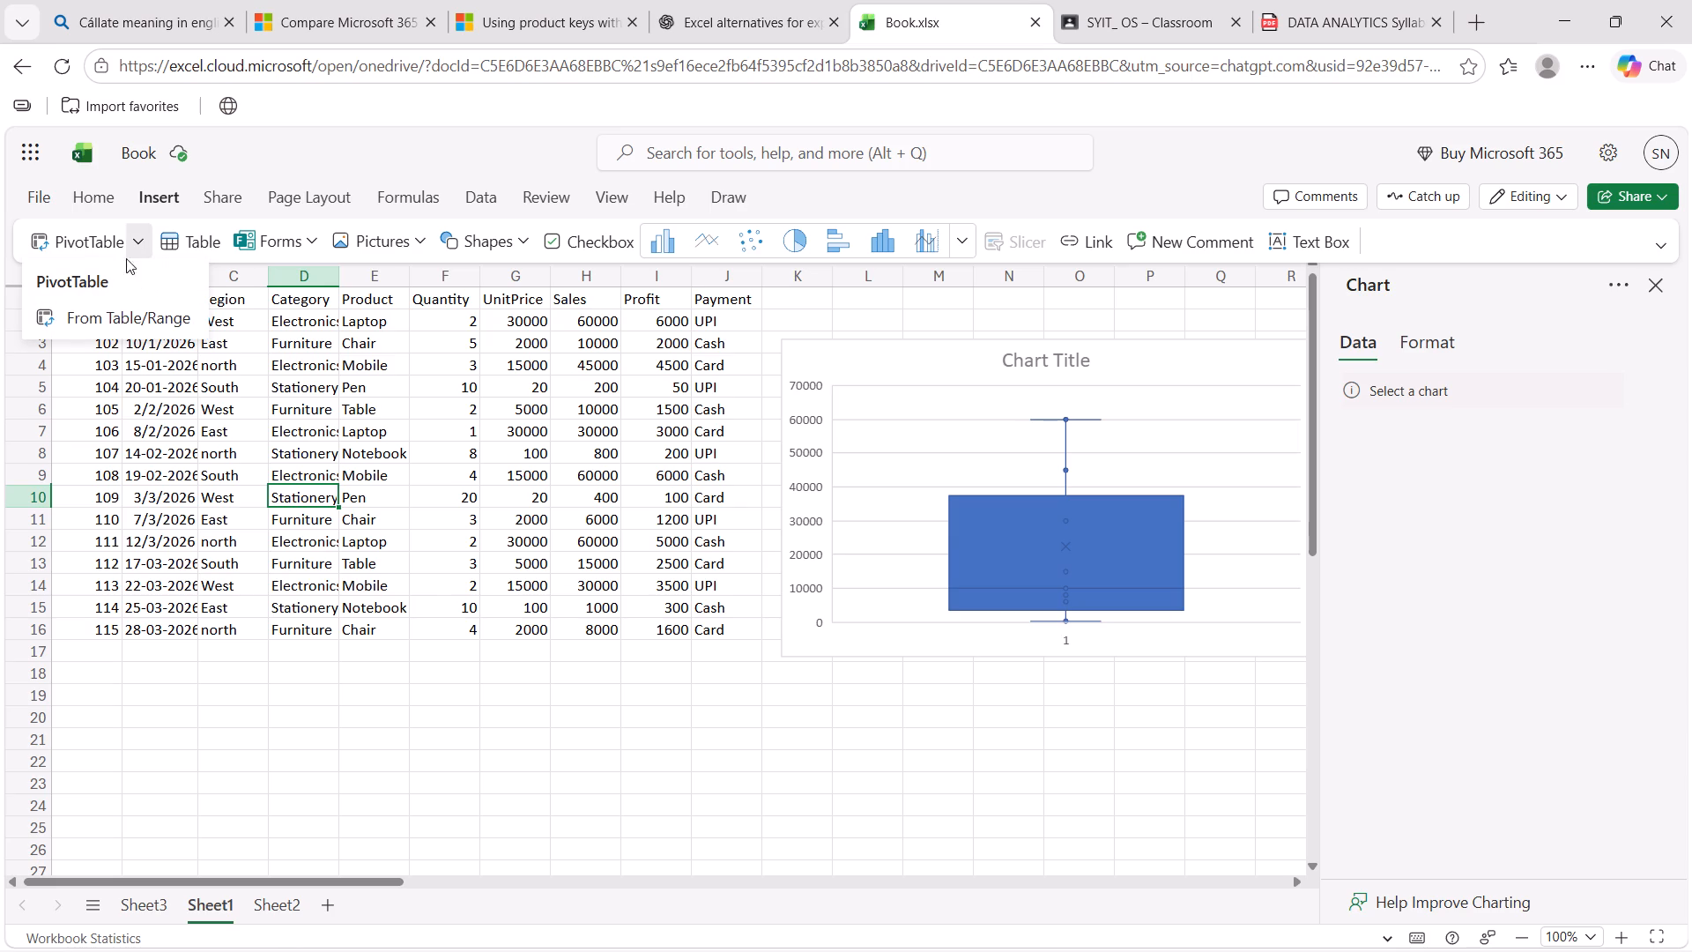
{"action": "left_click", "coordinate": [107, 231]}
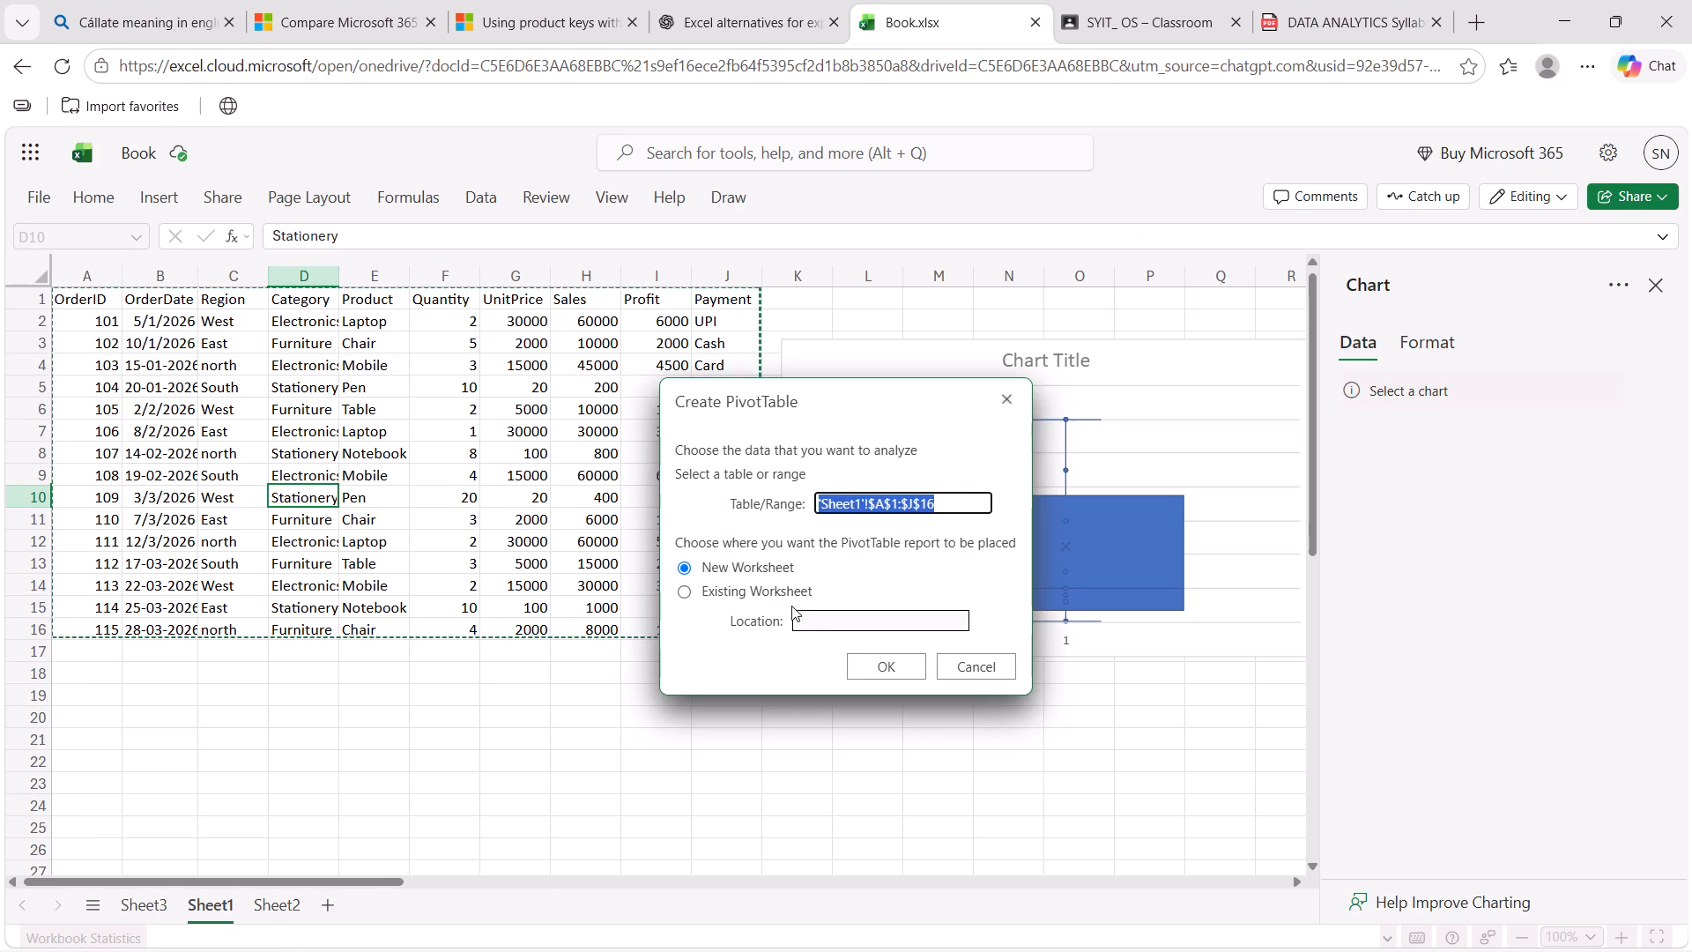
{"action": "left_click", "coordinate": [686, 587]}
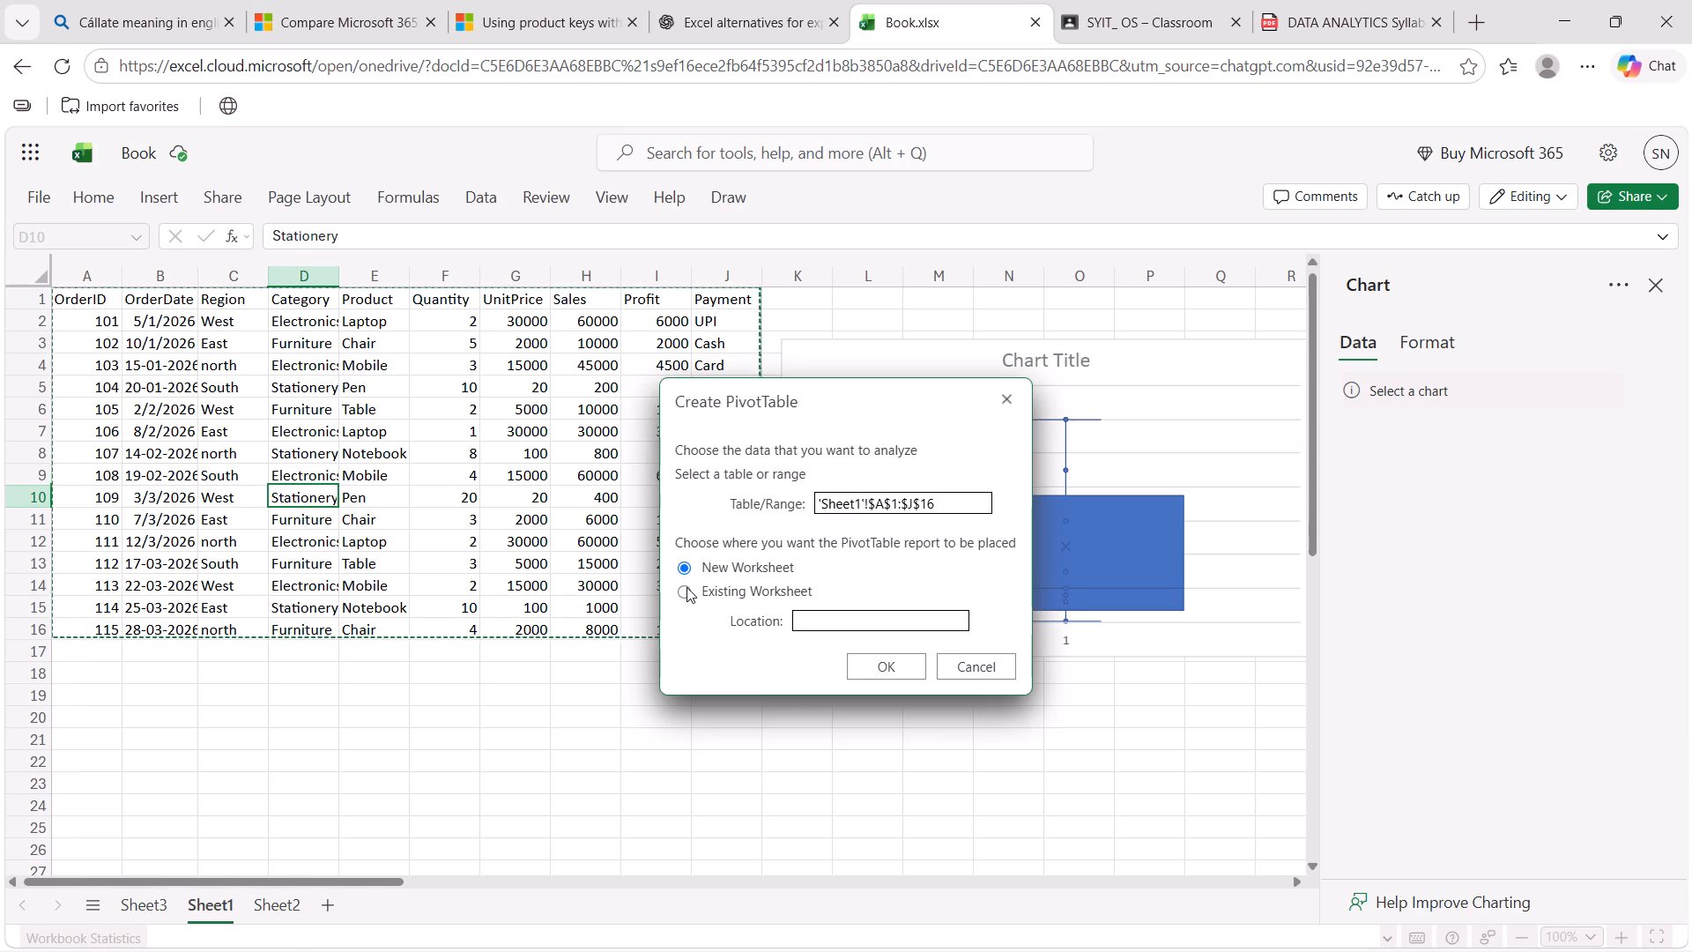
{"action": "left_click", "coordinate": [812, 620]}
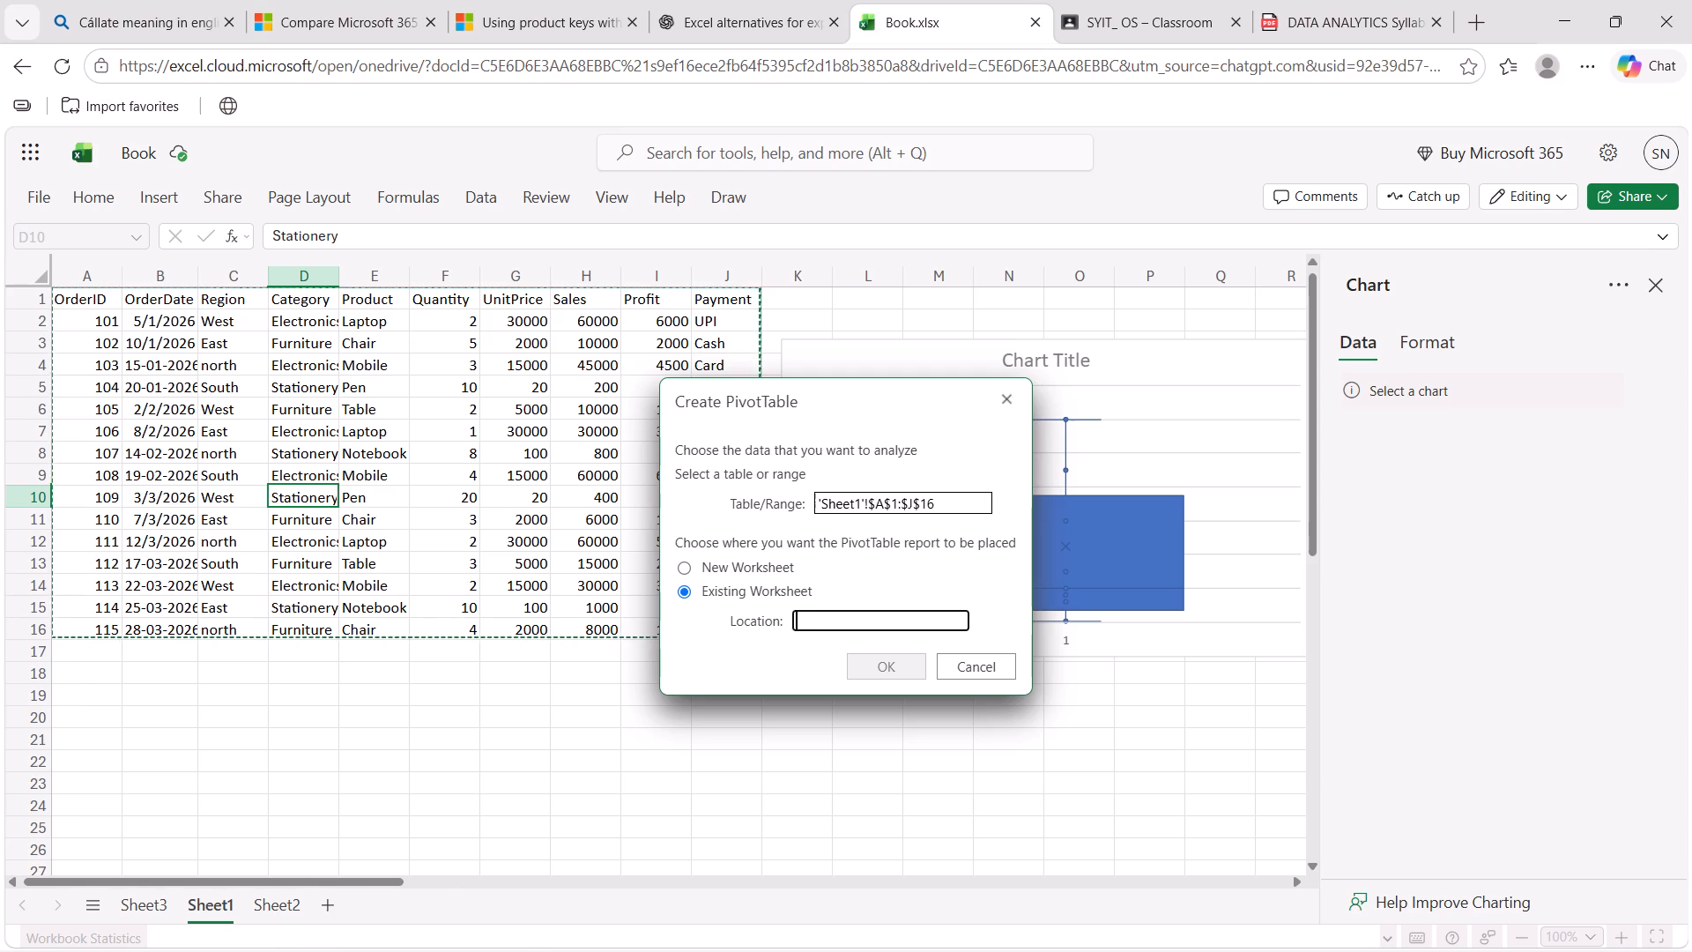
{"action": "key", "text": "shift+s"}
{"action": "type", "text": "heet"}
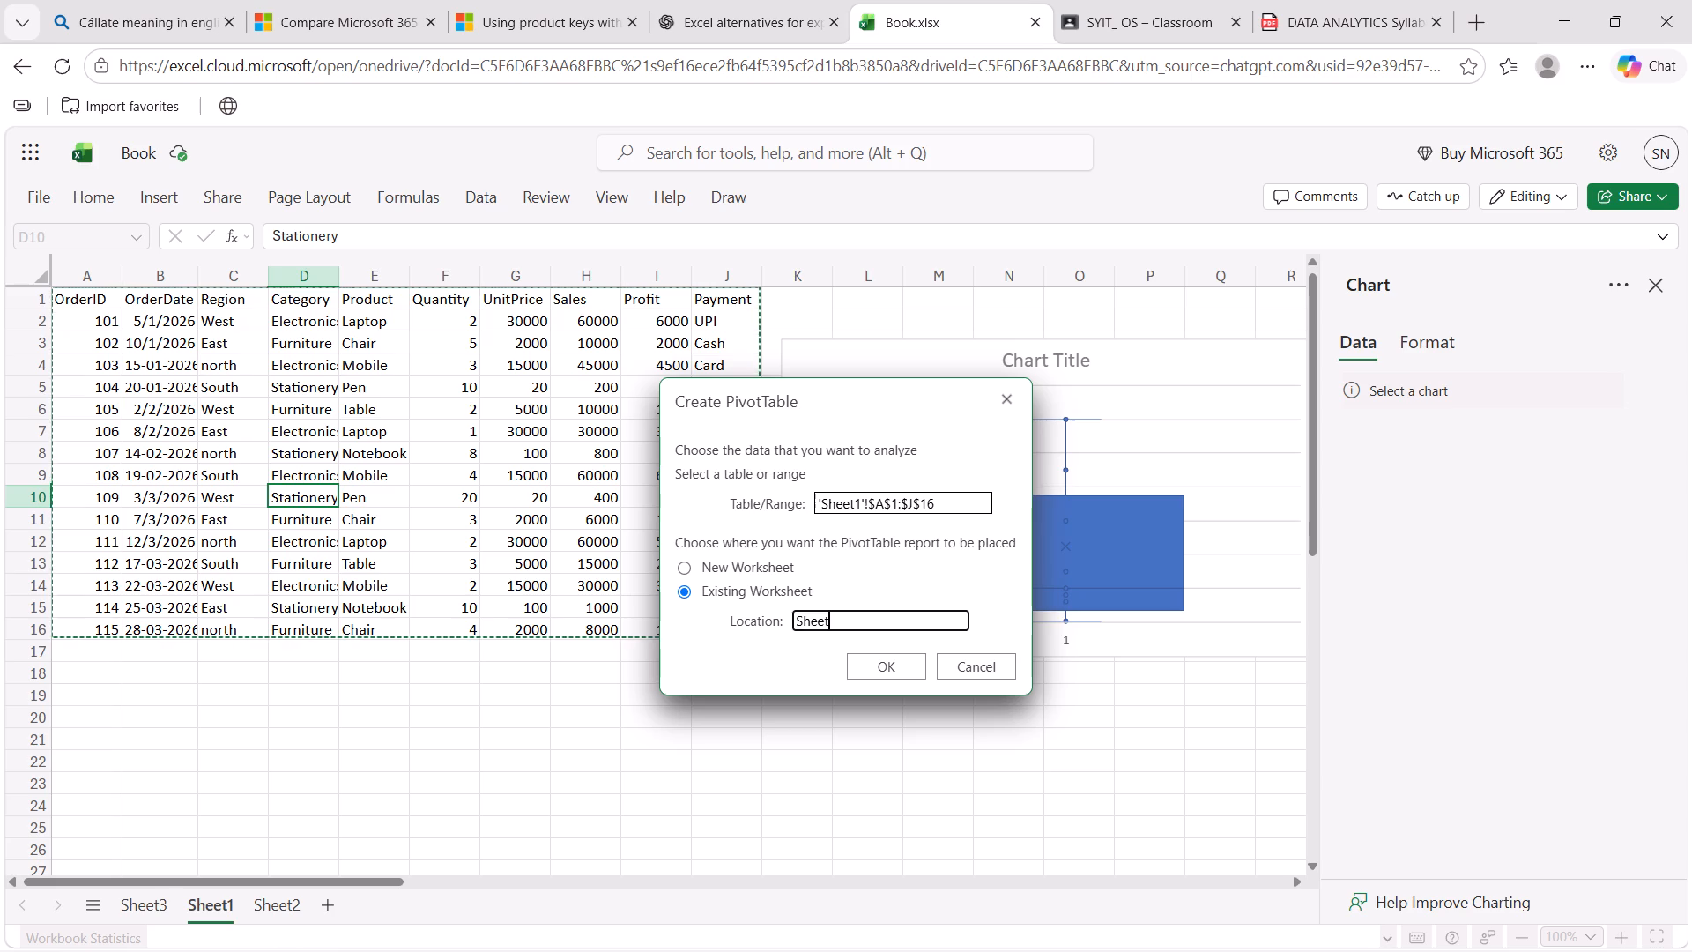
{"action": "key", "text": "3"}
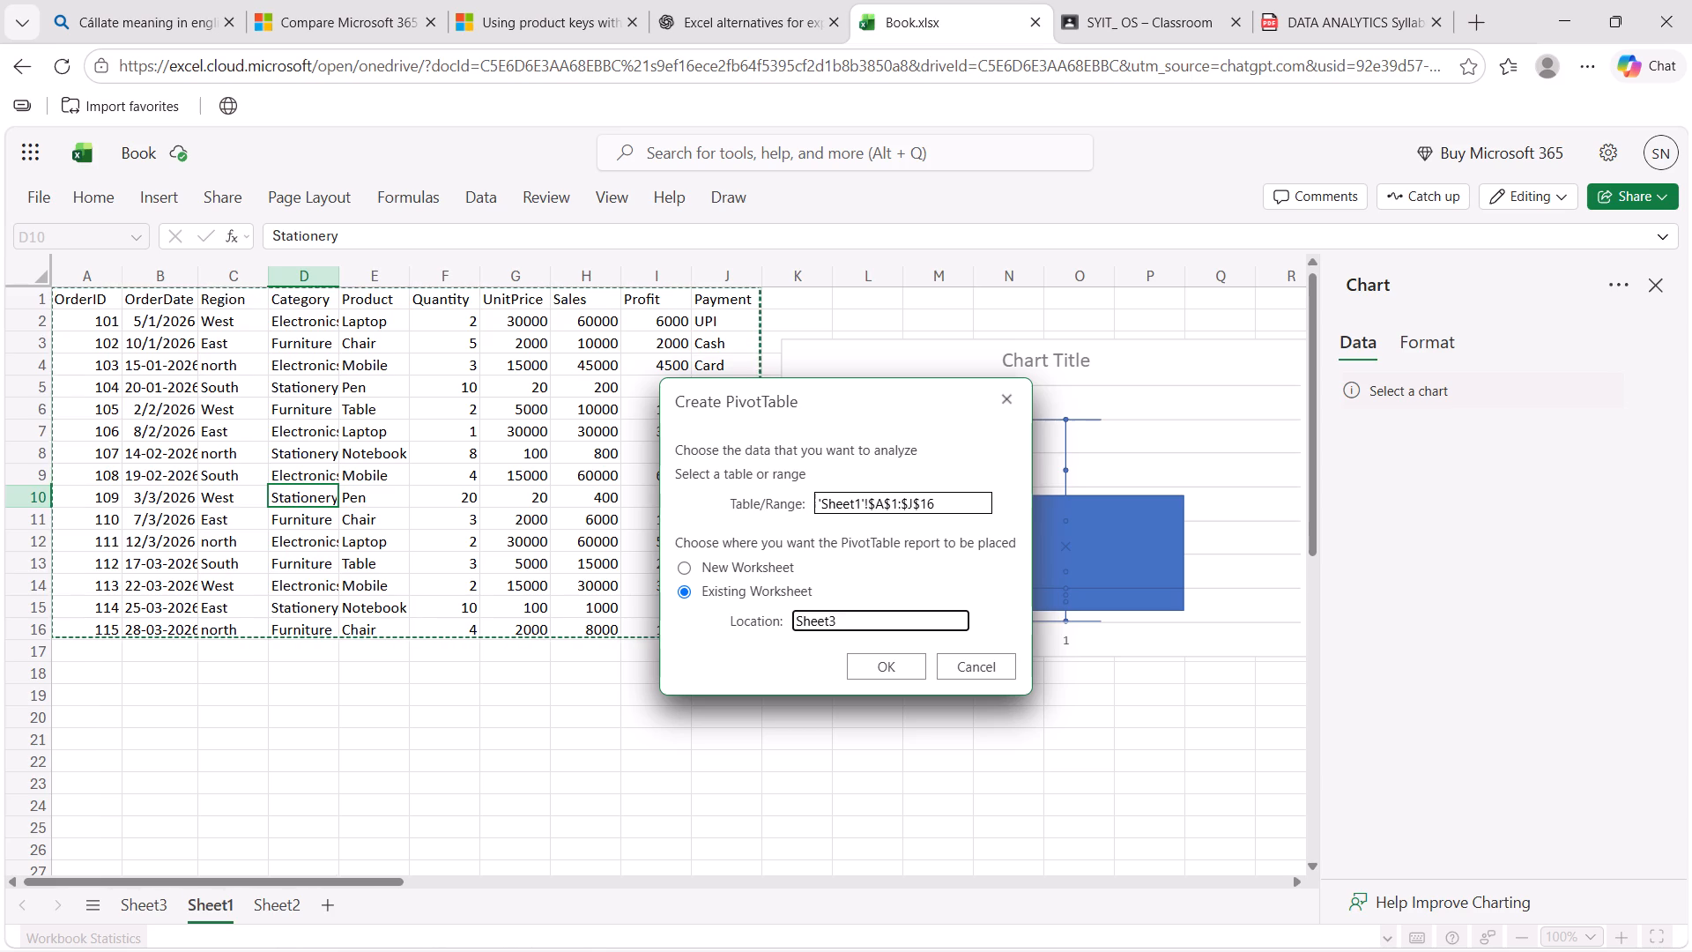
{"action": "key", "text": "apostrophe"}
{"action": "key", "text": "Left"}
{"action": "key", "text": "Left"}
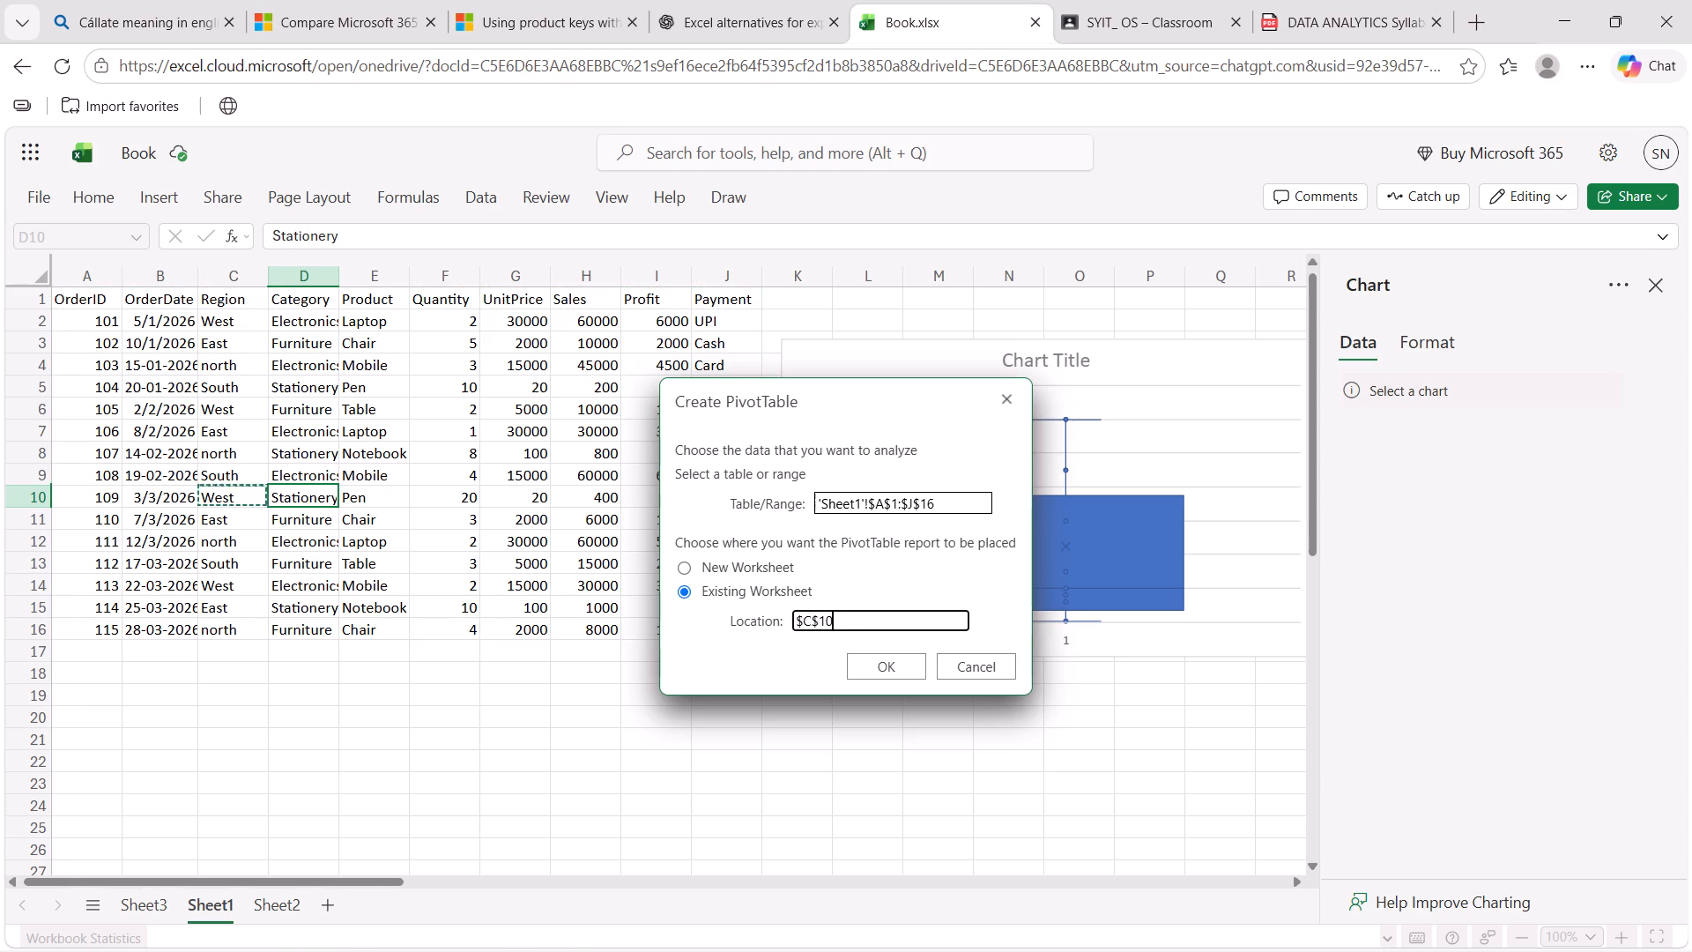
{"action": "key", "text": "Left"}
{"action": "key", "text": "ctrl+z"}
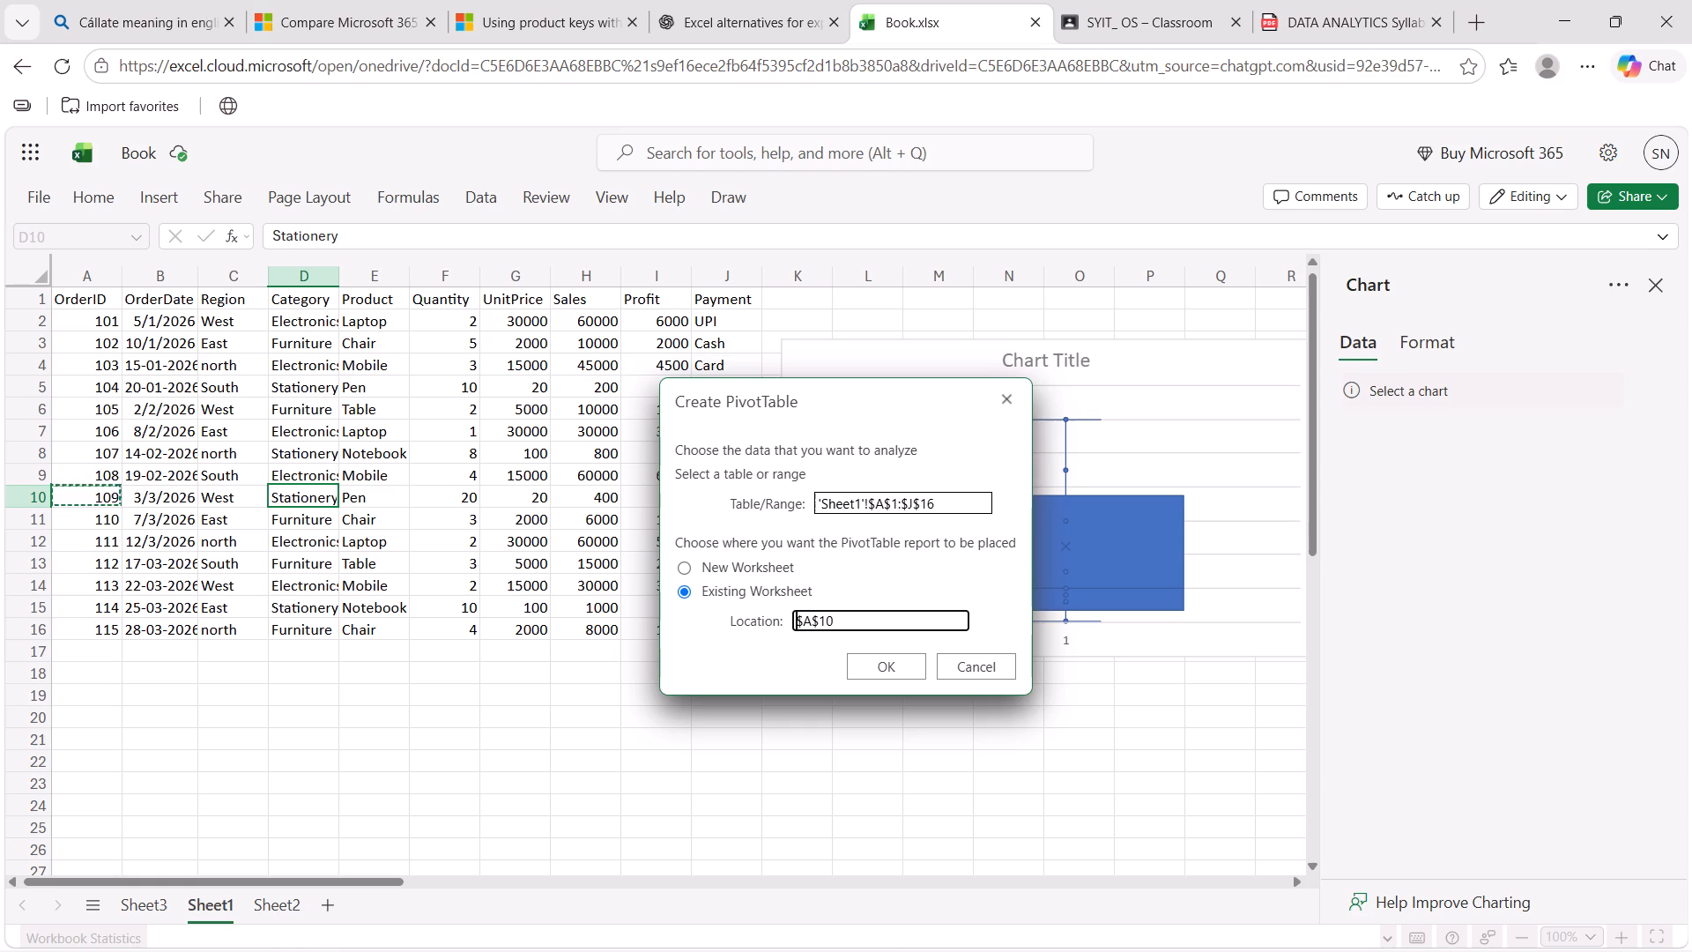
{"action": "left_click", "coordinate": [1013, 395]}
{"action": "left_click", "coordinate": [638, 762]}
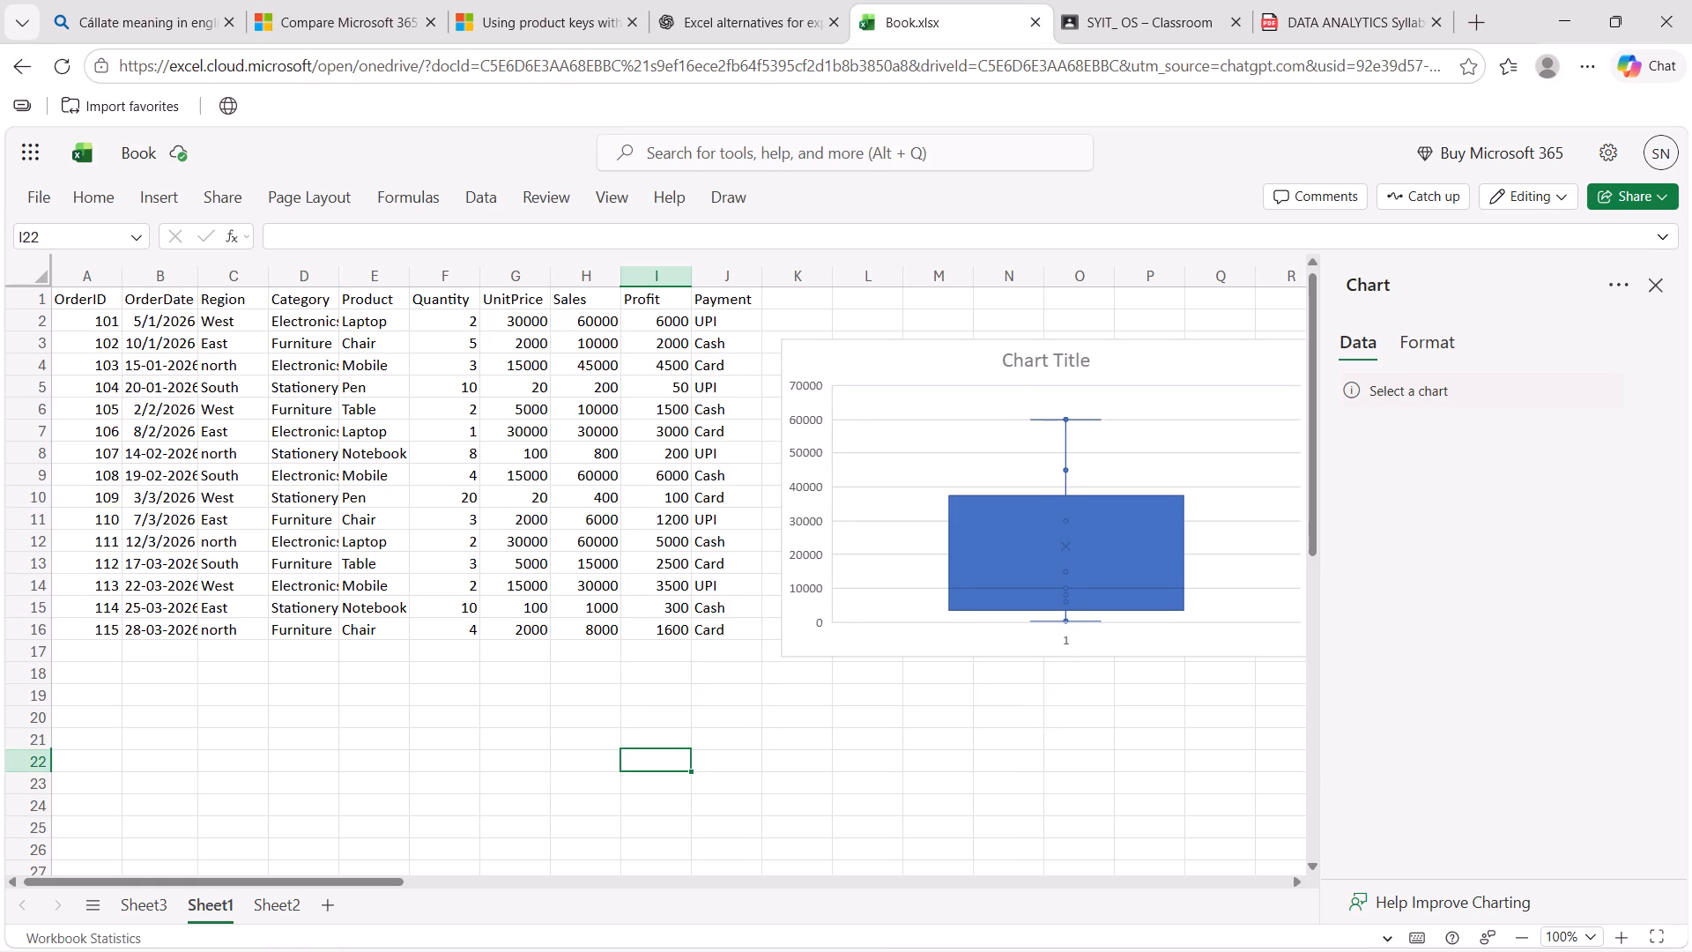
On Sheet3, enter the label "Total Sales" in cell A11 below the PivotTable.
{"action": "left_click", "coordinate": [278, 904]}
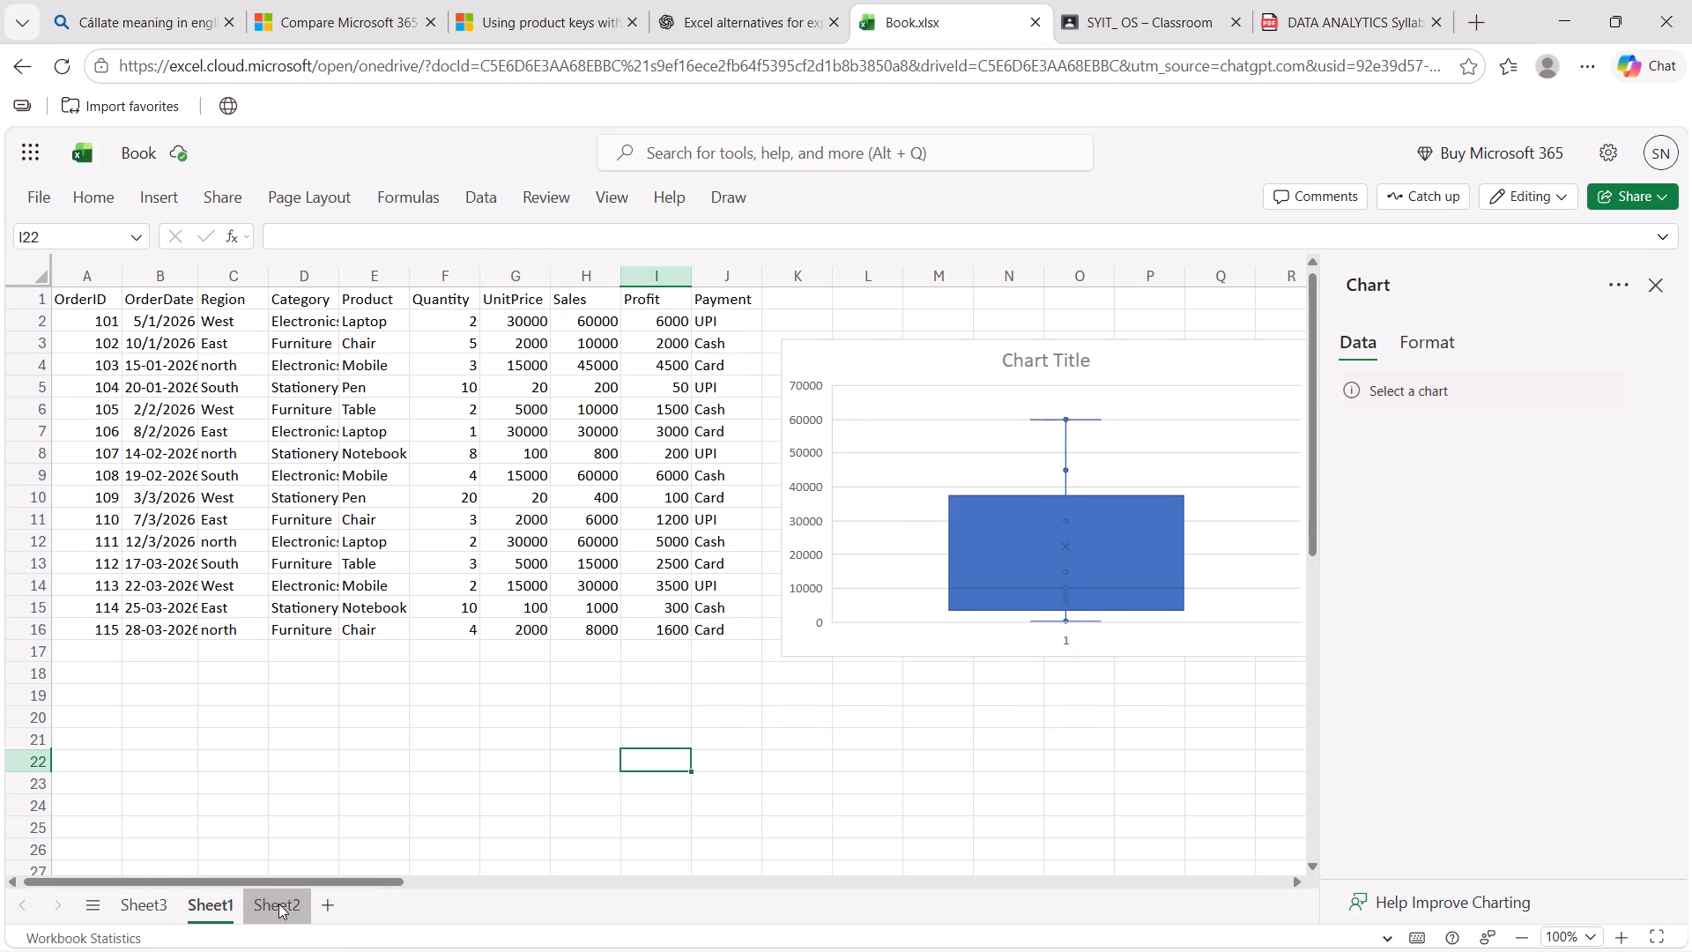
{"action": "left_click", "coordinate": [148, 902]}
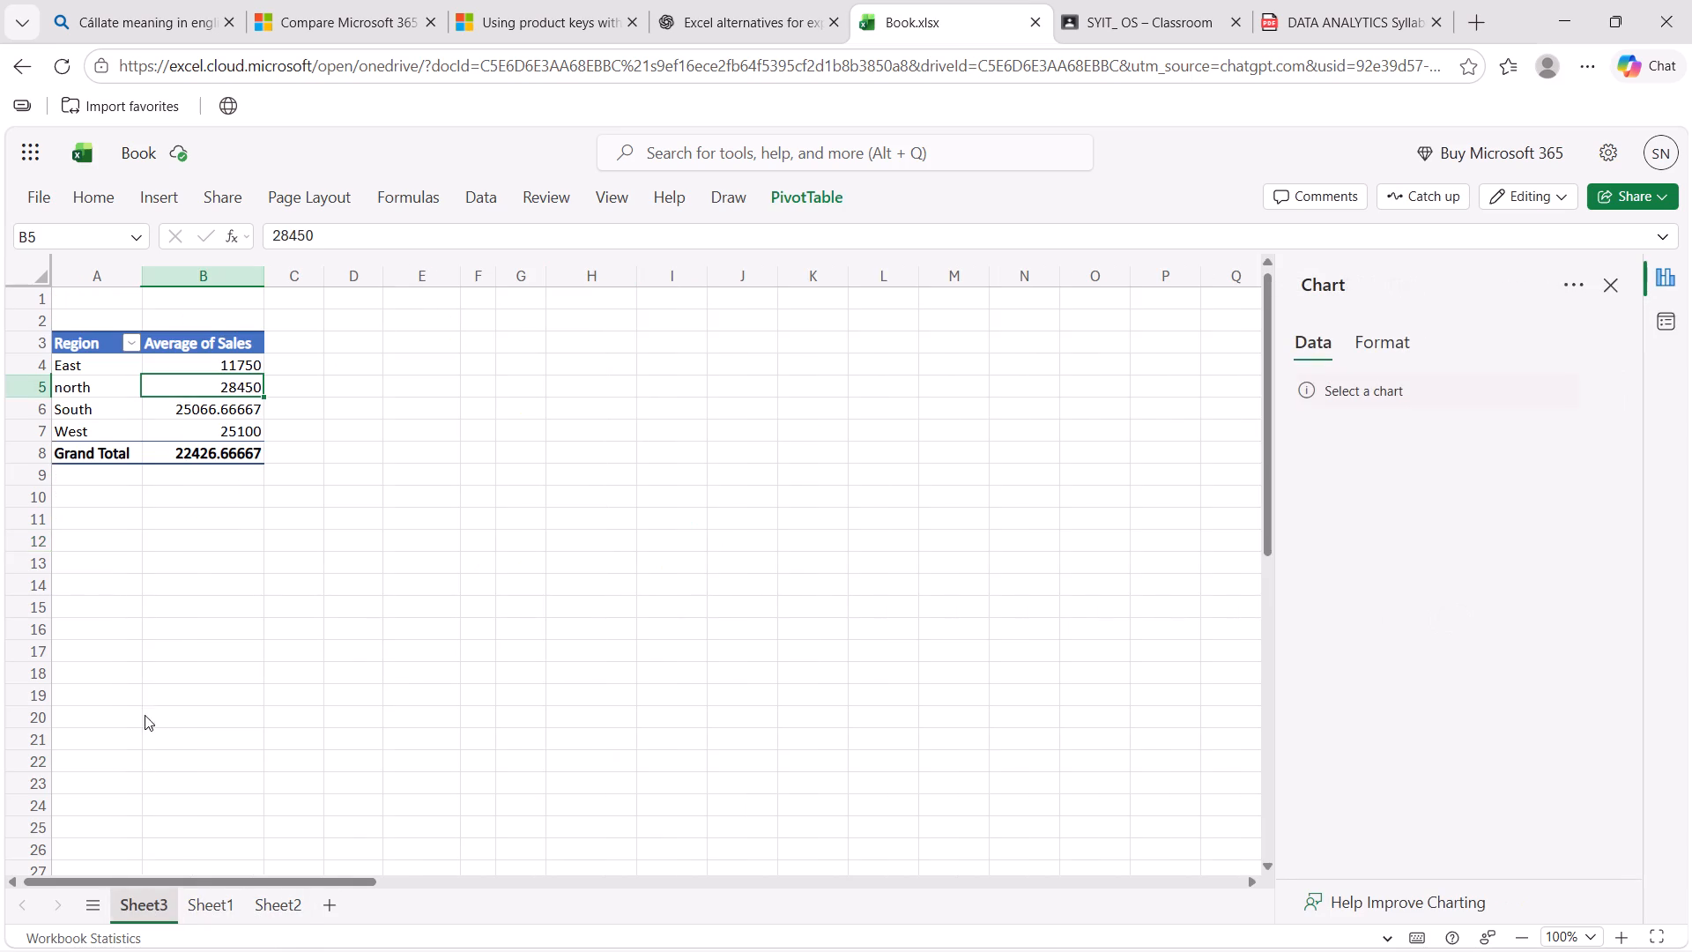
{"action": "left_click", "coordinate": [102, 515]}
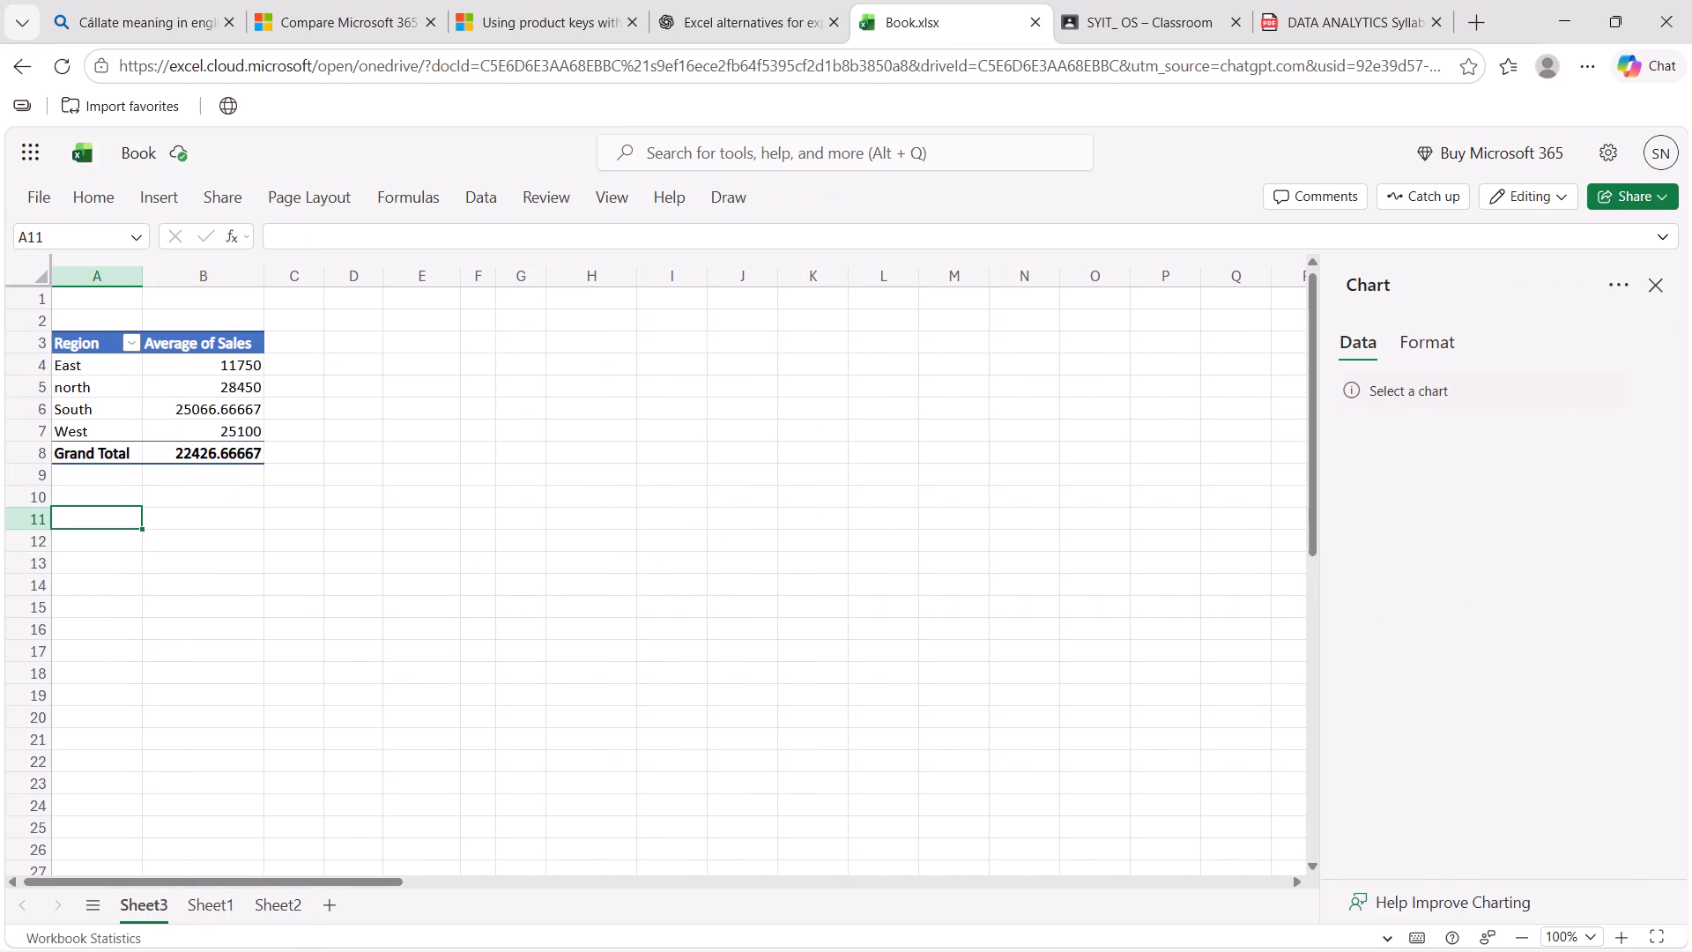
{"action": "type", "text": "To"}
{"action": "type", "text": "tal"}
{"action": "key", "text": "space"}
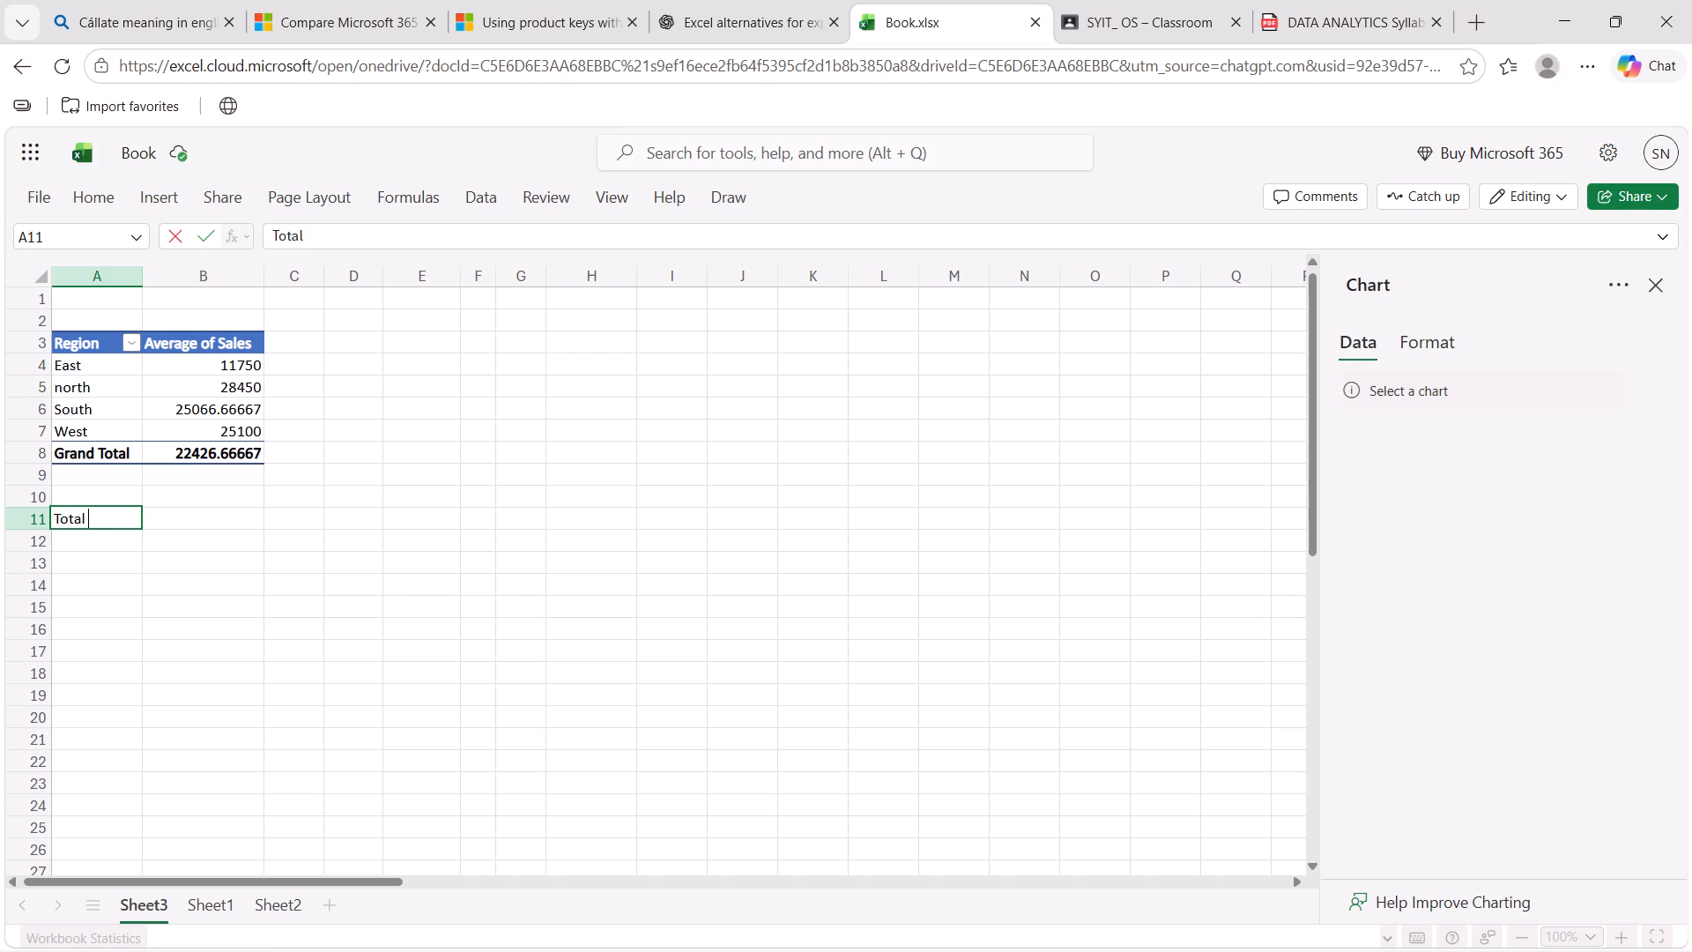
{"action": "type", "text": "Sales"}
In Sheet3's cell B11, total the Sales column with a SUM formula over Sheet1's range H2:H16.
{"action": "left_click", "coordinate": [174, 525]}
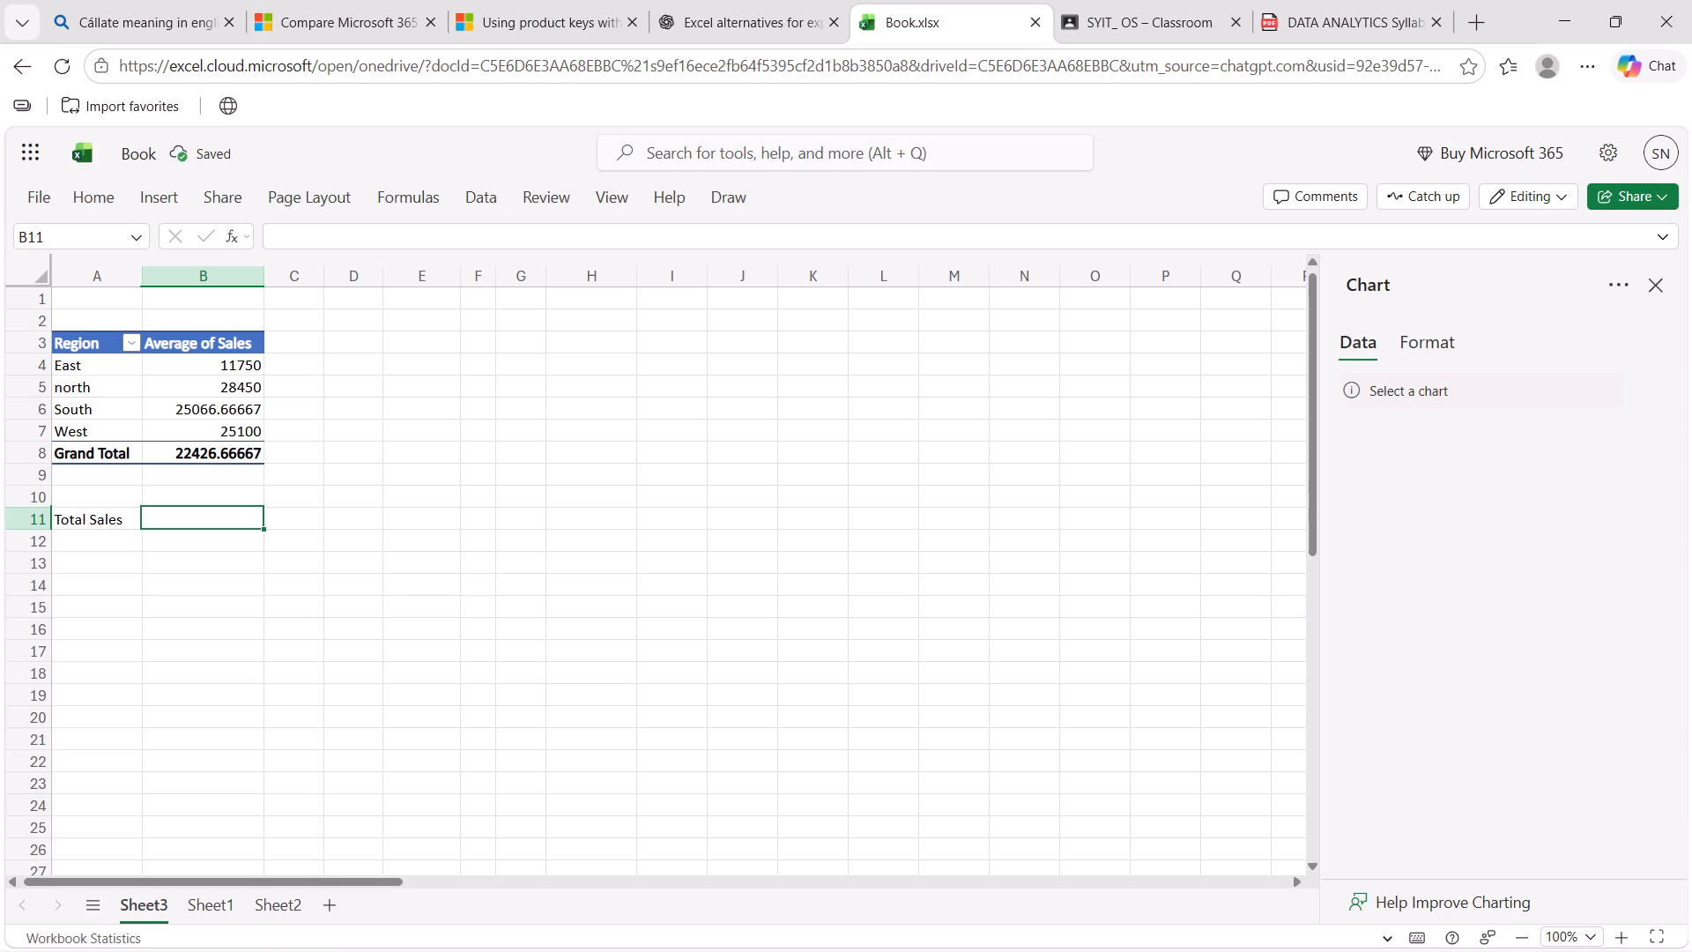
{"action": "key", "text": "equal"}
{"action": "key", "text": "shift+s"}
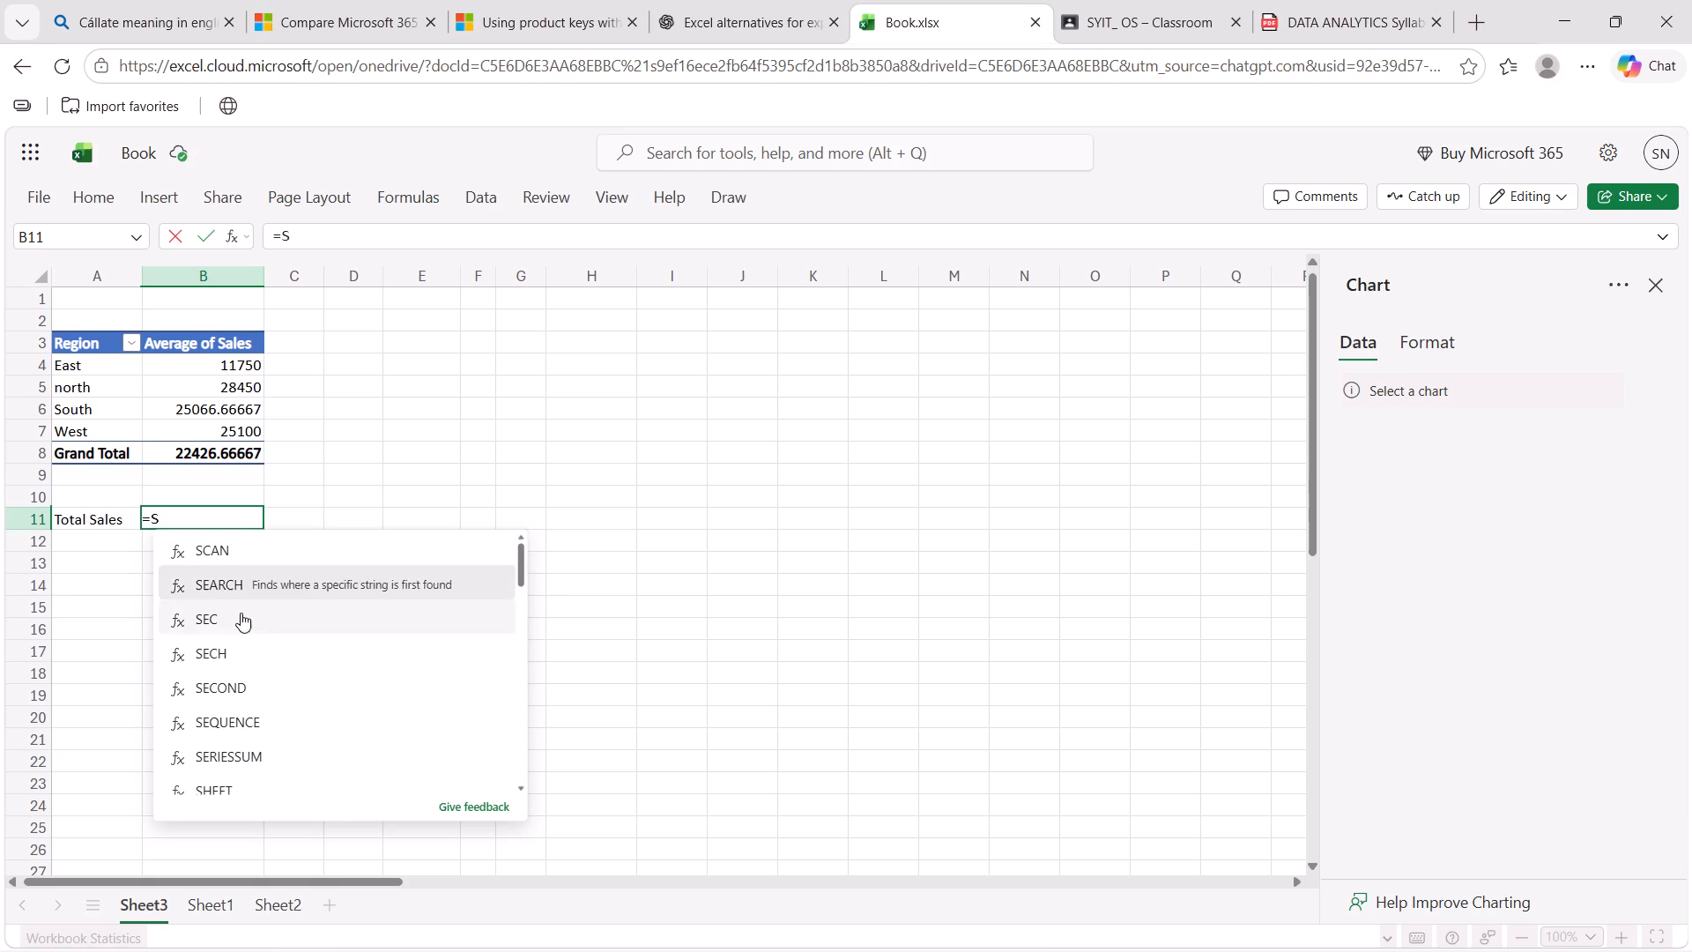
{"action": "scroll", "coordinate": [219, 764], "scroll_direction": "down", "scroll_amount": 2}
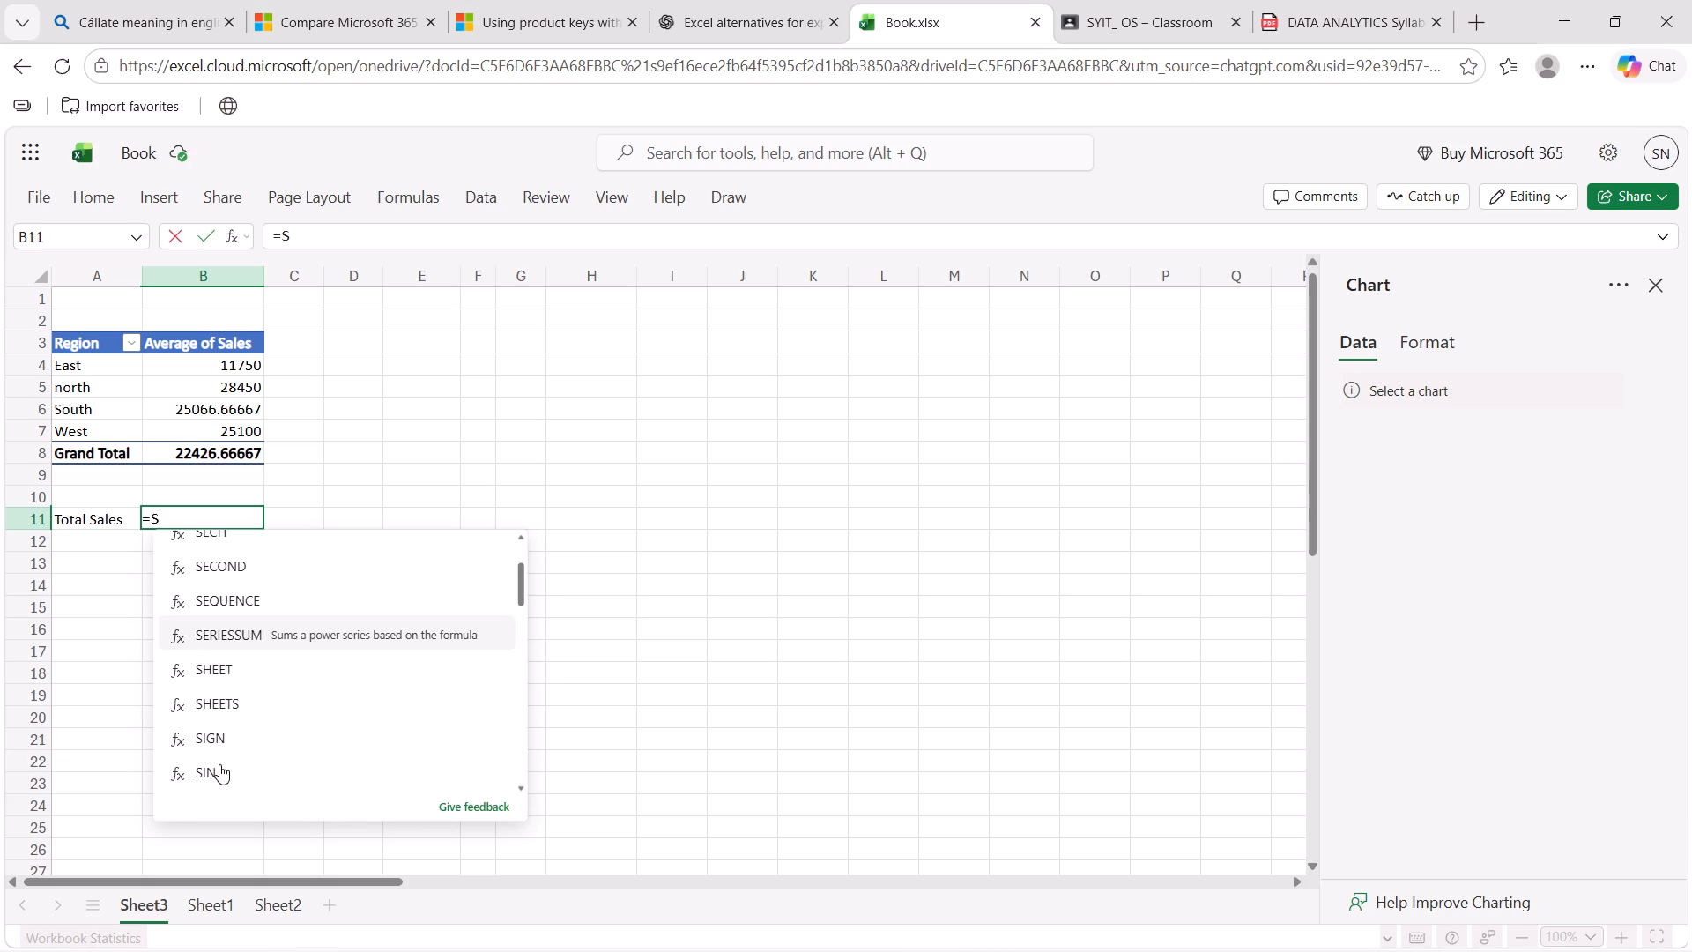
{"action": "scroll", "coordinate": [233, 687], "scroll_direction": "down", "scroll_amount": 1}
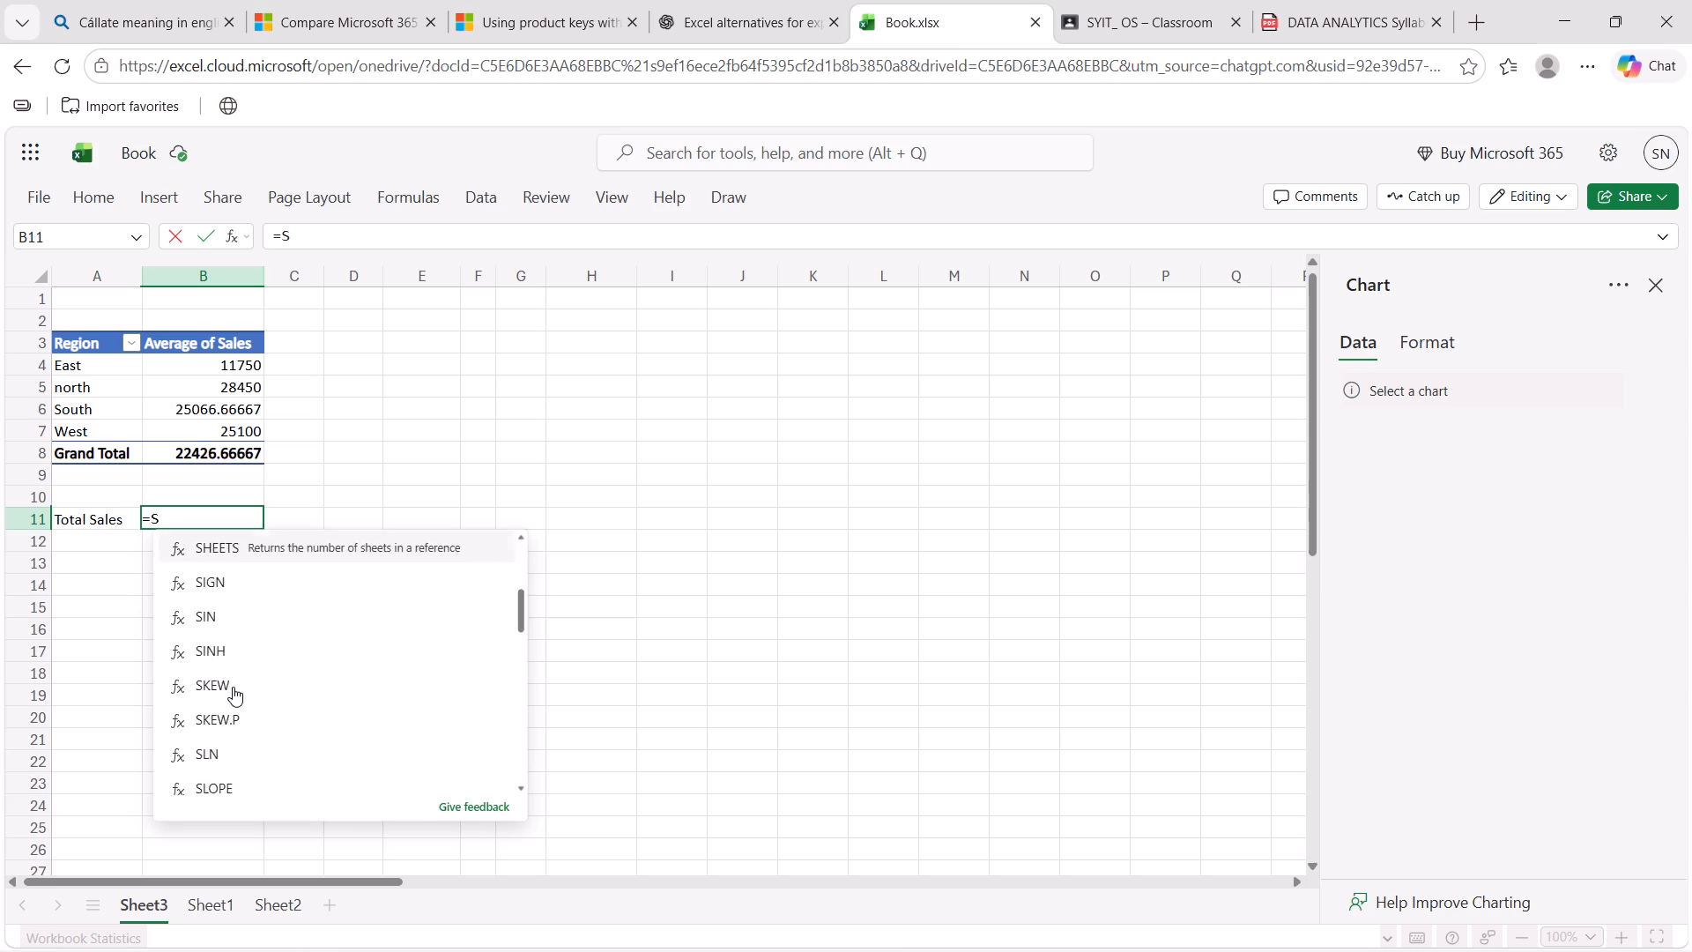
{"action": "scroll", "coordinate": [233, 687], "scroll_direction": "down", "scroll_amount": 1}
{"action": "key", "text": "u"}
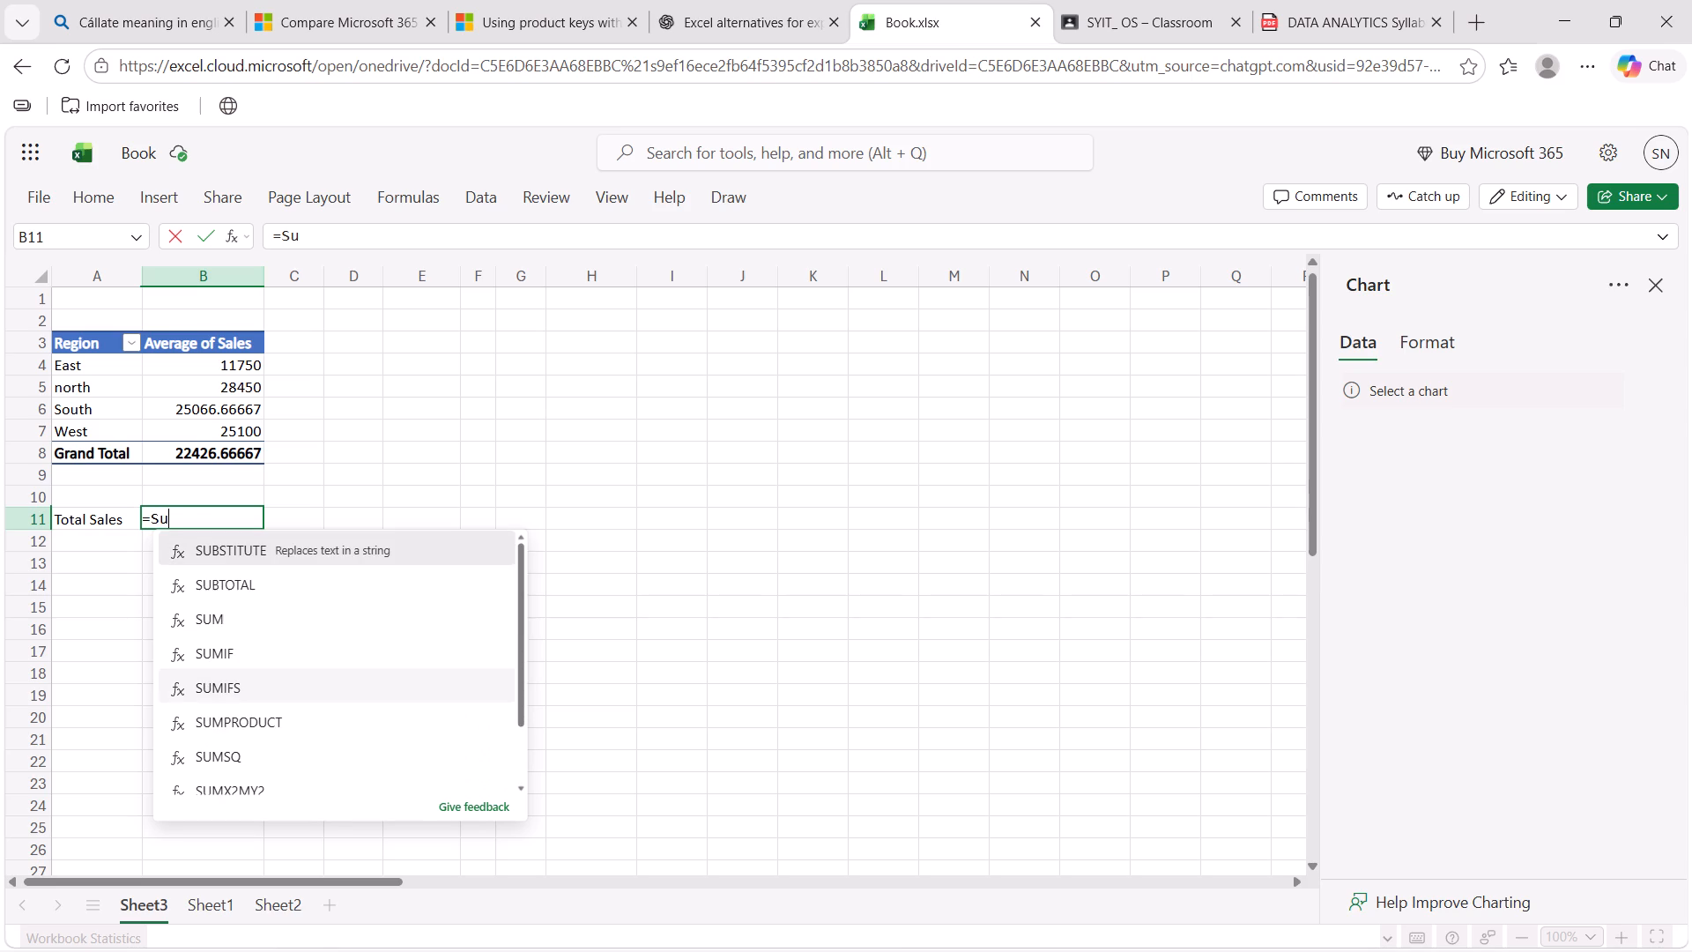
{"action": "left_click", "coordinate": [234, 624]}
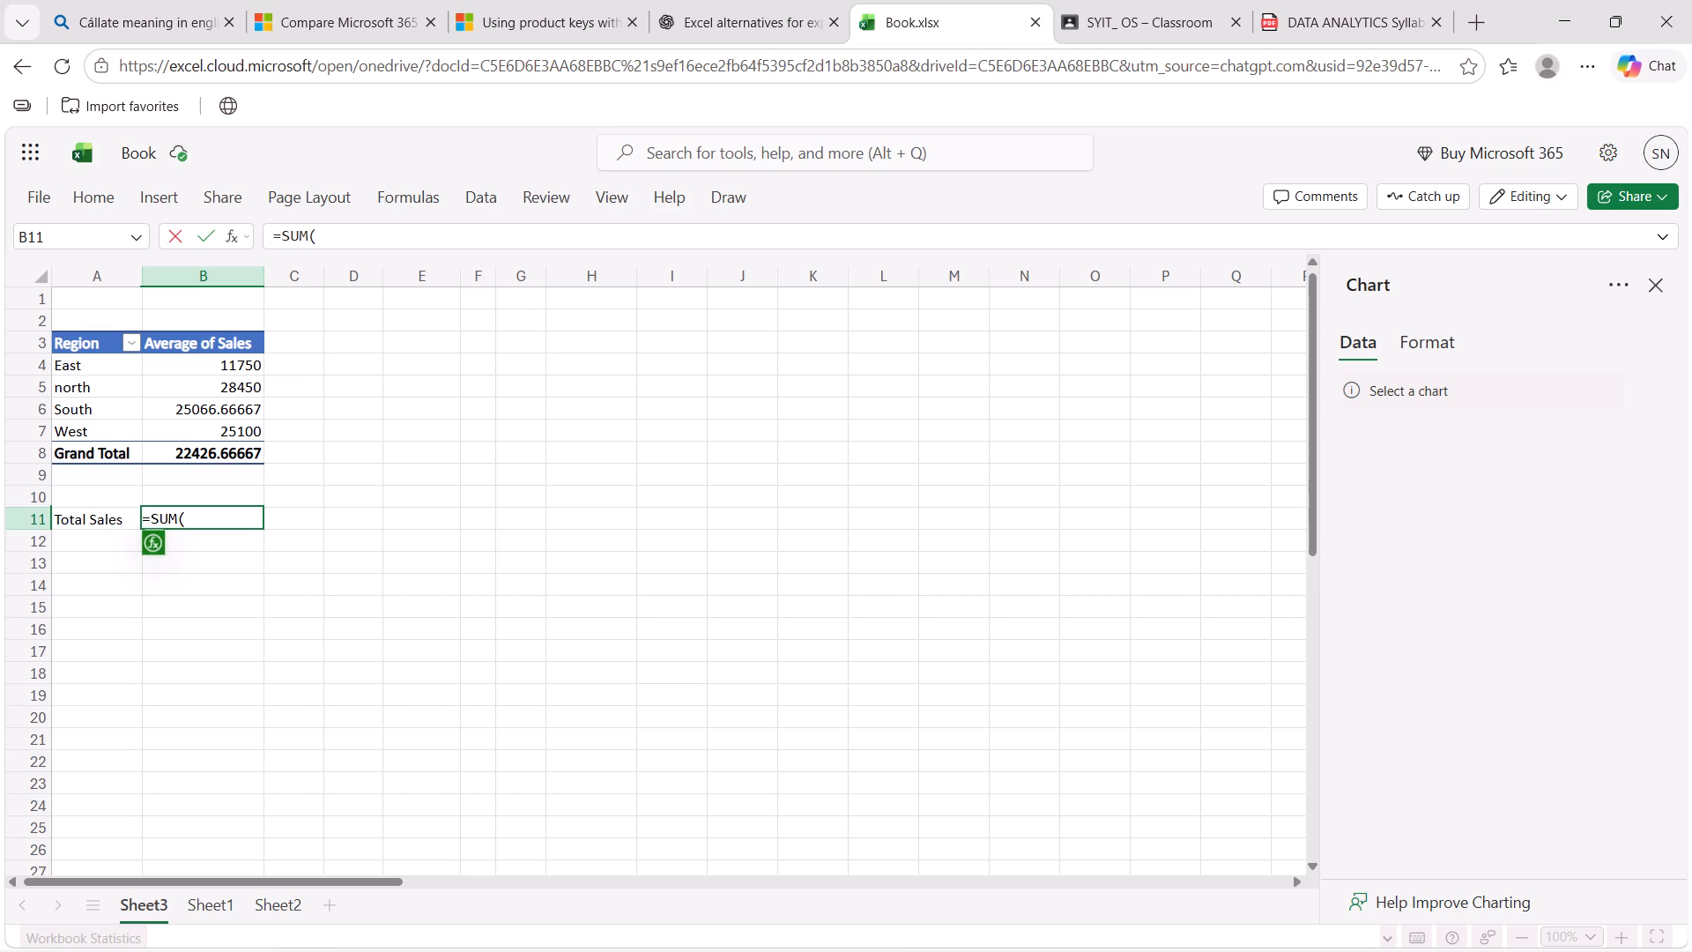
{"action": "left_click", "coordinate": [202, 896]}
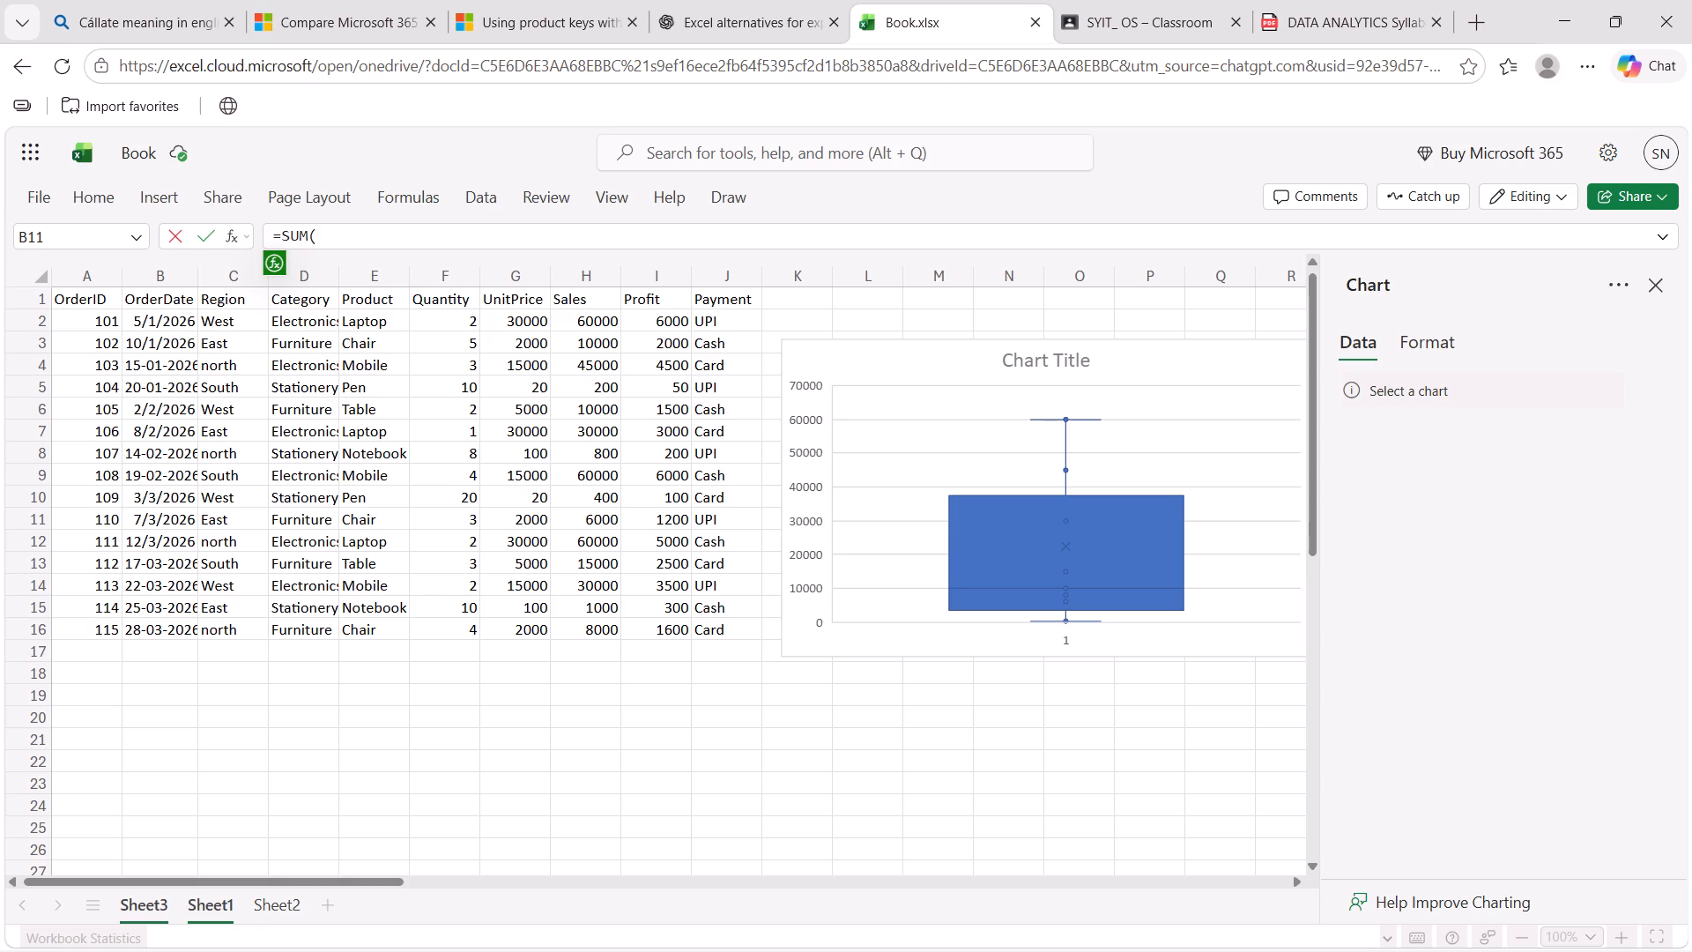
{"action": "left_click_drag", "start_coordinate": [589, 318], "coordinate": [592, 569]}
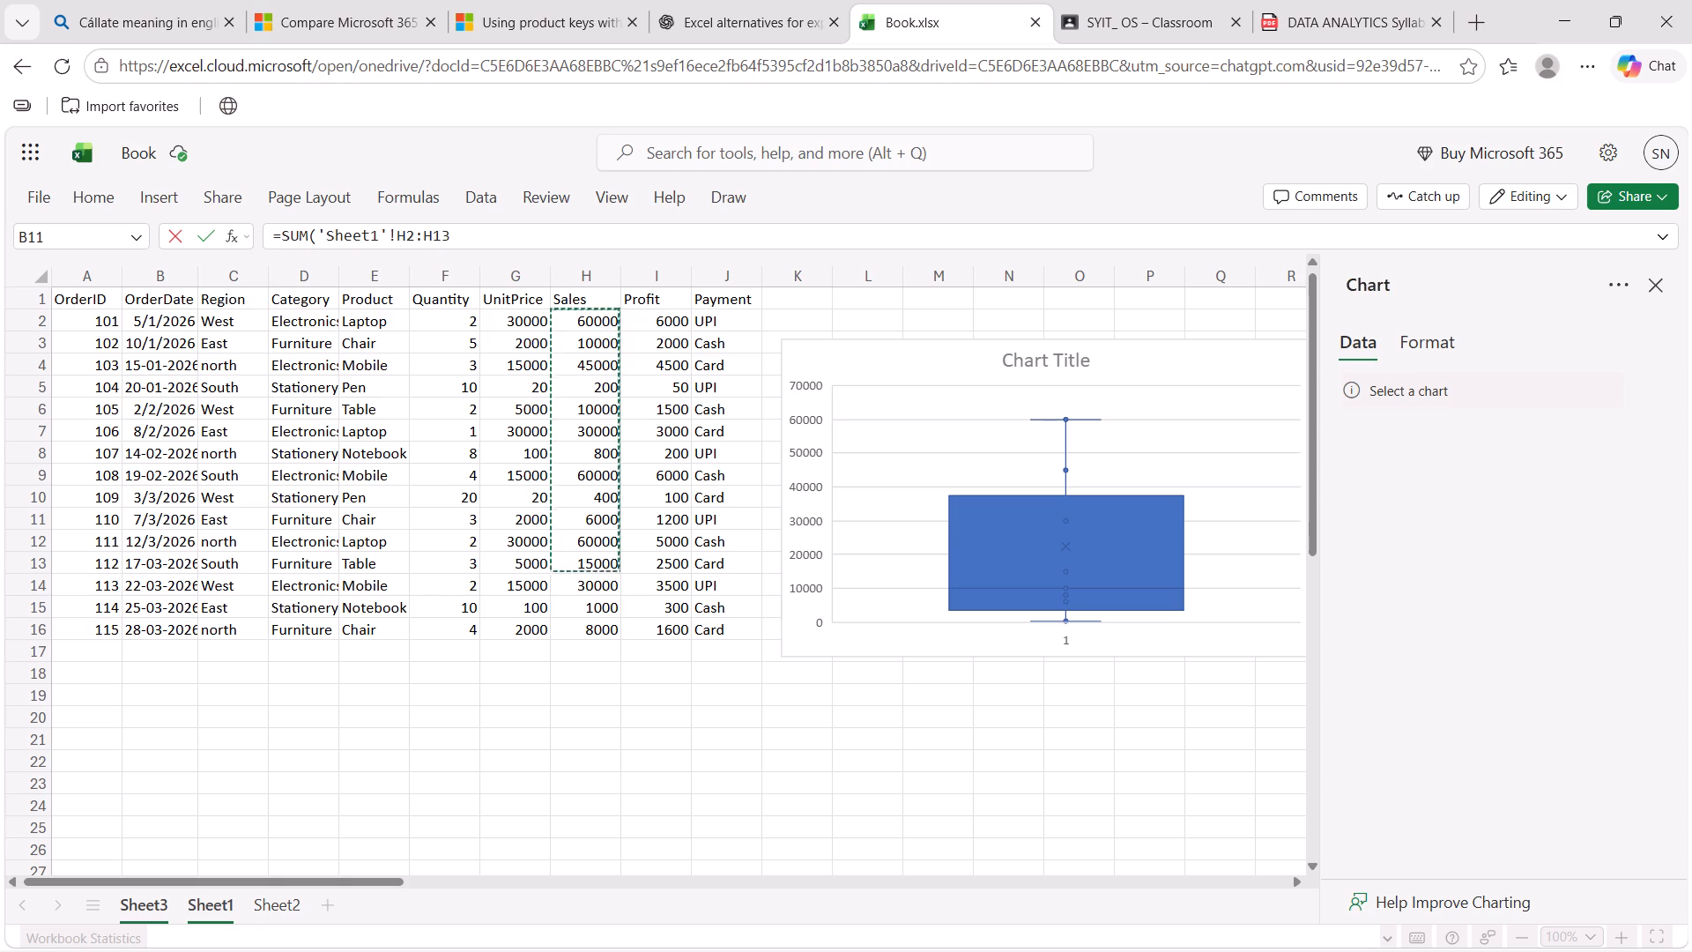
{"action": "left_click_drag", "start_coordinate": [592, 569], "coordinate": [598, 626]}
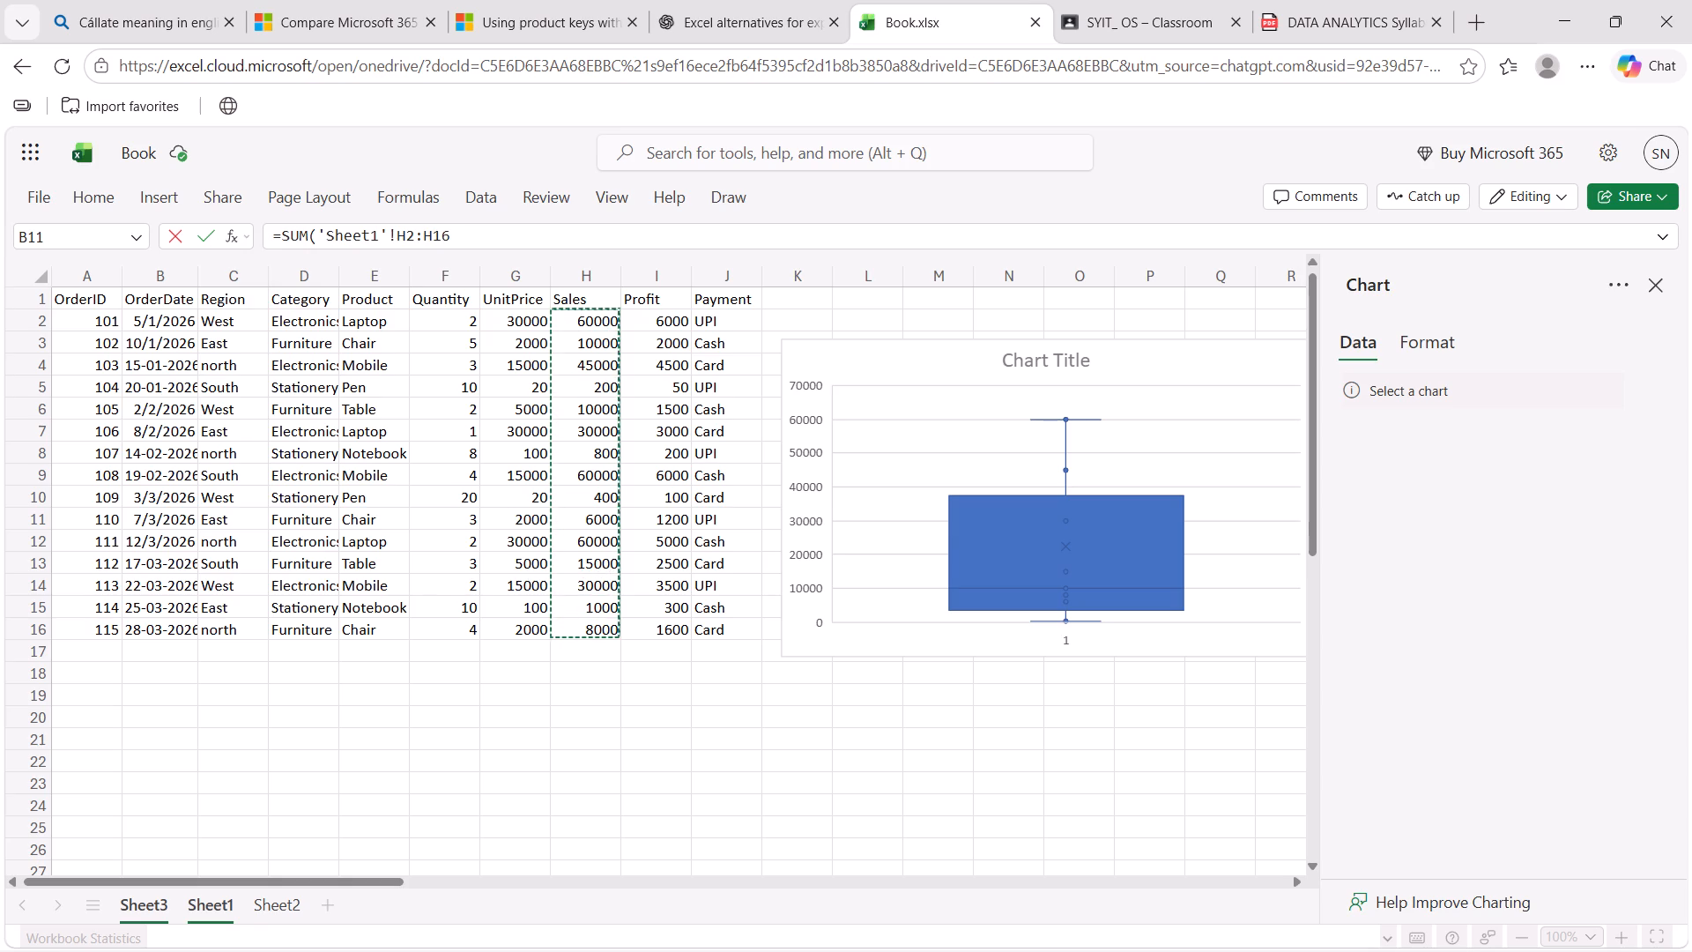
{"action": "key", "text": "shift+parenright"}
{"action": "key", "text": "Return"}
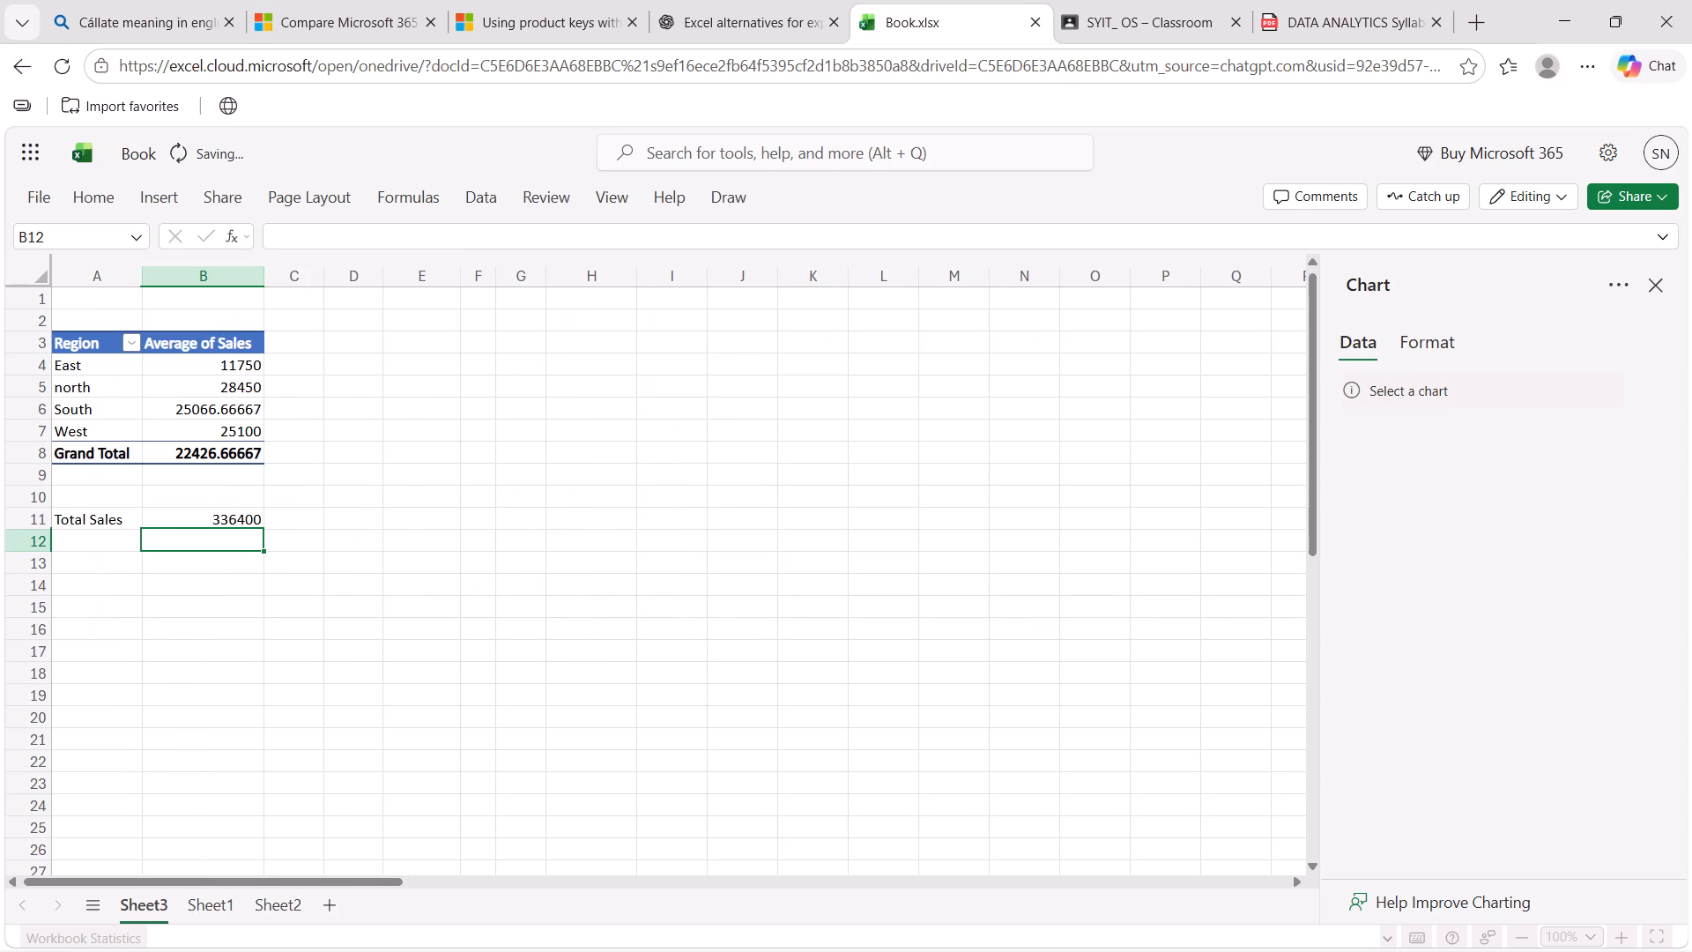
Label cell A12 on Sheet3 "Avg Sales".
{"action": "left_click", "coordinate": [100, 539]}
{"action": "type", "text": "Avg"}
{"action": "key", "text": "space"}
{"action": "key", "text": "s"}
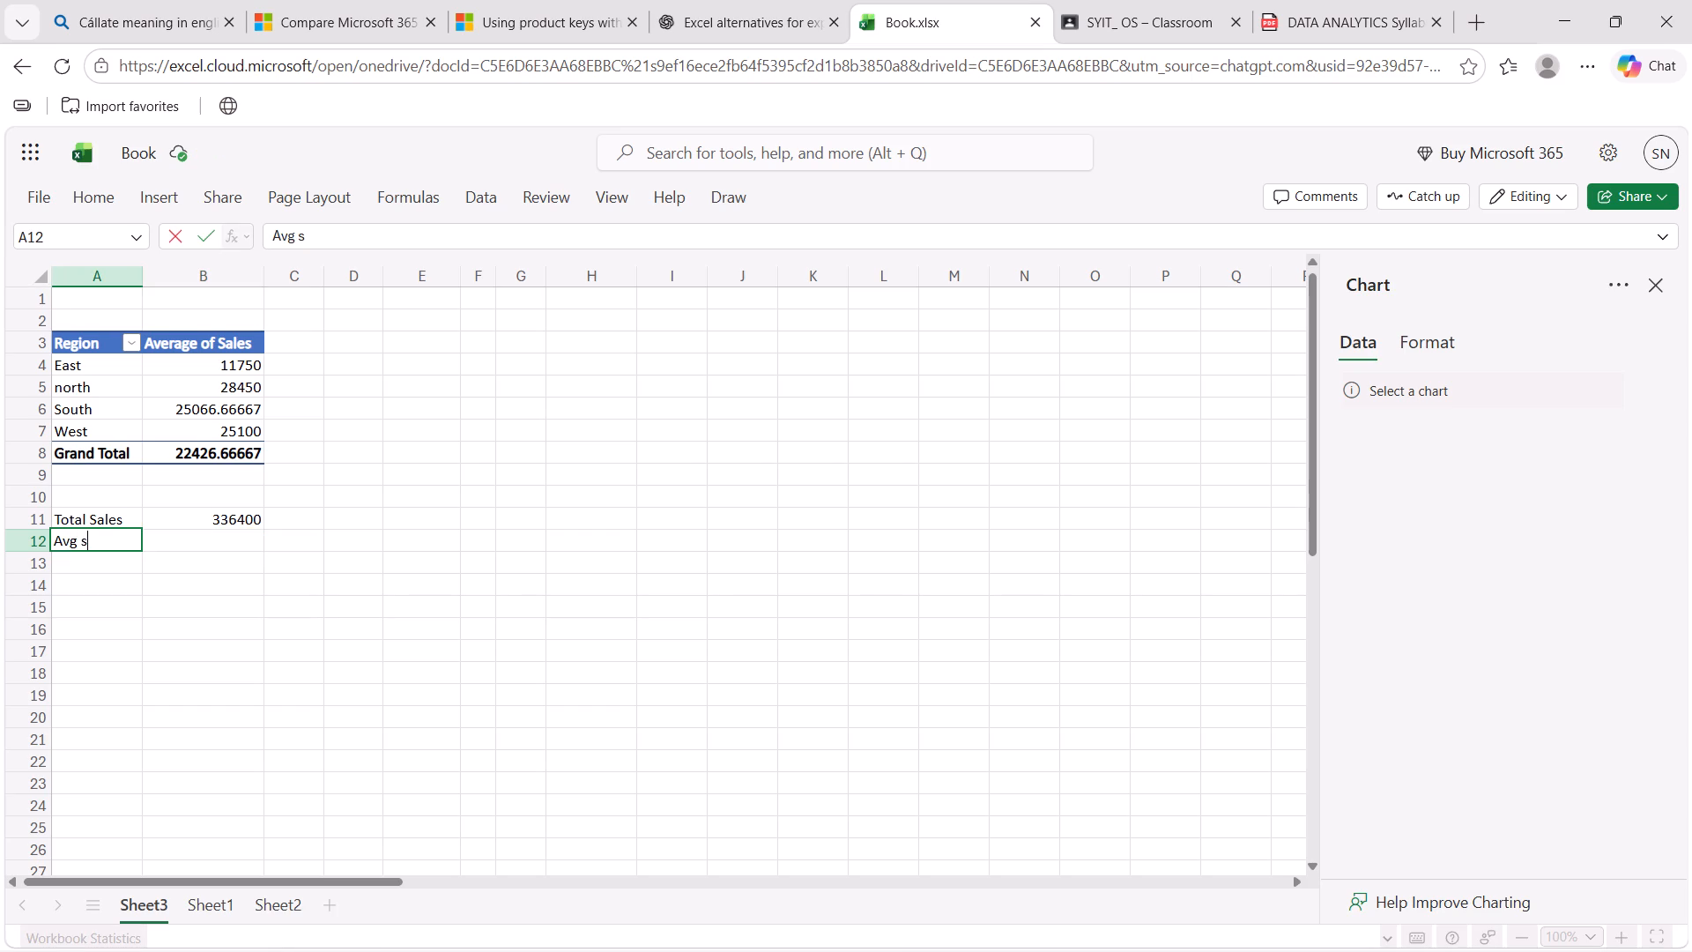
{"action": "key", "text": "BackSpace"}
{"action": "type", "text": "Sales"}
{"action": "left_click", "coordinate": [210, 537]}
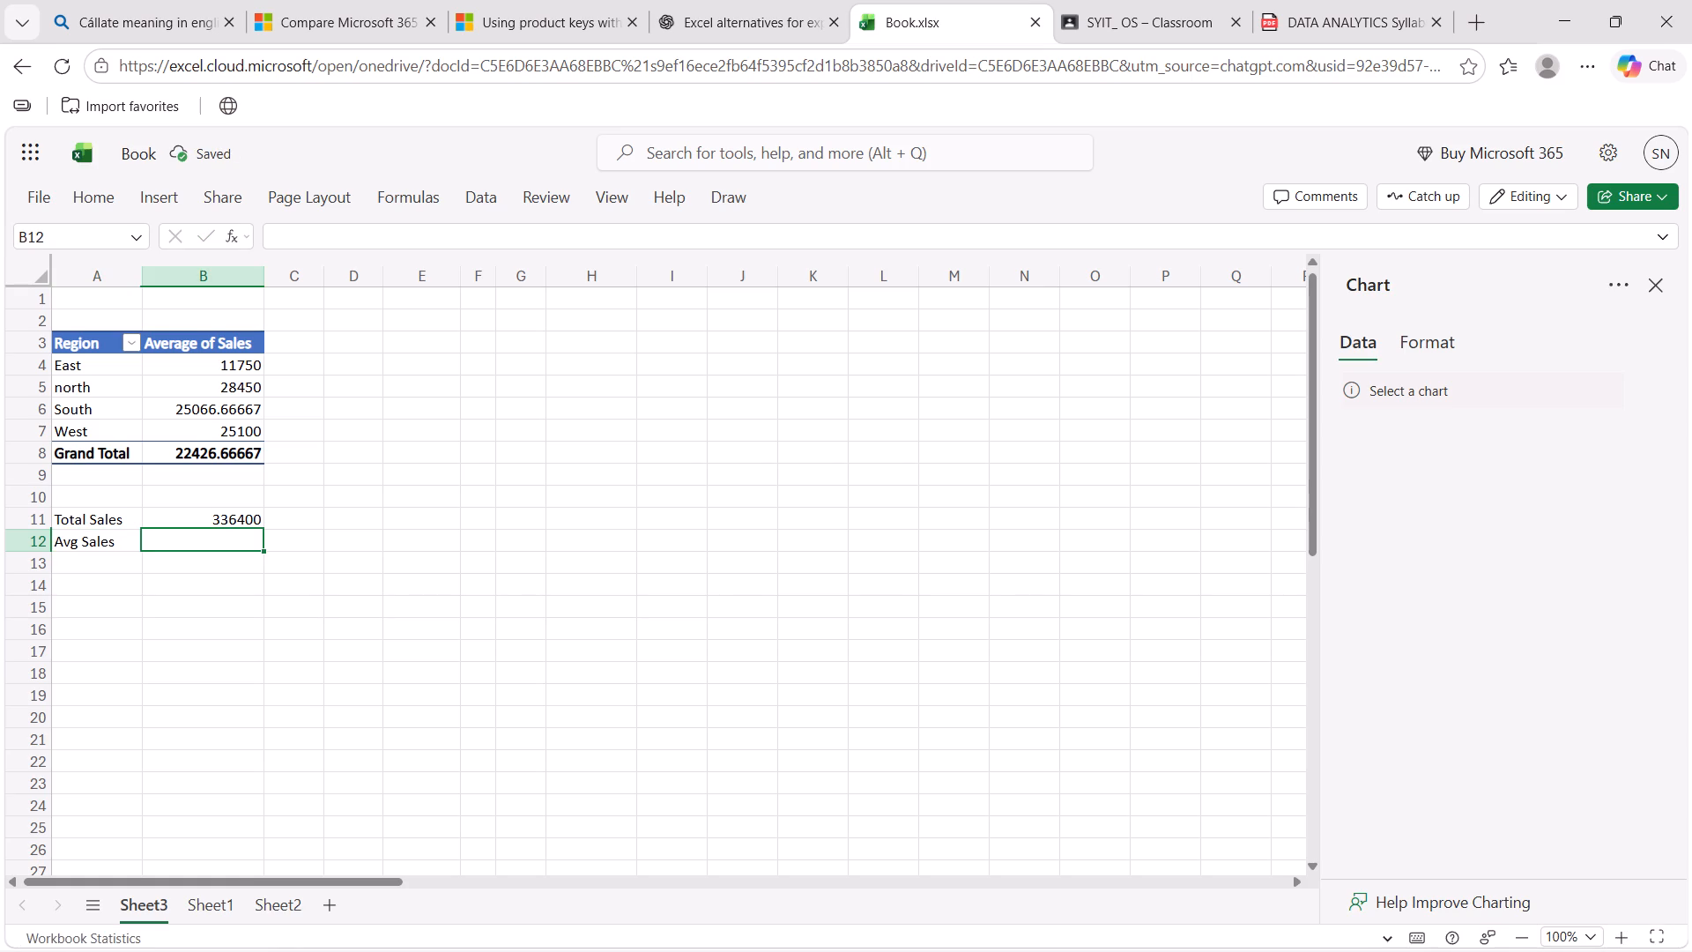
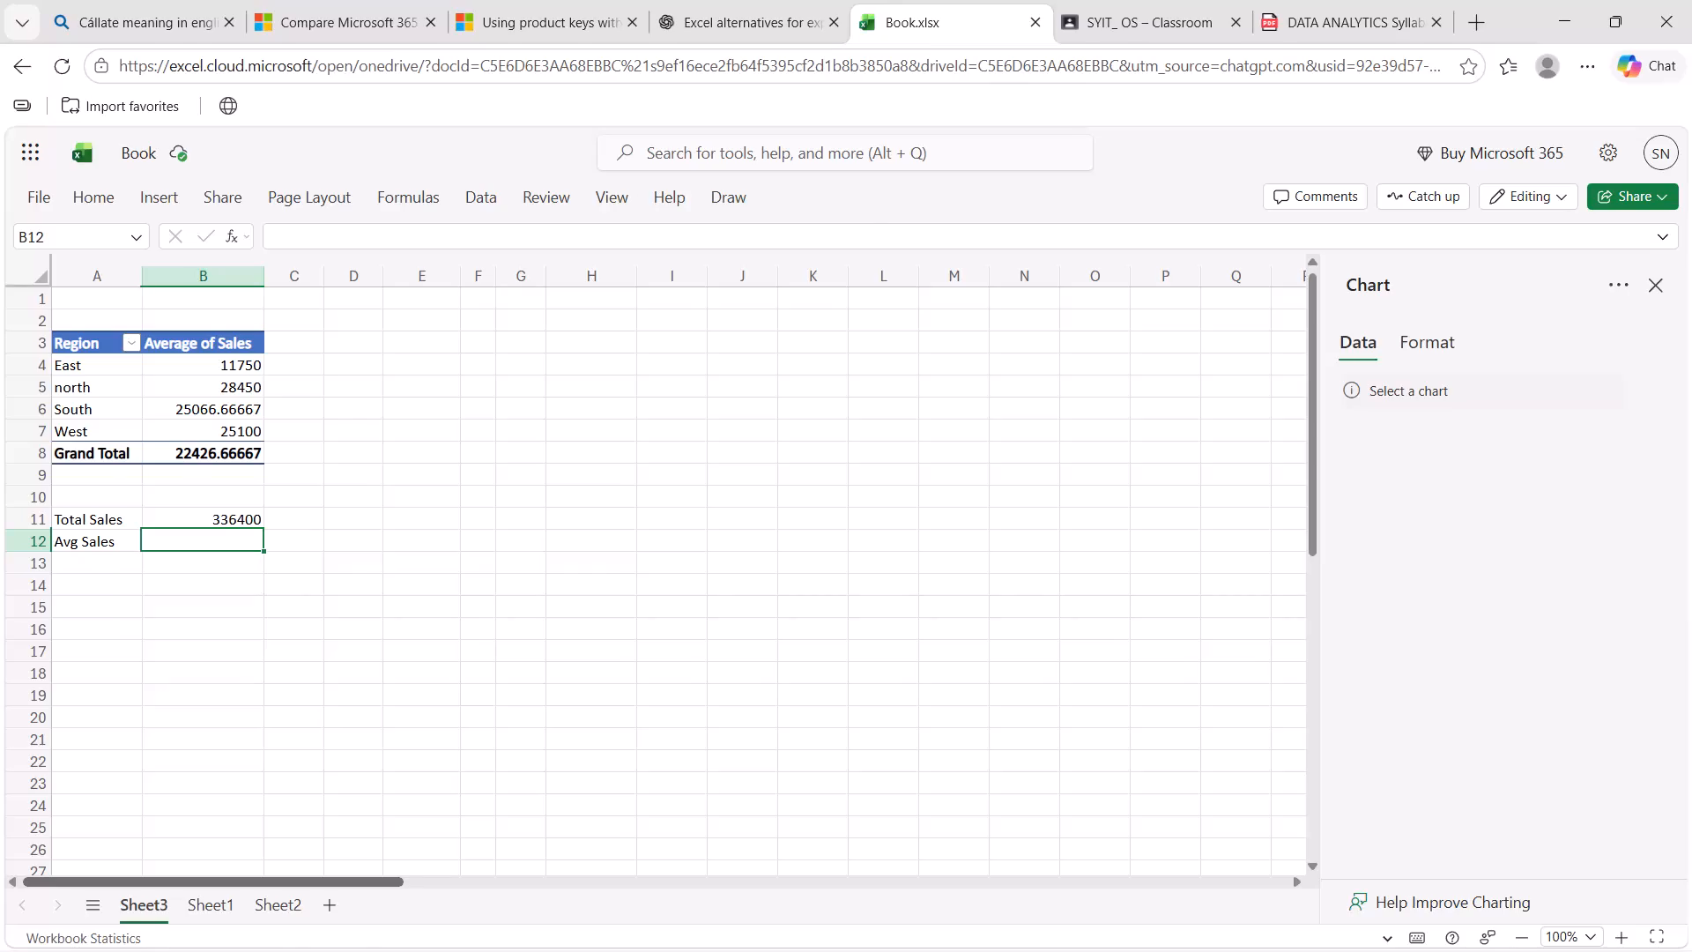
In the Data Analytics Laboratory Manual in Classroom, review the Experiment 3 sales dashboard and data-cleaning steps and the start of Experiment 4.
{"action": "left_click", "coordinate": [1086, 15]}
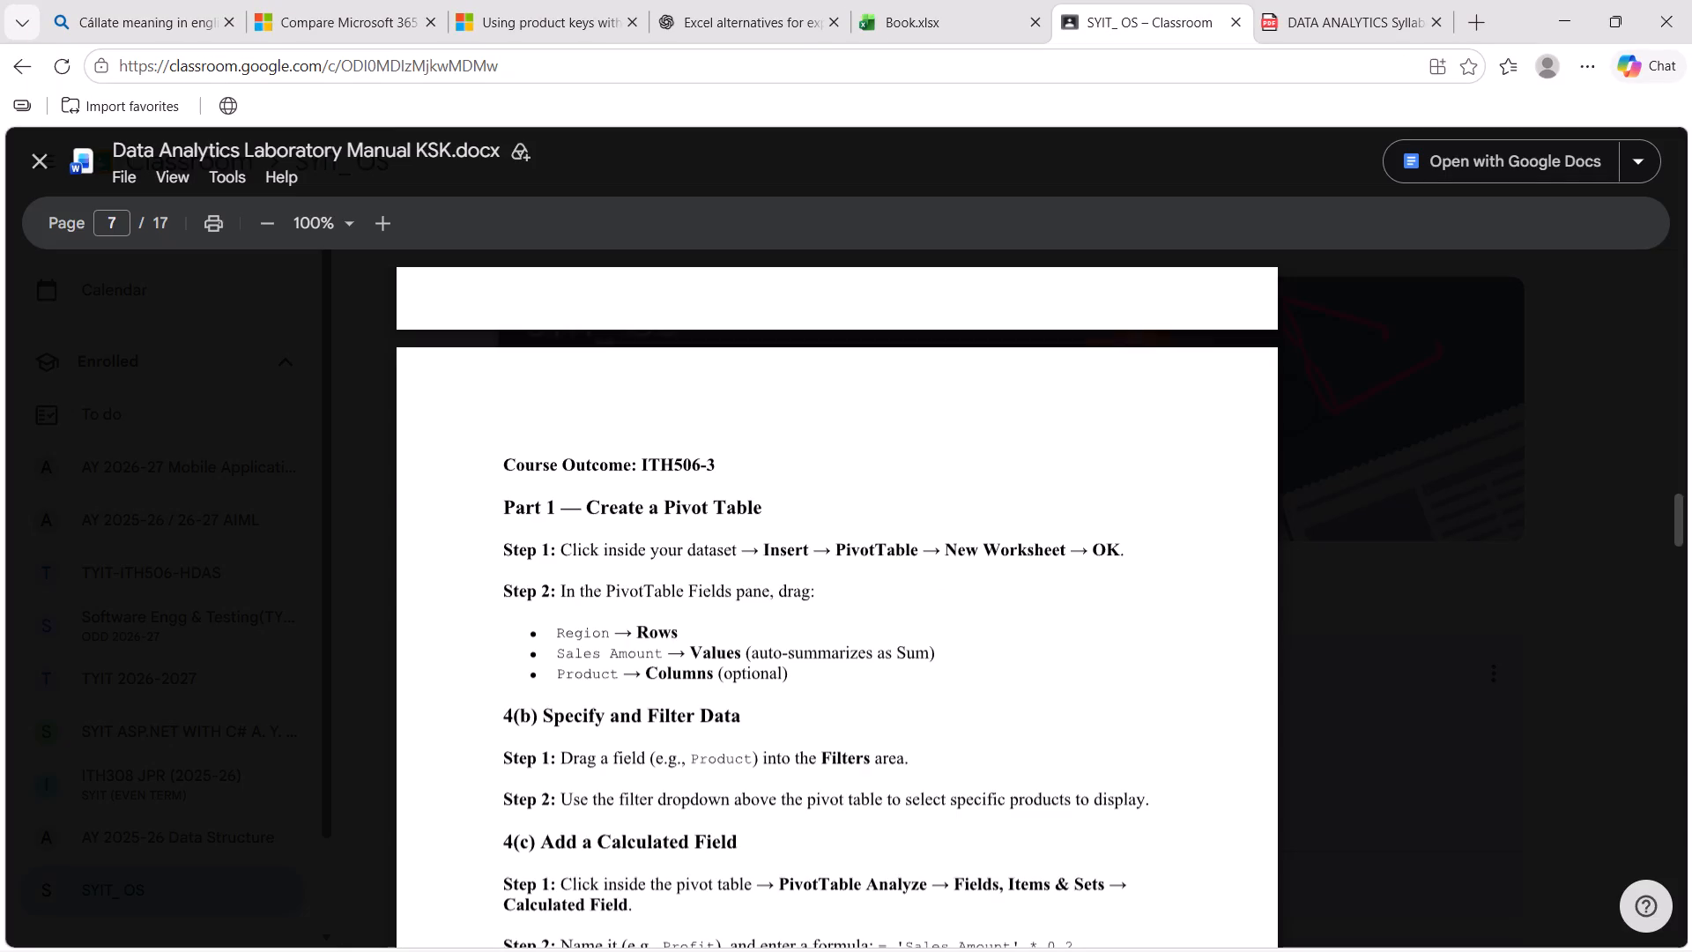
{"action": "scroll", "coordinate": [936, 570], "scroll_direction": "up", "scroll_amount": 5}
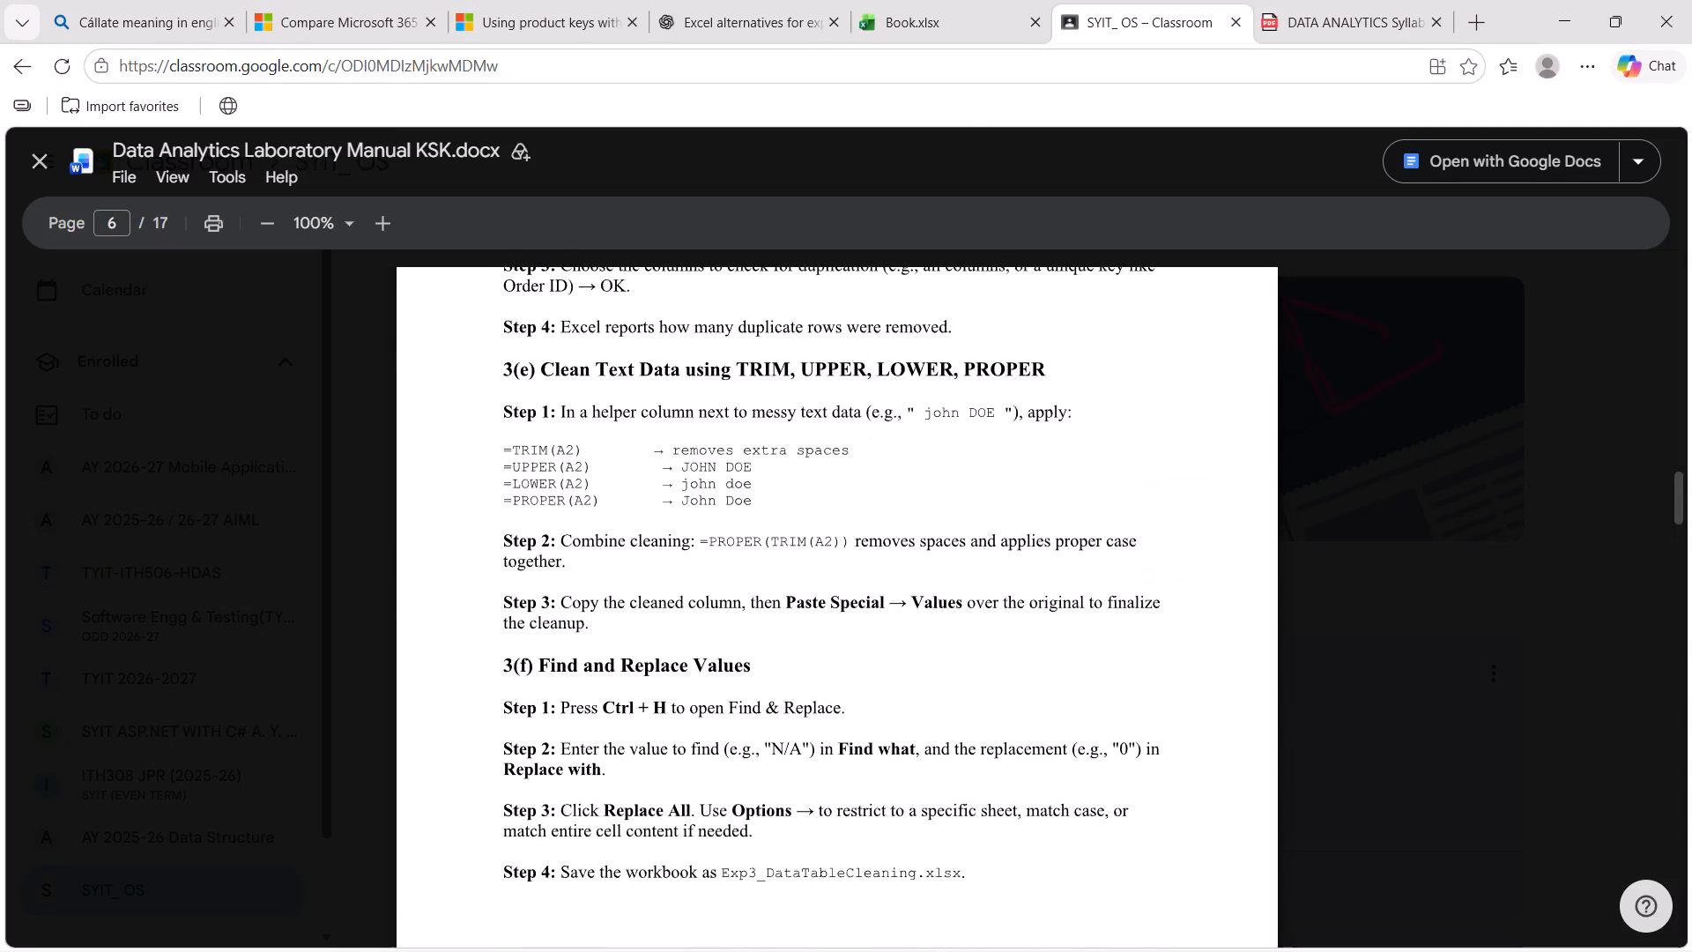
{"action": "scroll", "coordinate": [936, 570], "scroll_direction": "up", "scroll_amount": 4}
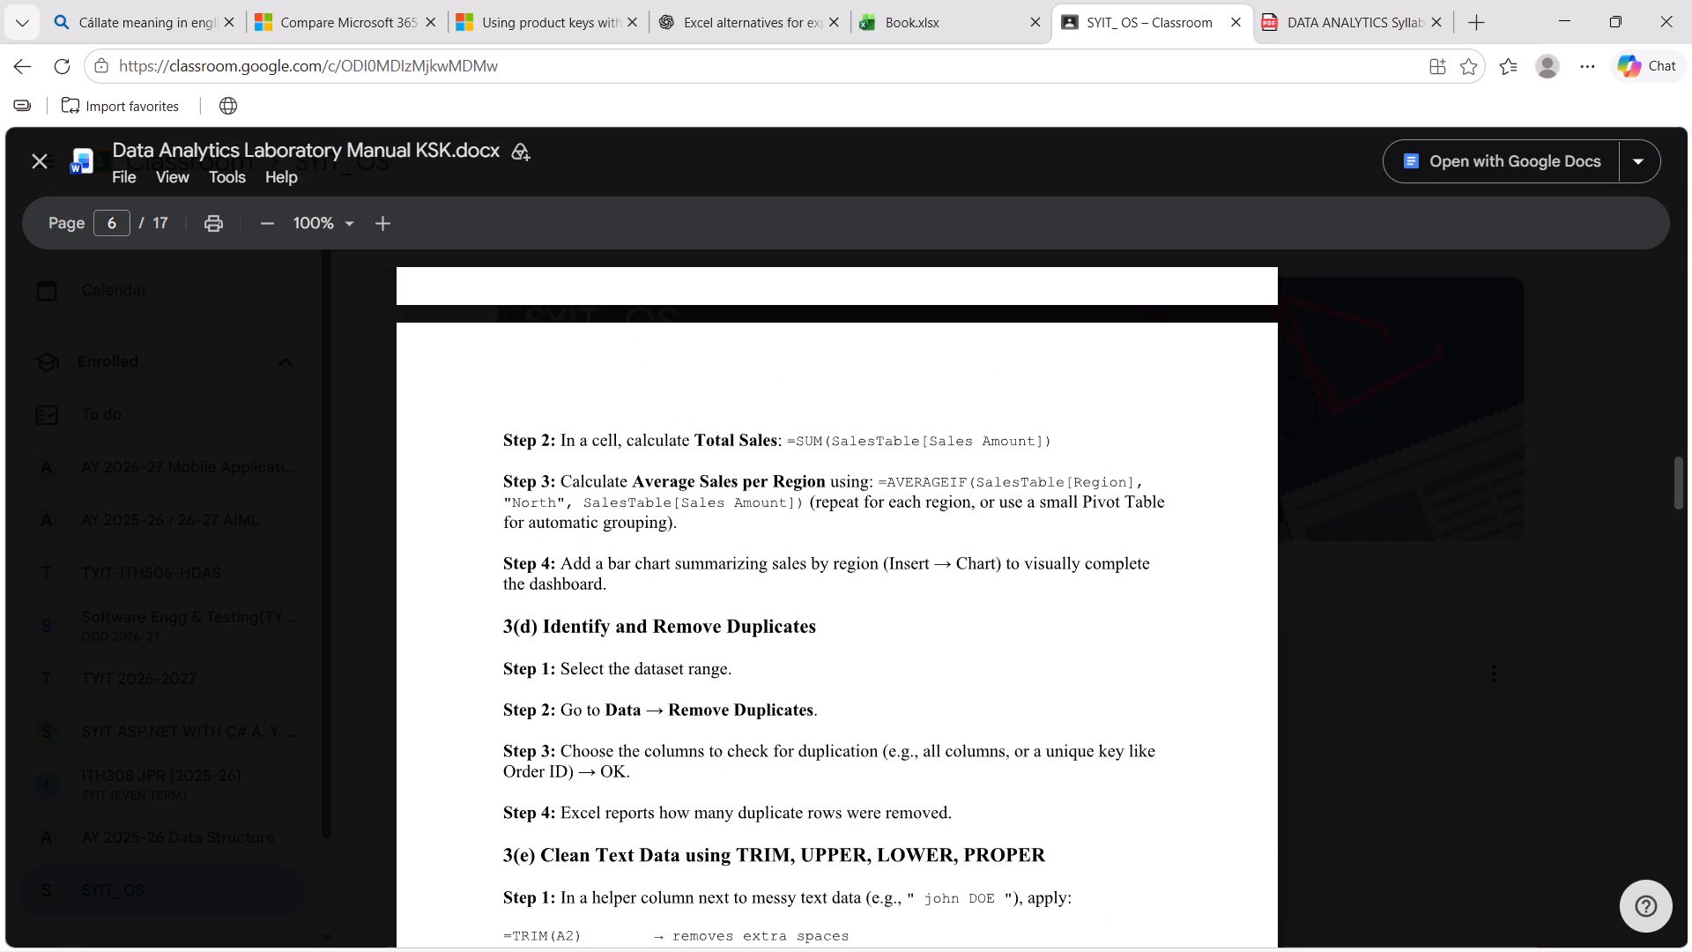
{"action": "scroll", "coordinate": [936, 570], "scroll_direction": "down", "scroll_amount": 2}
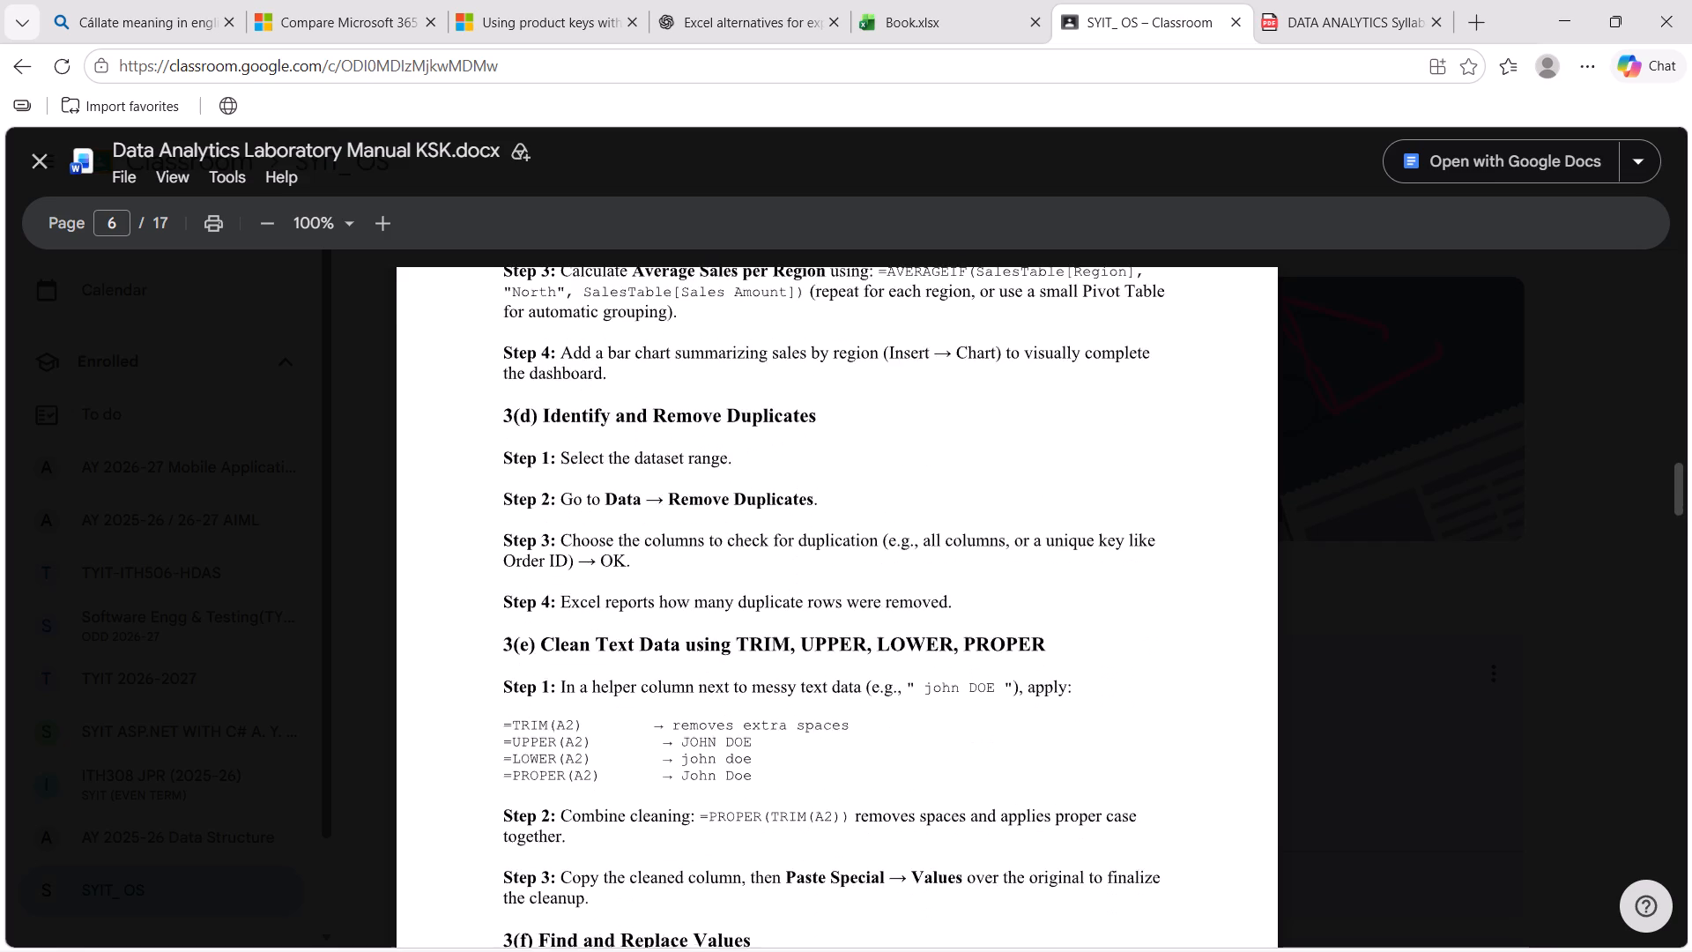
{"action": "scroll", "coordinate": [936, 570], "scroll_direction": "down", "scroll_amount": 3}
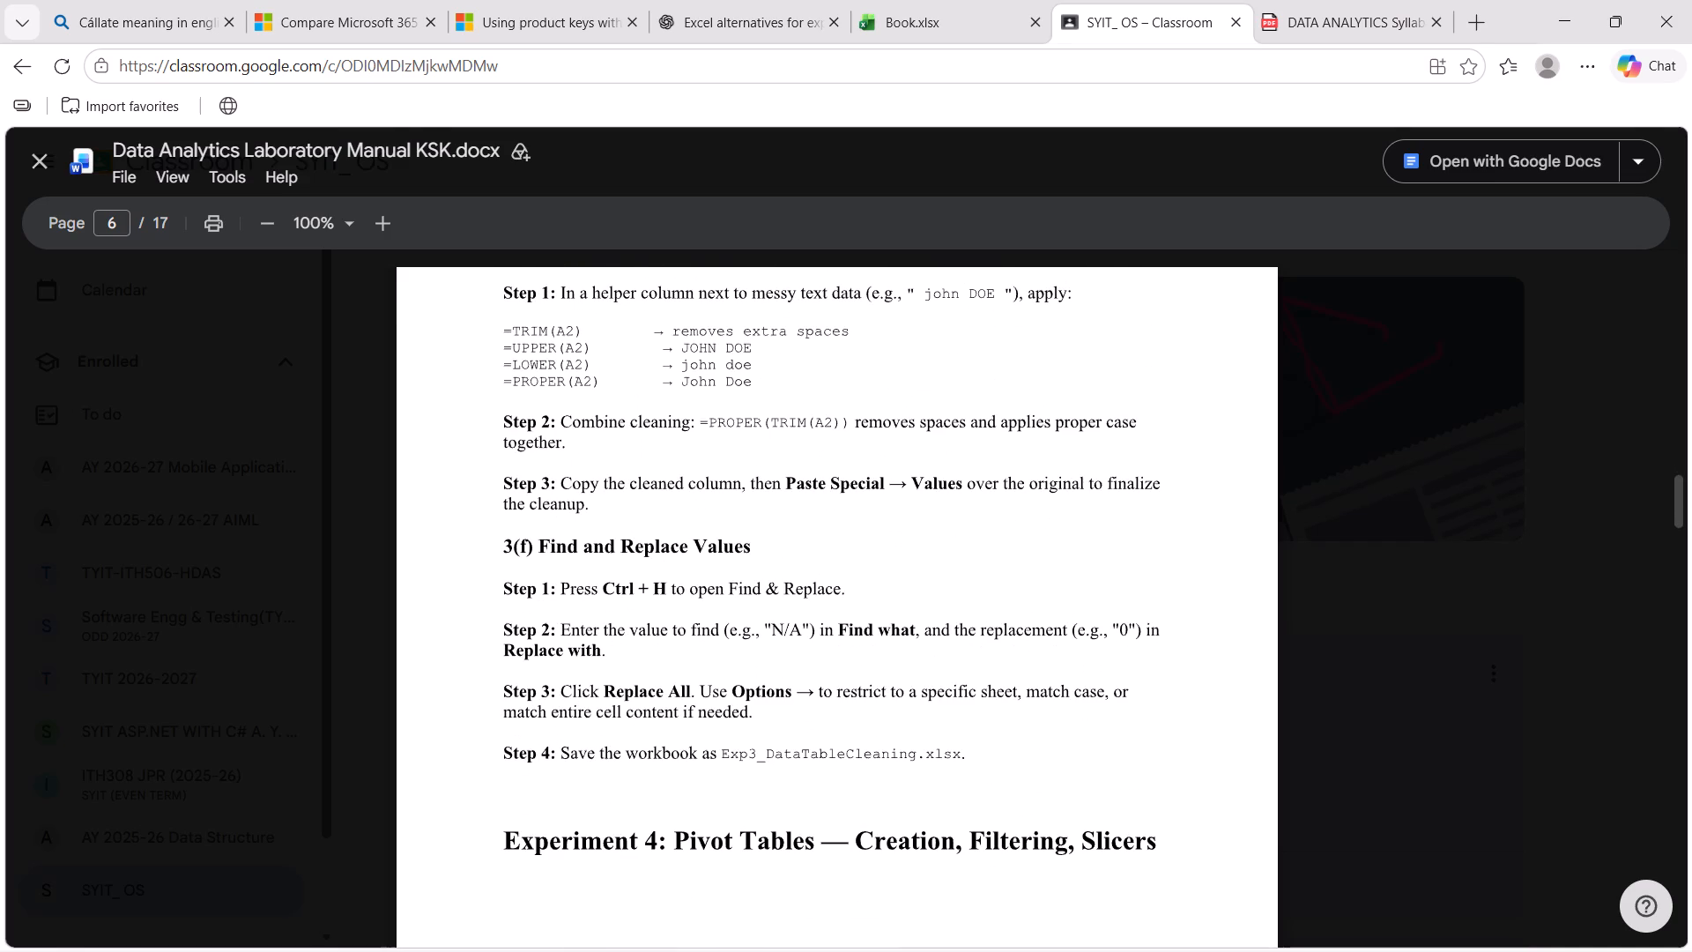
{"action": "scroll", "coordinate": [936, 570], "scroll_direction": "down", "scroll_amount": 3}
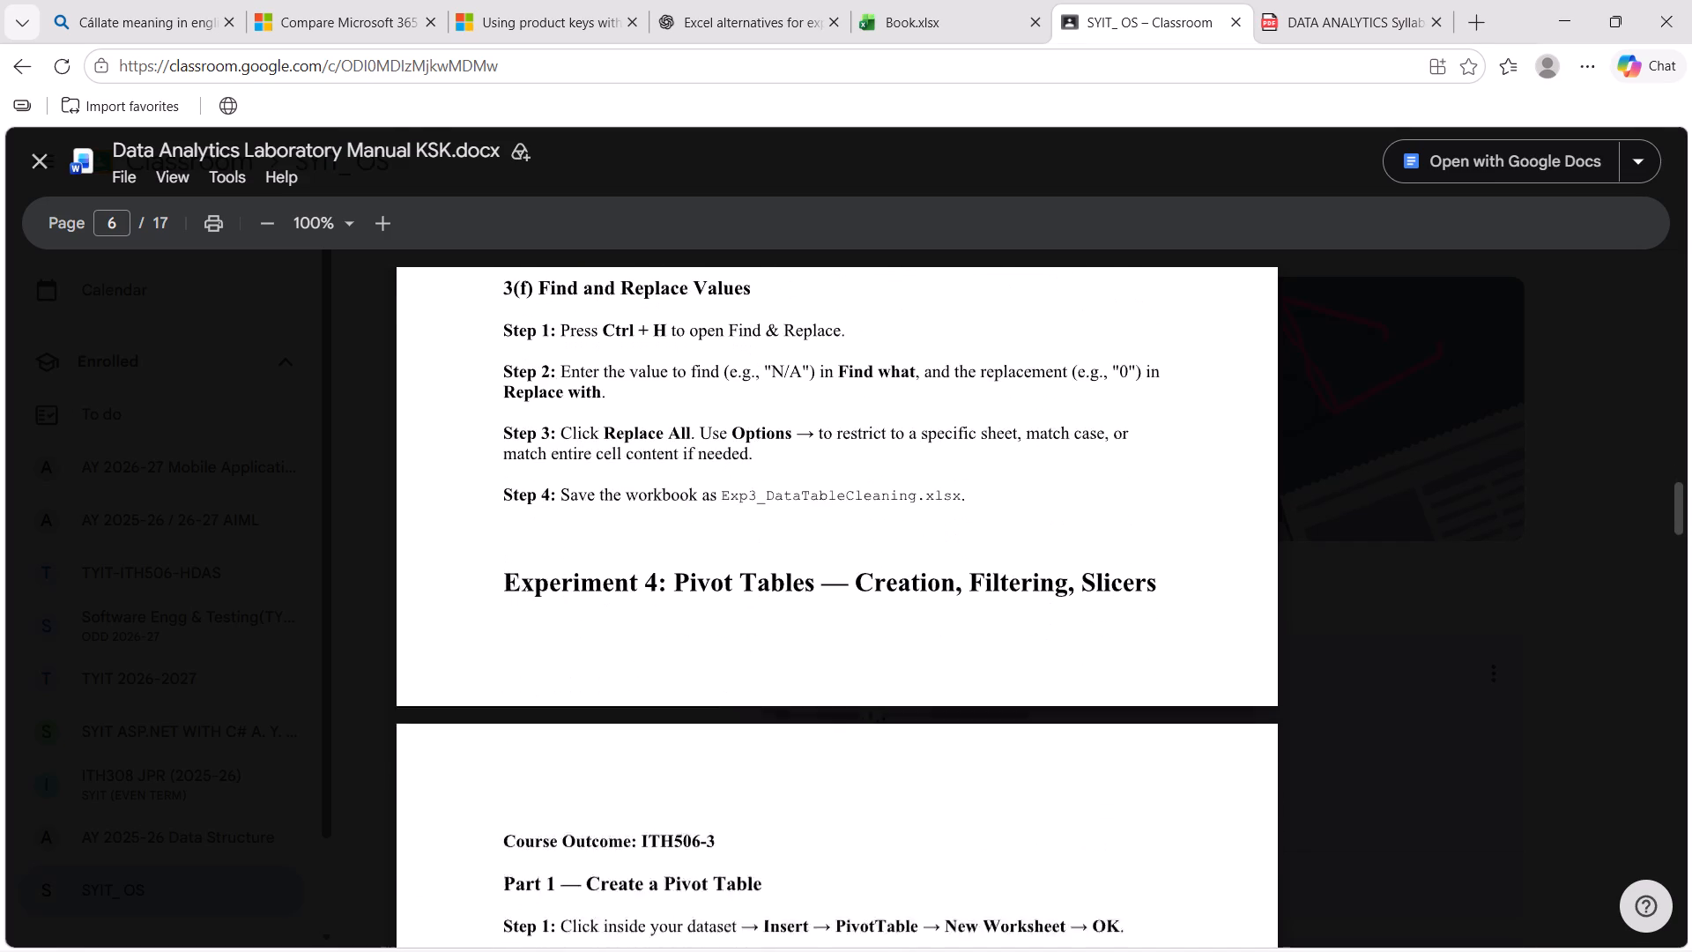
{"action": "scroll", "coordinate": [936, 570], "scroll_direction": "down", "scroll_amount": 3}
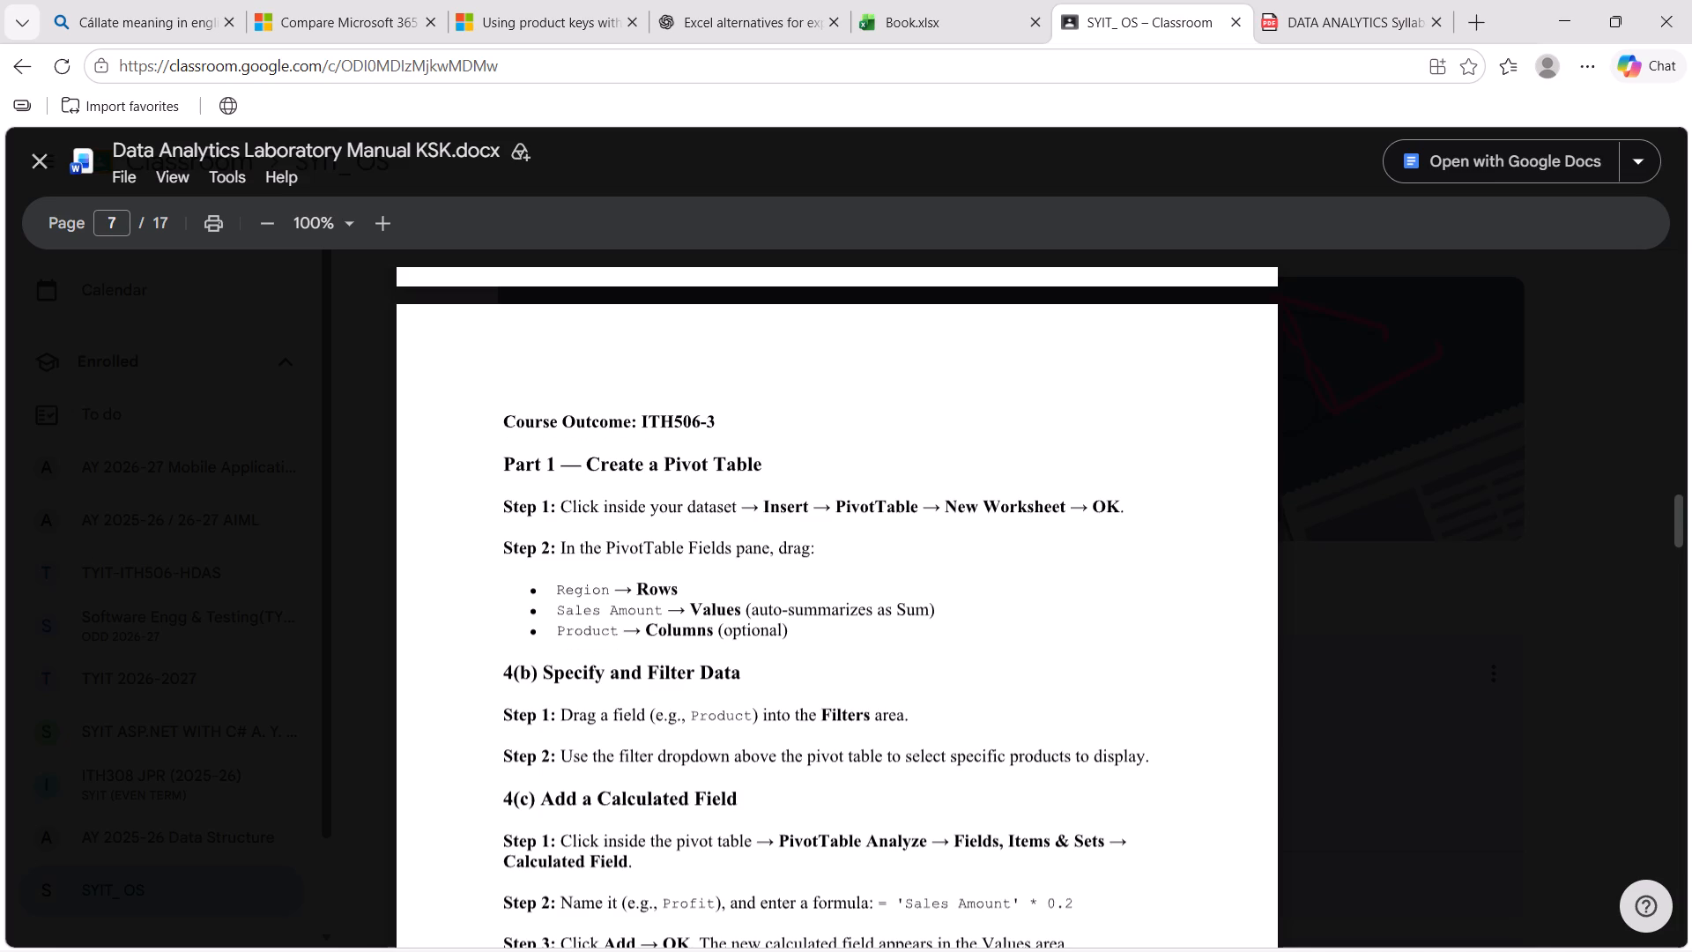
Back in the Book workbook, compute average sales in Sheet3's cell B12 with an AVERAGE formula over Sheet1's range H2:H16.
{"action": "left_click", "coordinate": [917, 33]}
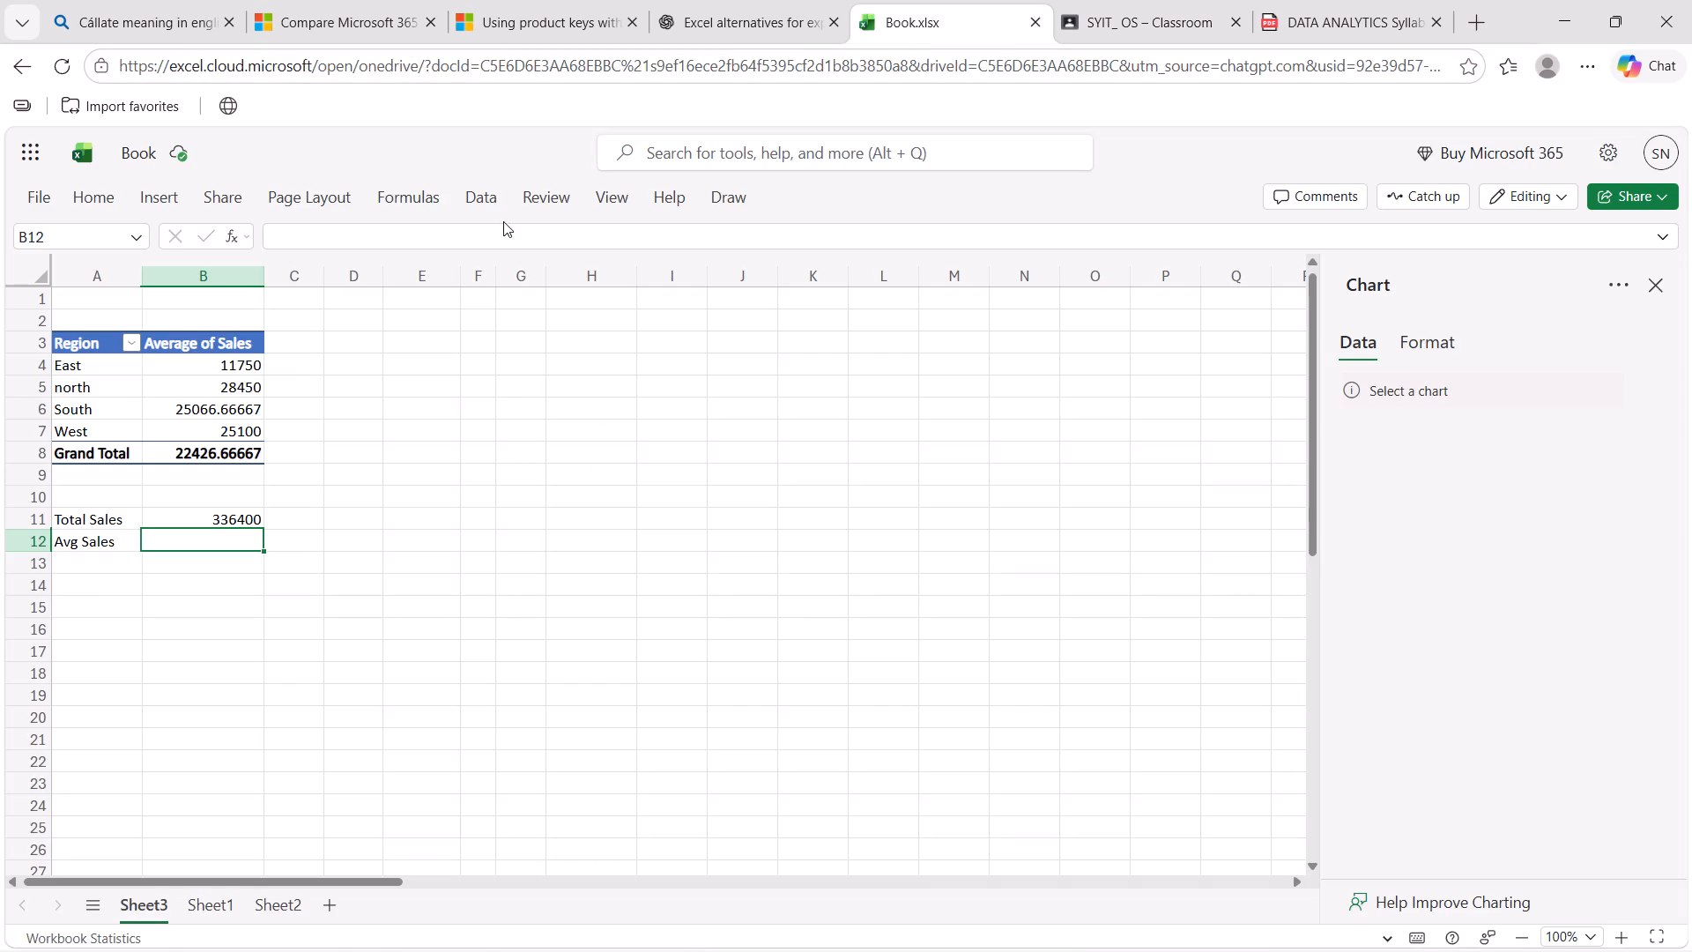
{"action": "left_click", "coordinate": [176, 370]}
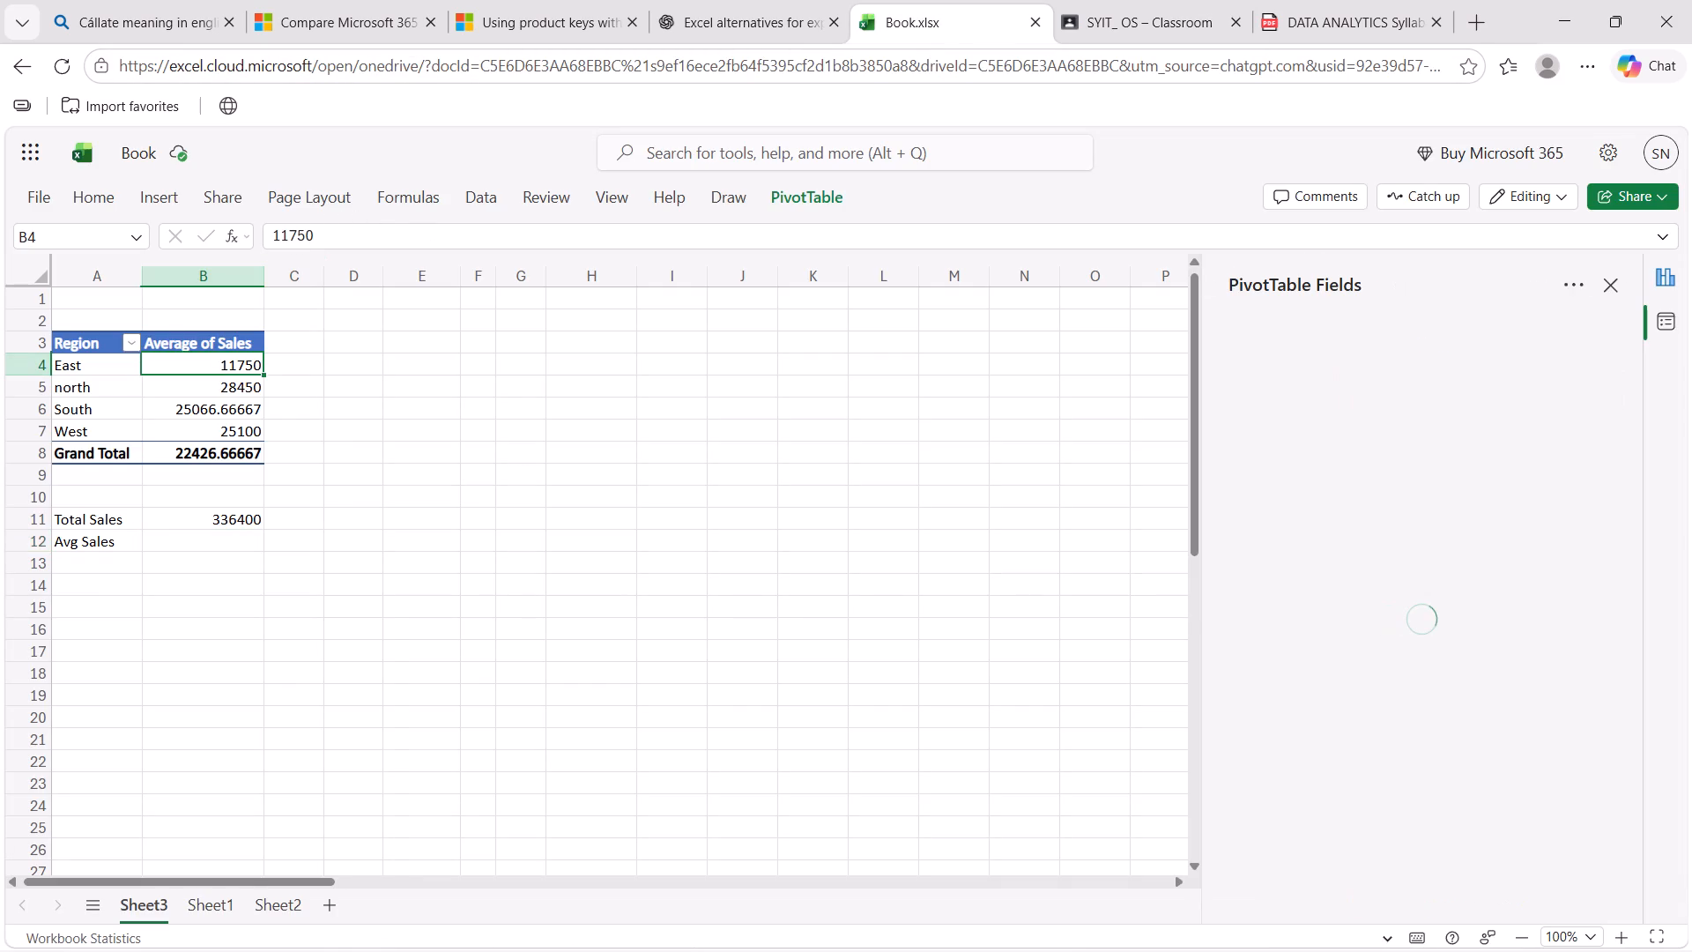
{"action": "left_click", "coordinate": [208, 540]}
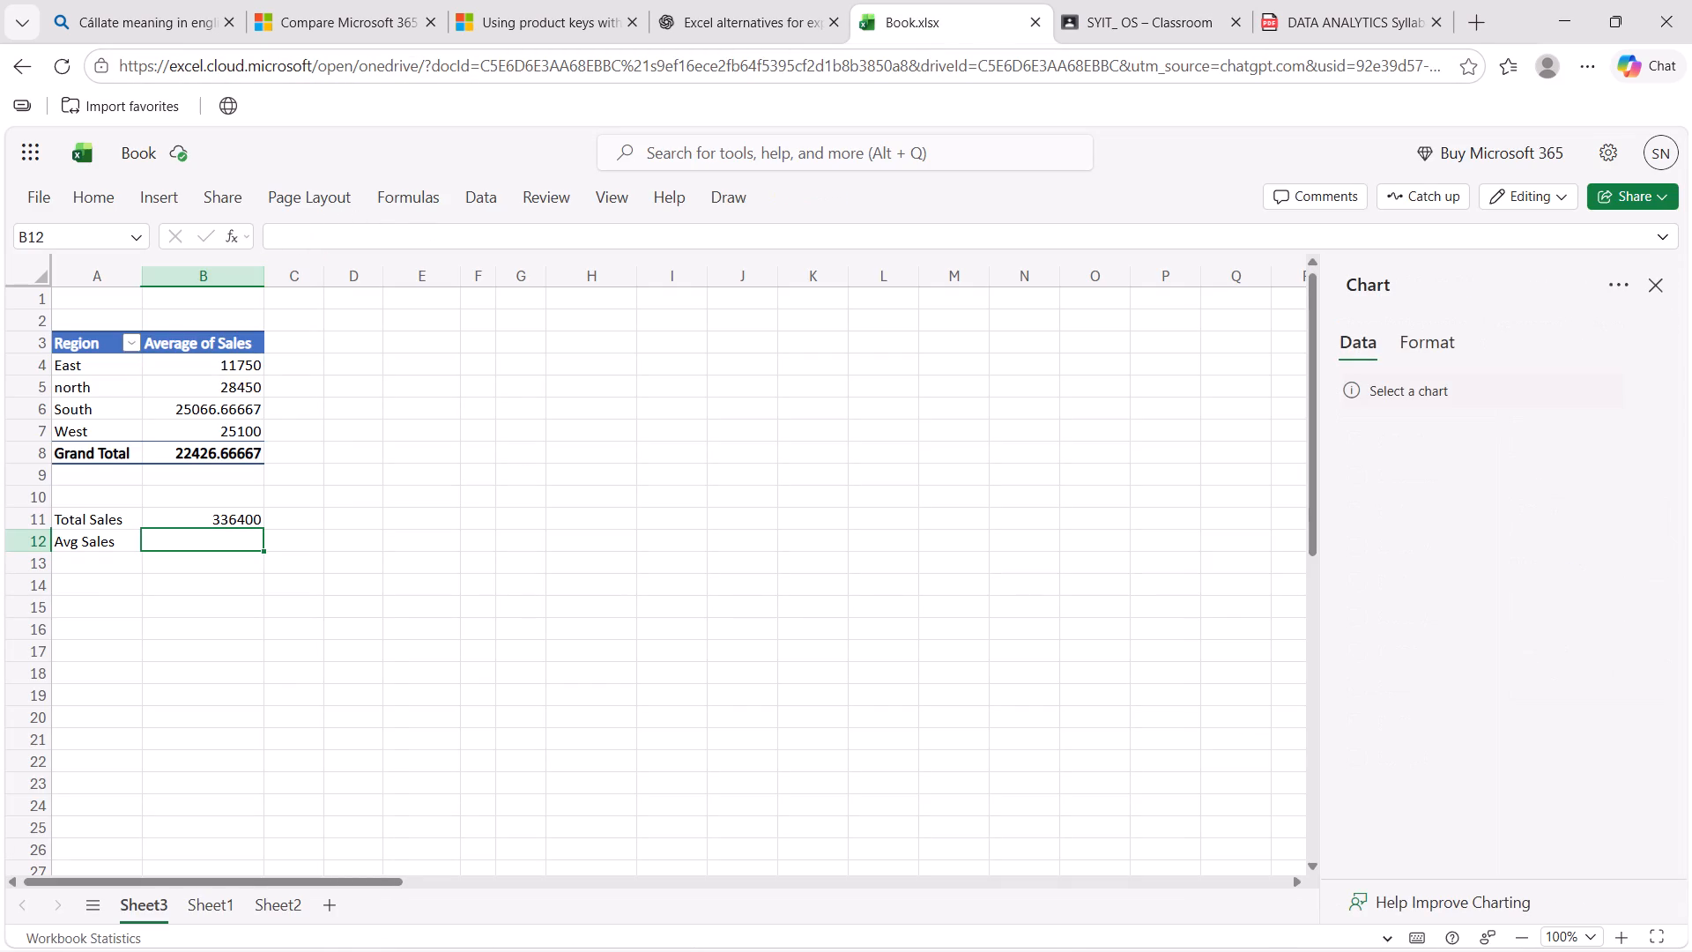
{"action": "key", "text": "equal"}
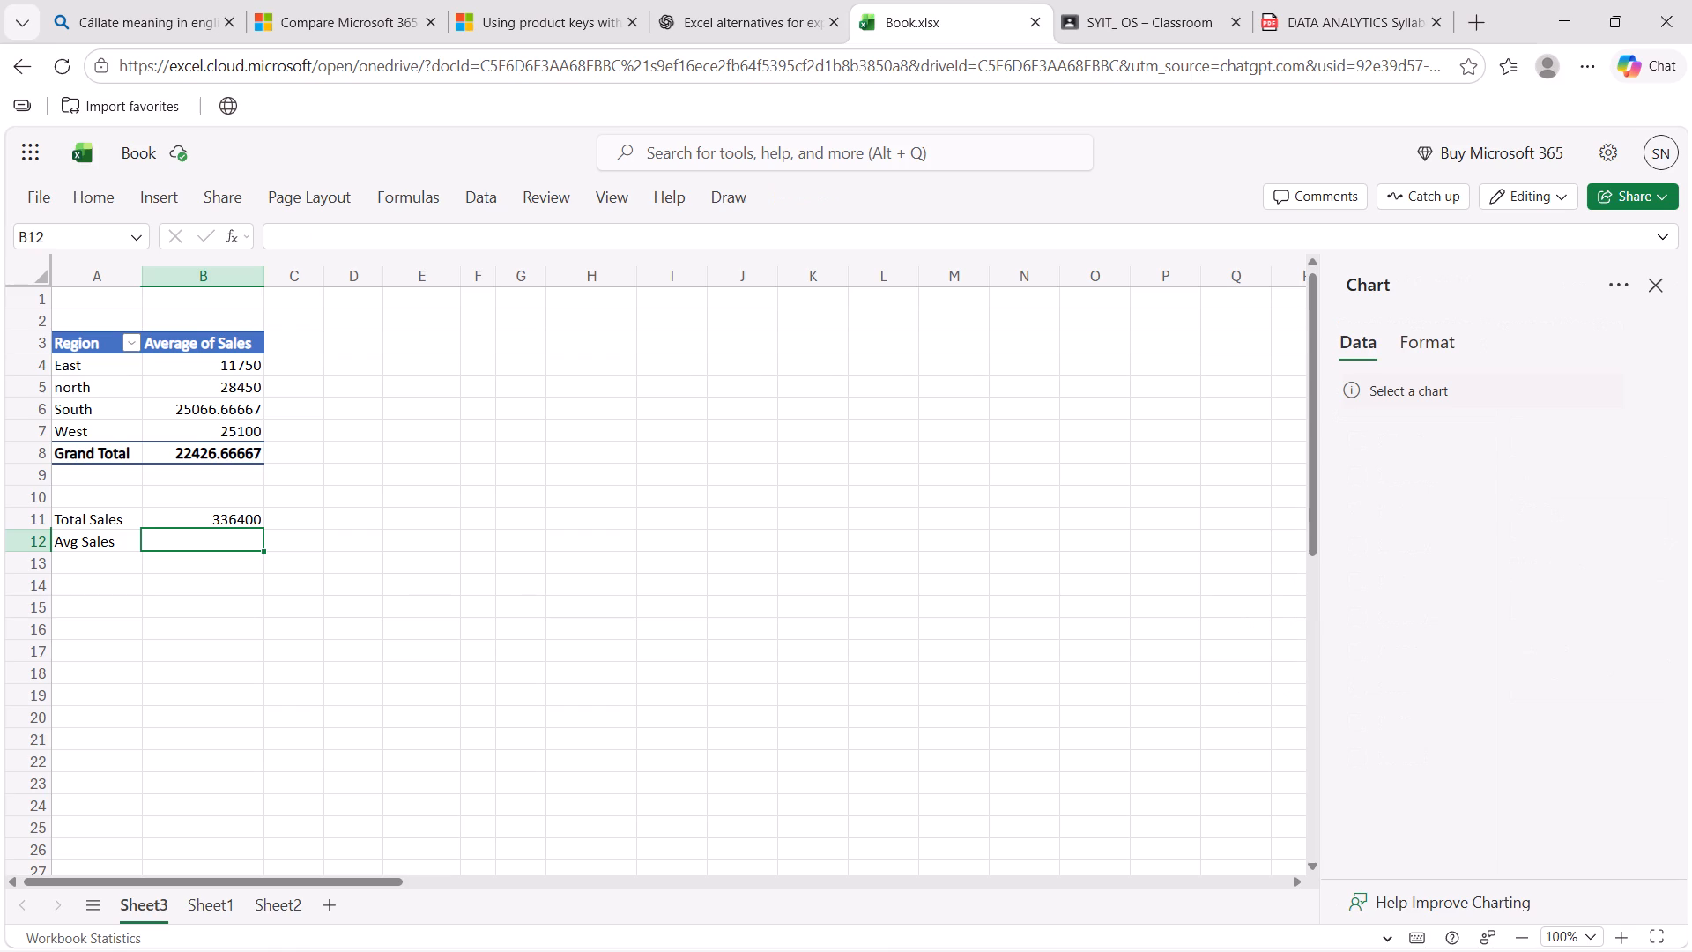
{"action": "double_click", "coordinate": [208, 540]}
{"action": "key", "text": "equal"}
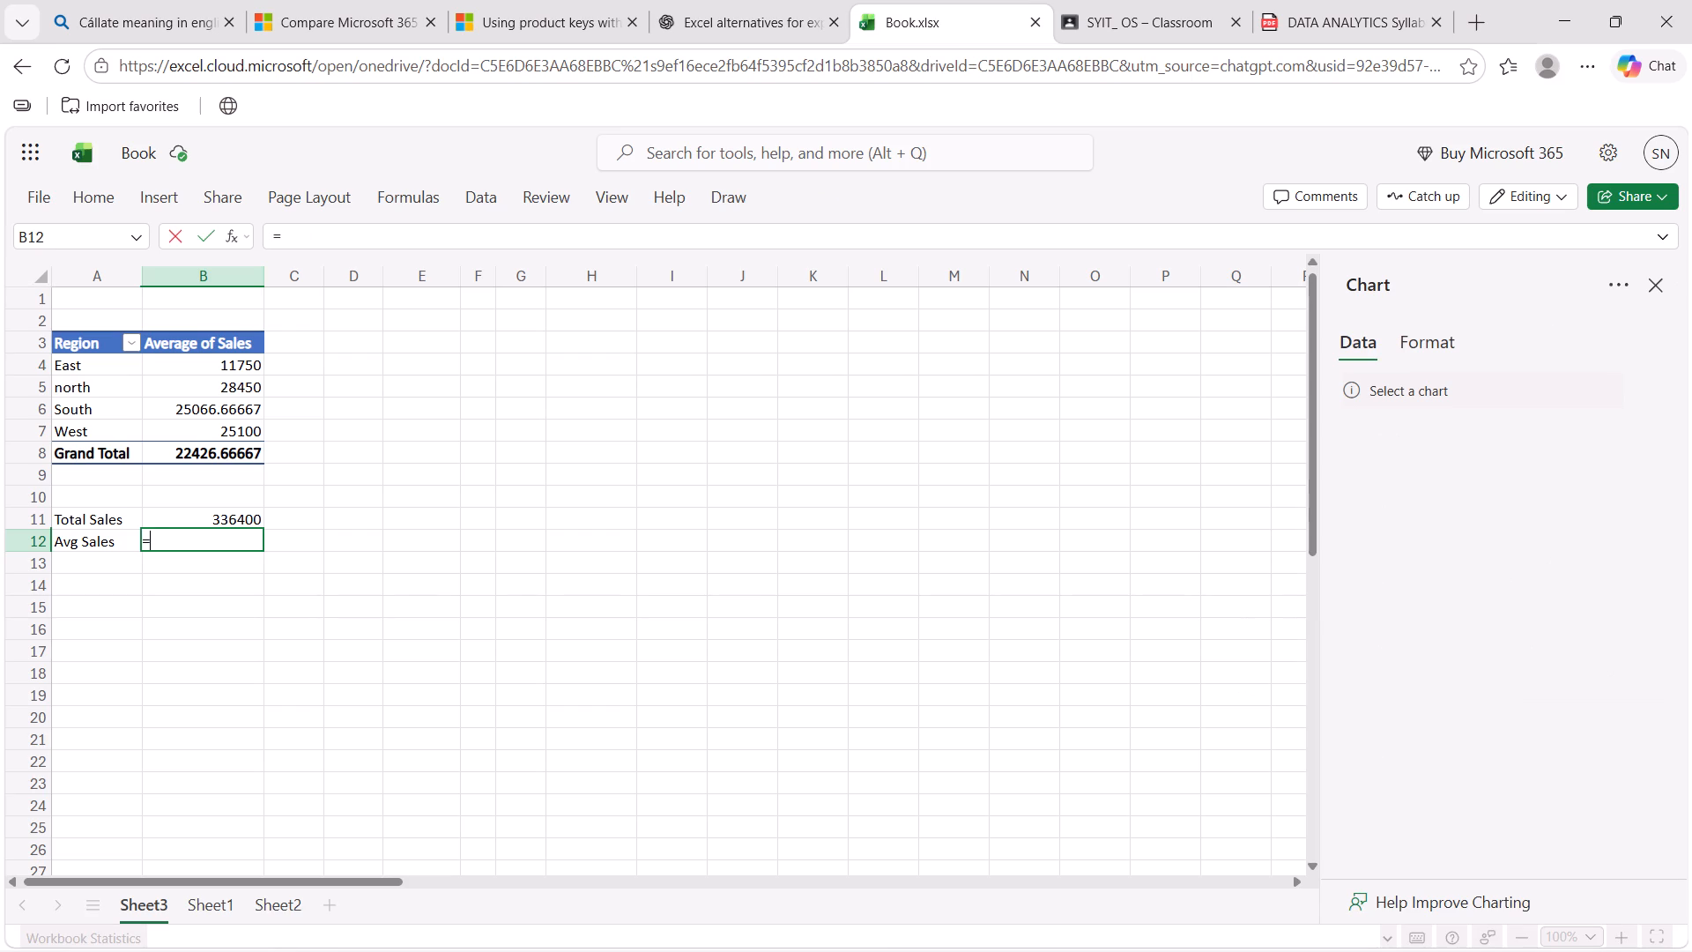
{"action": "type", "text": "aver"}
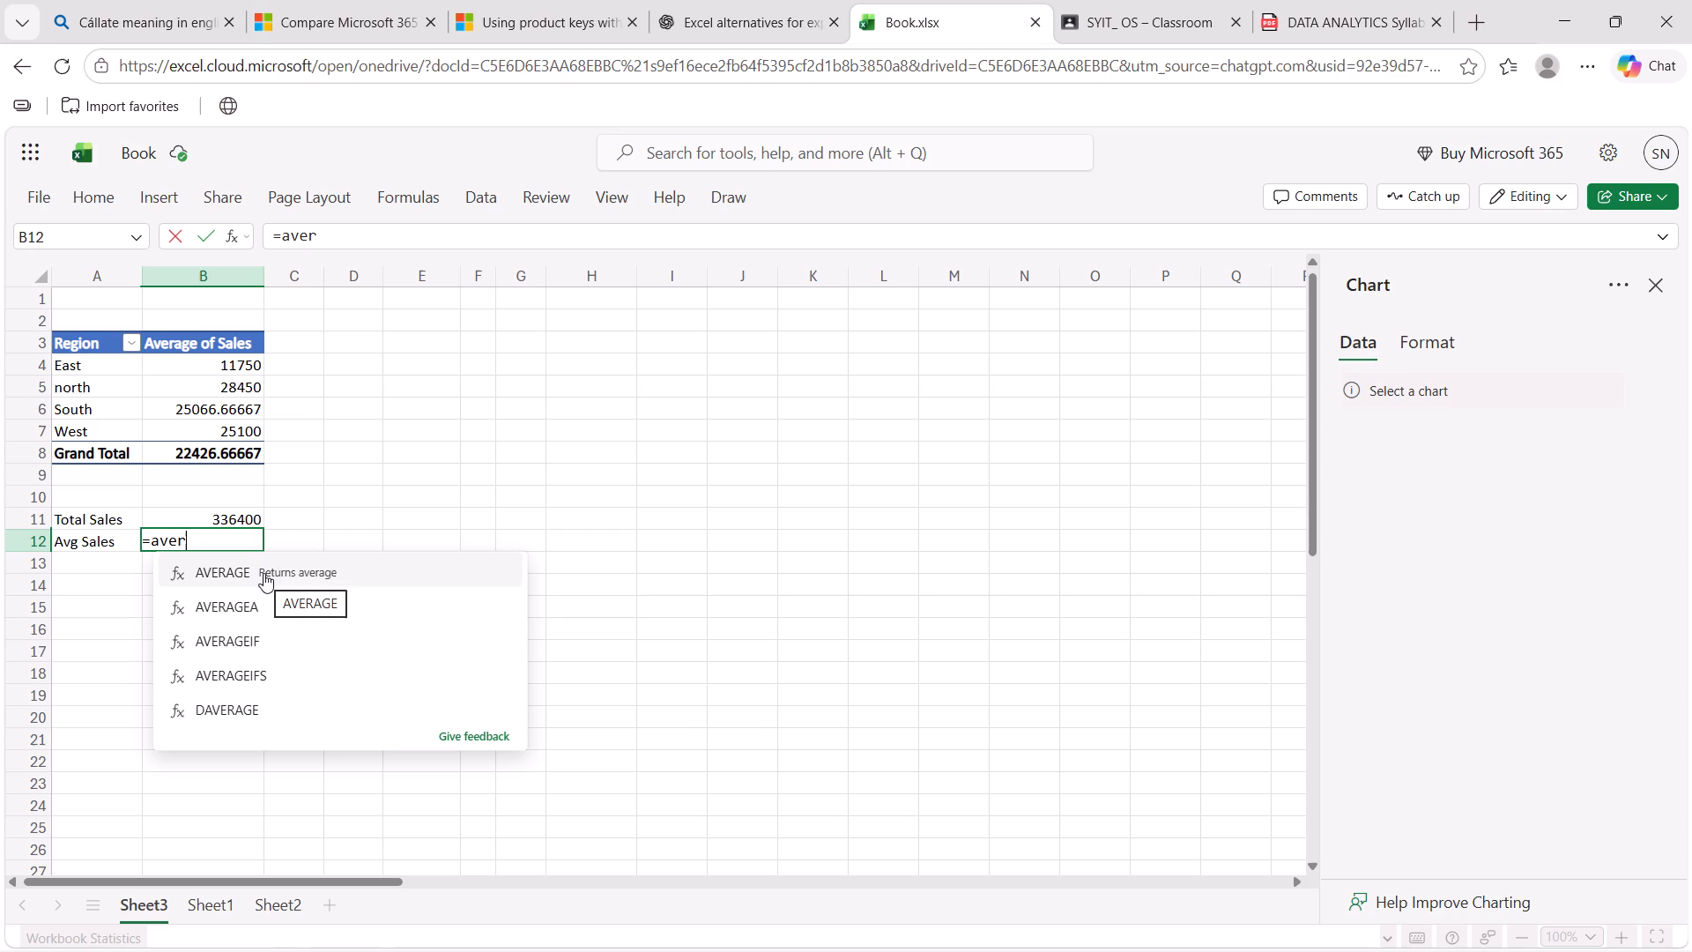
{"action": "left_click", "coordinate": [263, 573]}
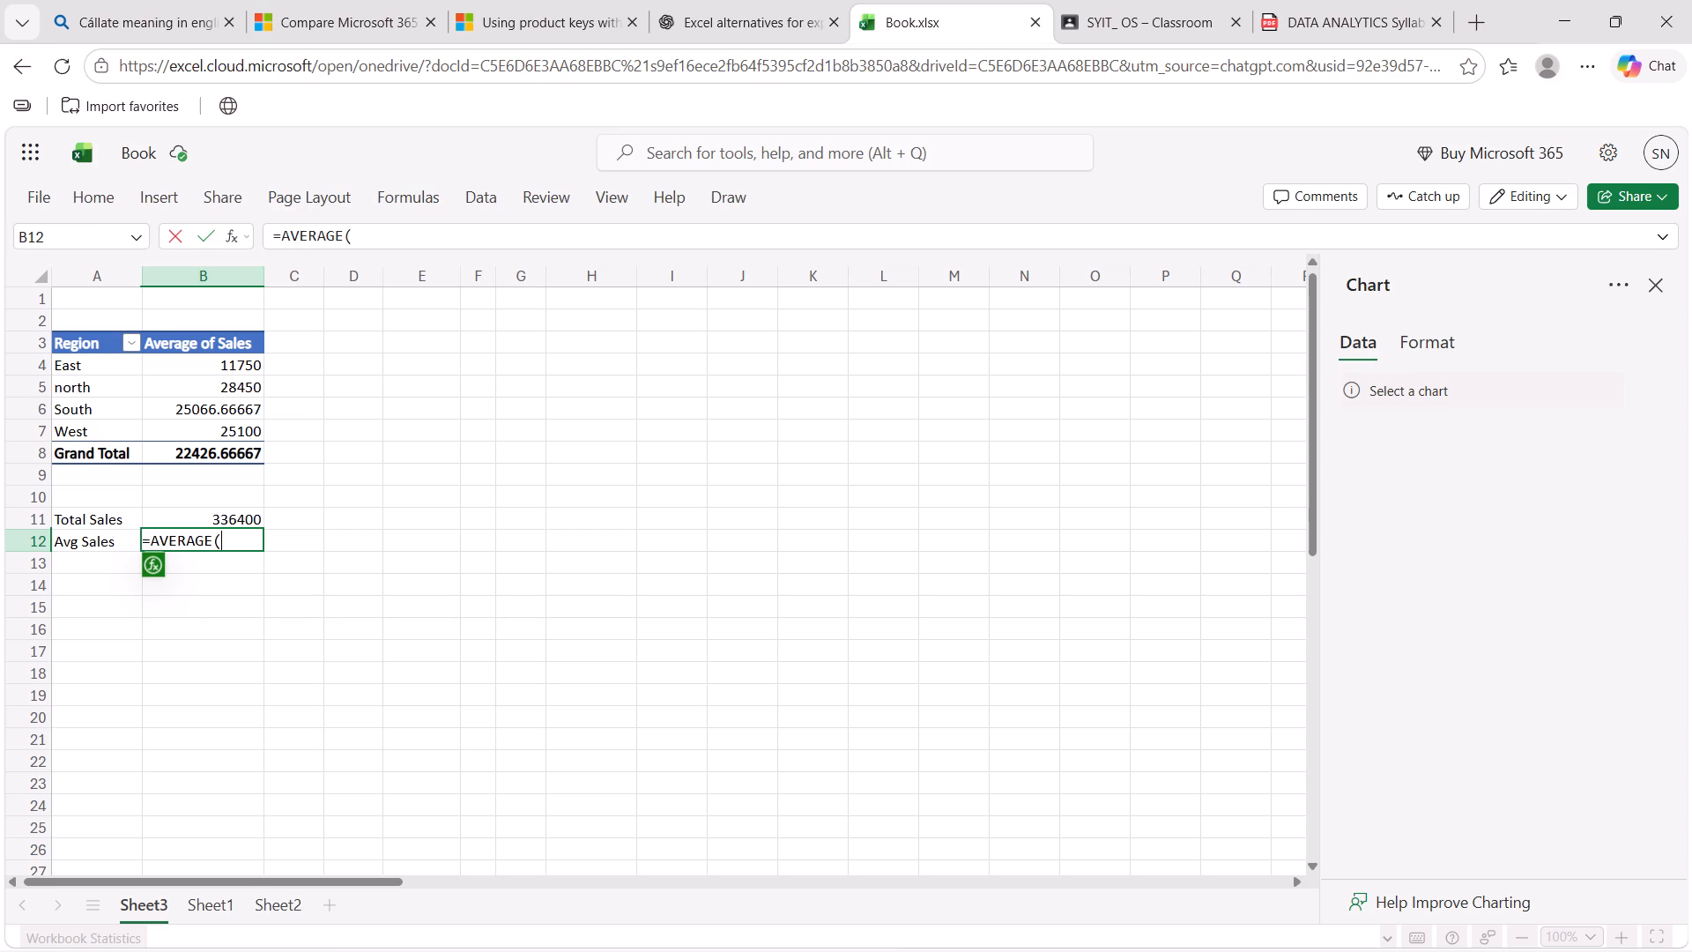
{"action": "left_click", "coordinate": [211, 902]}
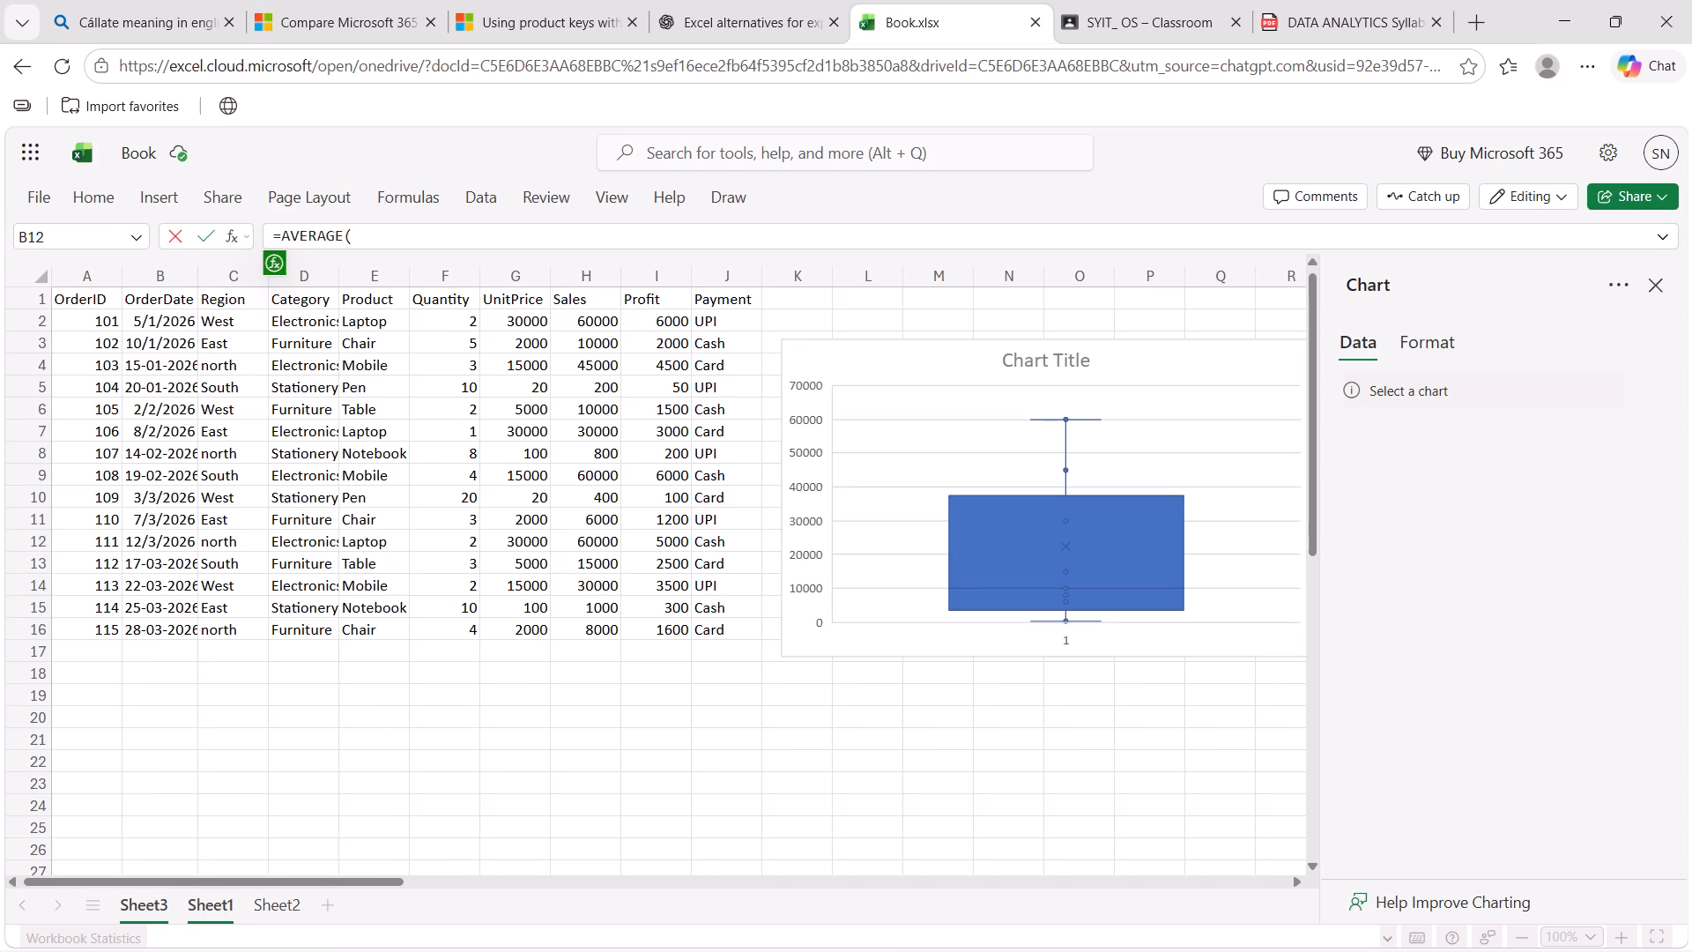
{"action": "left_click_drag", "start_coordinate": [595, 328], "coordinate": [601, 603]}
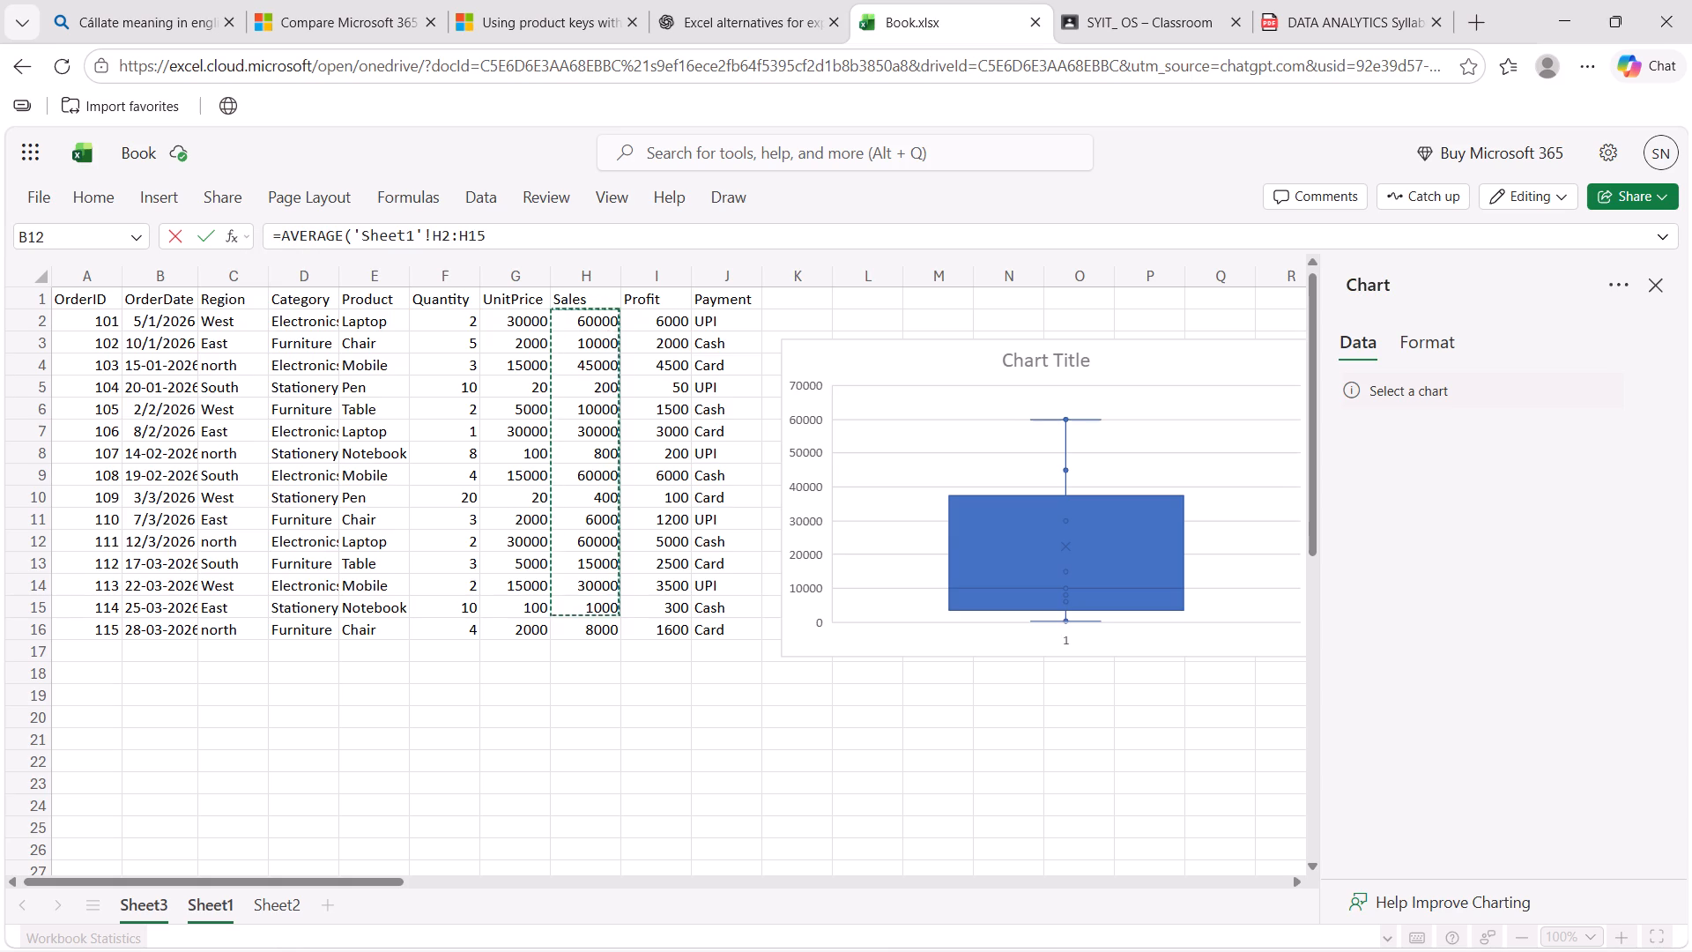
{"action": "left_click_drag", "start_coordinate": [601, 603], "coordinate": [600, 617]}
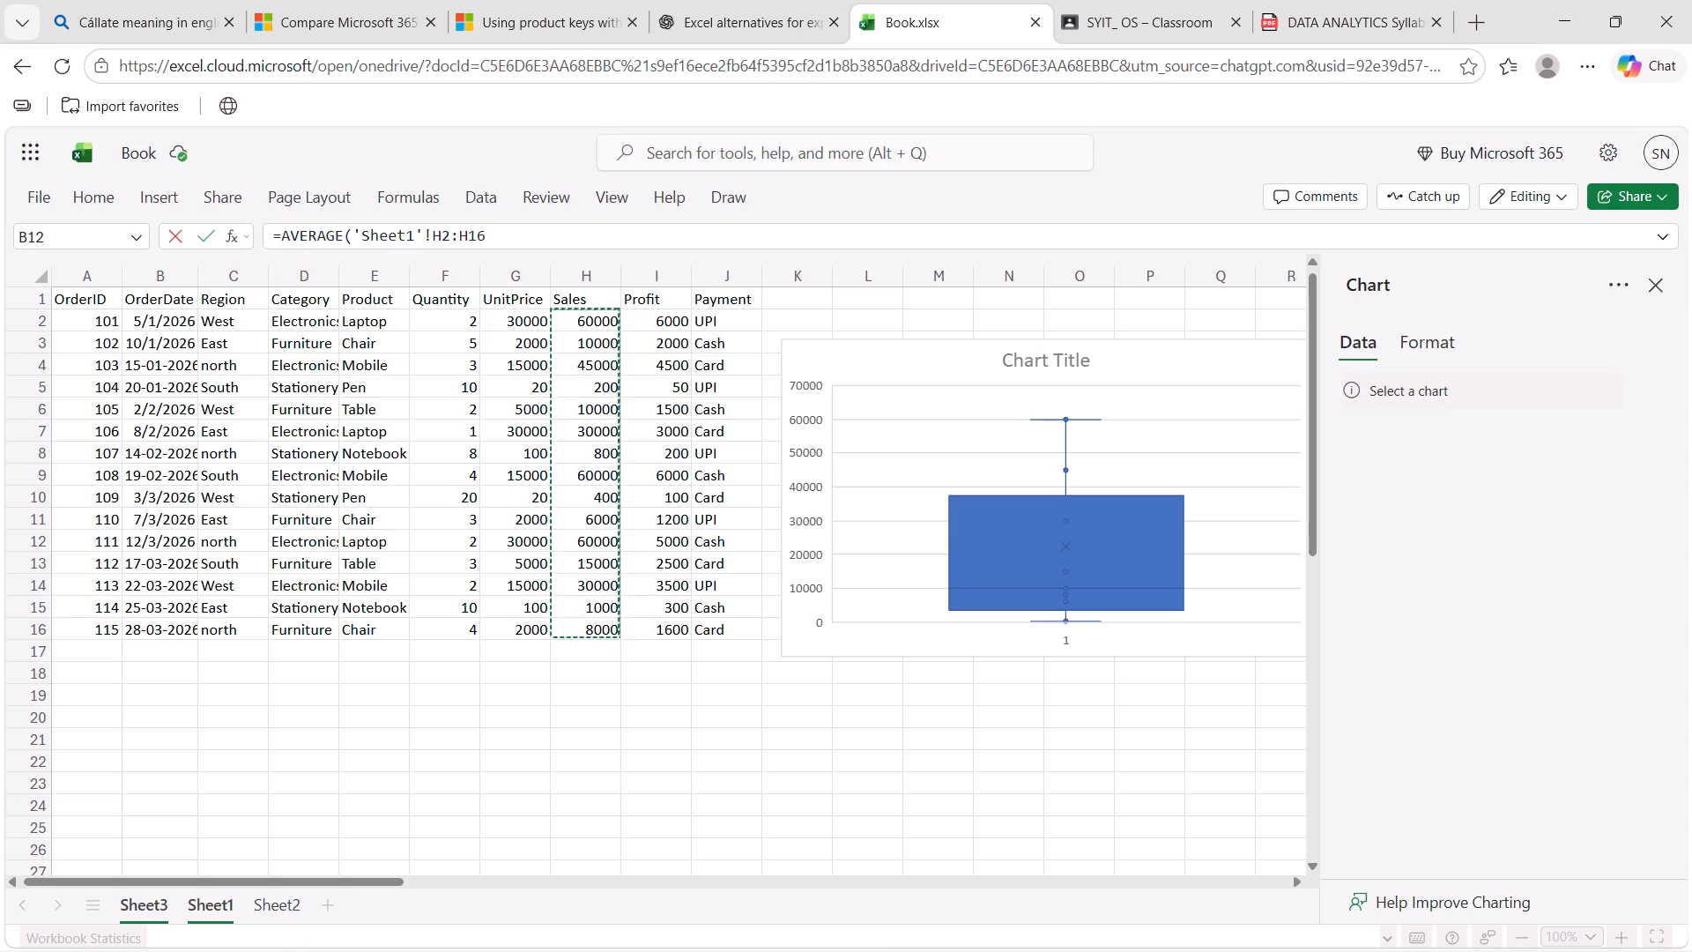
{"action": "left_click", "coordinate": [531, 237]}
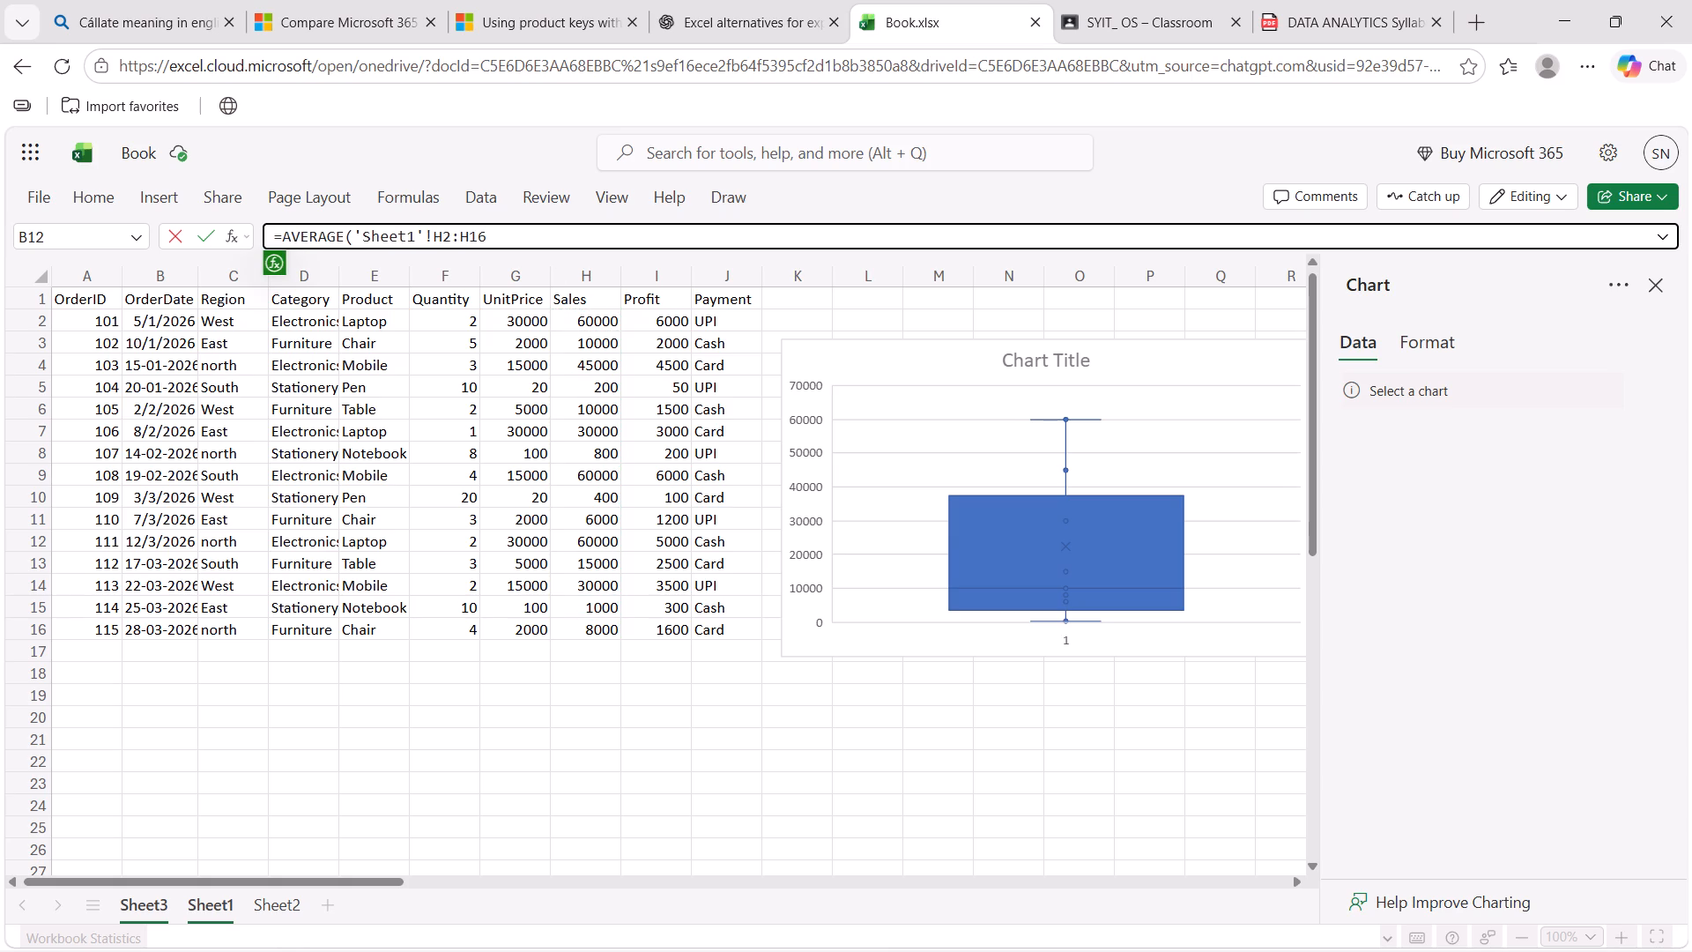
{"action": "key", "text": "shift+parenright"}
{"action": "key", "text": "Return"}
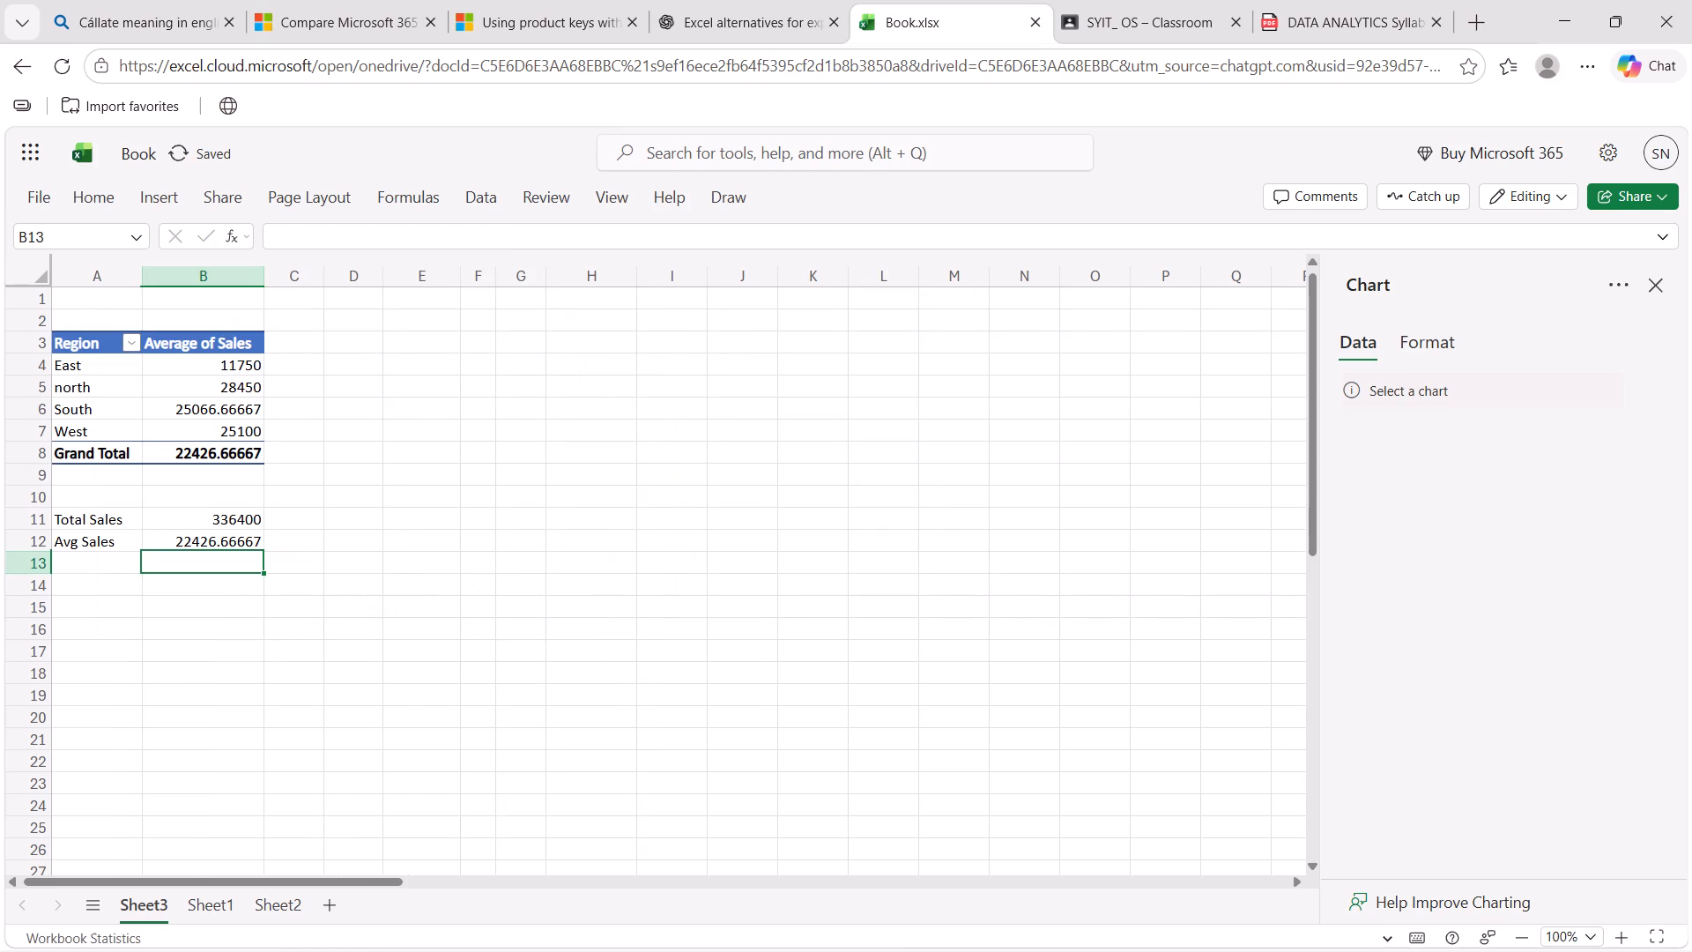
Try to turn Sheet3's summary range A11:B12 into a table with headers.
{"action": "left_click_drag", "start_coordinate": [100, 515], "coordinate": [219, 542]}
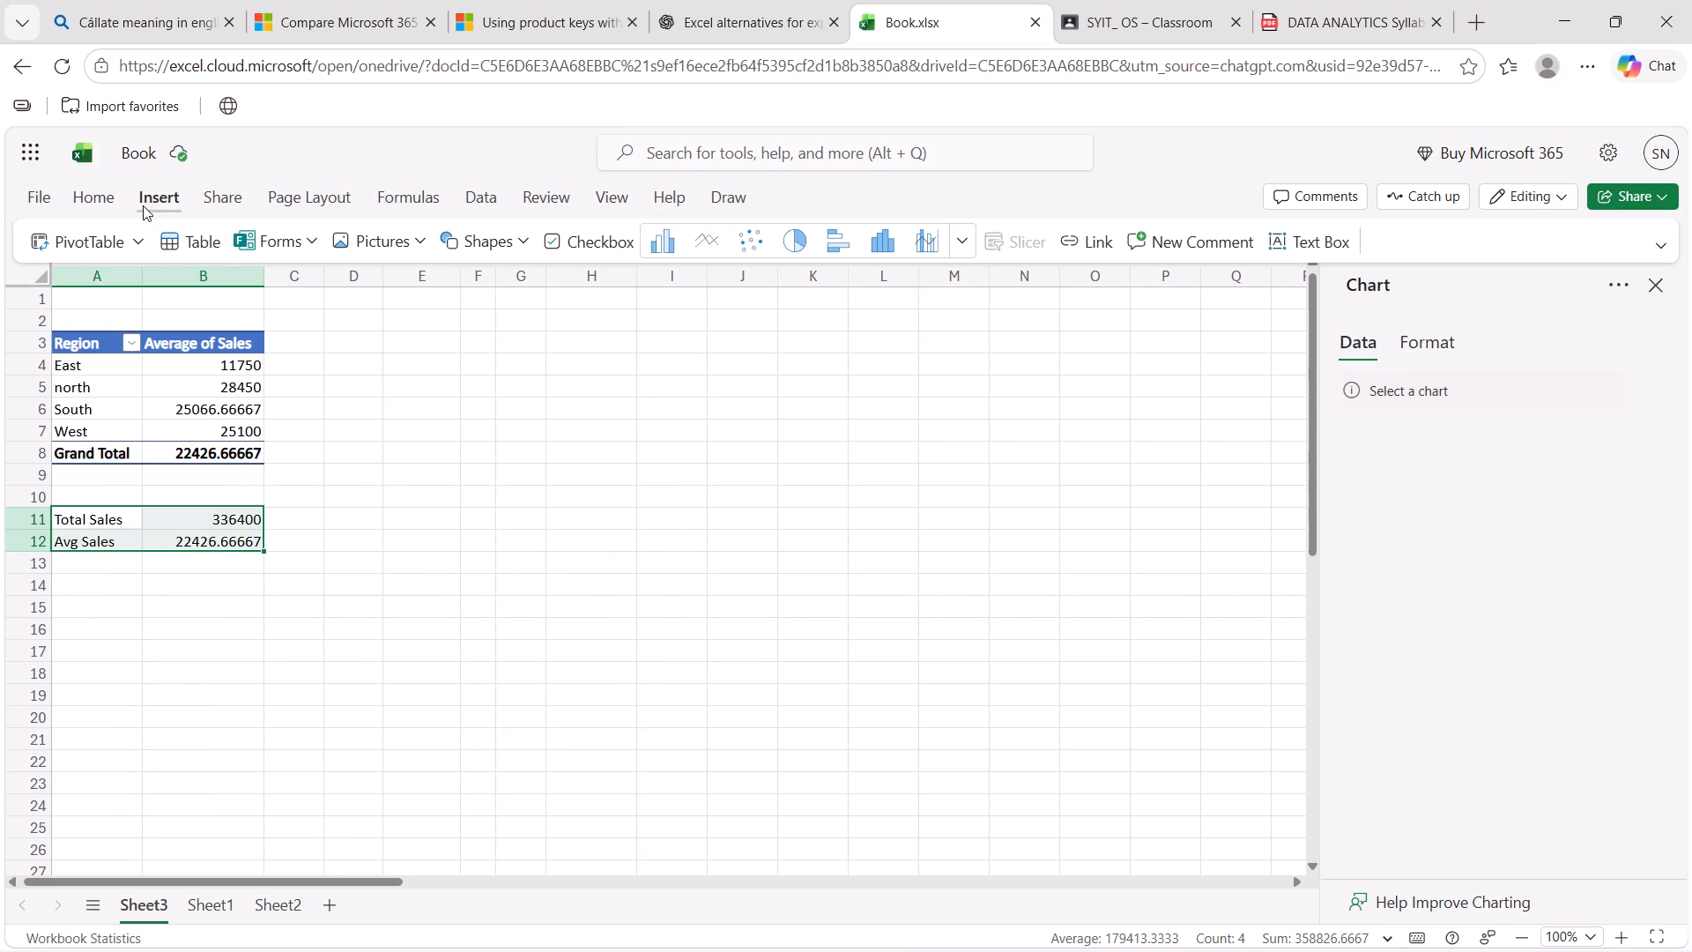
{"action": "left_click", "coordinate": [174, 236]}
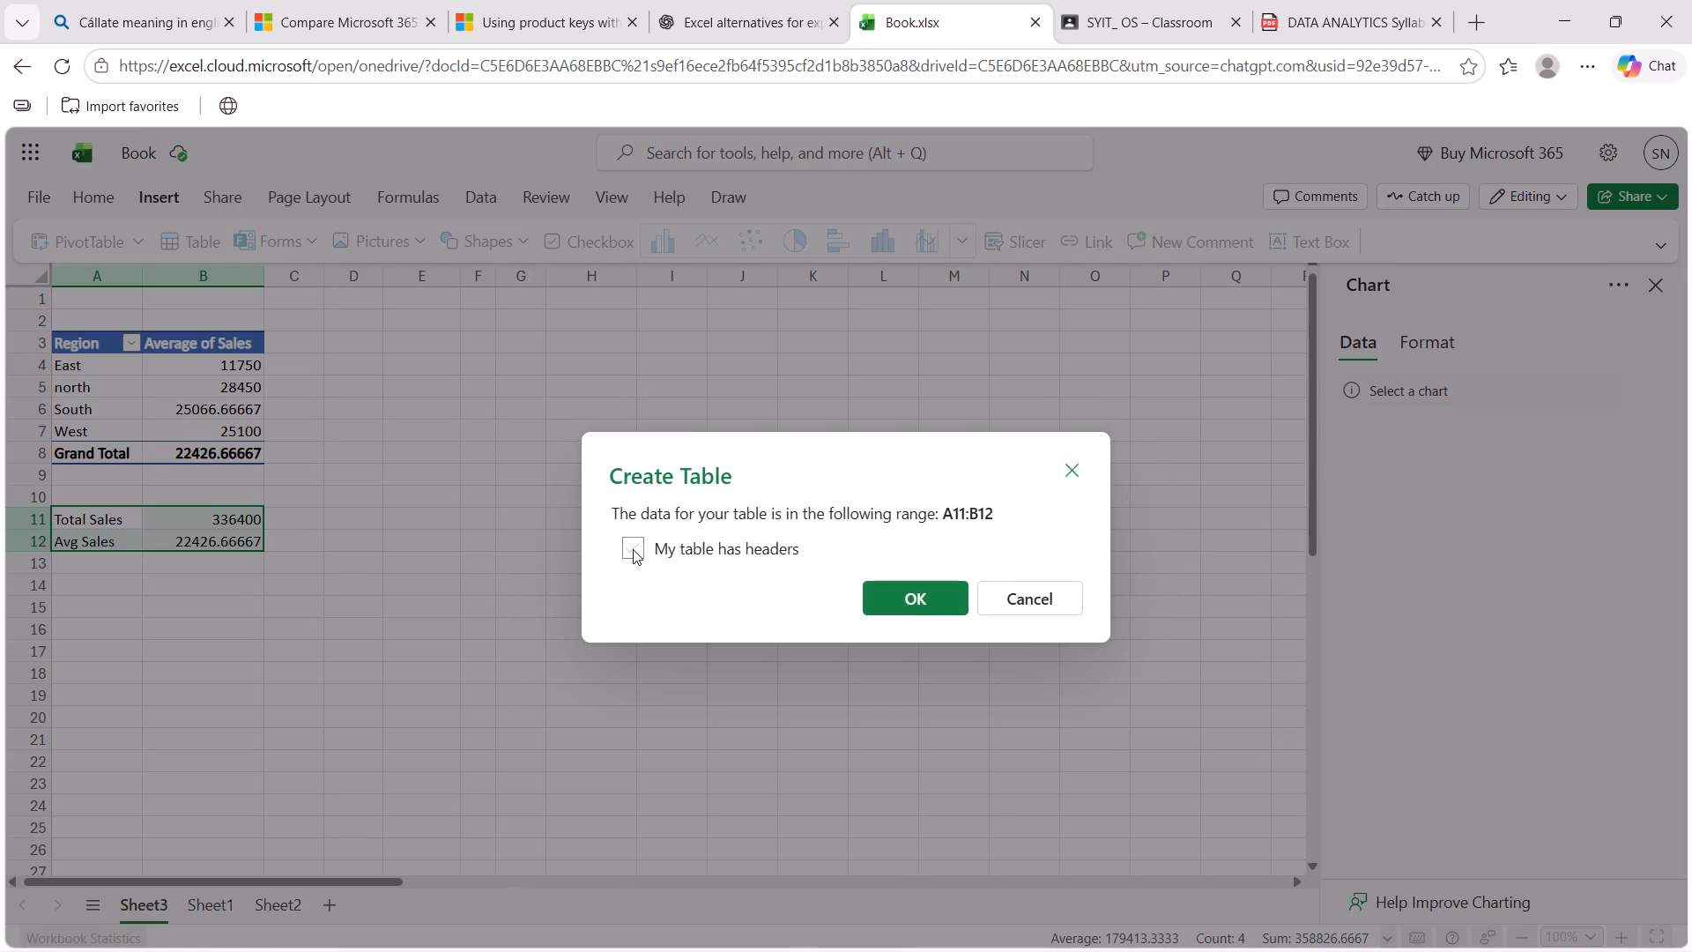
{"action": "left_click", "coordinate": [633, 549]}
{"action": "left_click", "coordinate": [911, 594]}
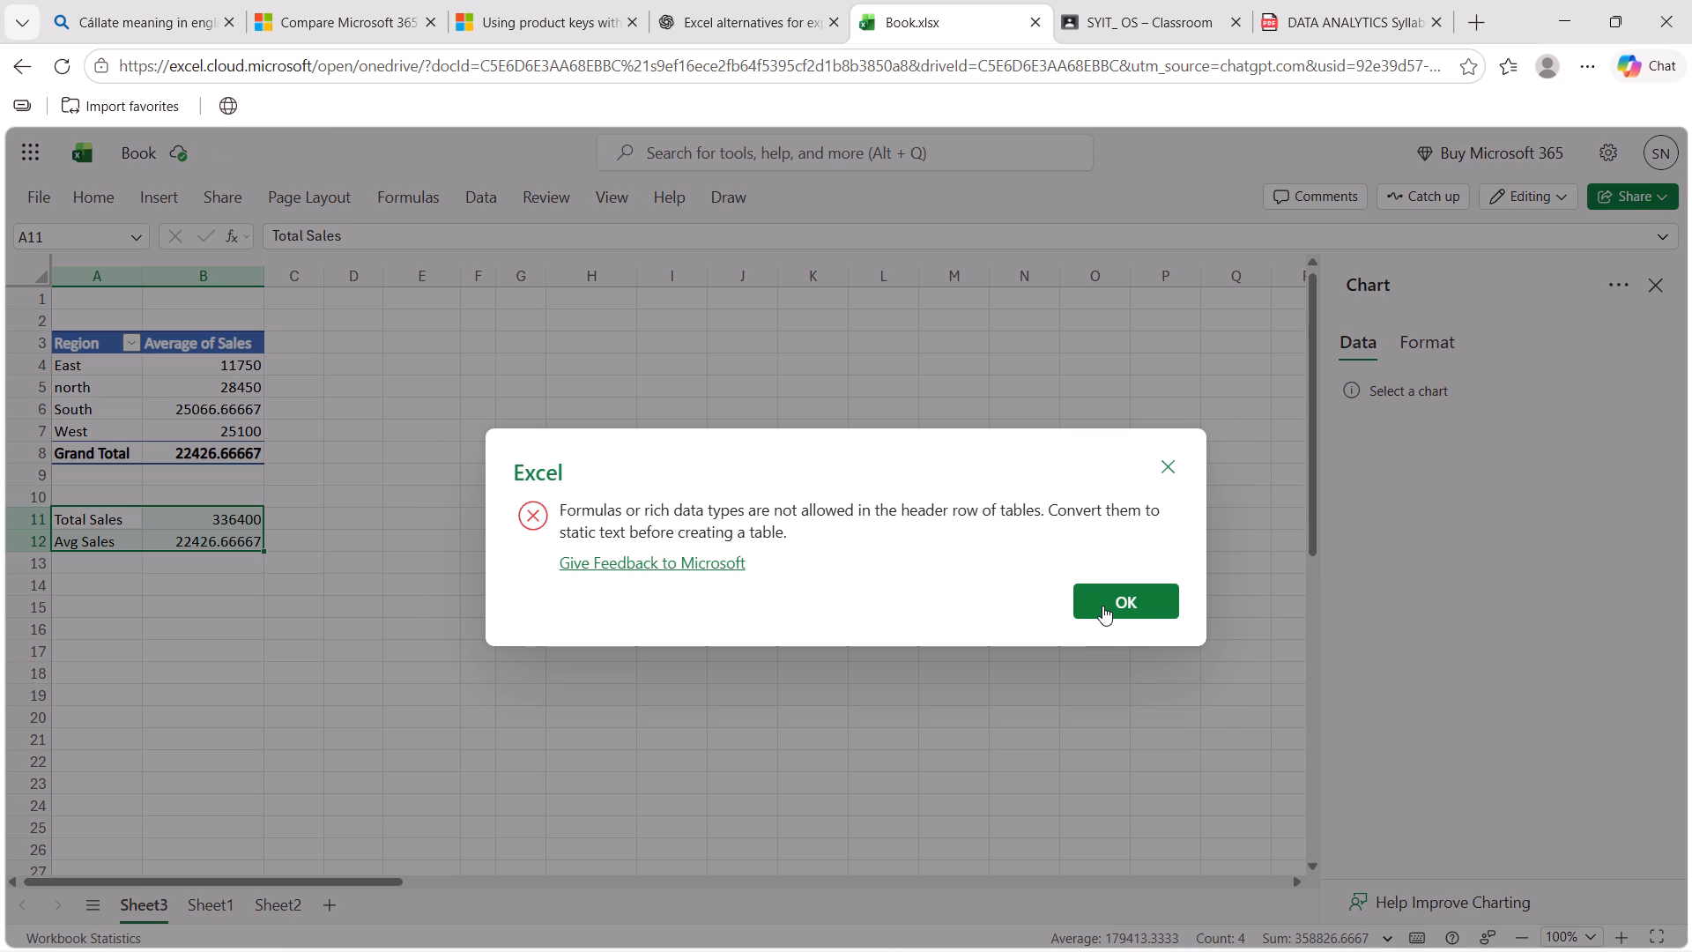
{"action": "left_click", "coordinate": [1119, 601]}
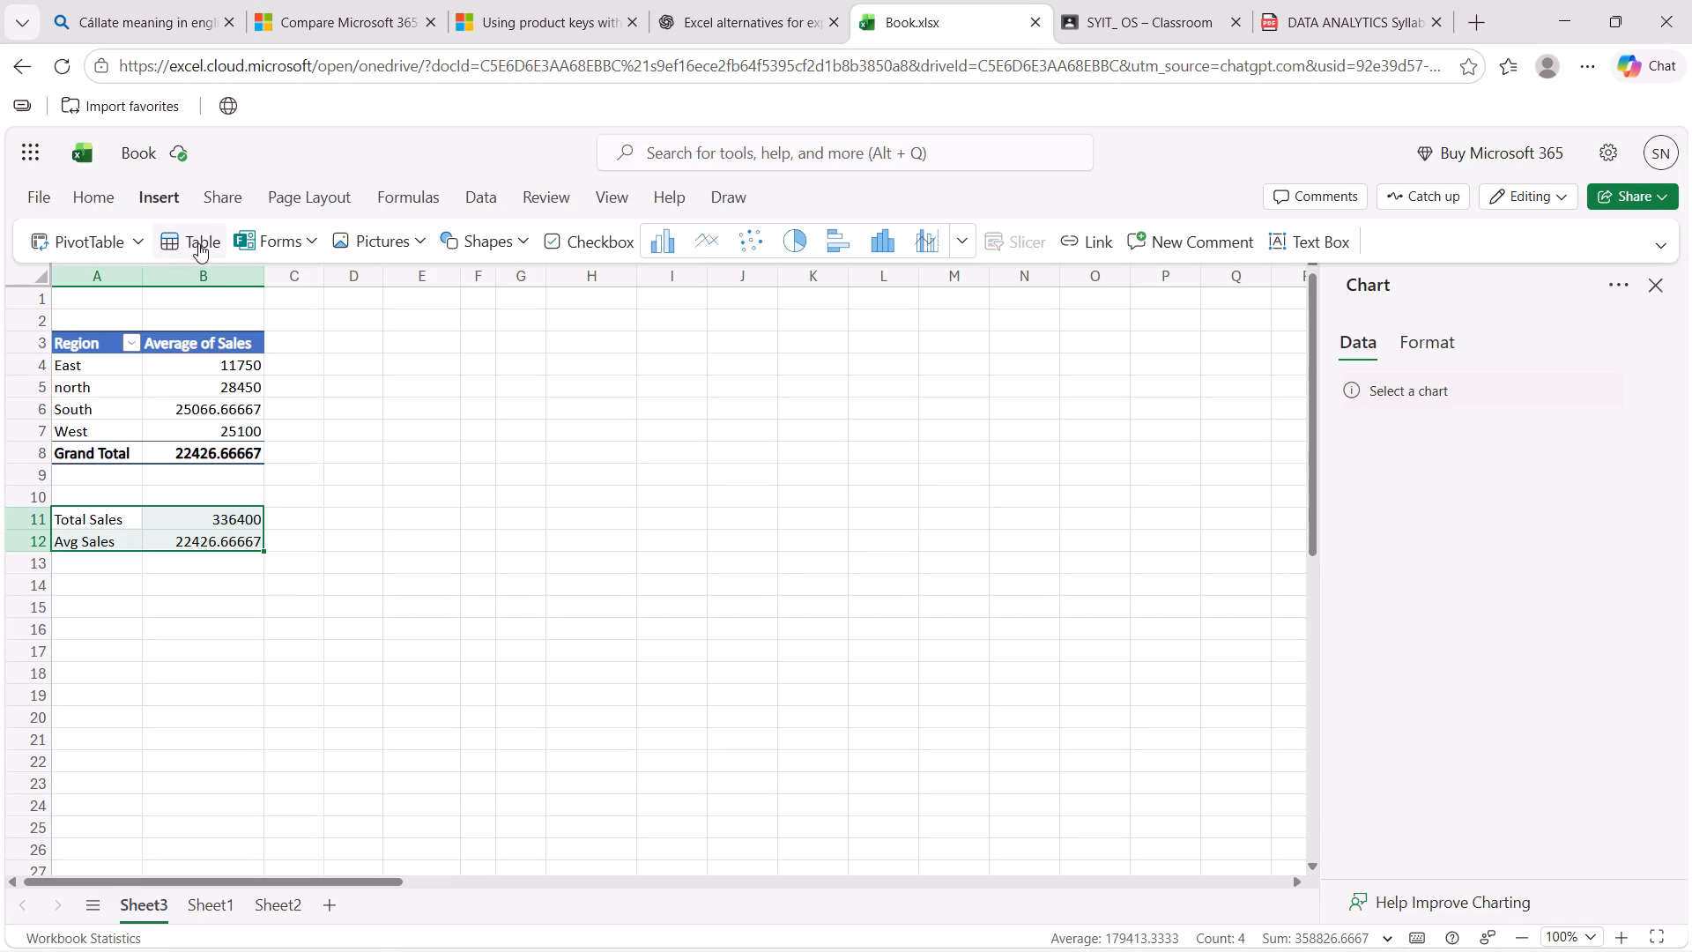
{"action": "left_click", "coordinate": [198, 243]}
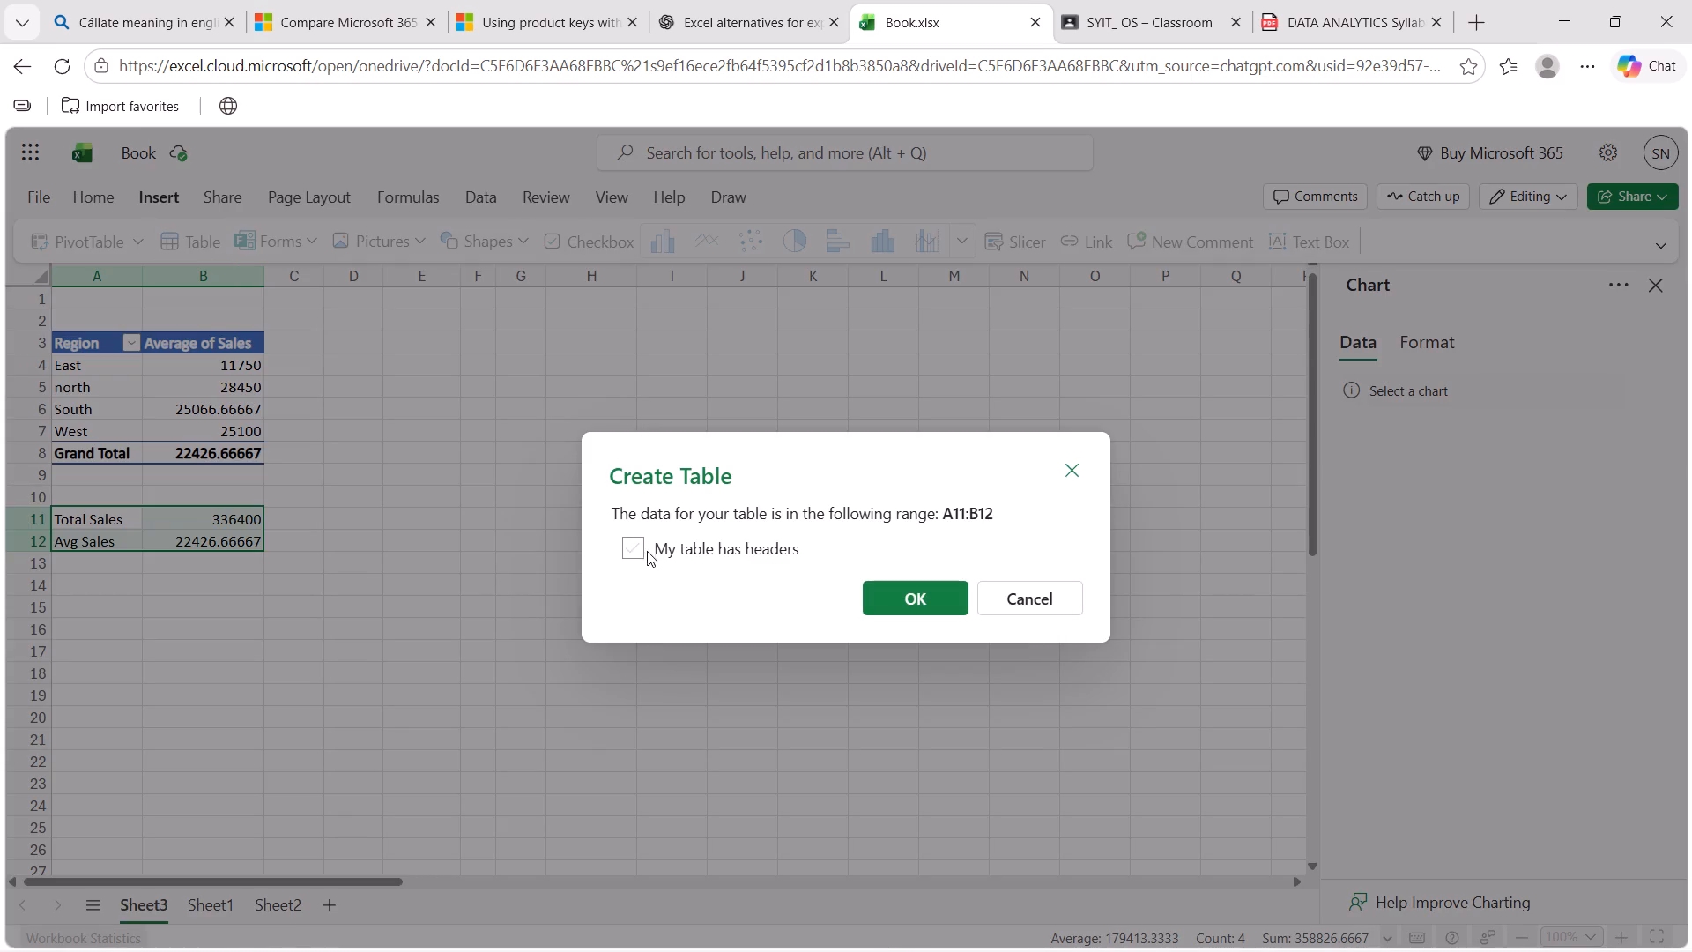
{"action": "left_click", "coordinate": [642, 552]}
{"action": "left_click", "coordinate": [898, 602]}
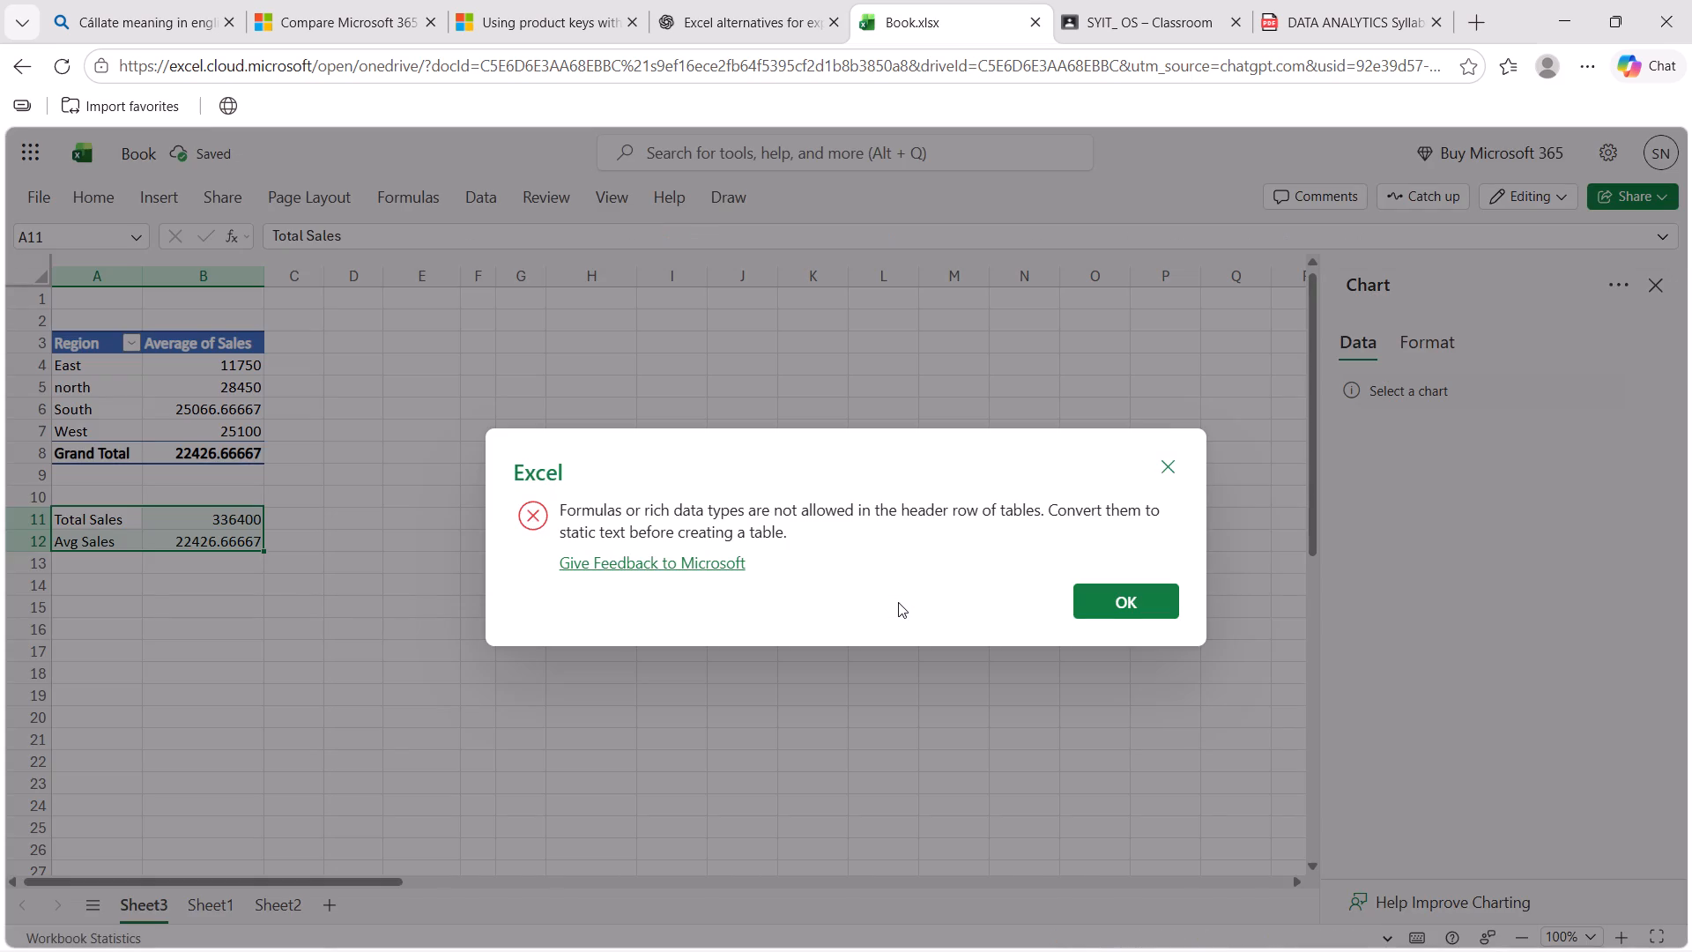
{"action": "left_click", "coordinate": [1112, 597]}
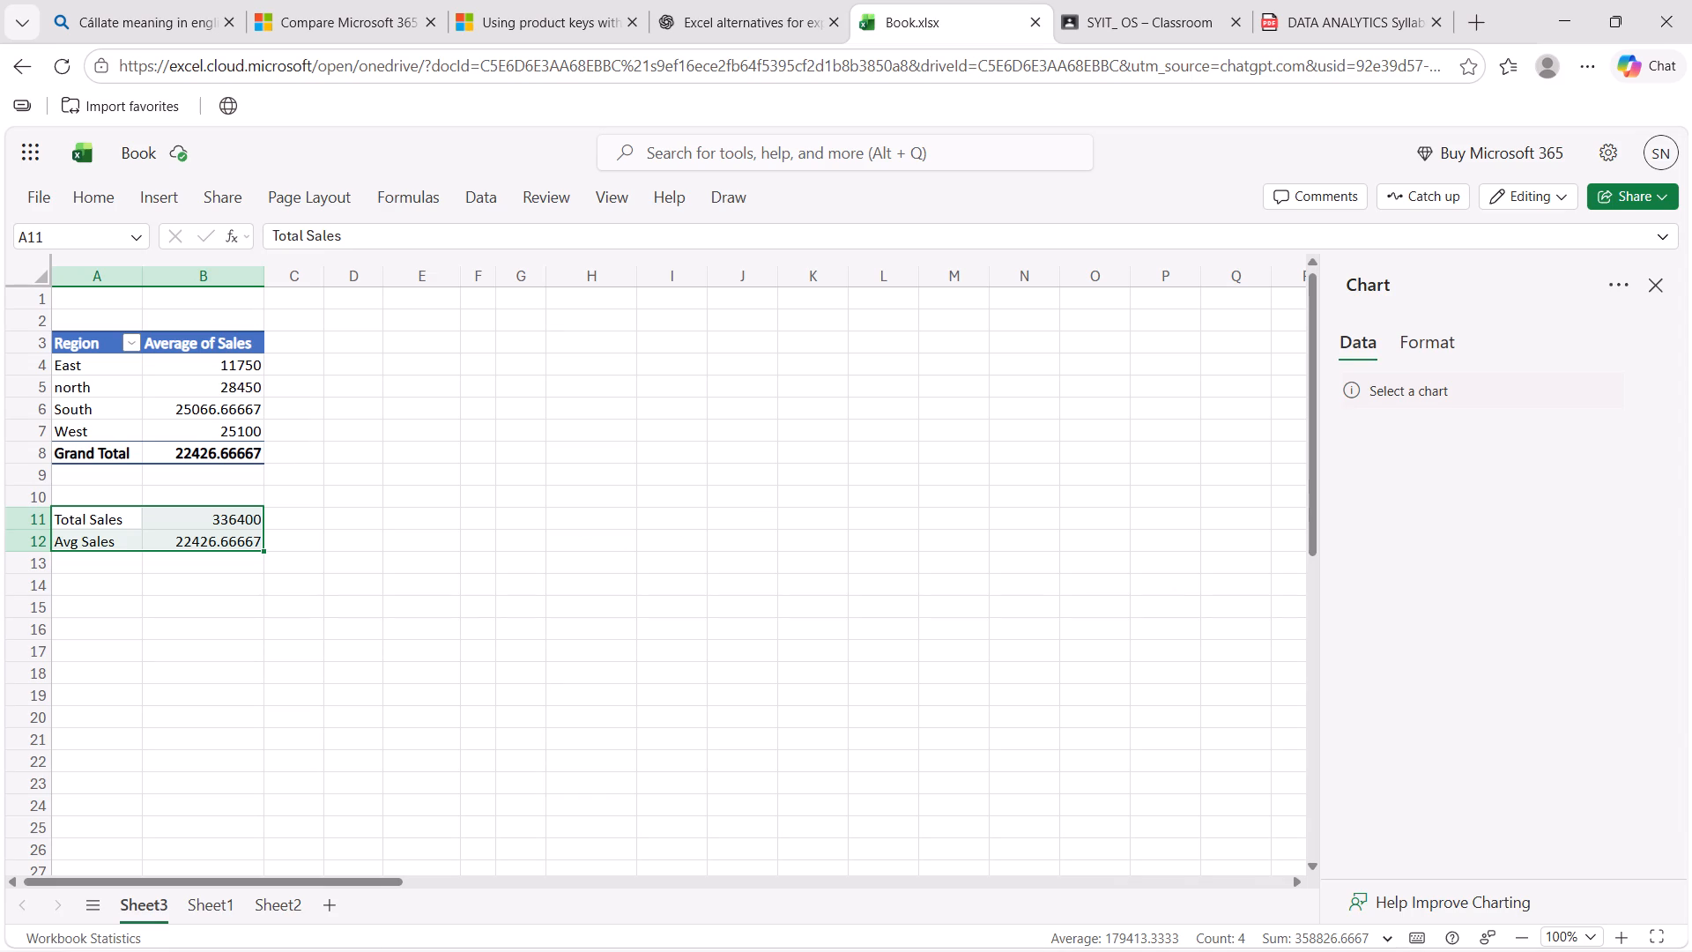
Move the total sales formula from cell B11 to A13.
{"action": "left_click", "coordinate": [226, 523]}
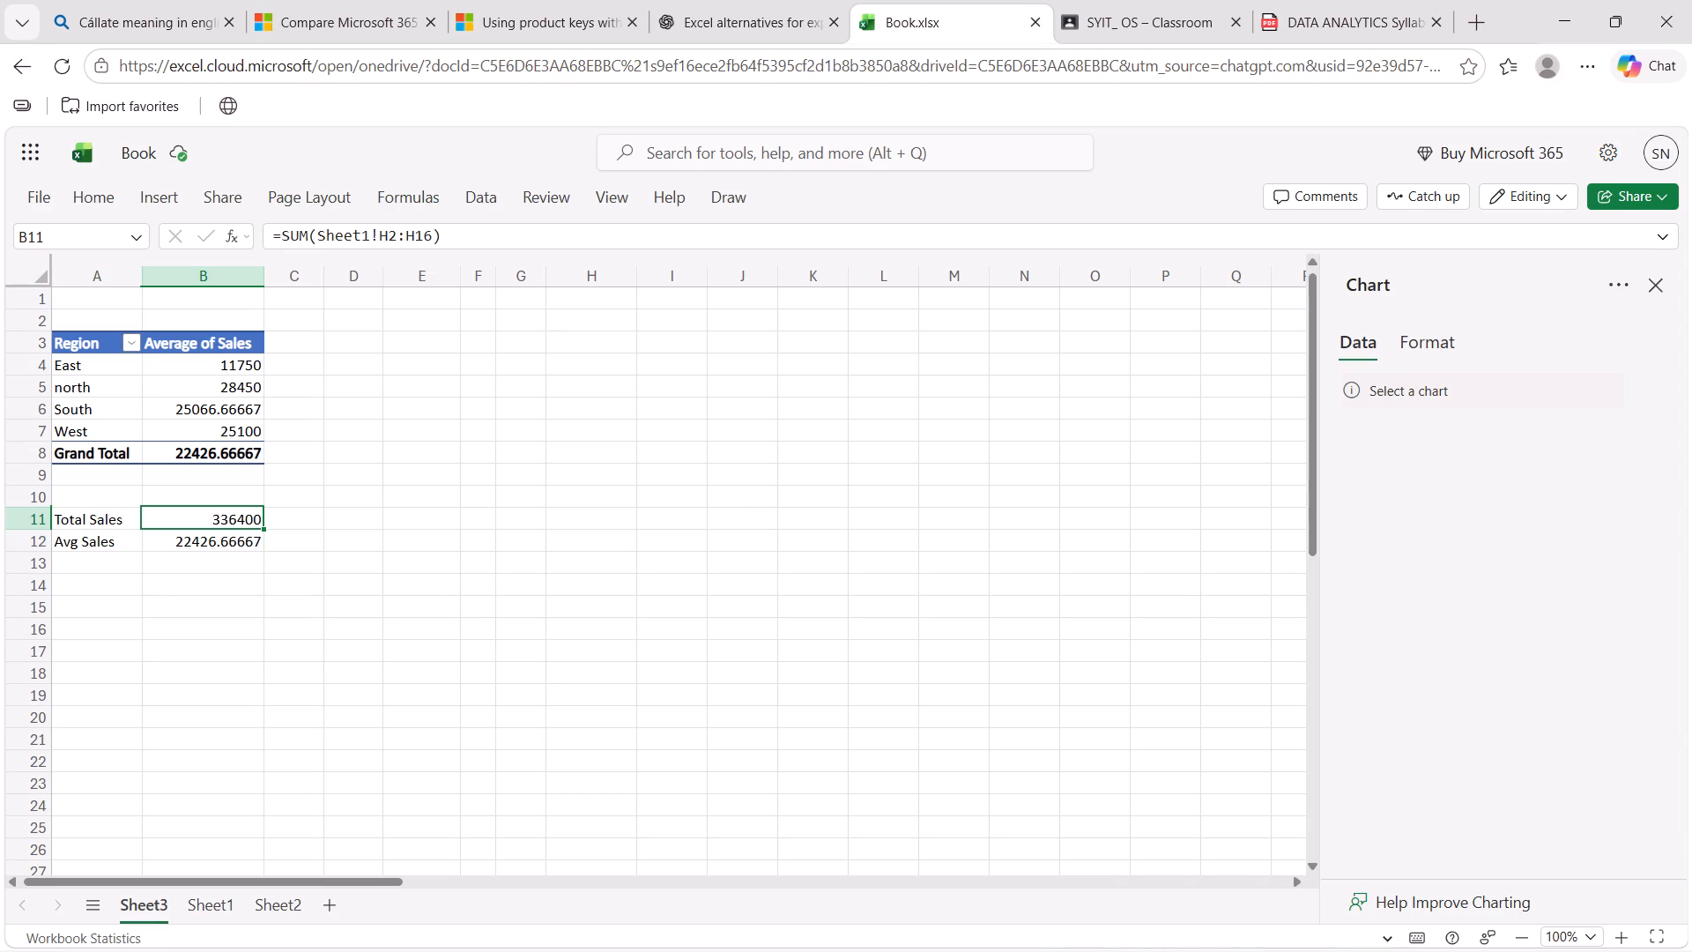
{"action": "key", "text": "ctrl+x"}
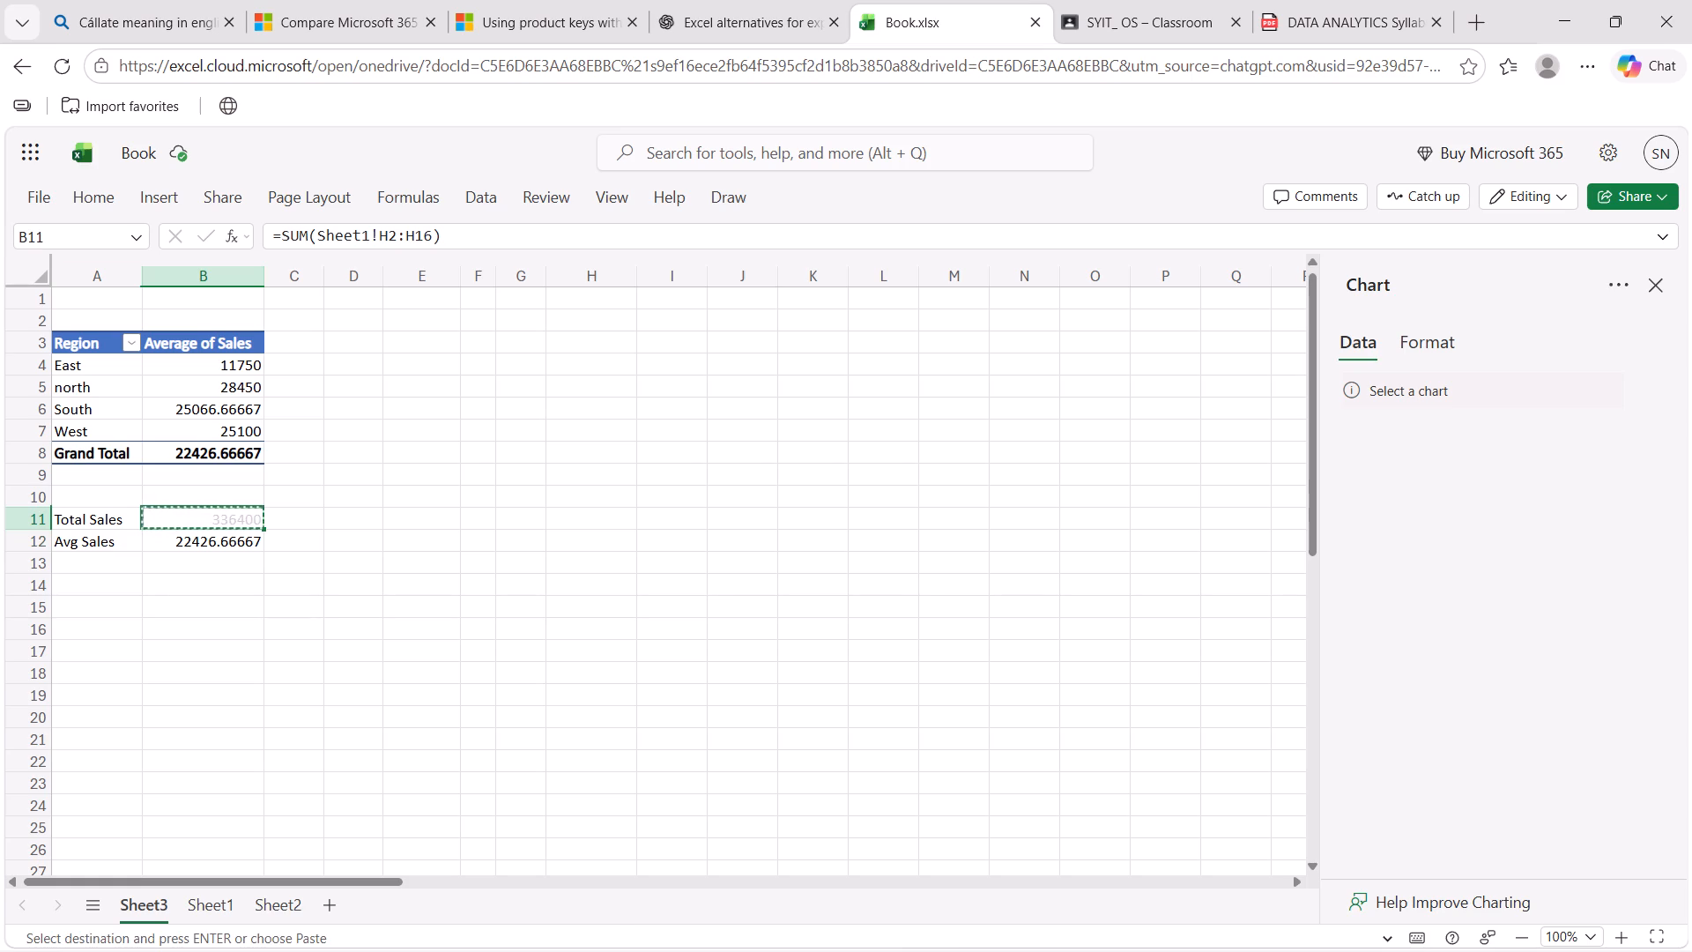
{"action": "left_click", "coordinate": [101, 551]}
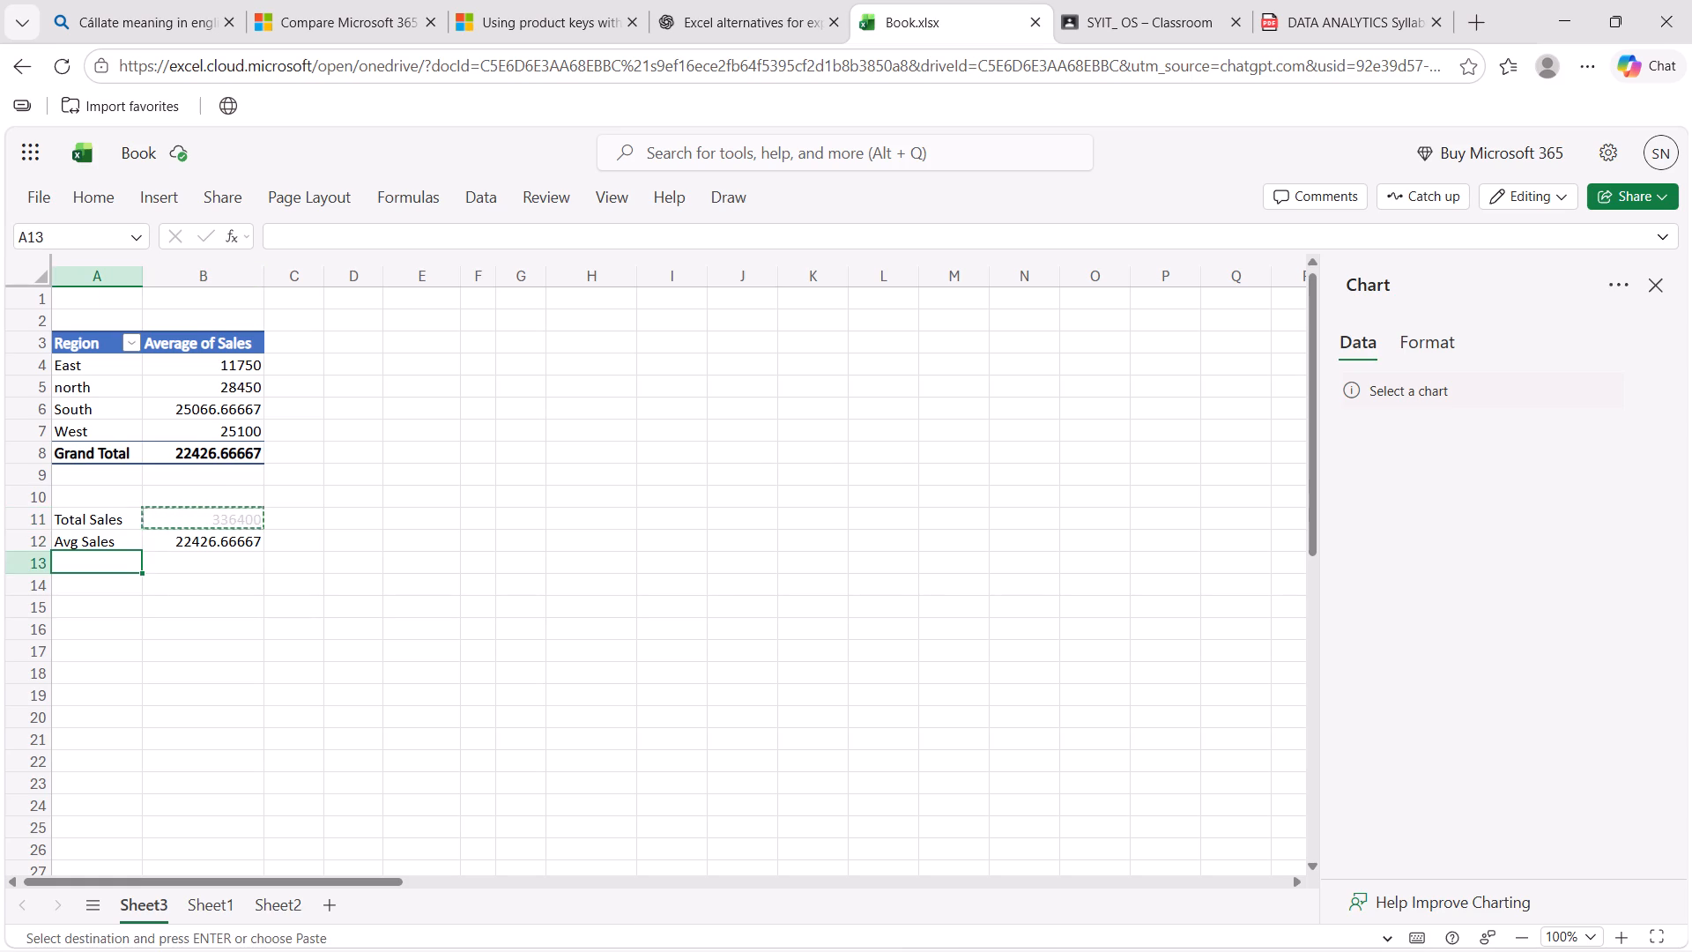
{"action": "left_click", "coordinate": [105, 546]}
{"action": "left_click", "coordinate": [105, 562]}
{"action": "key", "text": "ctrl+v"}
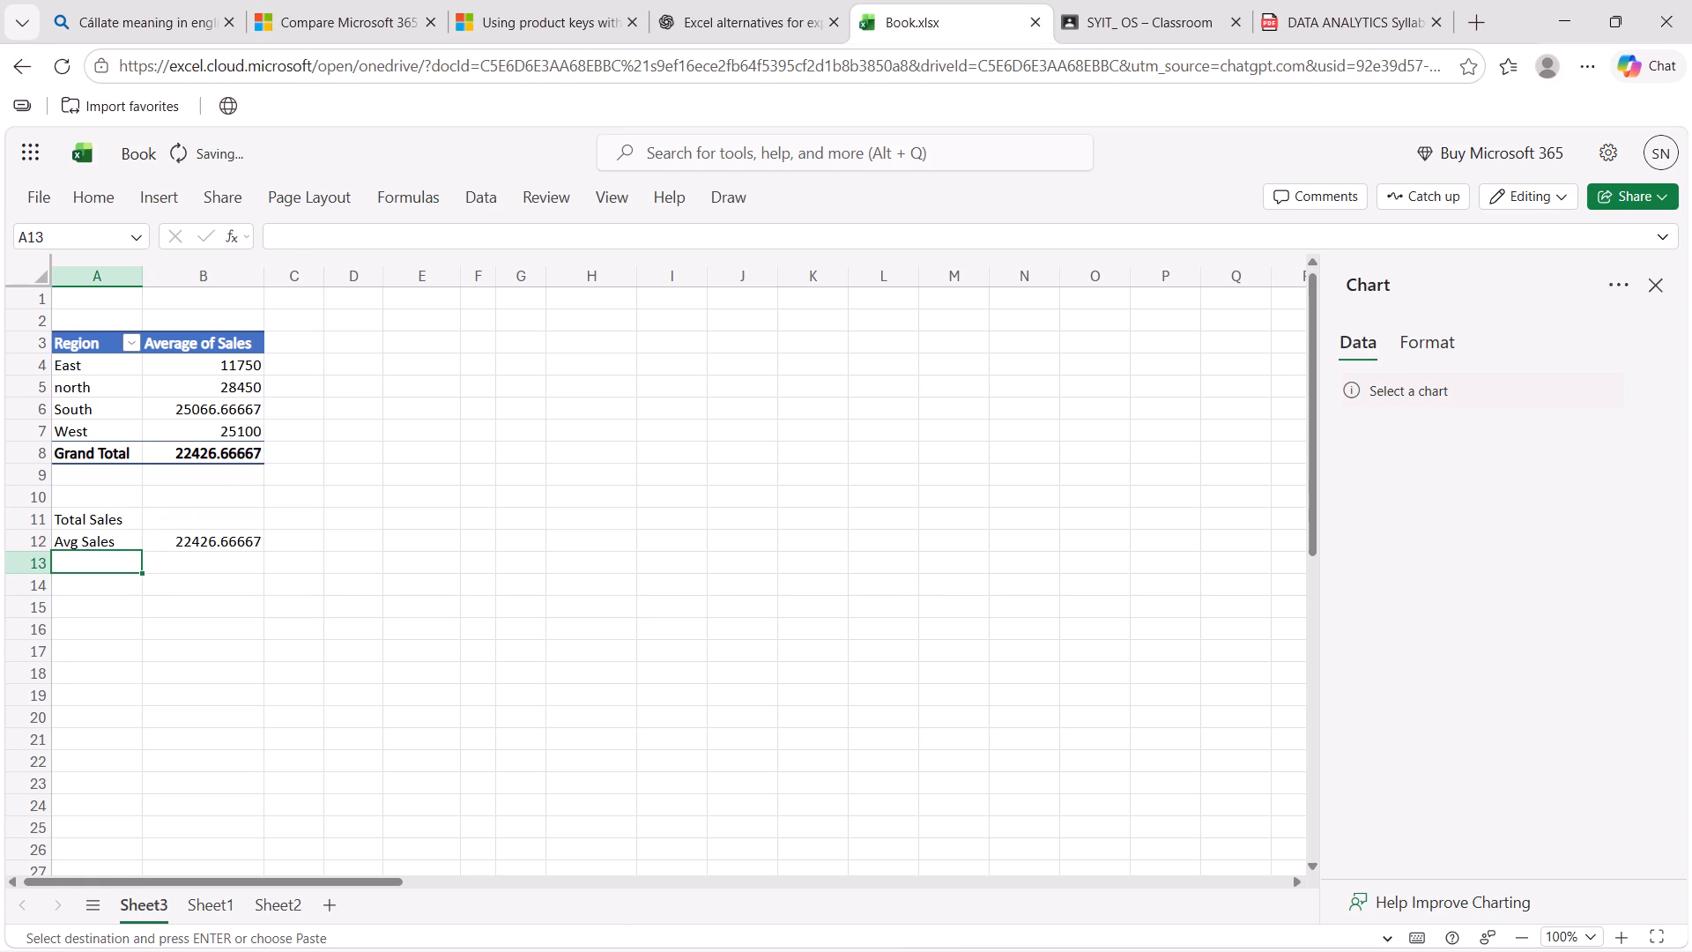
Move the "Avg Sales" label from cell A12 to B11, beside the "Total Sales" label.
{"action": "left_click", "coordinate": [96, 545]}
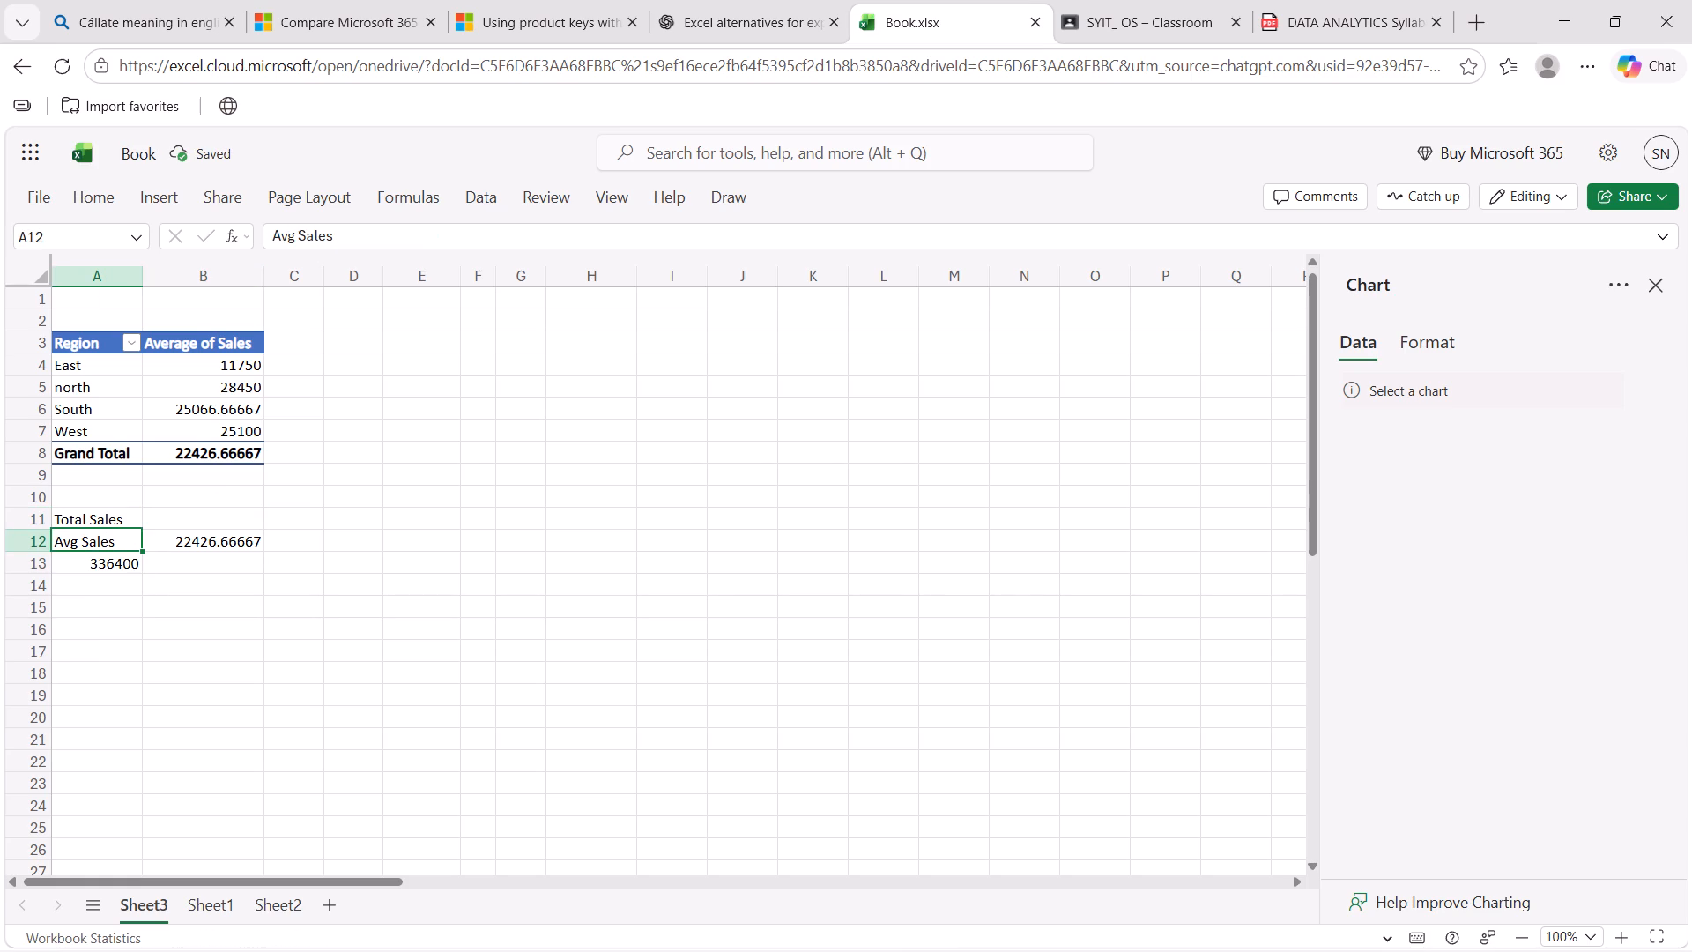
{"action": "key", "text": "ctrl+x"}
{"action": "left_click", "coordinate": [188, 528]}
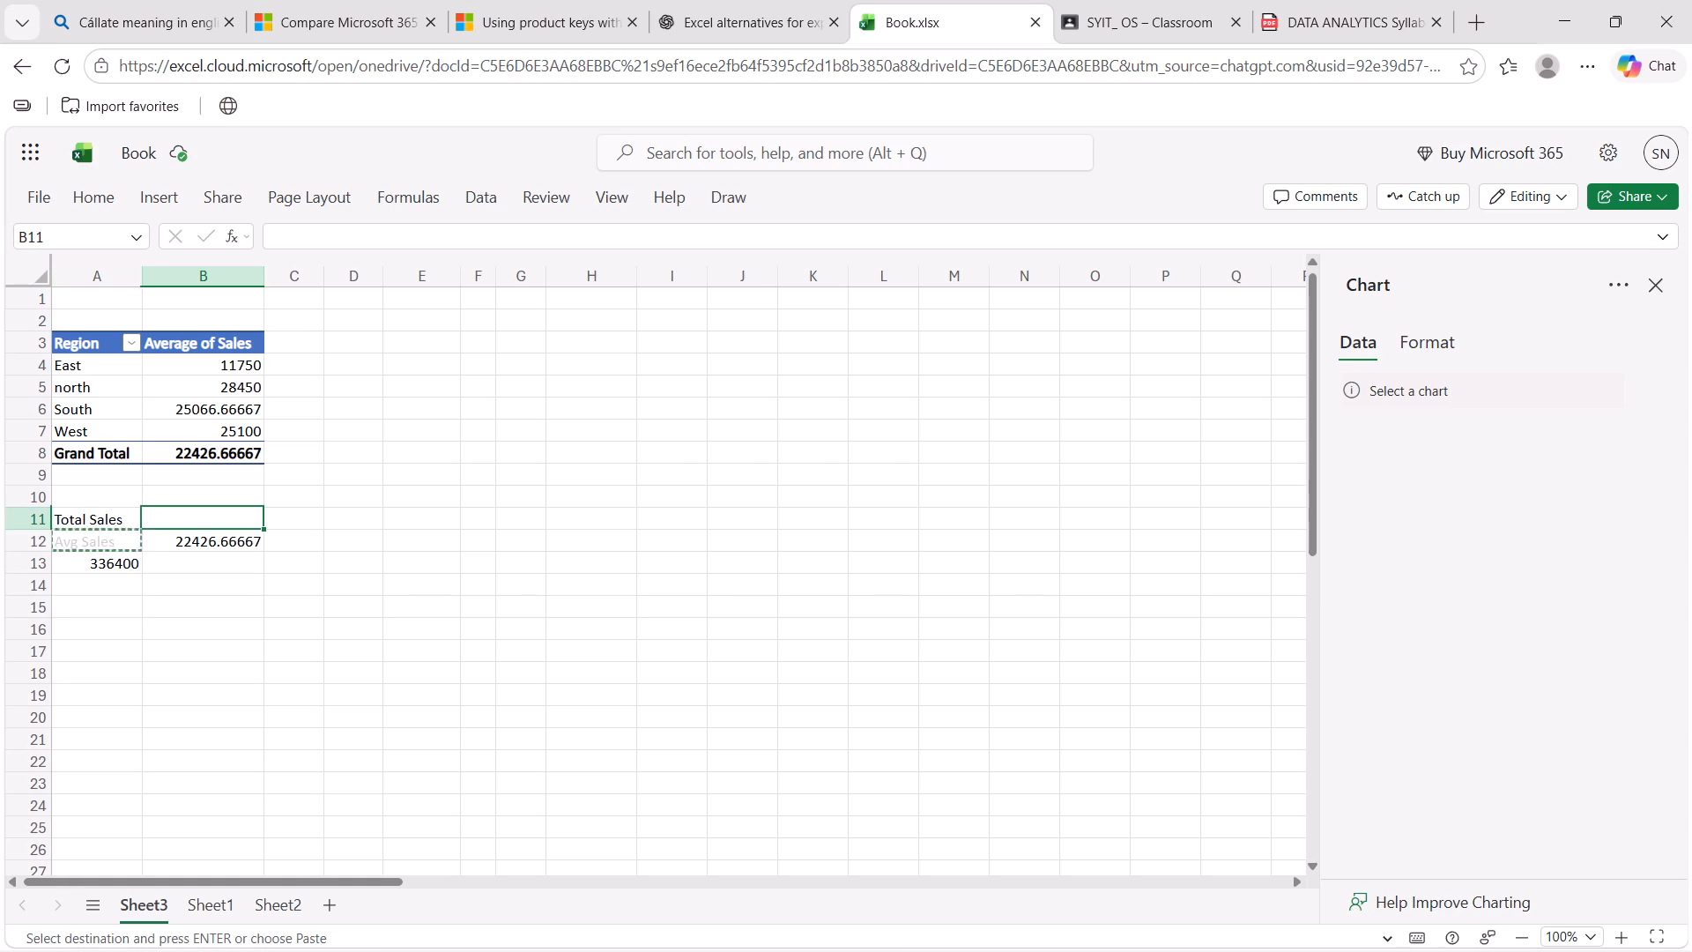
{"action": "key", "text": "ctrl+v"}
Move the total sales formula from cell A13 to A12, directly under the "Total Sales" label.
{"action": "left_click", "coordinate": [129, 565]}
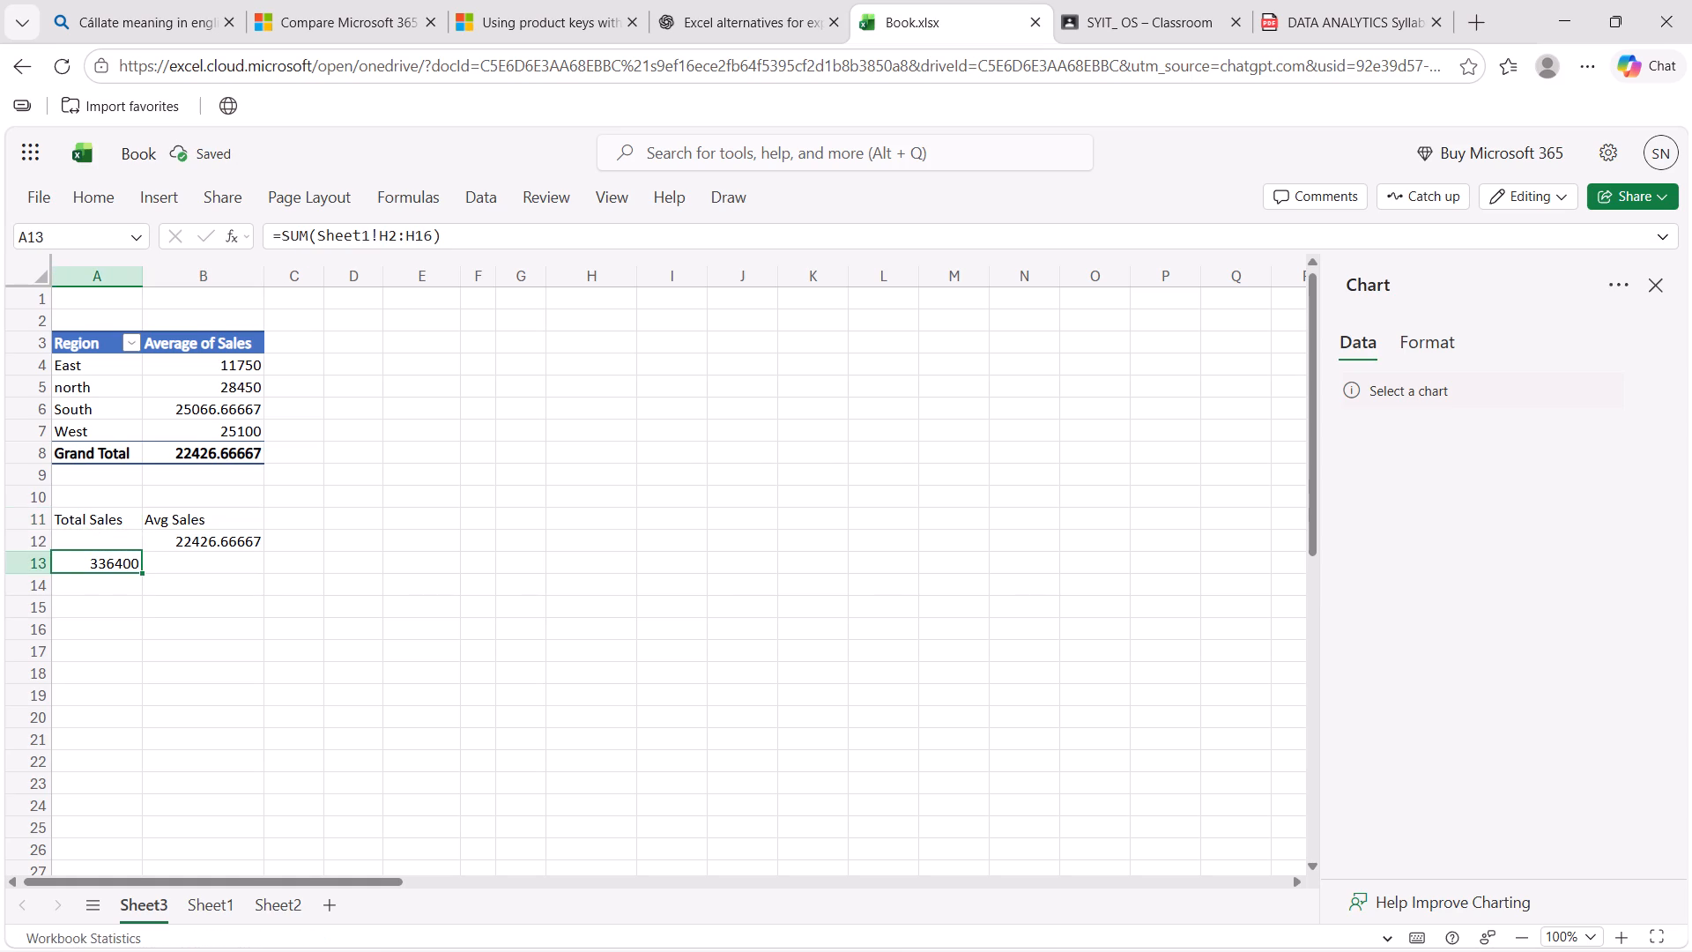
{"action": "key", "text": "ctrl+x"}
{"action": "left_click", "coordinate": [121, 539]}
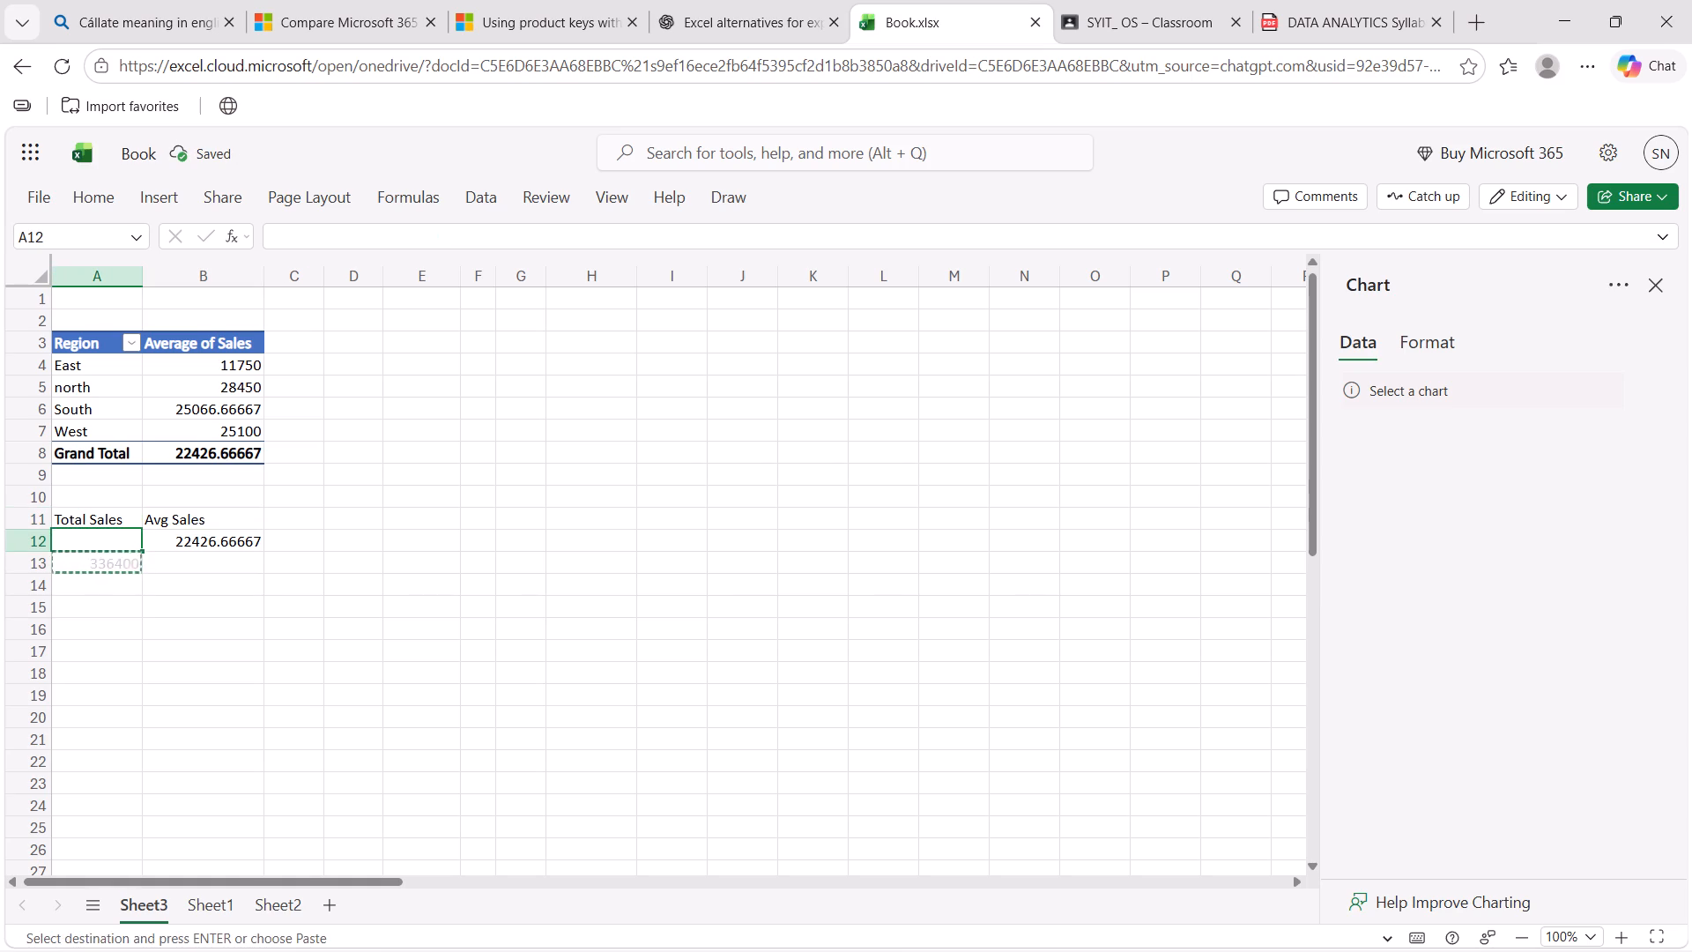
{"action": "key", "text": "ctrl+v"}
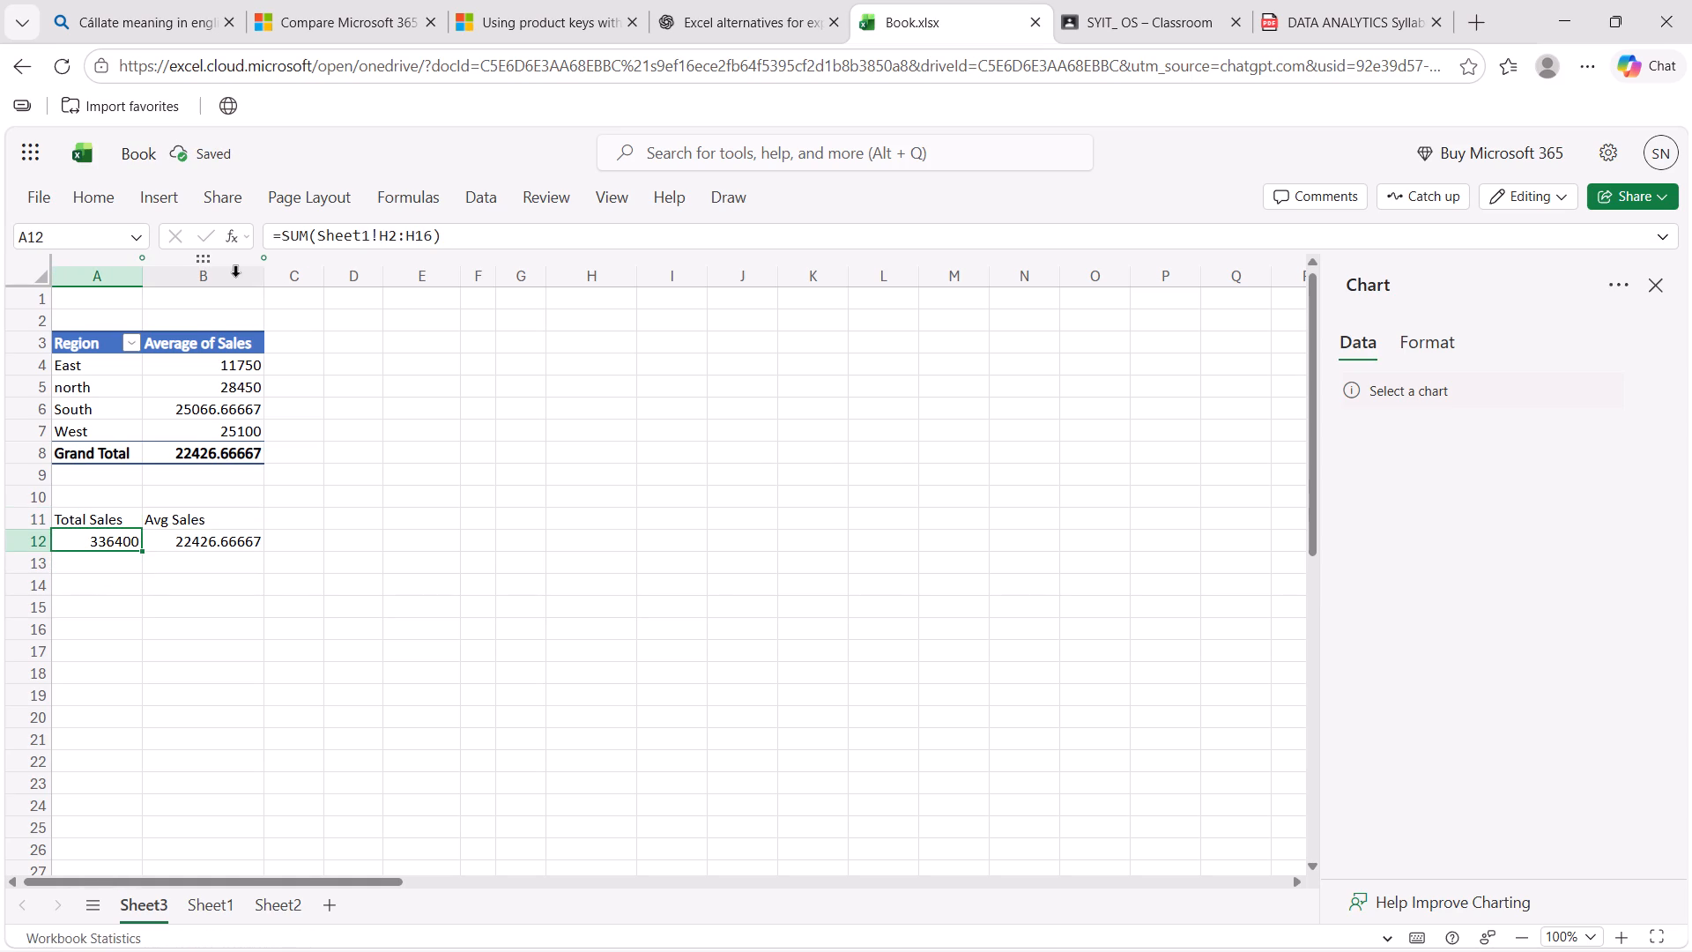
Turn Sheet3's rearranged sales summary range A11:B12 into a table with headers.
{"action": "left_click_drag", "start_coordinate": [124, 525], "coordinate": [197, 545]}
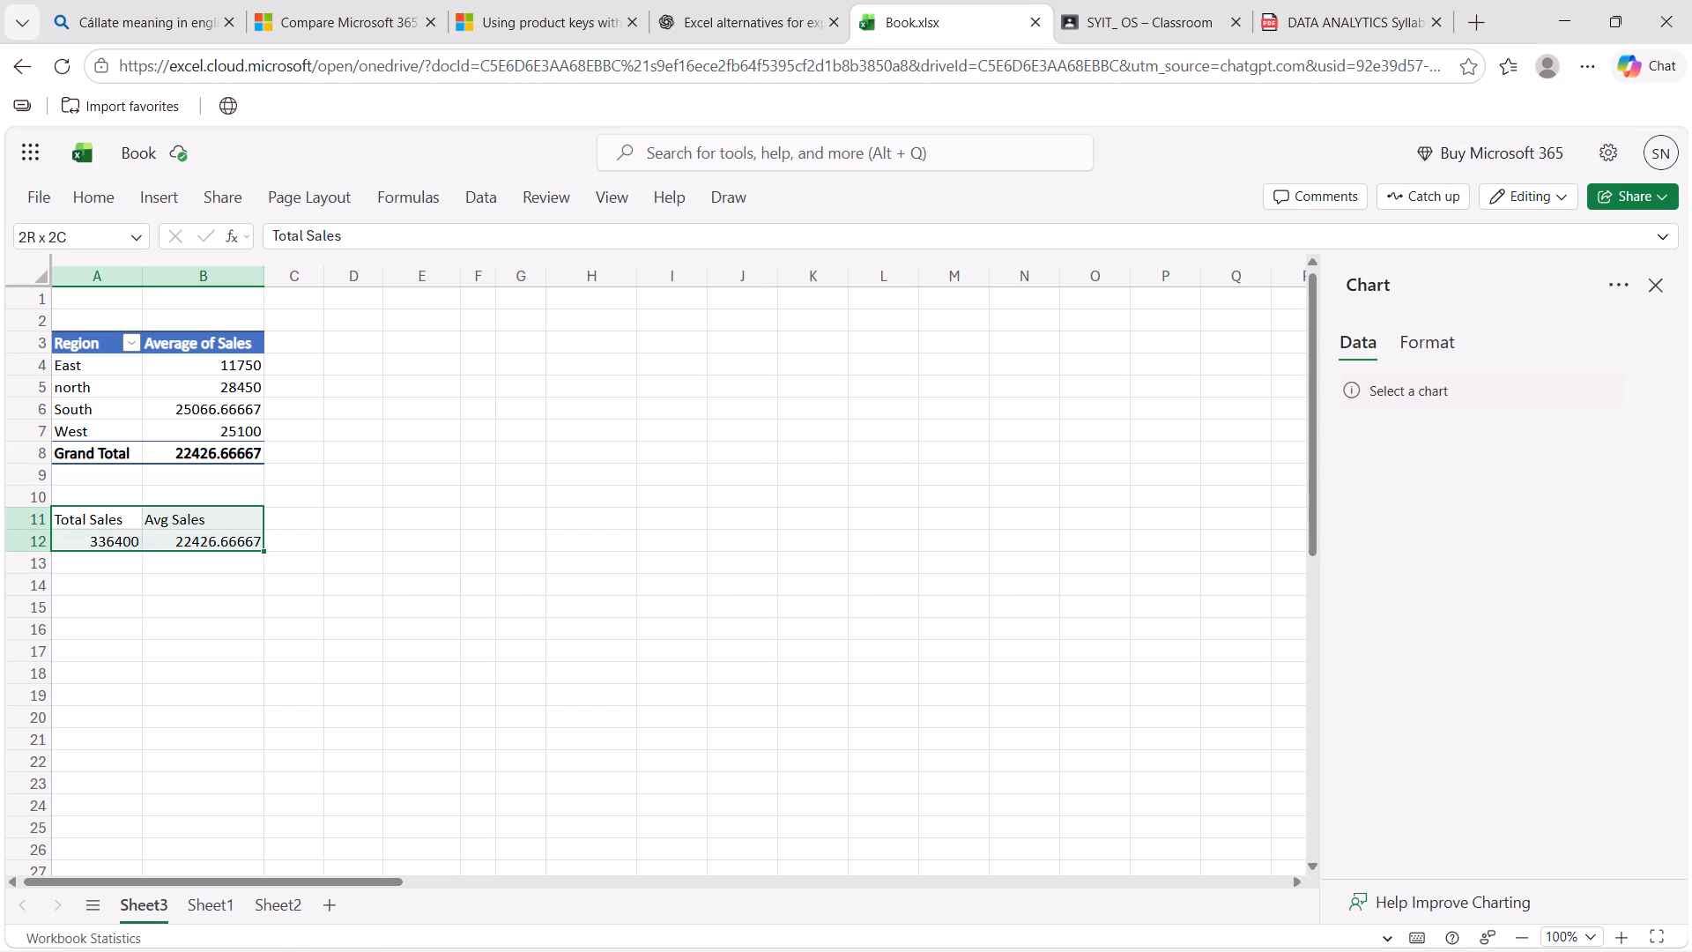
{"action": "left_click_drag", "start_coordinate": [197, 545], "coordinate": [201, 545]}
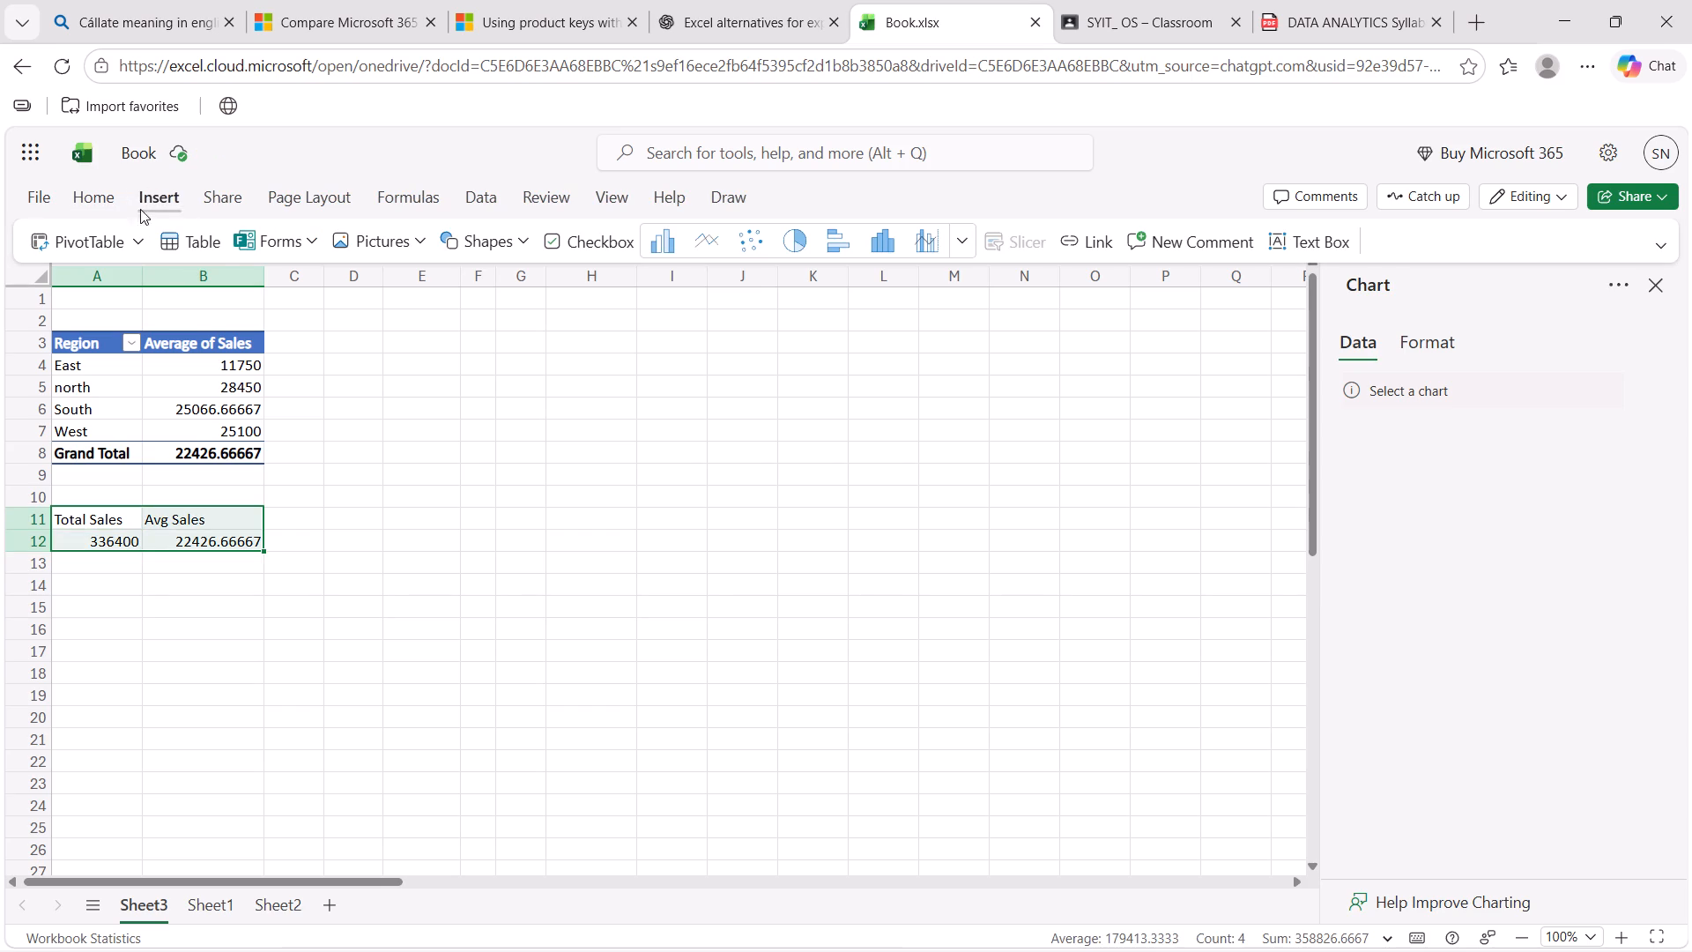
{"action": "left_click", "coordinate": [174, 238]}
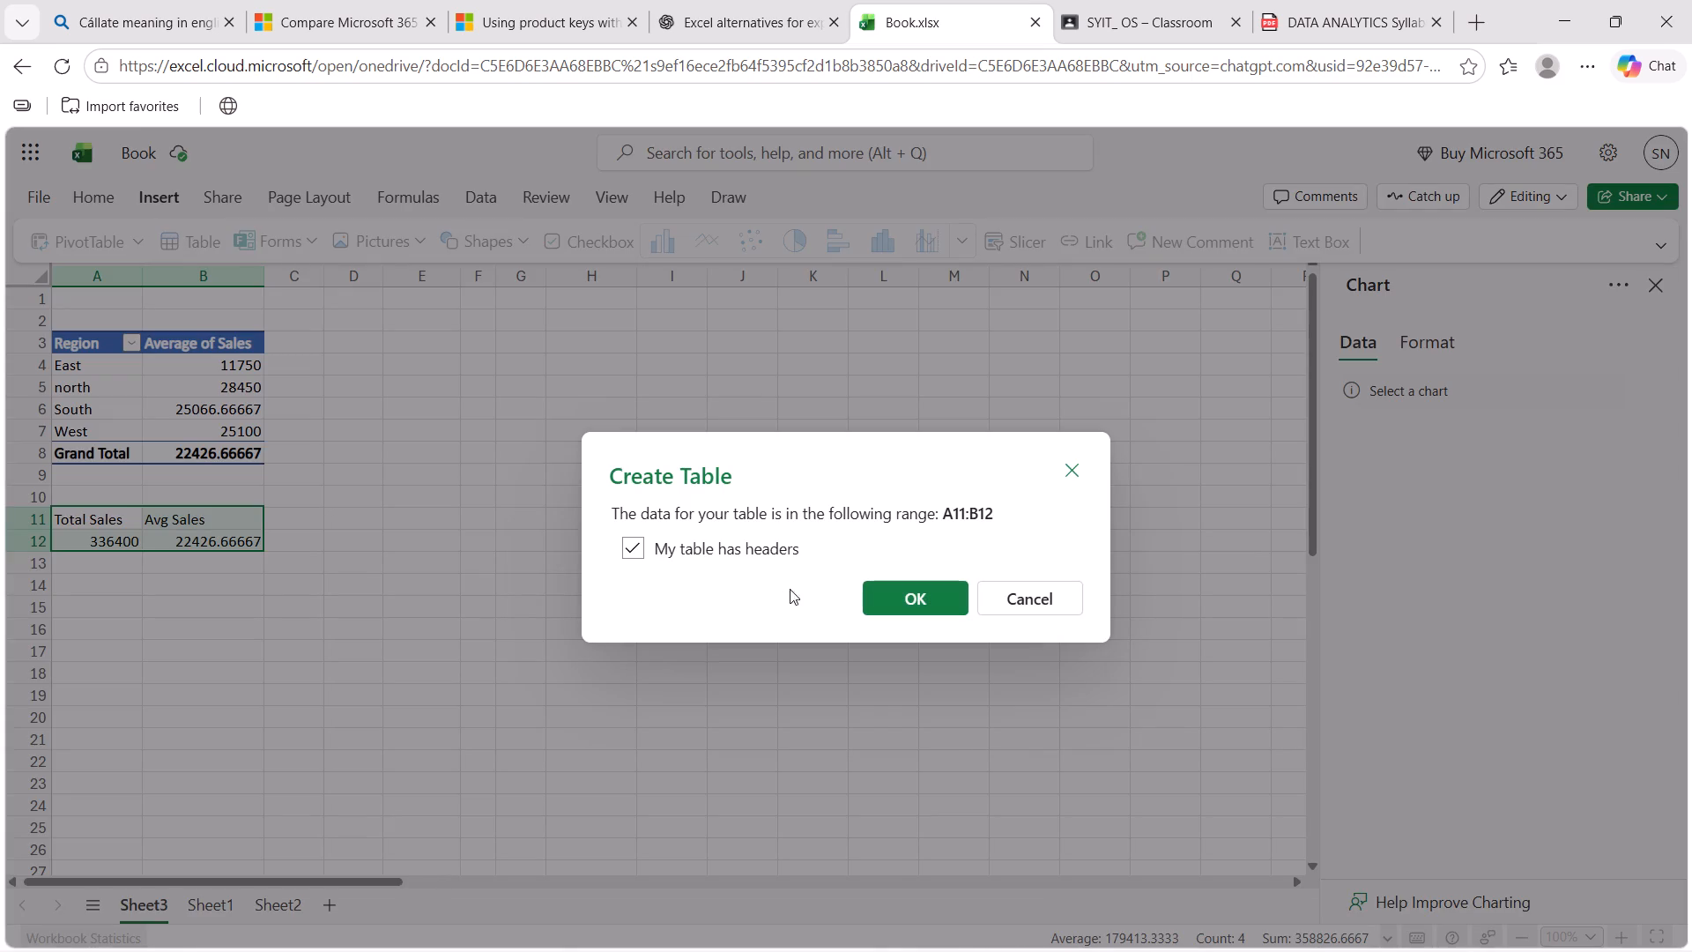
{"action": "left_click", "coordinate": [910, 605]}
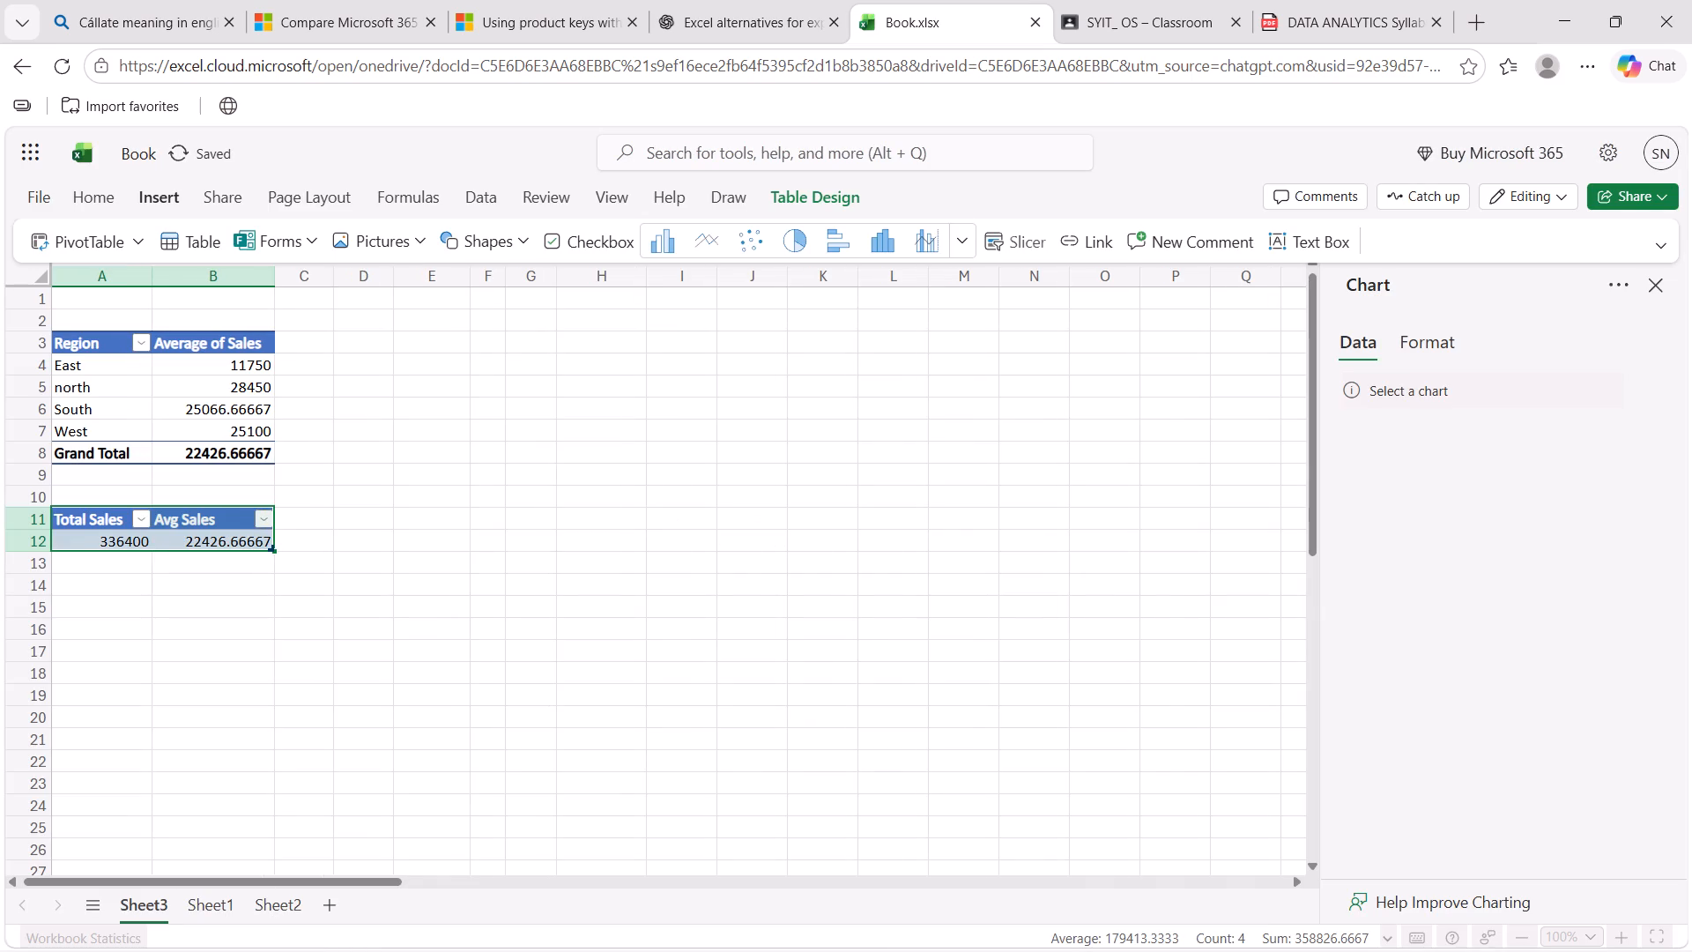
{"action": "left_click", "coordinate": [640, 629]}
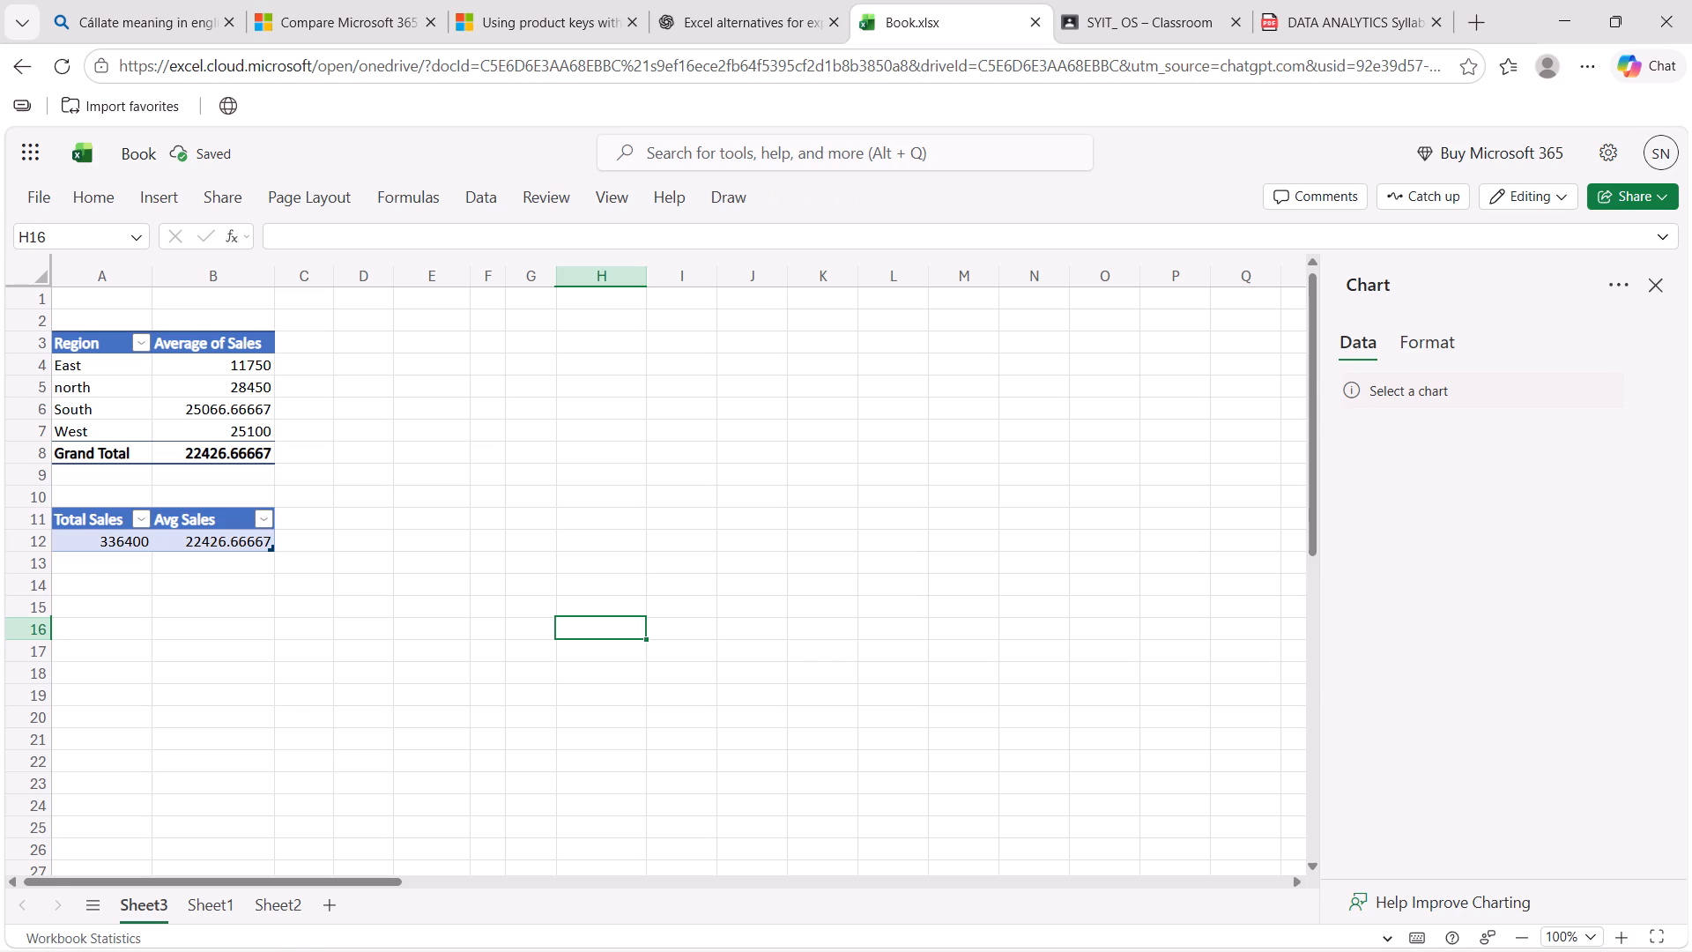
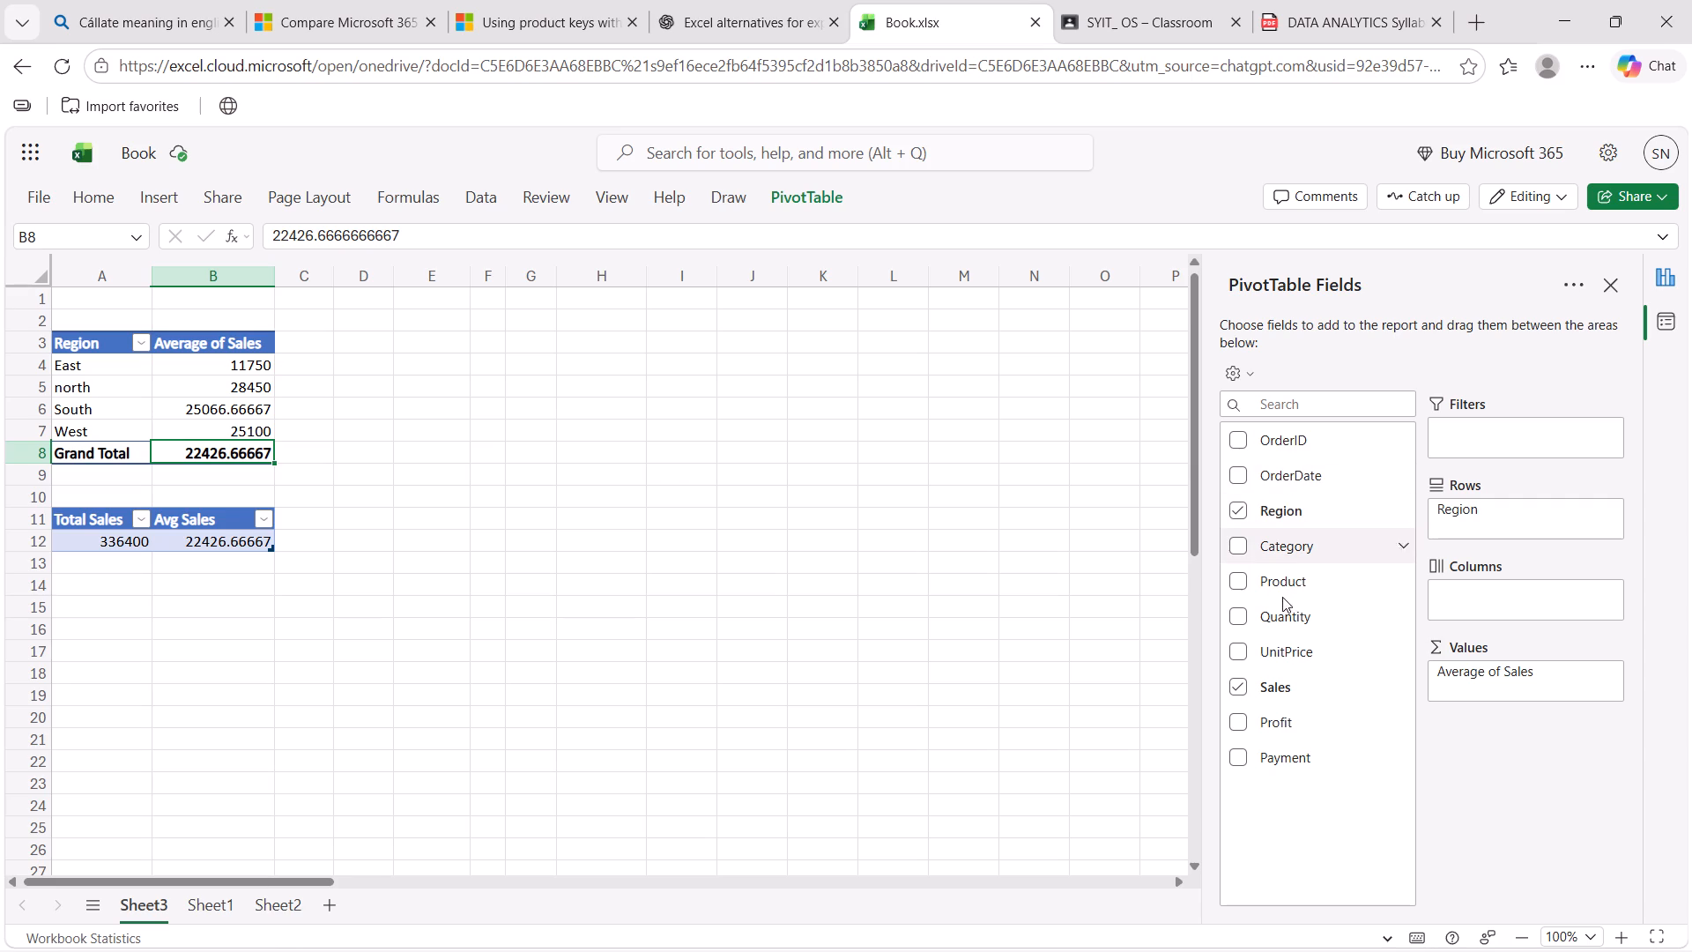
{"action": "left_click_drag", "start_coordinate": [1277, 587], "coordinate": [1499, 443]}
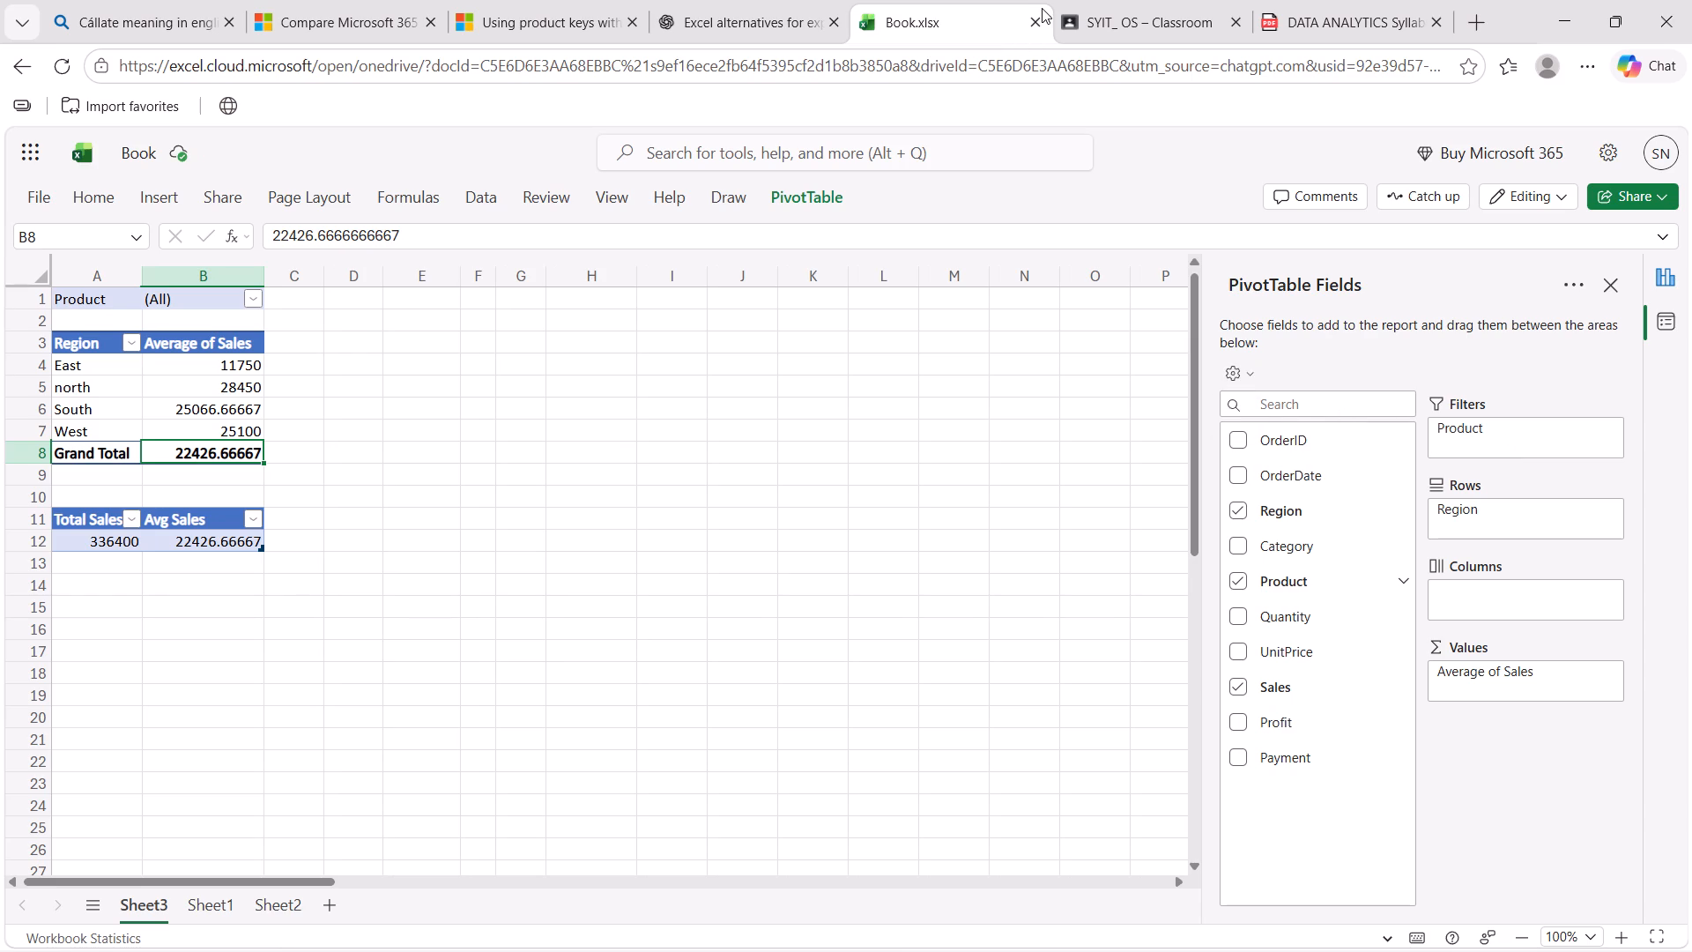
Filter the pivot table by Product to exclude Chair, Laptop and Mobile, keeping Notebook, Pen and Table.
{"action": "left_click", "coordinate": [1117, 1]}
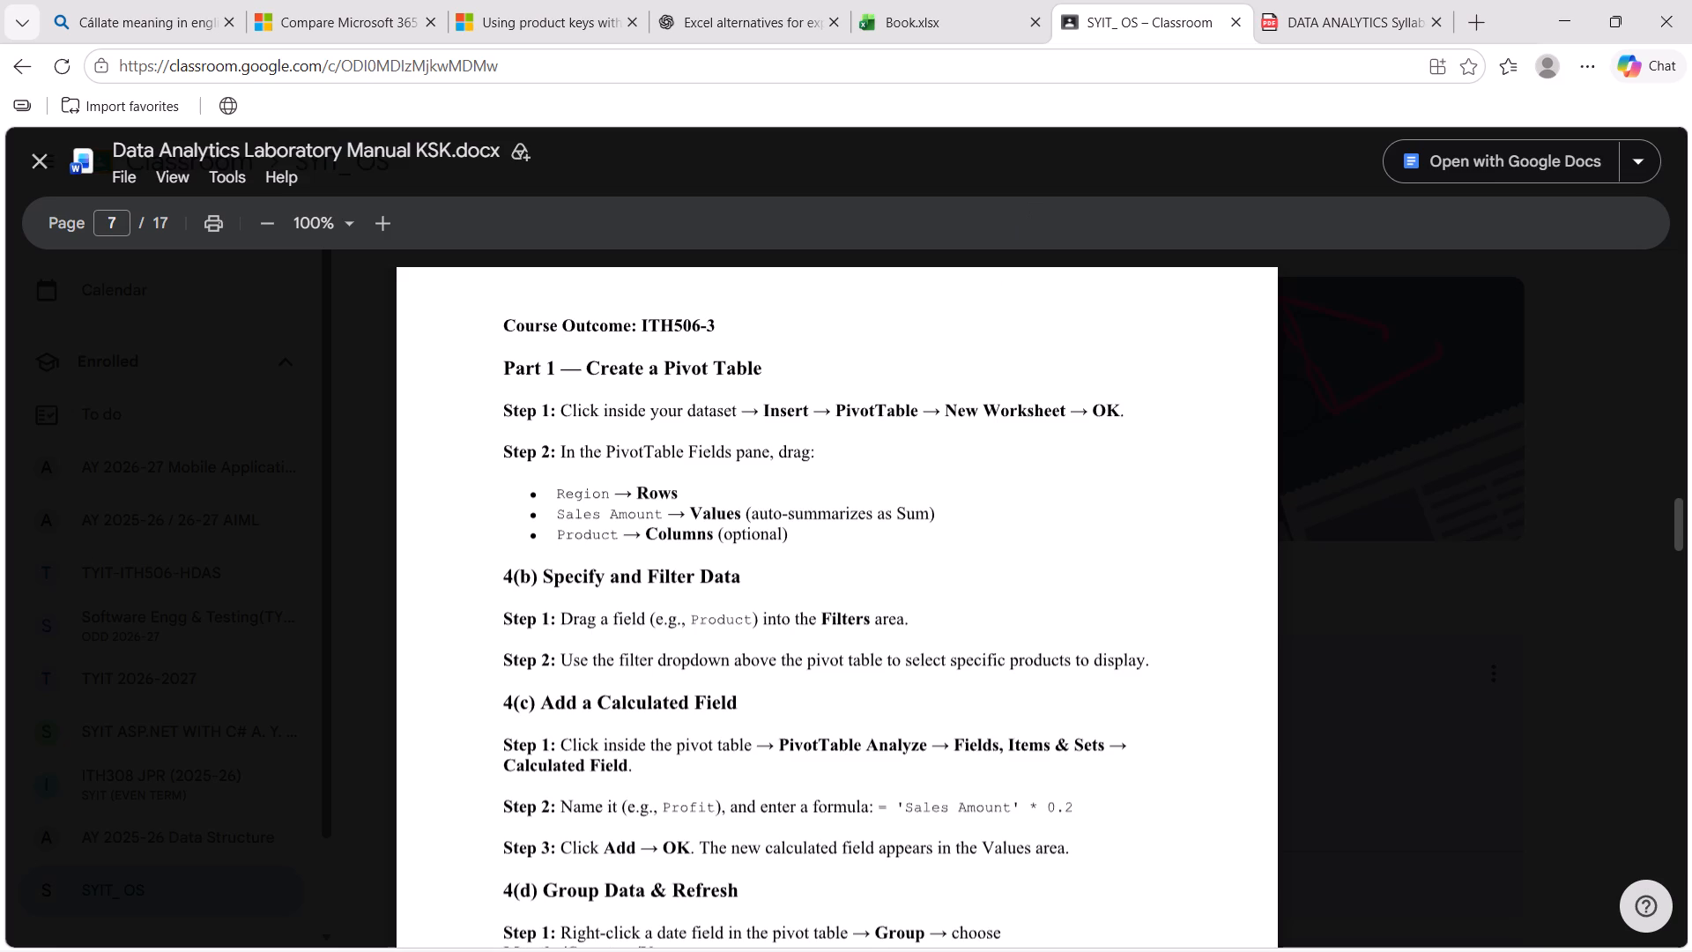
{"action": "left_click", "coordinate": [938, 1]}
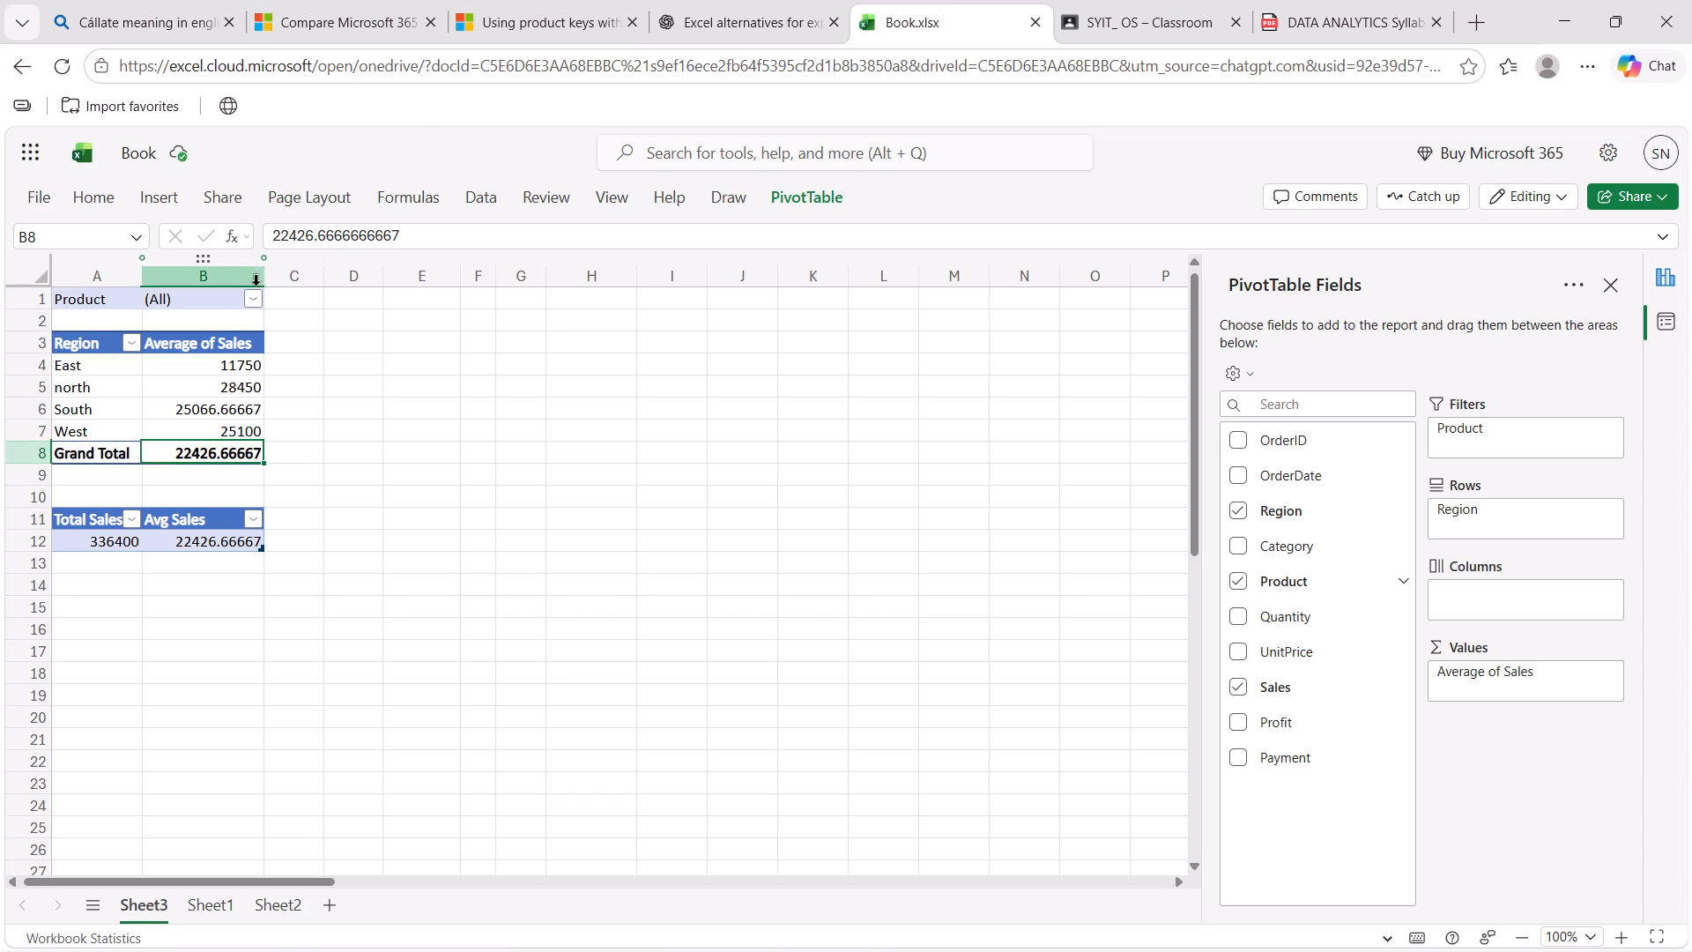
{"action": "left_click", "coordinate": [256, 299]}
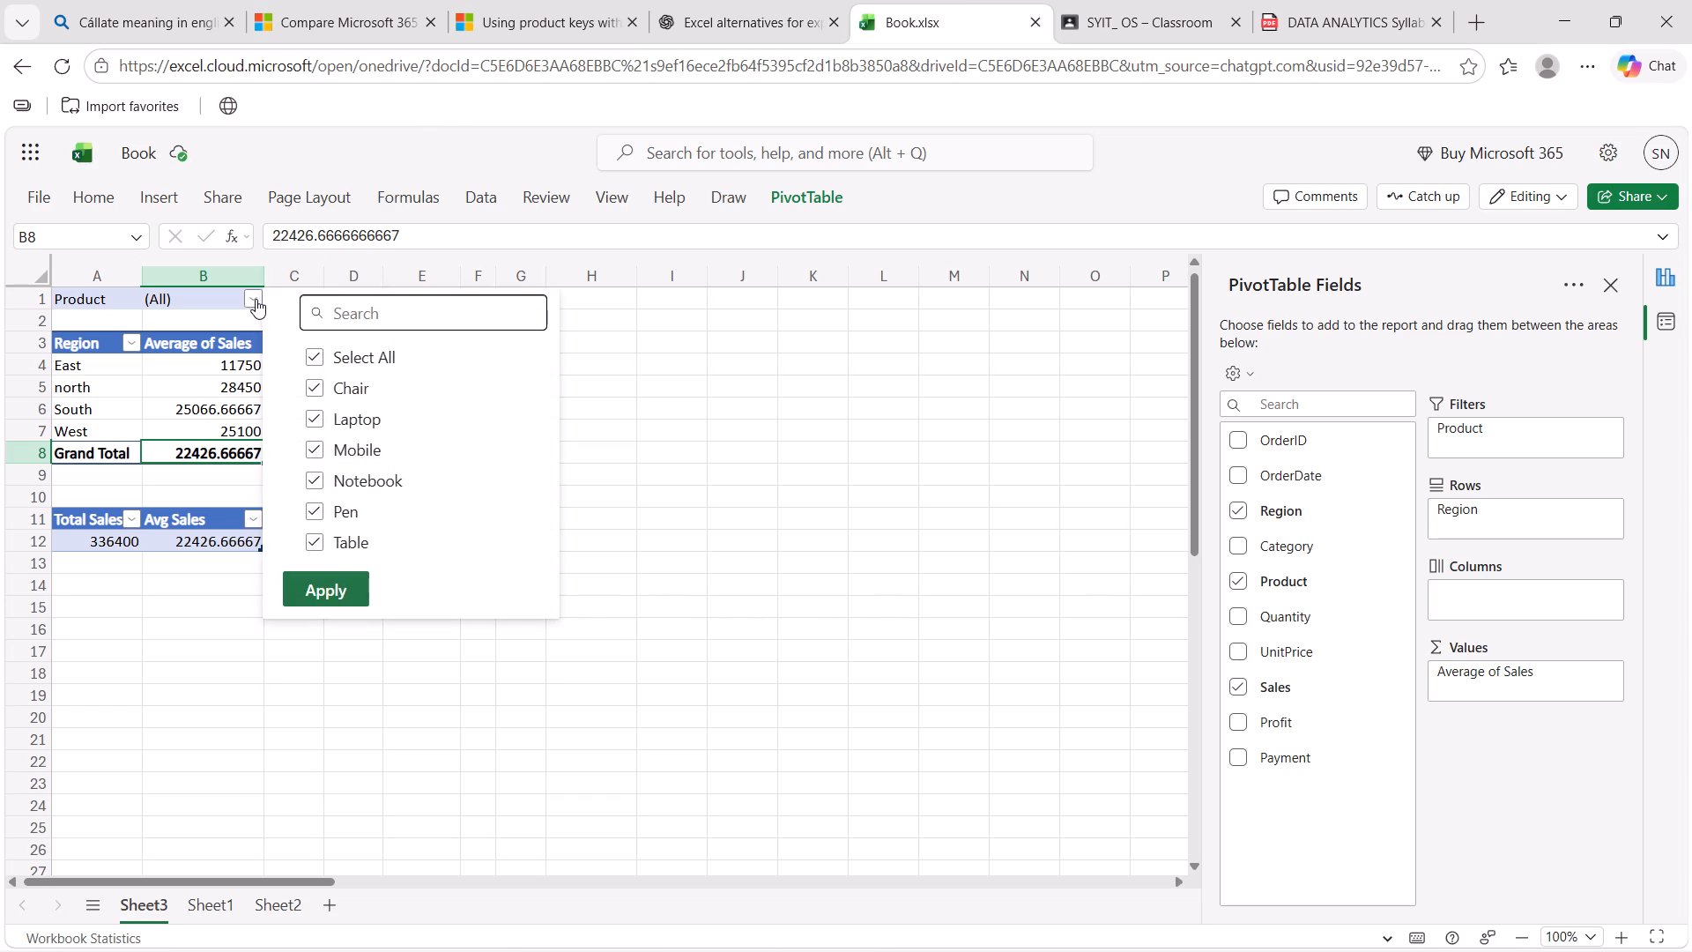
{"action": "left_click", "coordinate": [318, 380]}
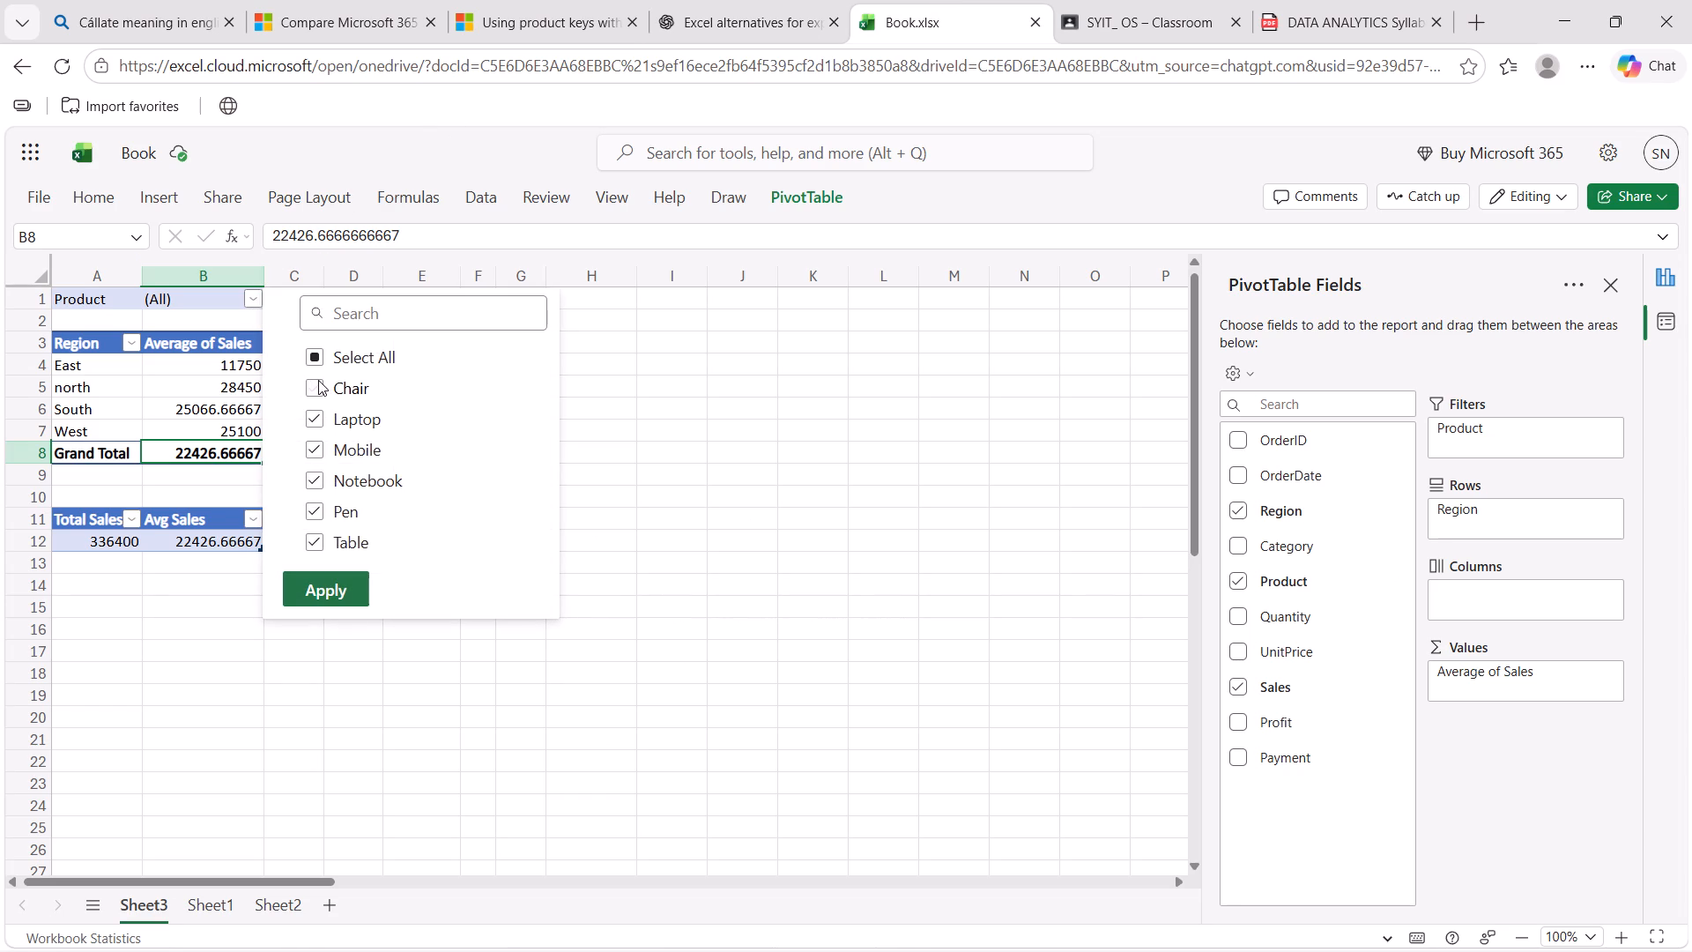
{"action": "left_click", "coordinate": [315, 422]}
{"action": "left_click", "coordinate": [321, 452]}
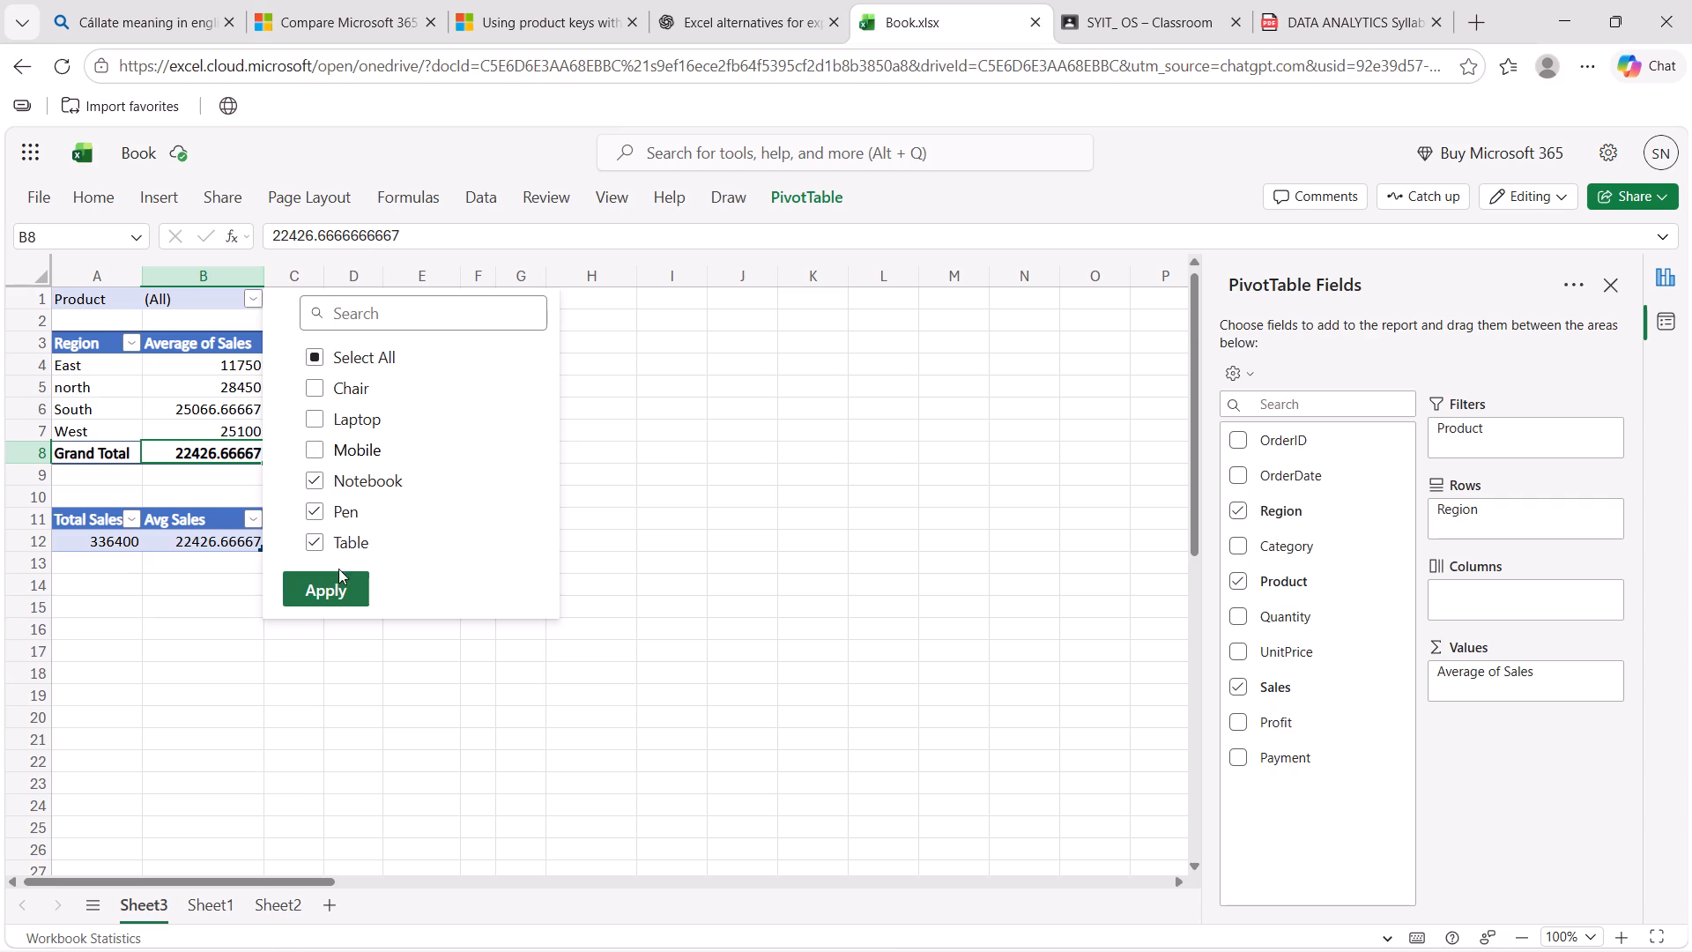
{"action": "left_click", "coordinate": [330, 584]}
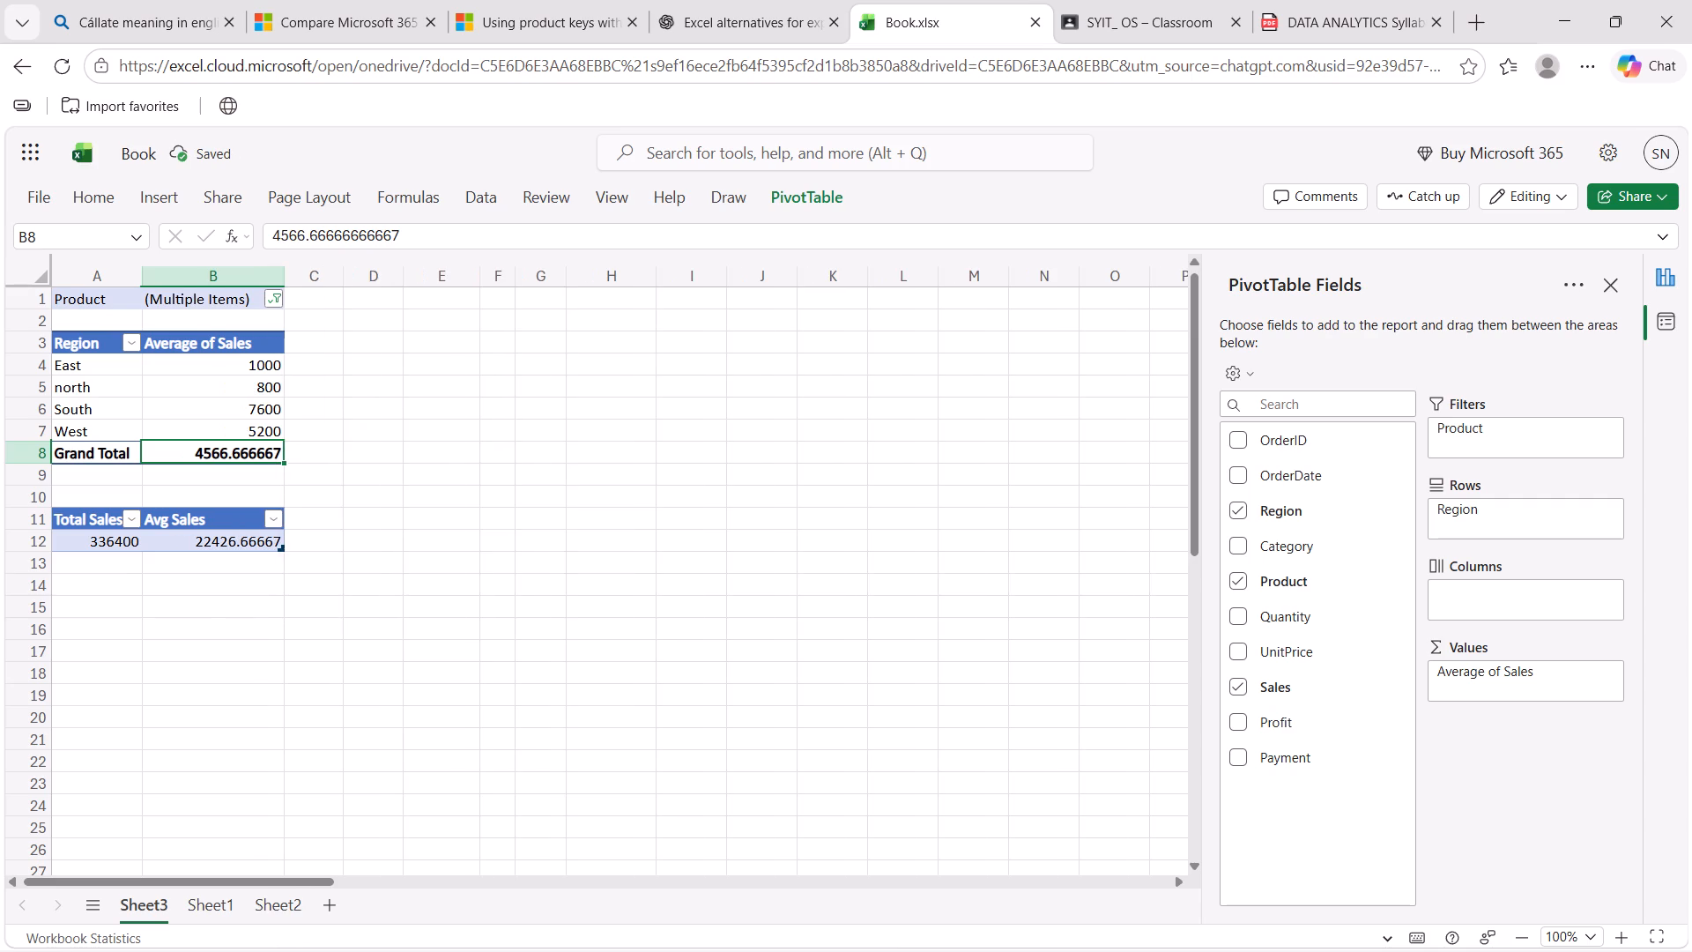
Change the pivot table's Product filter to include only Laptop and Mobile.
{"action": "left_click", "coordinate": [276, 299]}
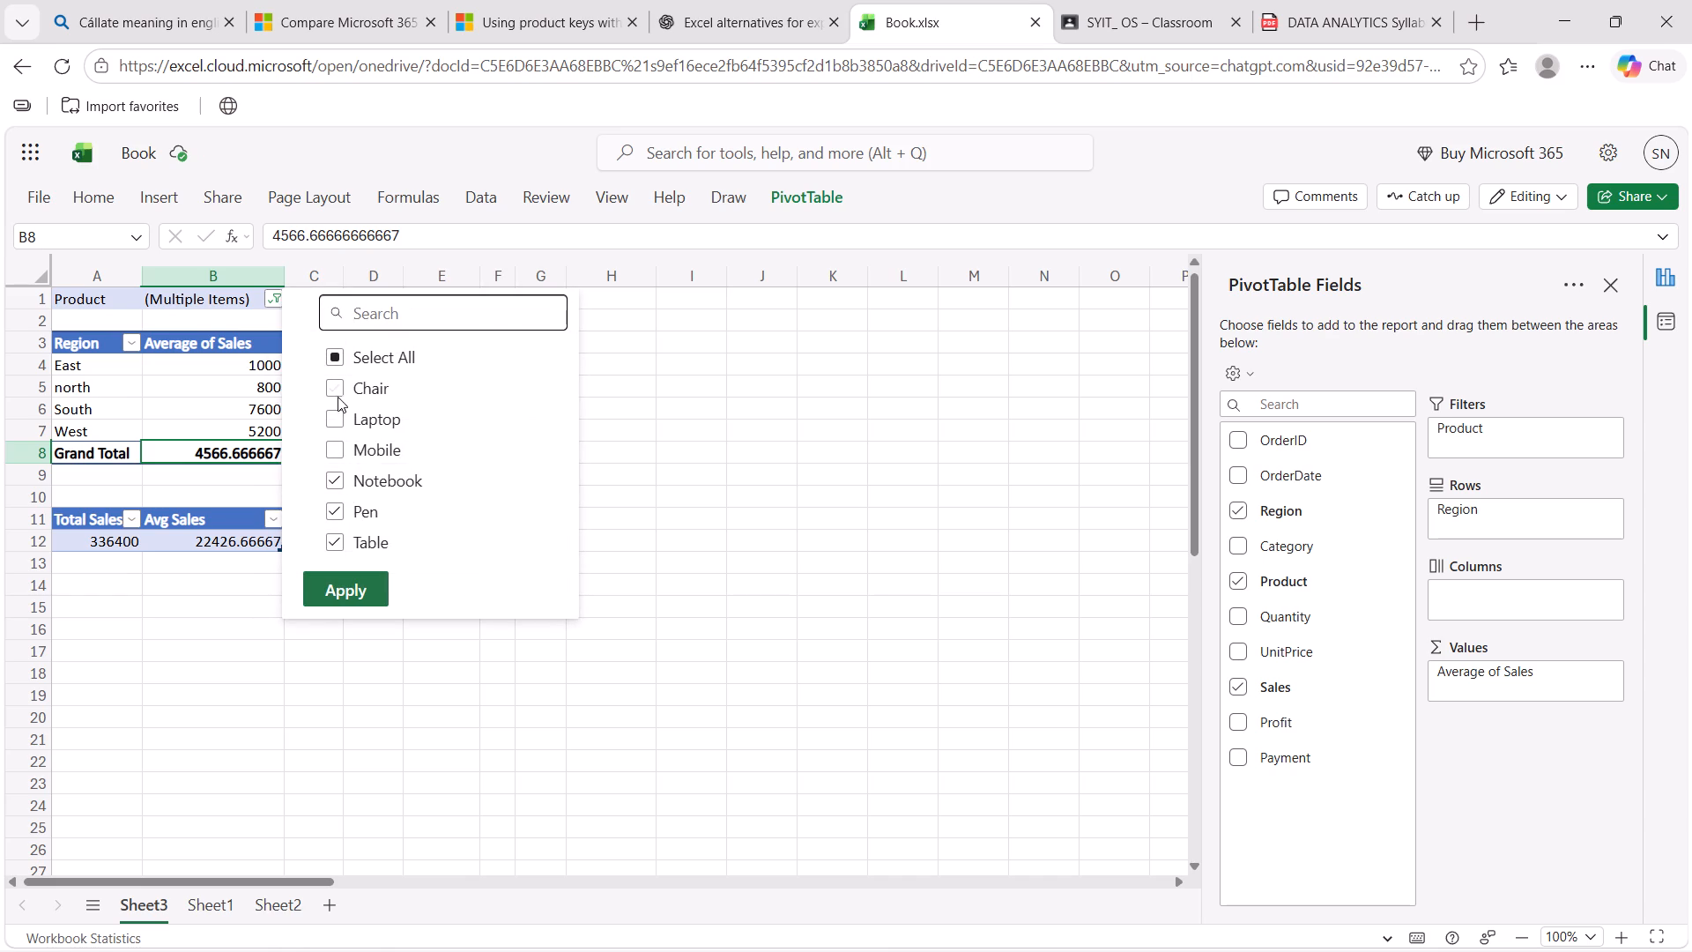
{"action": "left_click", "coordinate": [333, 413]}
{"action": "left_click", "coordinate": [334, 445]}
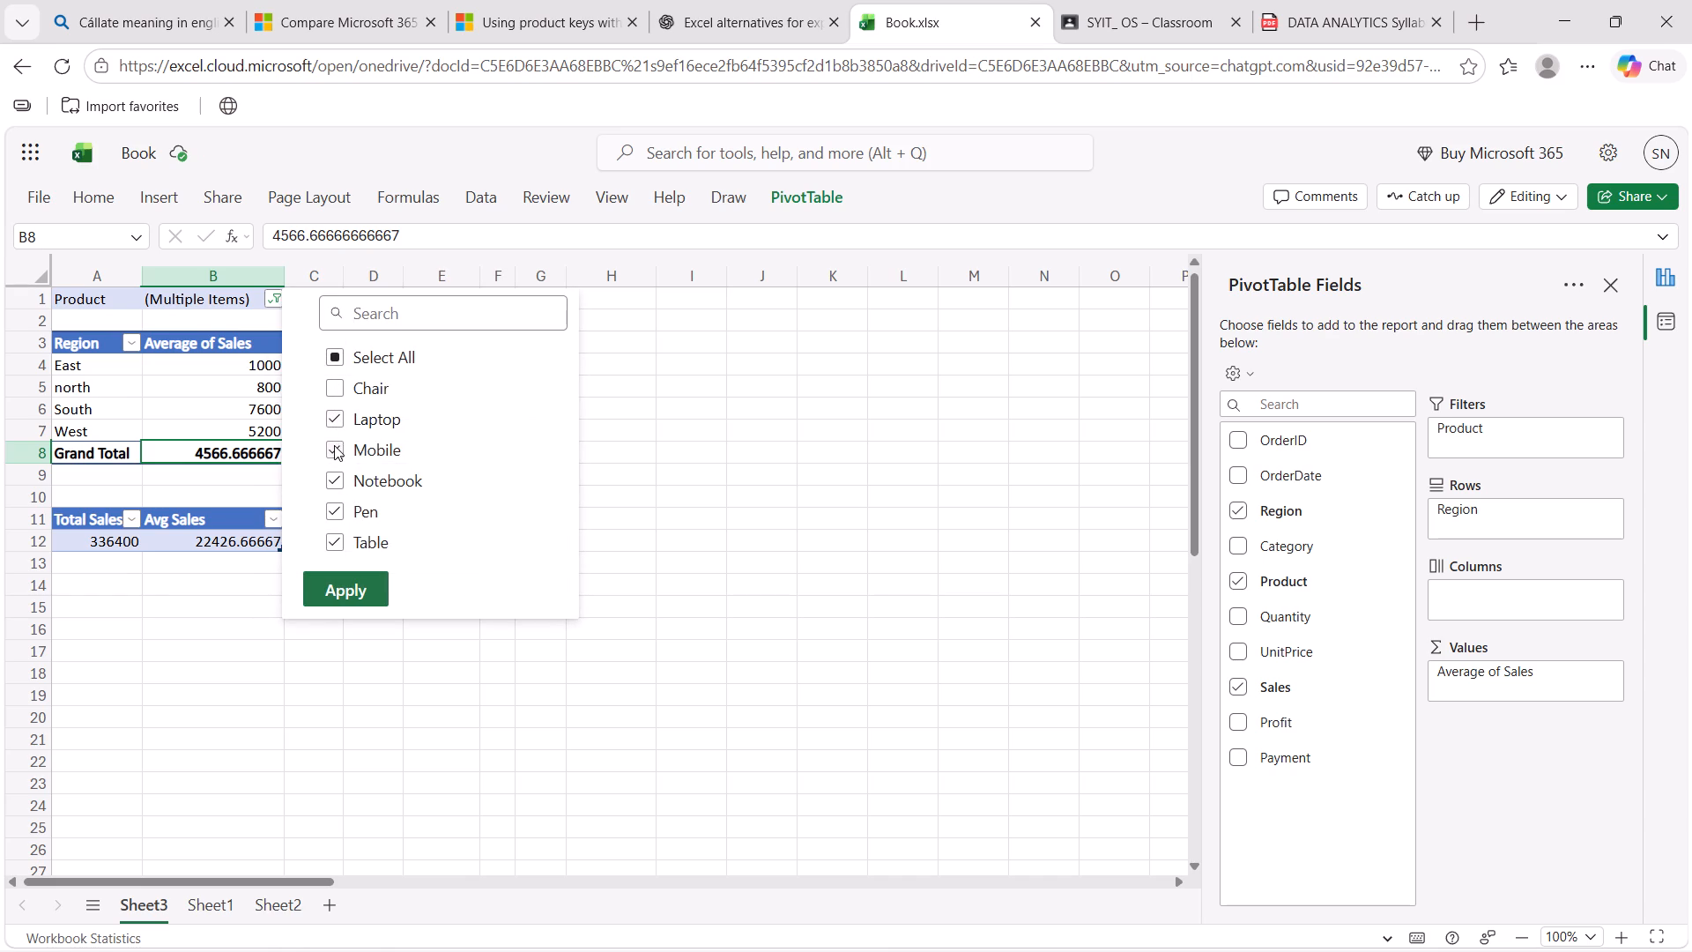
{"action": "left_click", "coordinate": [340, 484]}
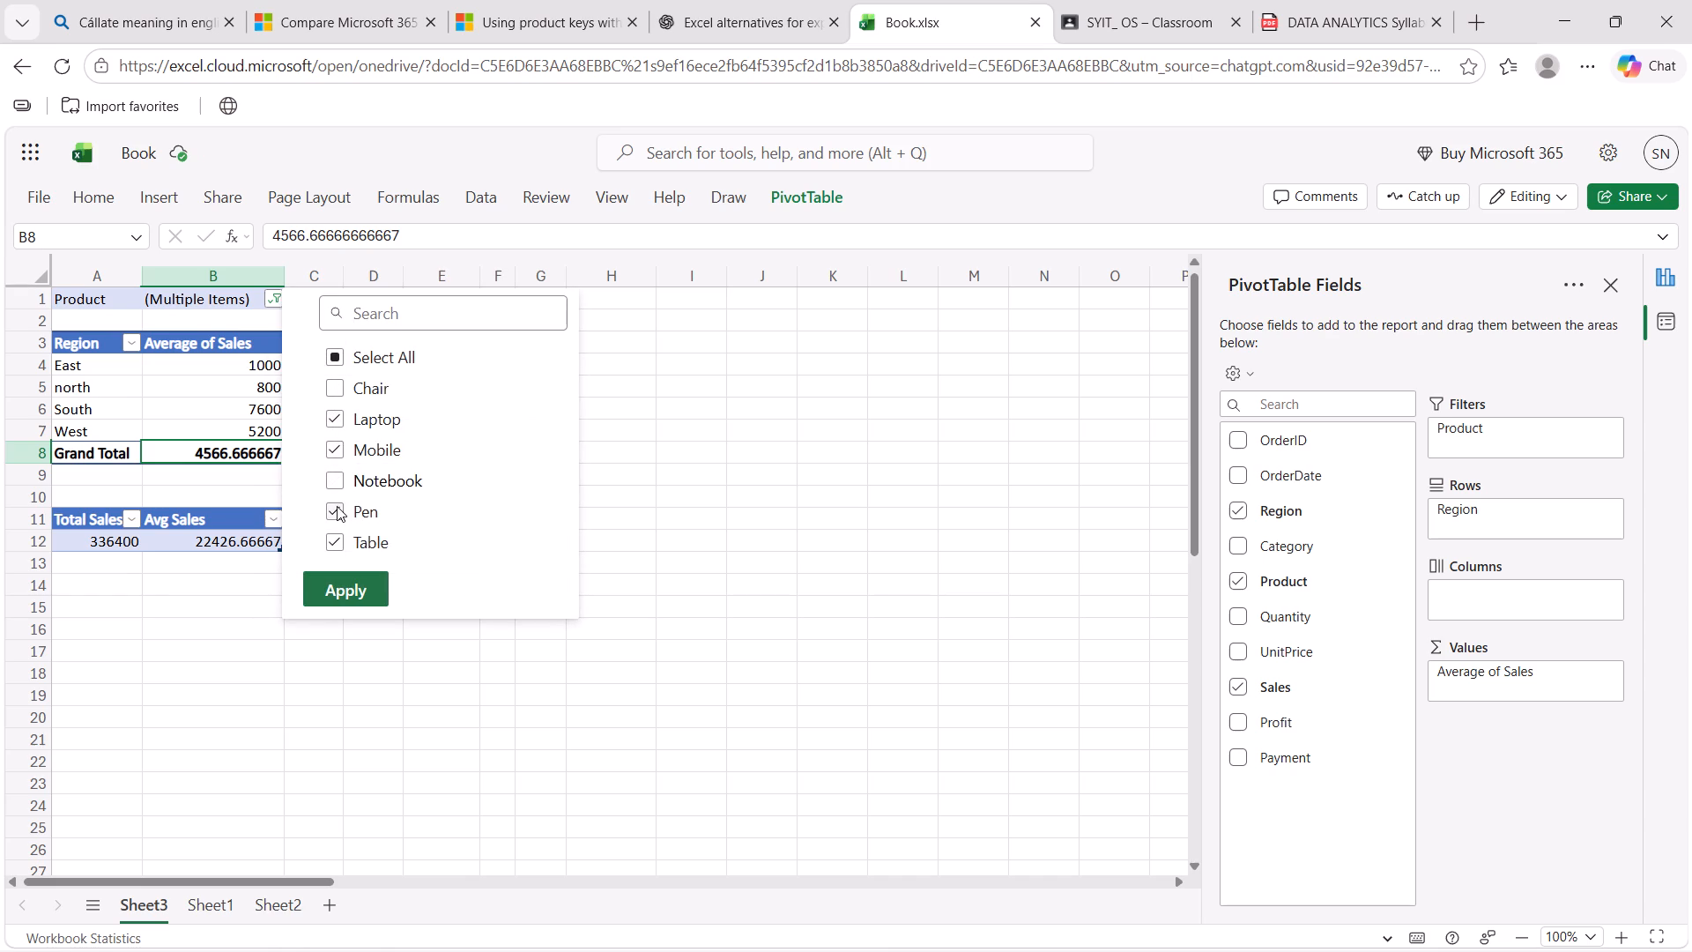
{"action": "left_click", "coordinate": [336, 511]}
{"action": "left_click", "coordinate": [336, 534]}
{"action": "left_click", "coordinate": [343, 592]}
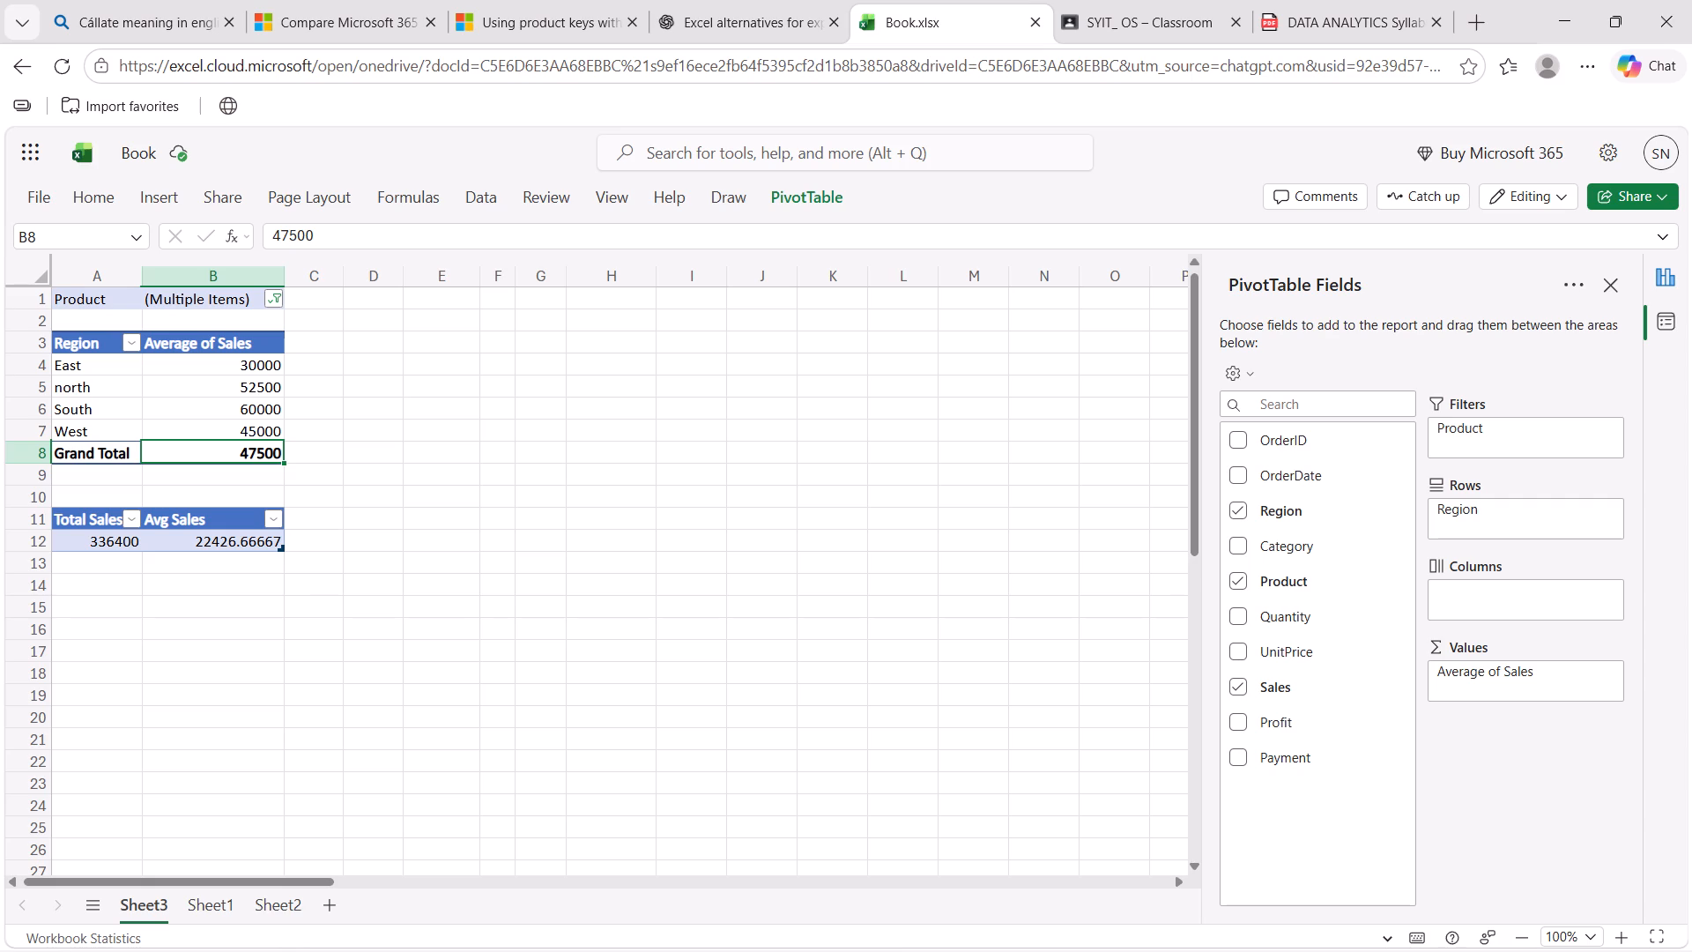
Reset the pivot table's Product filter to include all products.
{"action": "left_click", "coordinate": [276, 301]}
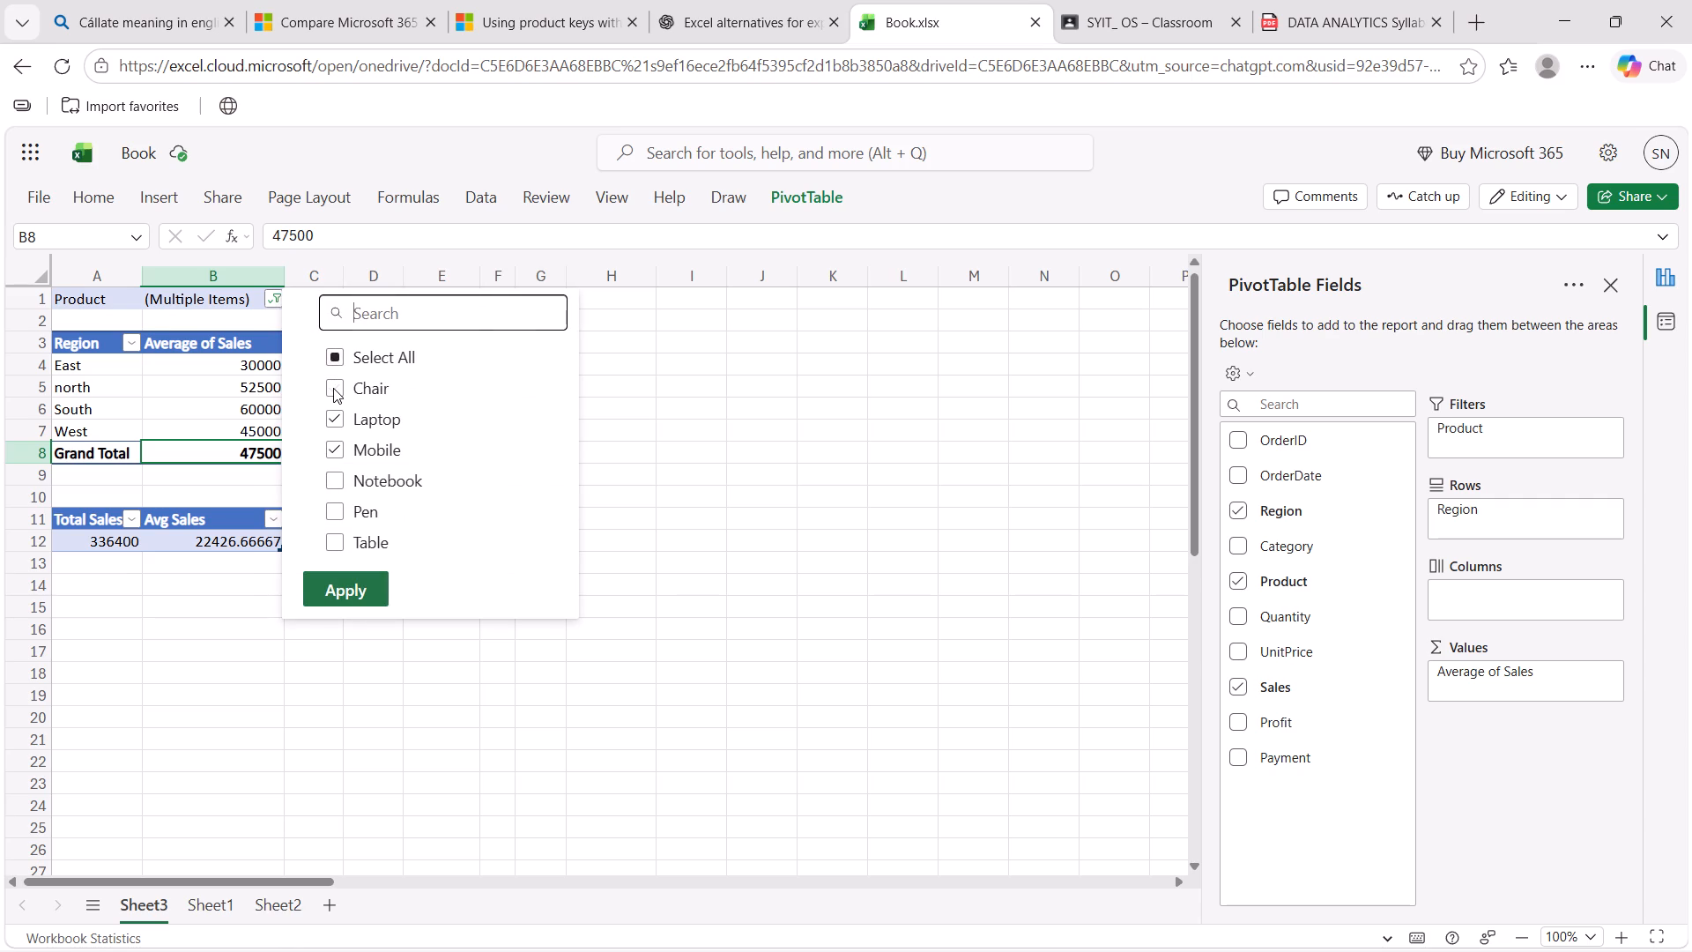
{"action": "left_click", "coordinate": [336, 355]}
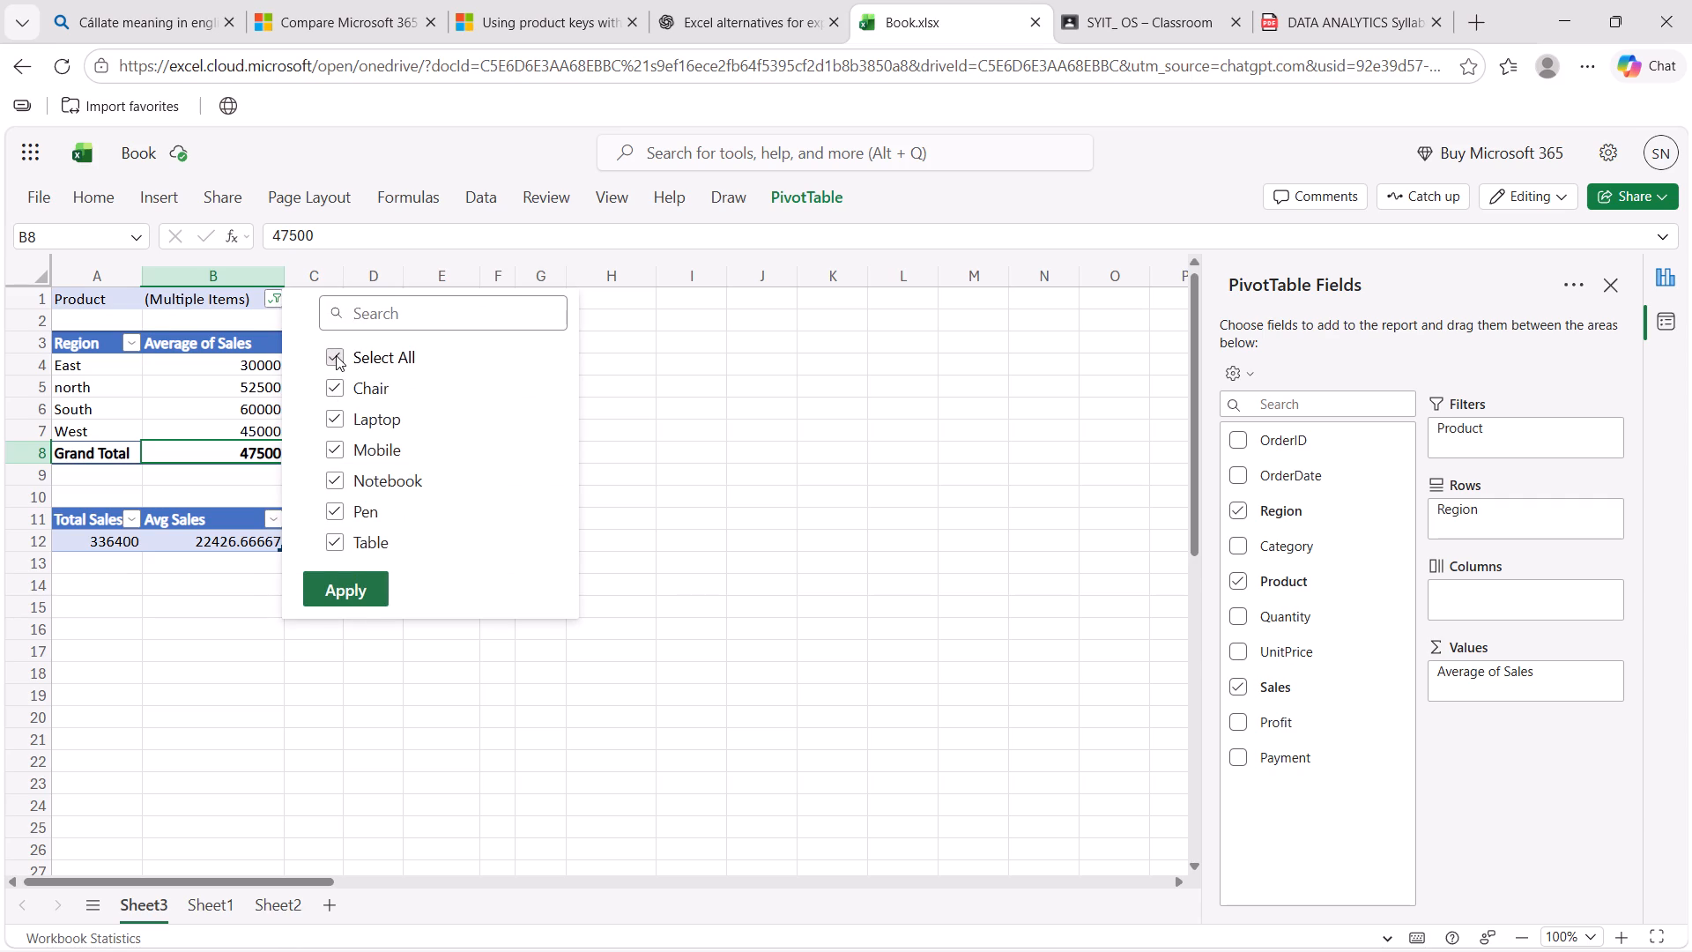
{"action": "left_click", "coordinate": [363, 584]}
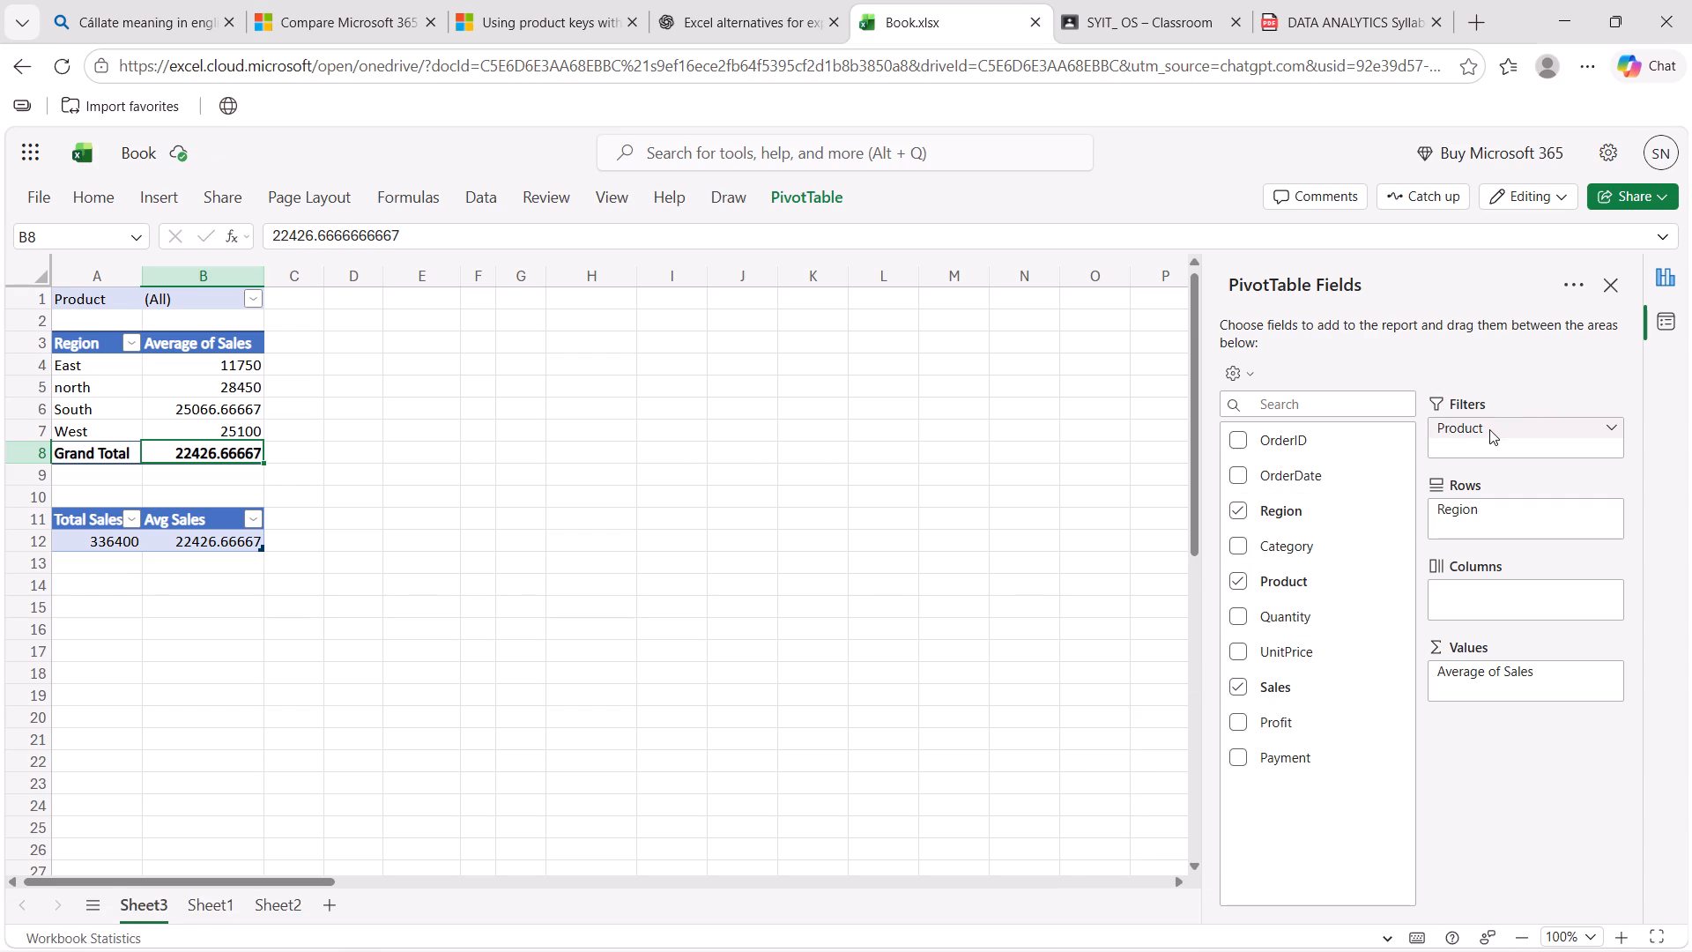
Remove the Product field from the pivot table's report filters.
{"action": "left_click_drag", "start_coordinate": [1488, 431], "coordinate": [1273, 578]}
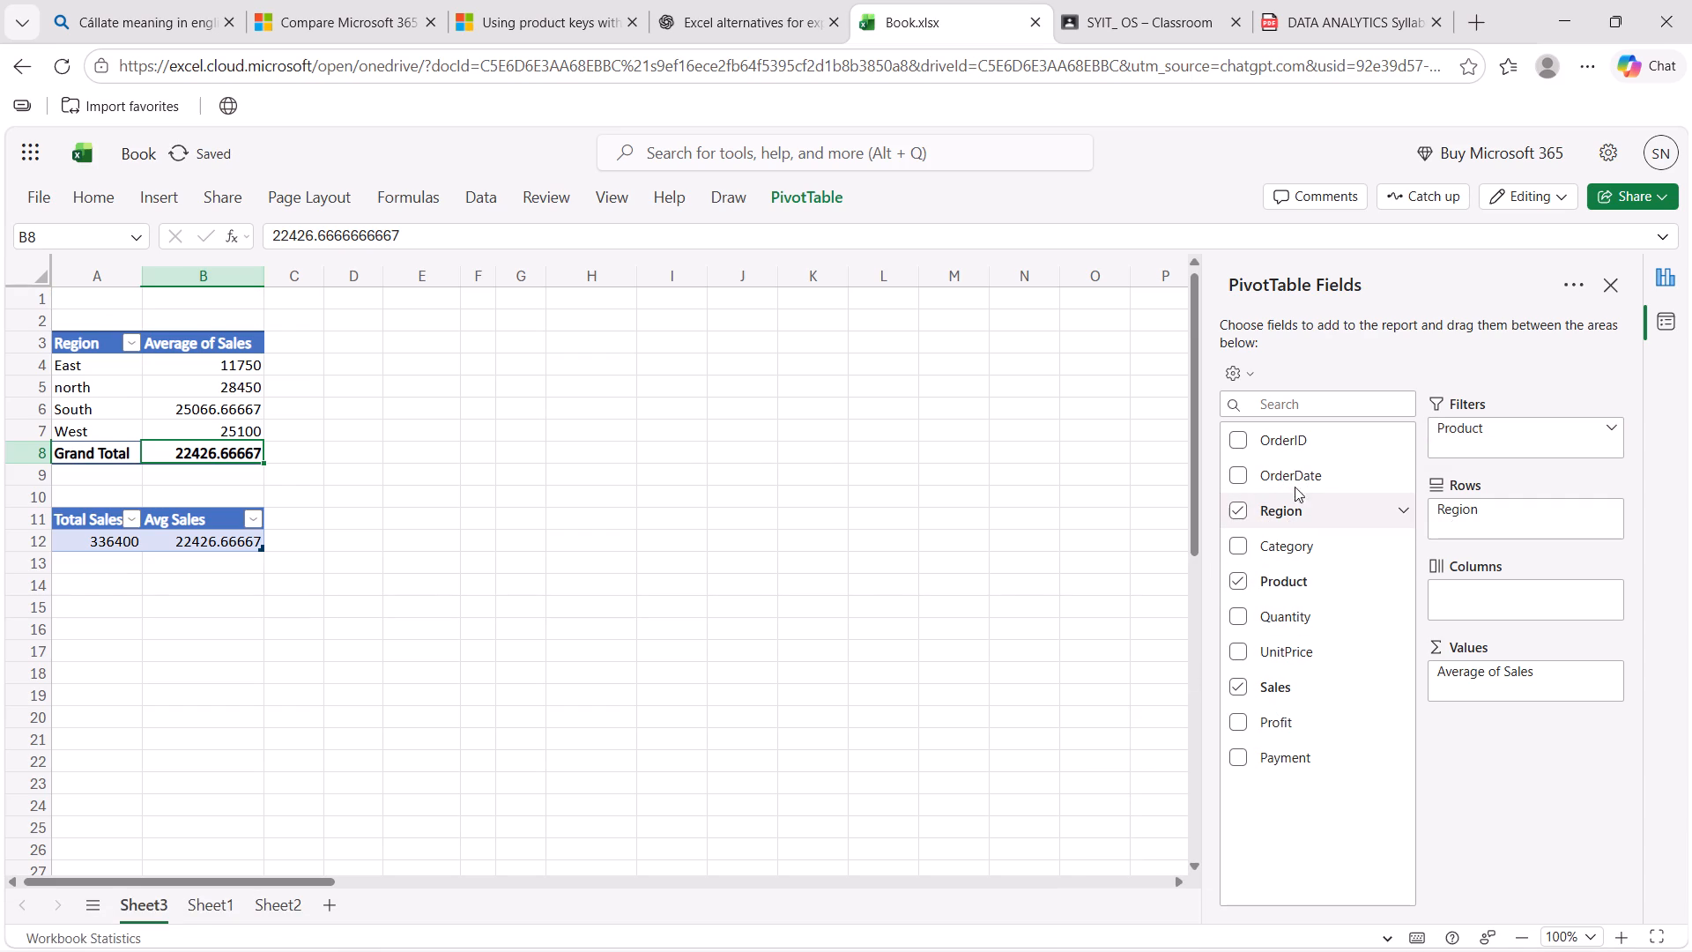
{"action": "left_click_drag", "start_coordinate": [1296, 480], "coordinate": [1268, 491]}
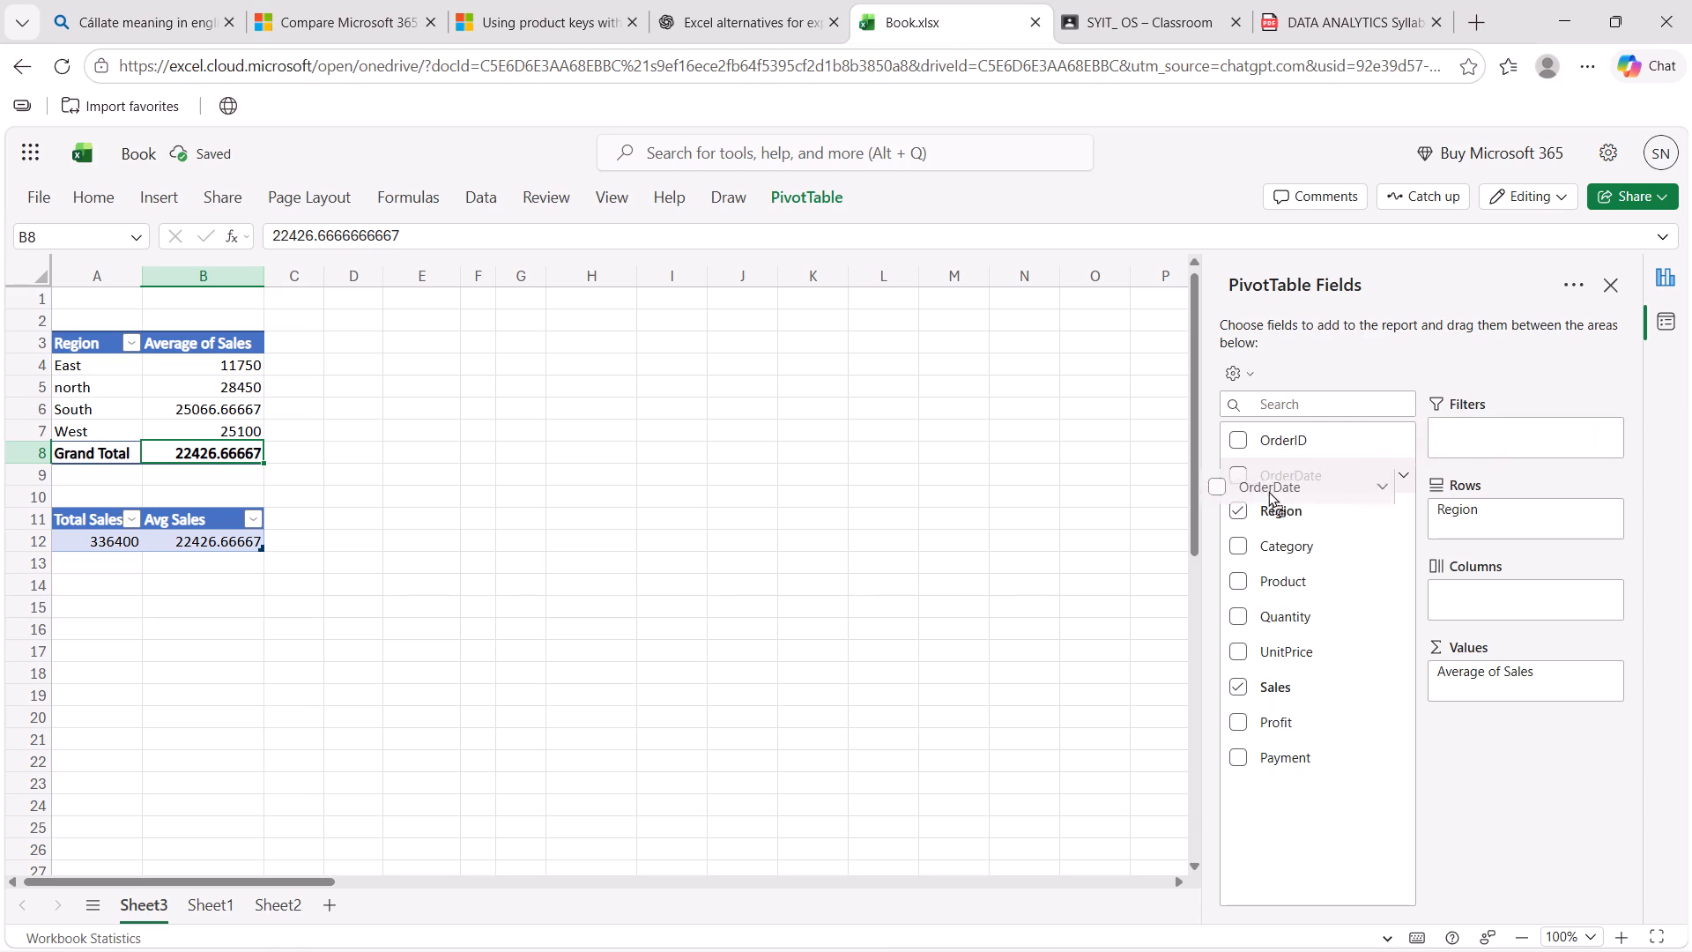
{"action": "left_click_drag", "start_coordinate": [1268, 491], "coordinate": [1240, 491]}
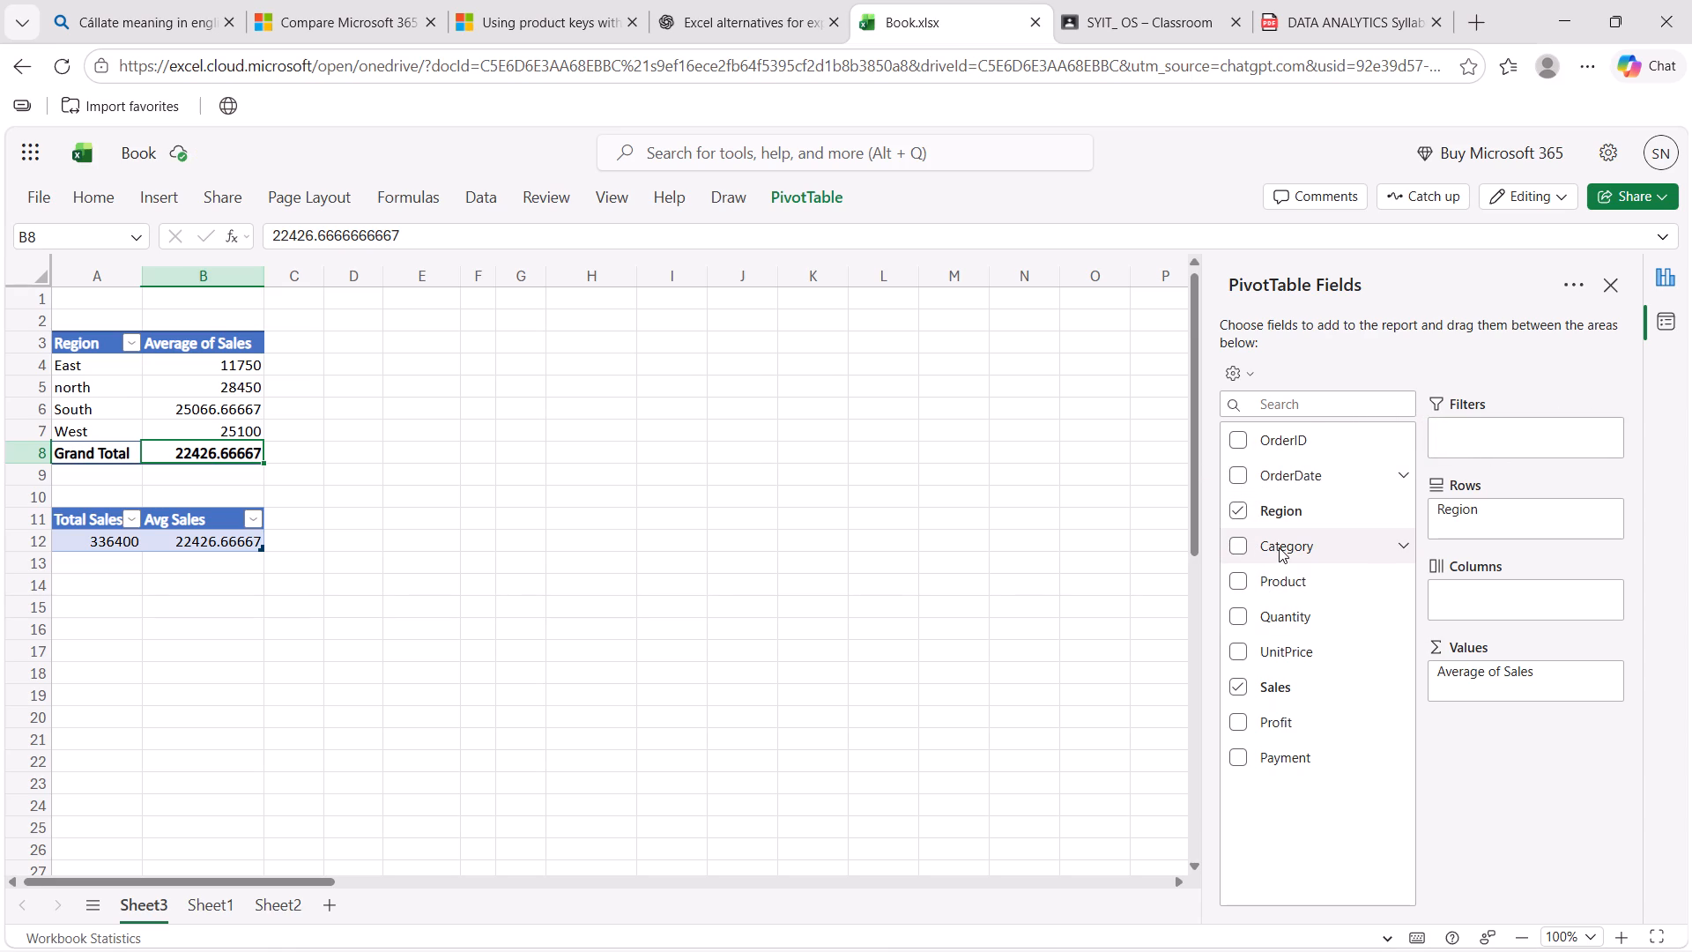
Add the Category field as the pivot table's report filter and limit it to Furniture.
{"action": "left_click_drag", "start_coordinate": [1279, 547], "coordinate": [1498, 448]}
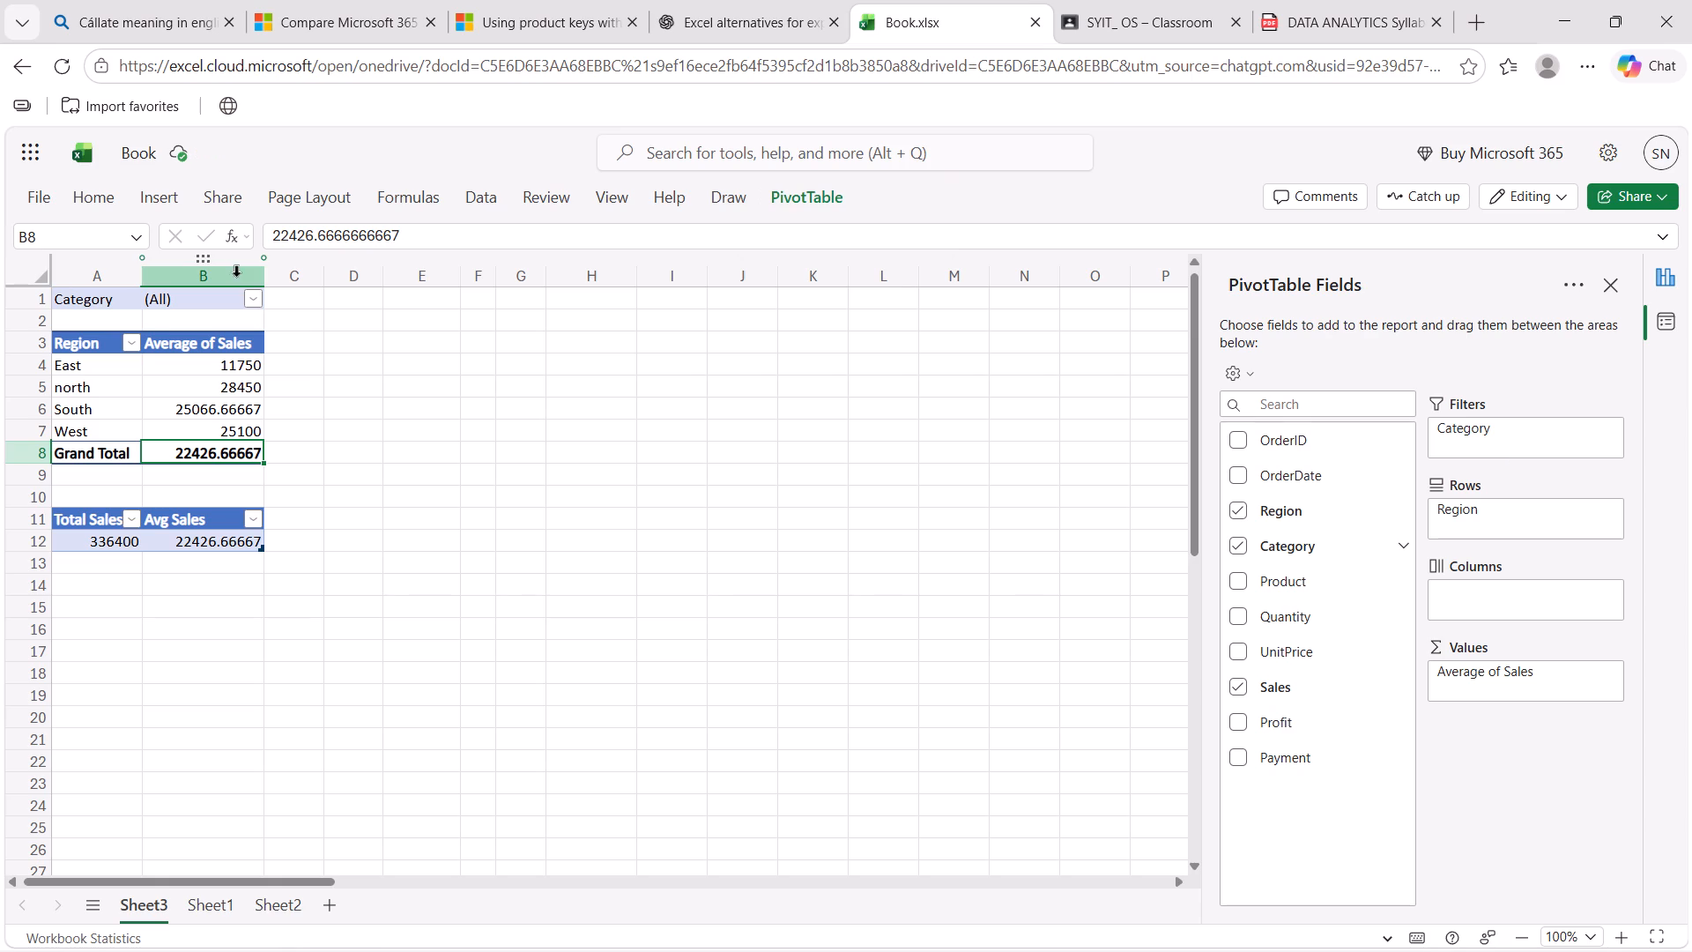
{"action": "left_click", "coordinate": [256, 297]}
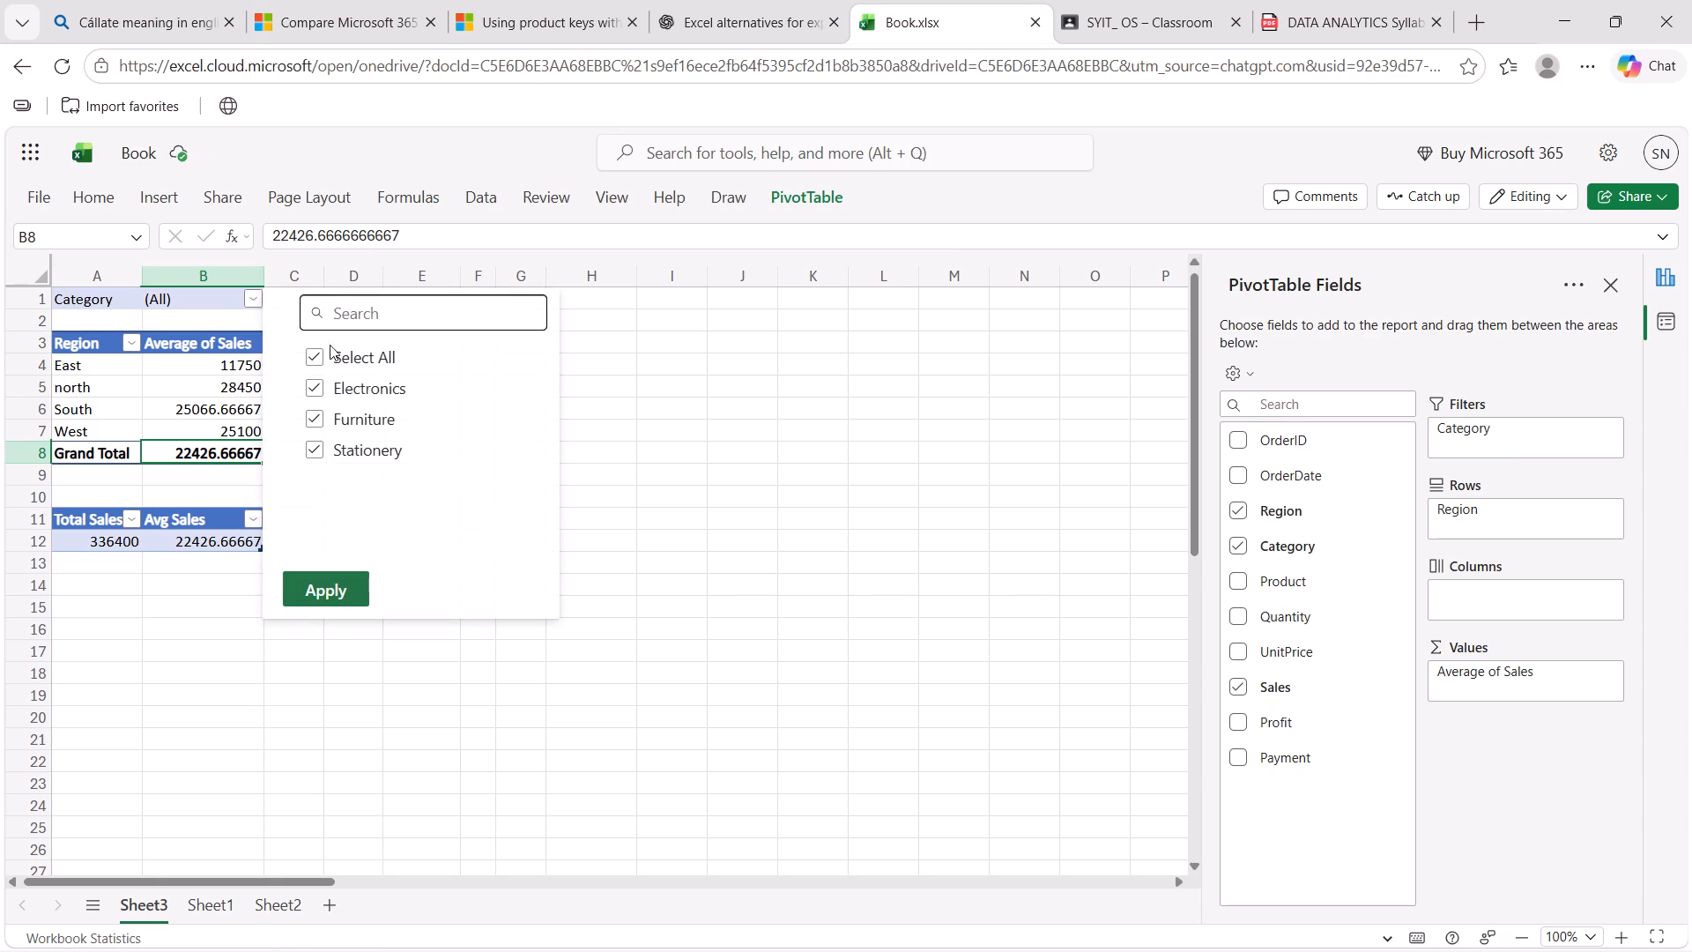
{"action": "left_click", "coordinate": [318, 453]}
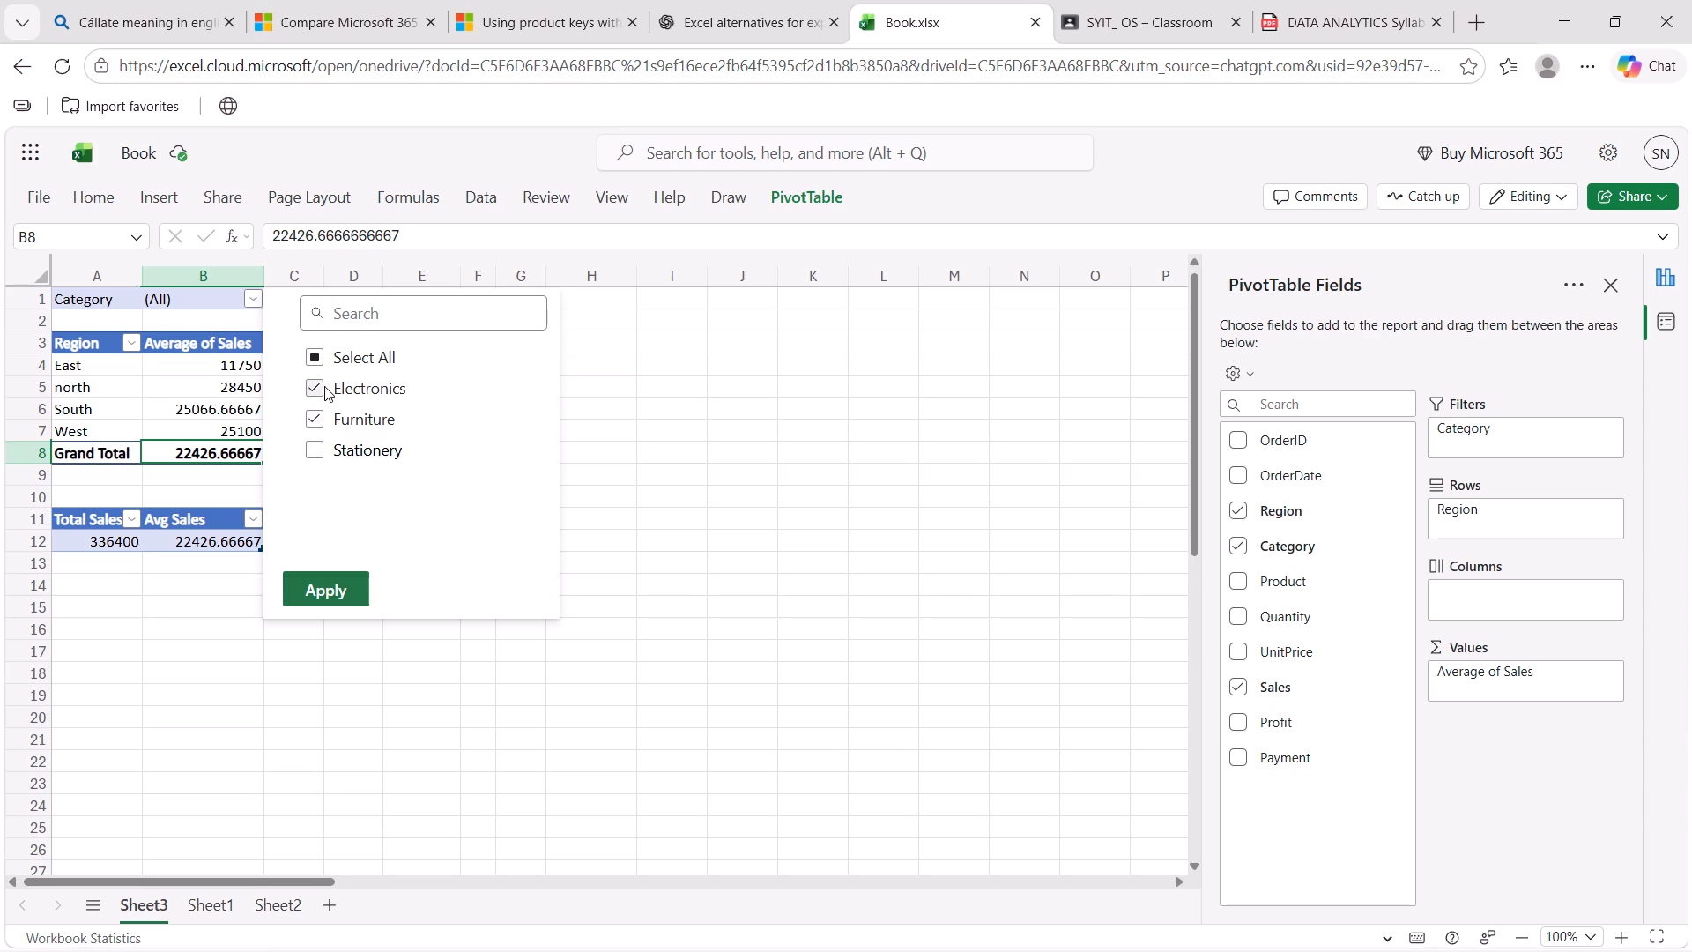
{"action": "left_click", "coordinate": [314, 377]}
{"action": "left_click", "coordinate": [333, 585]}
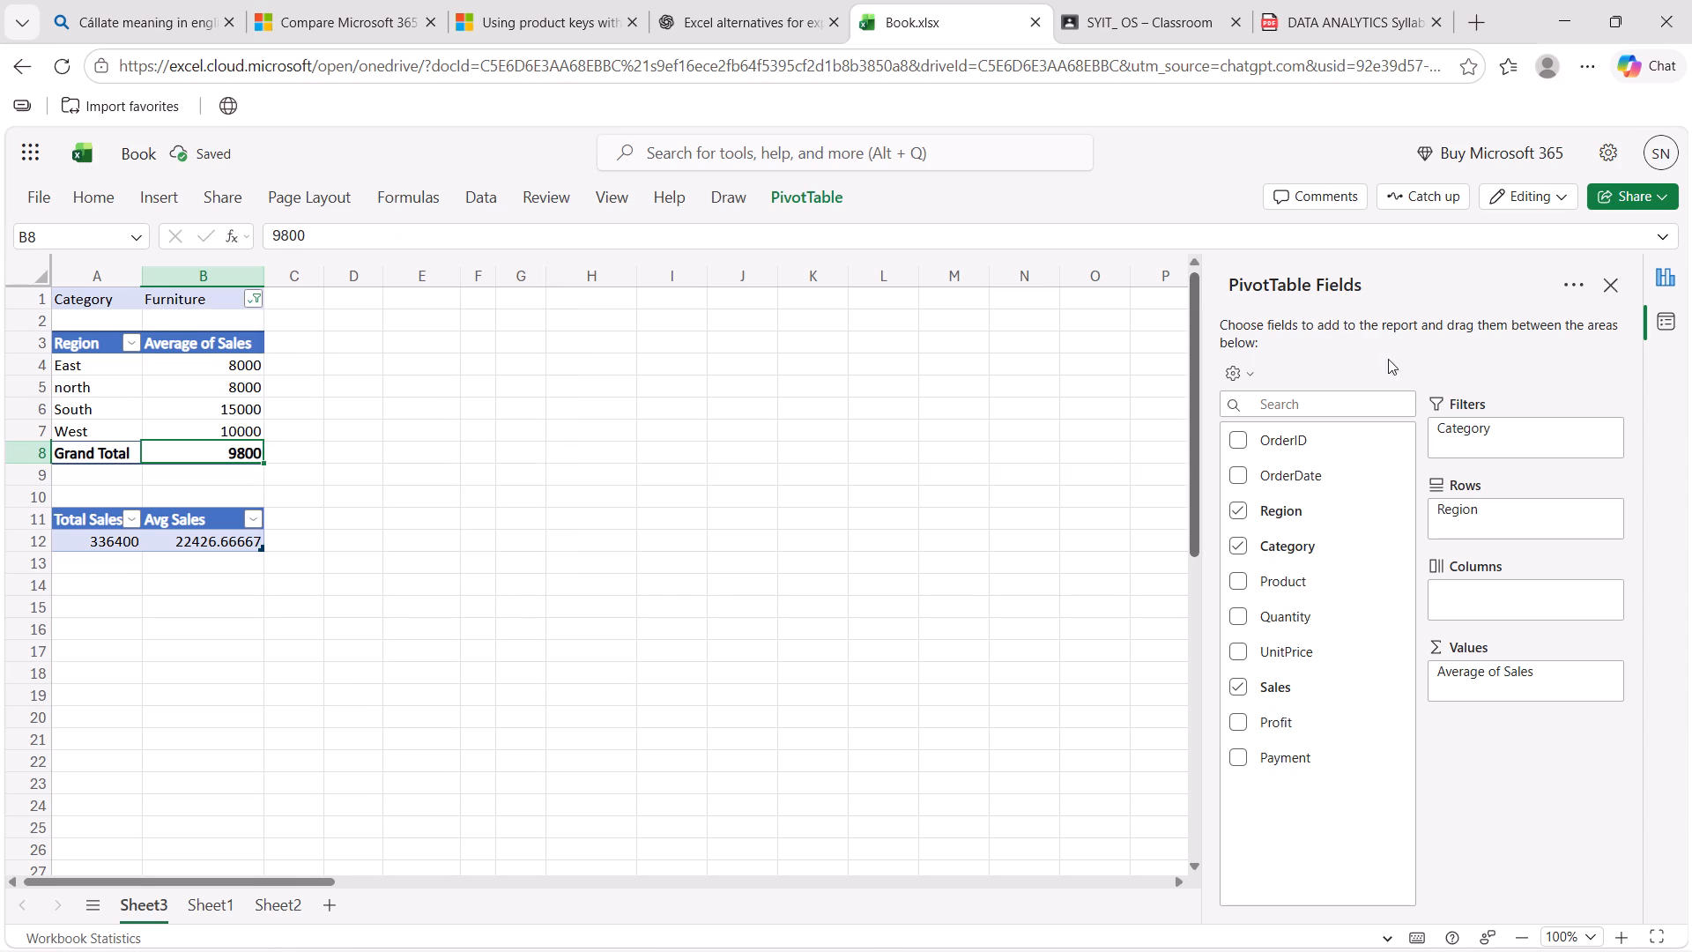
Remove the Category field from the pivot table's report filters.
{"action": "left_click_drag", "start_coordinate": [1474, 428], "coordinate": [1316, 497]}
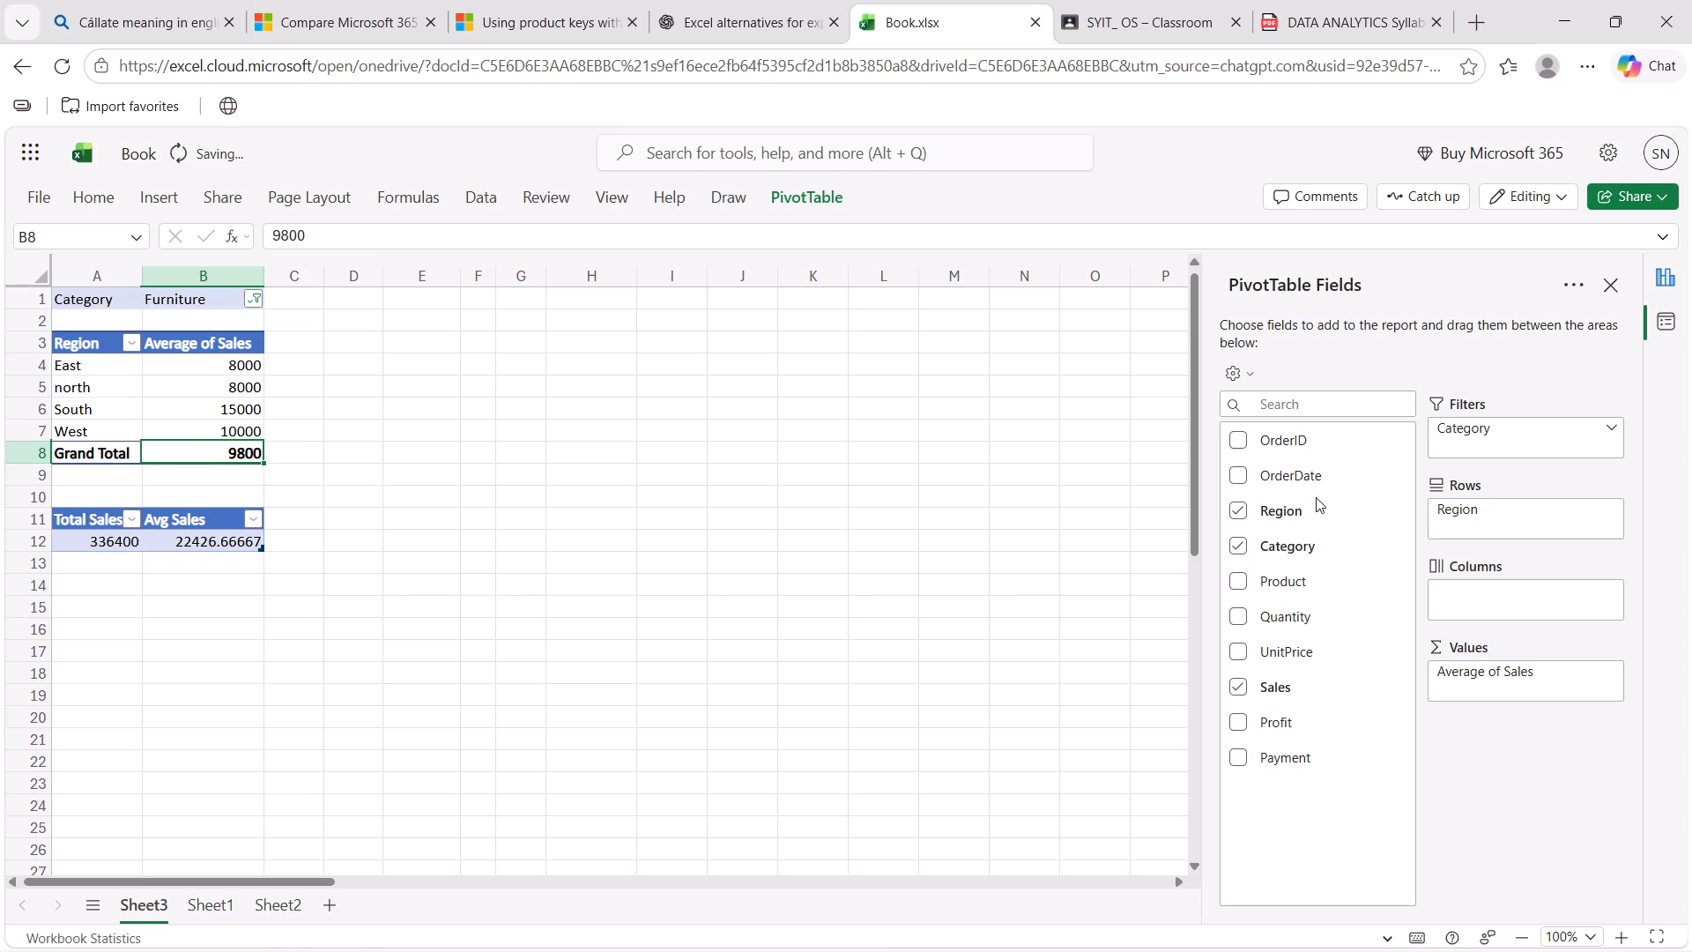
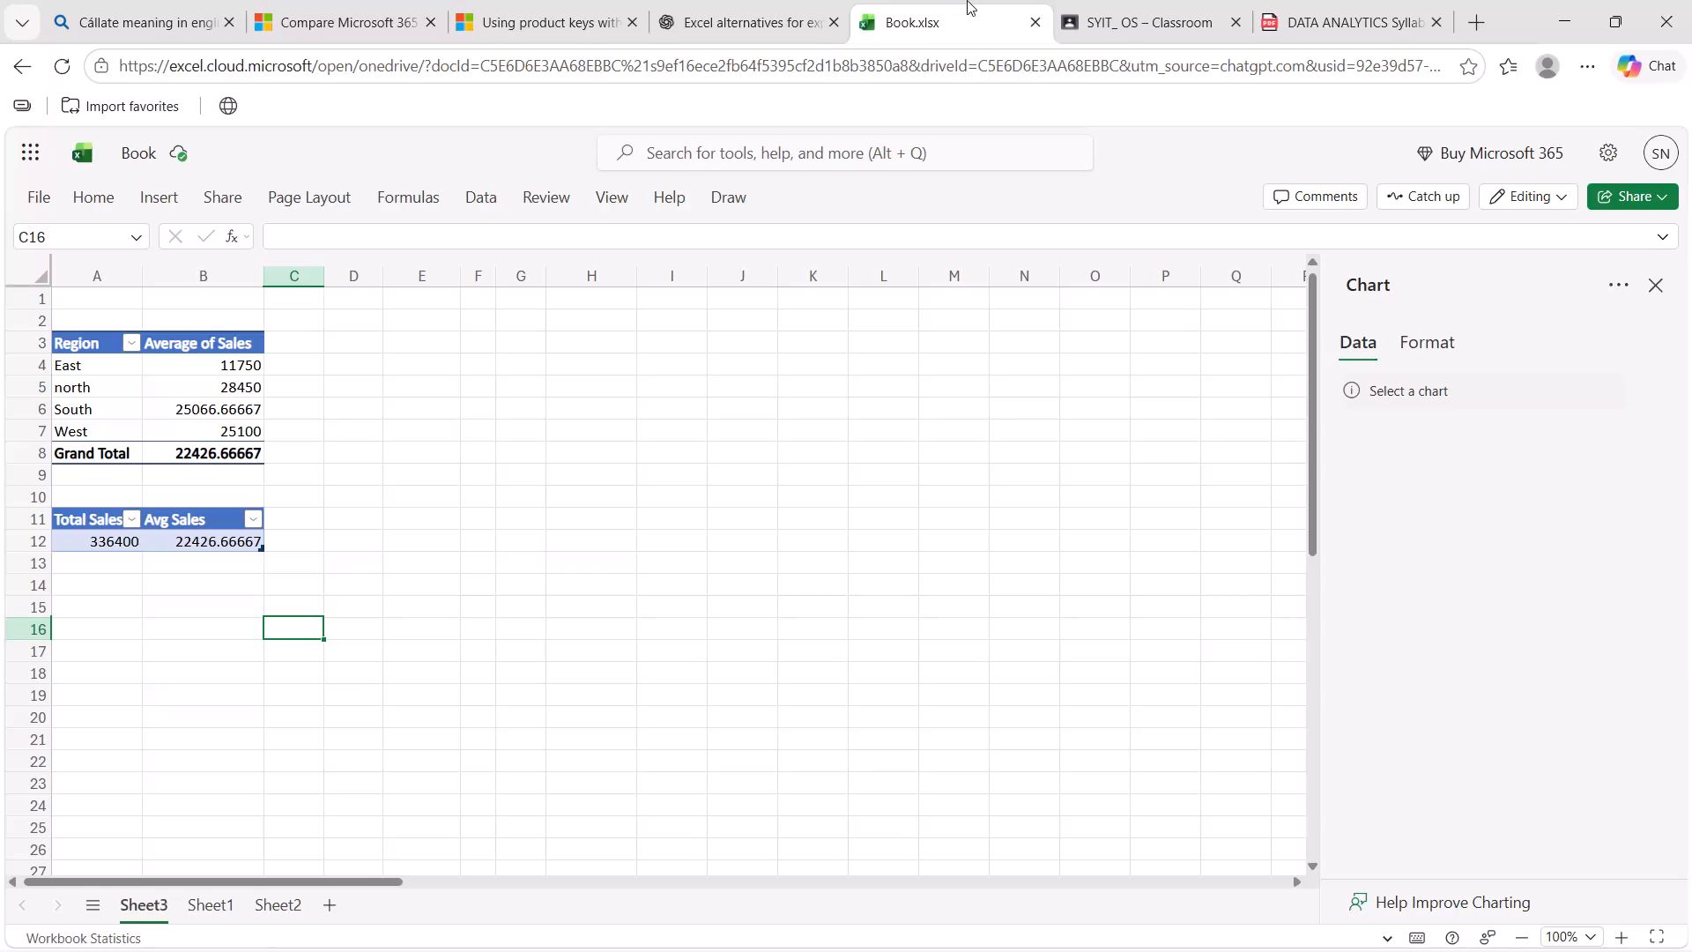
Check exercise 4(c) in the lab manual and look for a calculated field option among the Sheet3 pivot table's commands.
{"action": "left_click", "coordinate": [1166, 0]}
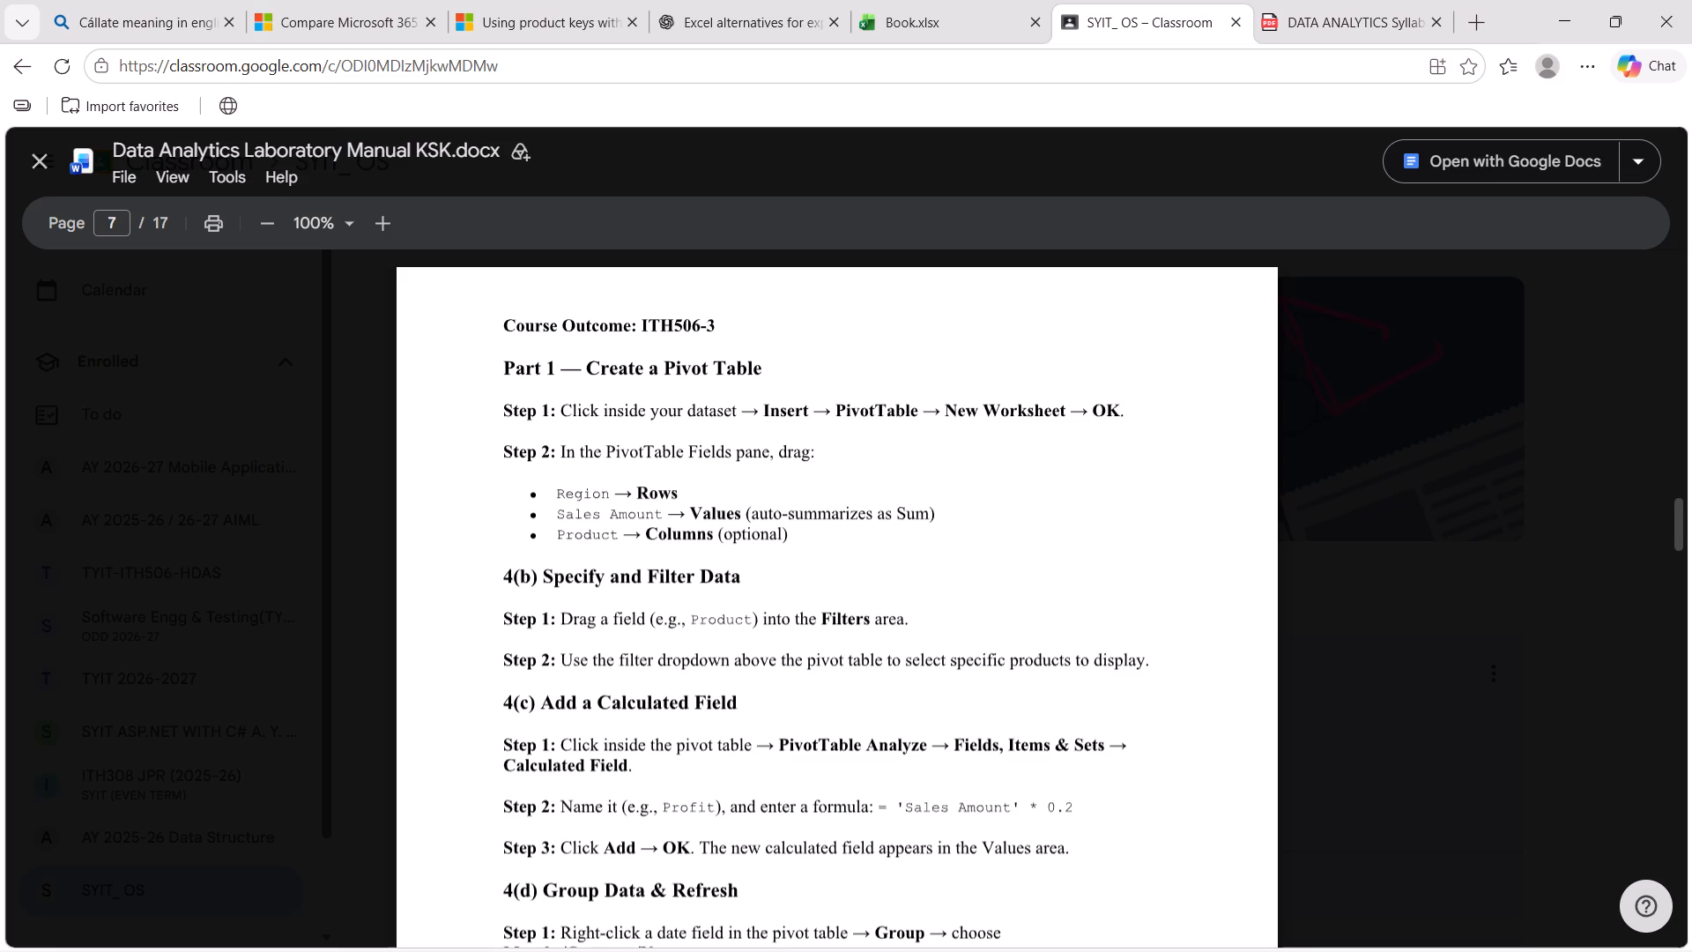
{"action": "left_click", "coordinate": [896, 4]}
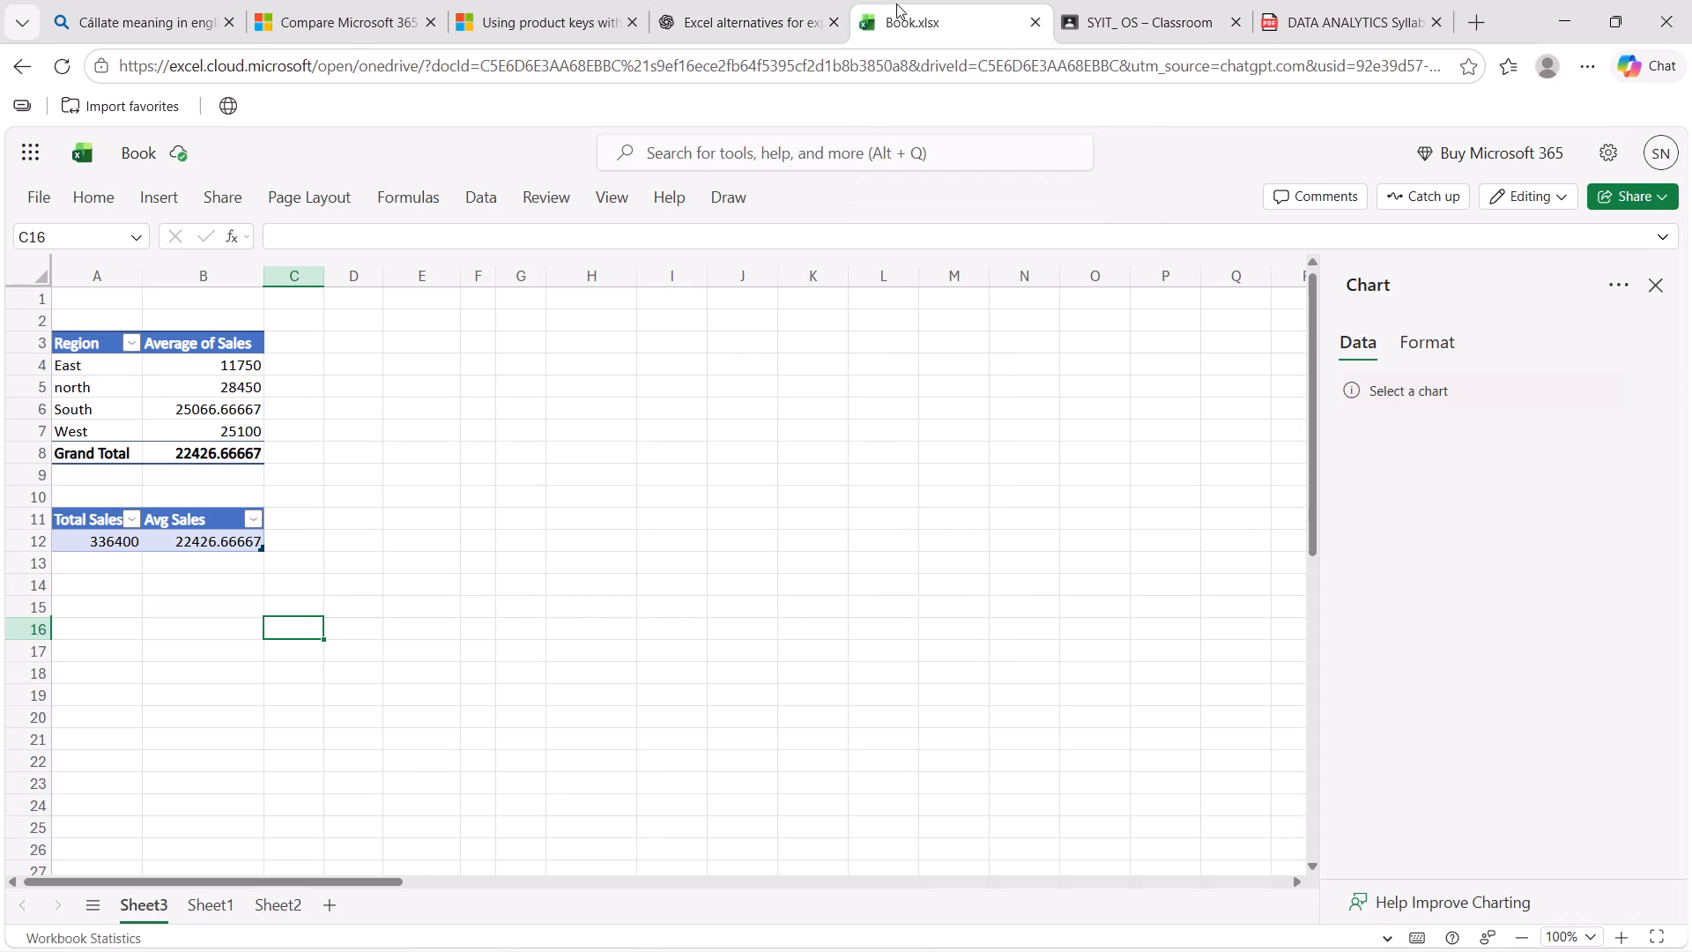
{"action": "left_click", "coordinate": [218, 388]}
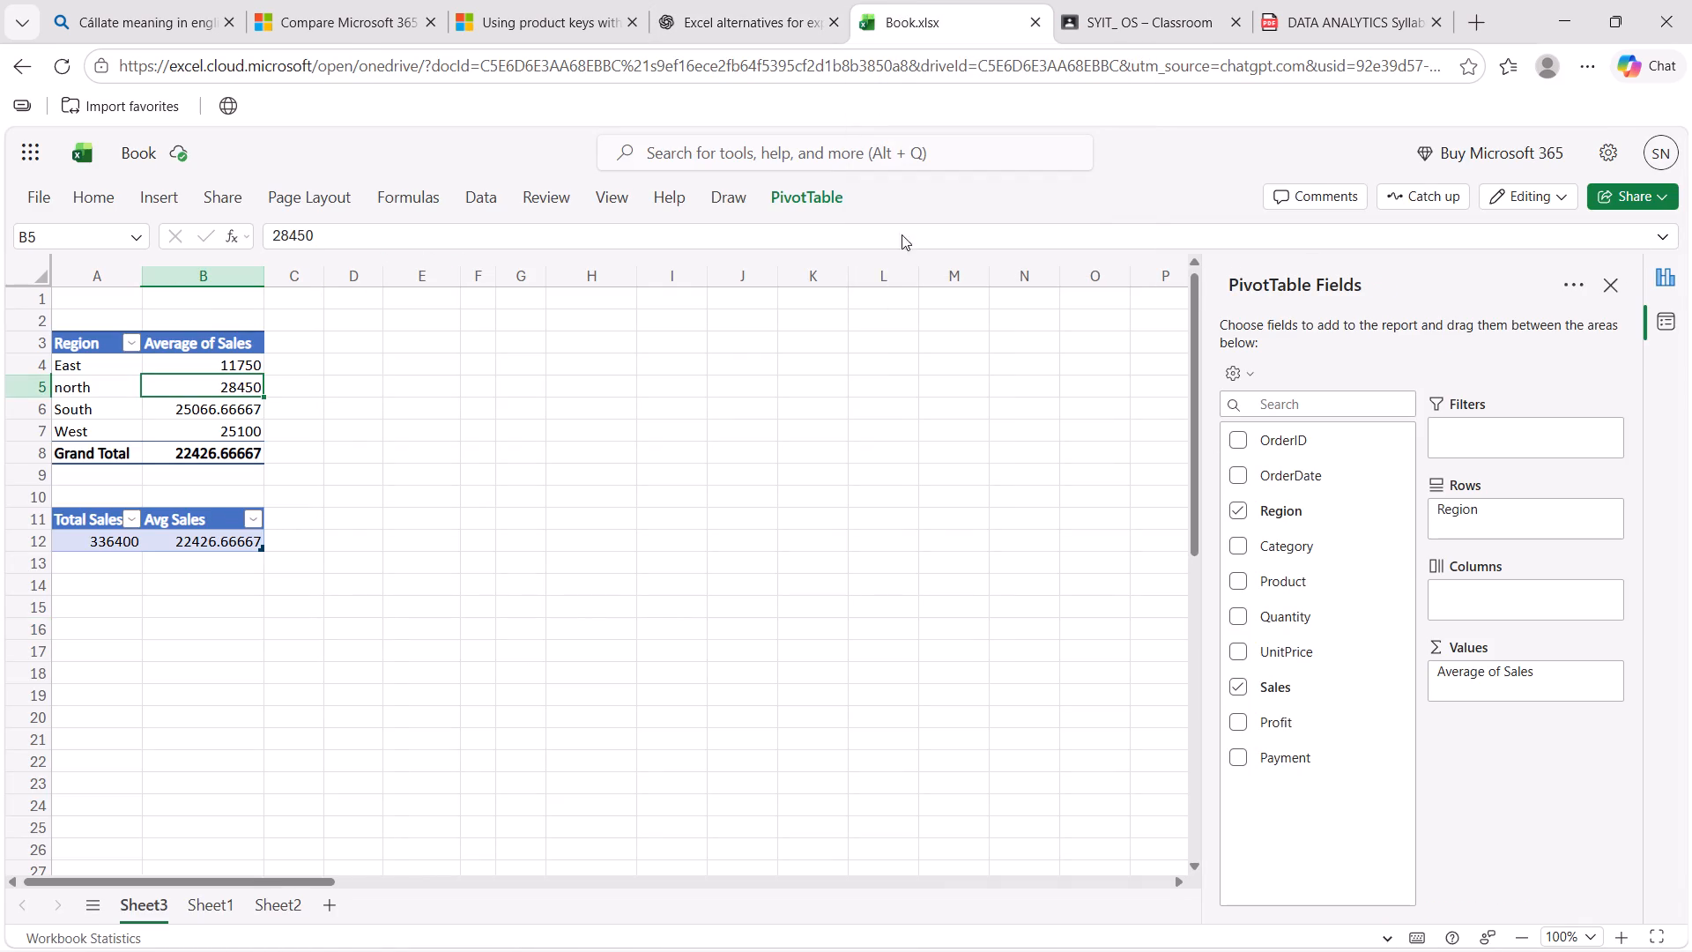
{"action": "left_click", "coordinate": [808, 203]}
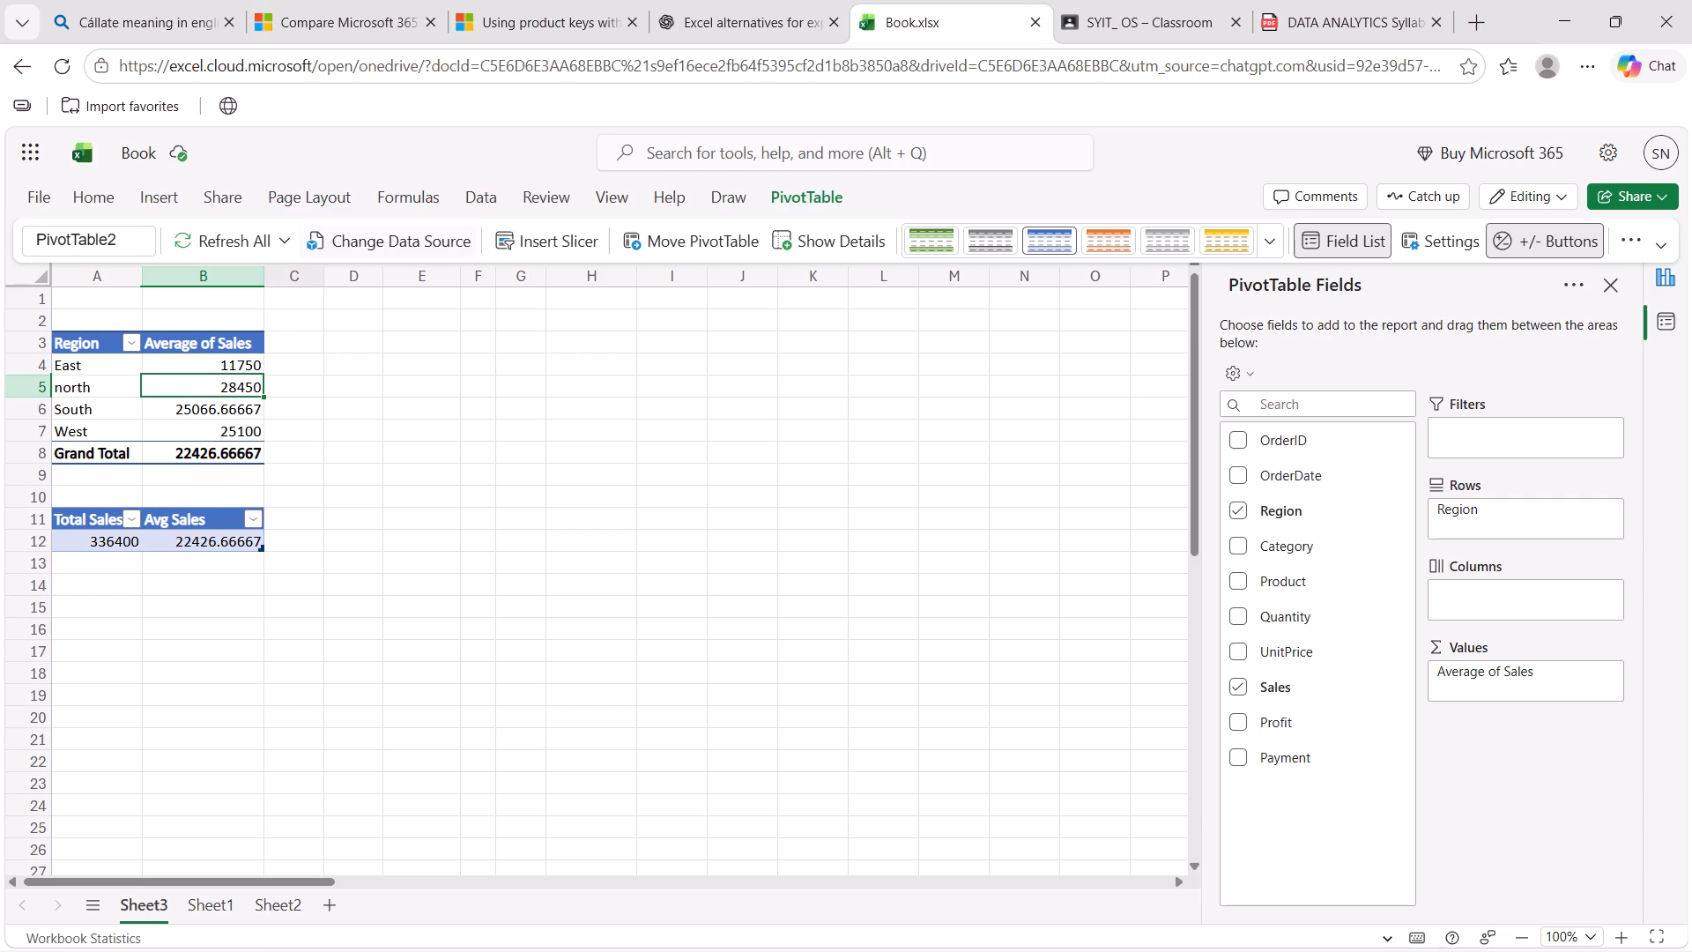
{"action": "right_click", "coordinate": [208, 361]}
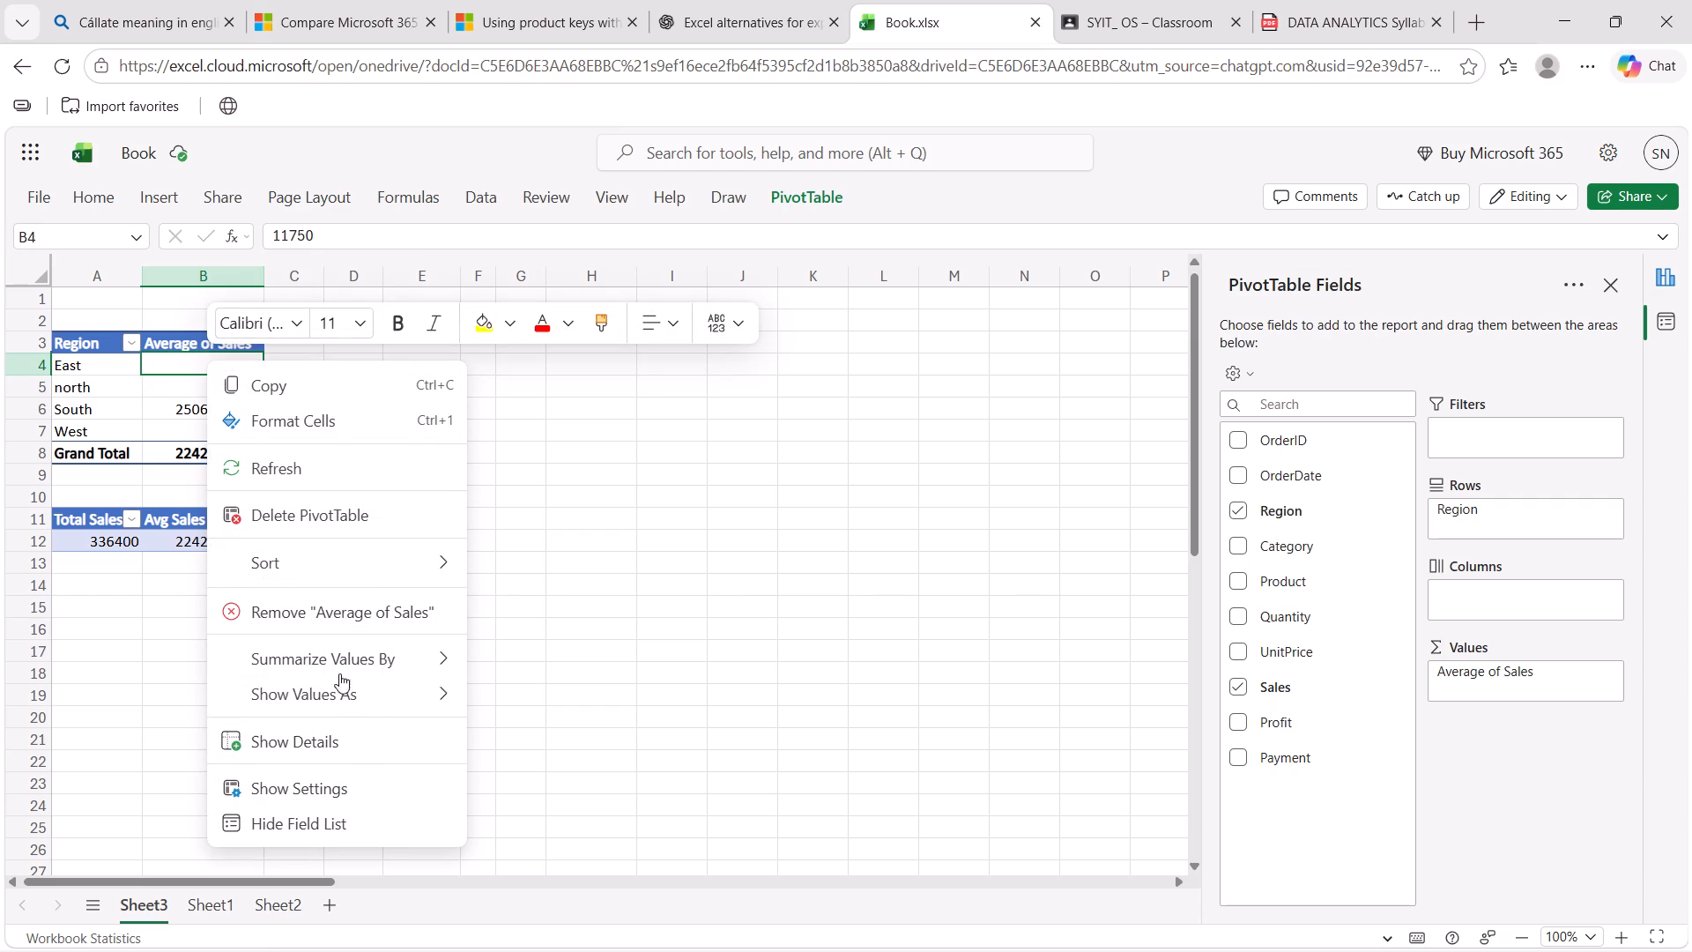
{"action": "left_click", "coordinate": [565, 383]}
{"action": "left_click", "coordinate": [207, 413]}
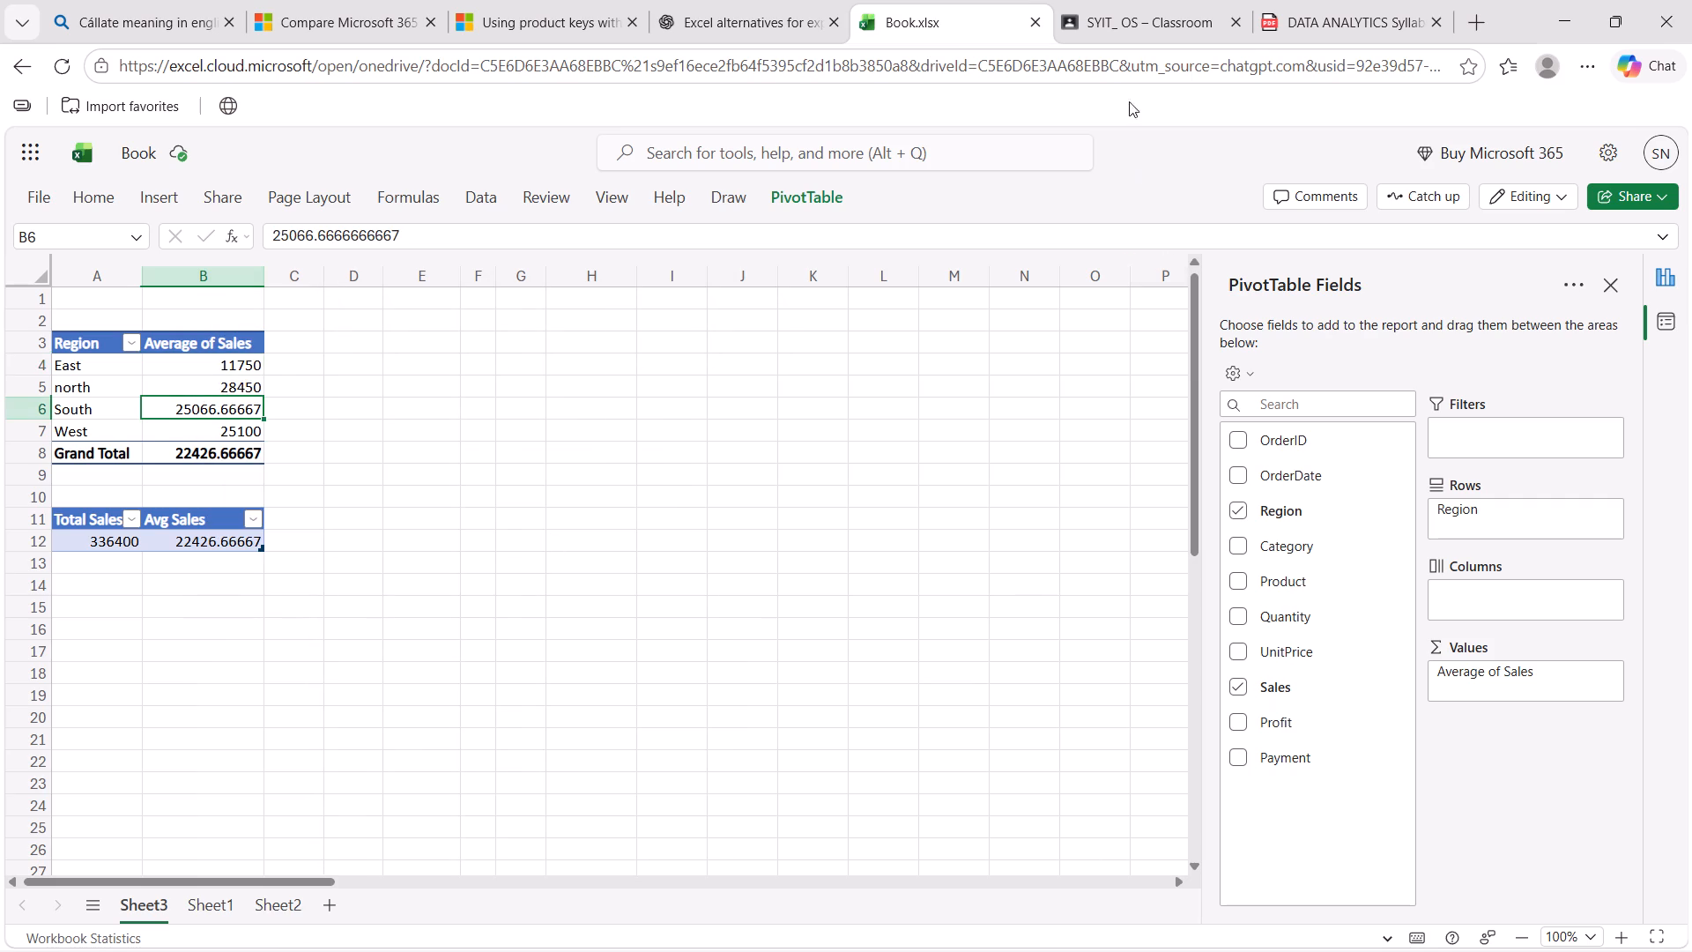
Read the lab manual's instructions for 4(c) Add a Calculated Field, 4(d) Group Data & Refresh, and Part 2 on filtering and sorting.
{"action": "left_click", "coordinate": [1119, 0]}
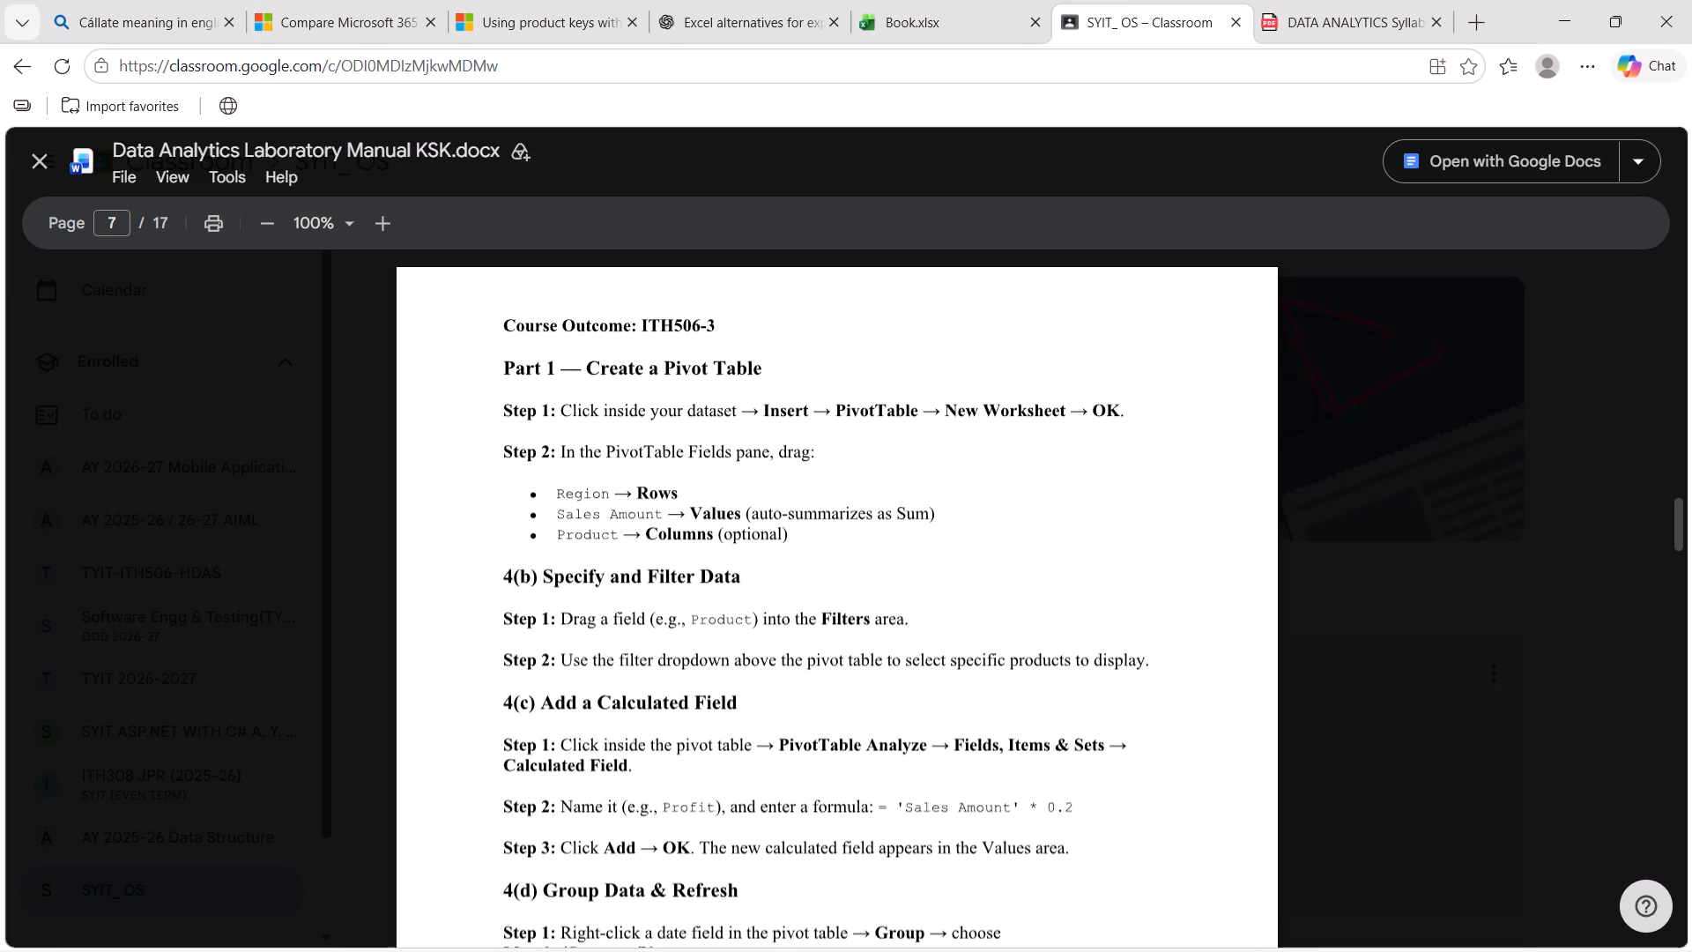
{"action": "scroll", "coordinate": [998, 533], "scroll_direction": "down", "scroll_amount": 2}
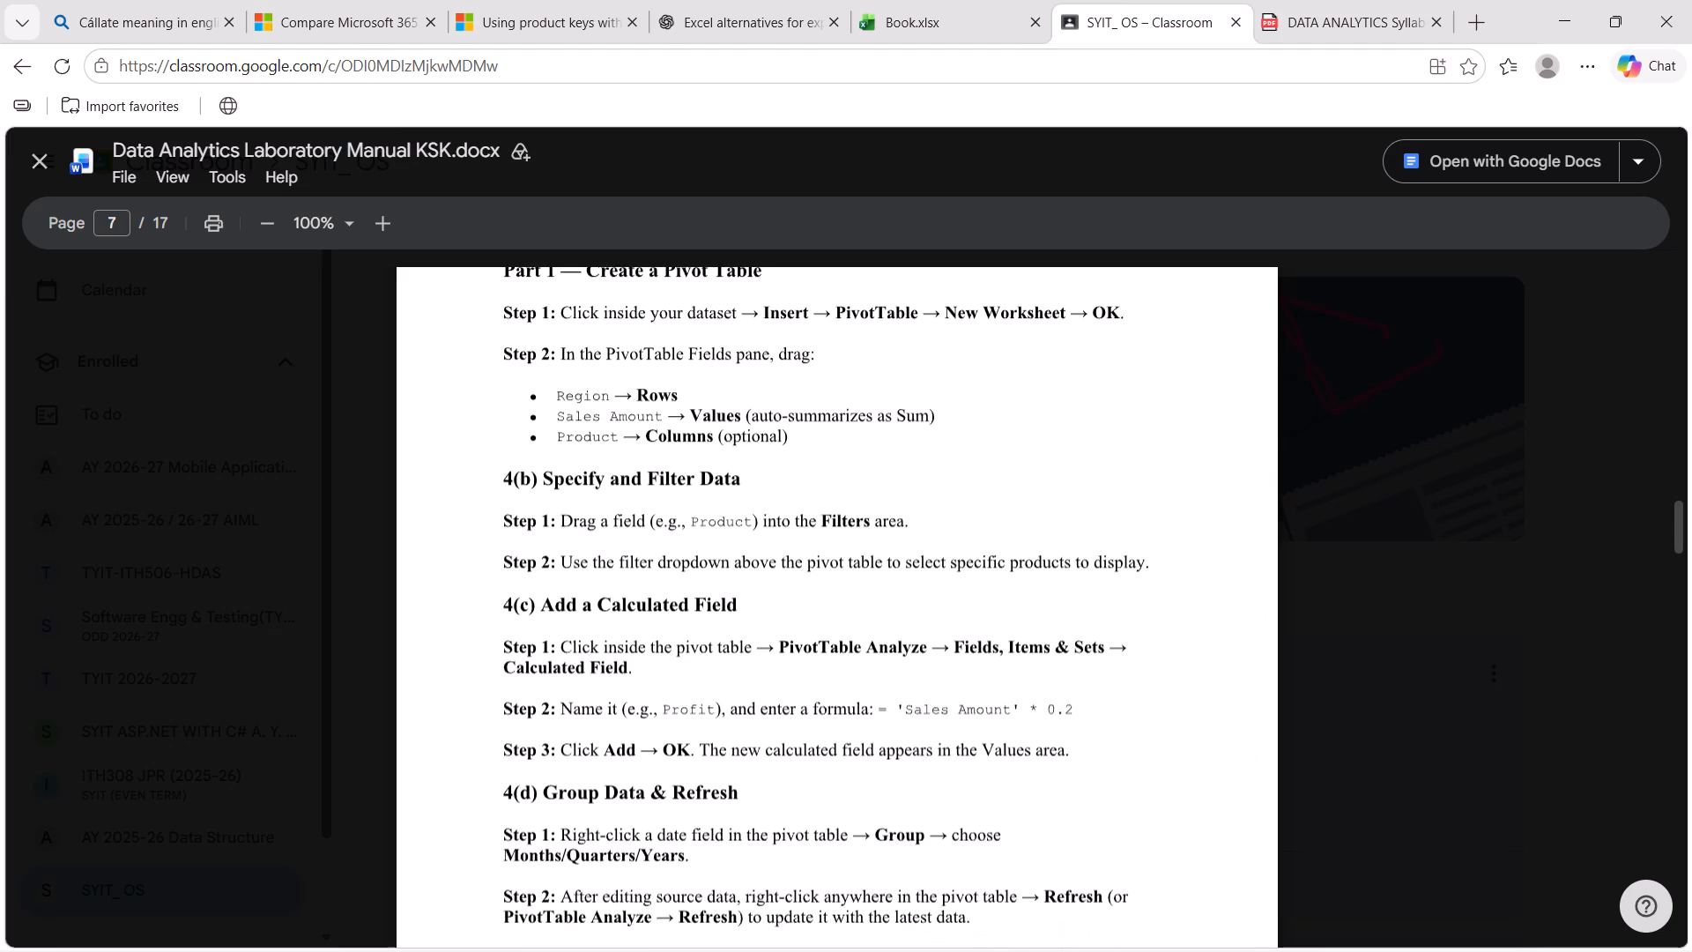
{"action": "scroll", "coordinate": [998, 533], "scroll_direction": "down", "scroll_amount": 1}
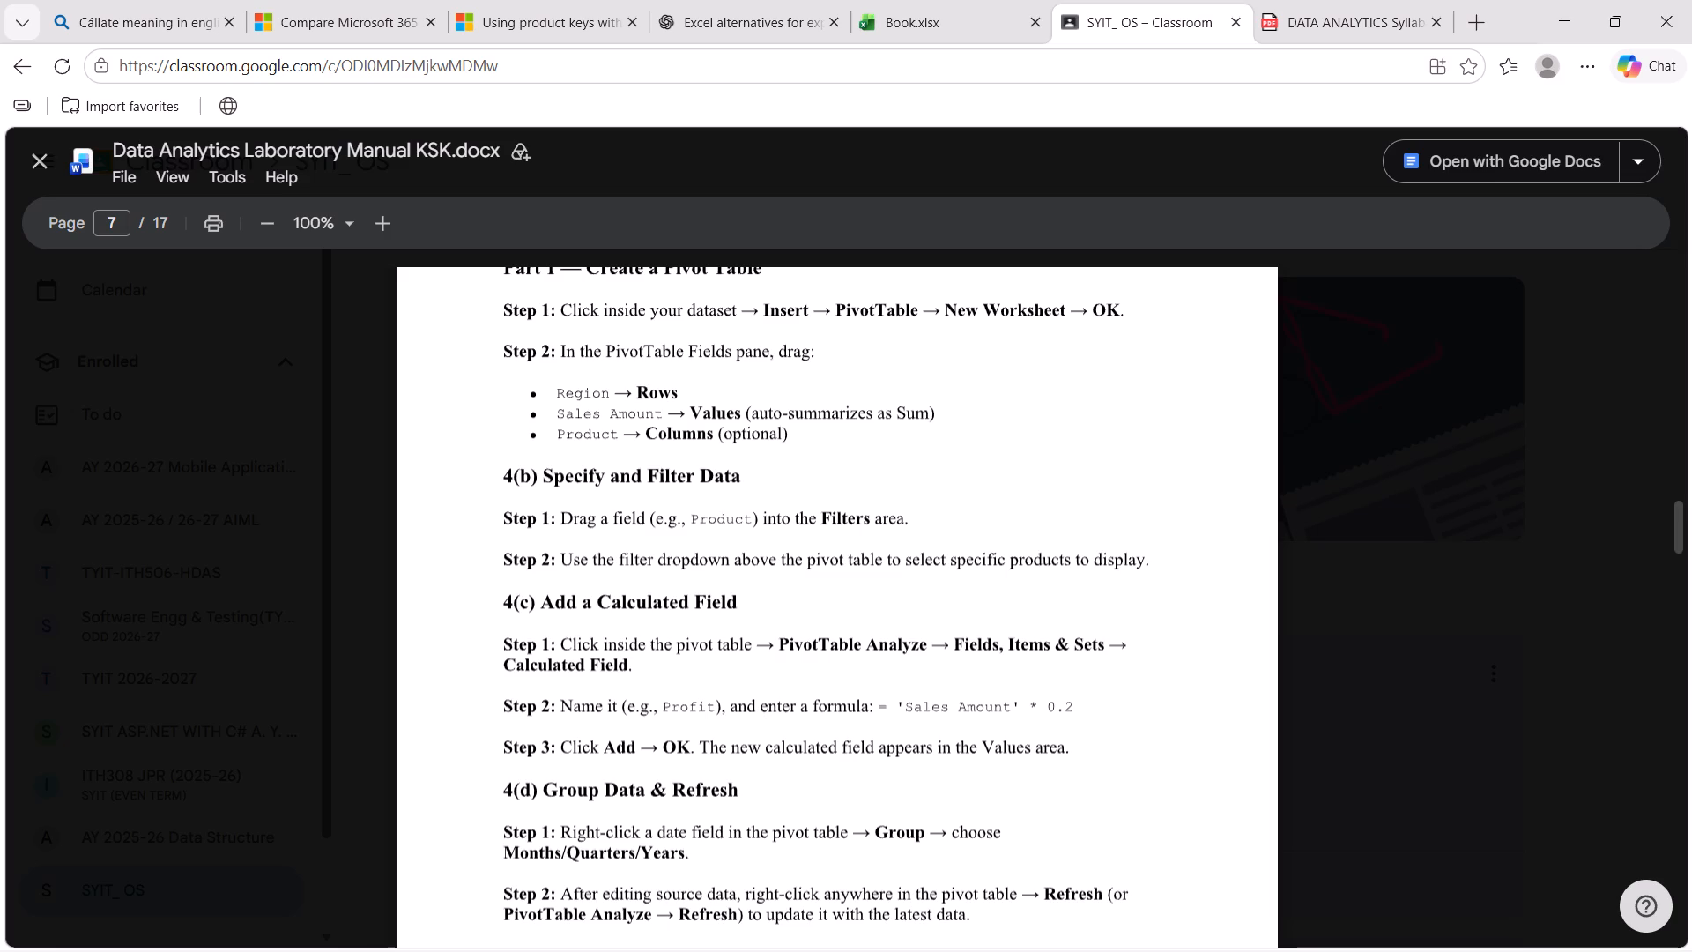
{"action": "scroll", "coordinate": [792, 803], "scroll_direction": "down", "scroll_amount": 1}
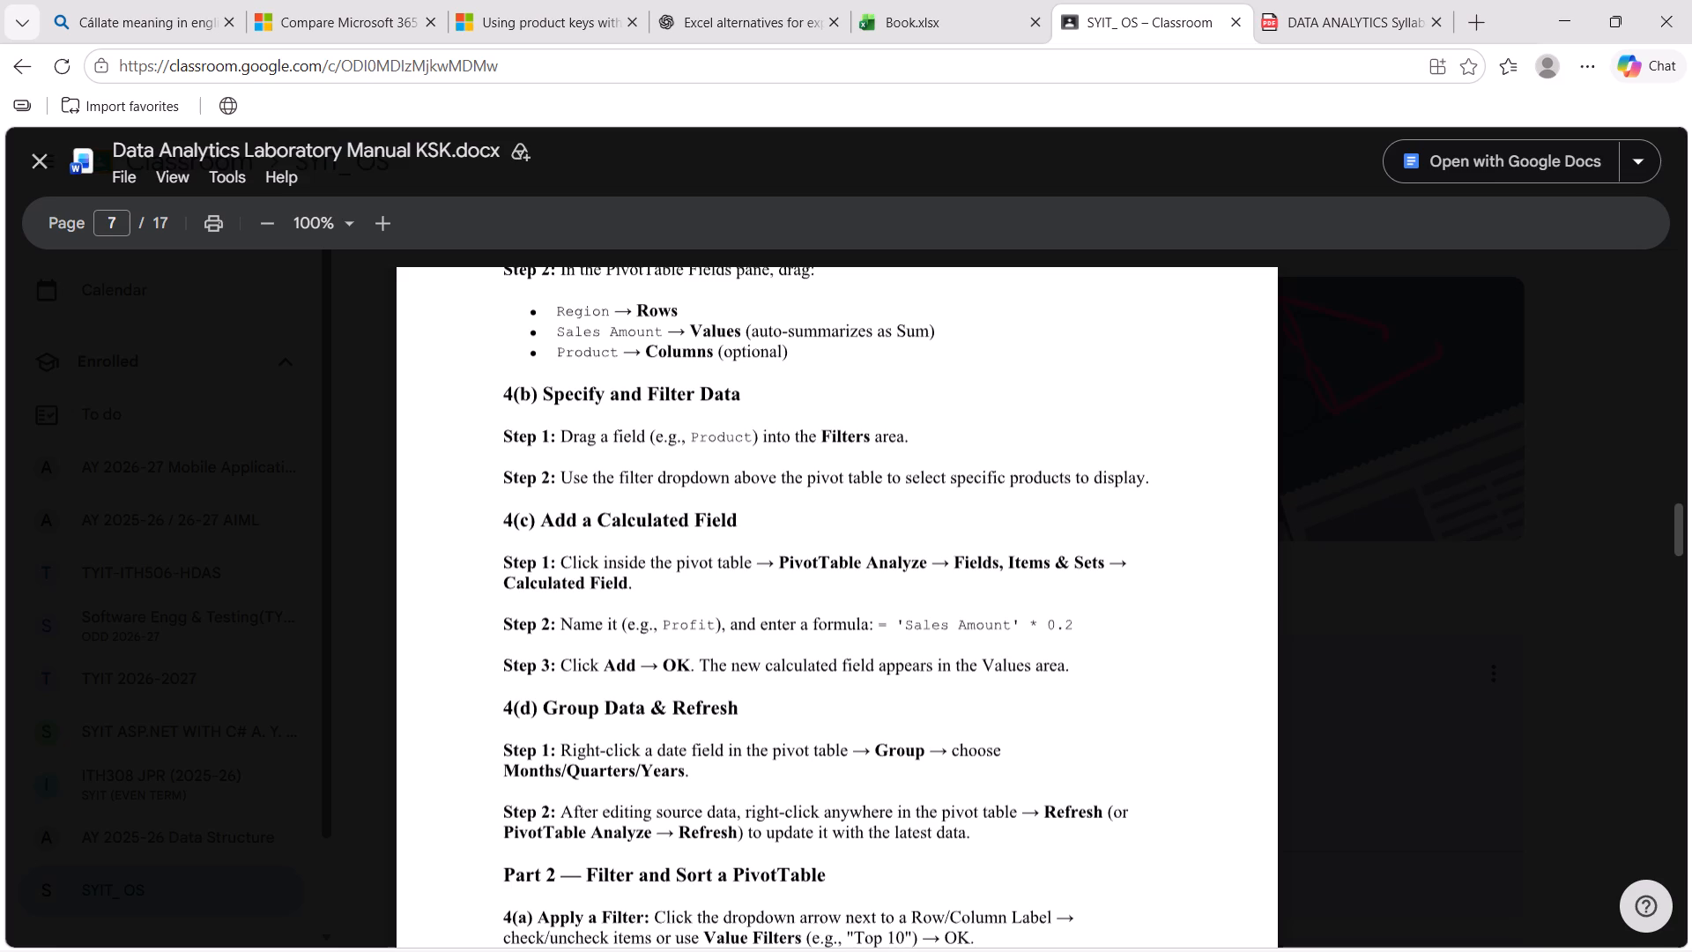
{"action": "scroll", "coordinate": [792, 803], "scroll_direction": "down", "scroll_amount": 1}
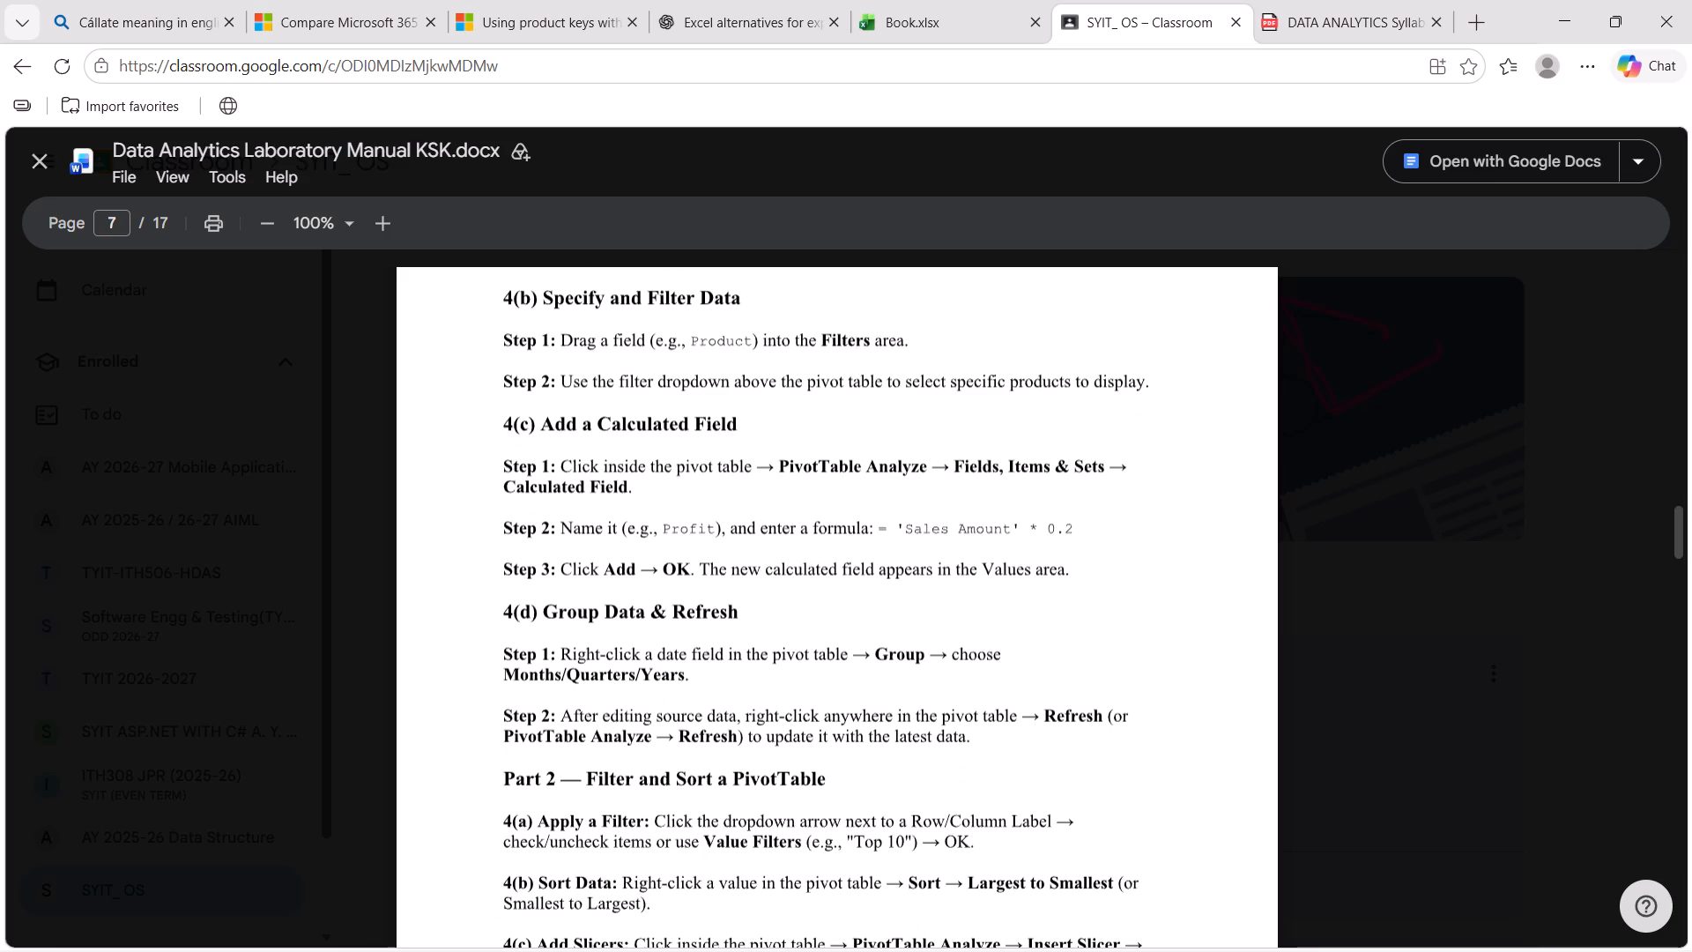
{"action": "scroll", "coordinate": [792, 803], "scroll_direction": "down", "scroll_amount": 2}
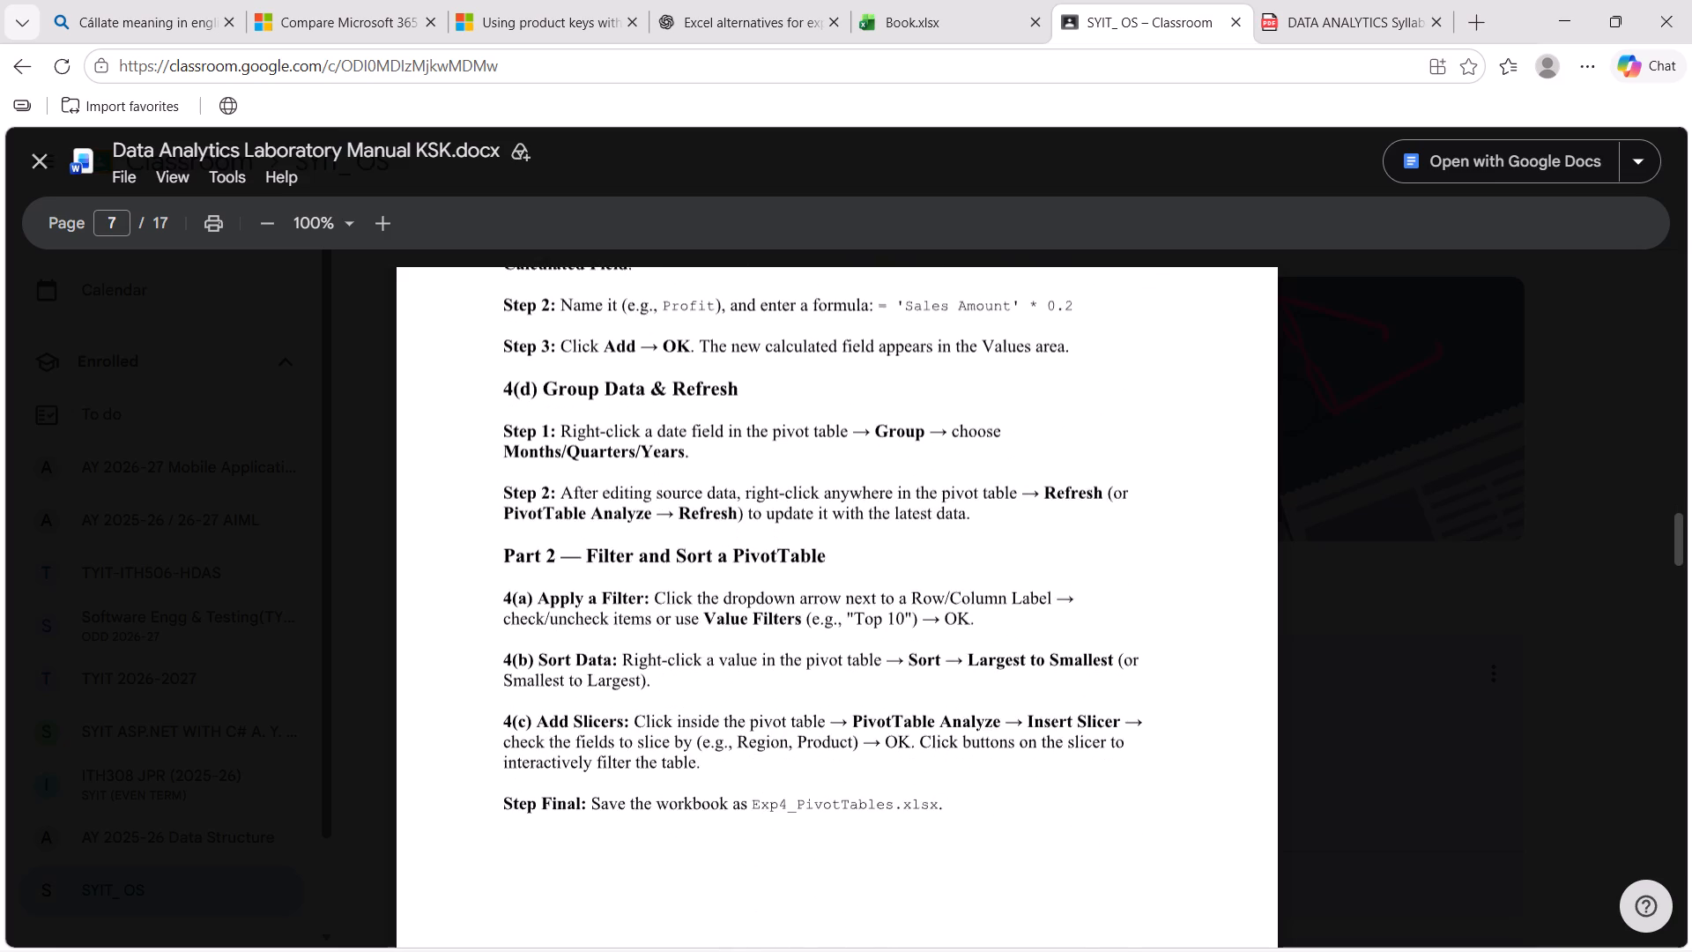
{"action": "scroll", "coordinate": [792, 803], "scroll_direction": "down", "scroll_amount": 2}
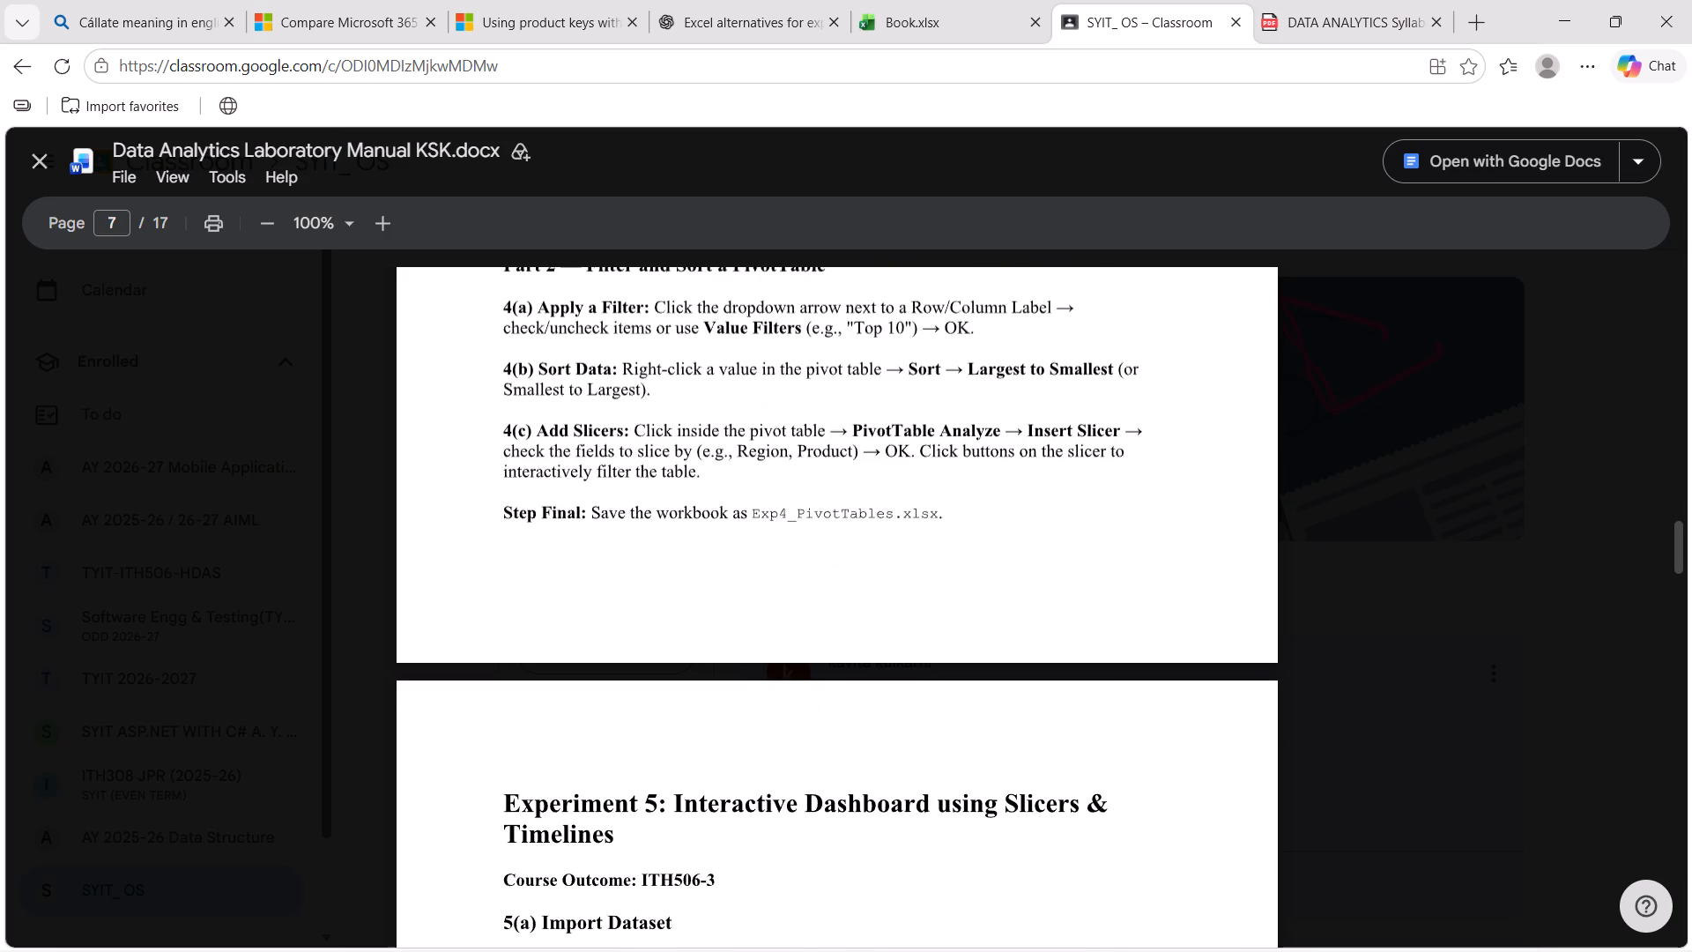
{"action": "scroll", "coordinate": [792, 803], "scroll_direction": "up", "scroll_amount": 2}
{"action": "scroll", "coordinate": [792, 803], "scroll_direction": "right", "scroll_amount": 1}
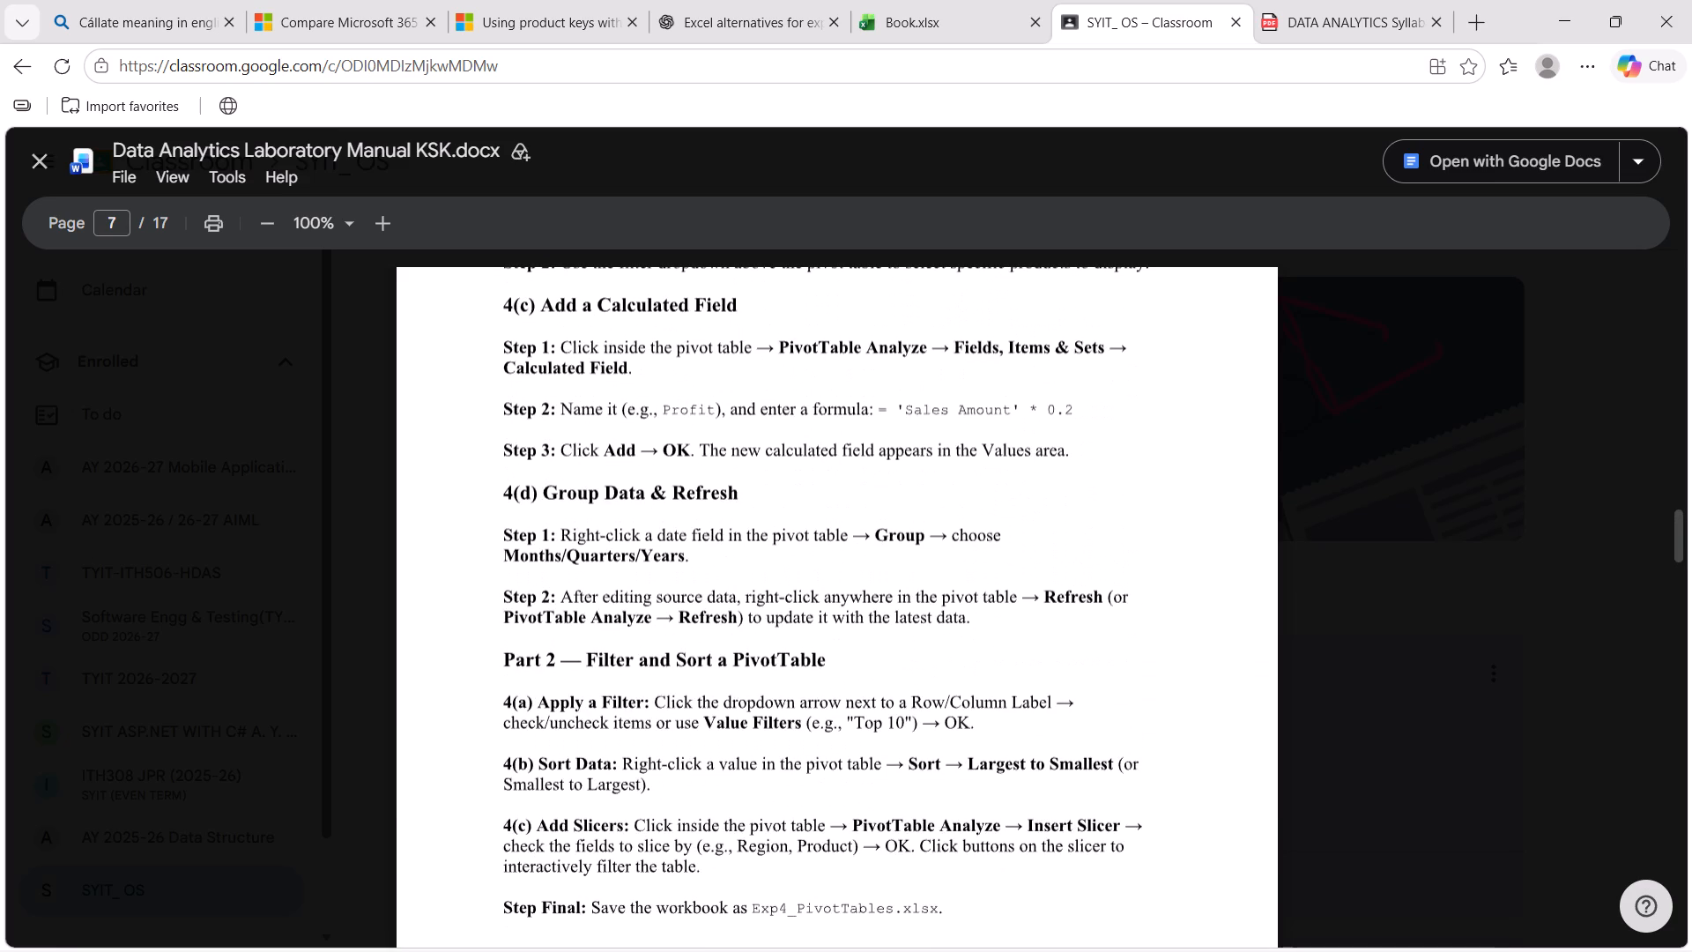
{"action": "scroll", "coordinate": [792, 803], "scroll_direction": "up", "scroll_amount": 1}
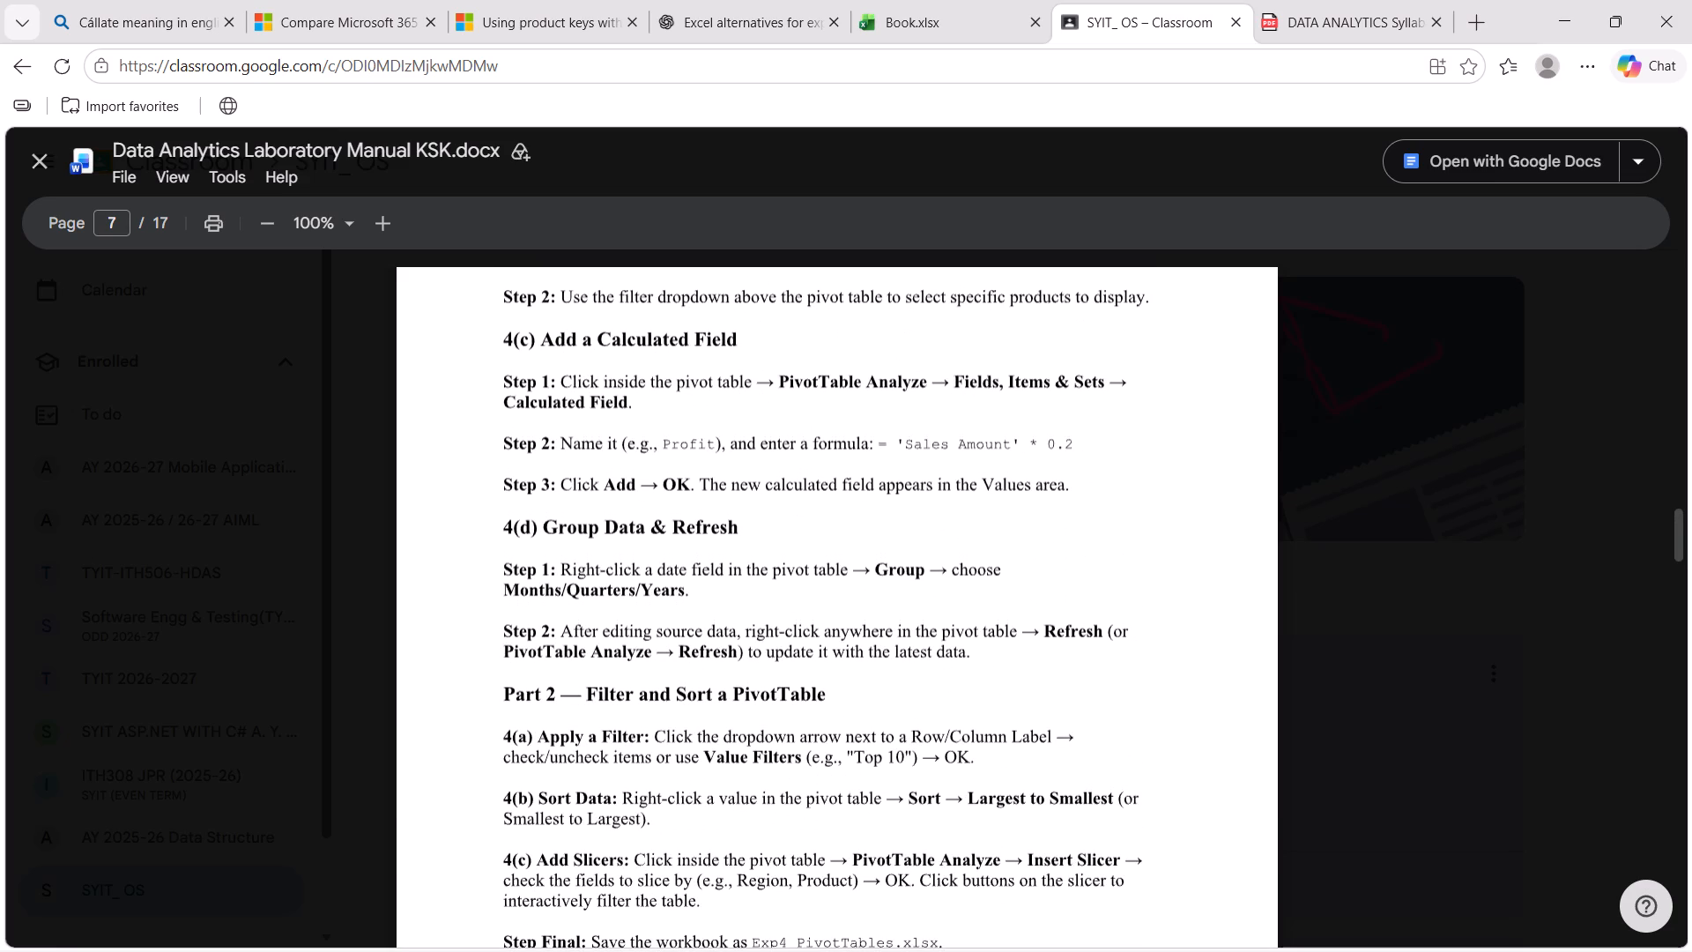
{"action": "scroll", "coordinate": [792, 803], "scroll_direction": "up", "scroll_amount": 1}
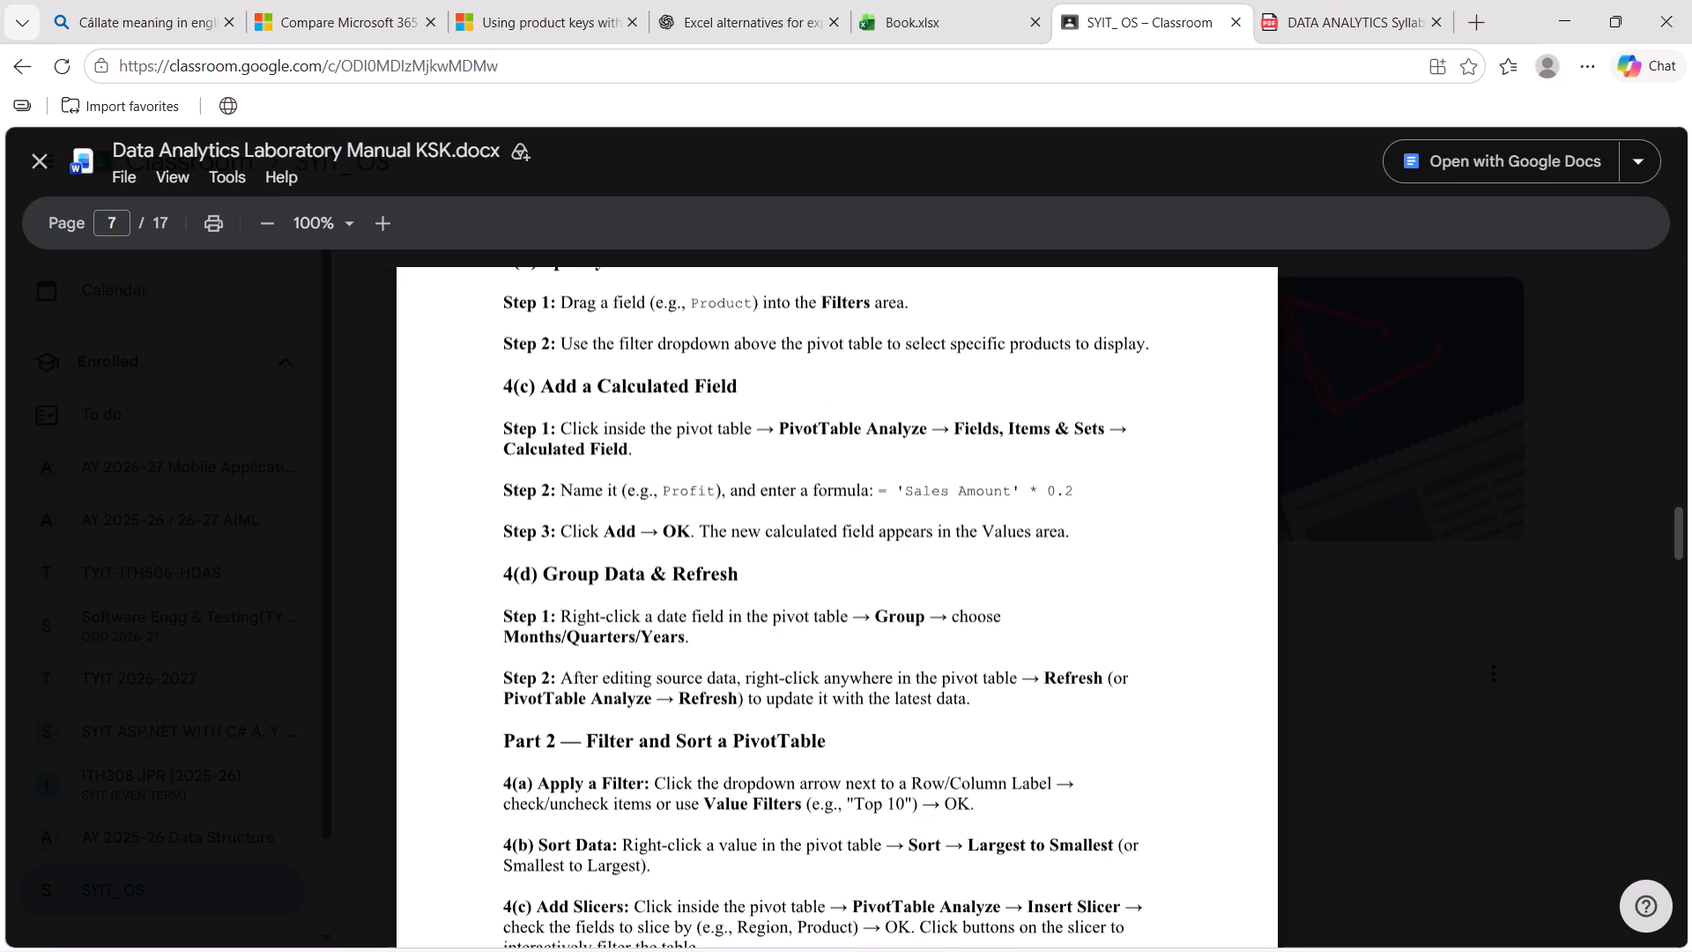
{"action": "left_click", "coordinate": [940, 0]}
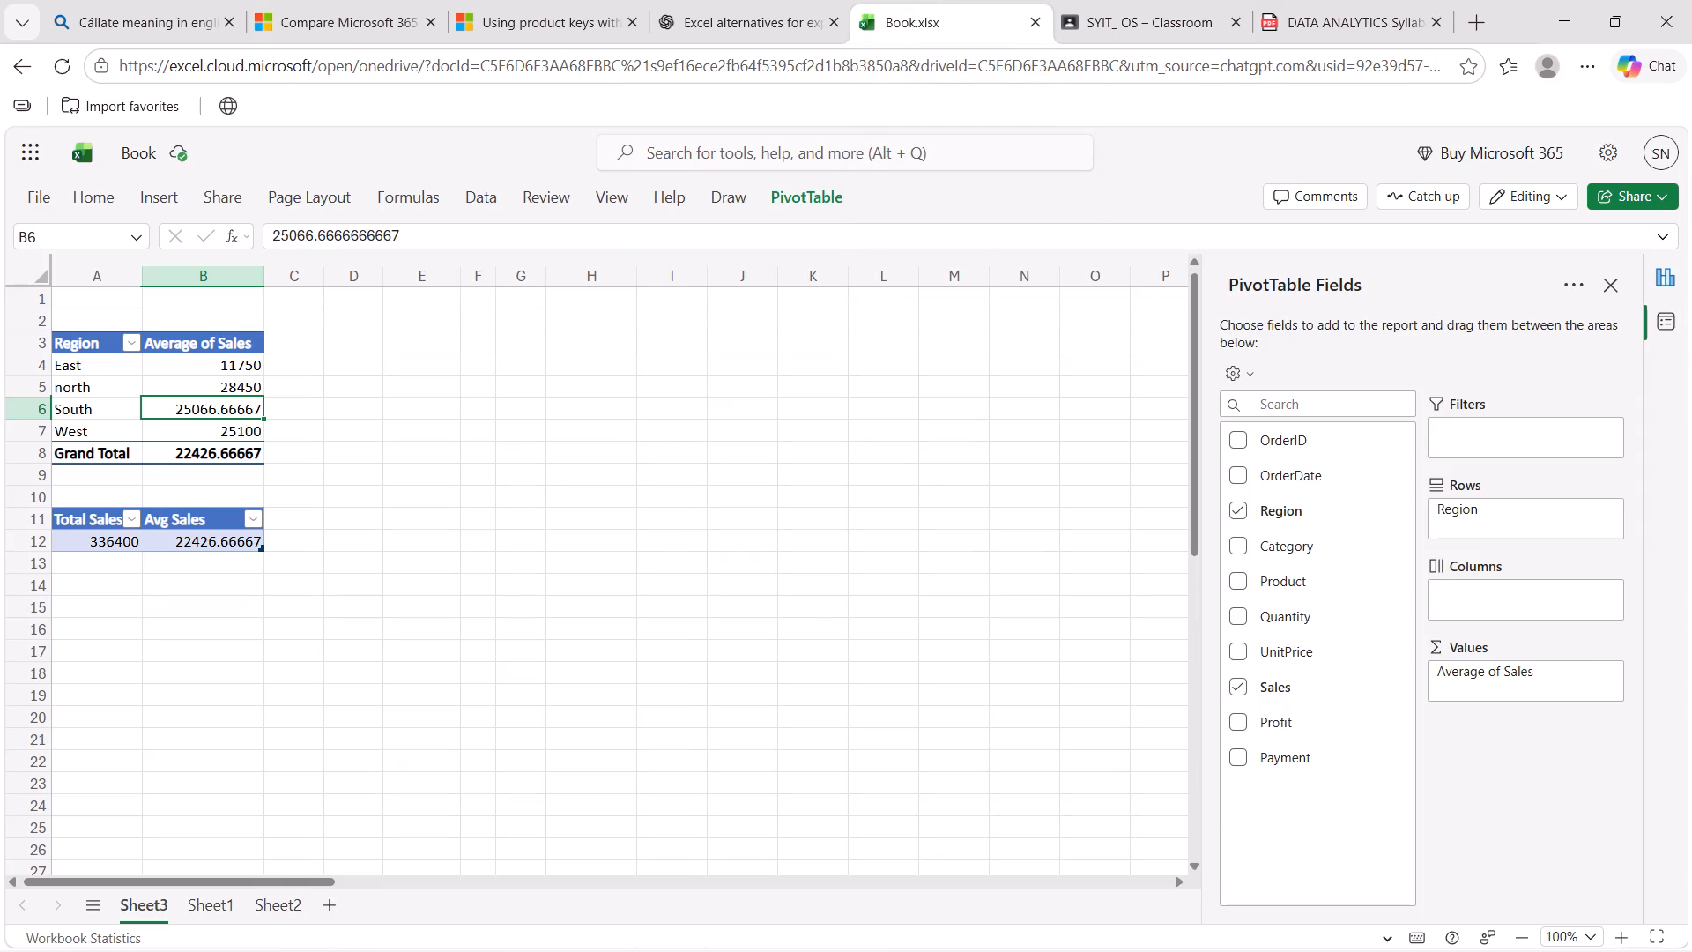
{"action": "left_click", "coordinate": [819, 187]}
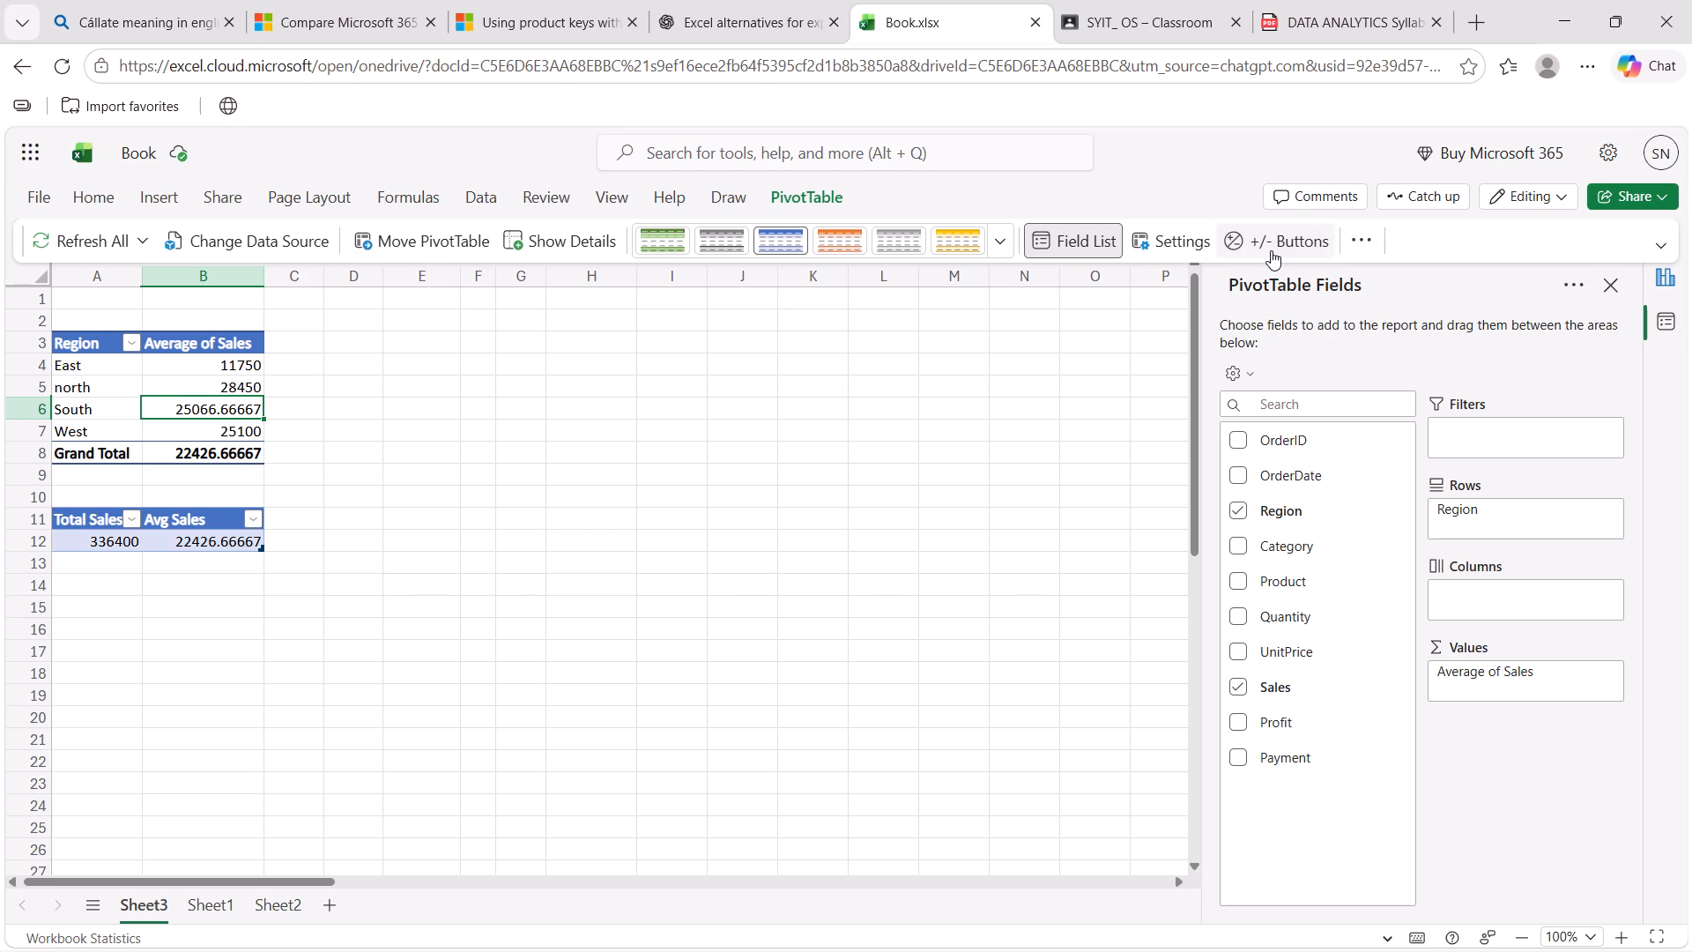
{"action": "left_click", "coordinate": [1362, 233]}
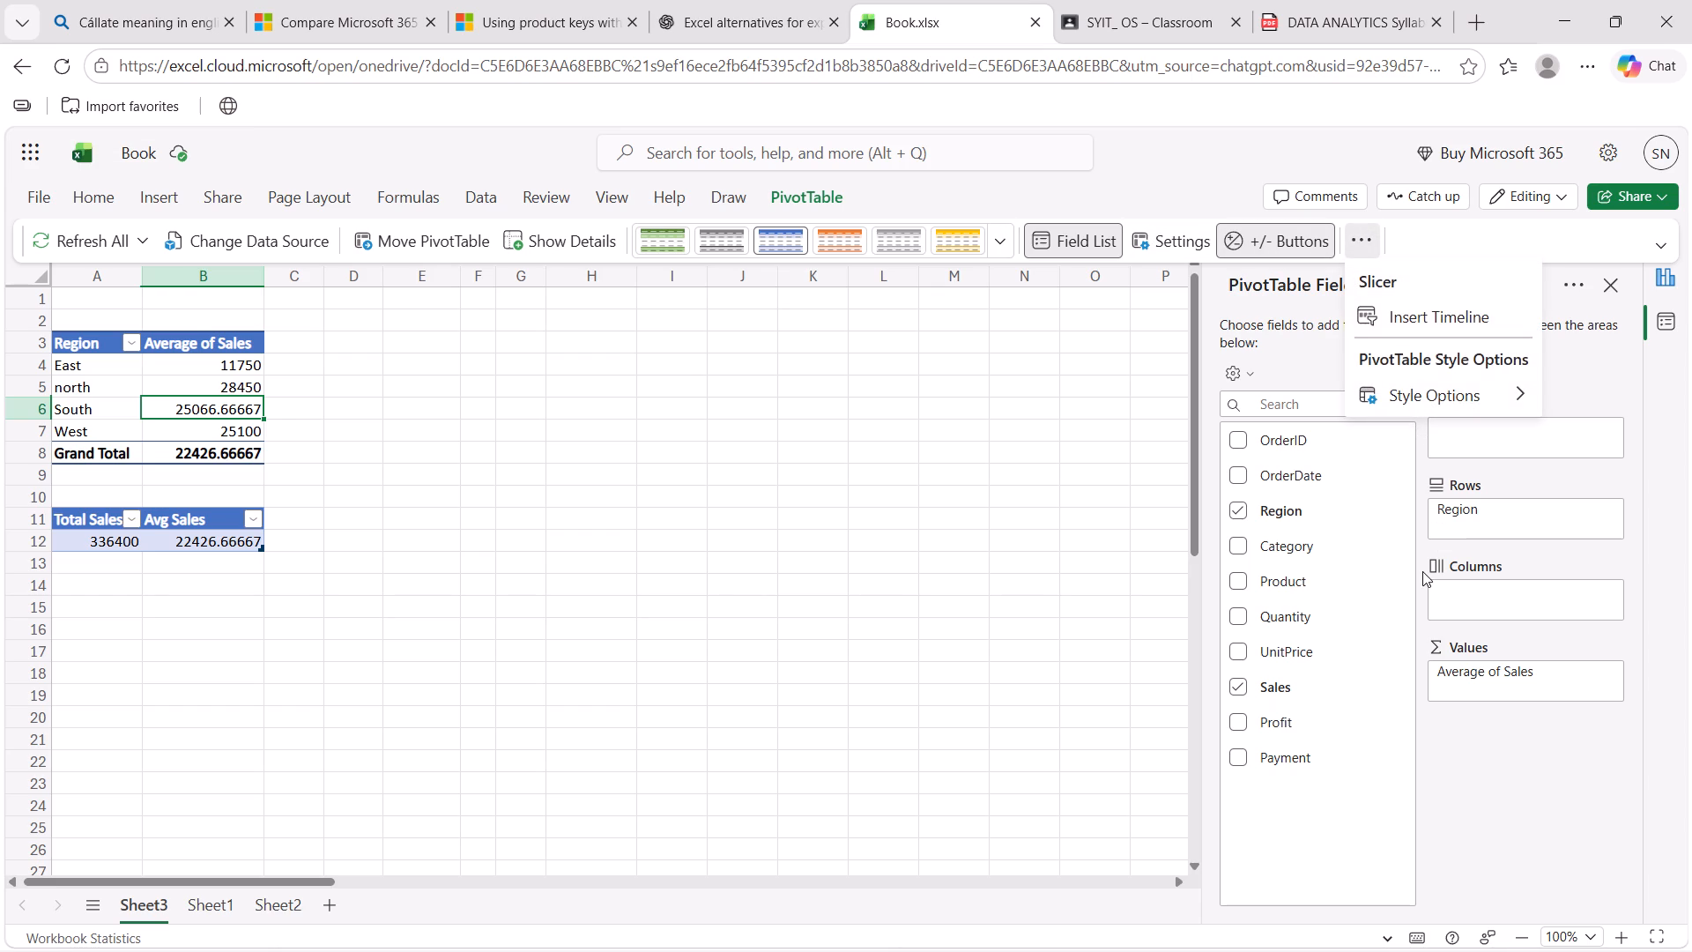
{"action": "left_click", "coordinate": [1480, 778]}
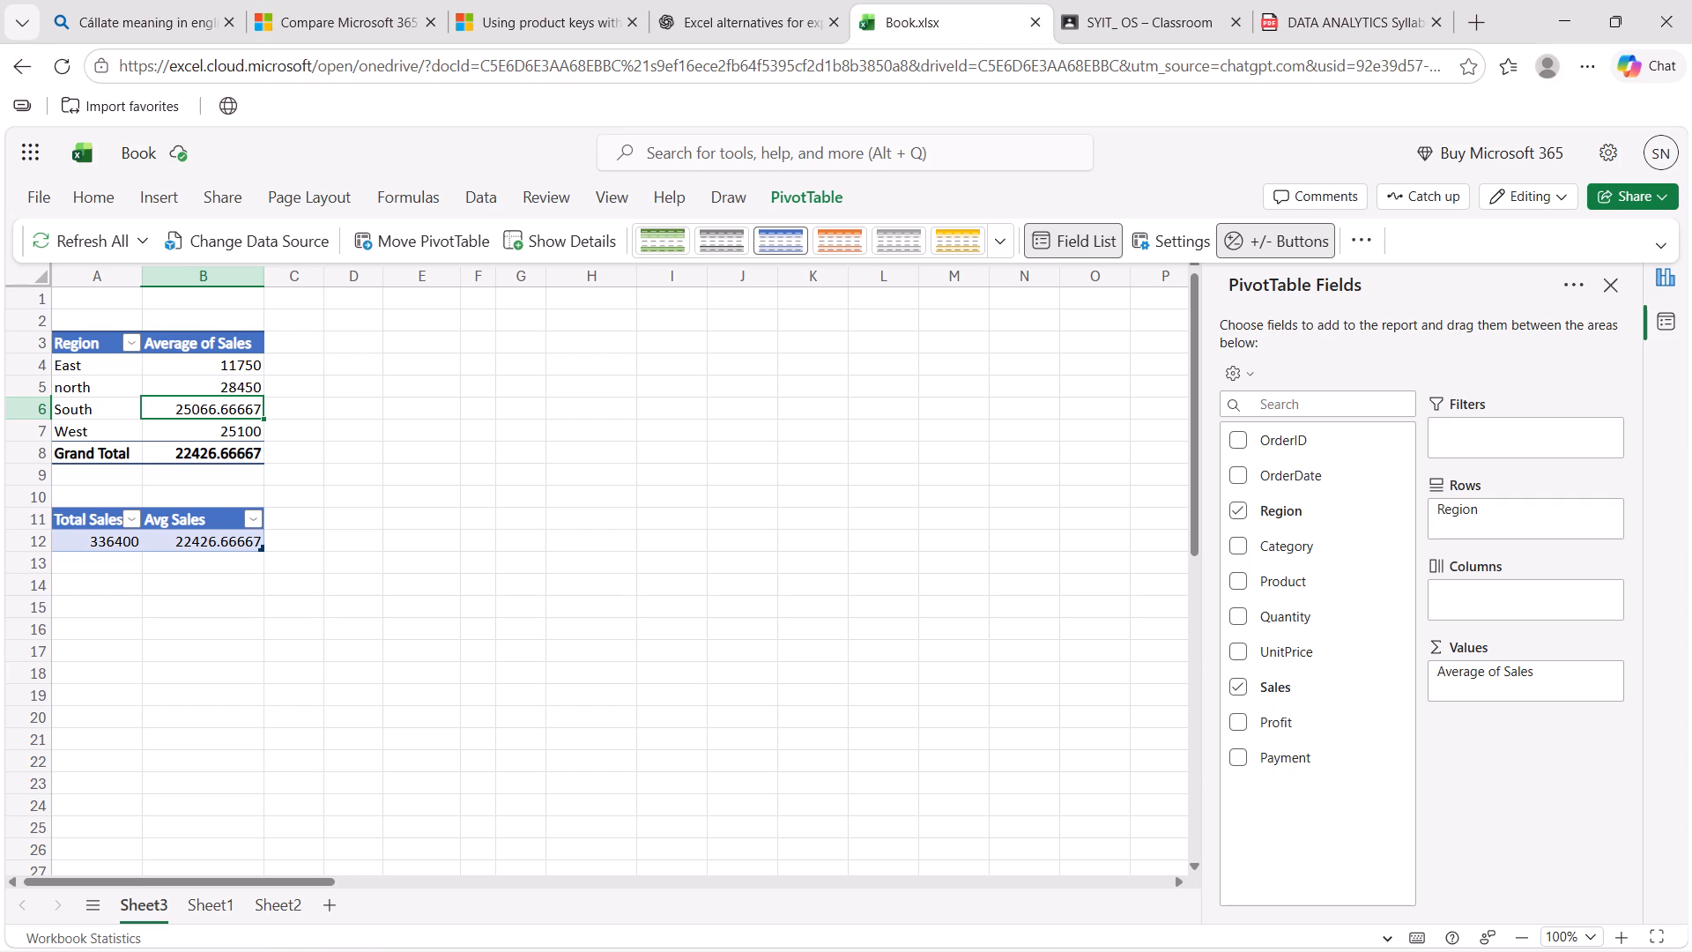
{"action": "left_click", "coordinate": [163, 198]}
{"action": "left_click", "coordinate": [145, 240]}
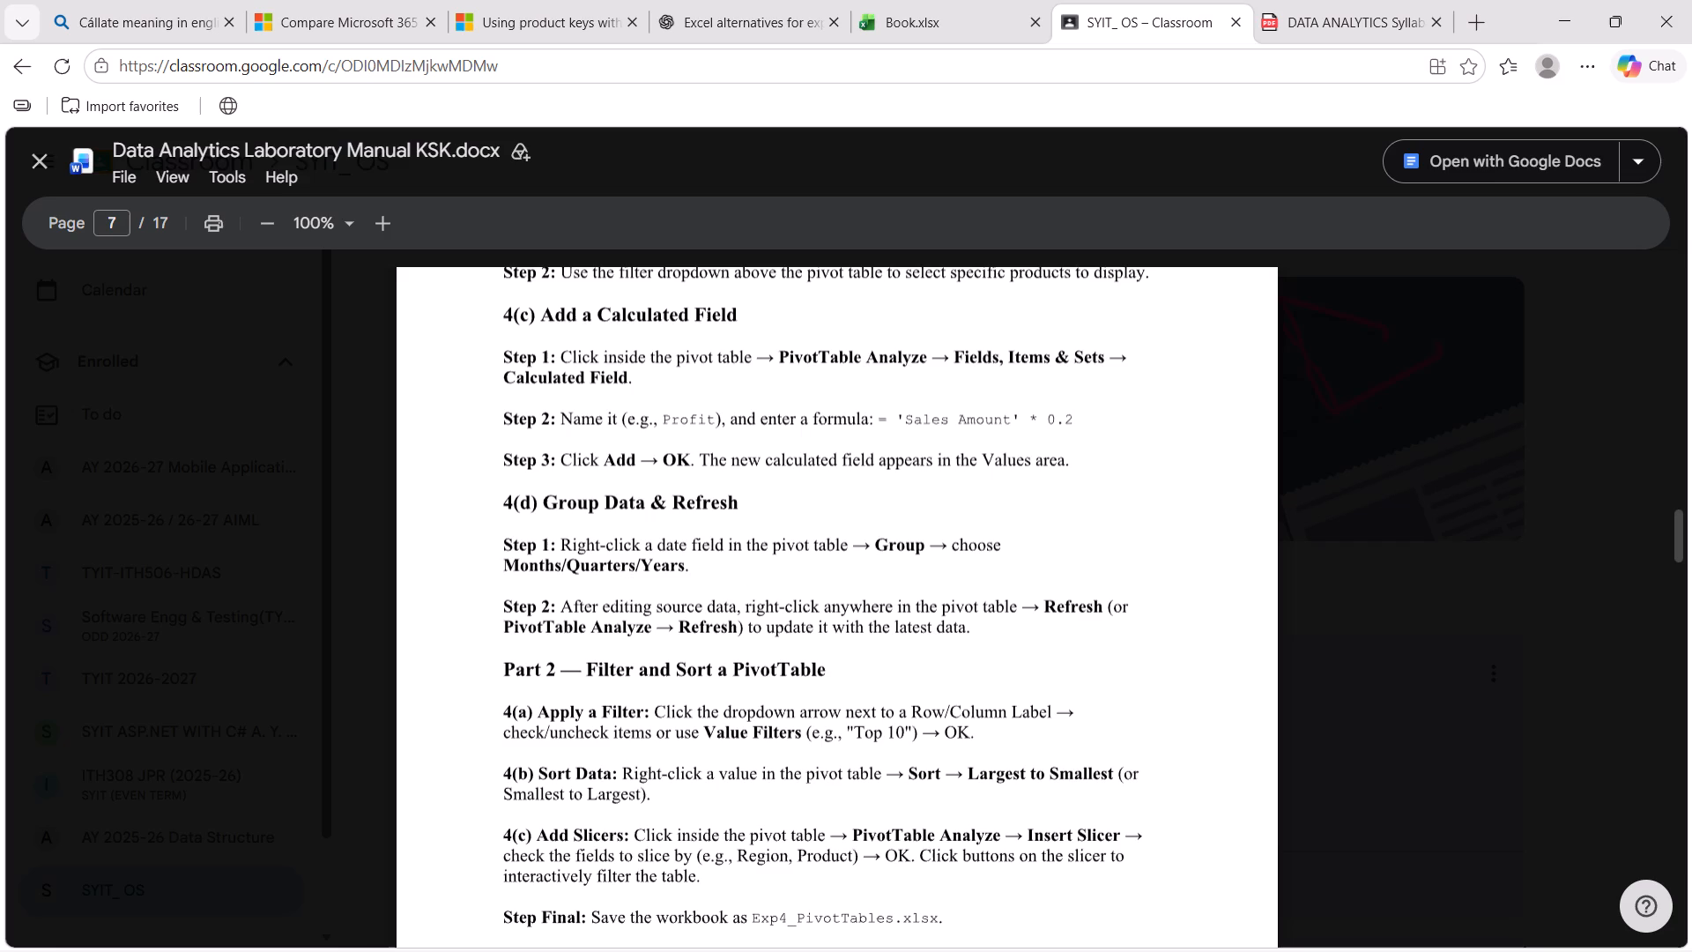
{"action": "scroll", "coordinate": [842, 528], "scroll_direction": "up", "scroll_amount": 1}
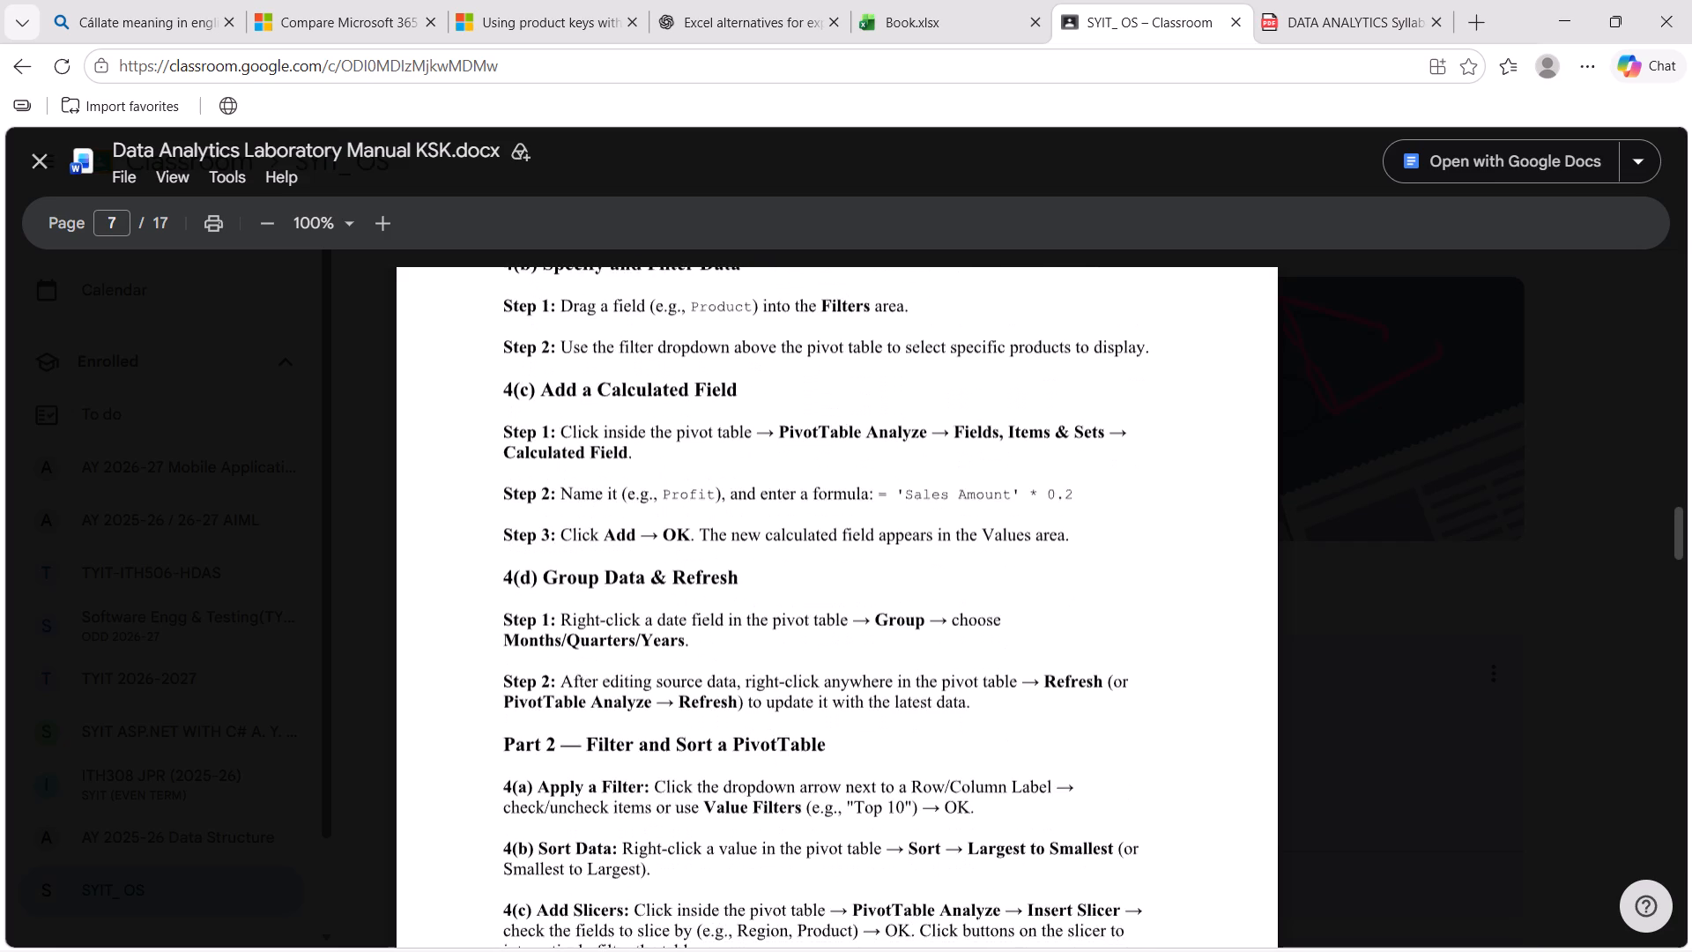
{"action": "scroll", "coordinate": [842, 528], "scroll_direction": "down", "scroll_amount": 1}
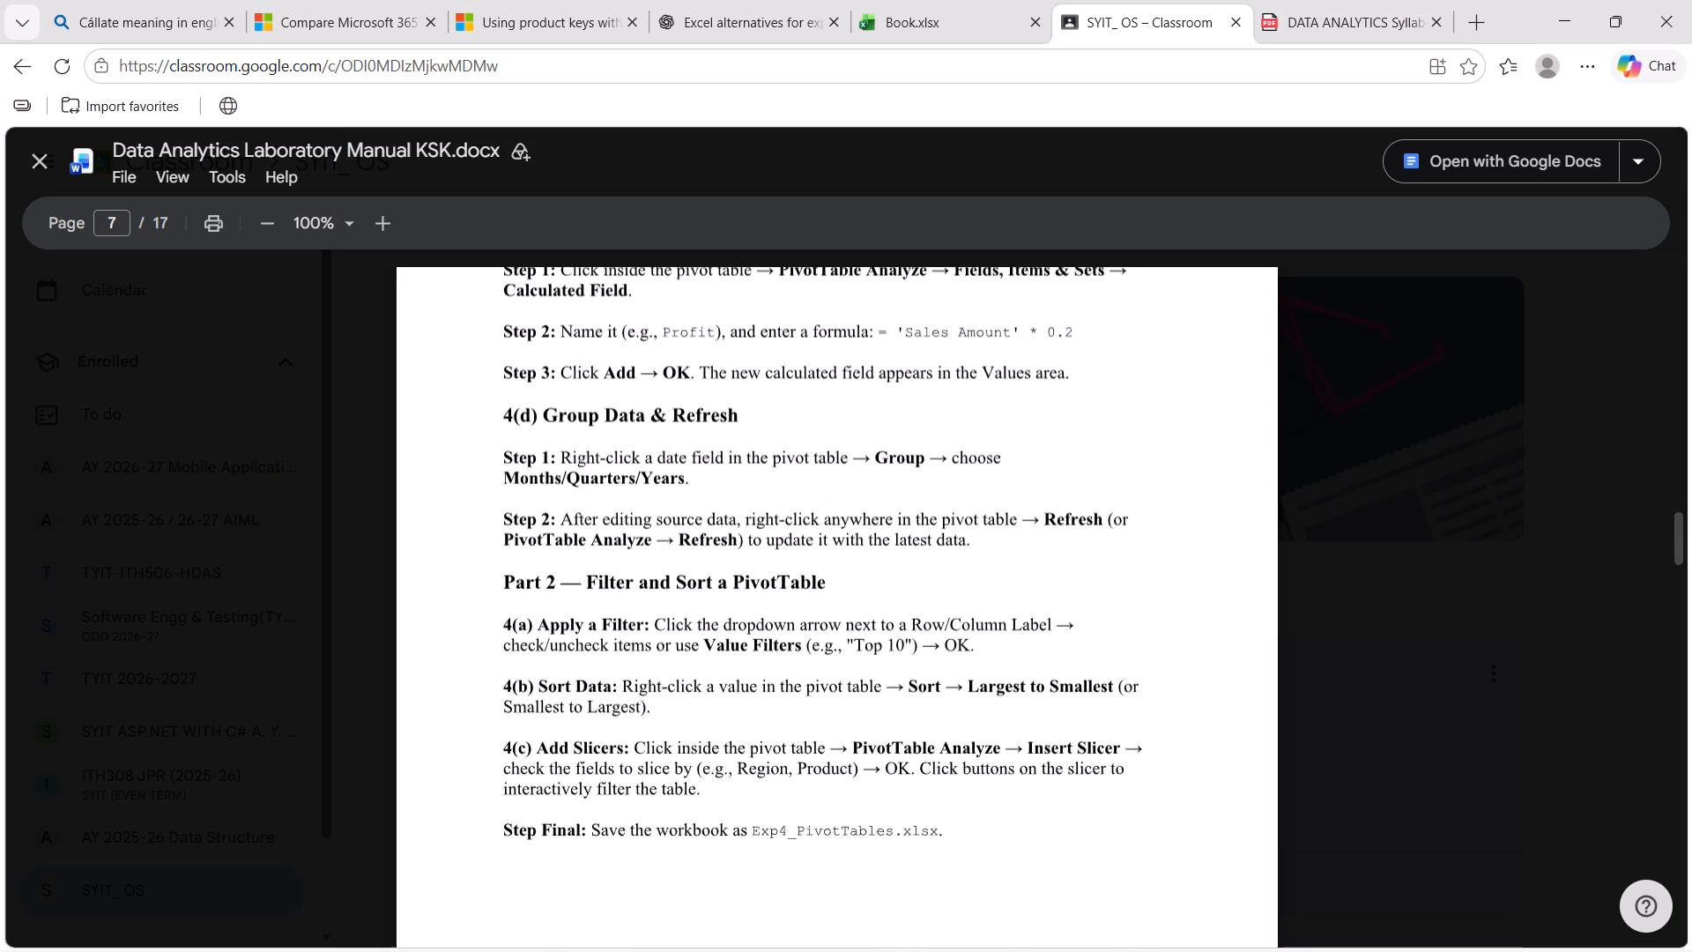
{"action": "scroll", "coordinate": [842, 528], "scroll_direction": "down", "scroll_amount": 1}
{"action": "scroll", "coordinate": [842, 528], "scroll_direction": "up", "scroll_amount": 1}
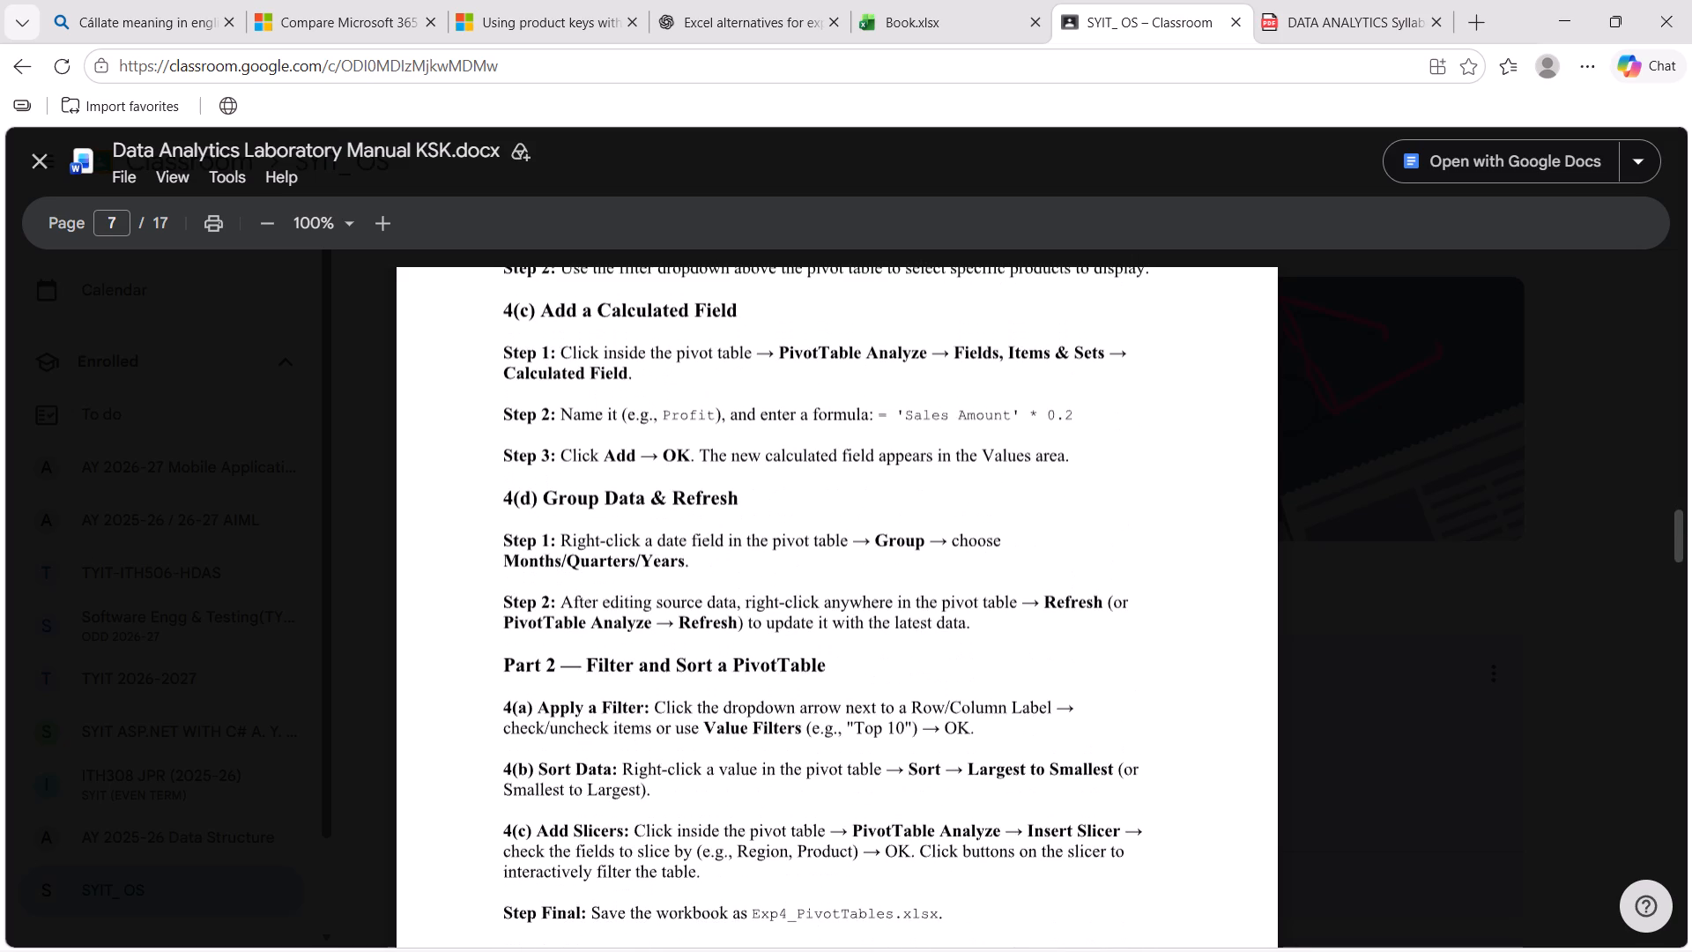
{"action": "scroll", "coordinate": [842, 528], "scroll_direction": "up", "scroll_amount": 3}
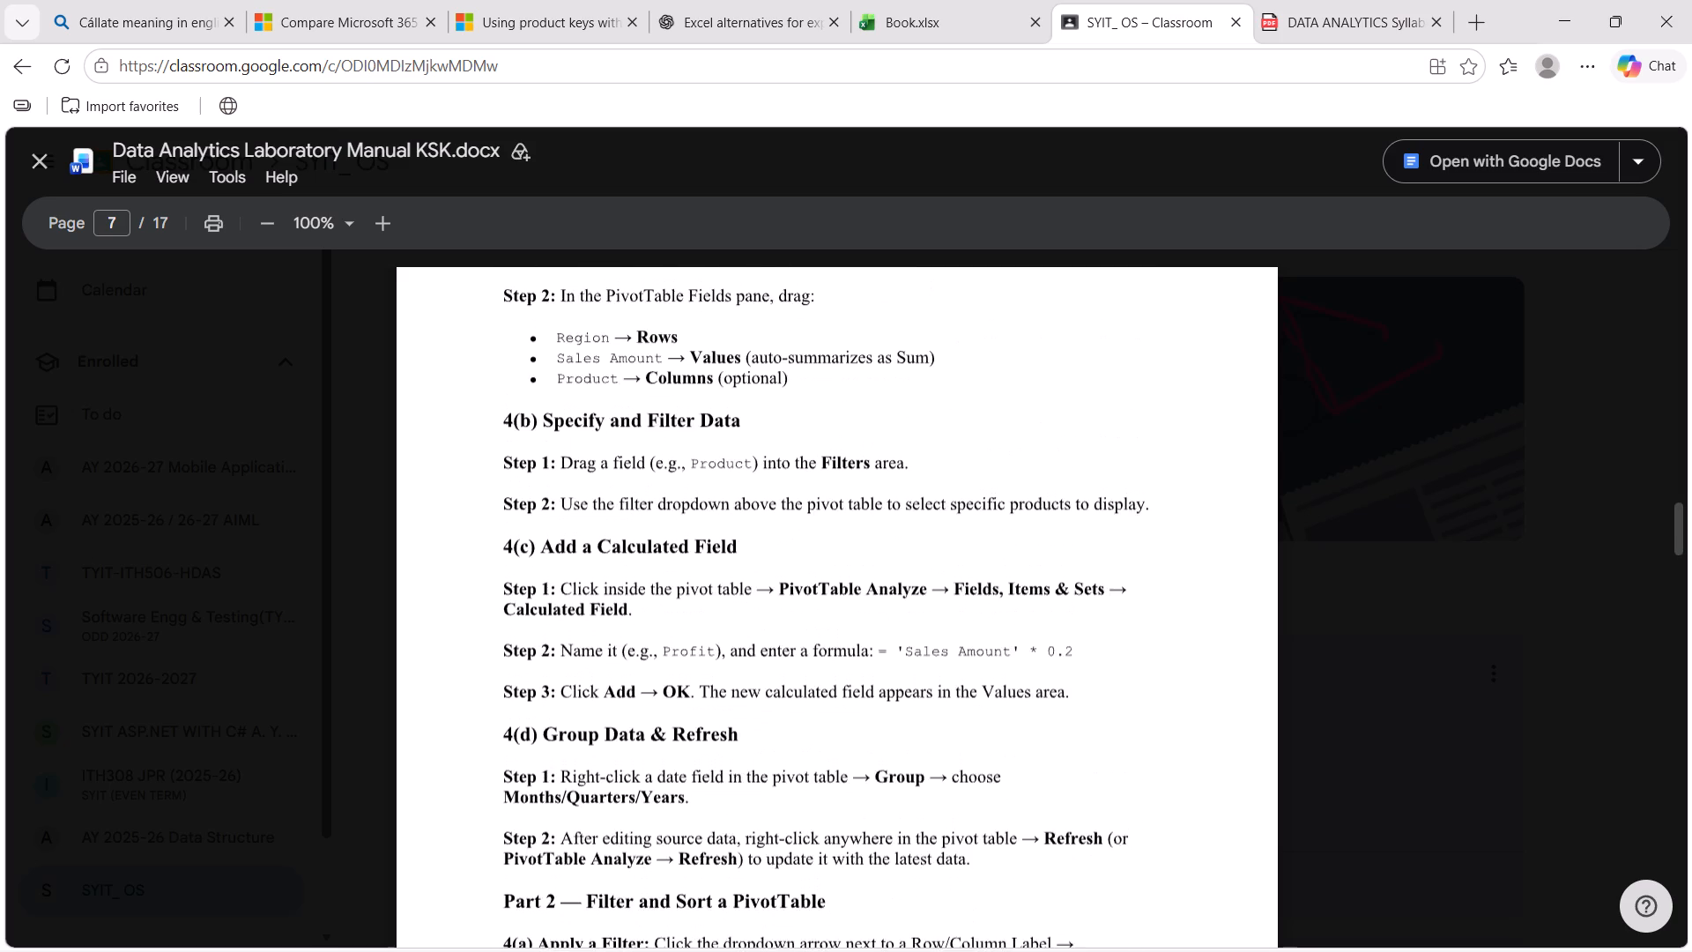
{"action": "scroll", "coordinate": [842, 528], "scroll_direction": "up", "scroll_amount": 2}
{"action": "scroll", "coordinate": [842, 528], "scroll_direction": "down", "scroll_amount": 1}
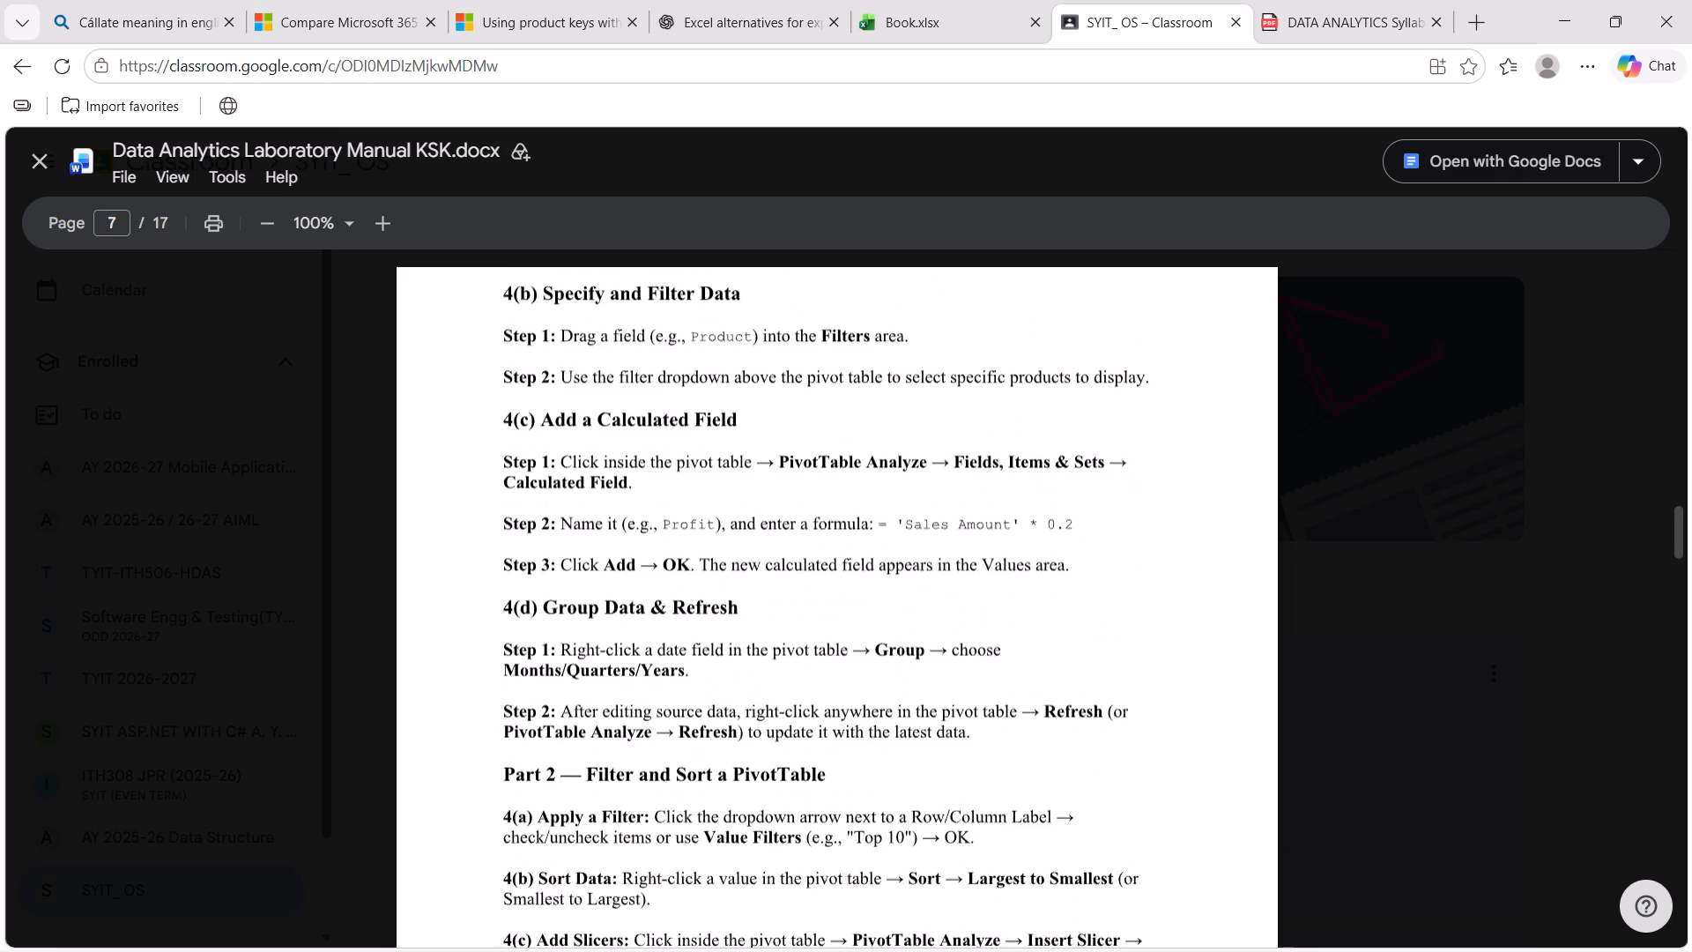
{"action": "scroll", "coordinate": [842, 528], "scroll_direction": "down", "scroll_amount": 2}
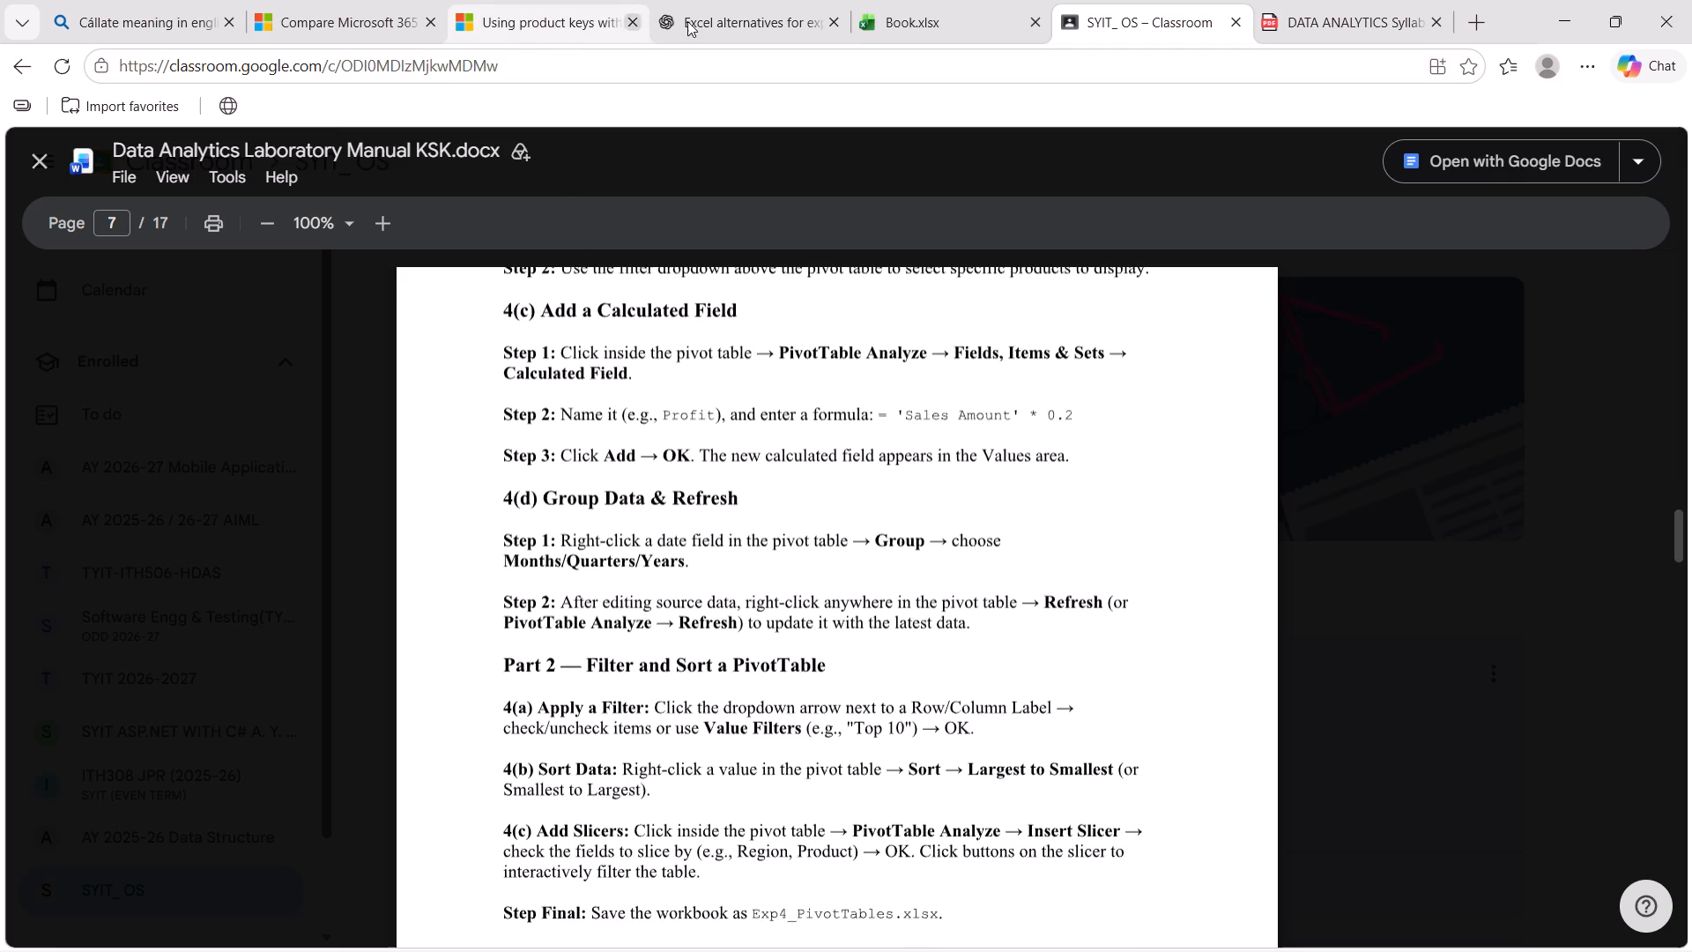
Return to the Book workbook and look for a grouping option on the Sheet3 pivot table's OrderDate field.
{"action": "left_click", "coordinate": [885, 1]}
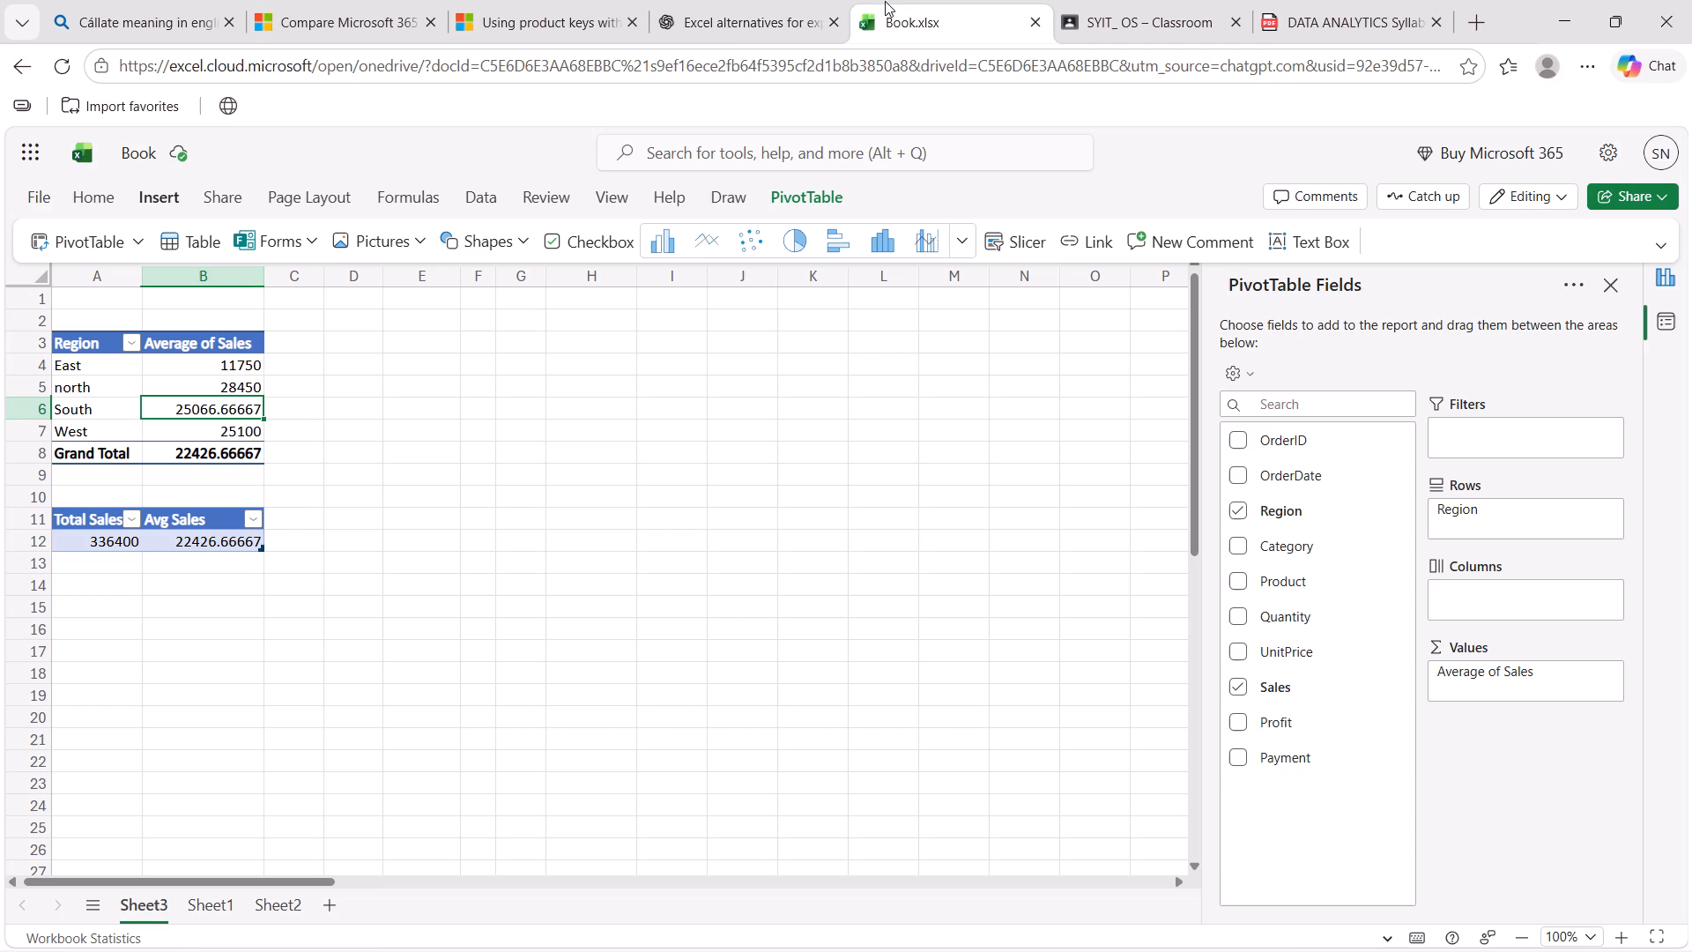
{"action": "left_click", "coordinate": [111, 361]}
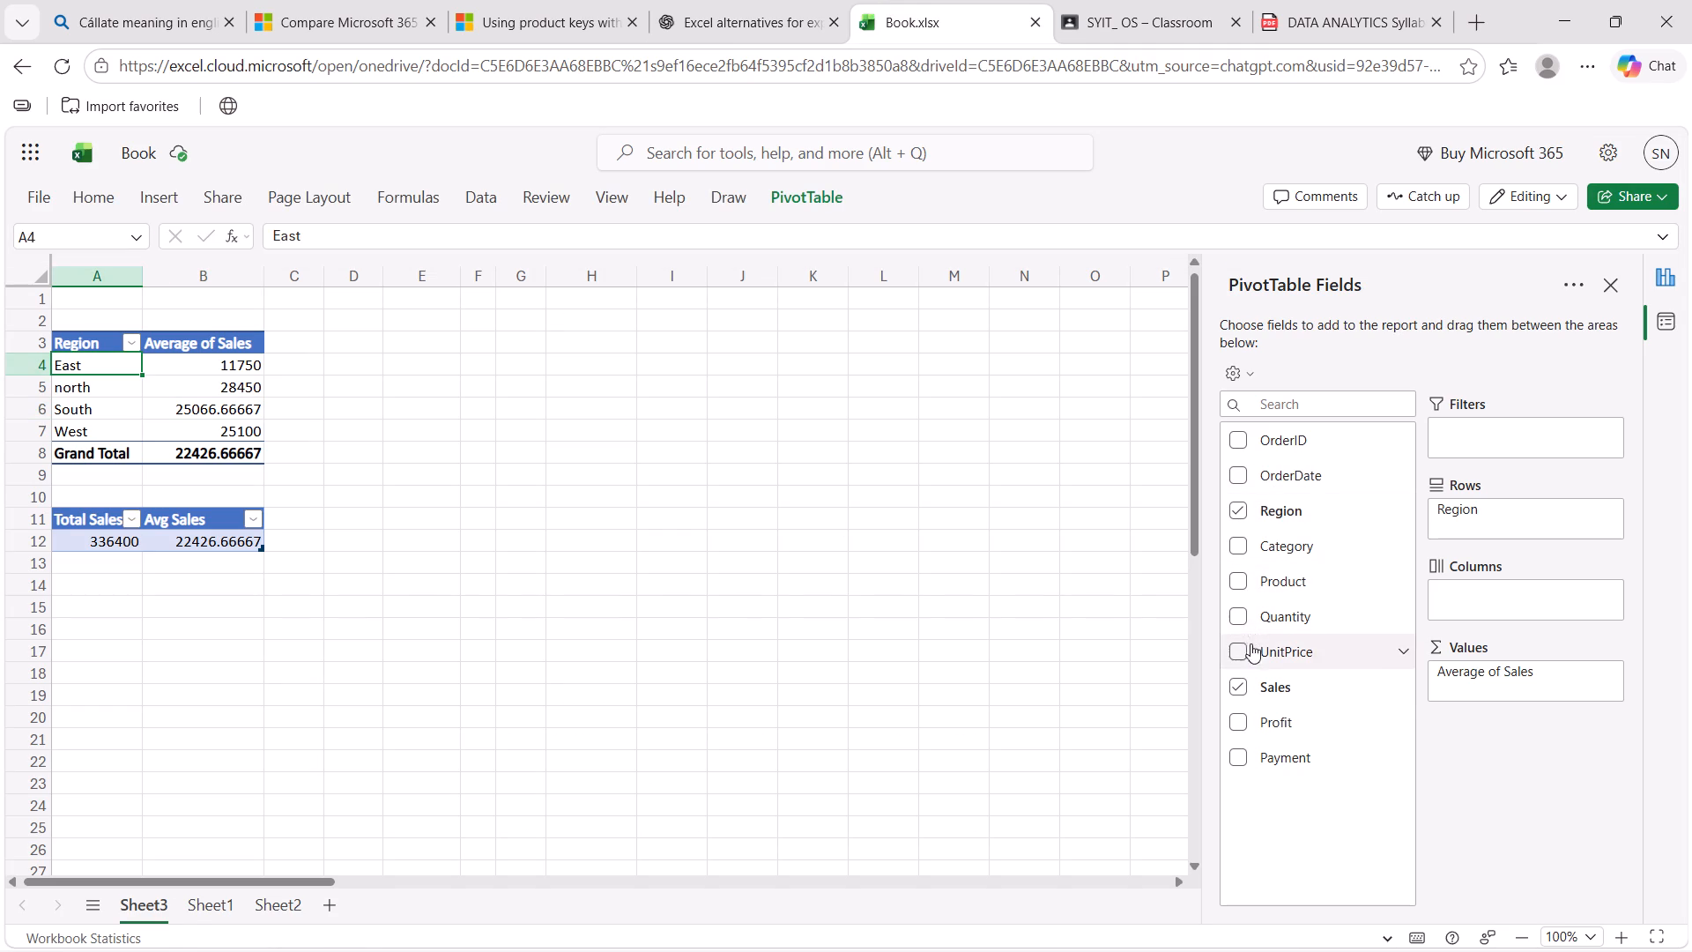
{"action": "right_click", "coordinate": [1254, 487]}
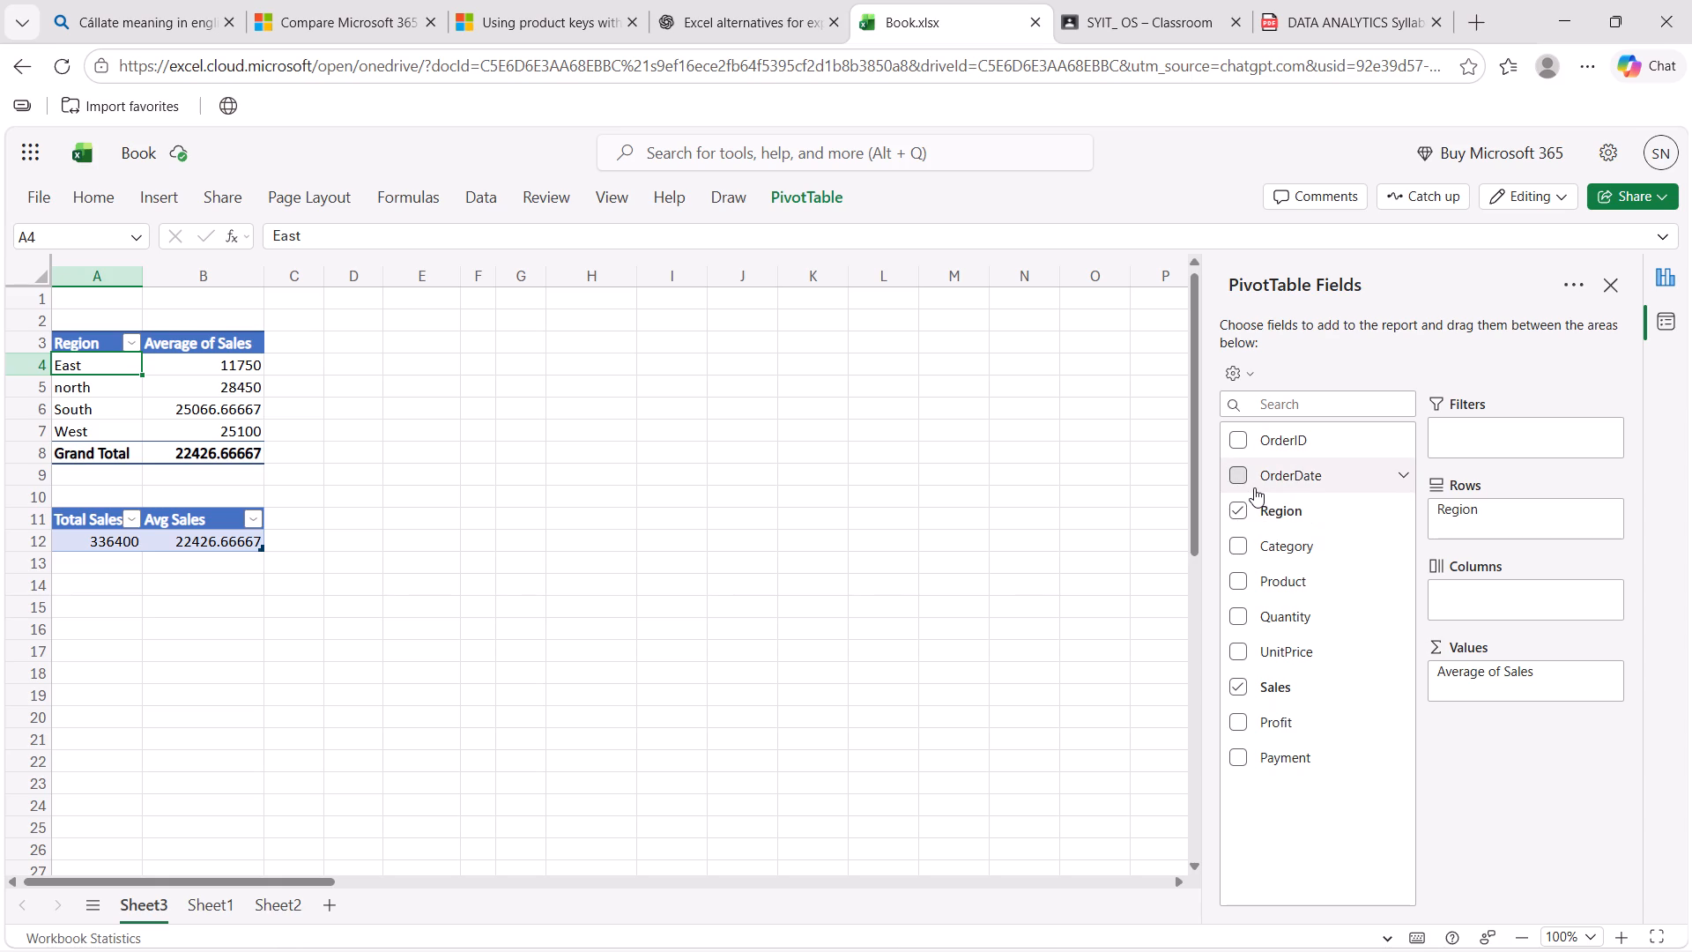
{"action": "right_click", "coordinate": [1254, 487]}
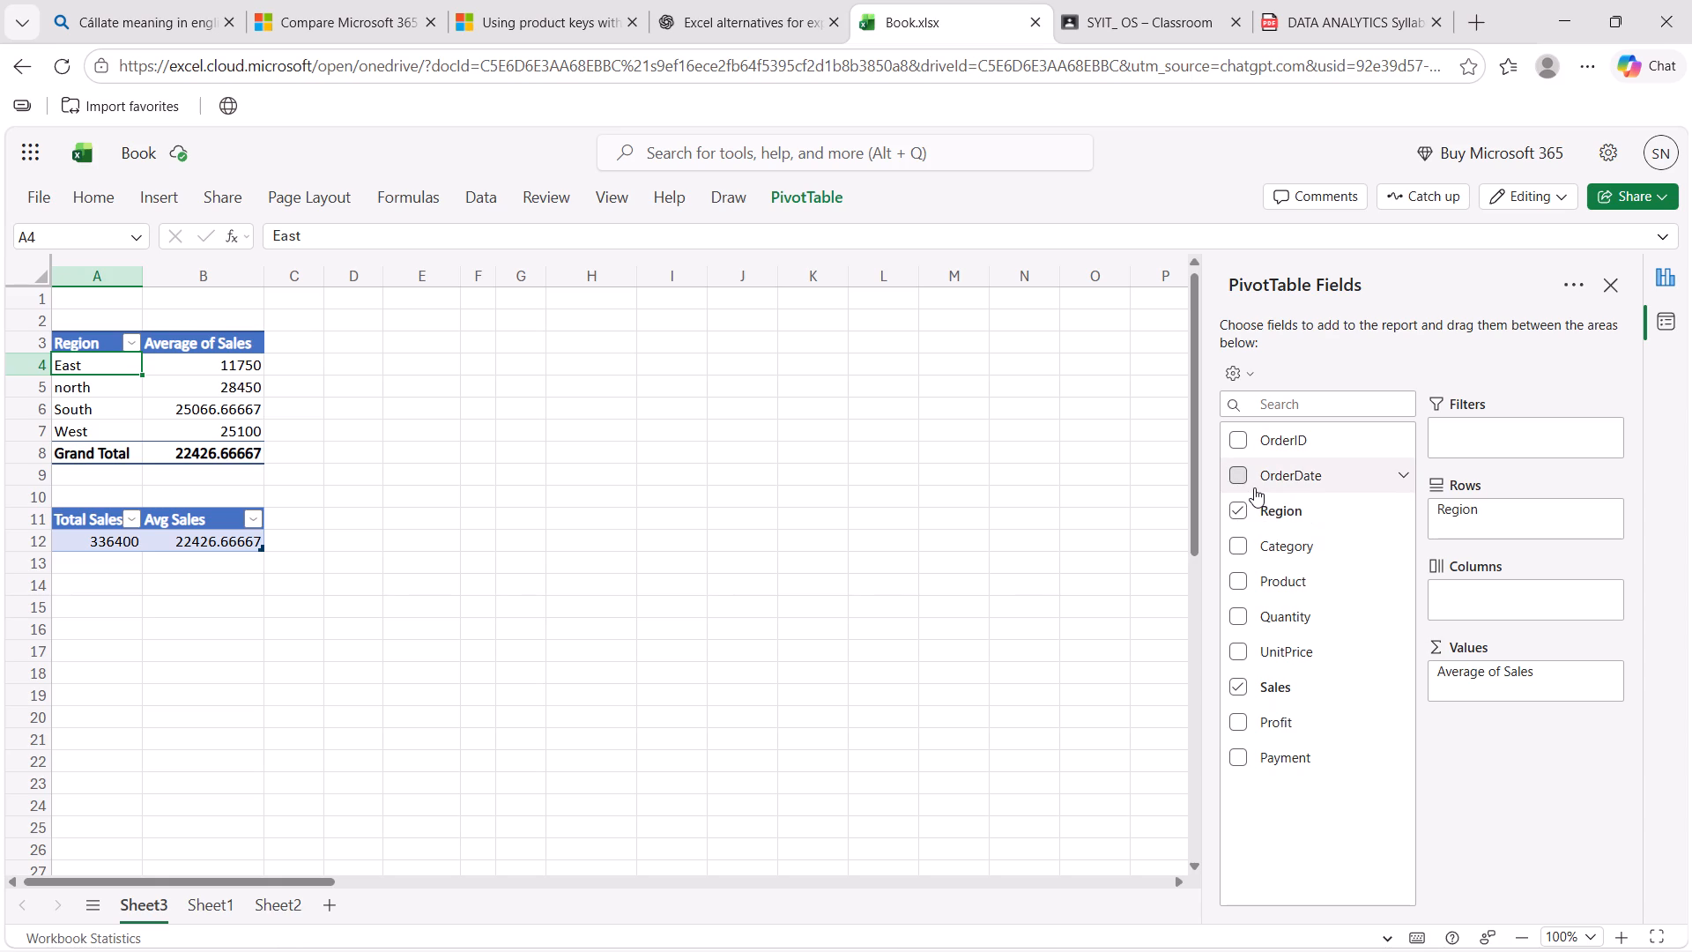
{"action": "right_click", "coordinate": [1254, 487]}
{"action": "right_click", "coordinate": [1254, 487]}
{"action": "right_click", "coordinate": [1254, 487]}
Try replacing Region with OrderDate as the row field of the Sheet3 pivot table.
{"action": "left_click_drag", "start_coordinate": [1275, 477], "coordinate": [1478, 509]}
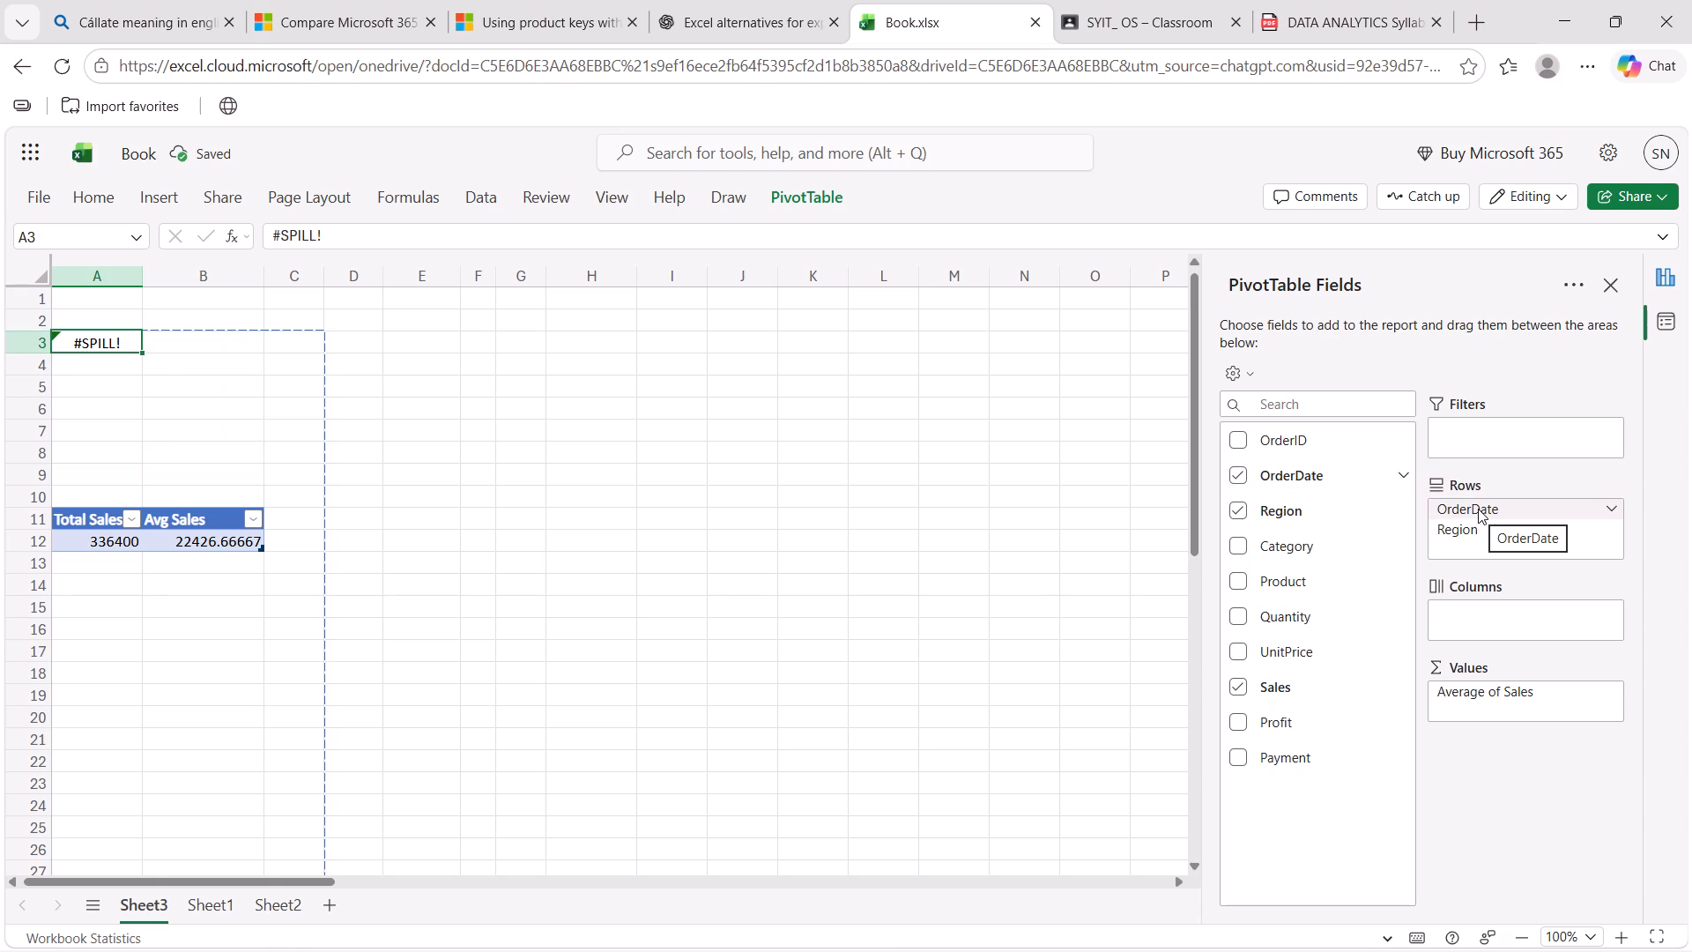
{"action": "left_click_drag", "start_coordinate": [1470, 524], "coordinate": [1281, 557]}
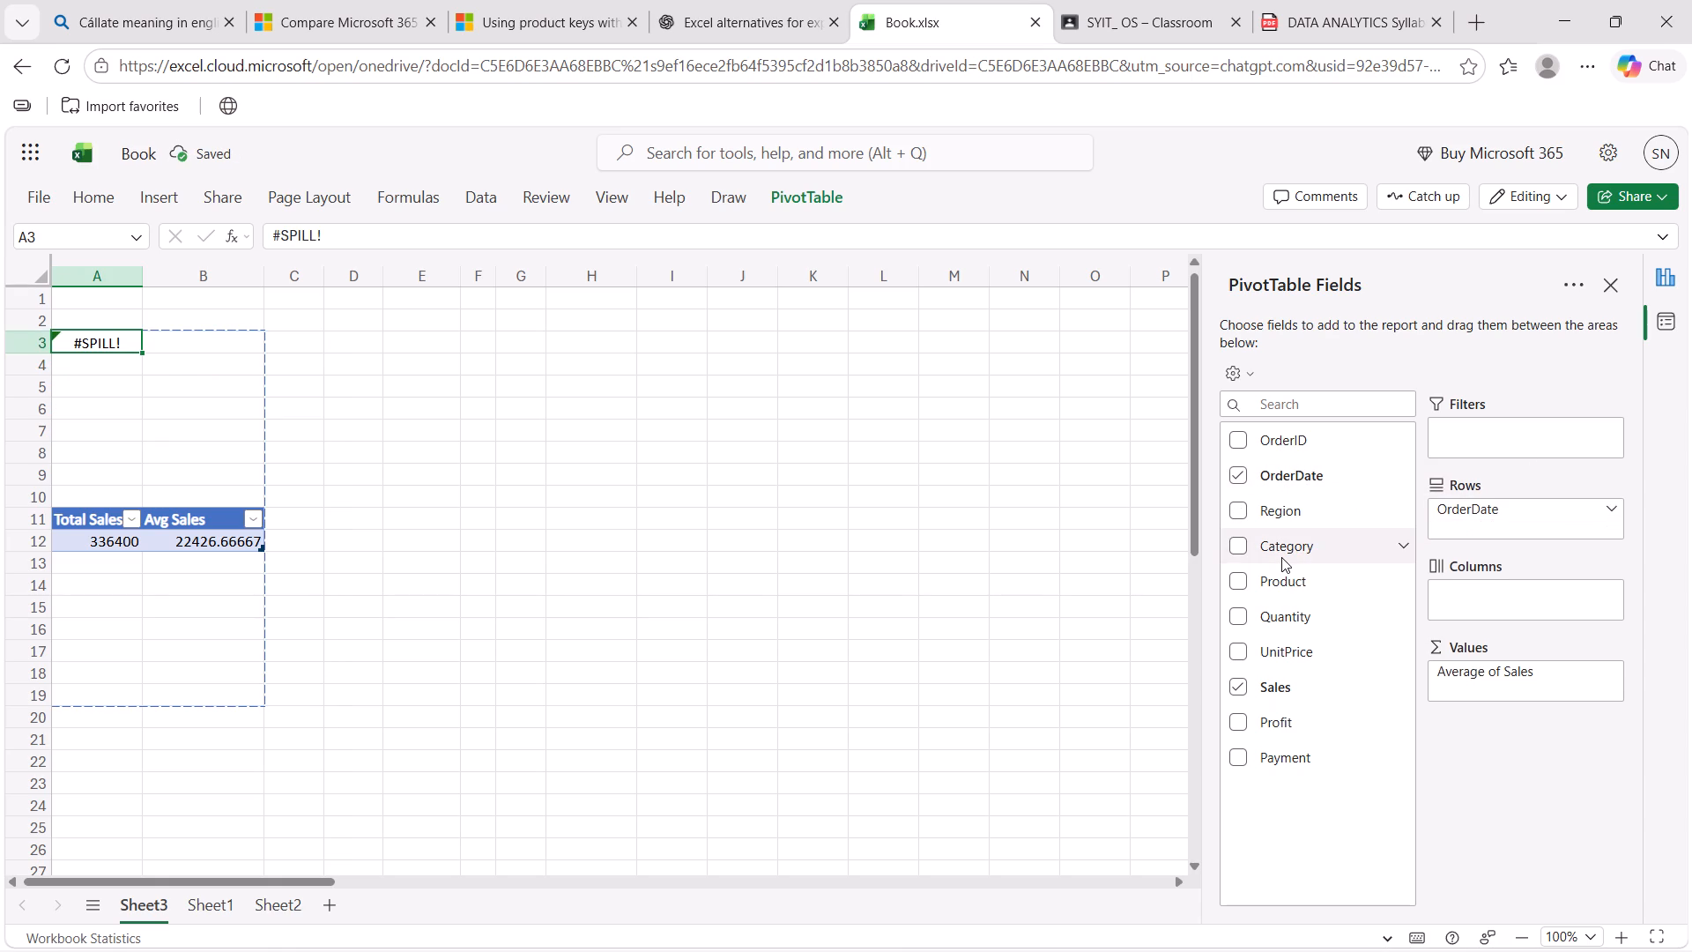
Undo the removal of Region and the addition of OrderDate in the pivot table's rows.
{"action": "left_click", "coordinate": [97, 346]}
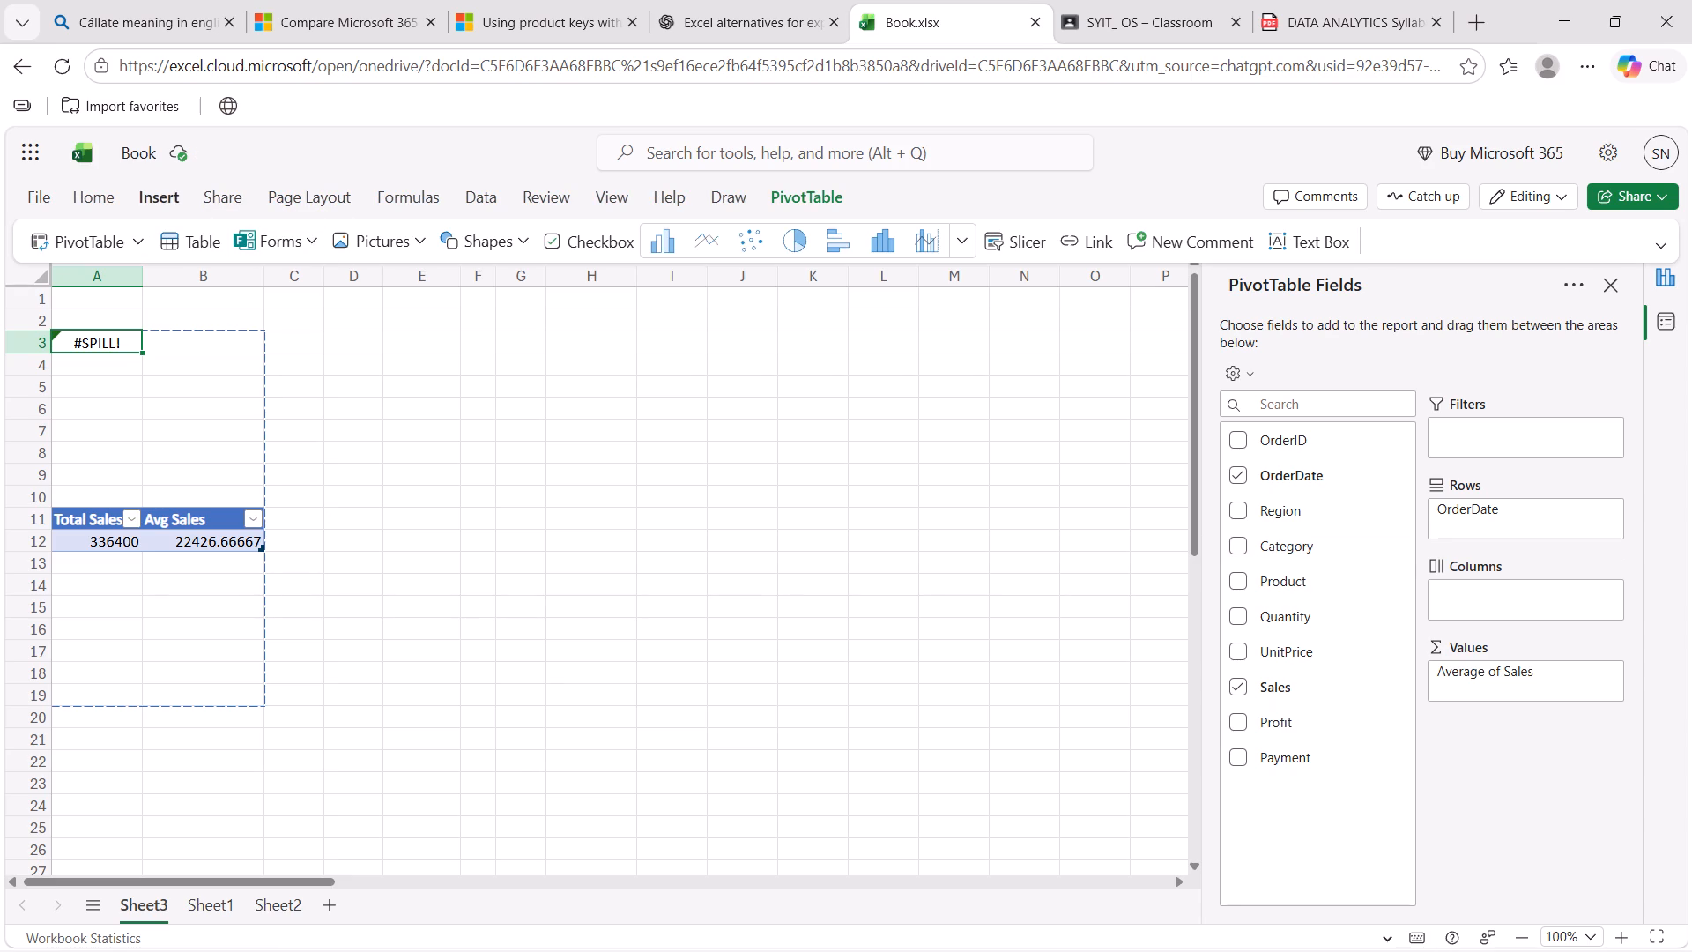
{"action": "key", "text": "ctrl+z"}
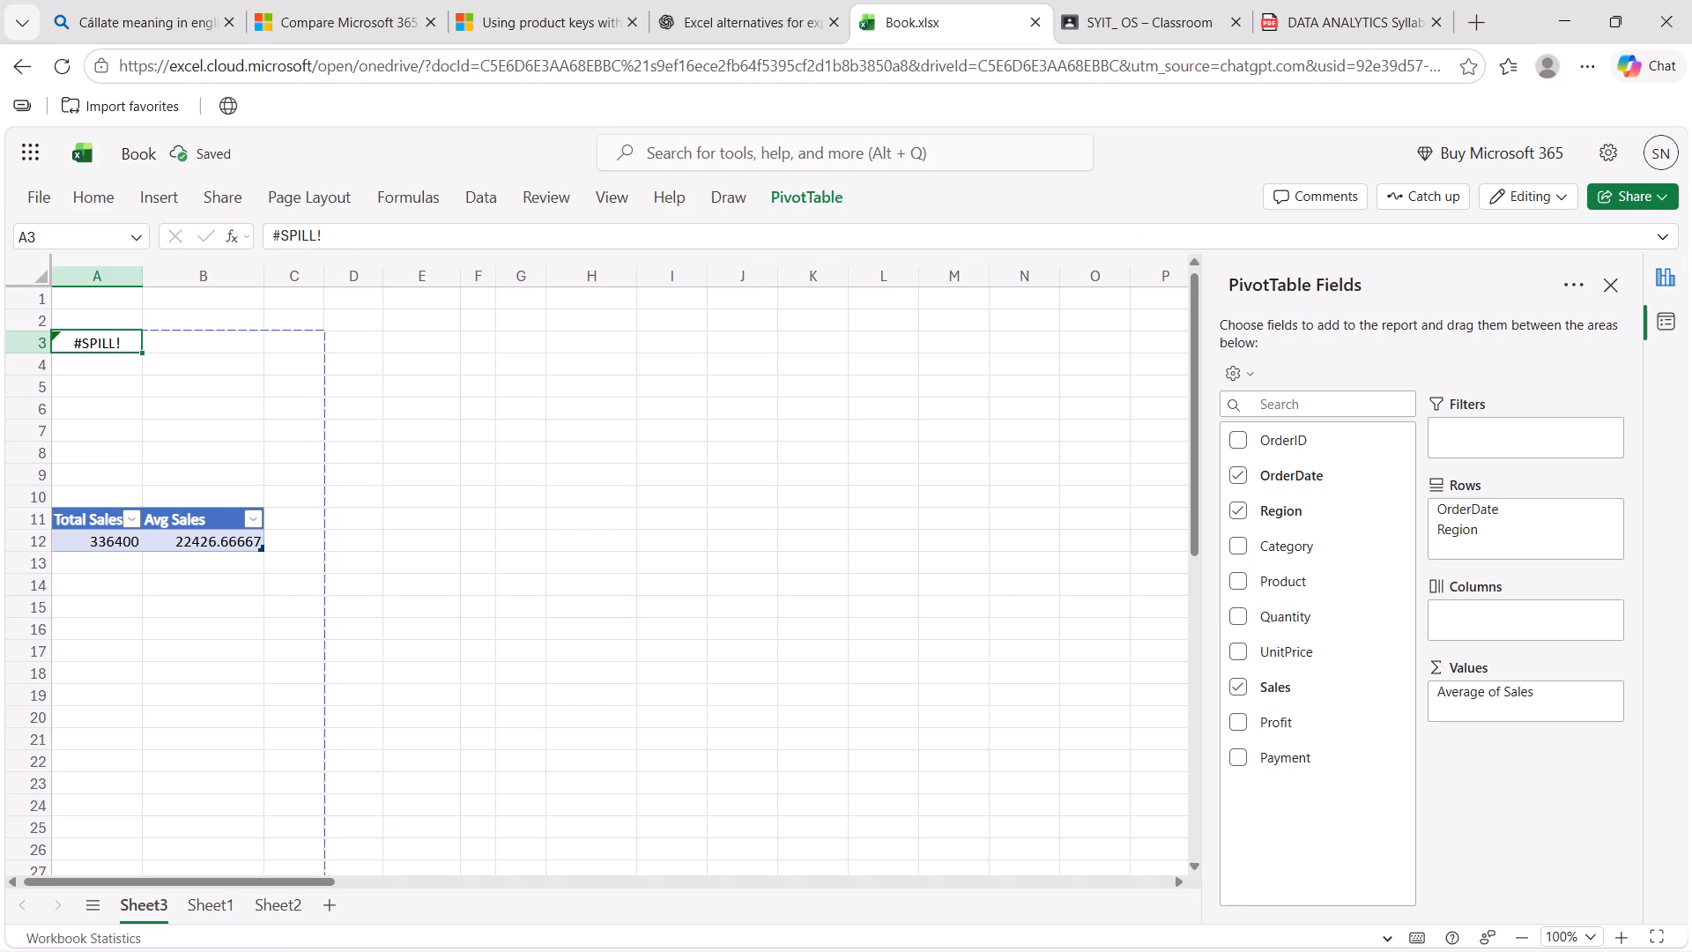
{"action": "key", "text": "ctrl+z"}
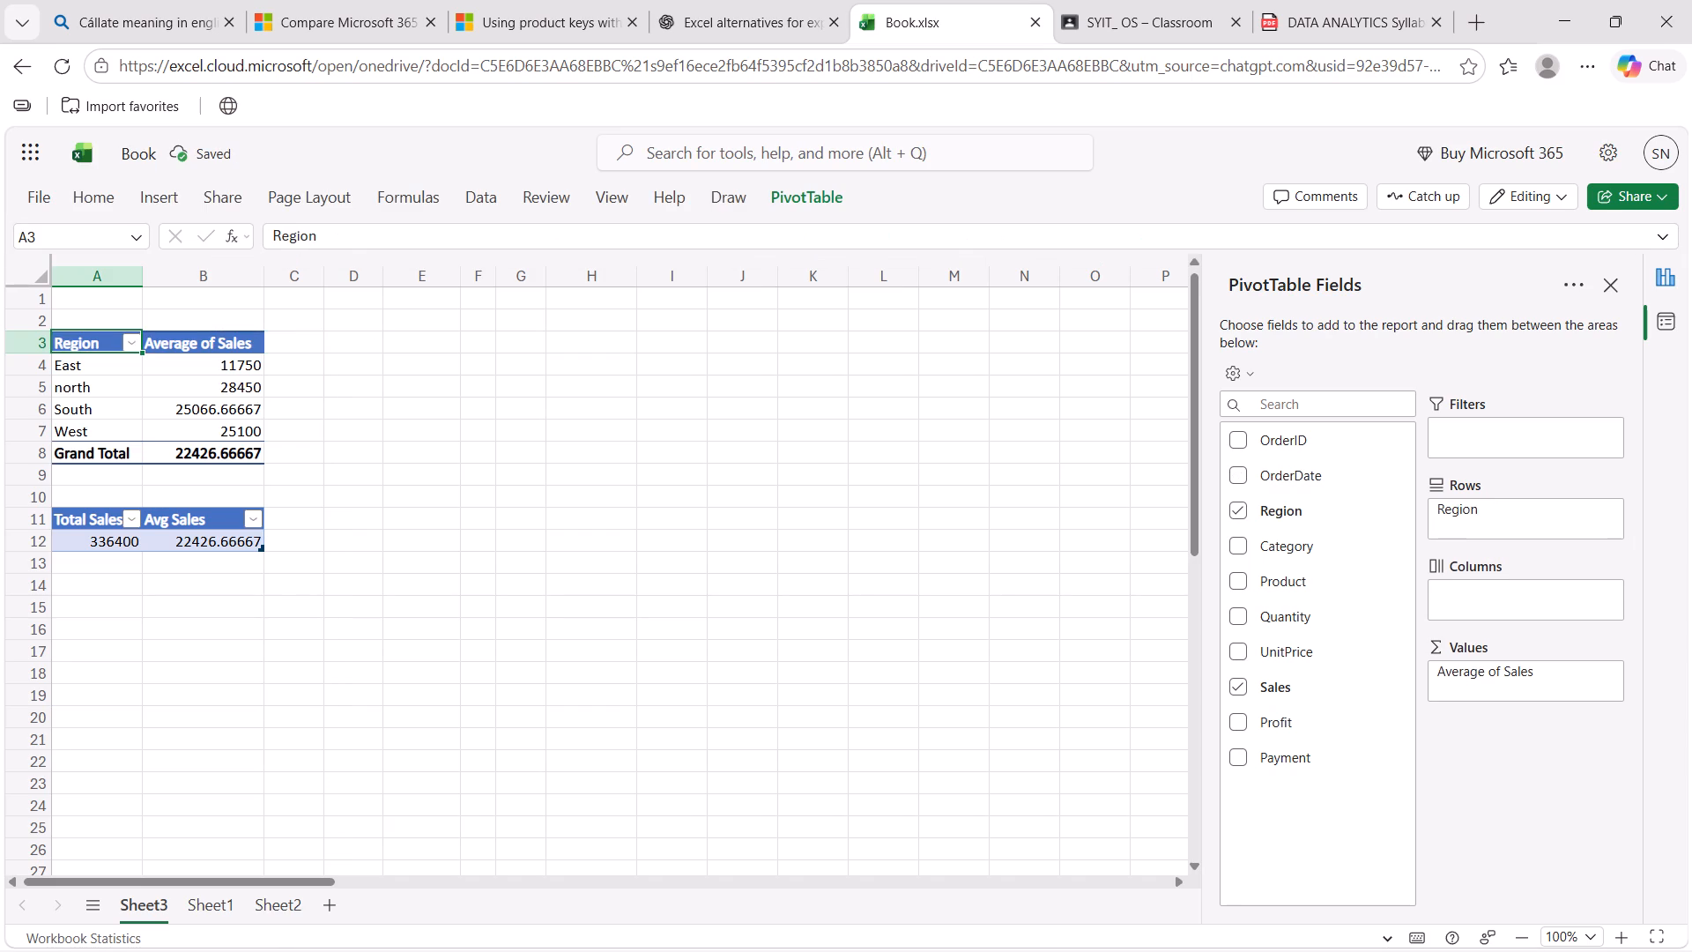
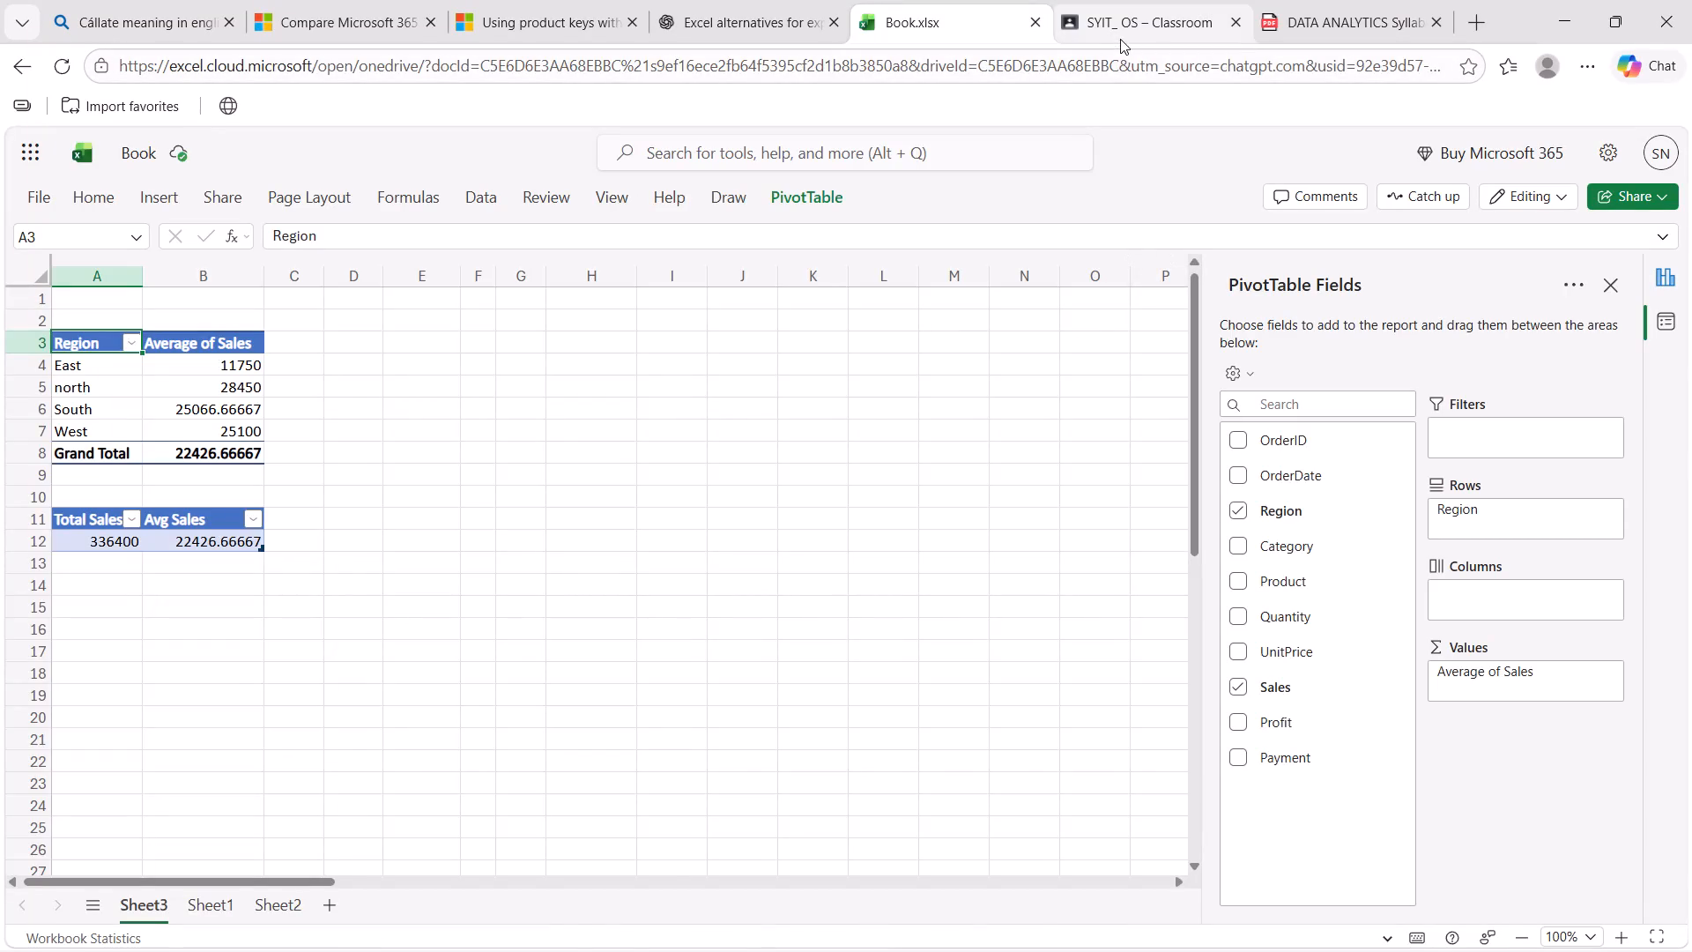
Recheck the lab manual's exercise 4(d) and Part 2 filter and sort instructions, and return to the Book workbook.
{"action": "left_click", "coordinate": [1120, 27]}
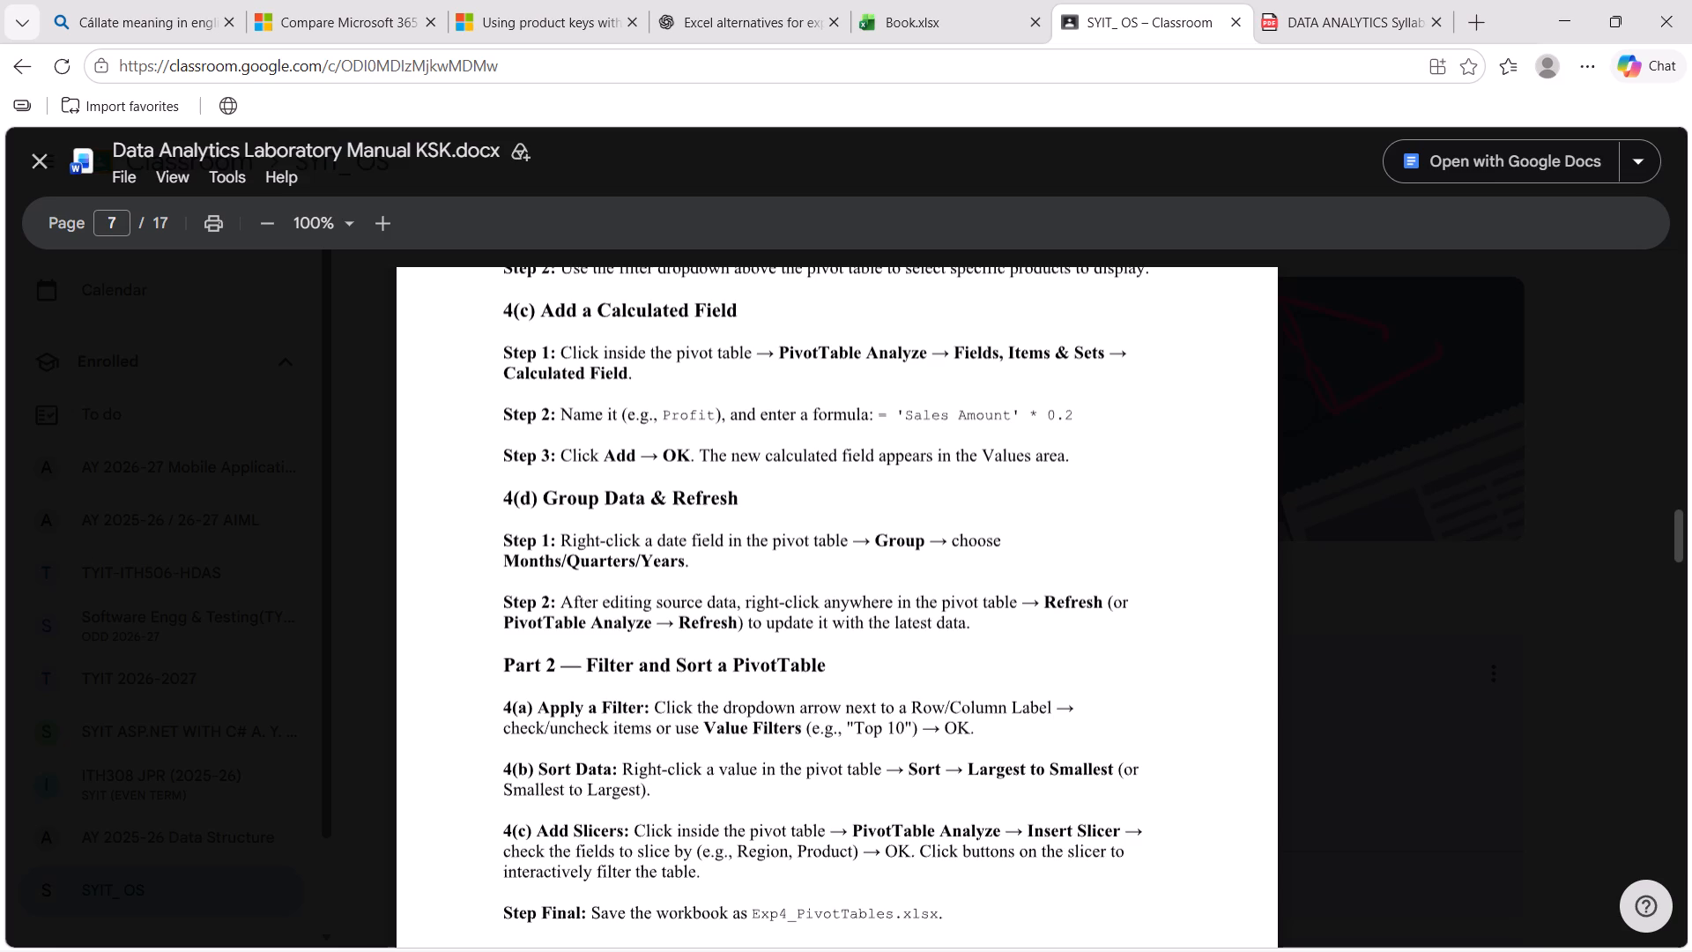
{"action": "left_click", "coordinate": [918, 15]}
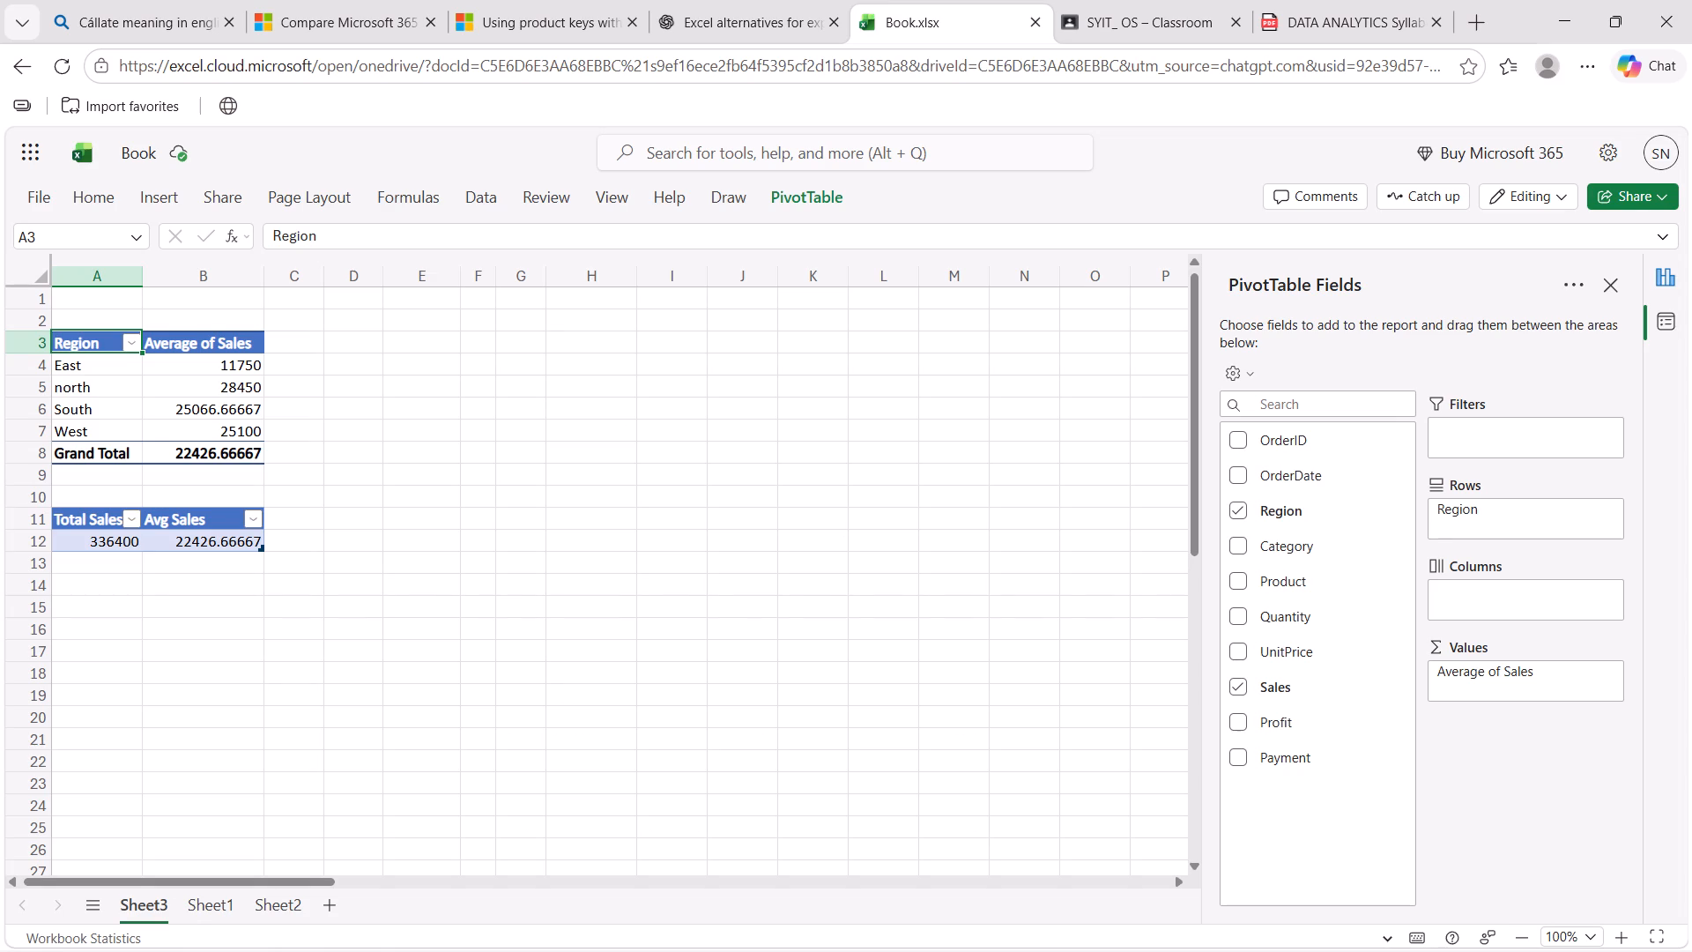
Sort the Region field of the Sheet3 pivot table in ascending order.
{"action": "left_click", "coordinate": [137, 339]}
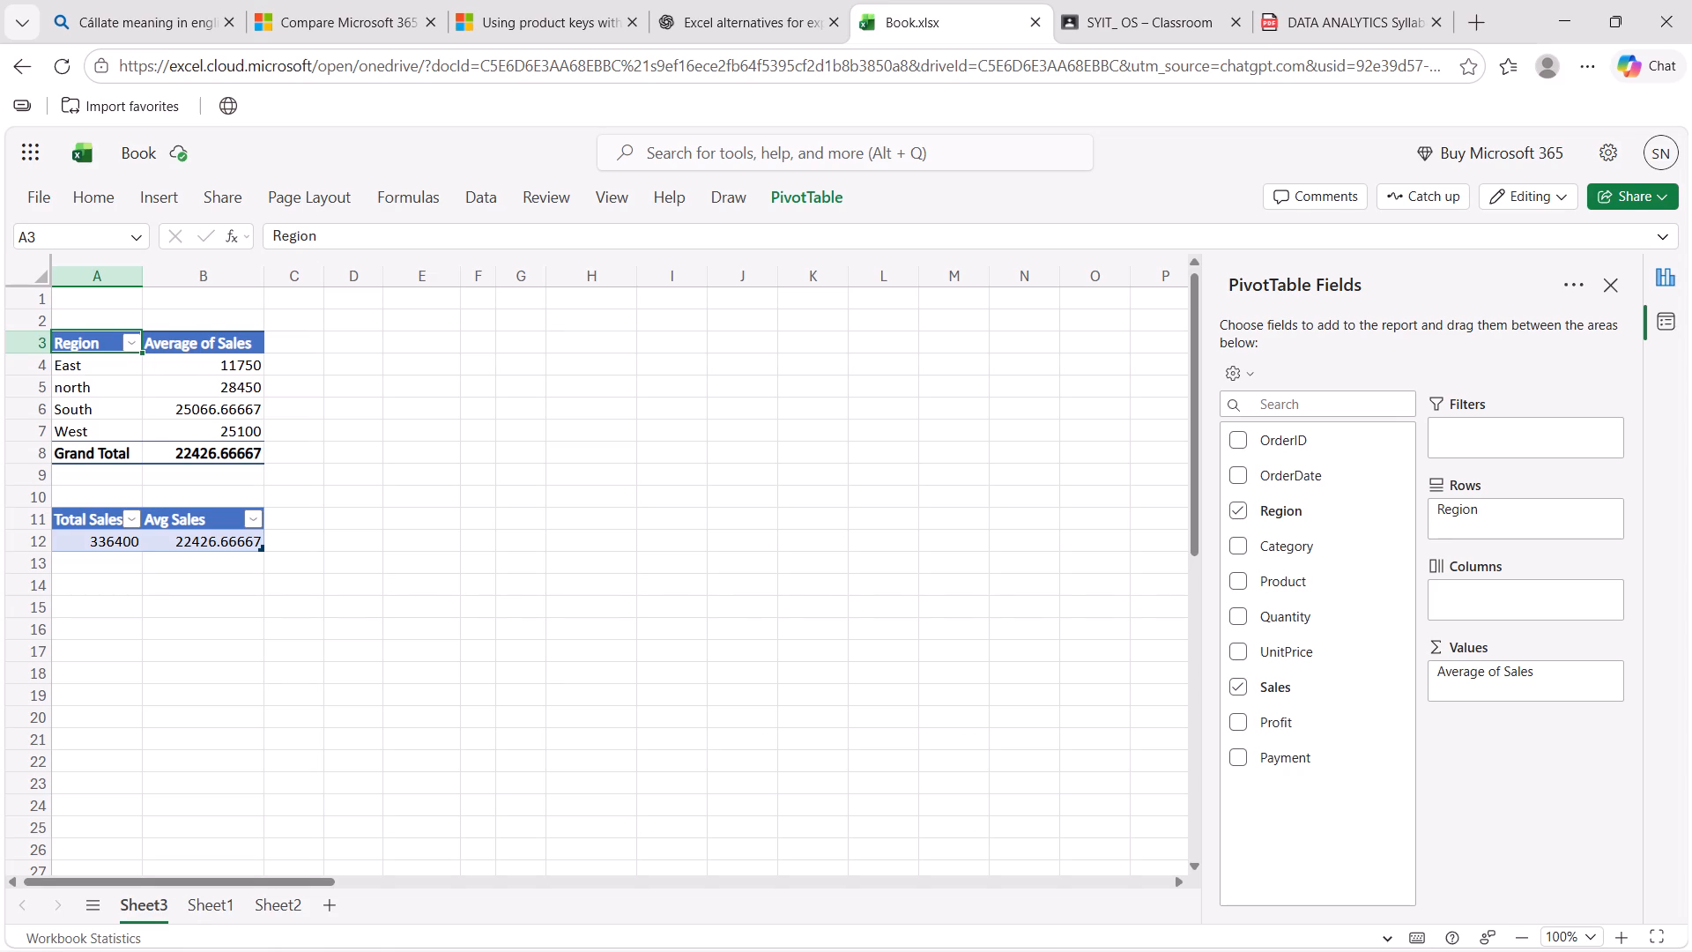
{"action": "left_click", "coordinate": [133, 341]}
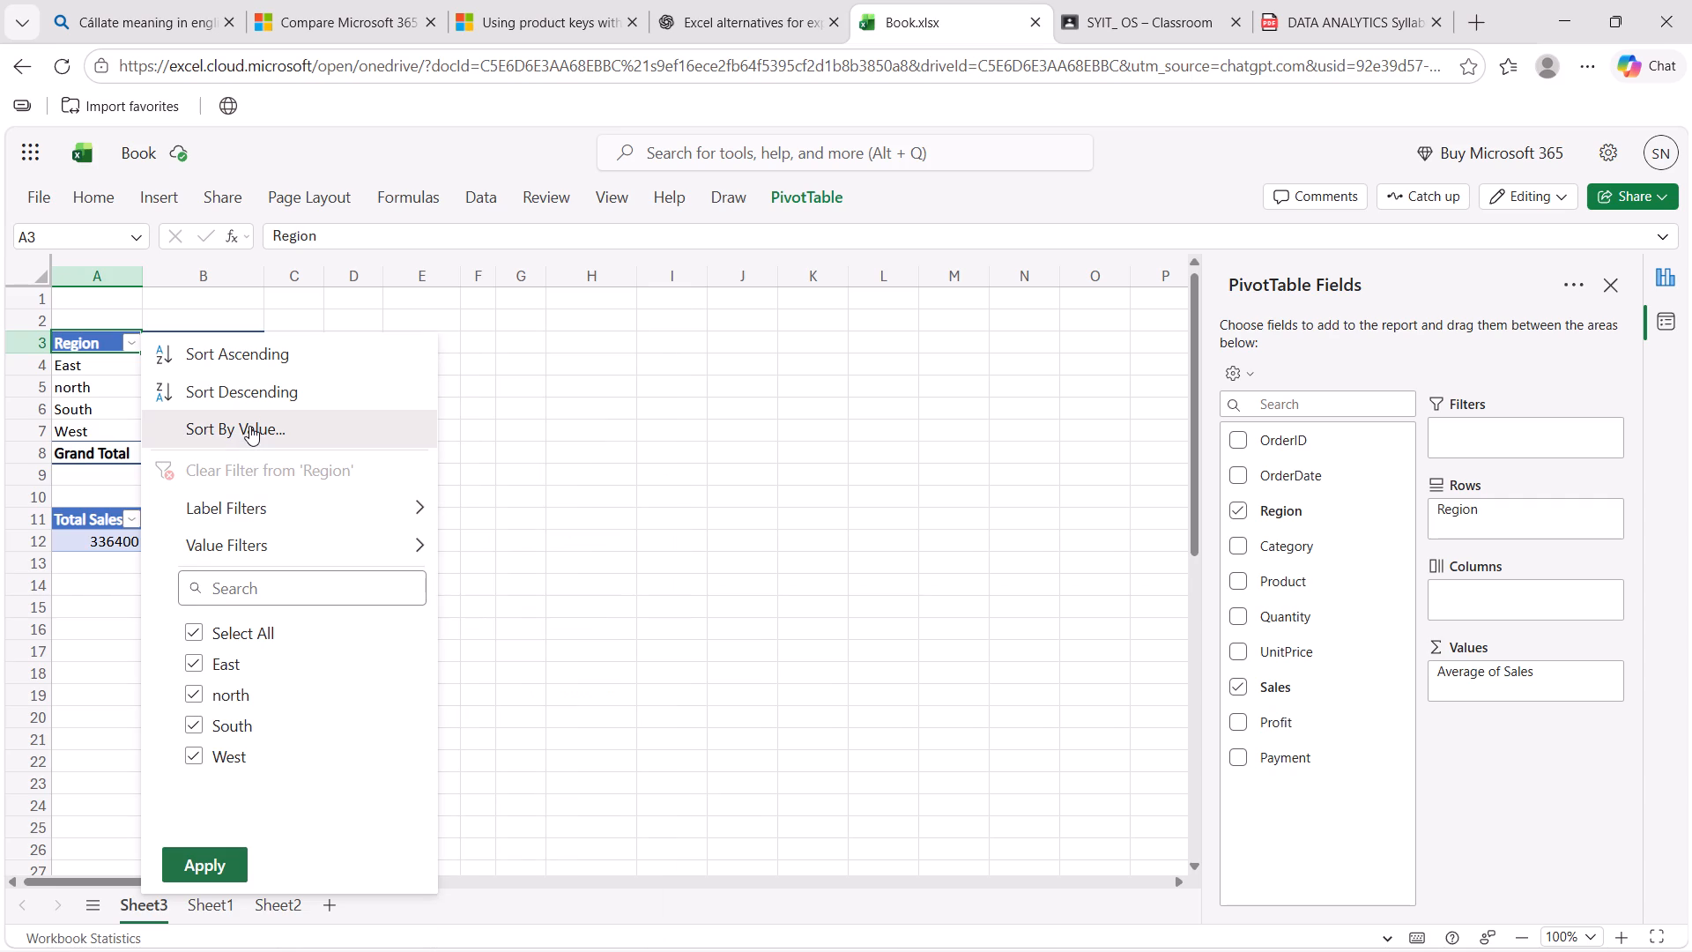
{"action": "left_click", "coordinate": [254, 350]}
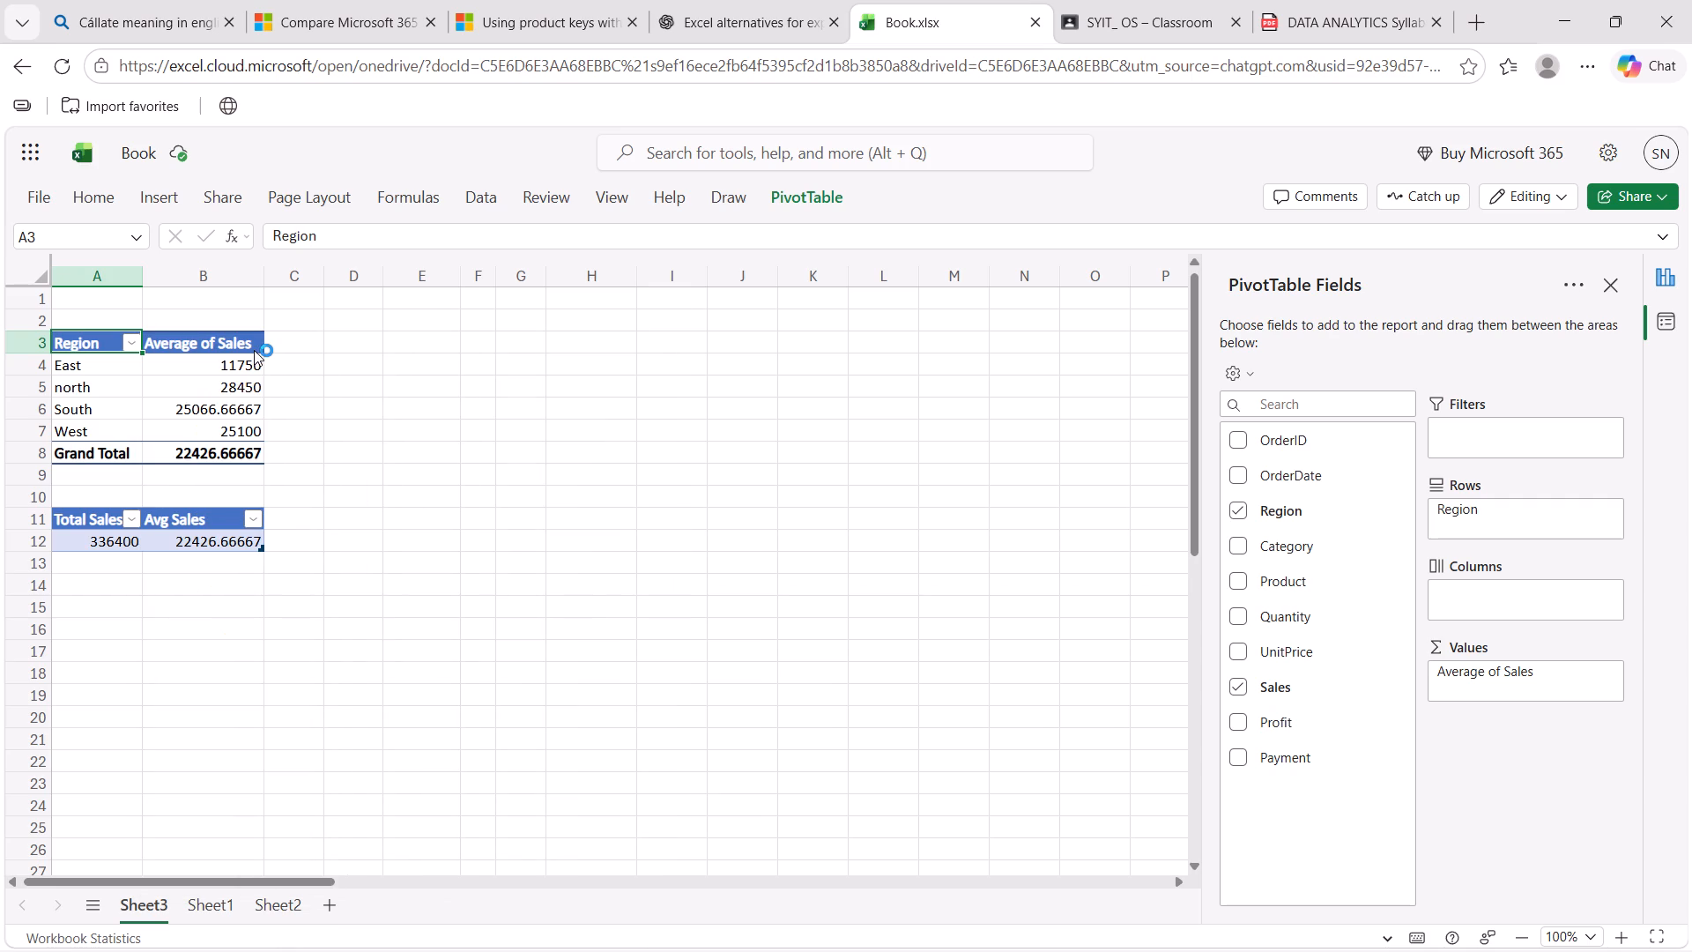
Sort the Region field of the Sheet3 pivot table in descending order.
{"action": "left_click", "coordinate": [131, 339]}
{"action": "left_click", "coordinate": [130, 343]}
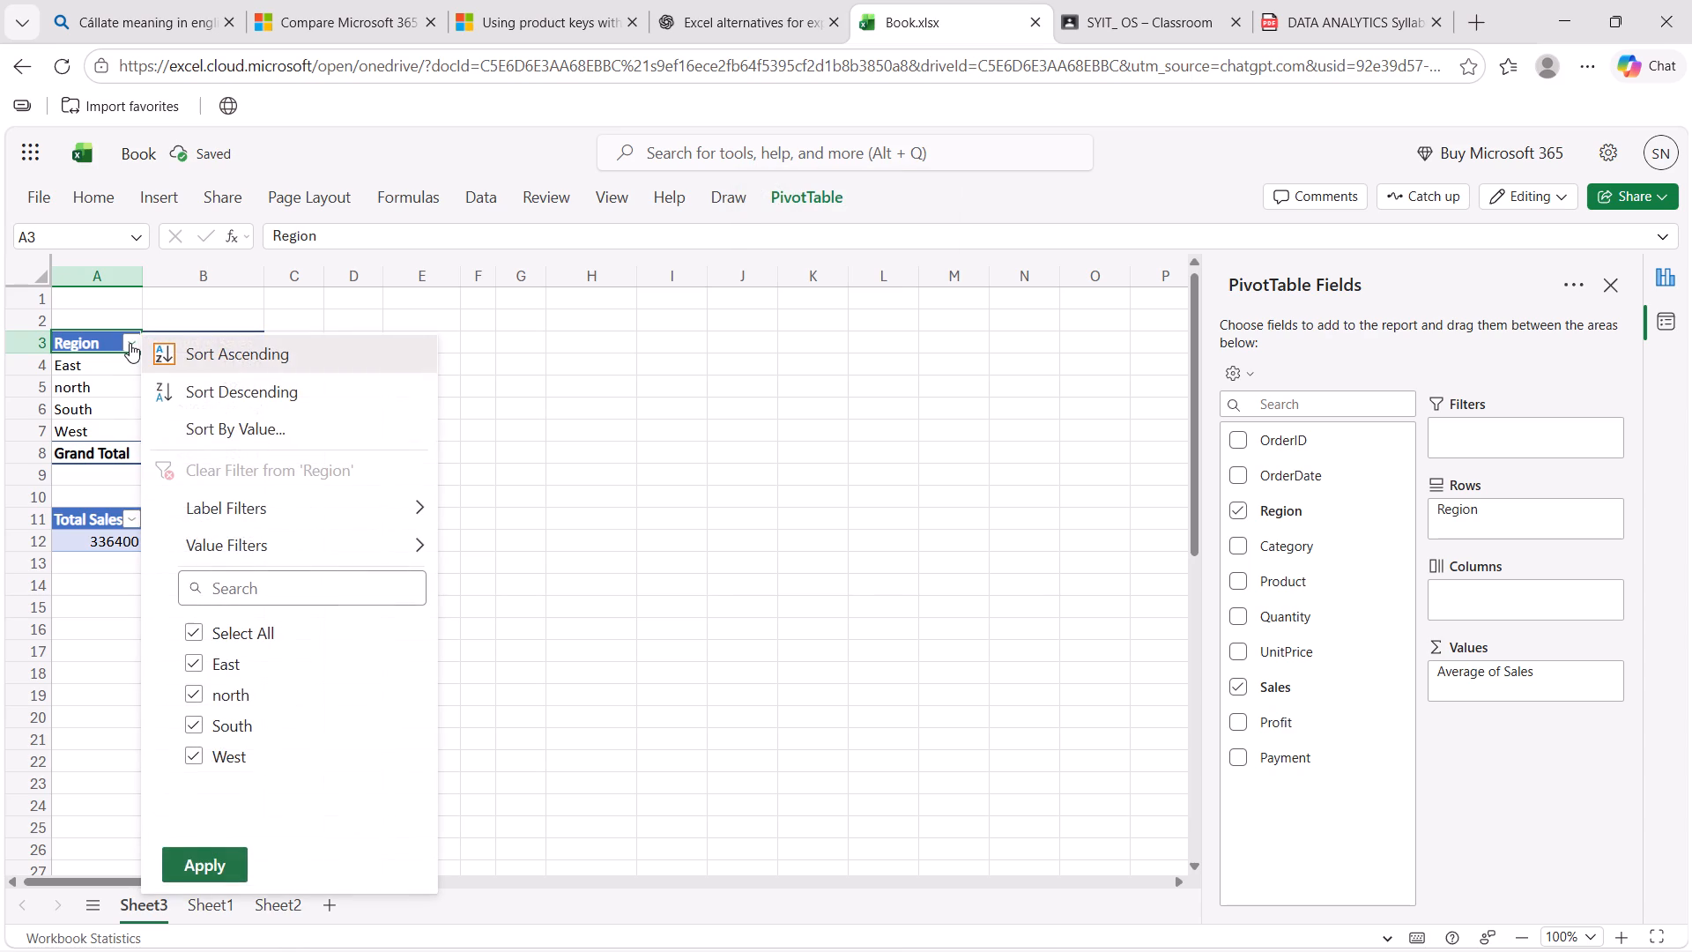
{"action": "left_click", "coordinate": [207, 396]}
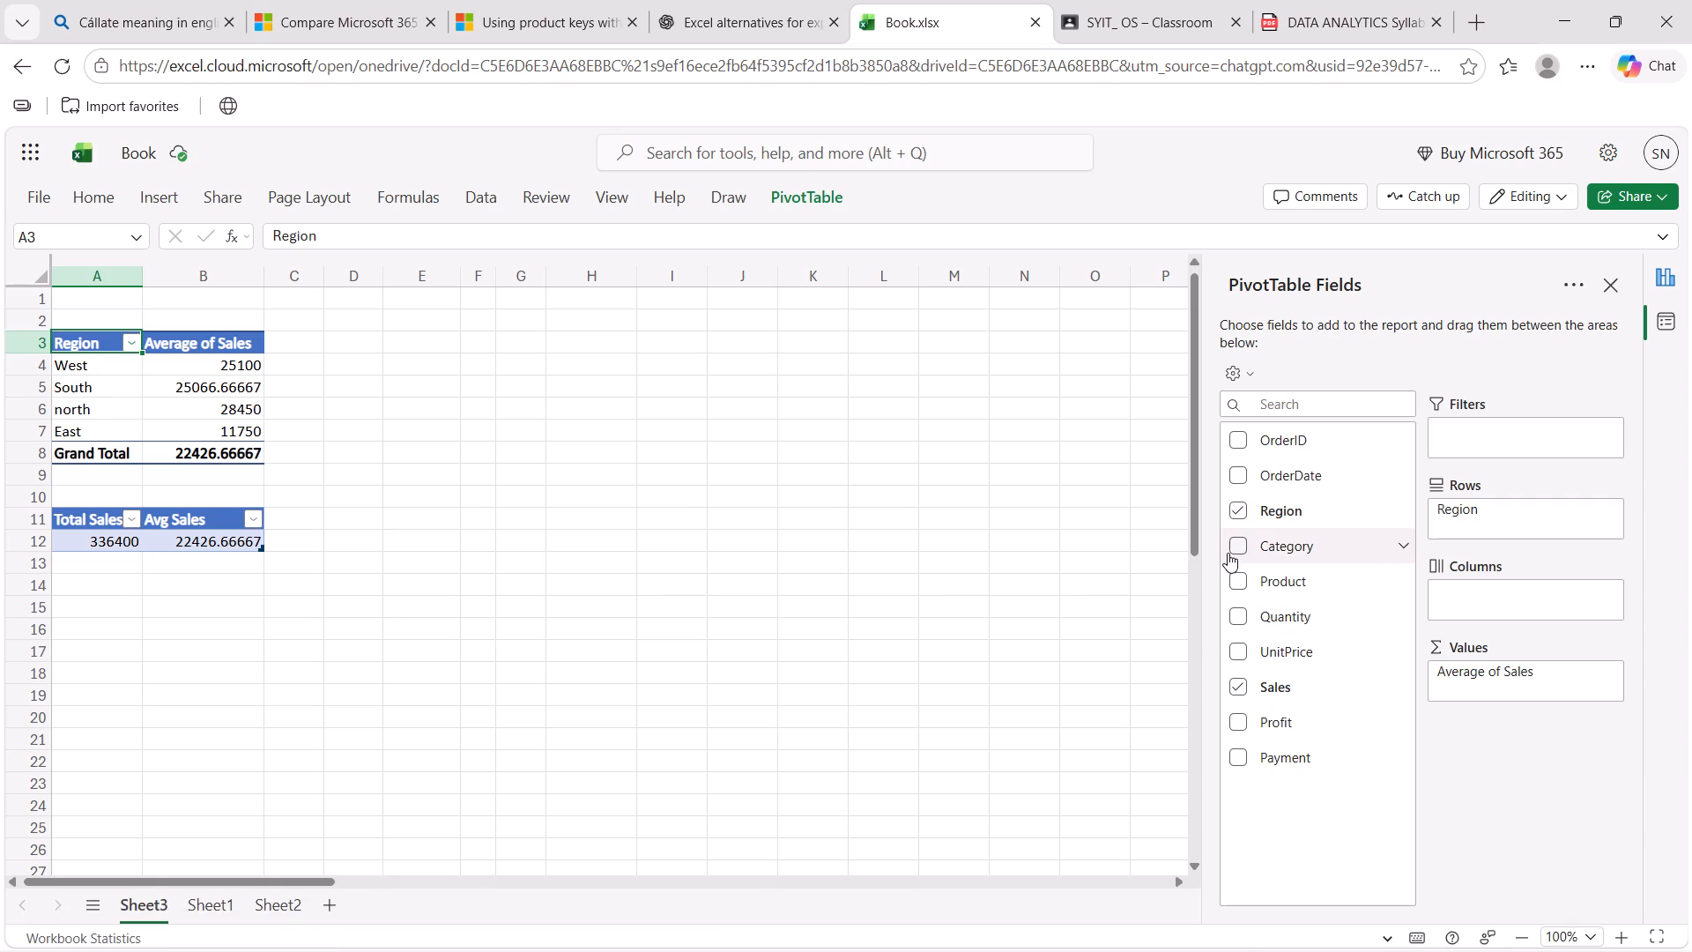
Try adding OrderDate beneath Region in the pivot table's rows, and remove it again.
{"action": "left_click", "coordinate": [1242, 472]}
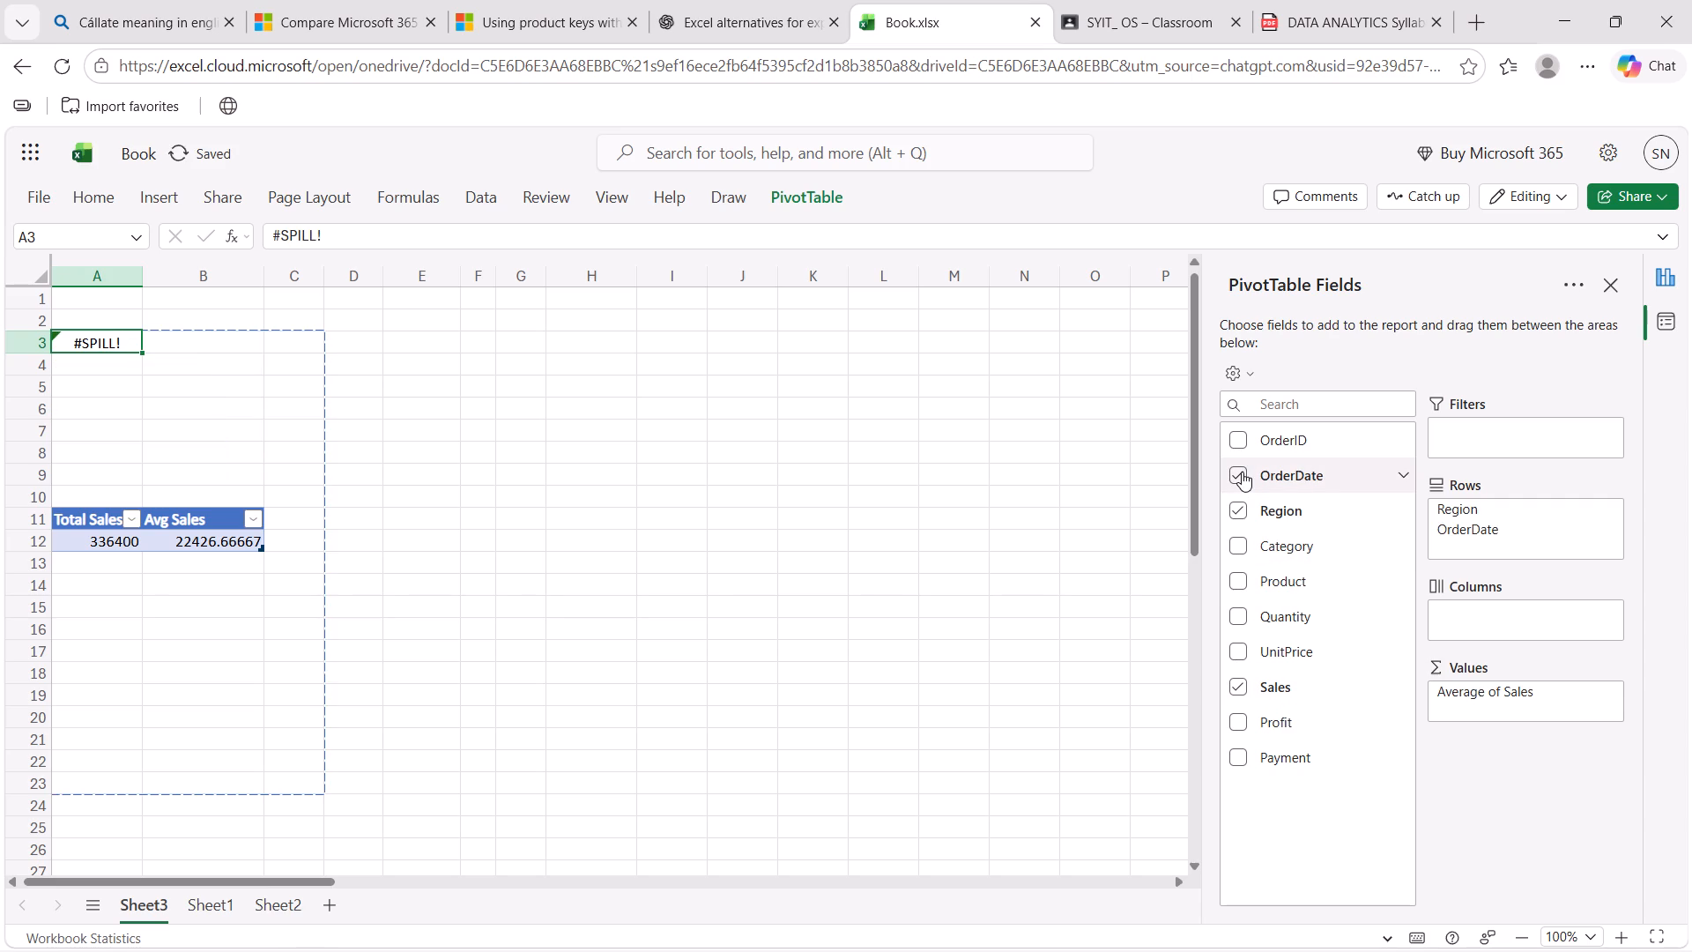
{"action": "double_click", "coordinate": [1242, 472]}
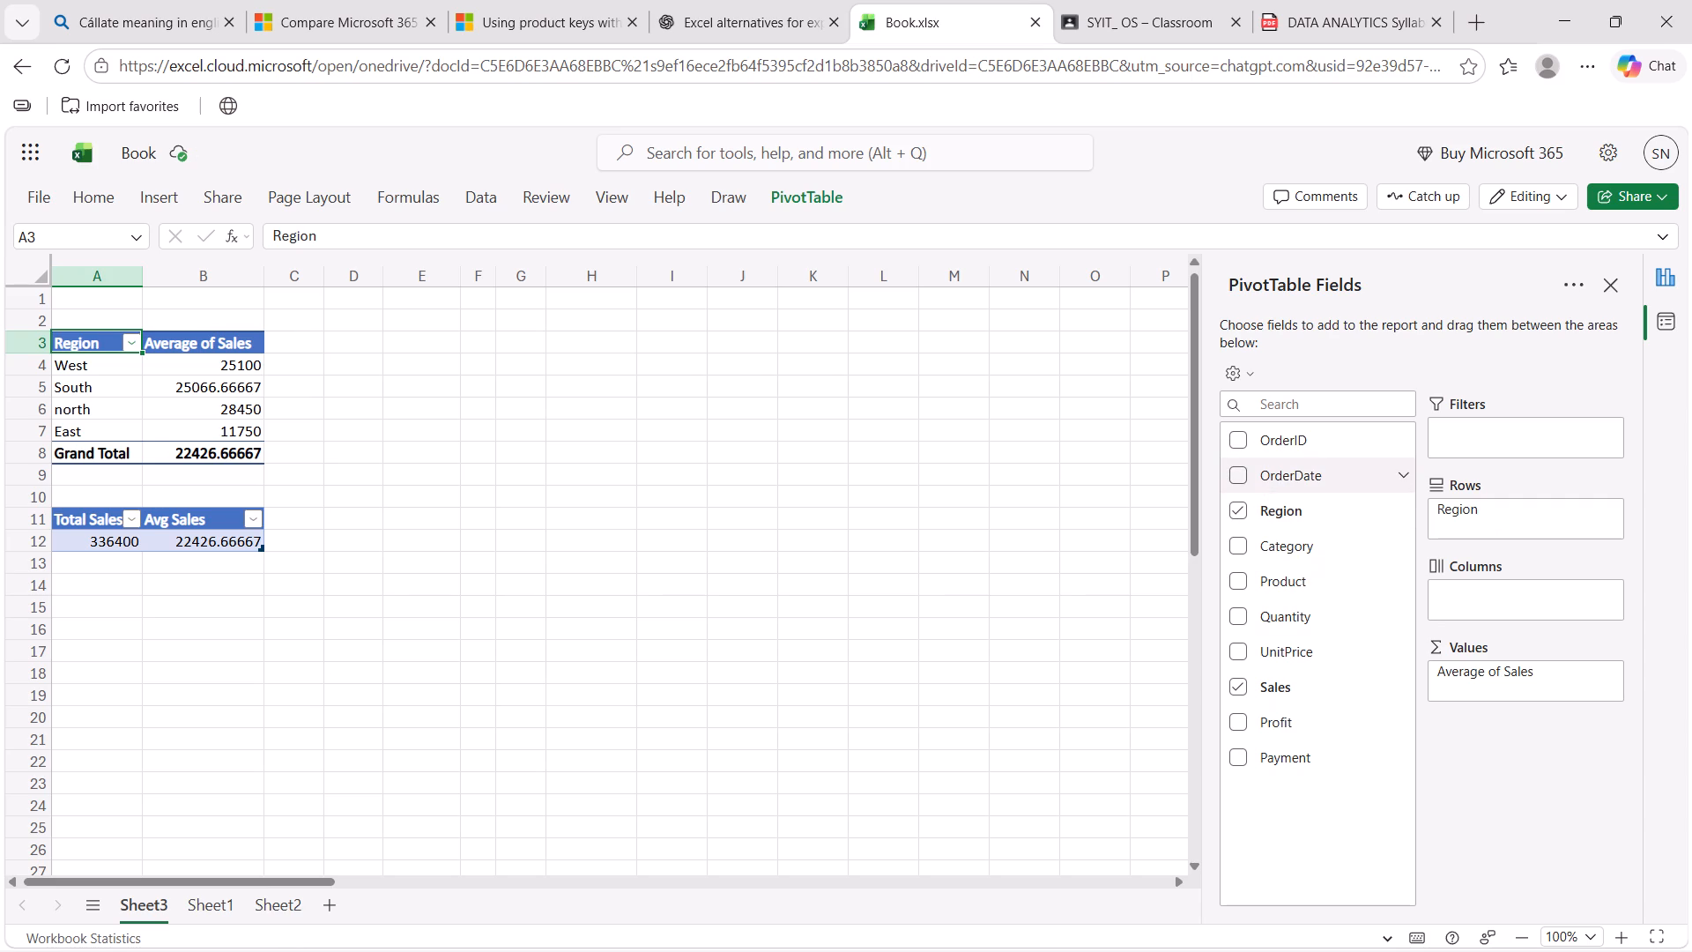
Examine Sheet1's OrderDate data in B1:B16 and the available commands for a way to group the dates.
{"action": "left_click", "coordinate": [217, 896]}
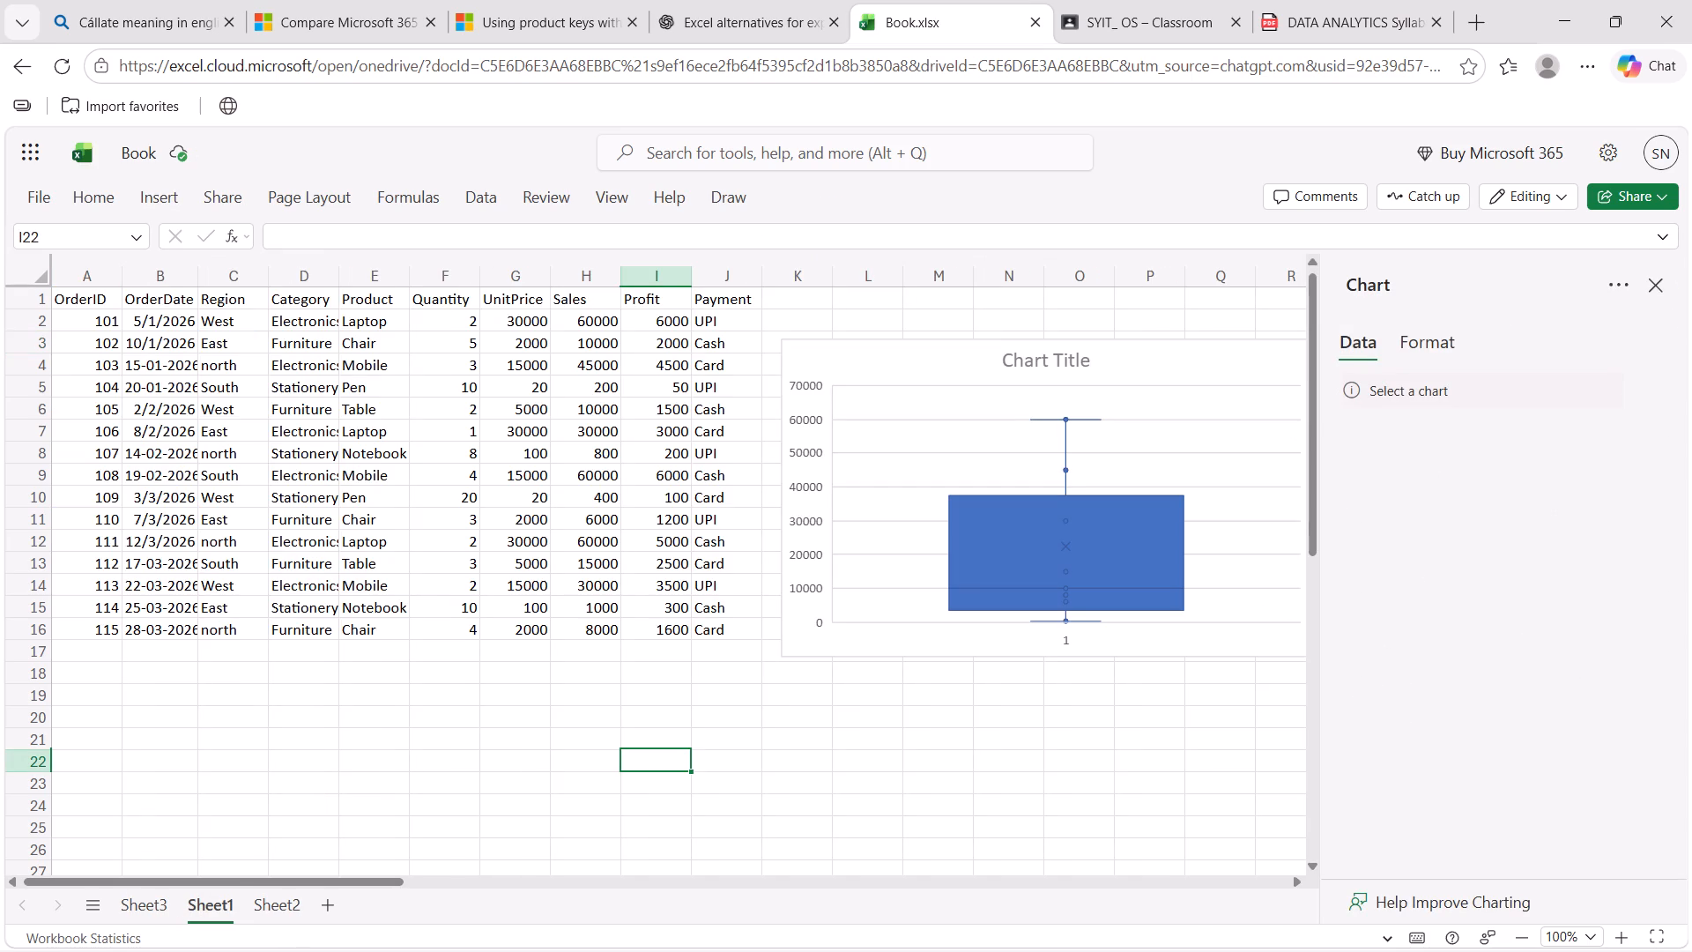
{"action": "left_click", "coordinate": [145, 324]}
{"action": "left_click", "coordinate": [156, 293]}
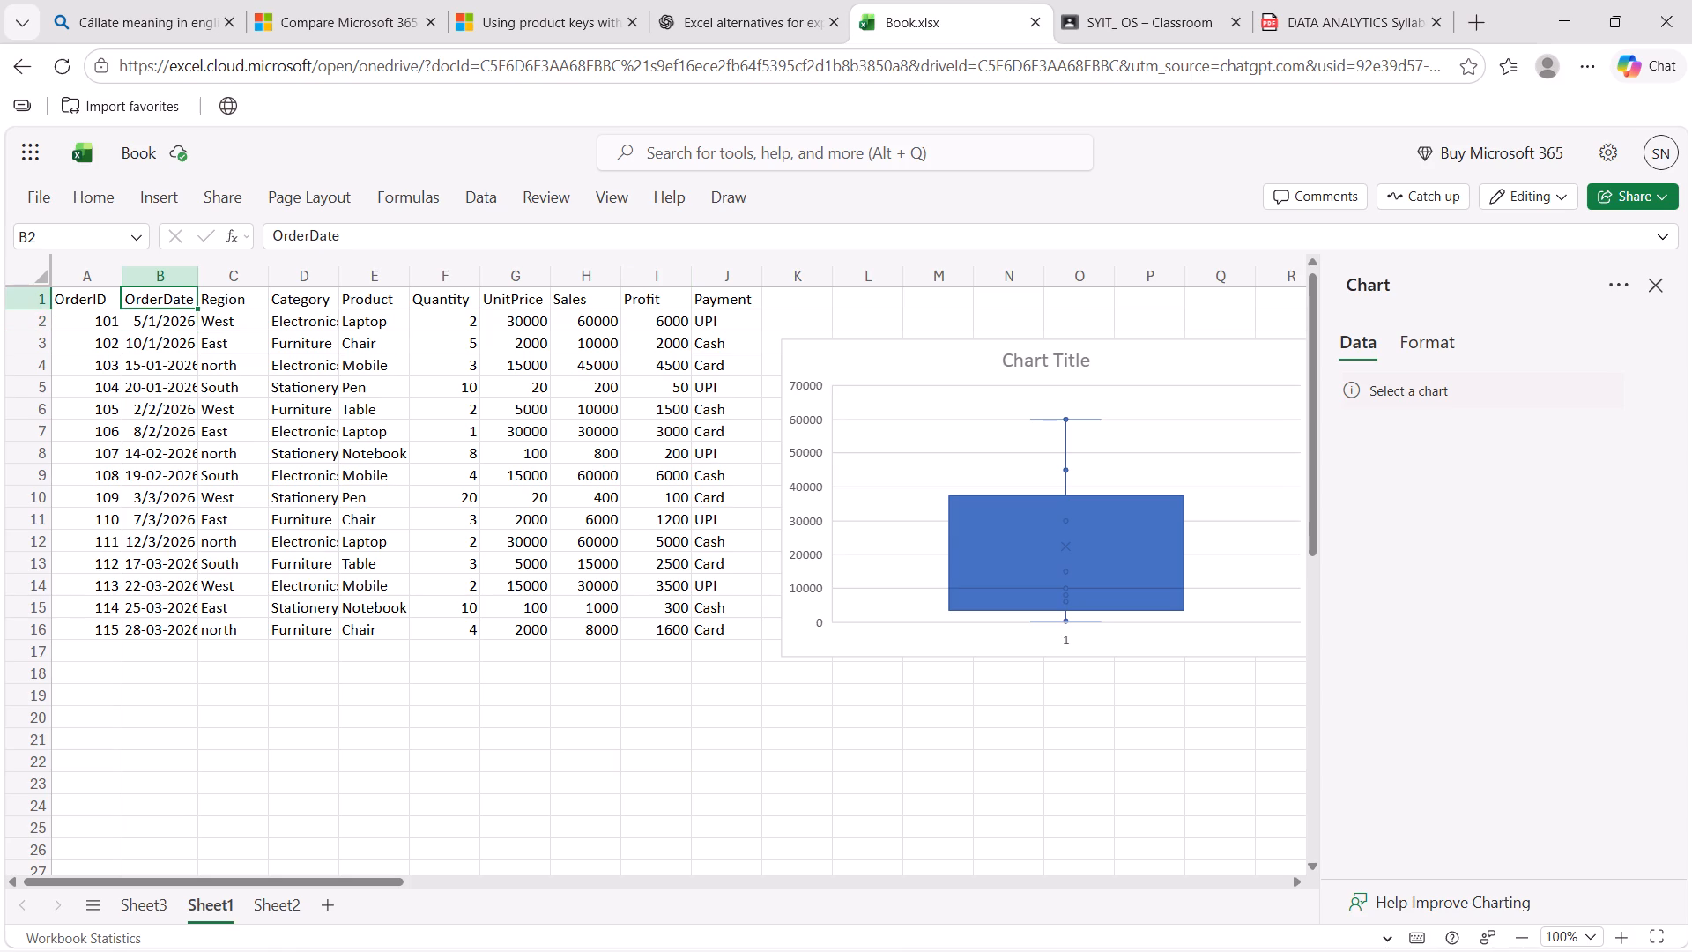
{"action": "left_click_drag", "start_coordinate": [156, 293], "coordinate": [172, 706]}
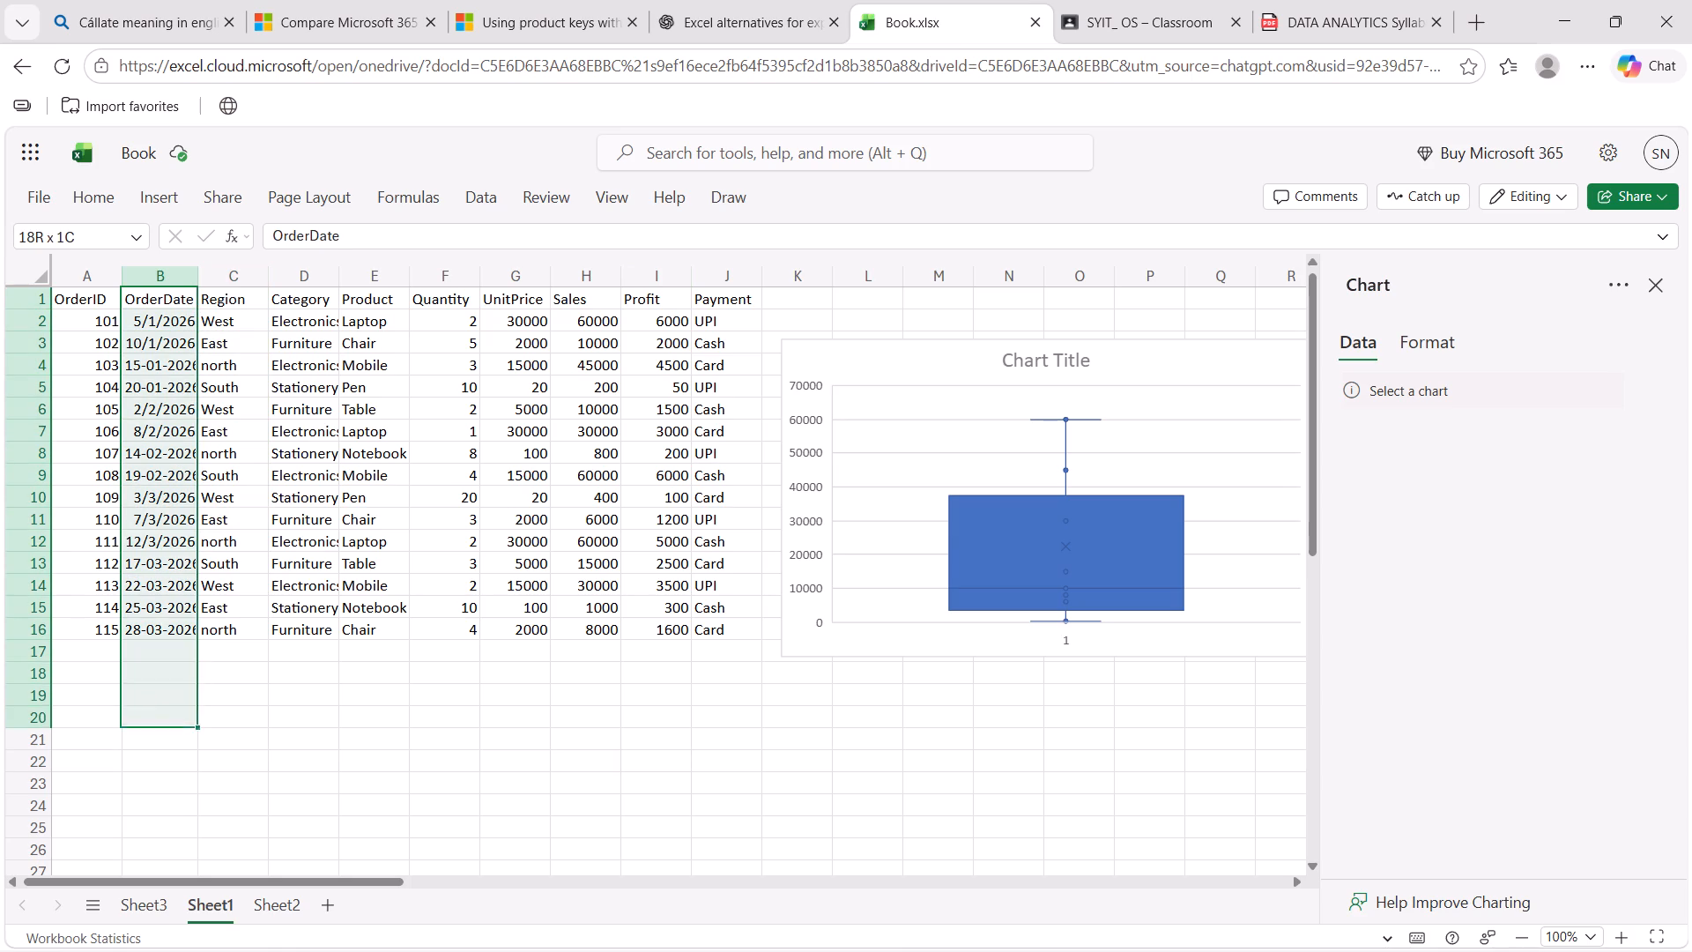
{"action": "left_click_drag", "start_coordinate": [172, 706], "coordinate": [172, 629]}
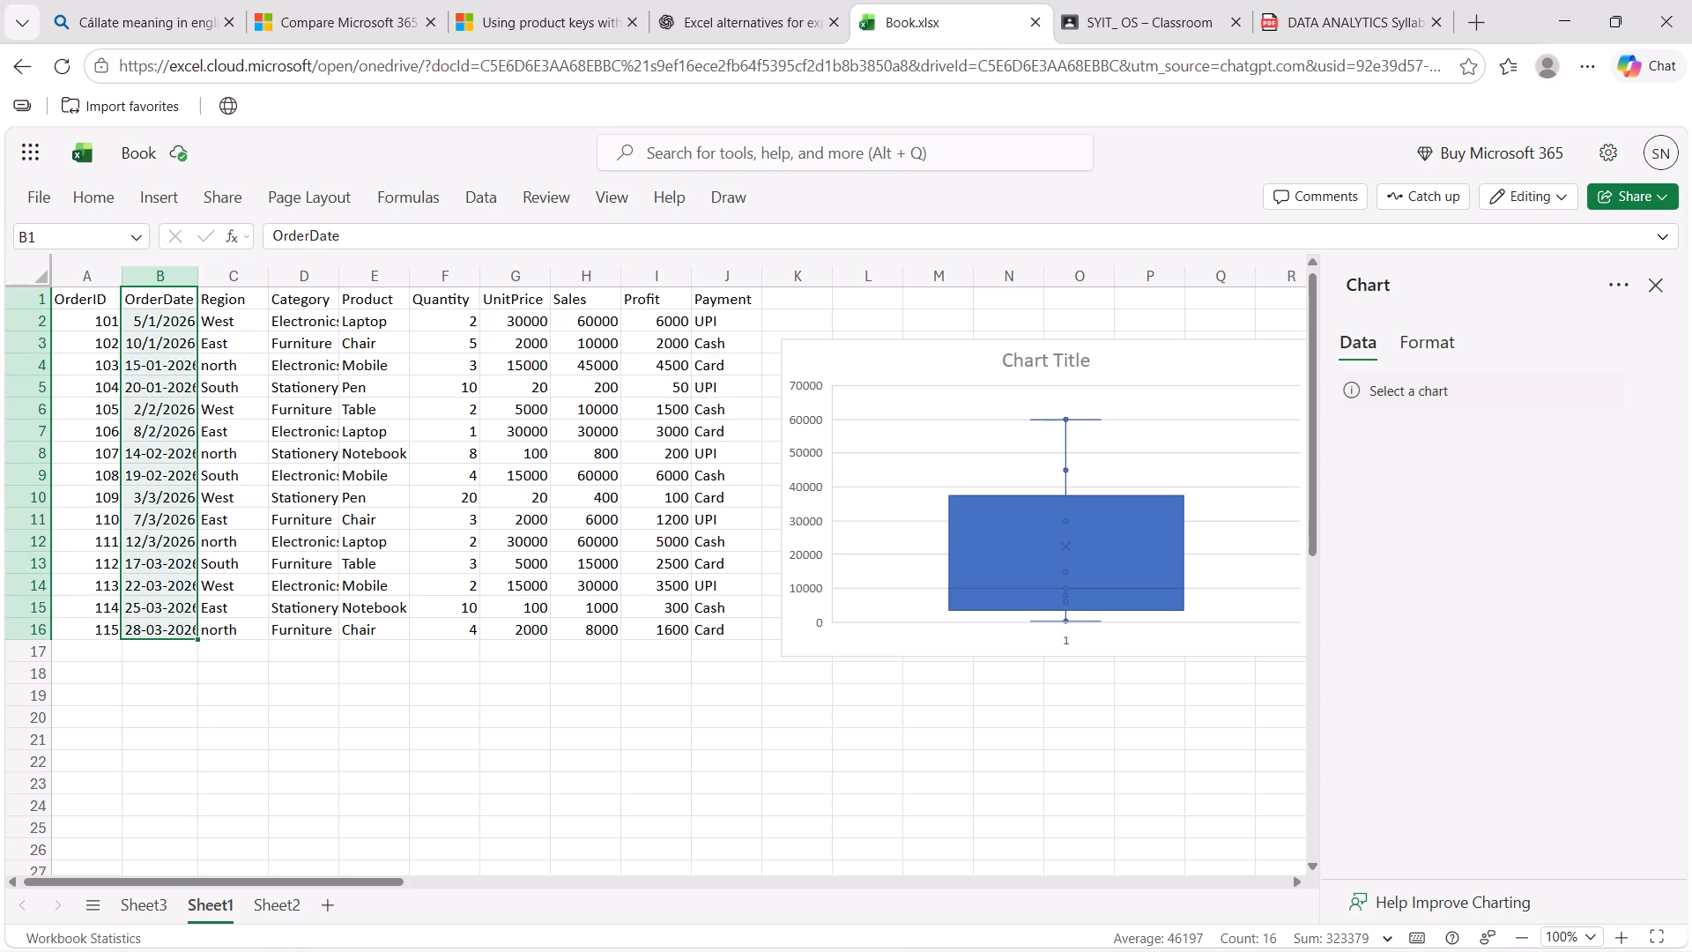
{"action": "right_click", "coordinate": [172, 629]}
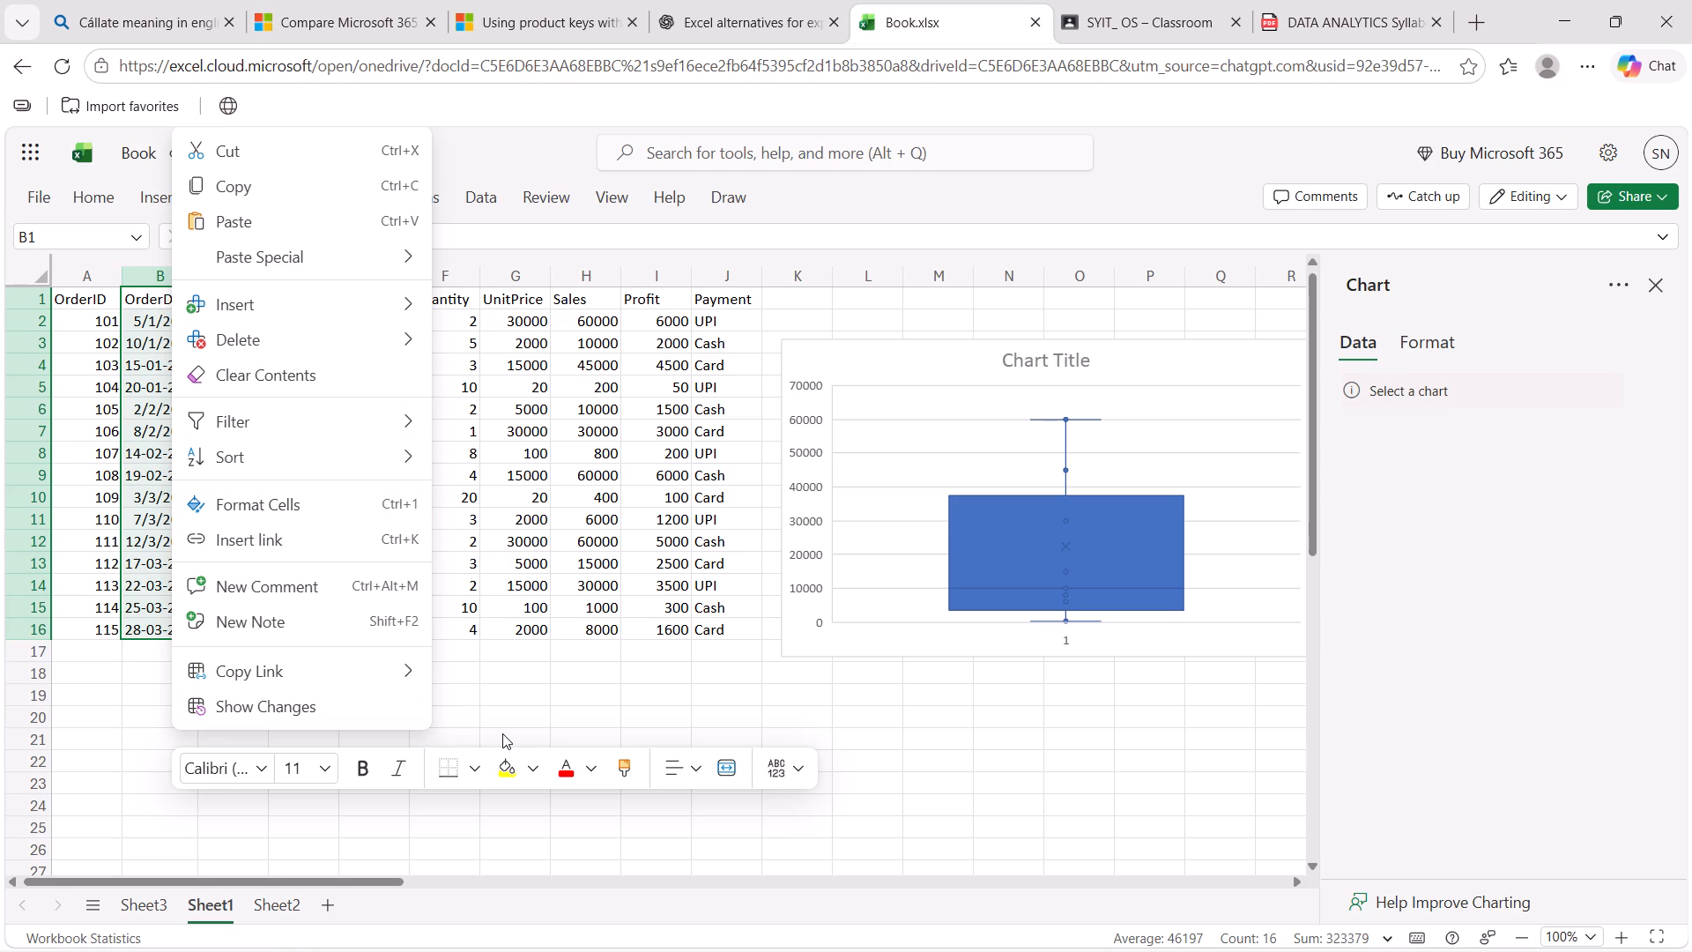
{"action": "left_click", "coordinate": [486, 690]}
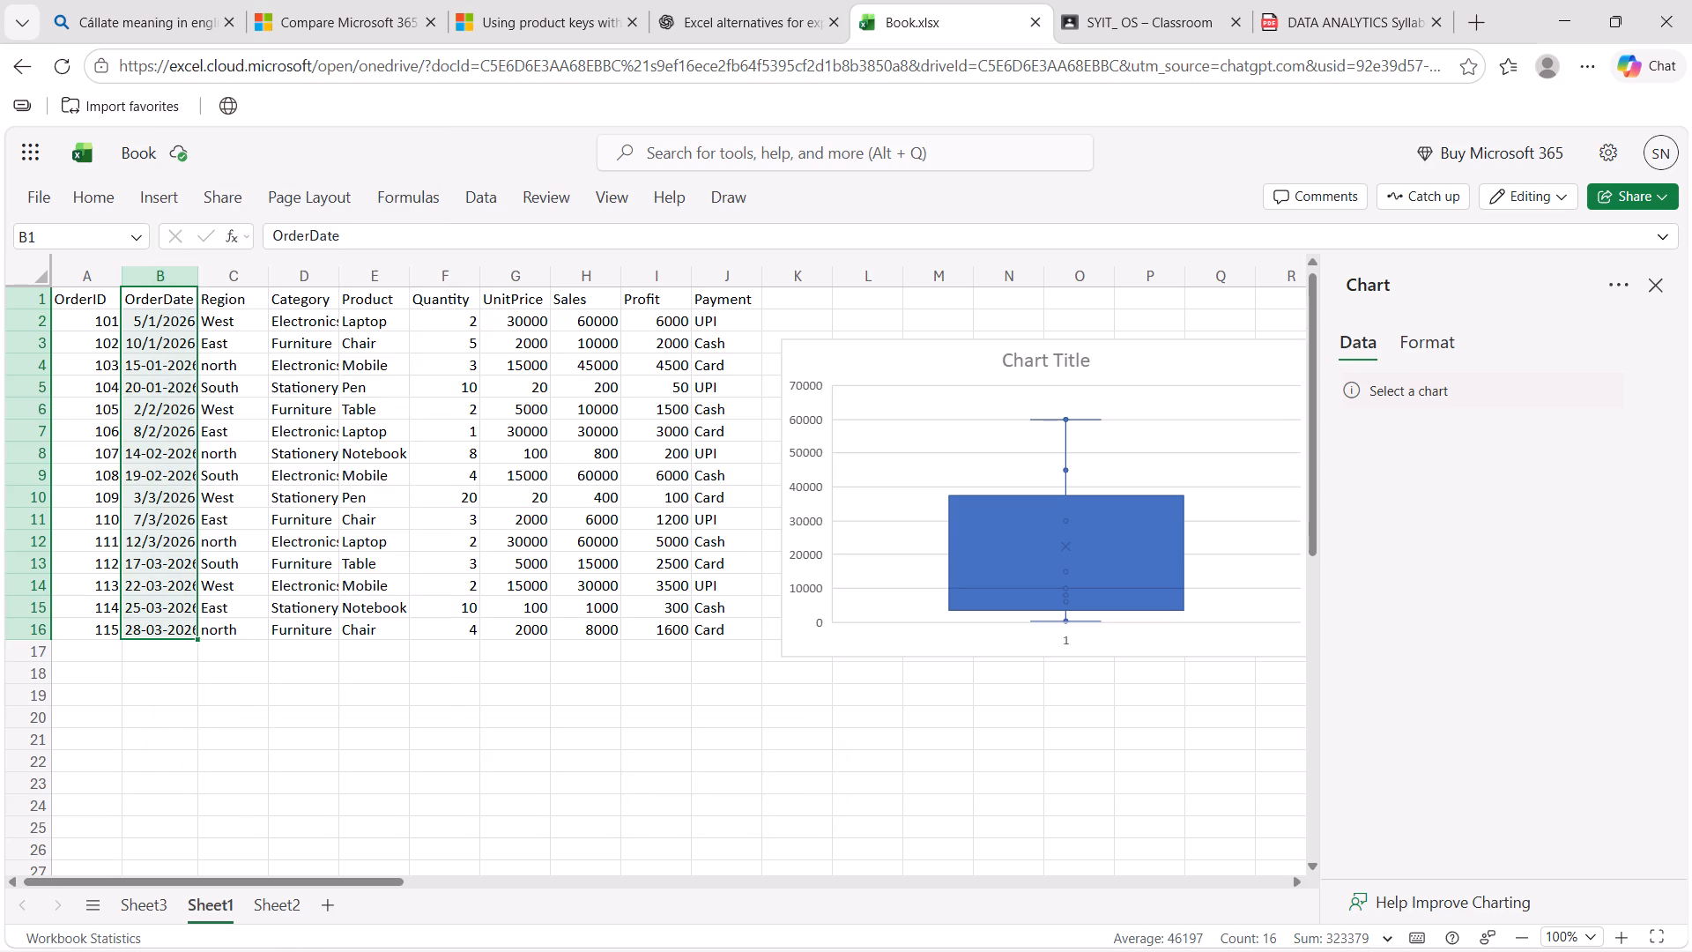
{"action": "left_click", "coordinate": [153, 654]}
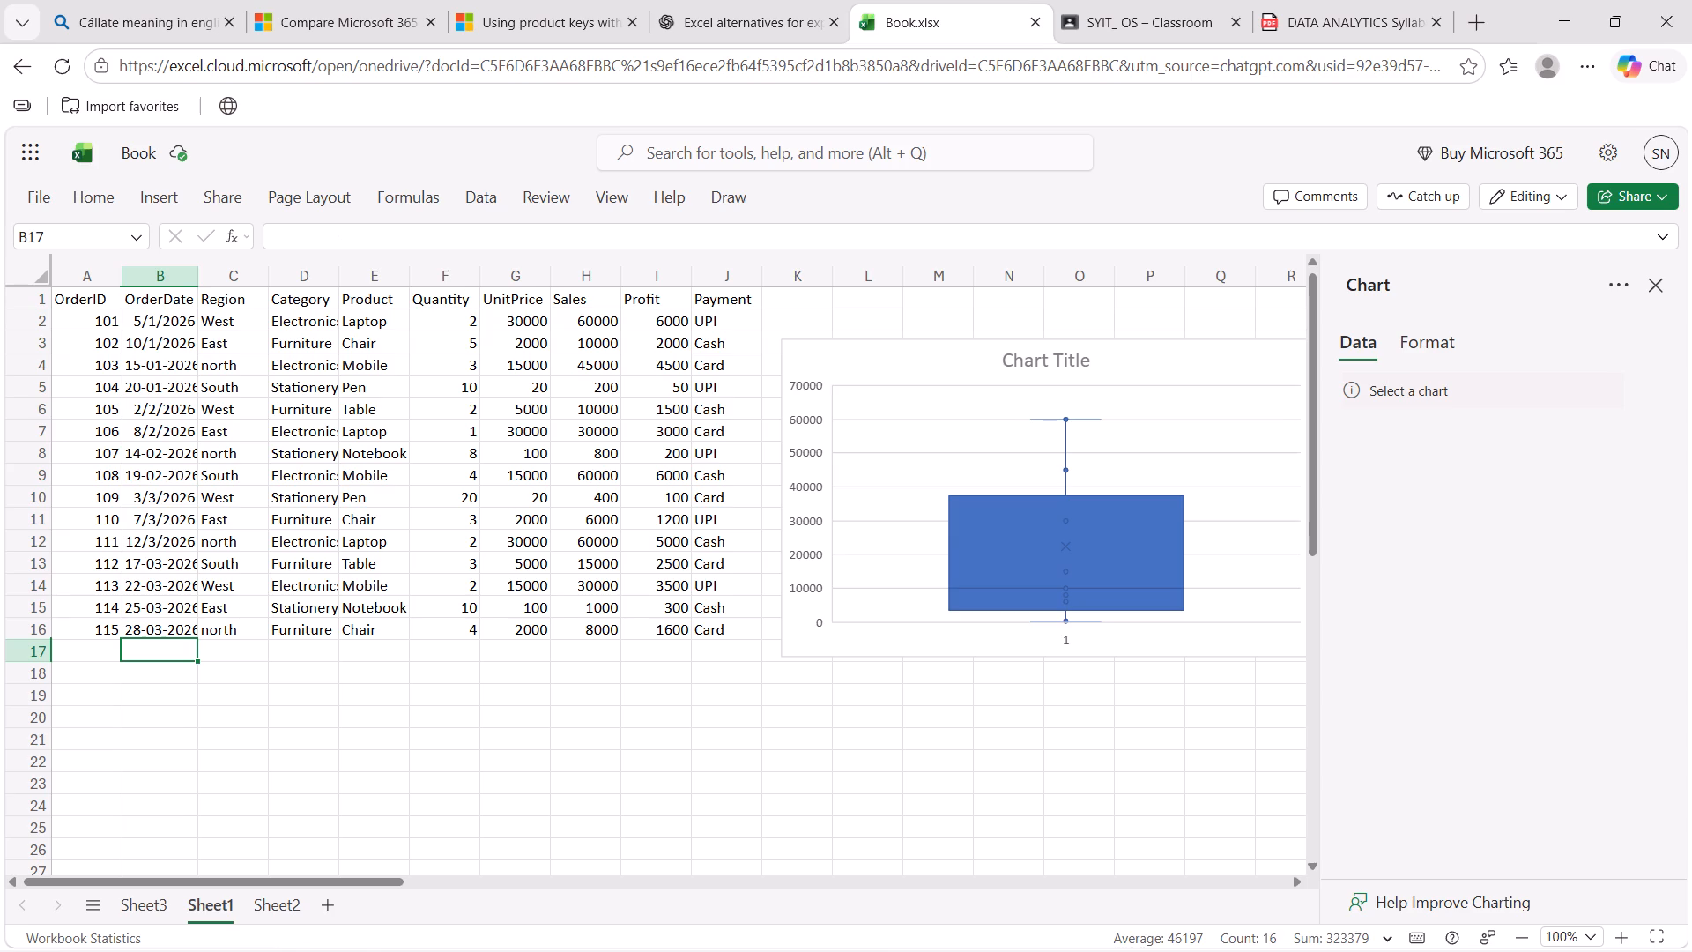
{"action": "left_click", "coordinate": [174, 191]}
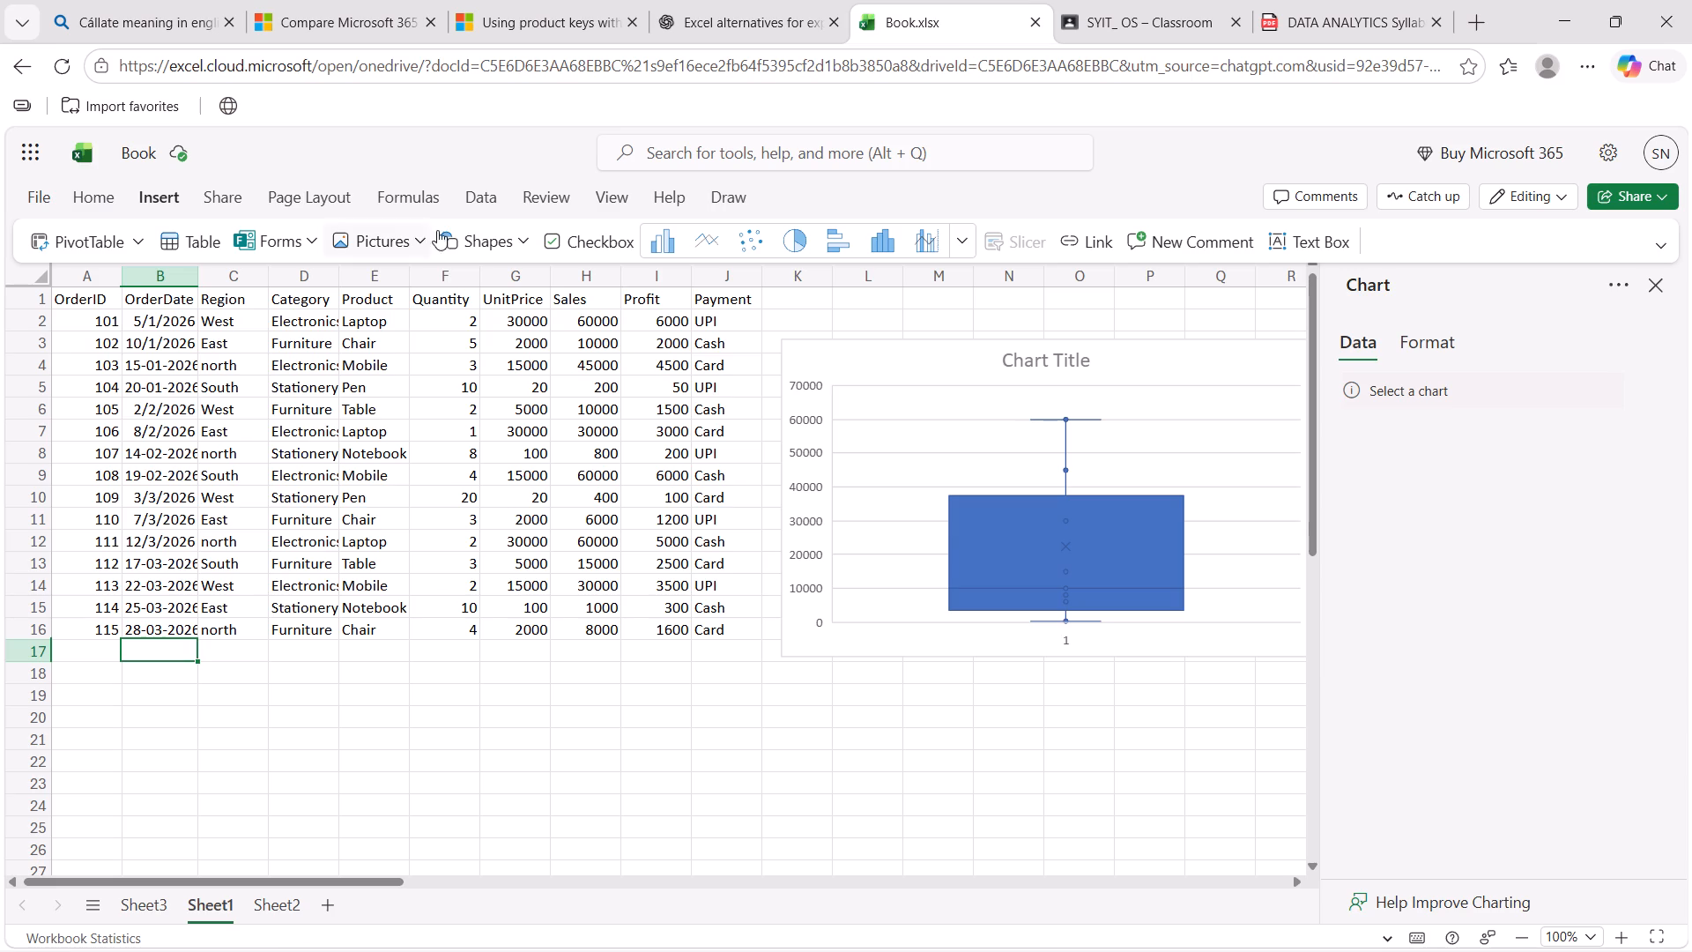
{"action": "left_click", "coordinate": [536, 191]}
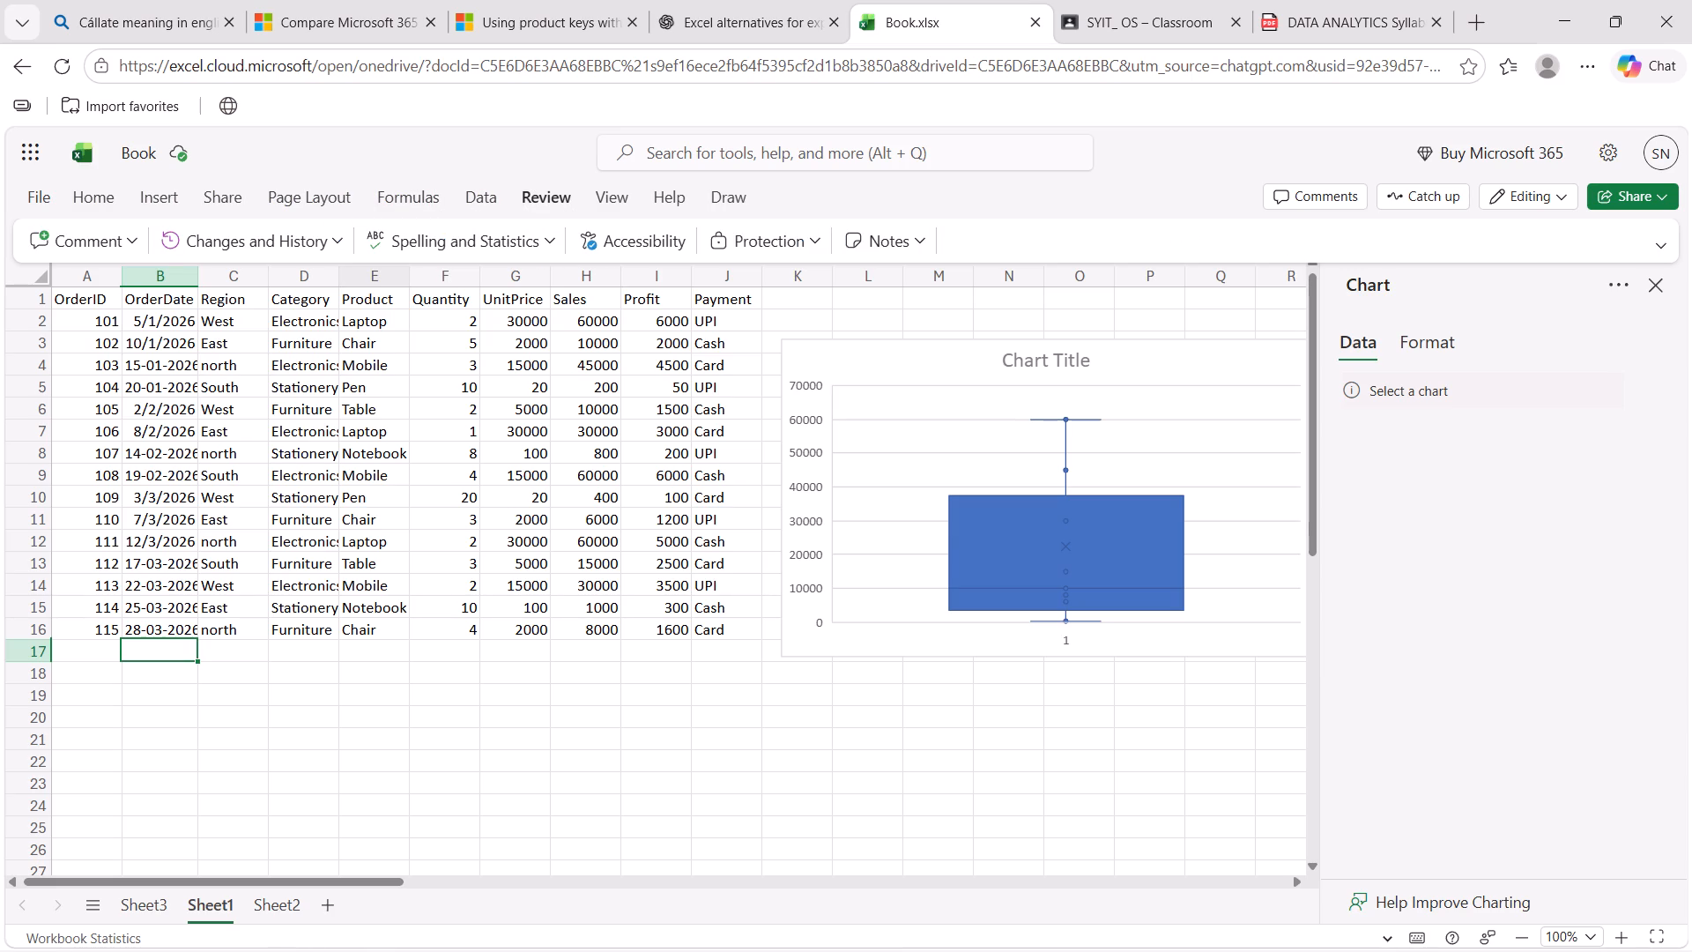
Check Sheet2 and go back to the pivot table on Sheet3.
{"action": "left_click", "coordinate": [274, 909]}
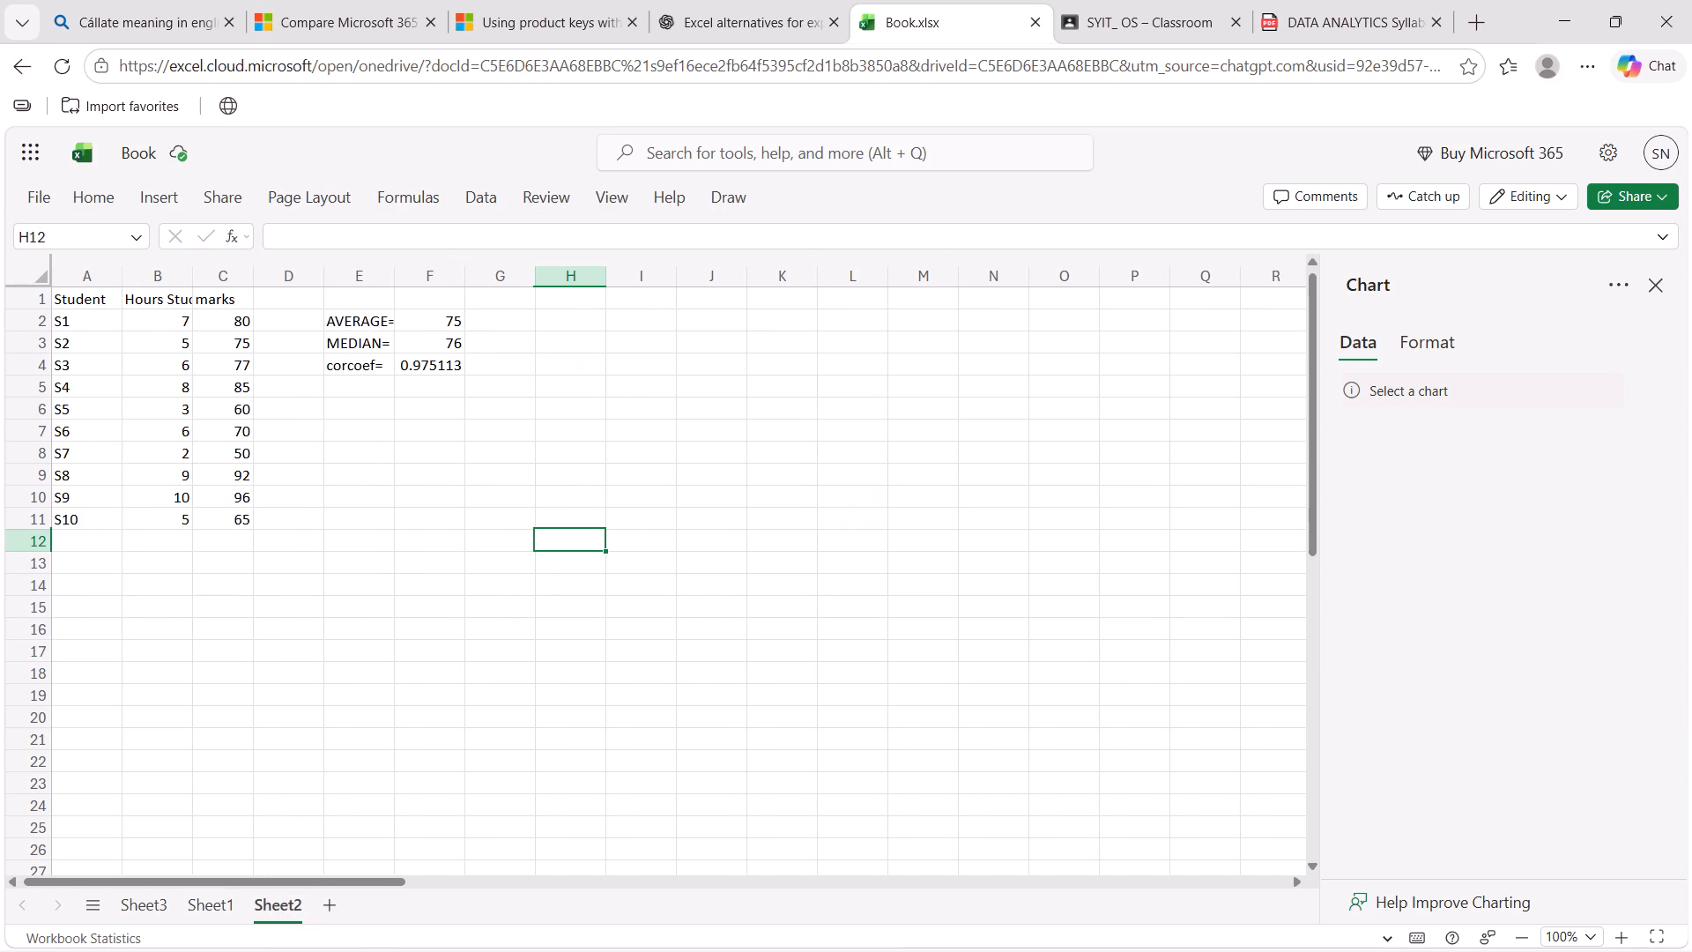
{"action": "left_click", "coordinate": [154, 911]}
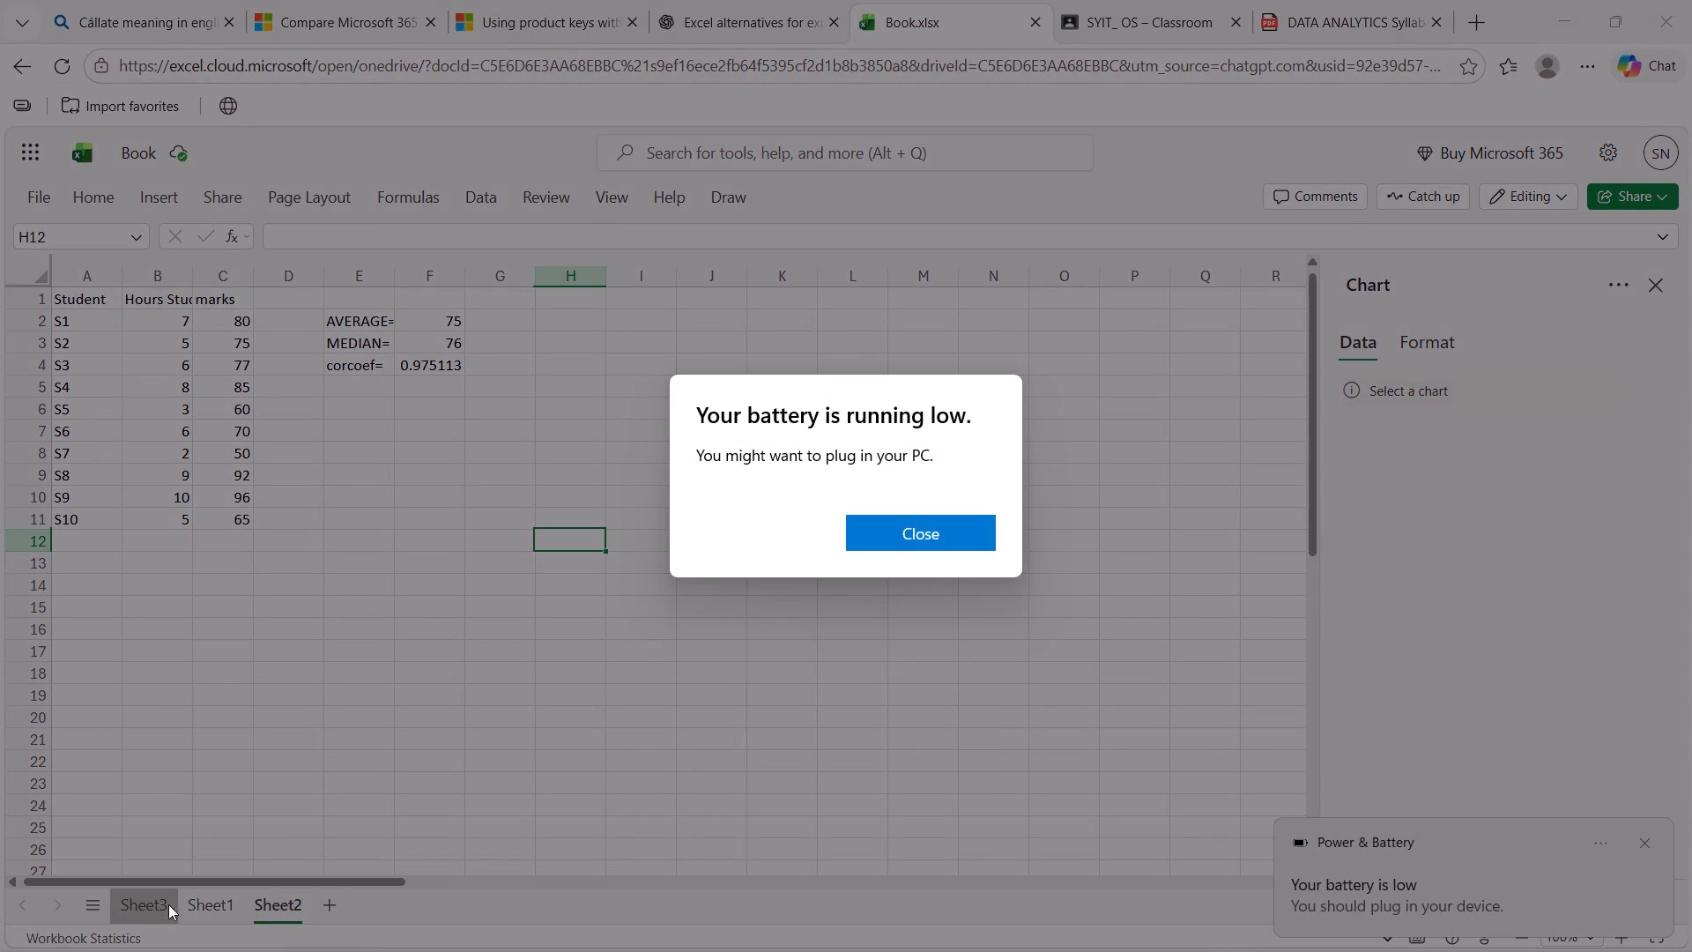
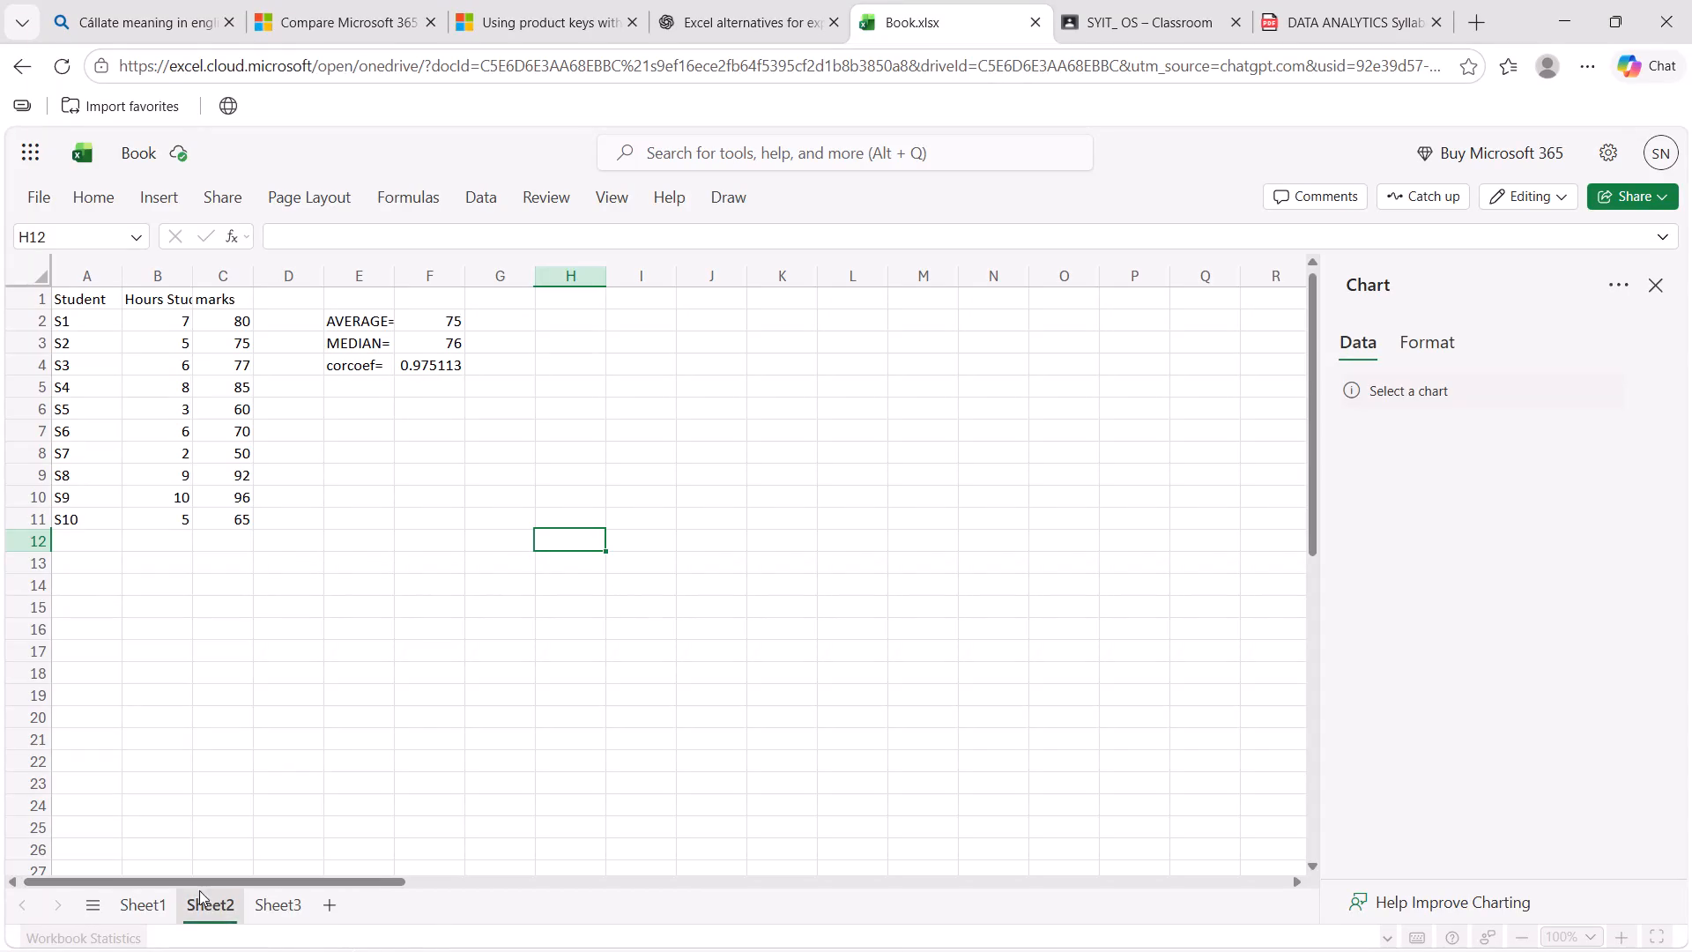
{"action": "left_click", "coordinate": [270, 902]}
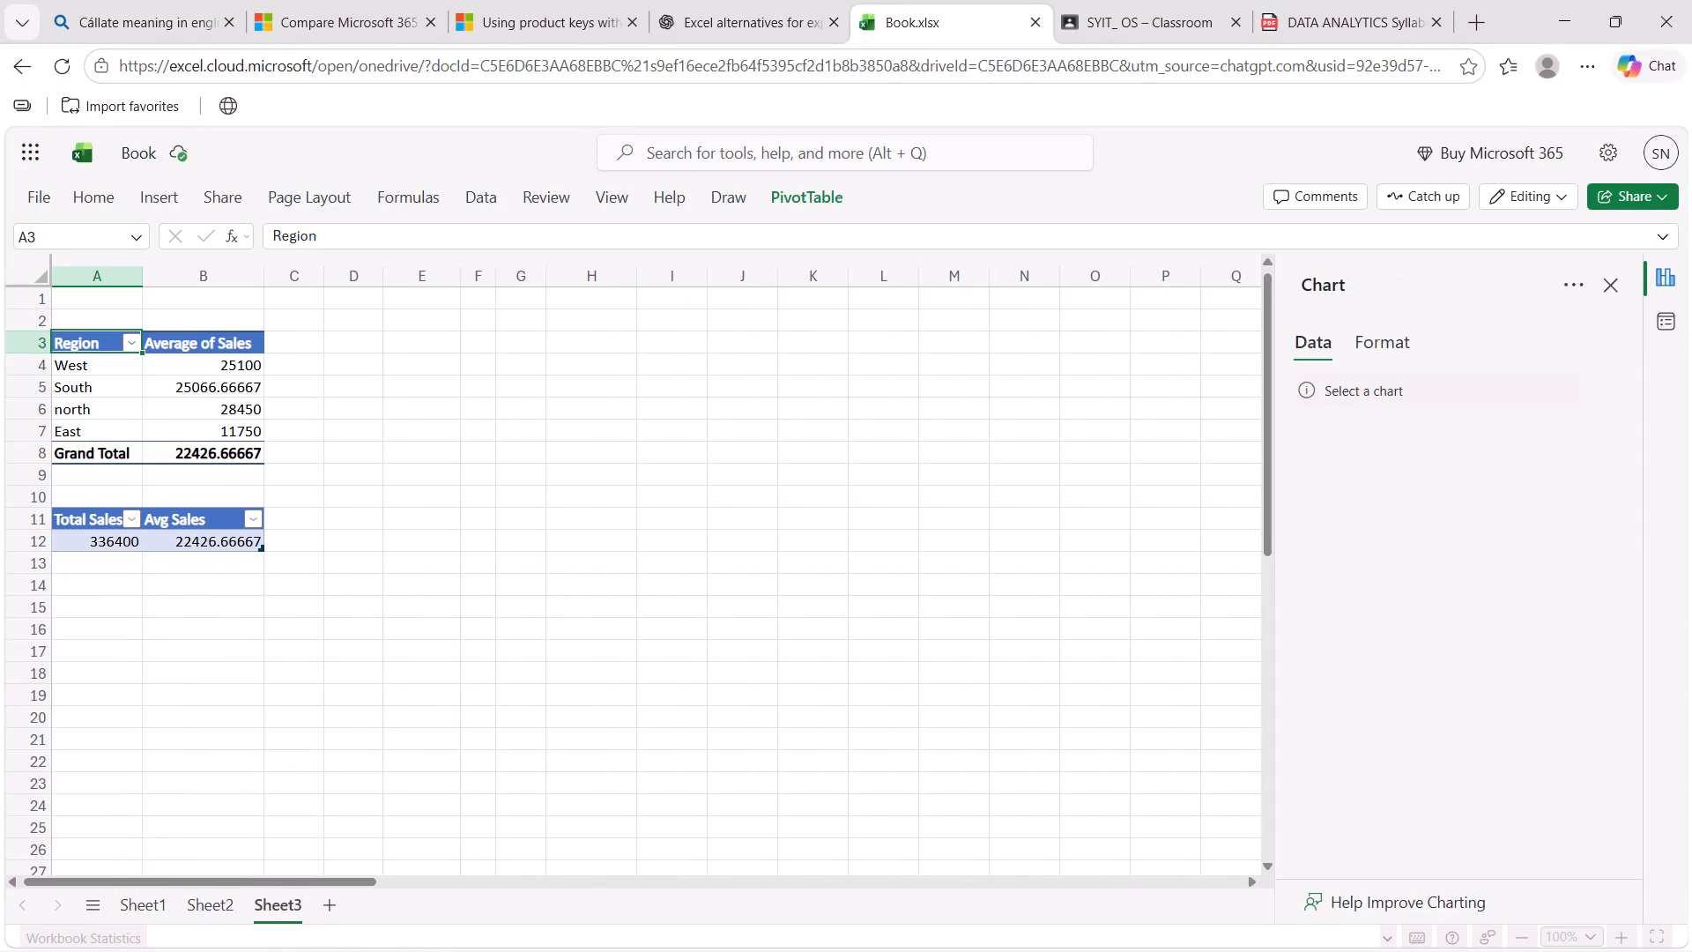
{"action": "left_click", "coordinate": [1125, 0]}
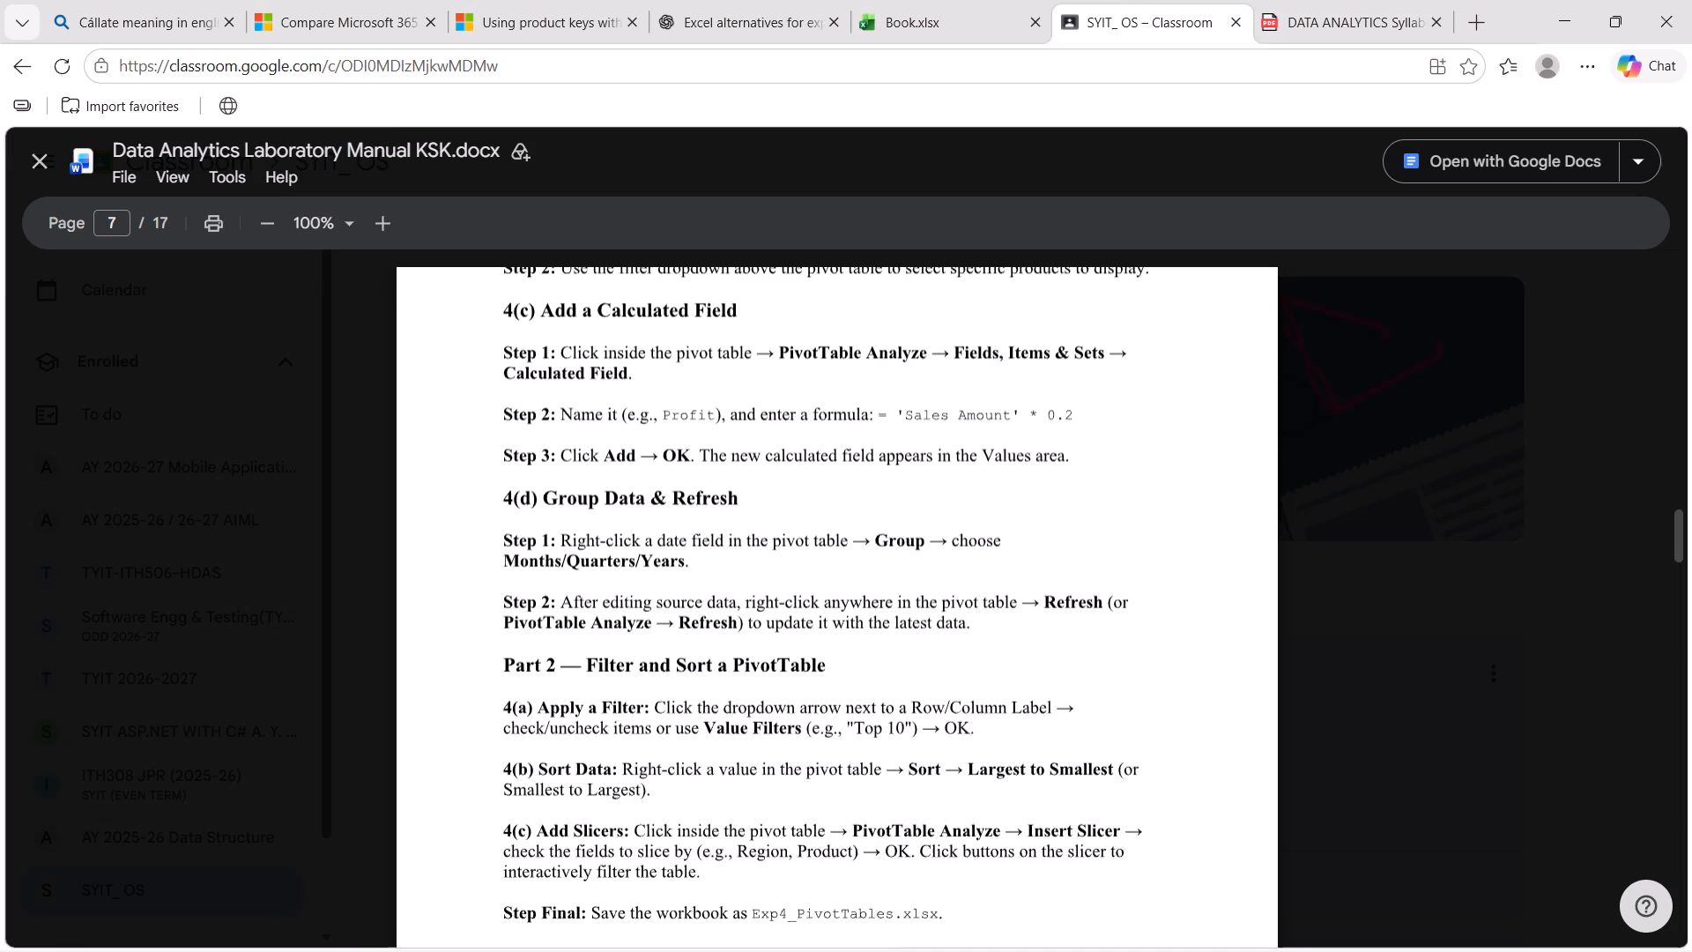
{"action": "scroll", "coordinate": [957, 413], "scroll_direction": "up", "scroll_amount": 1}
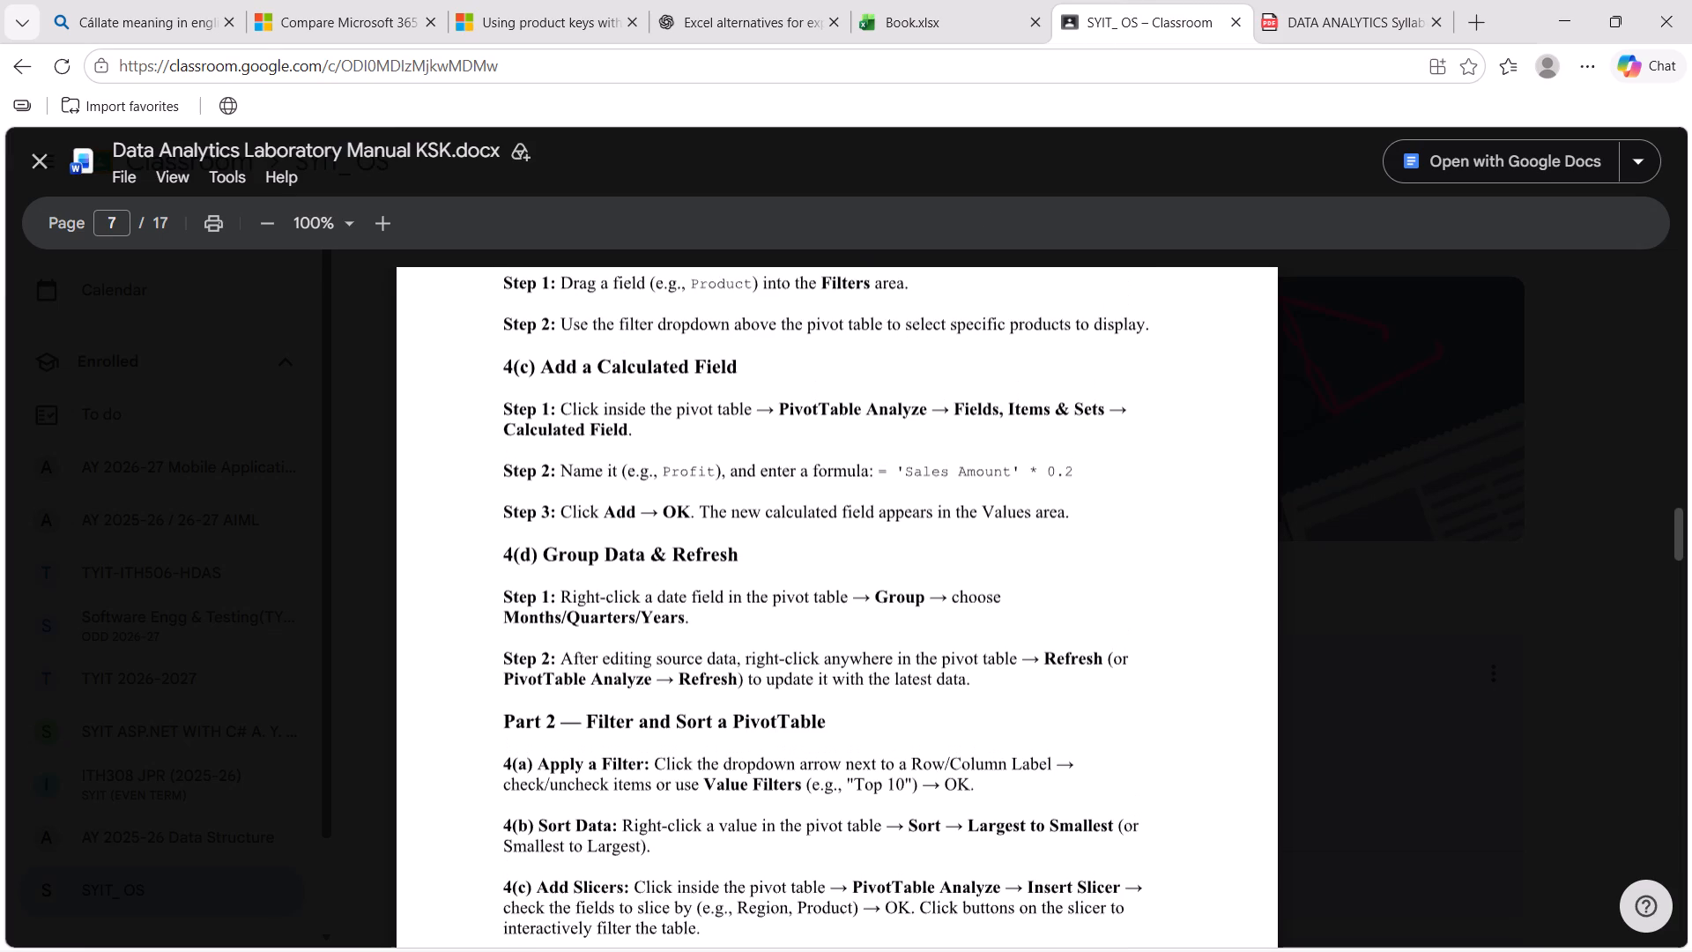
{"action": "left_click_drag", "start_coordinate": [476, 356], "coordinate": [515, 420]}
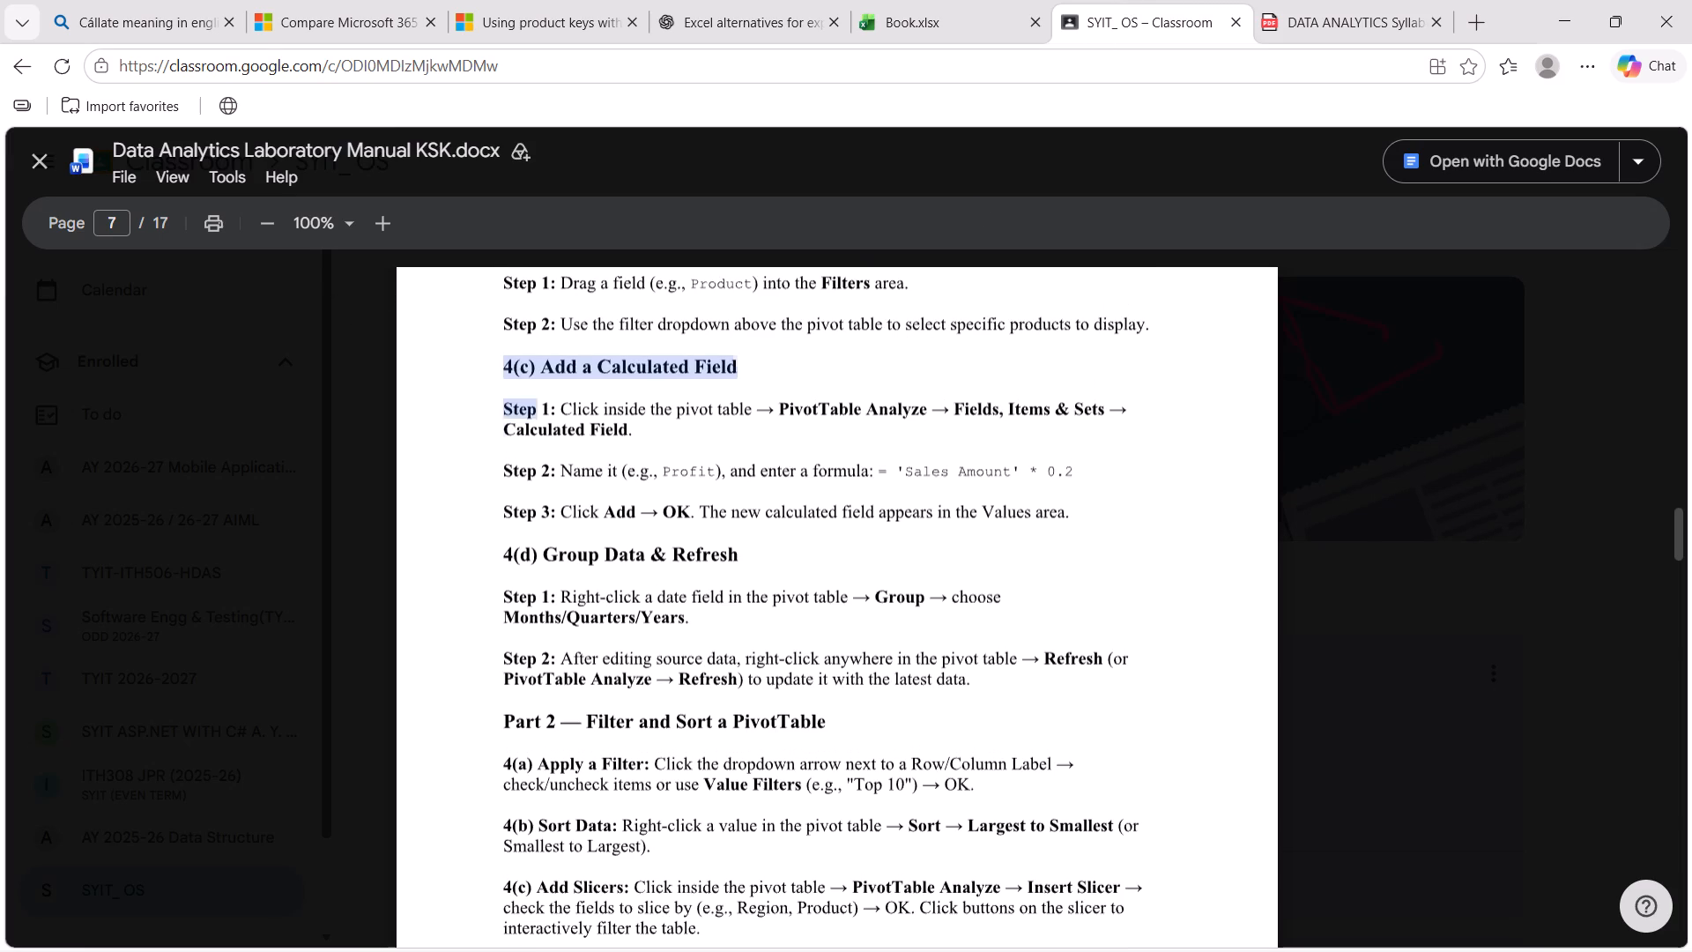
{"action": "left_click_drag", "start_coordinate": [515, 420], "coordinate": [605, 942]}
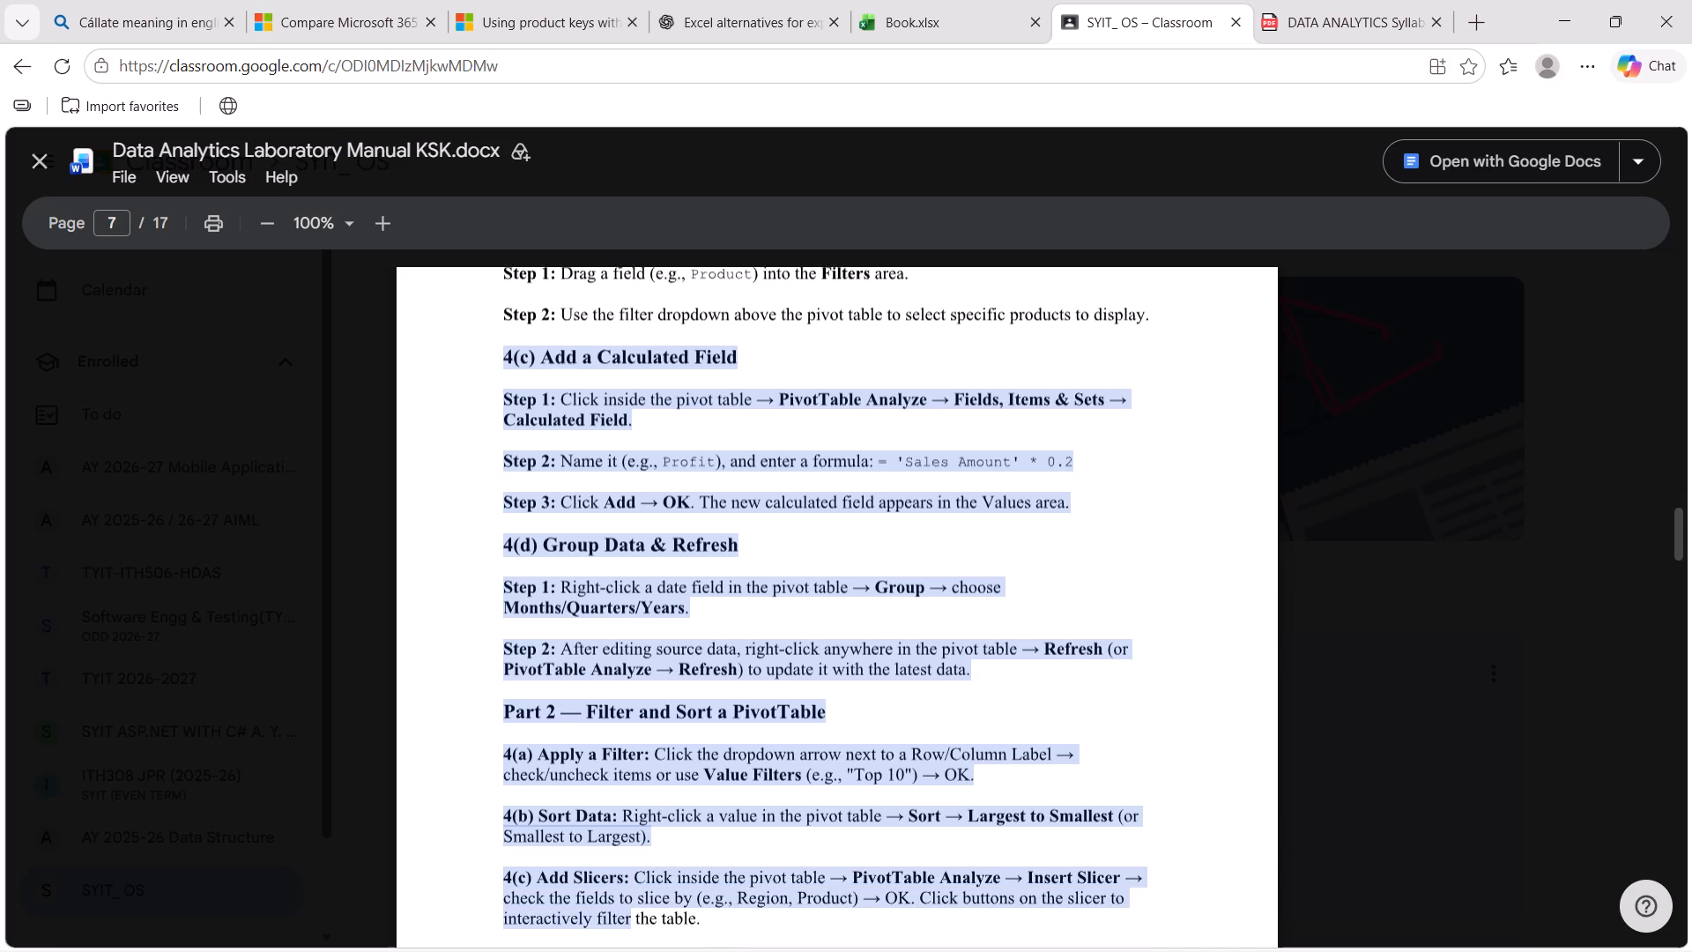
{"action": "left_click_drag", "start_coordinate": [605, 942], "coordinate": [808, 766]}
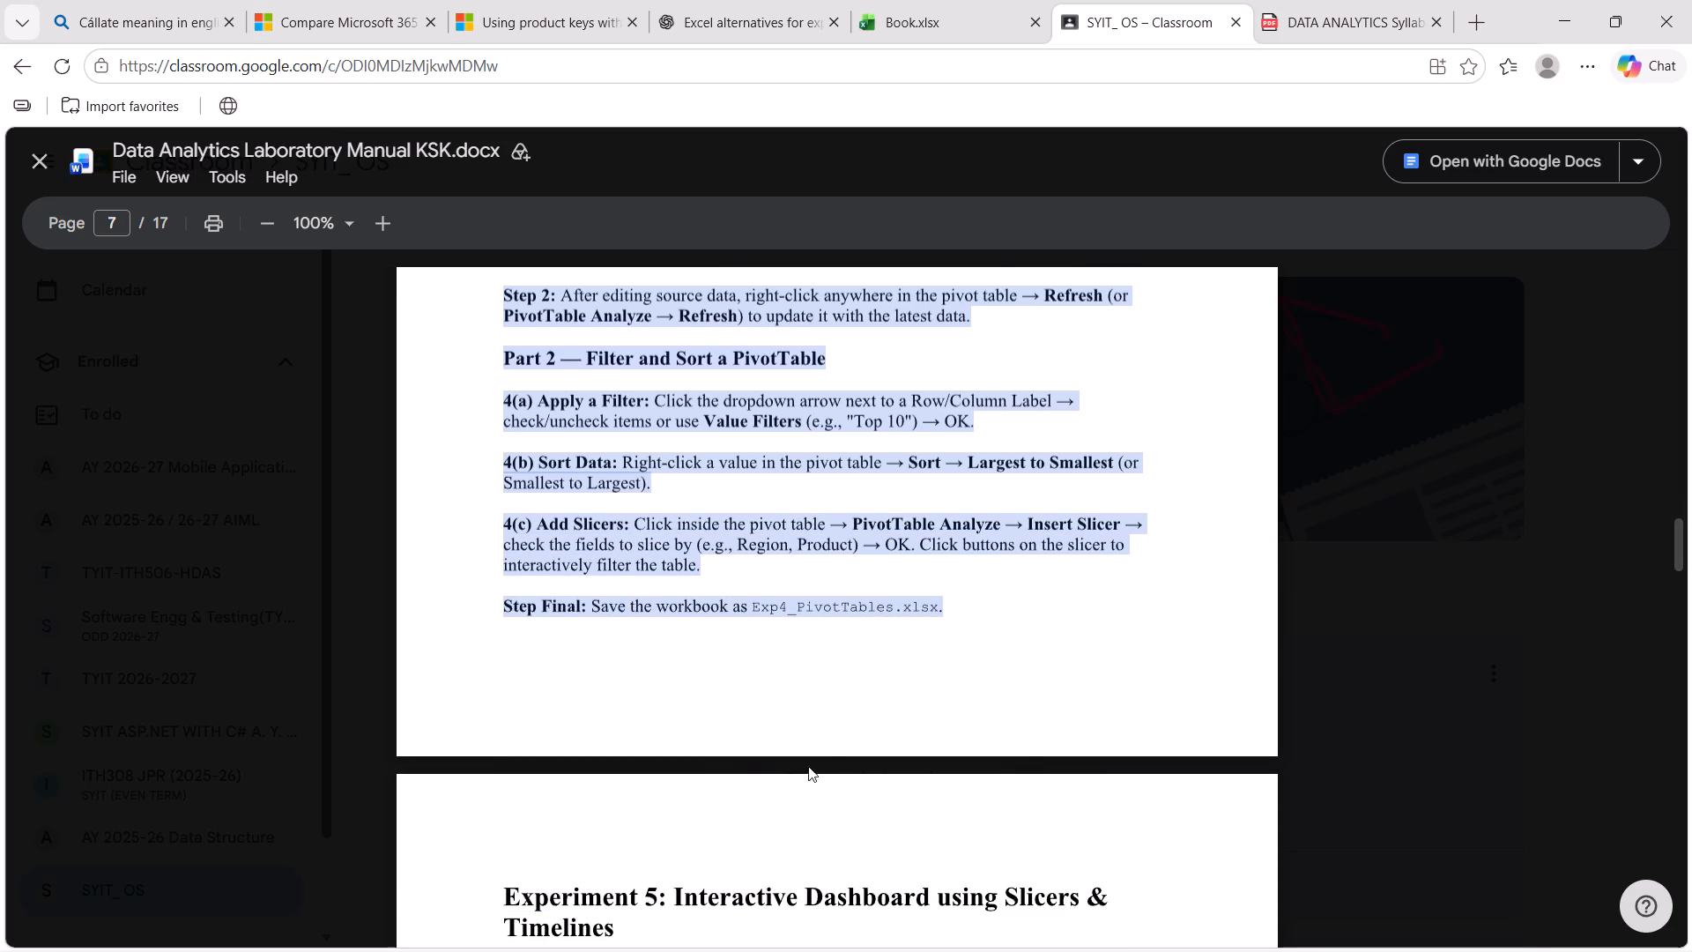
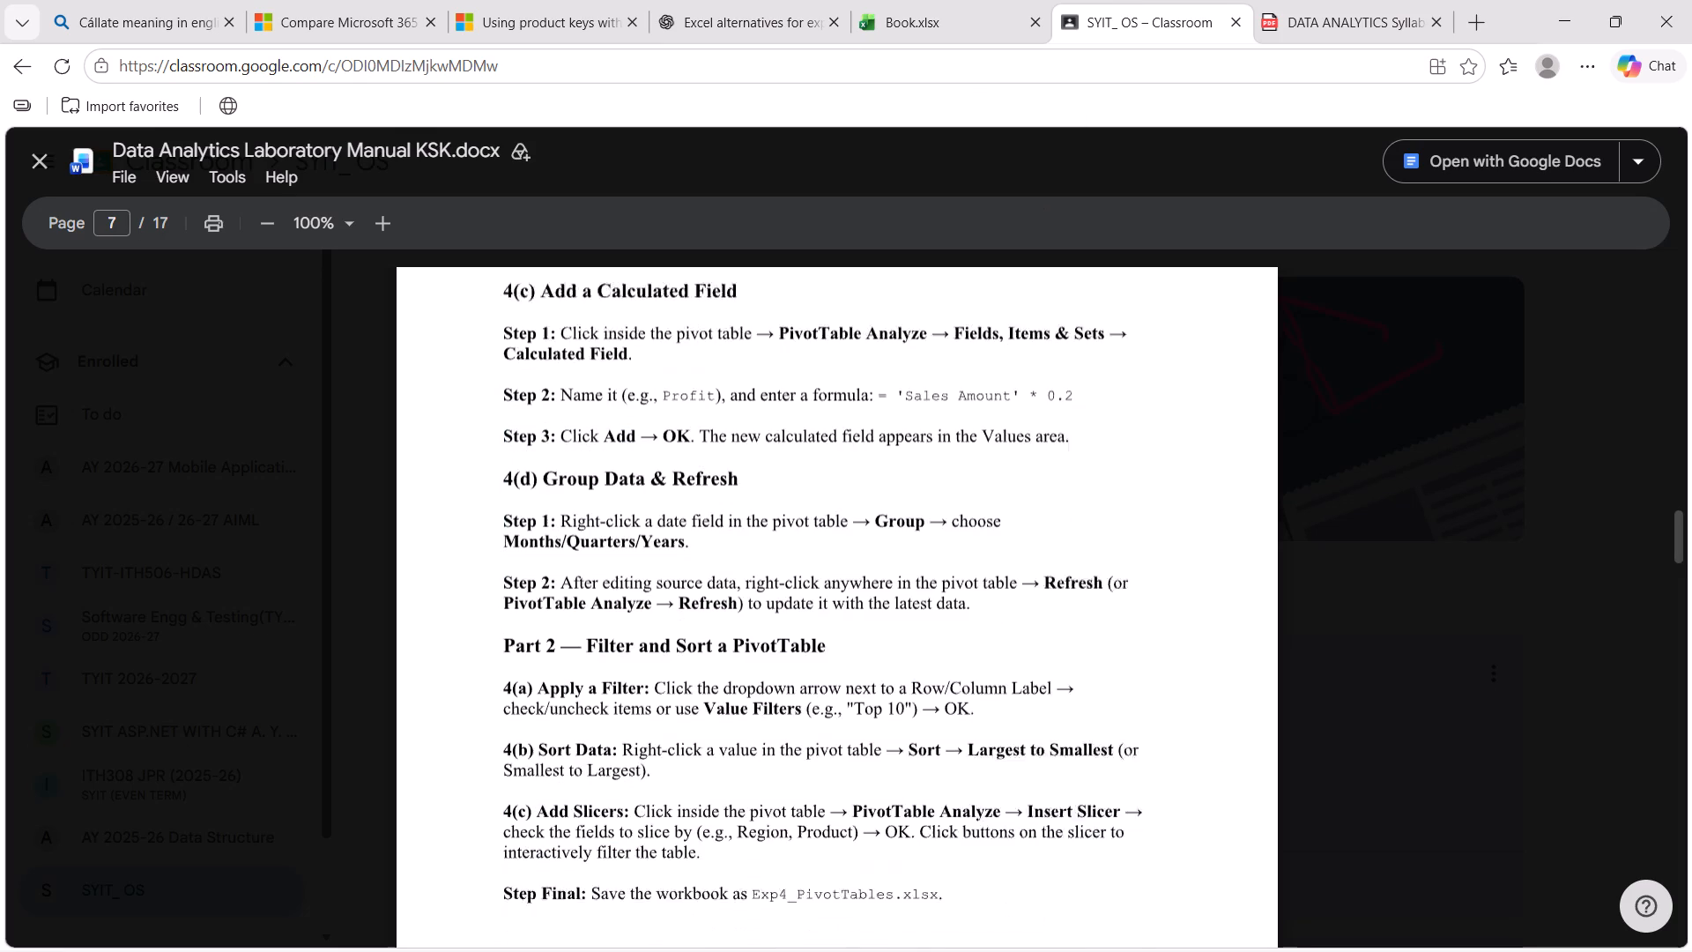
{"action": "scroll", "coordinate": [997, 441], "scroll_direction": "down", "scroll_amount": 1}
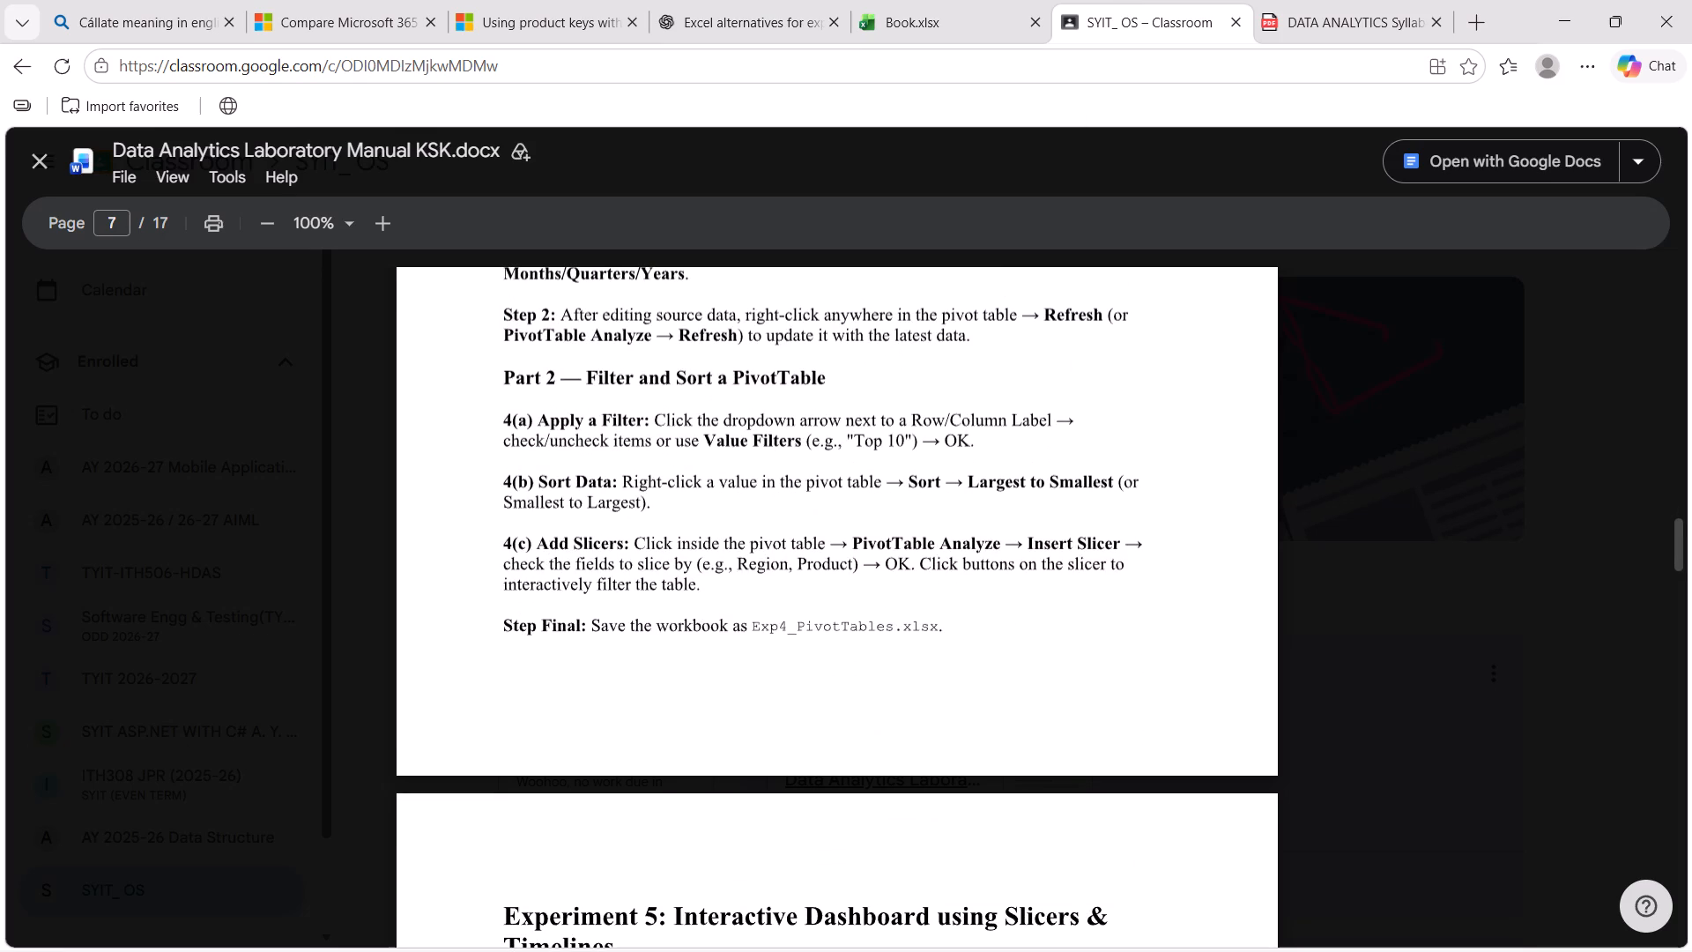
{"action": "scroll", "coordinate": [997, 441], "scroll_direction": "down", "scroll_amount": 1}
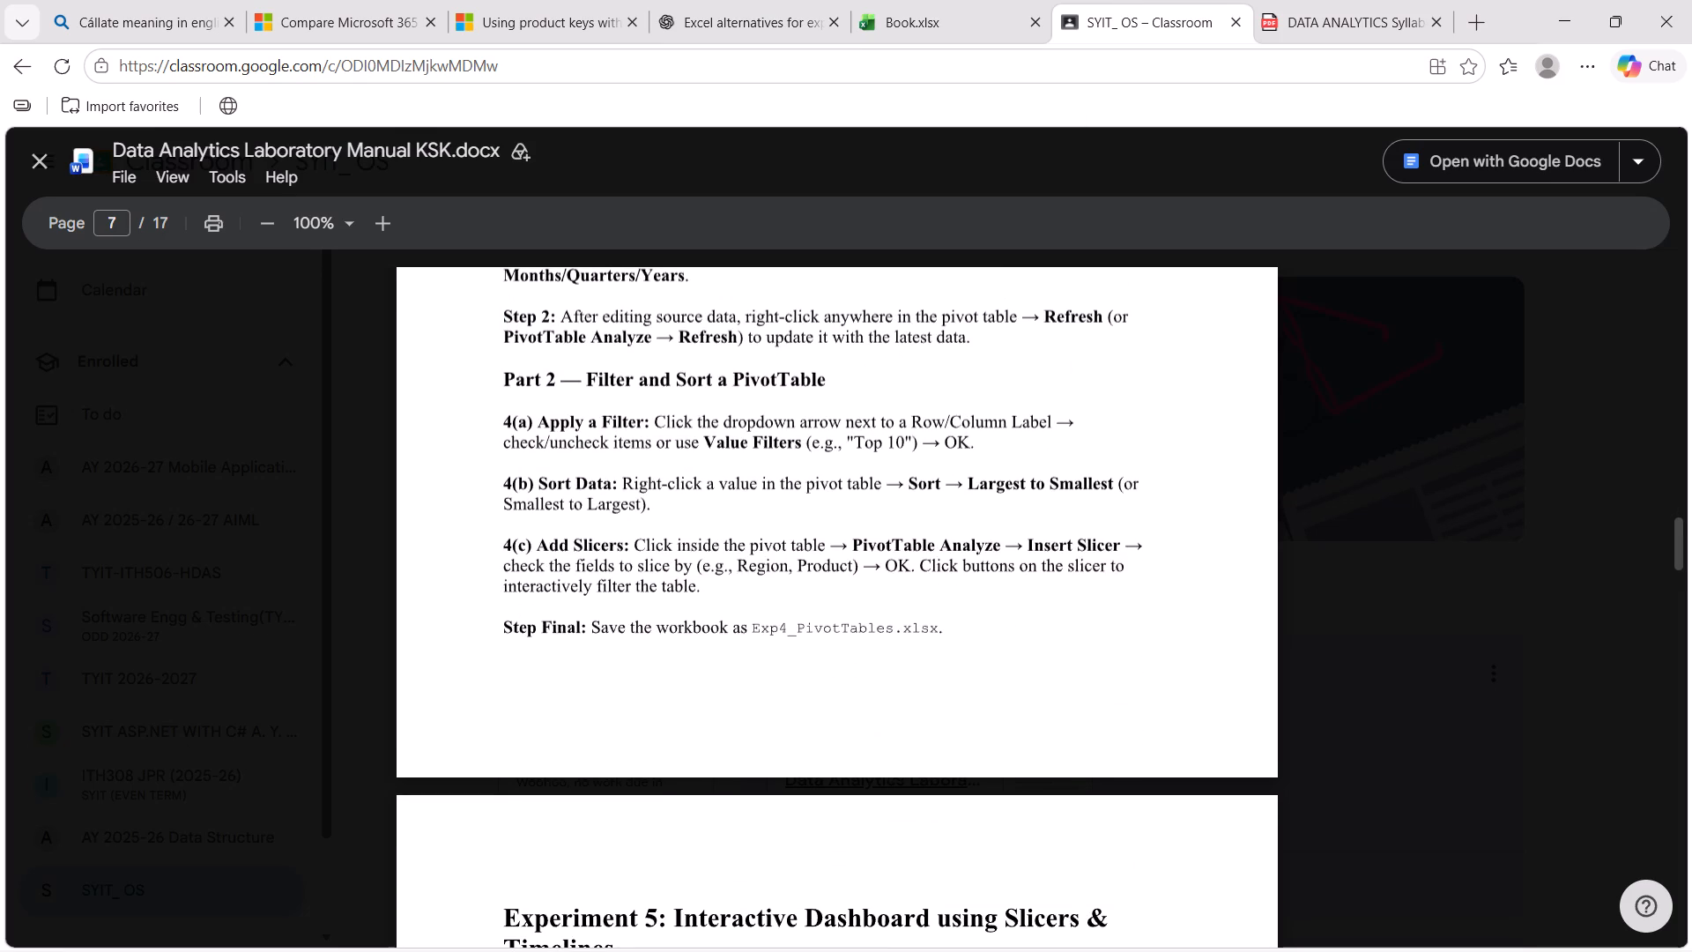
{"action": "scroll", "coordinate": [997, 441], "scroll_direction": "down", "scroll_amount": 6}
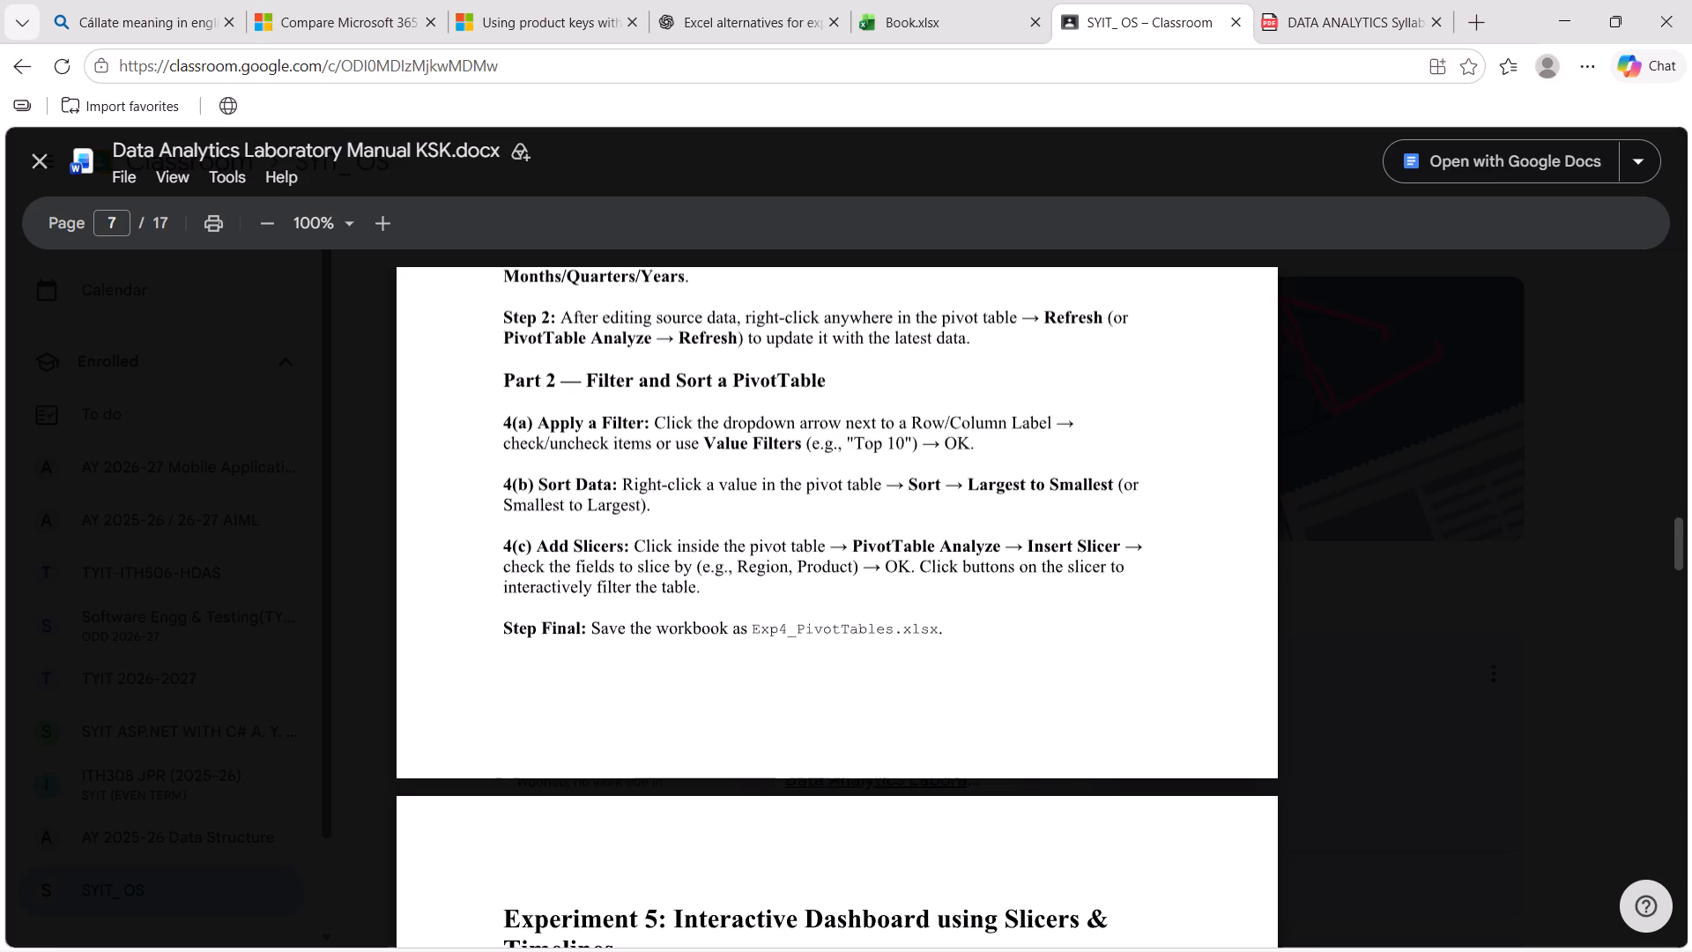
Examine the PivotTable Analyze and Insert Slicer instruction in the lab manual's section 4(c) Add Slicers.
{"action": "triple_click", "coordinate": [849, 547]}
{"action": "double_click", "coordinate": [849, 547]}
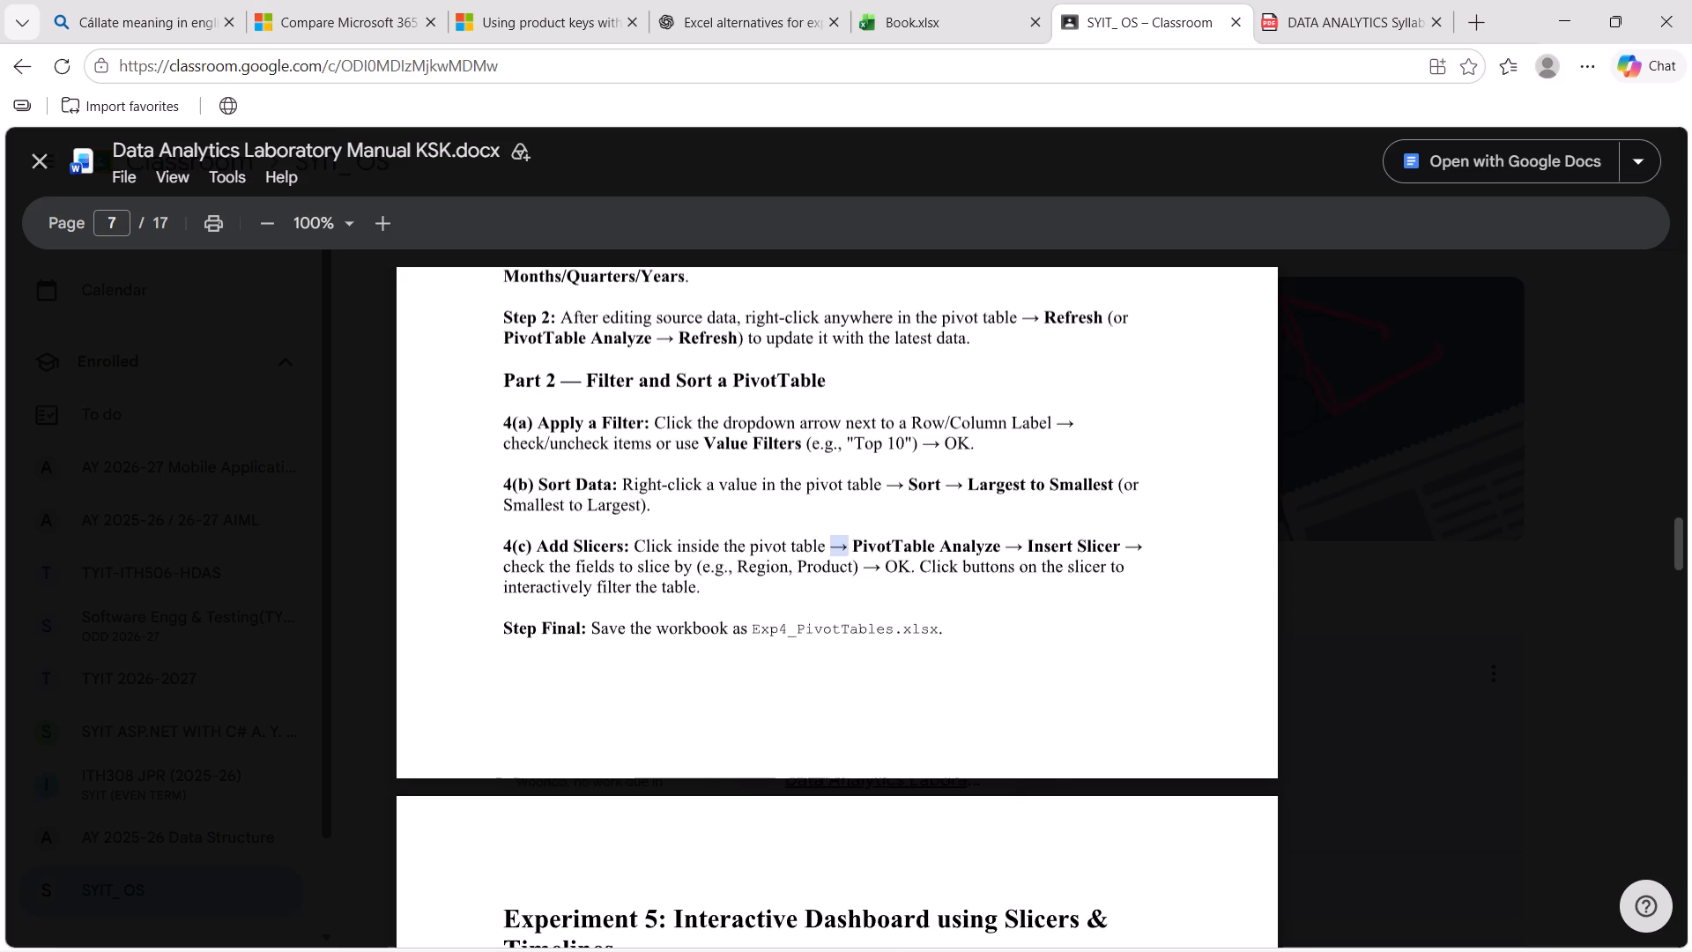
{"action": "left_click", "coordinate": [849, 547]}
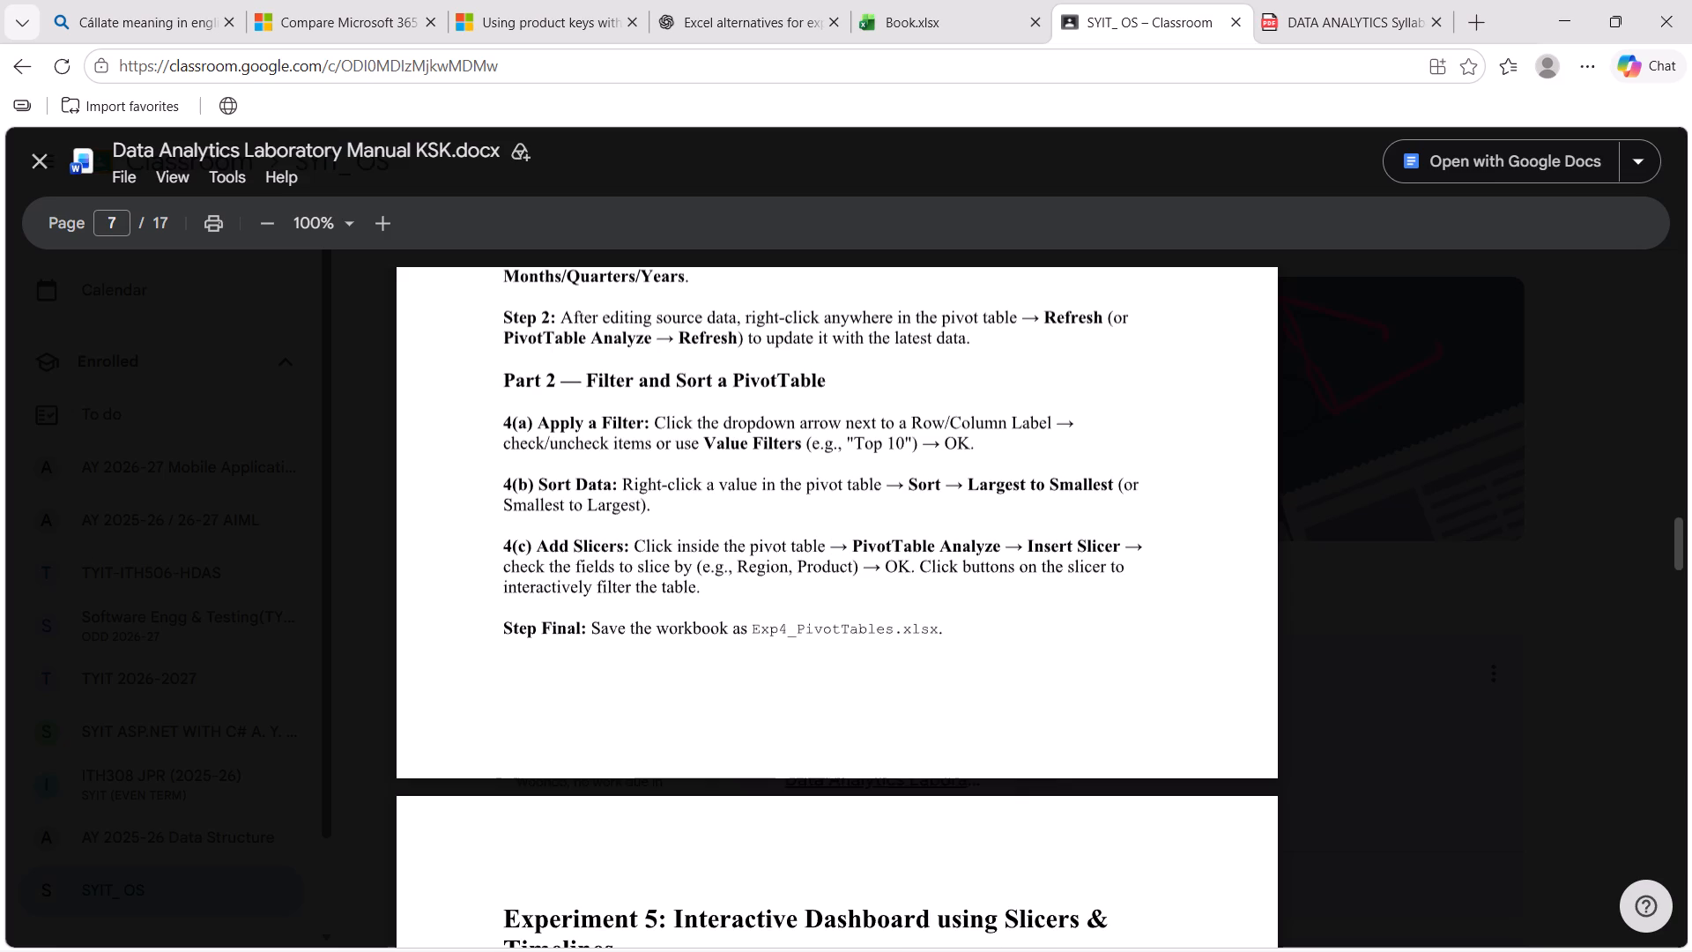
{"action": "triple_click", "coordinate": [849, 547]}
{"action": "left_click_drag", "start_coordinate": [849, 547], "coordinate": [1085, 538]}
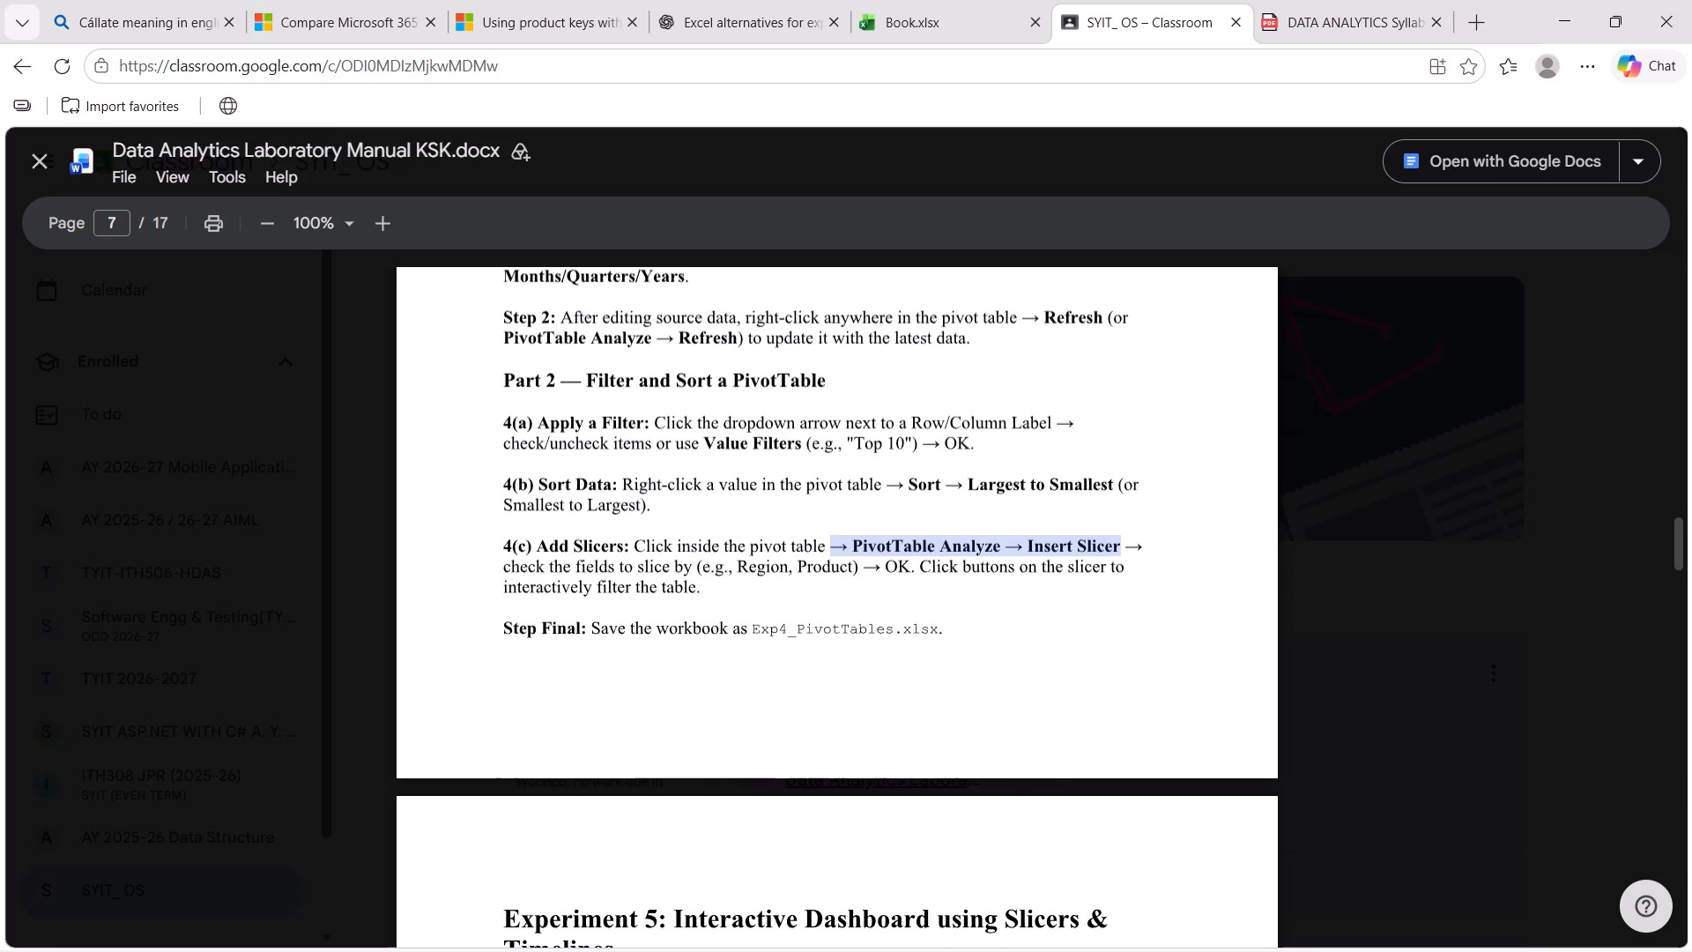
{"action": "left_click_drag", "start_coordinate": [1085, 538], "coordinate": [1062, 534]}
{"action": "left_click", "coordinate": [1062, 534]}
{"action": "triple_click", "coordinate": [1062, 534]}
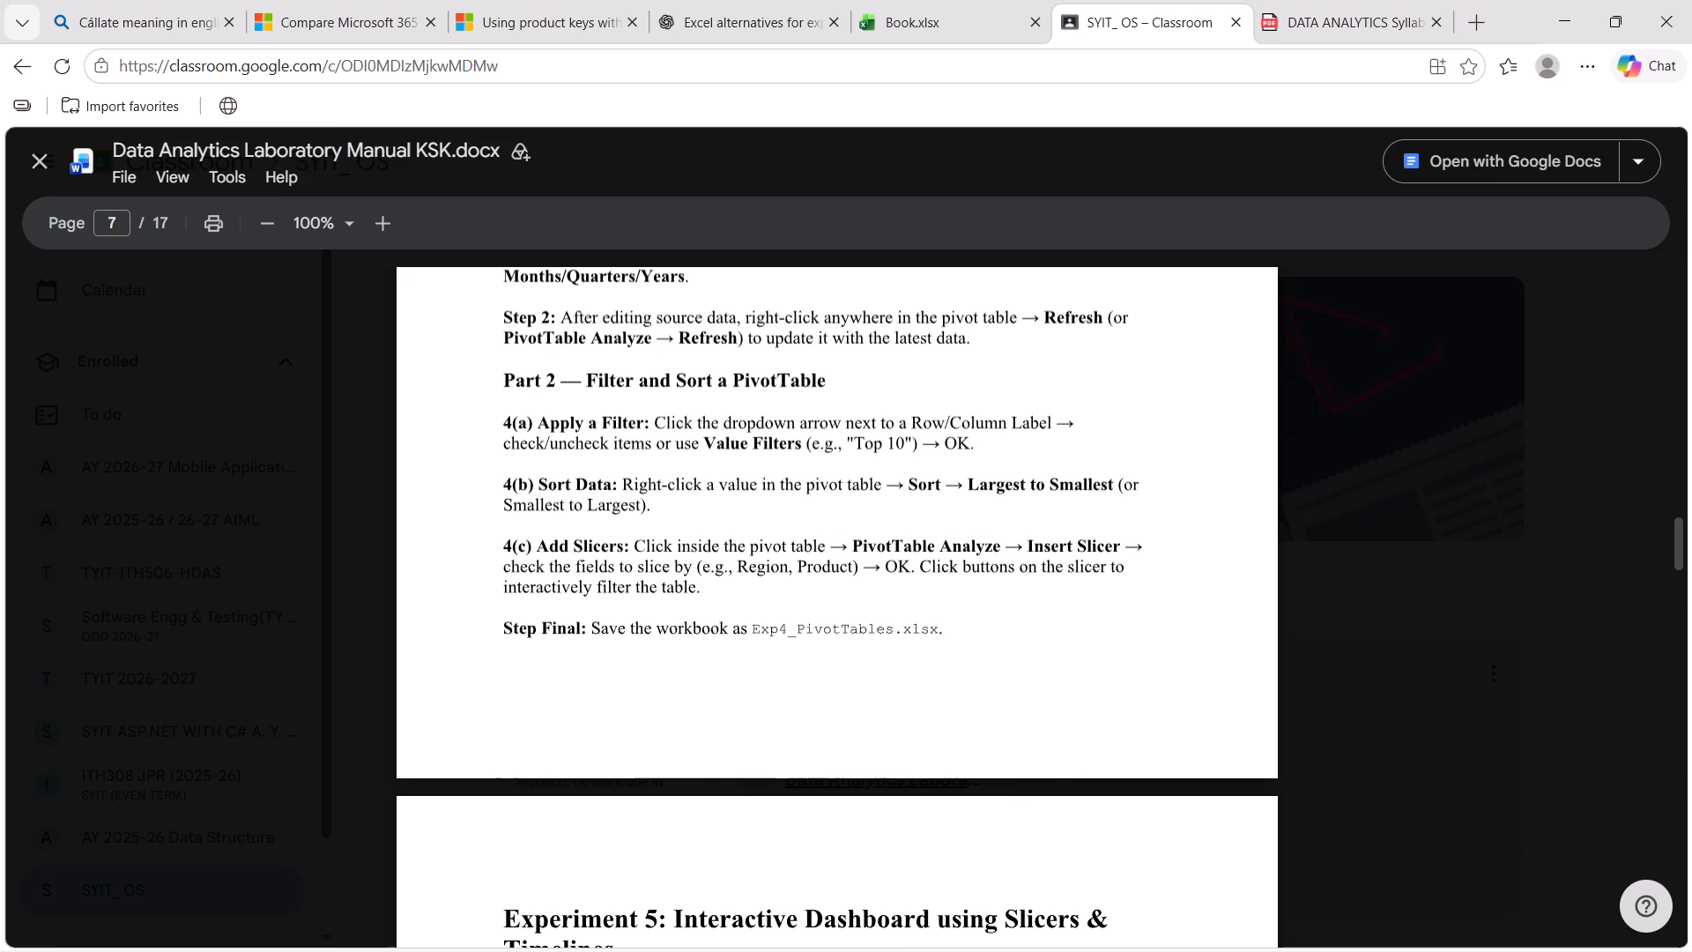
{"action": "left_click_drag", "start_coordinate": [1062, 540], "coordinate": [976, 547]}
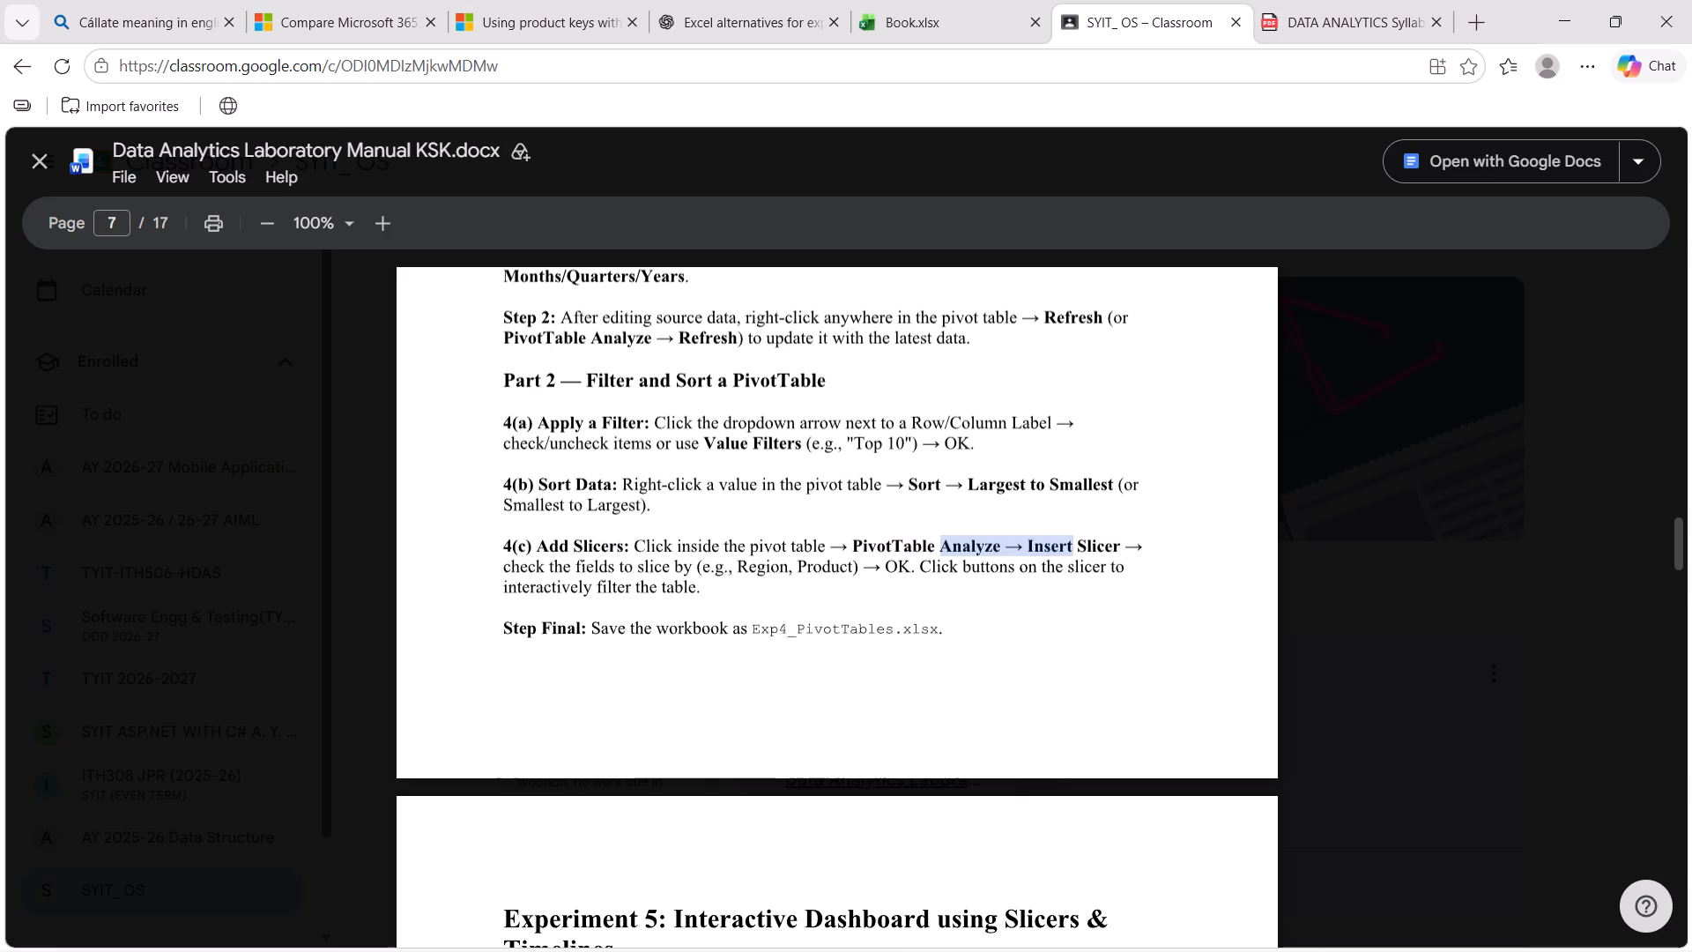
{"action": "left_click_drag", "start_coordinate": [976, 547], "coordinate": [910, 547]}
{"action": "left_click", "coordinate": [910, 547]}
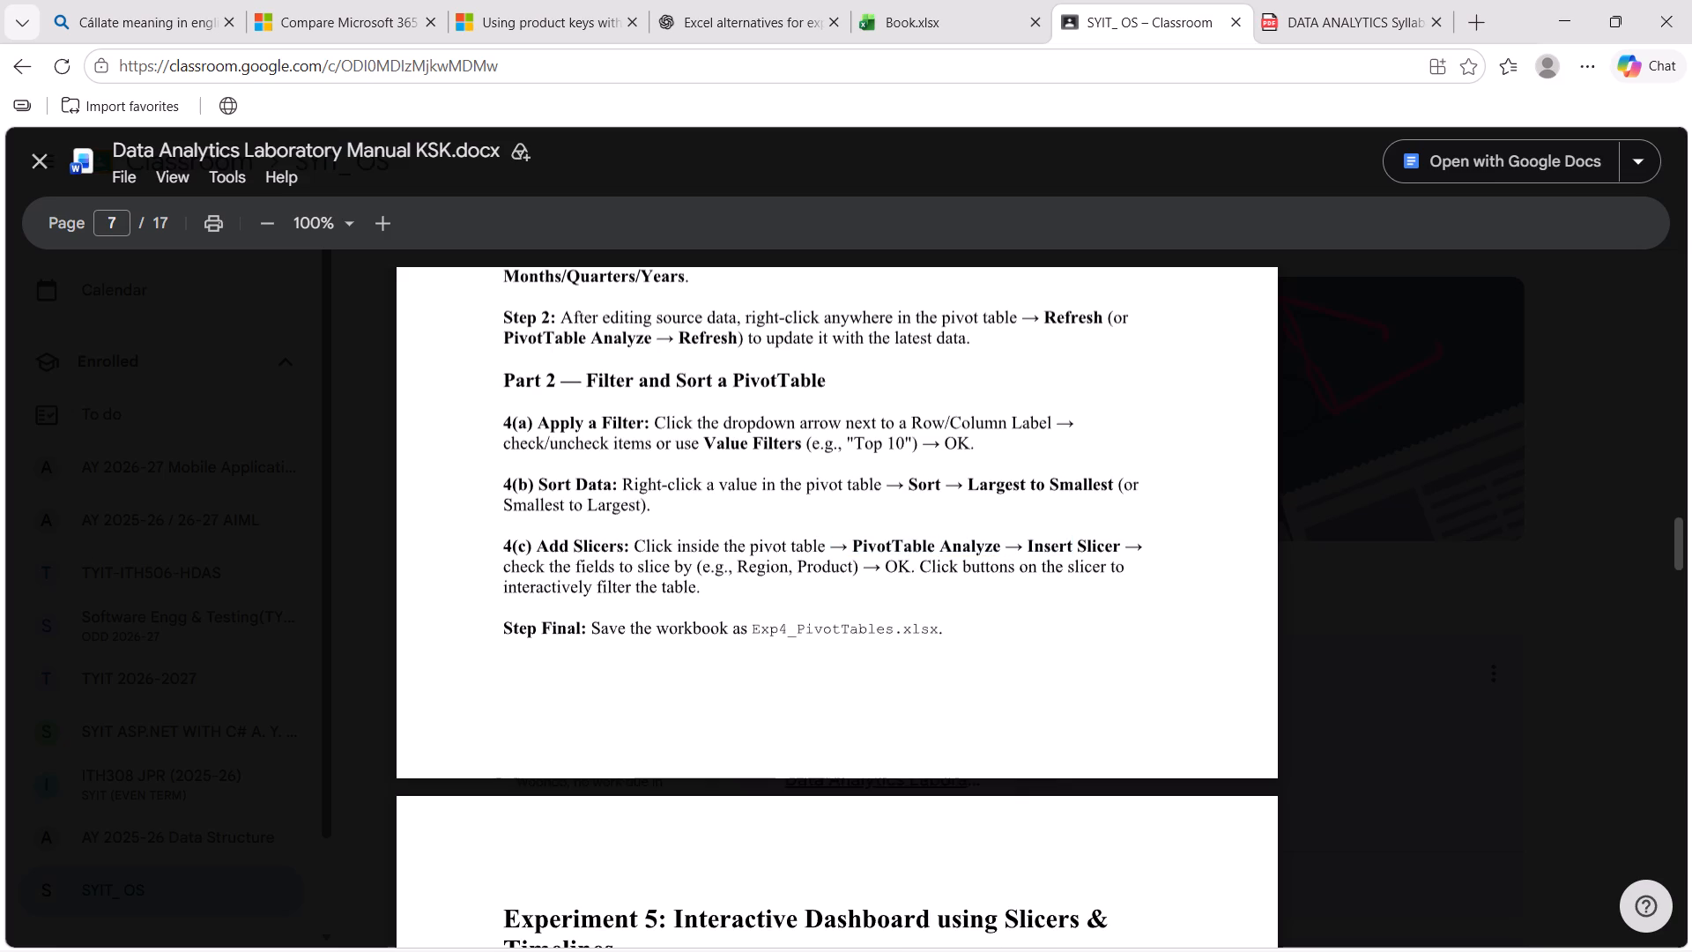
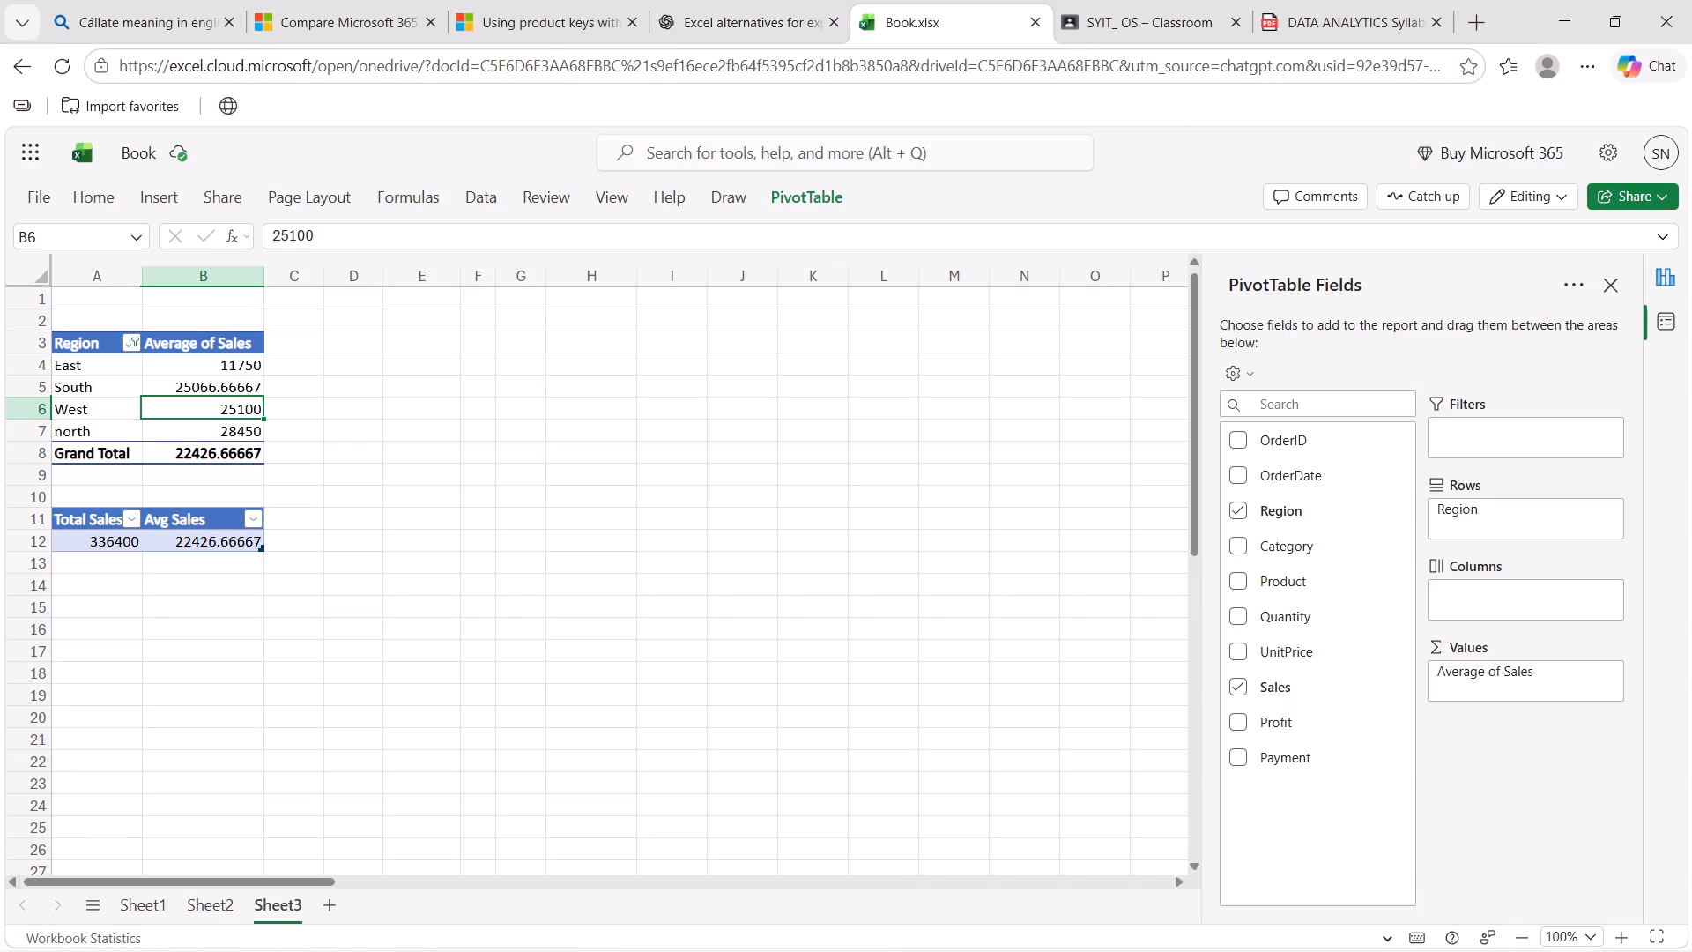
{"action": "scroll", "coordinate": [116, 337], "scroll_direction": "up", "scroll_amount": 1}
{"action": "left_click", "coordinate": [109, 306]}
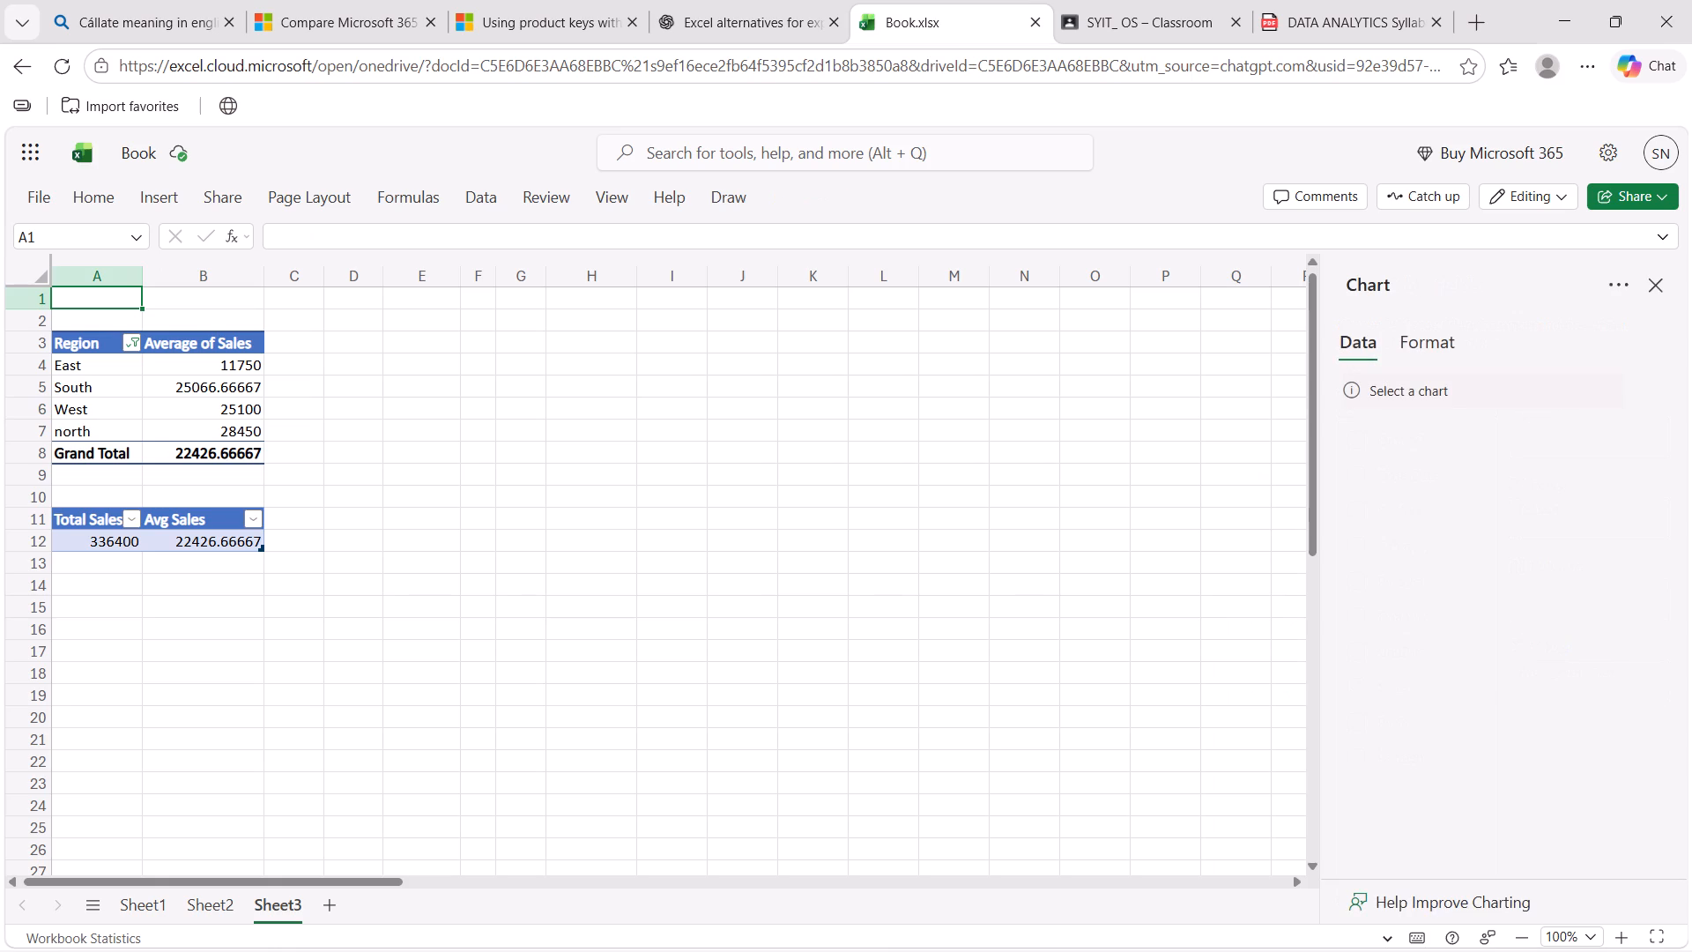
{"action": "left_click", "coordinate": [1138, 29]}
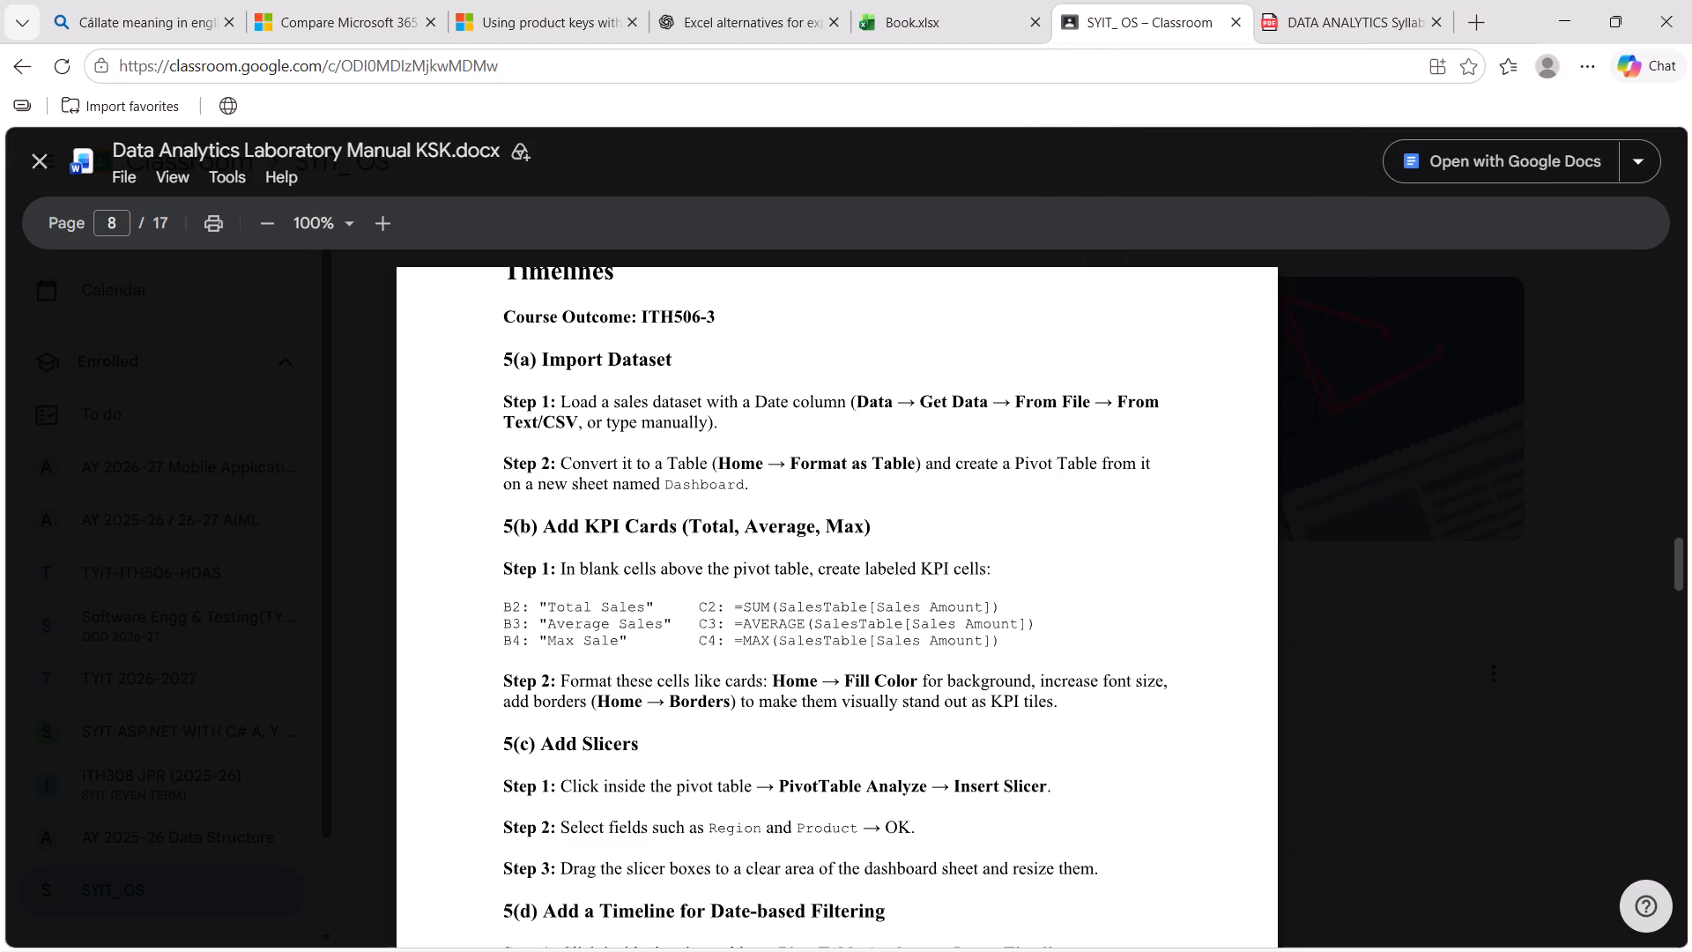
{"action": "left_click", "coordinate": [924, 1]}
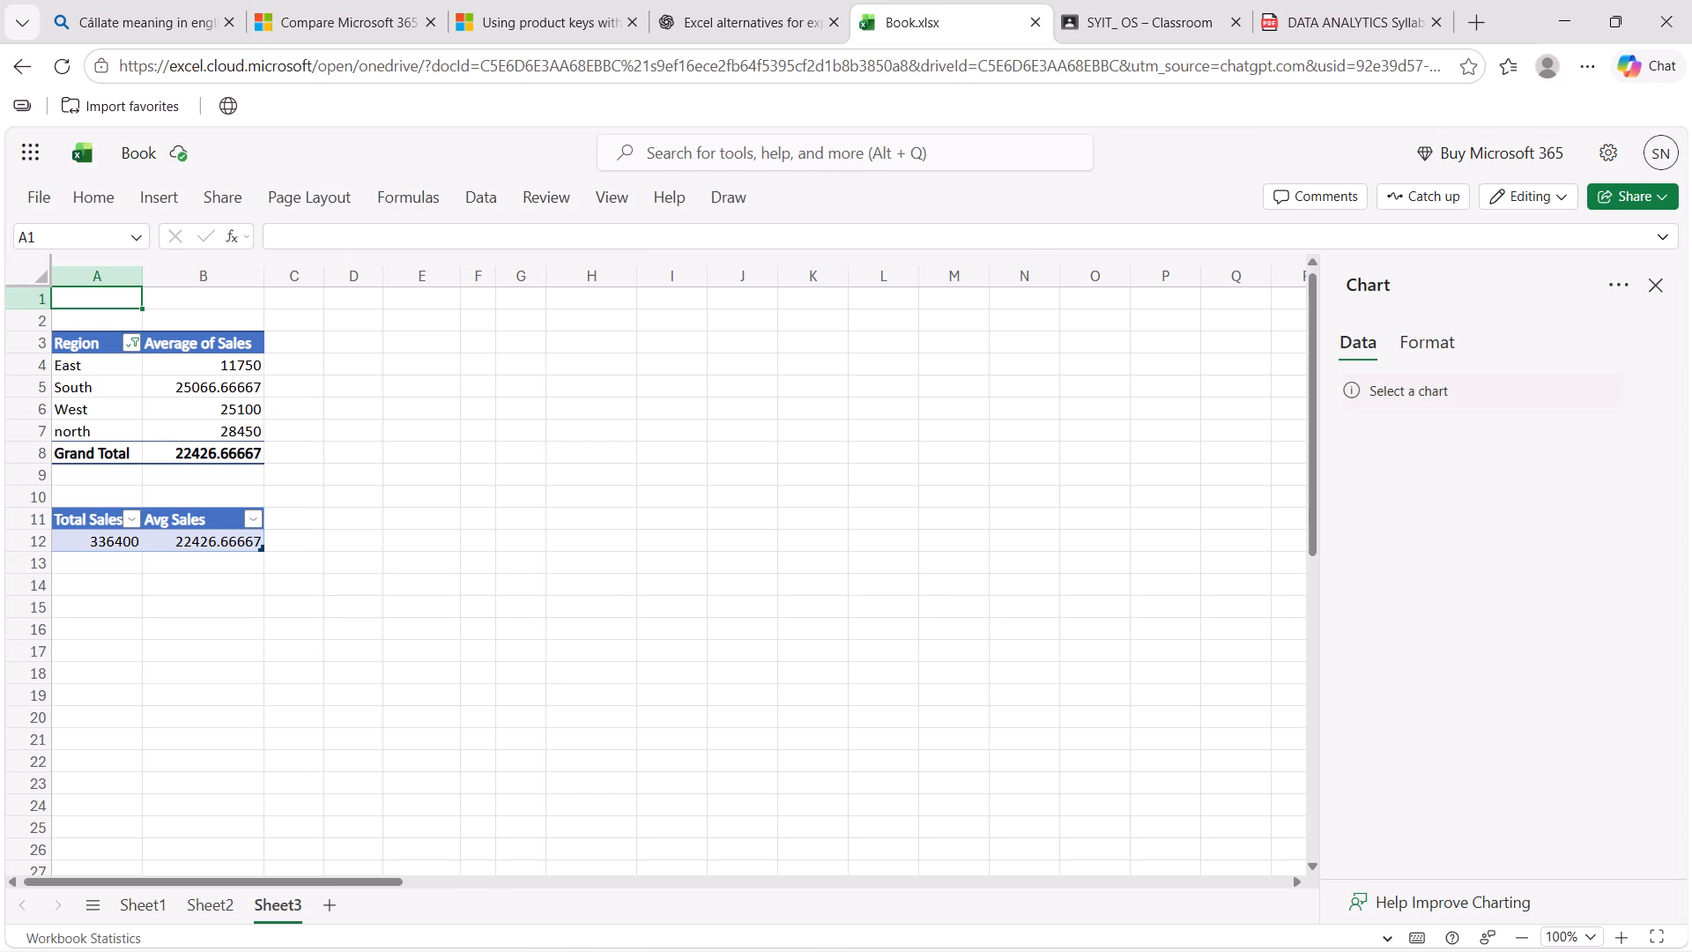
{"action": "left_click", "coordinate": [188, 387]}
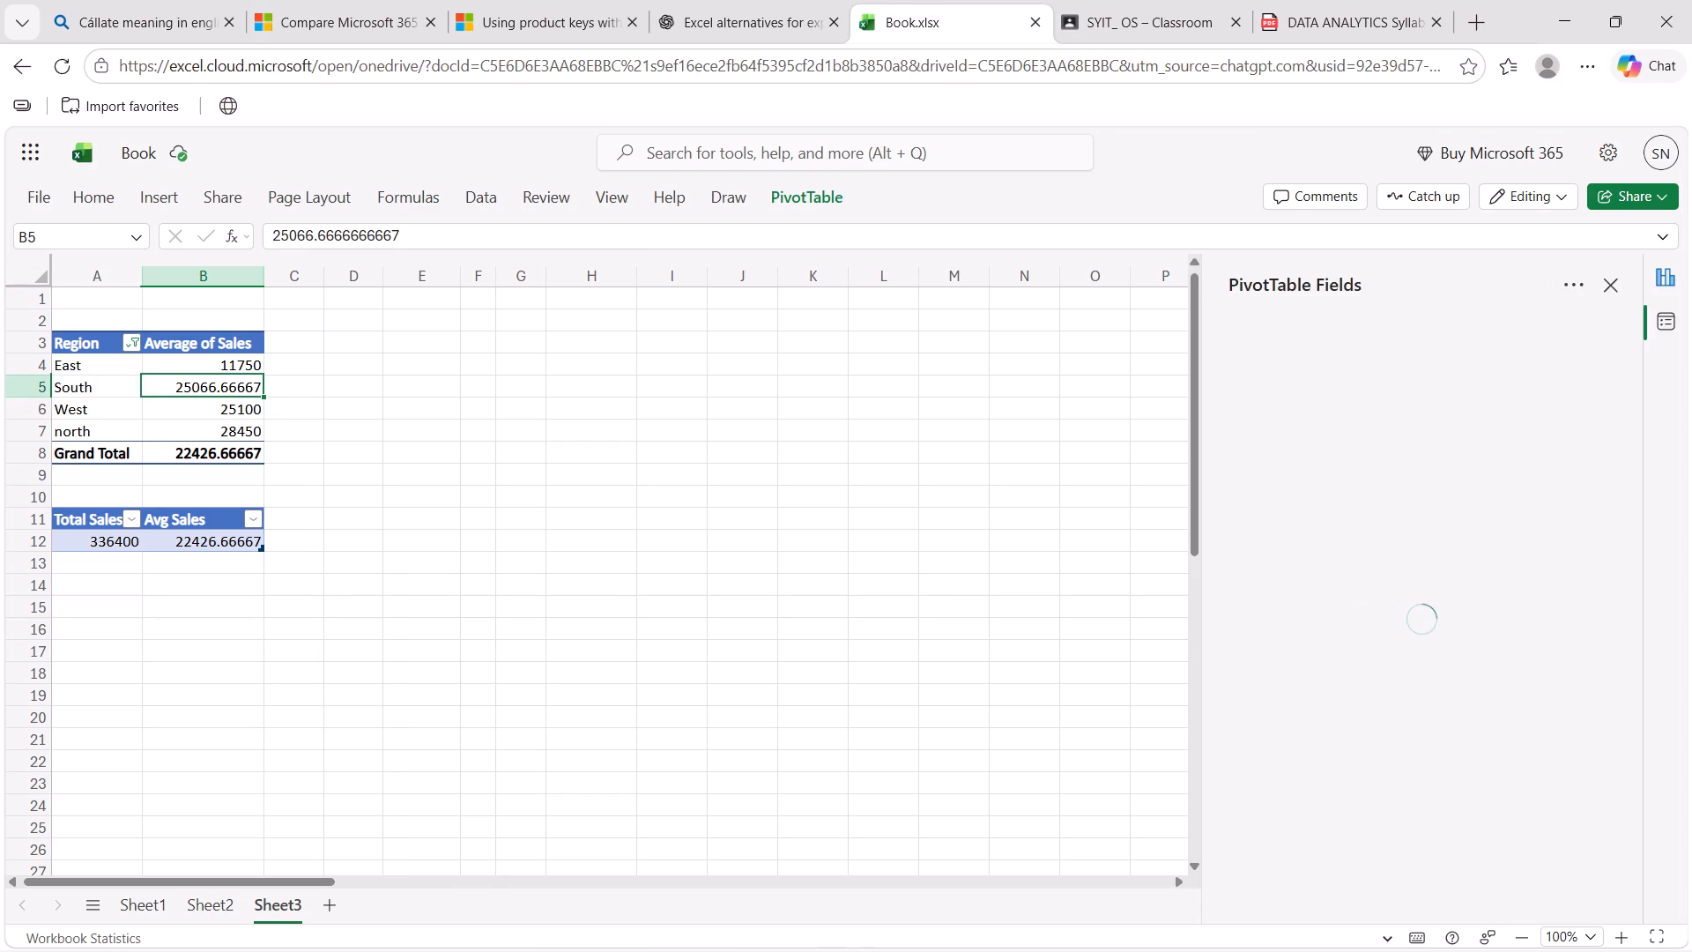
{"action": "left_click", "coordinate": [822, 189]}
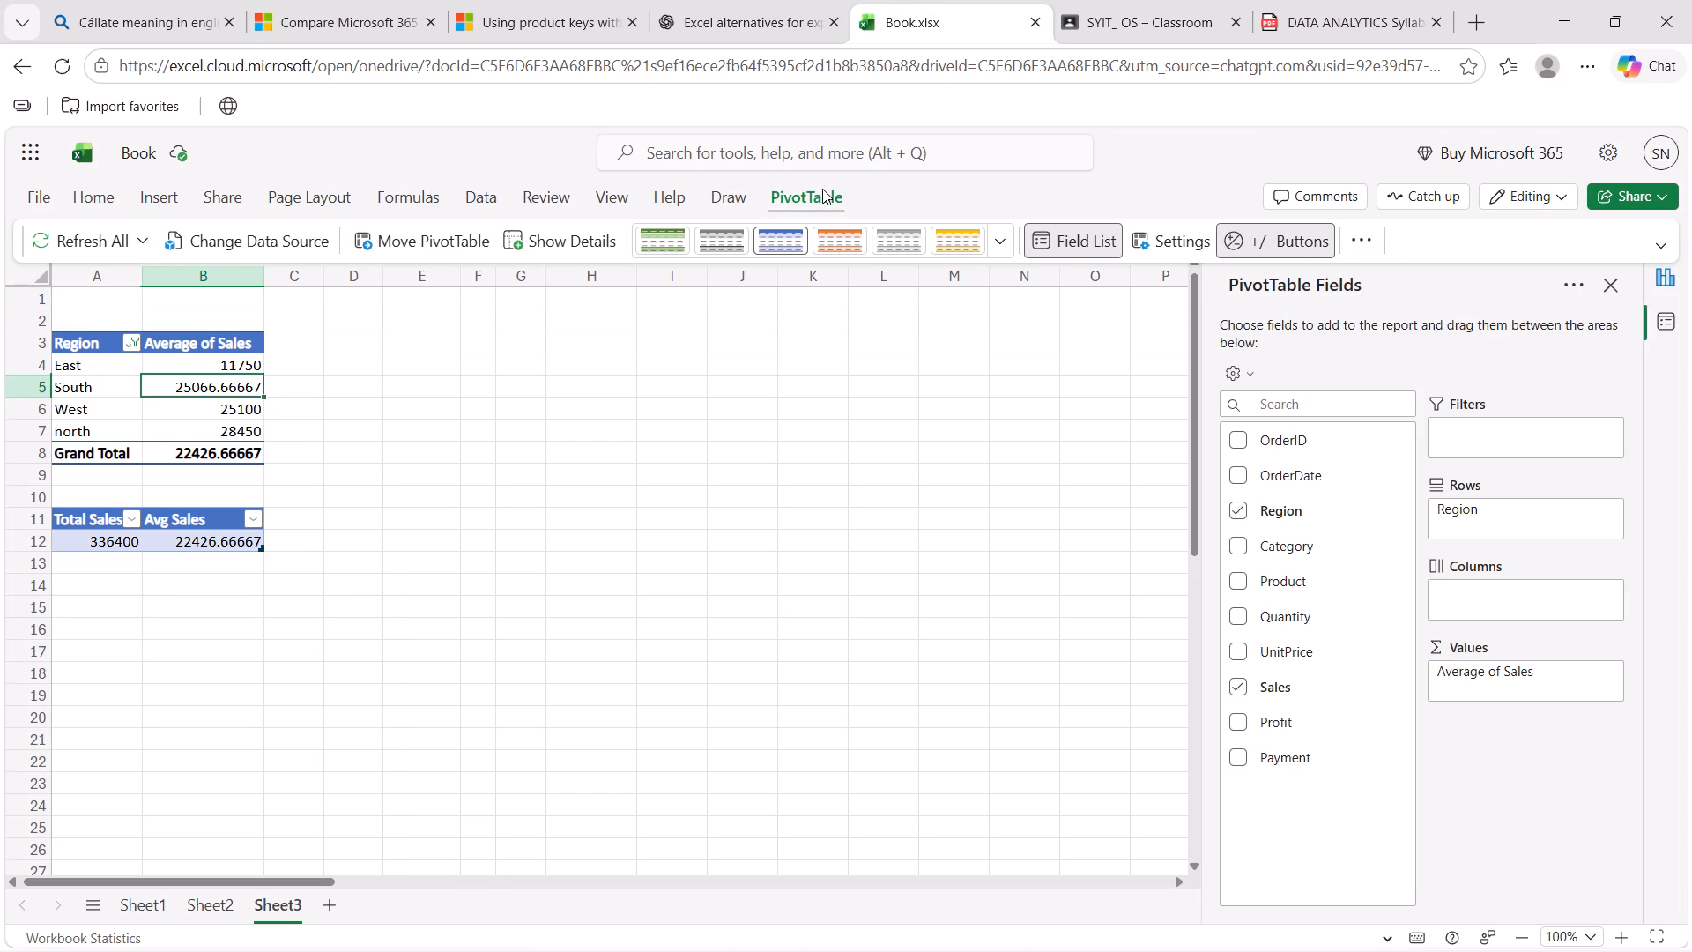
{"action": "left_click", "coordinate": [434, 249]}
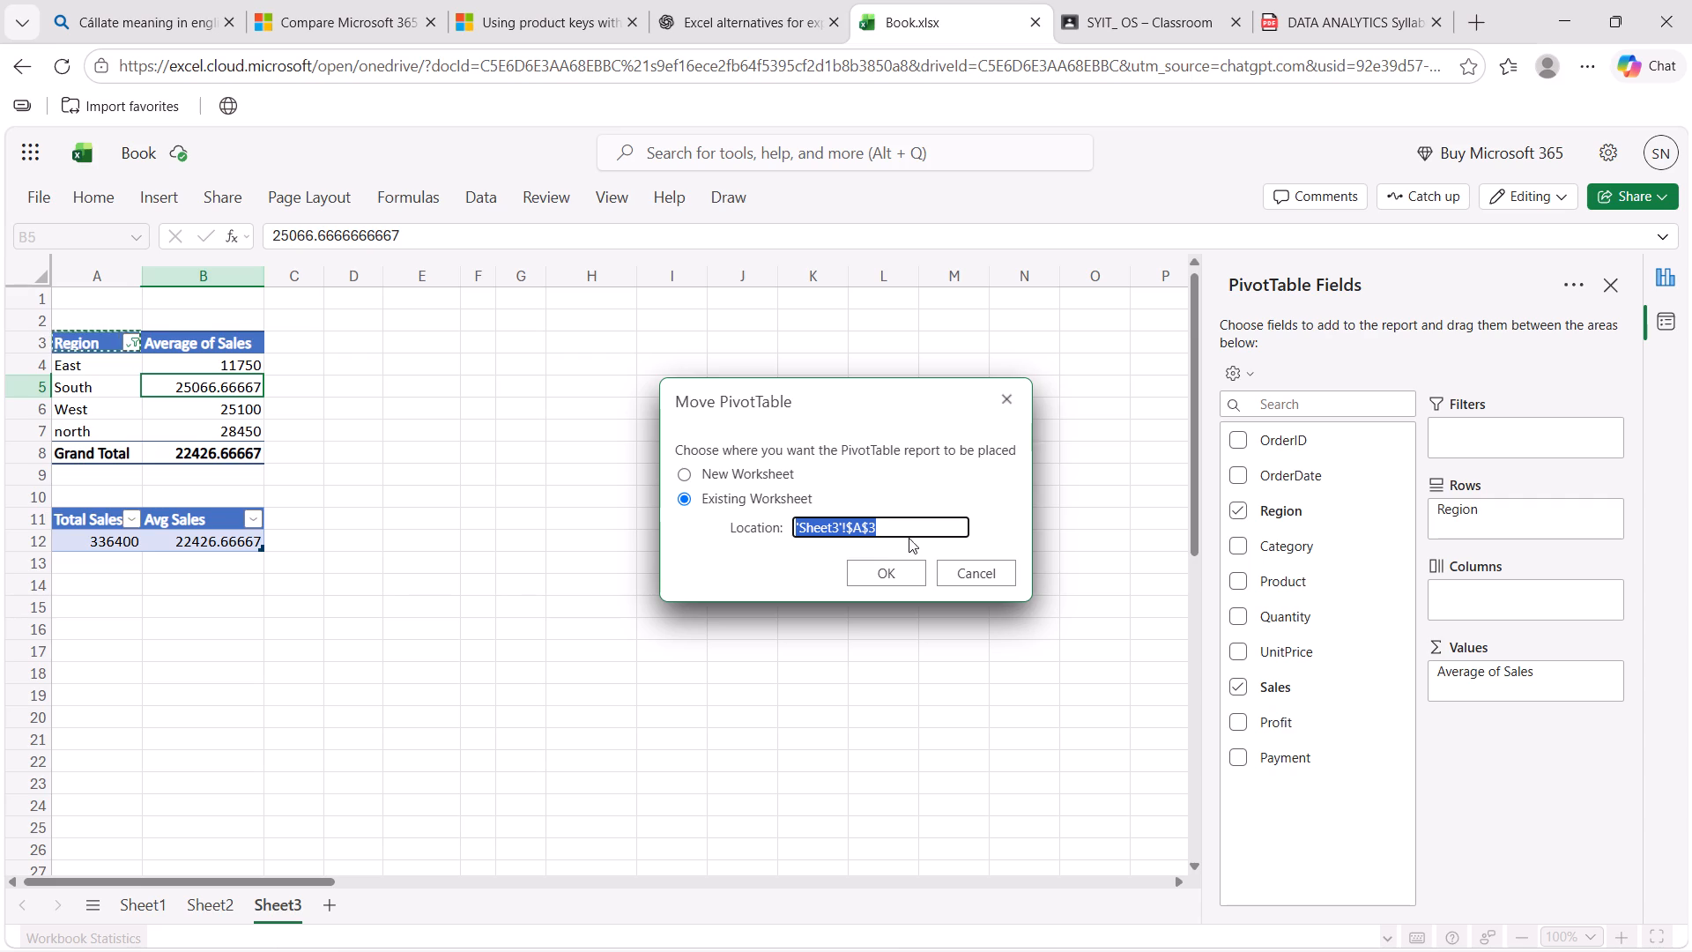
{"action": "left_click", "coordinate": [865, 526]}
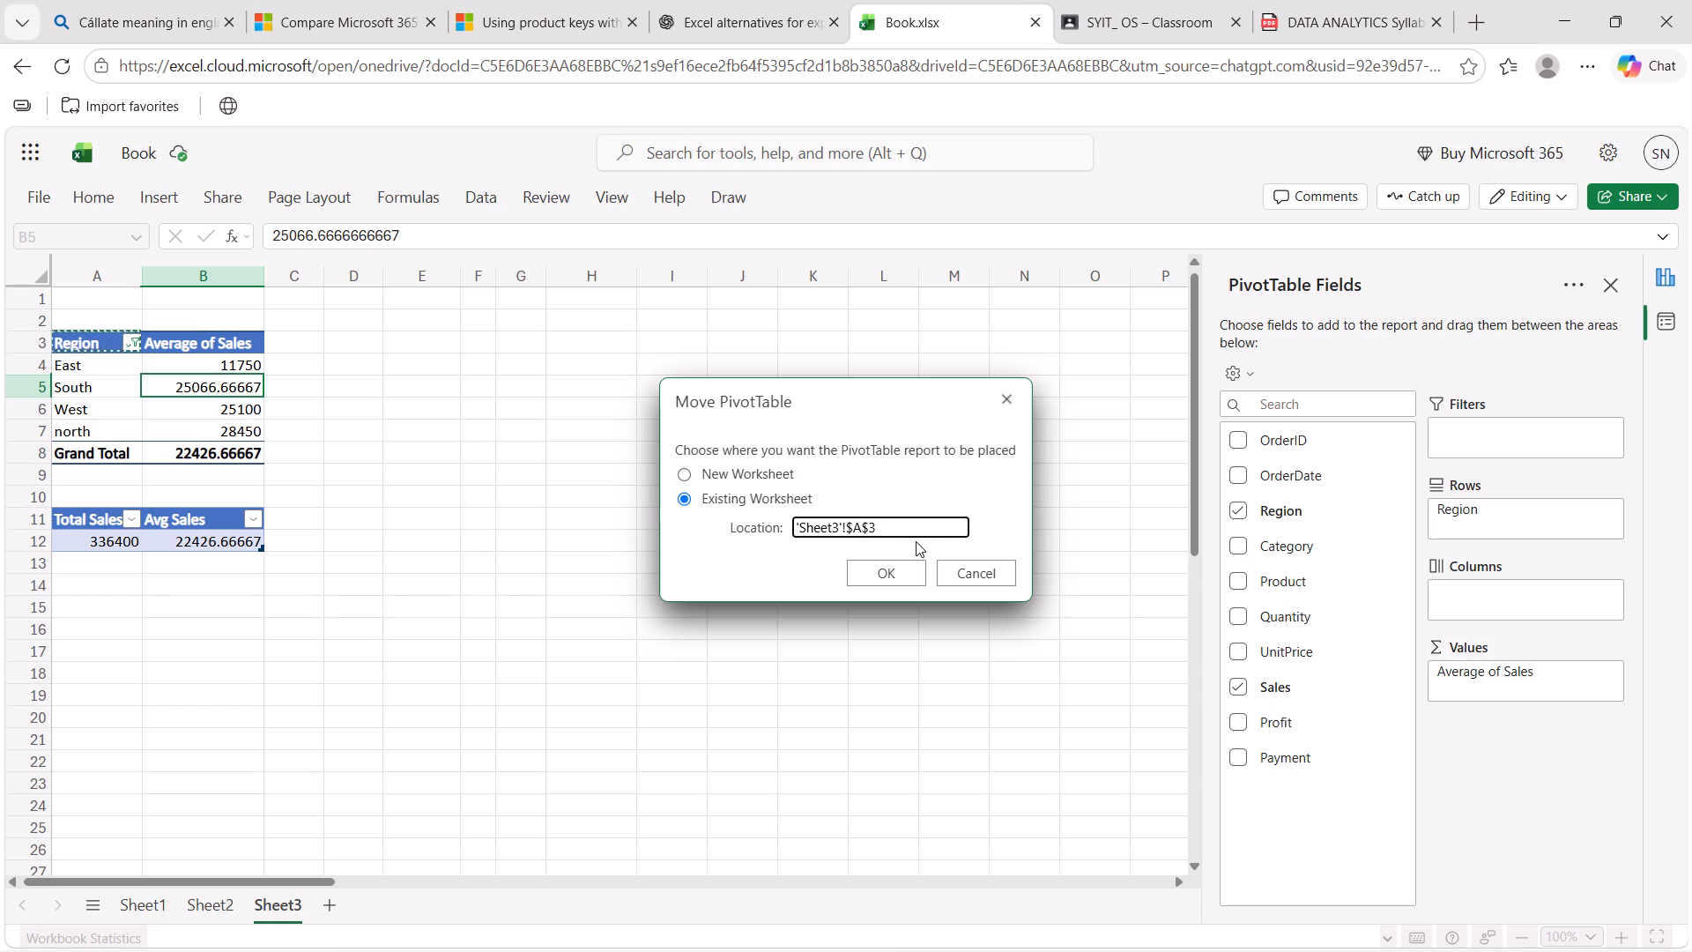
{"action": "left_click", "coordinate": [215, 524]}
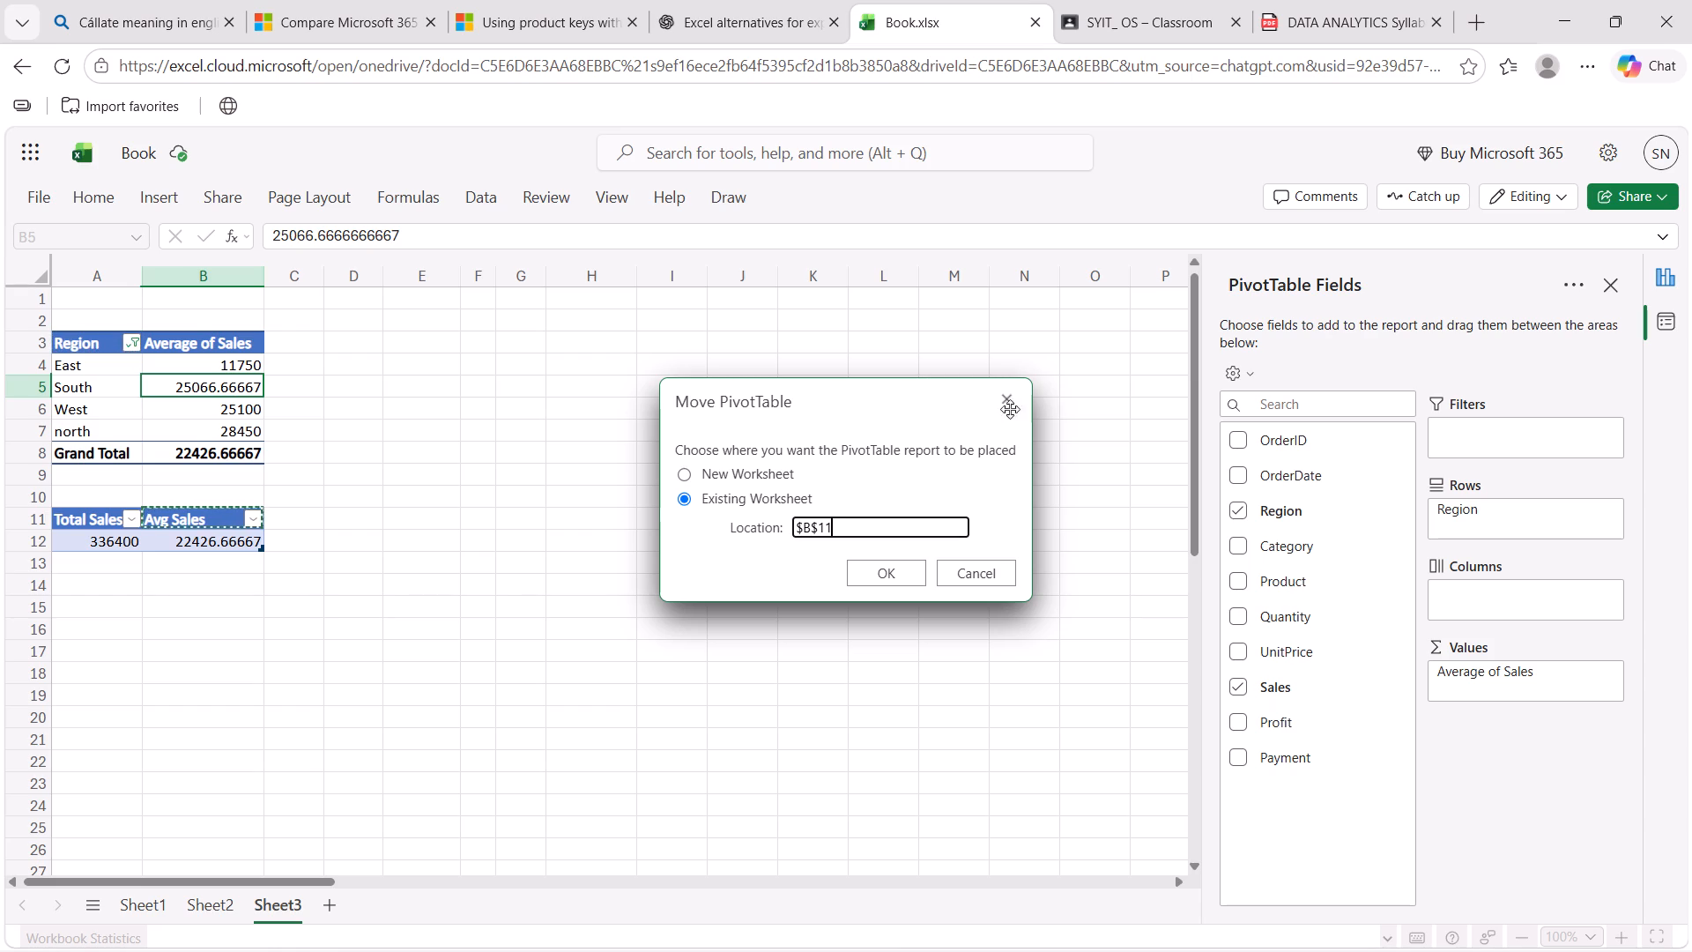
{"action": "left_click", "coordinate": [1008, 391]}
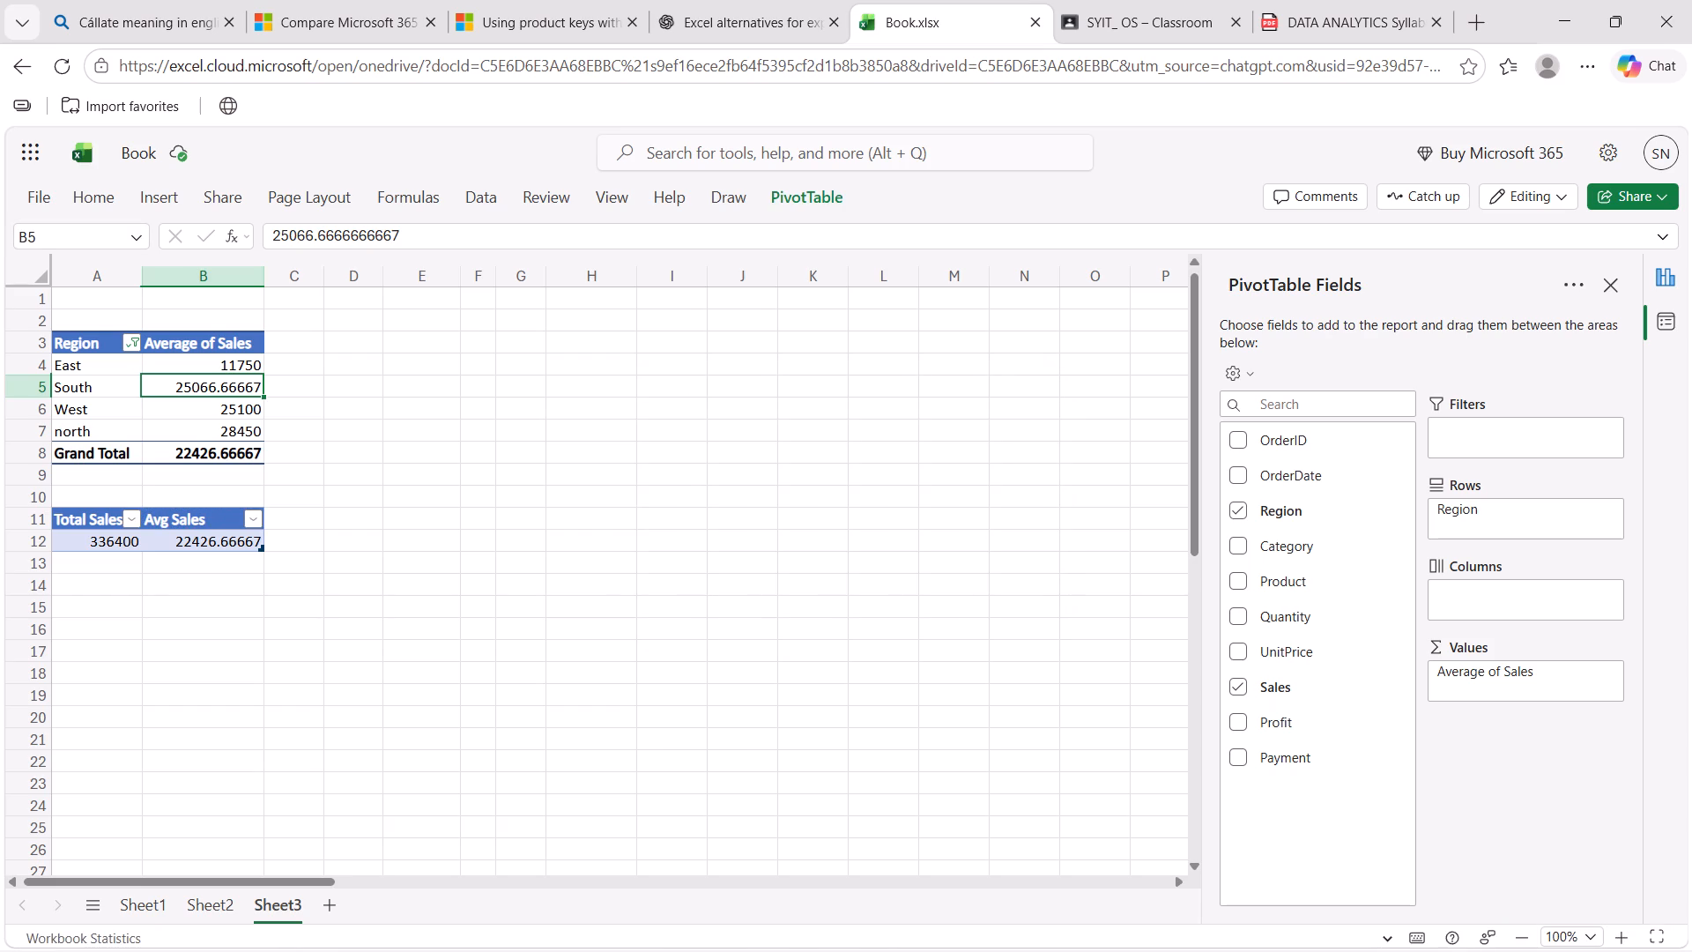
Convert the Total Sales and Avg Sales table in A11:B12 of Sheet3 to a normal range.
{"action": "left_click", "coordinate": [218, 532]}
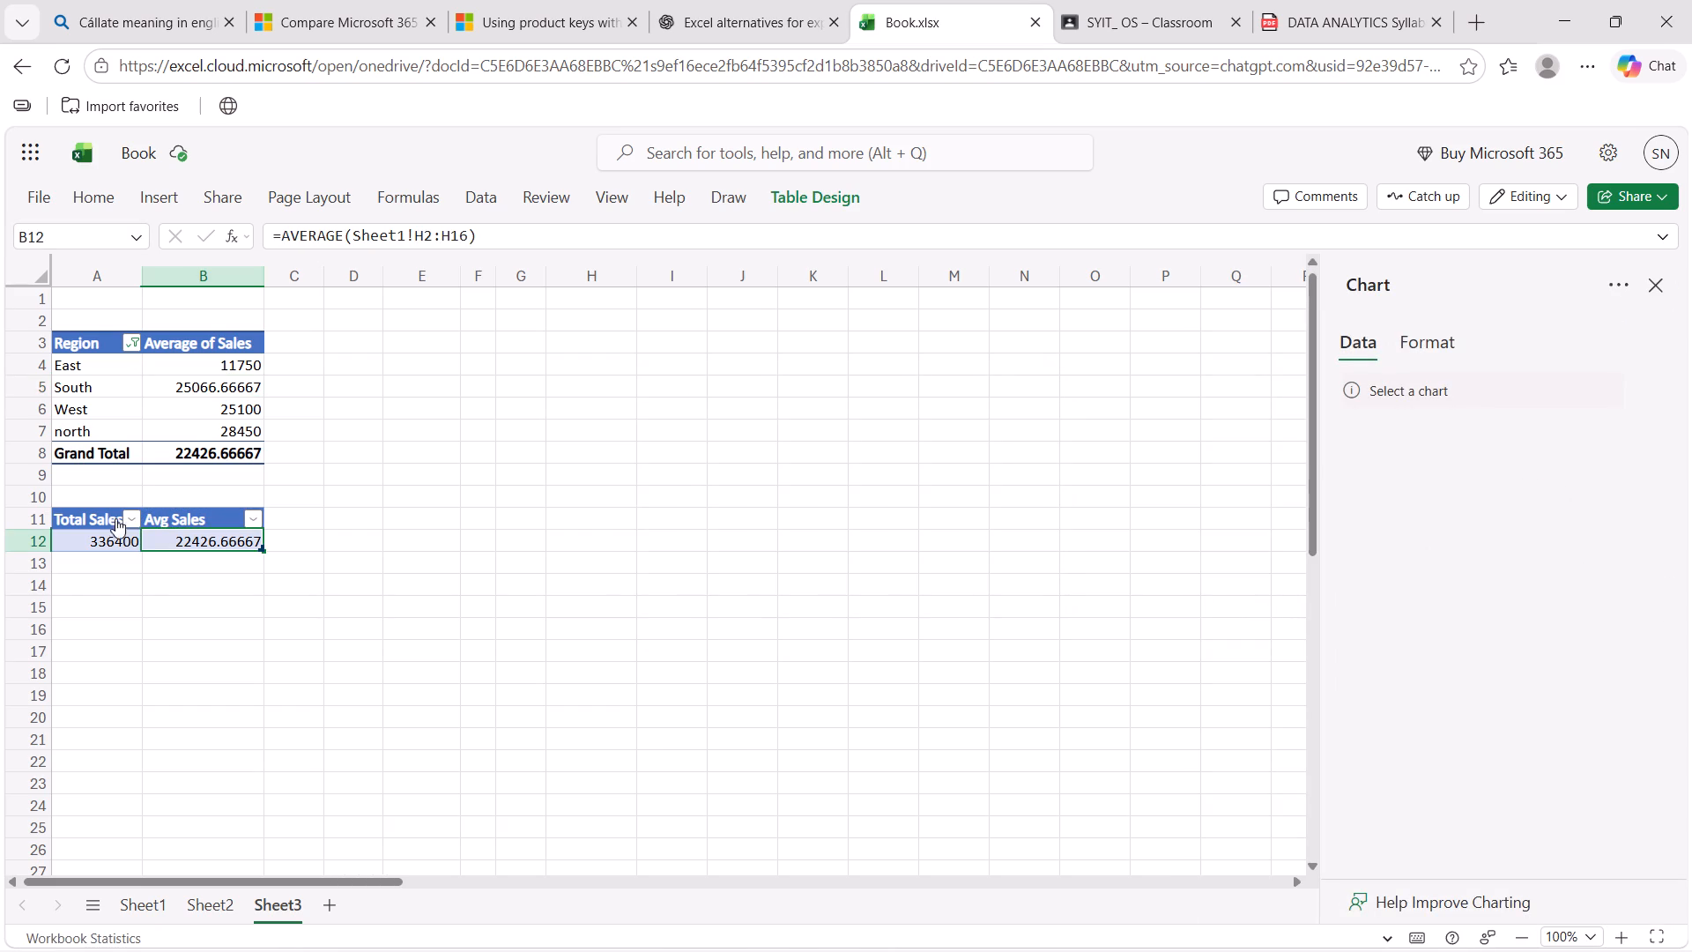
{"action": "left_click_drag", "start_coordinate": [94, 514], "coordinate": [214, 539]}
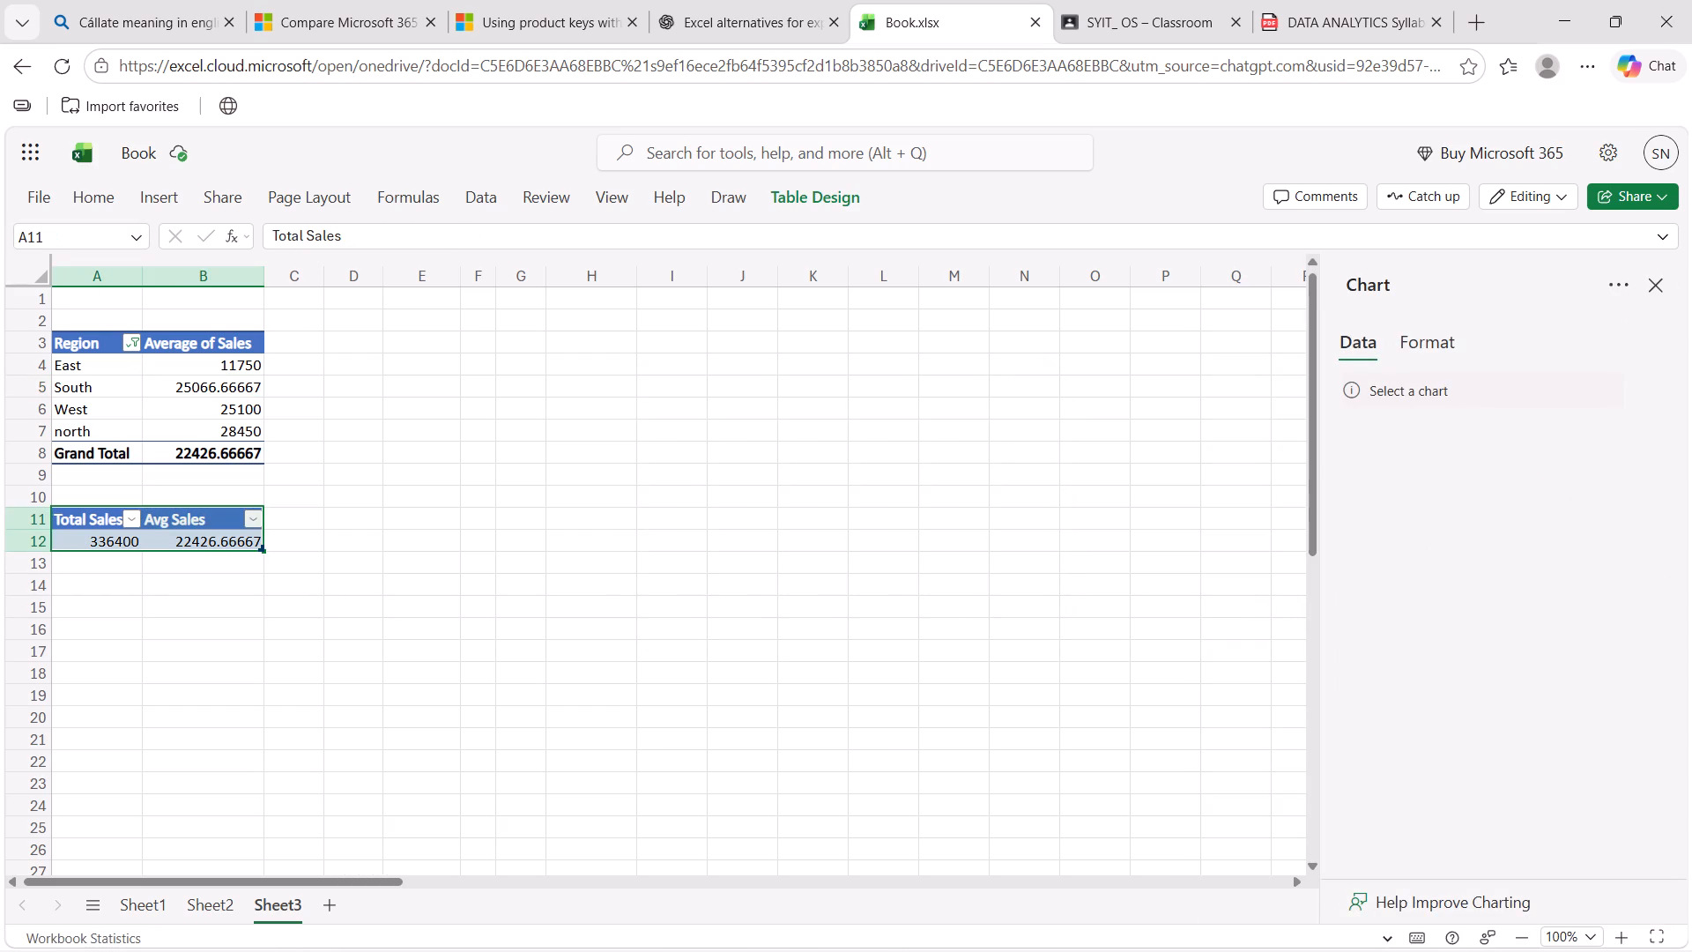
{"action": "right_click", "coordinate": [214, 539]}
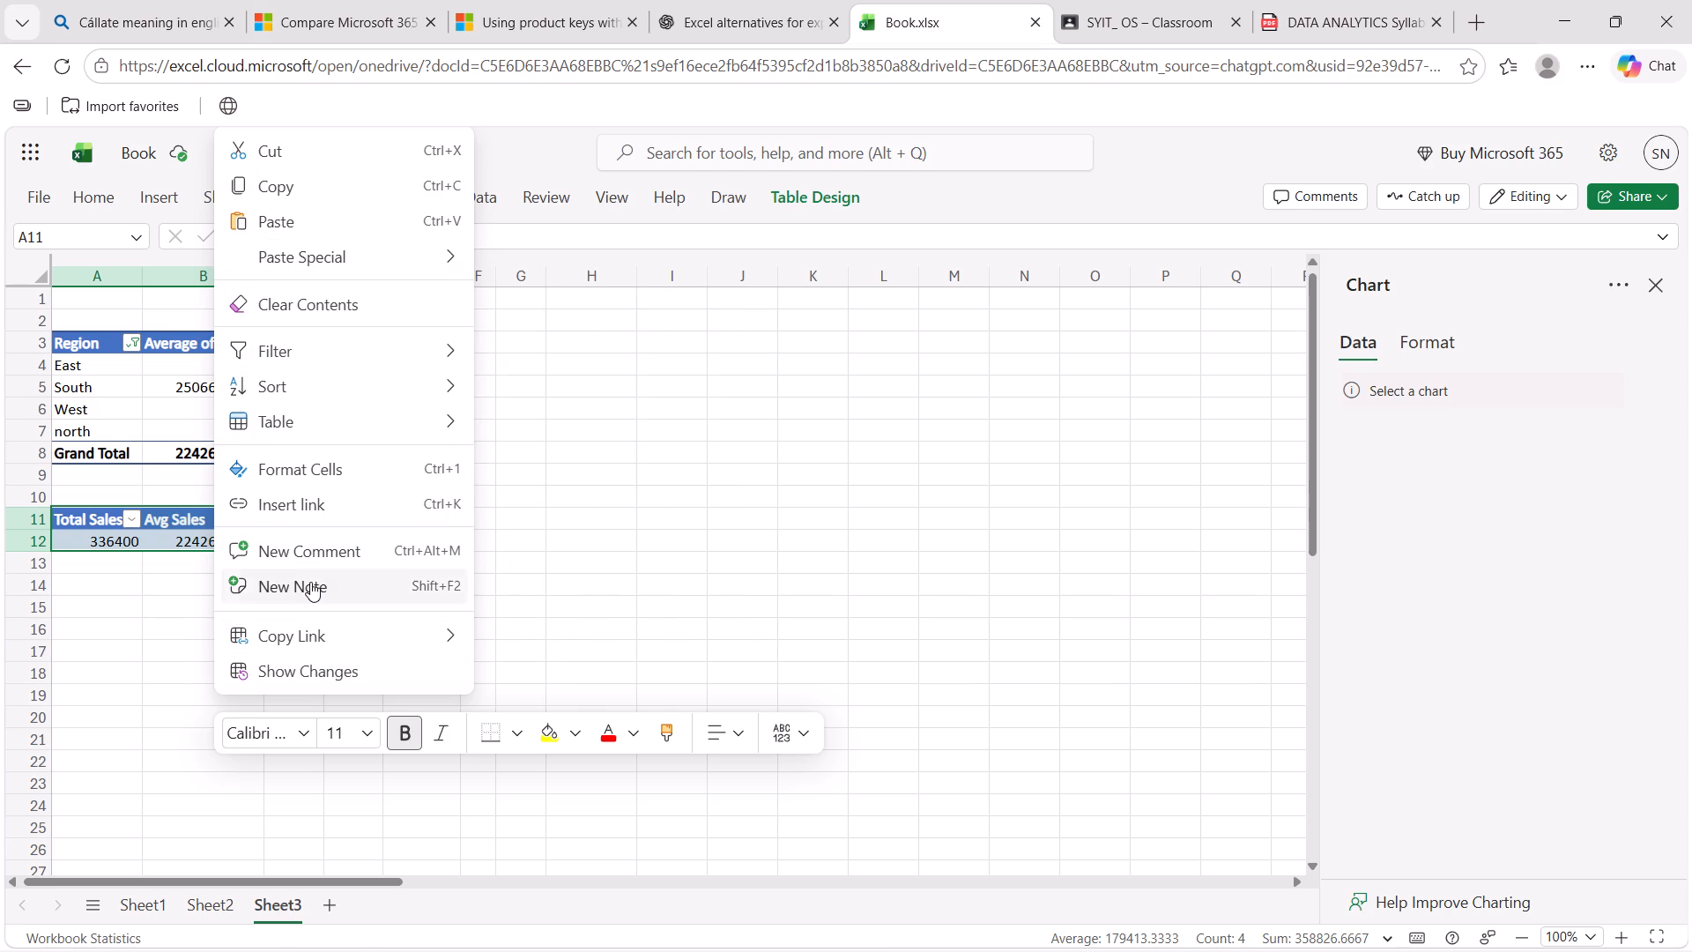
{"action": "left_click", "coordinate": [321, 436]}
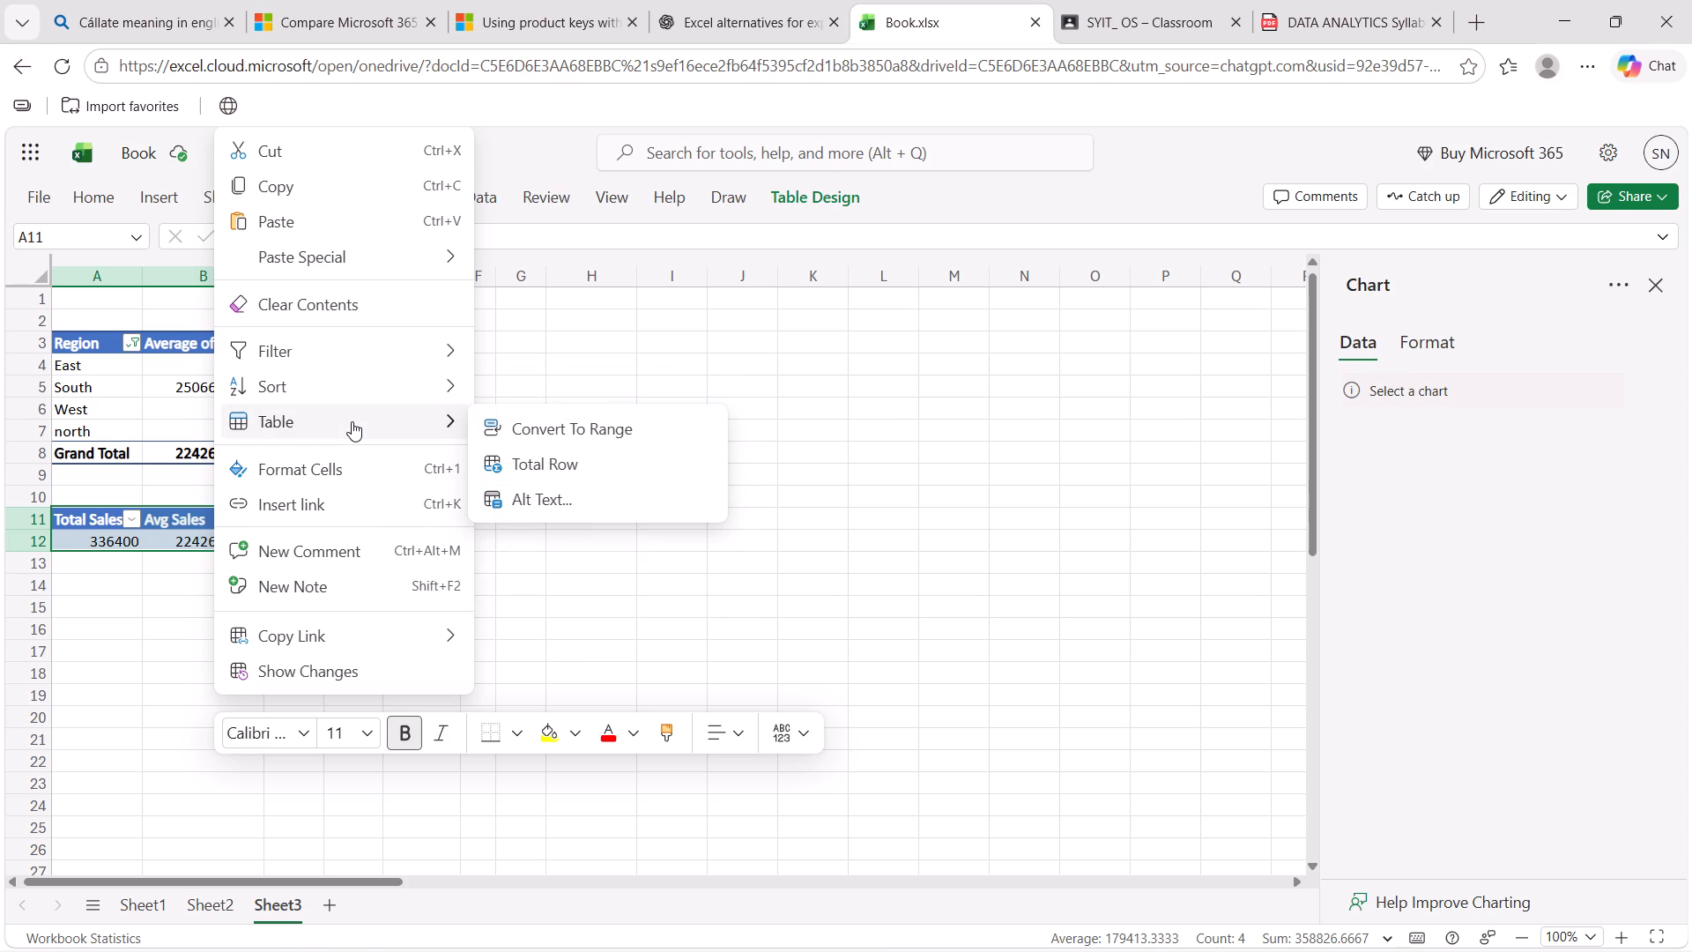
{"action": "left_click", "coordinate": [496, 431]}
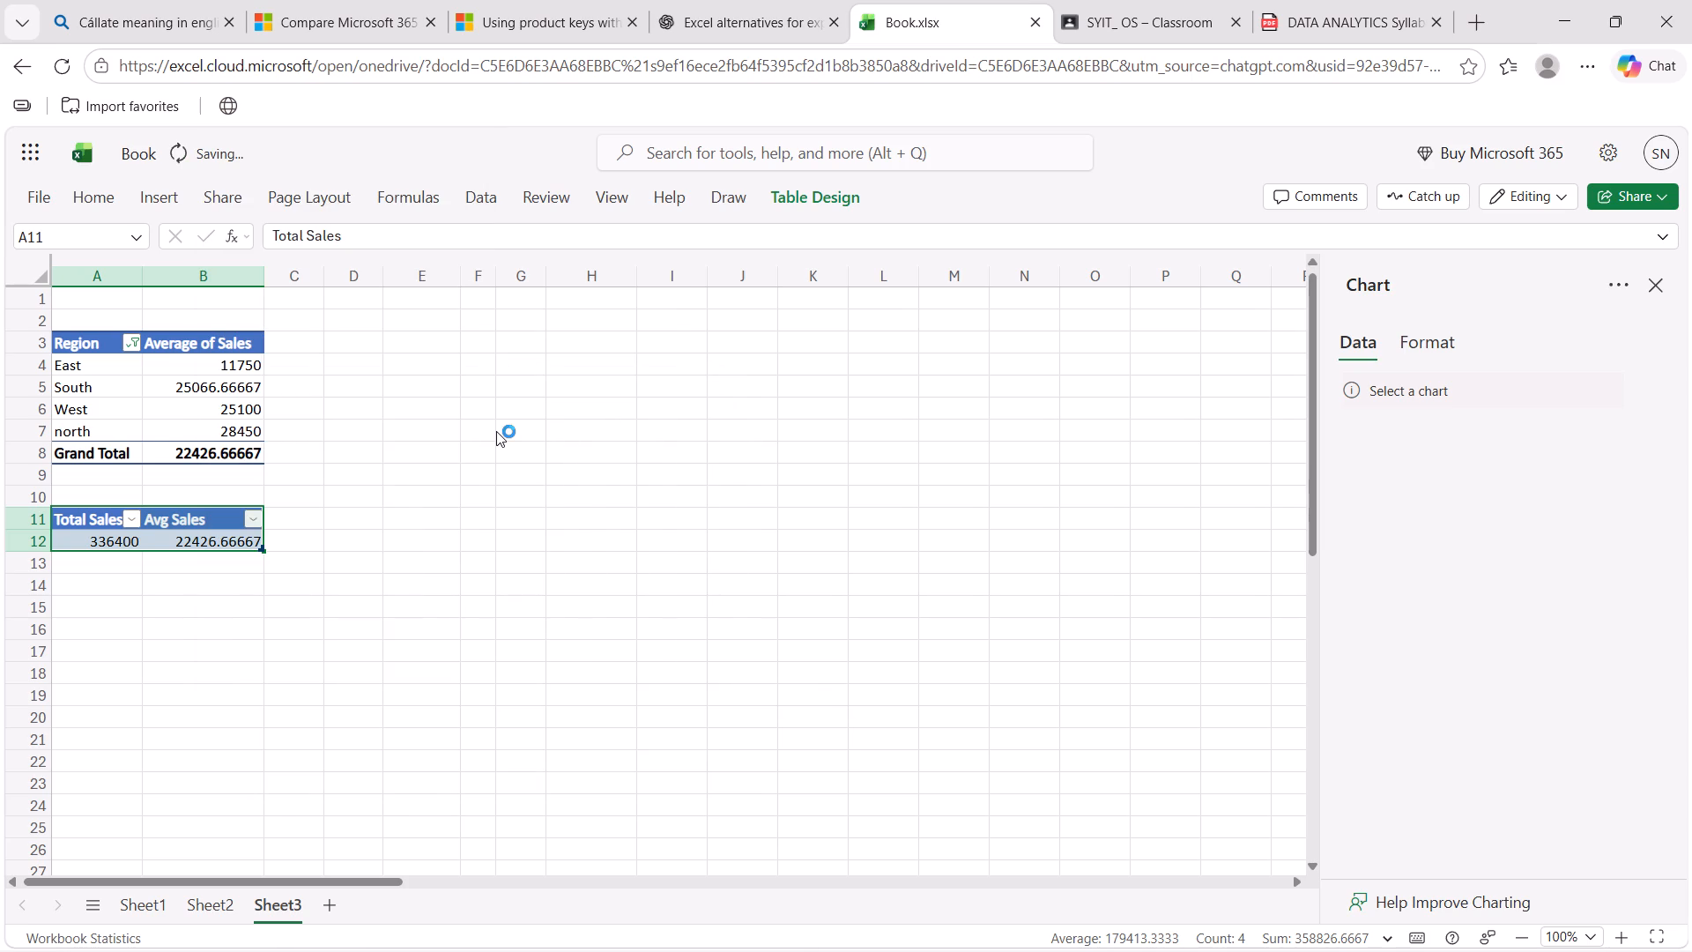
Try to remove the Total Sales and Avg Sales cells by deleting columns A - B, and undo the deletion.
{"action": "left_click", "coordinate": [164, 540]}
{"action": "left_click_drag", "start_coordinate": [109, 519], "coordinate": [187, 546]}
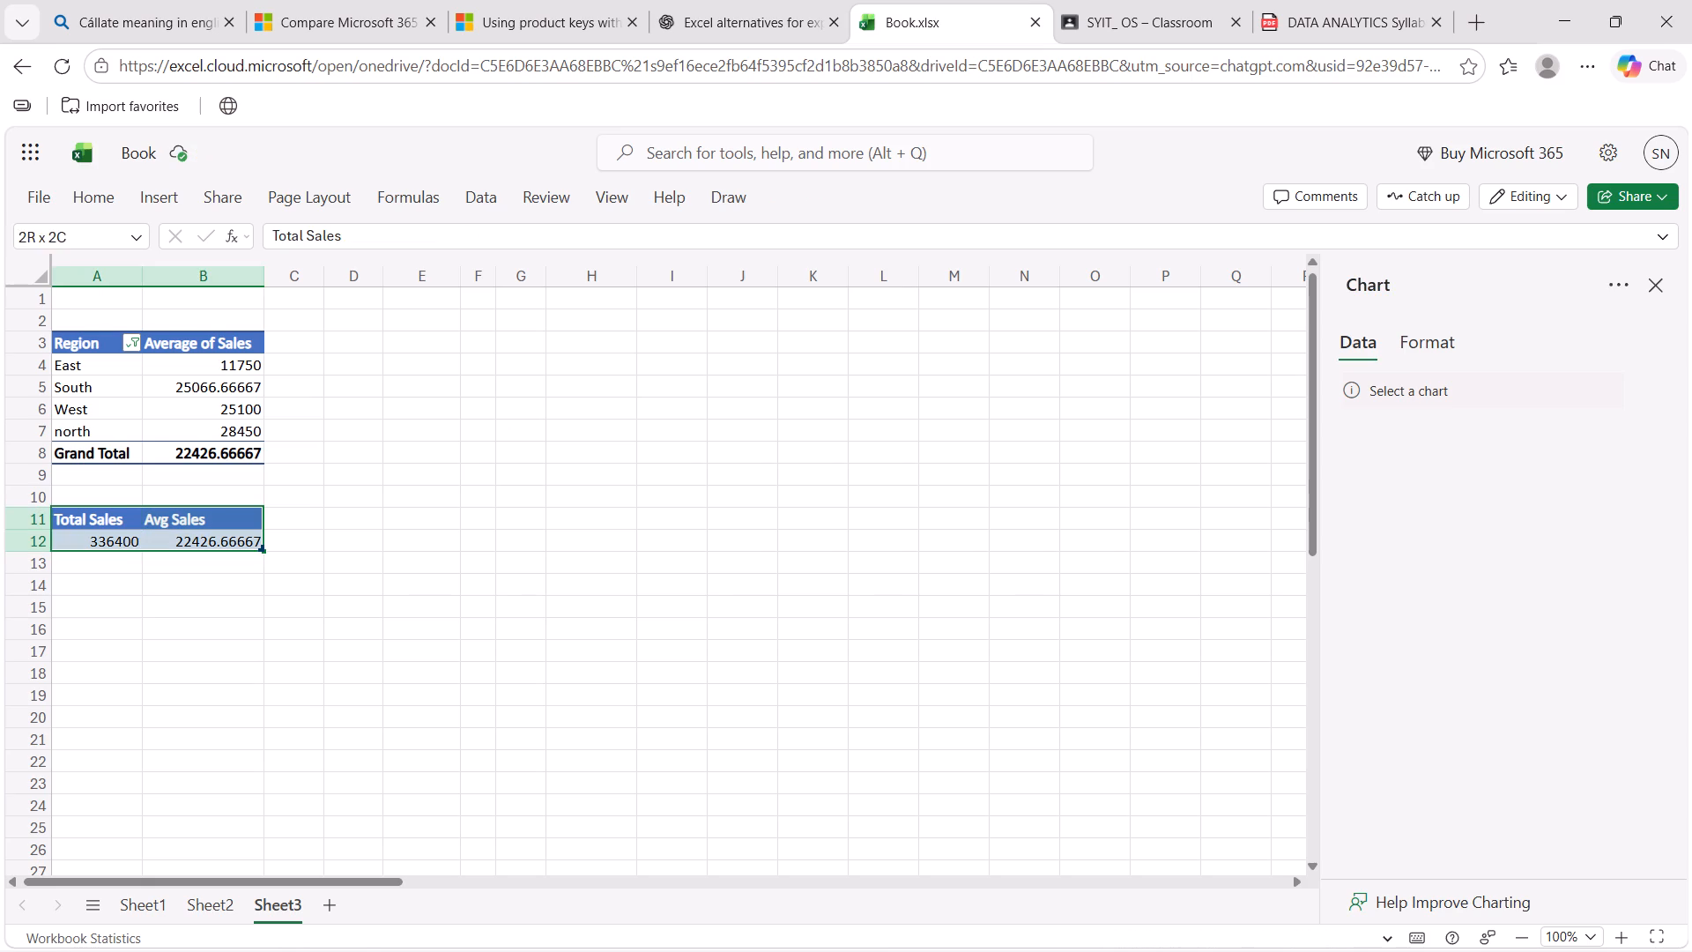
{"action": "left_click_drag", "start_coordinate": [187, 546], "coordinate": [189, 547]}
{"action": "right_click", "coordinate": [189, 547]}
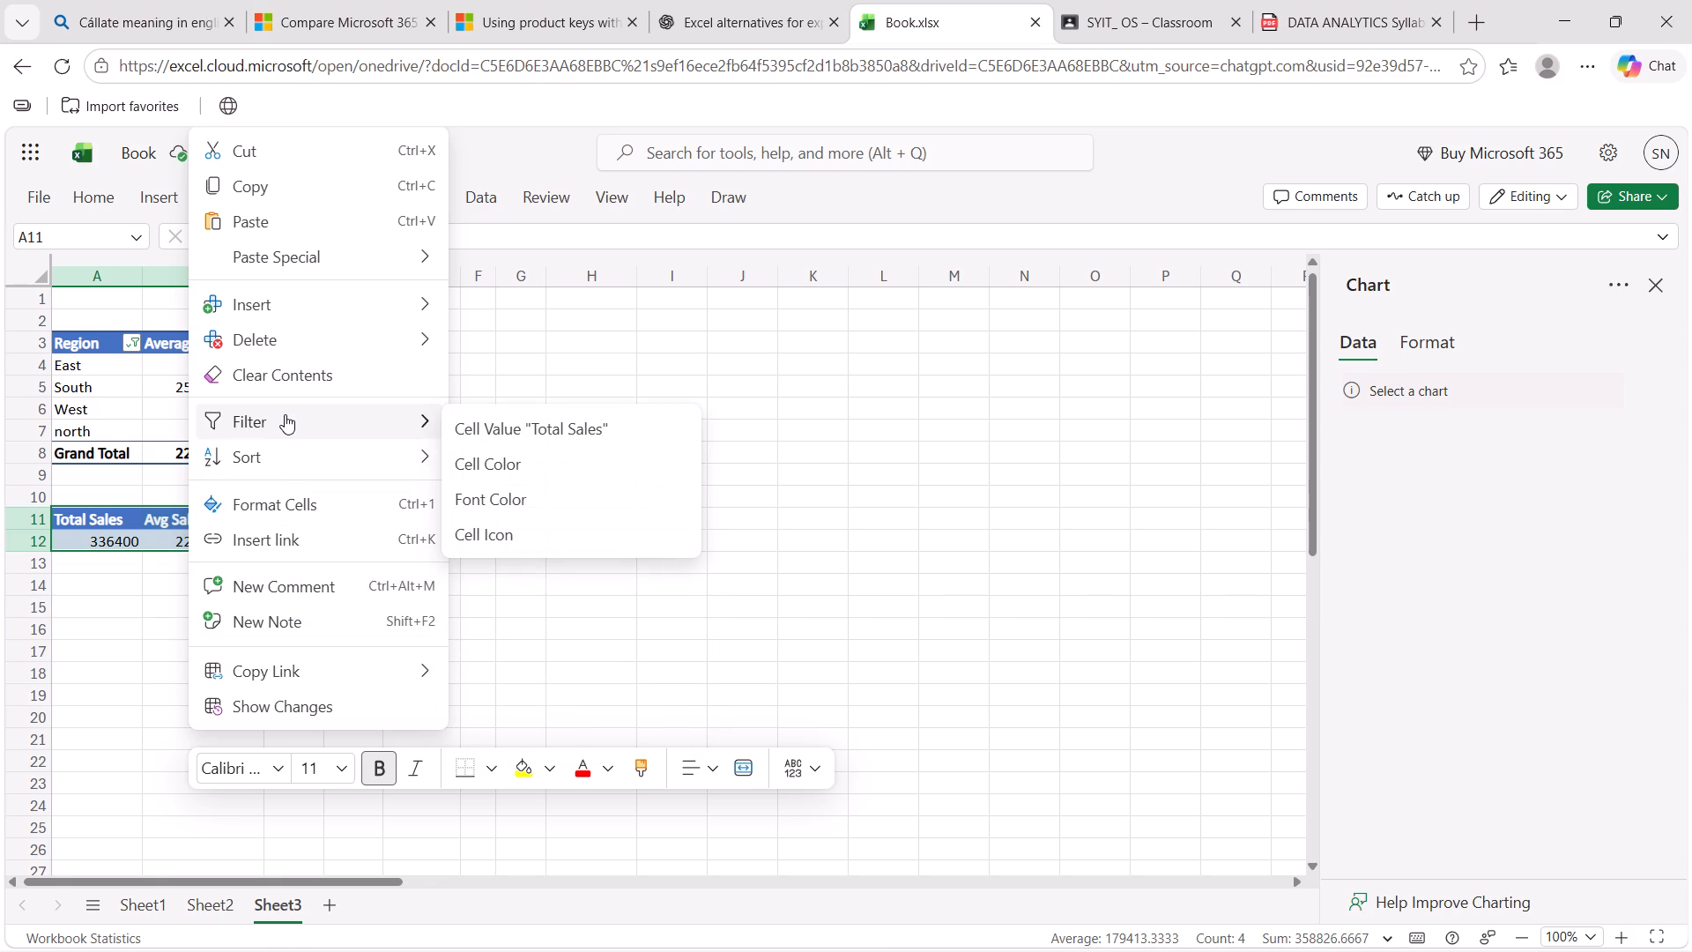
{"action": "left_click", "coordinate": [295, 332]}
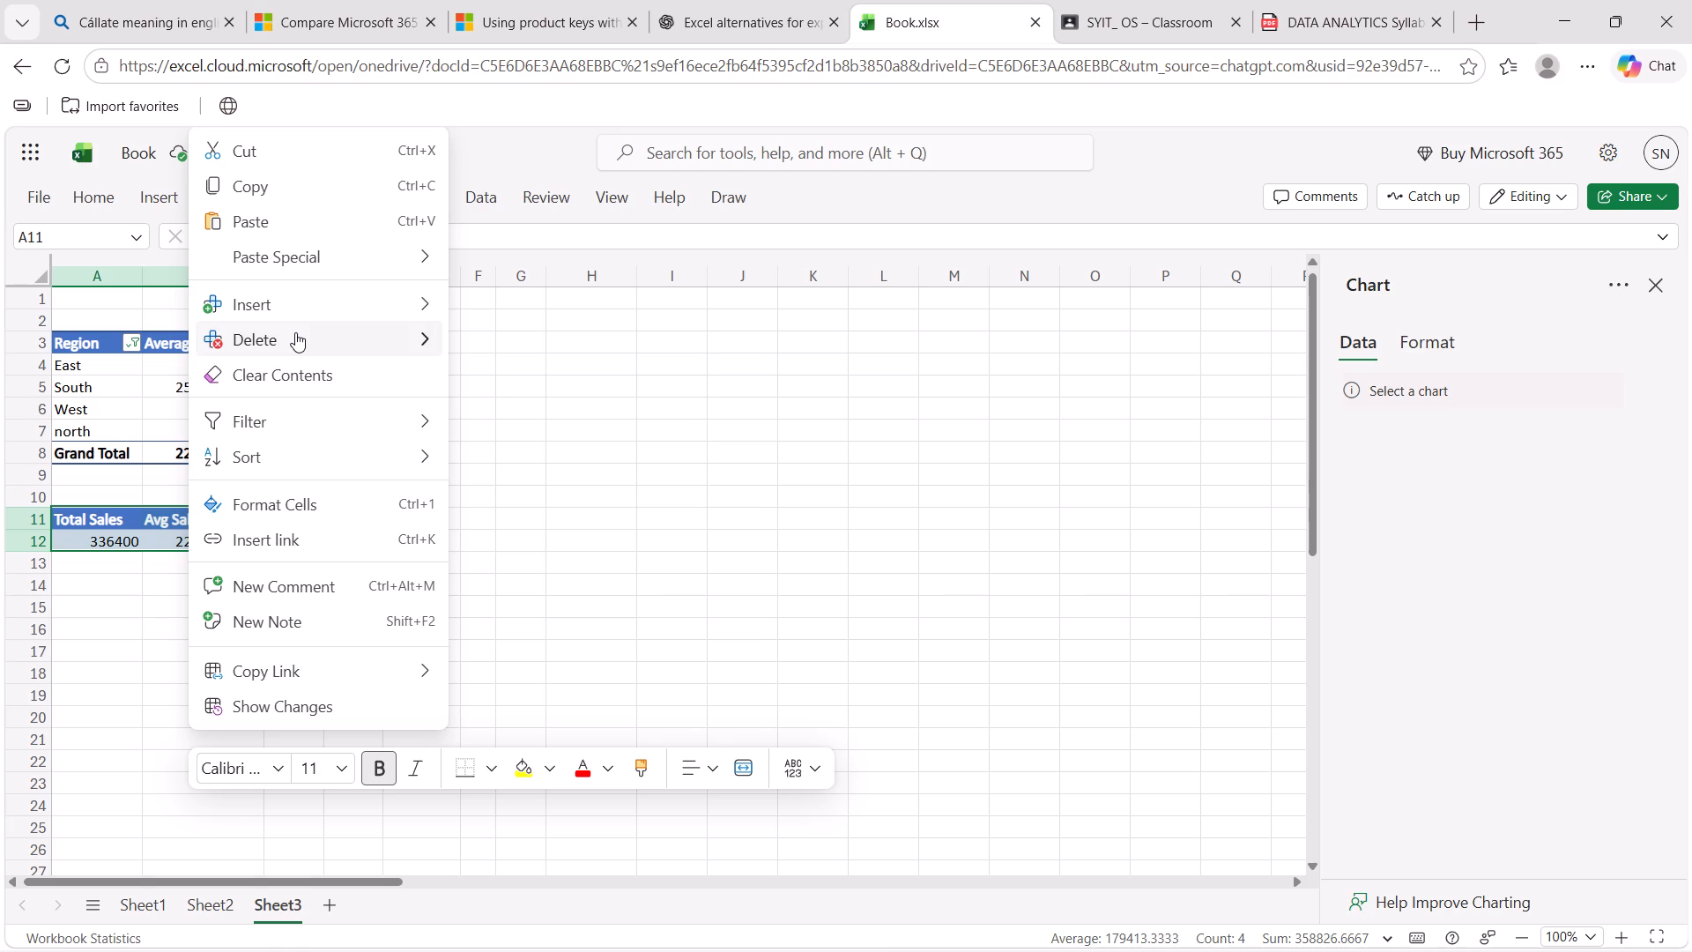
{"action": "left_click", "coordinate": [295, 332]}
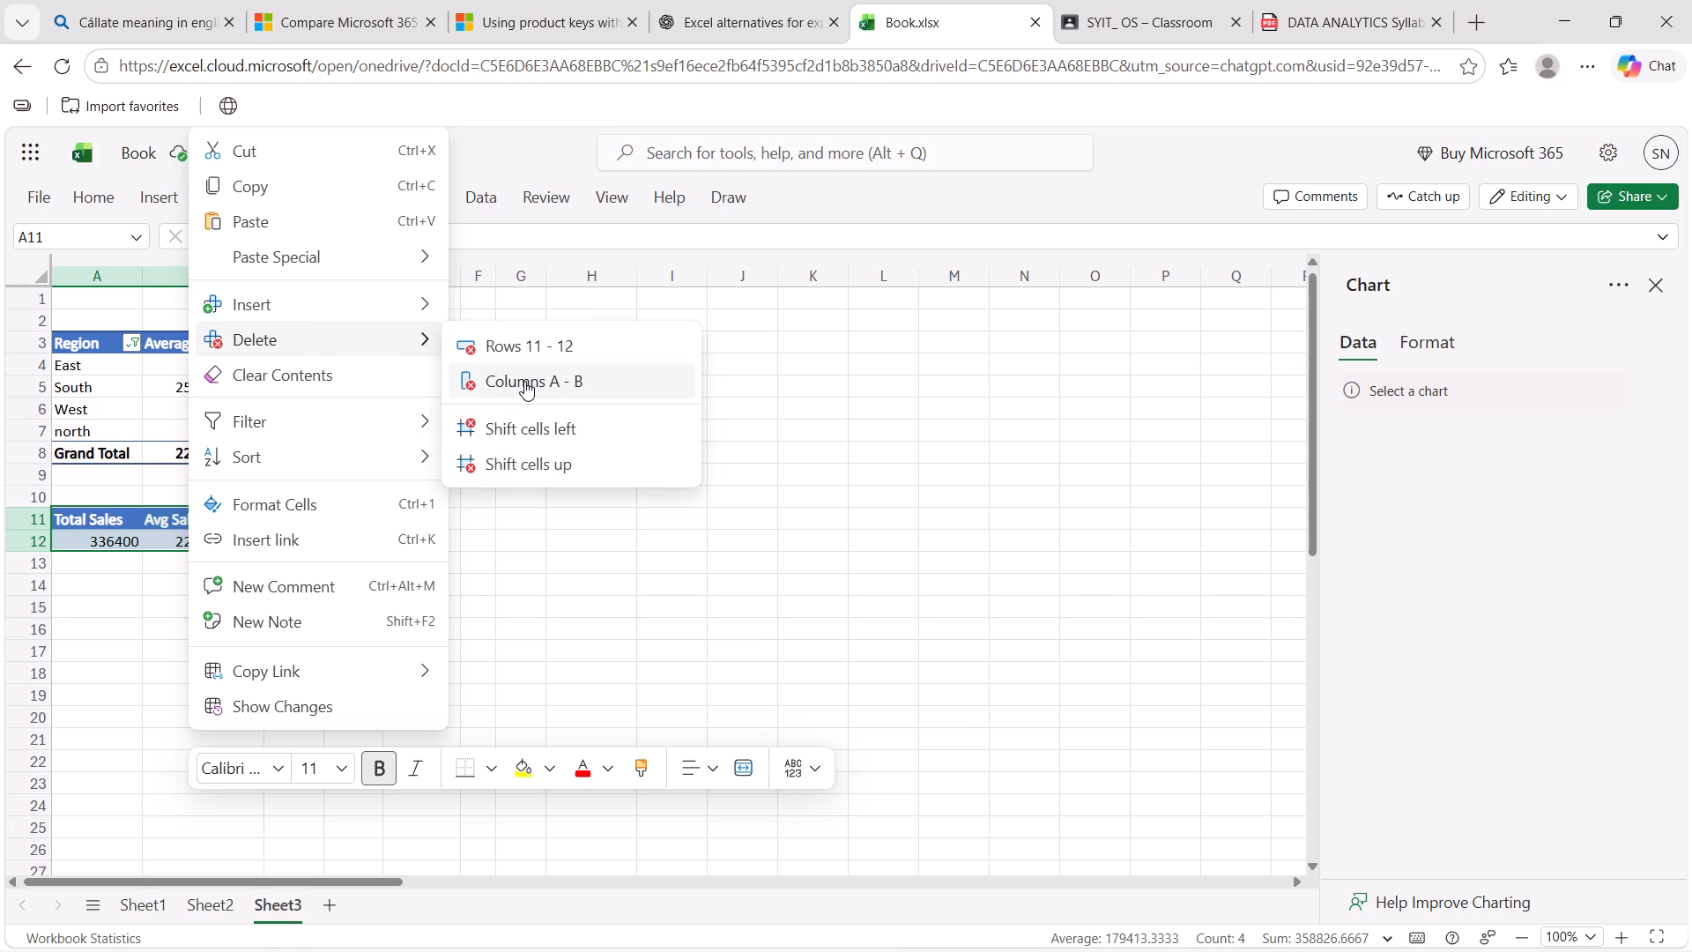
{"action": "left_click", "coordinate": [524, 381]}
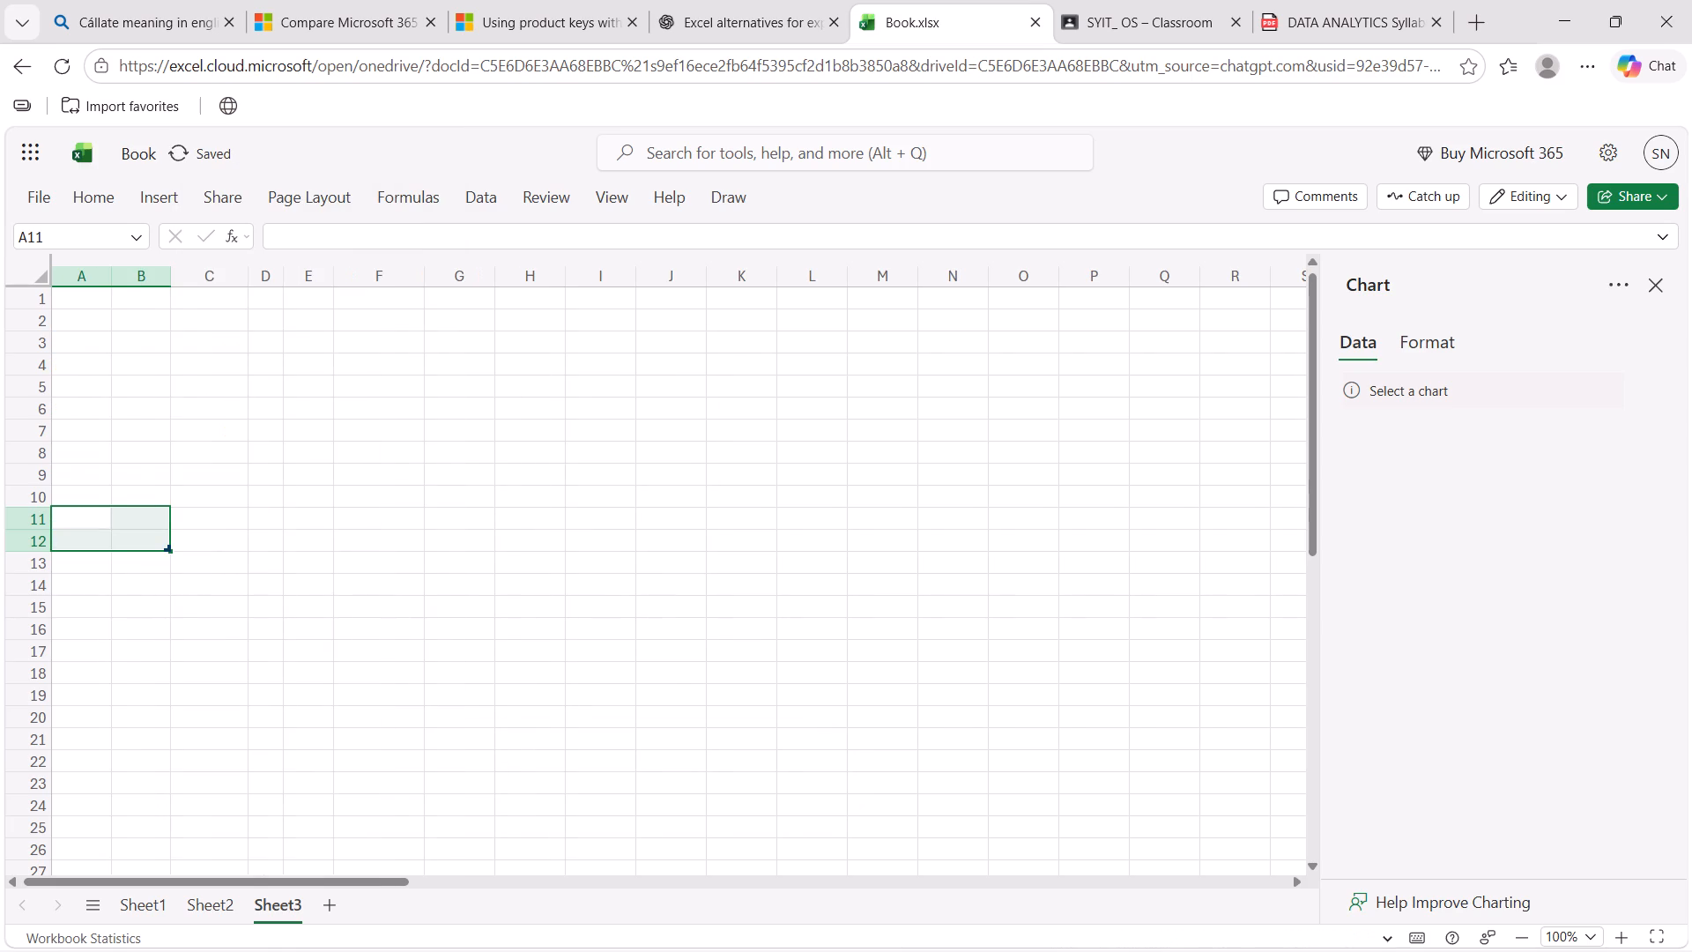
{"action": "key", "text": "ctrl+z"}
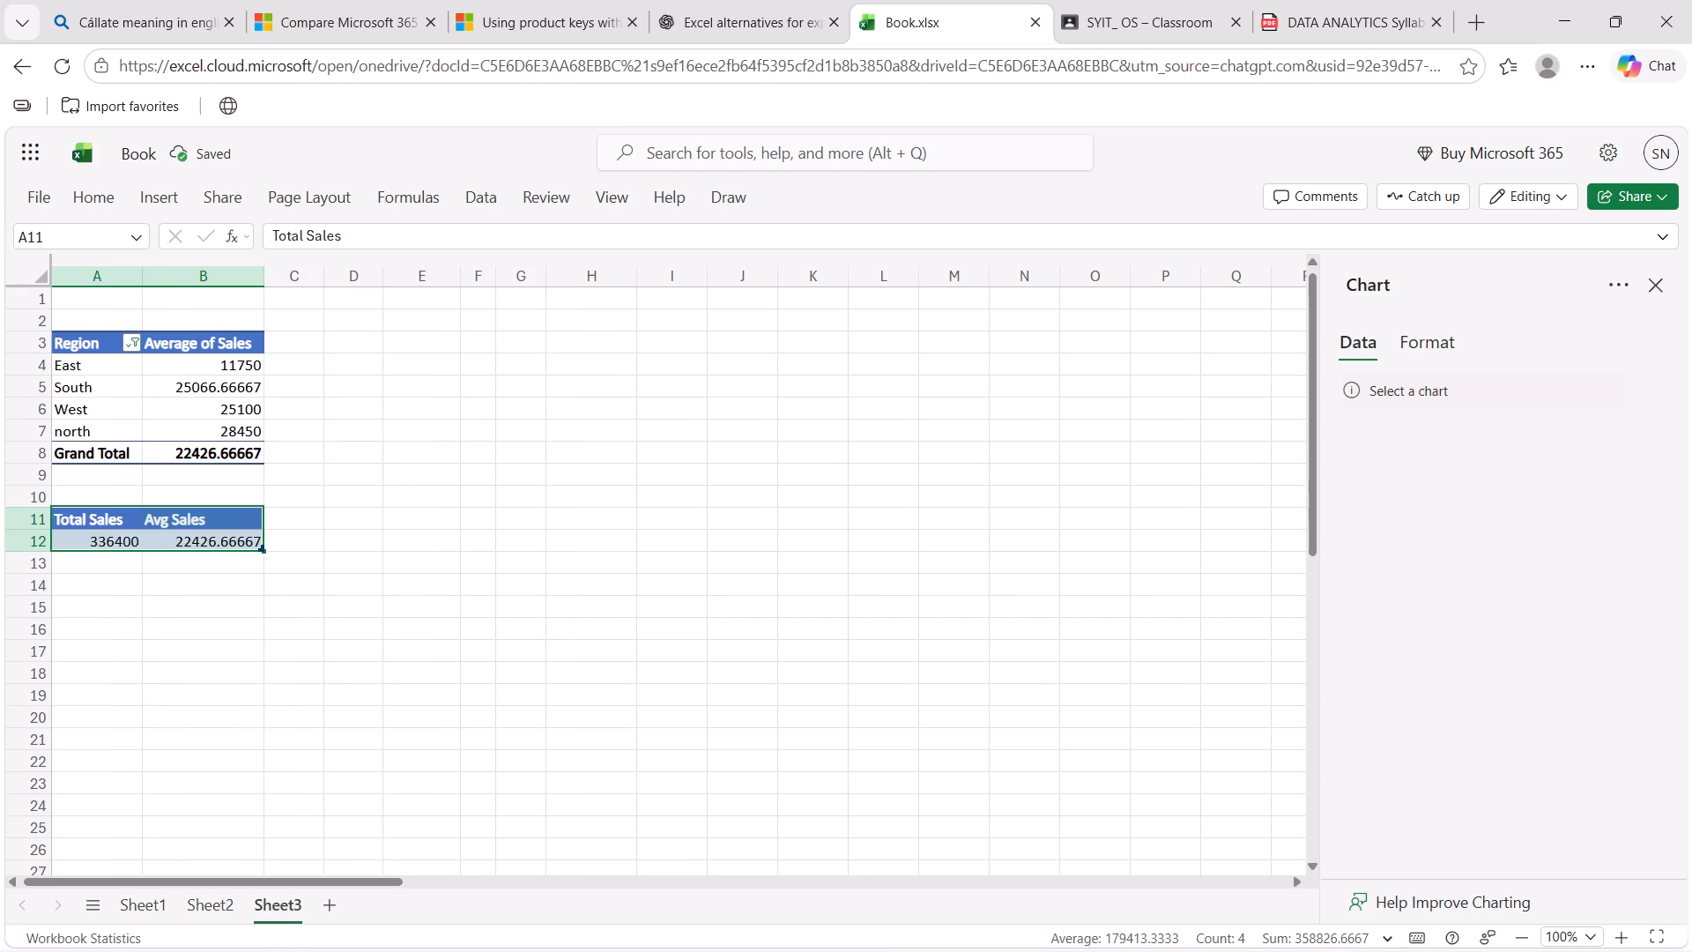
Delete rows 11 - 12 holding the Total Sales and Avg Sales cells below the pivot table.
{"action": "right_click", "coordinate": [221, 522]}
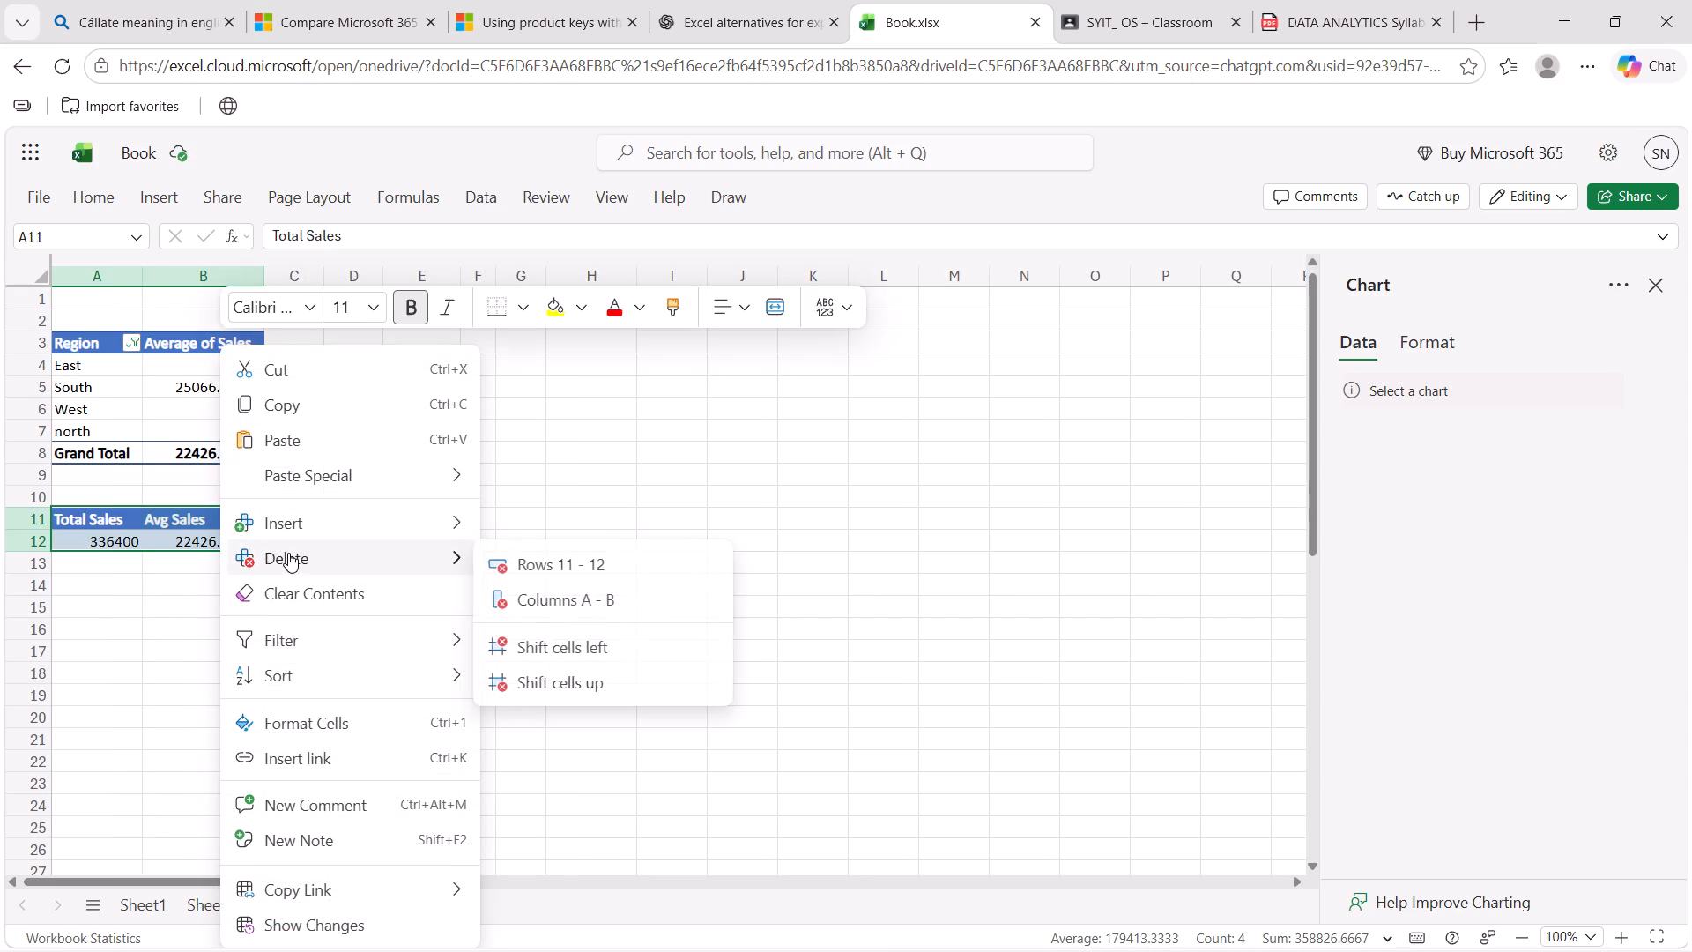
{"action": "left_click", "coordinate": [288, 553]}
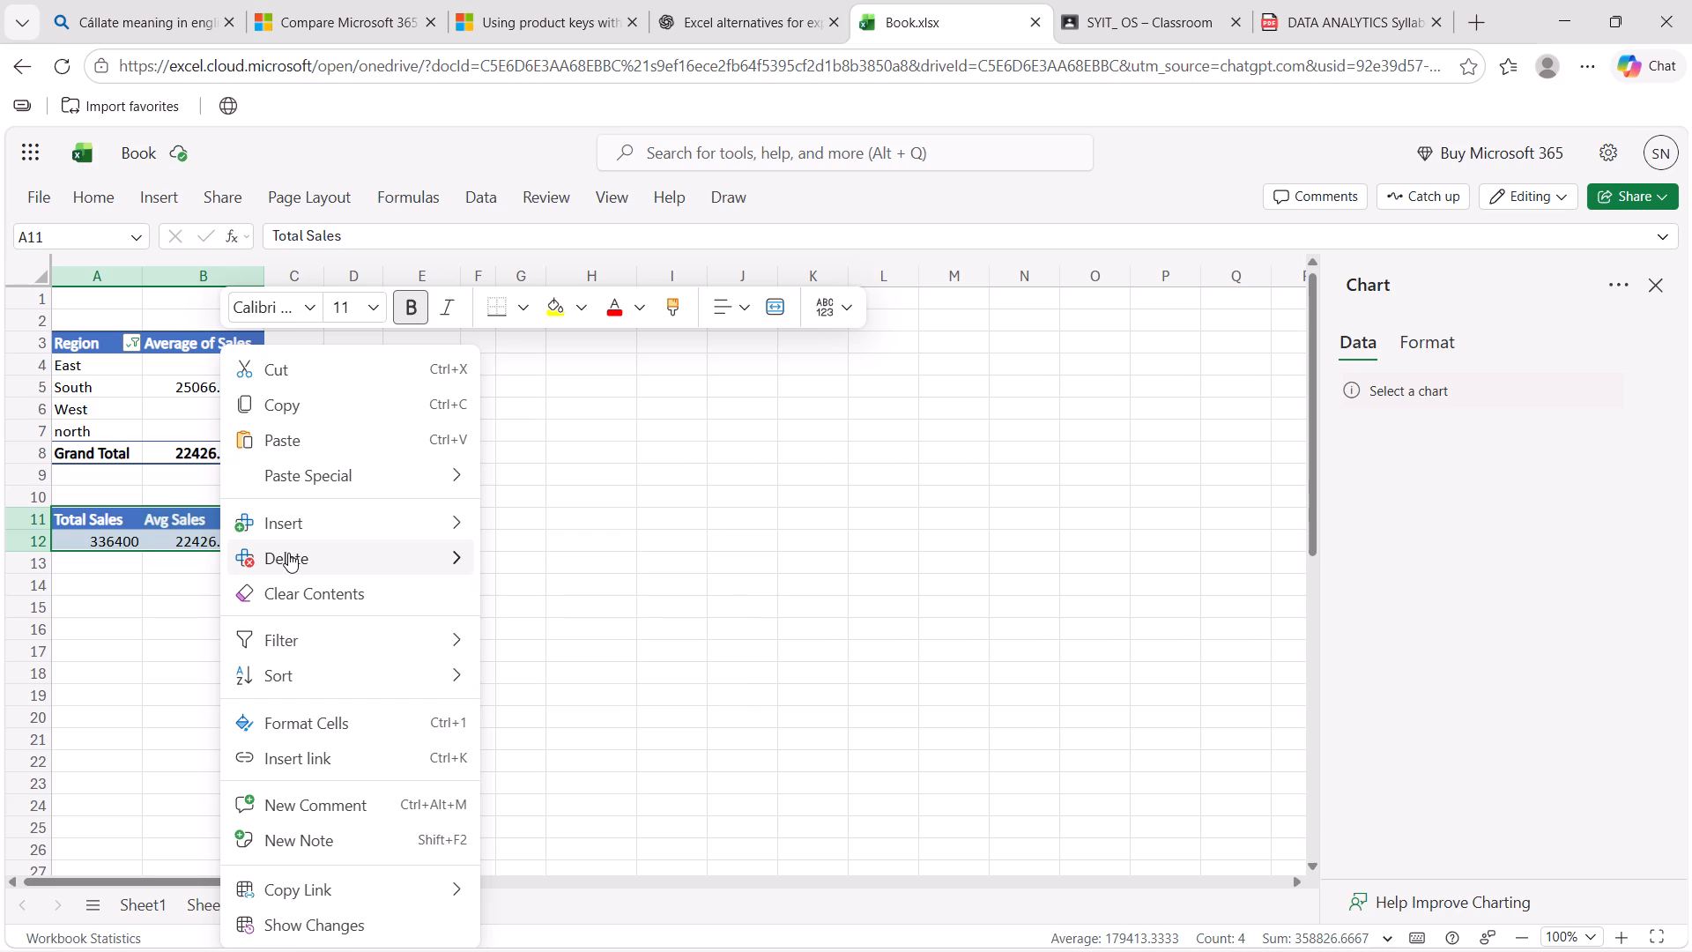
{"action": "left_click", "coordinate": [288, 553]}
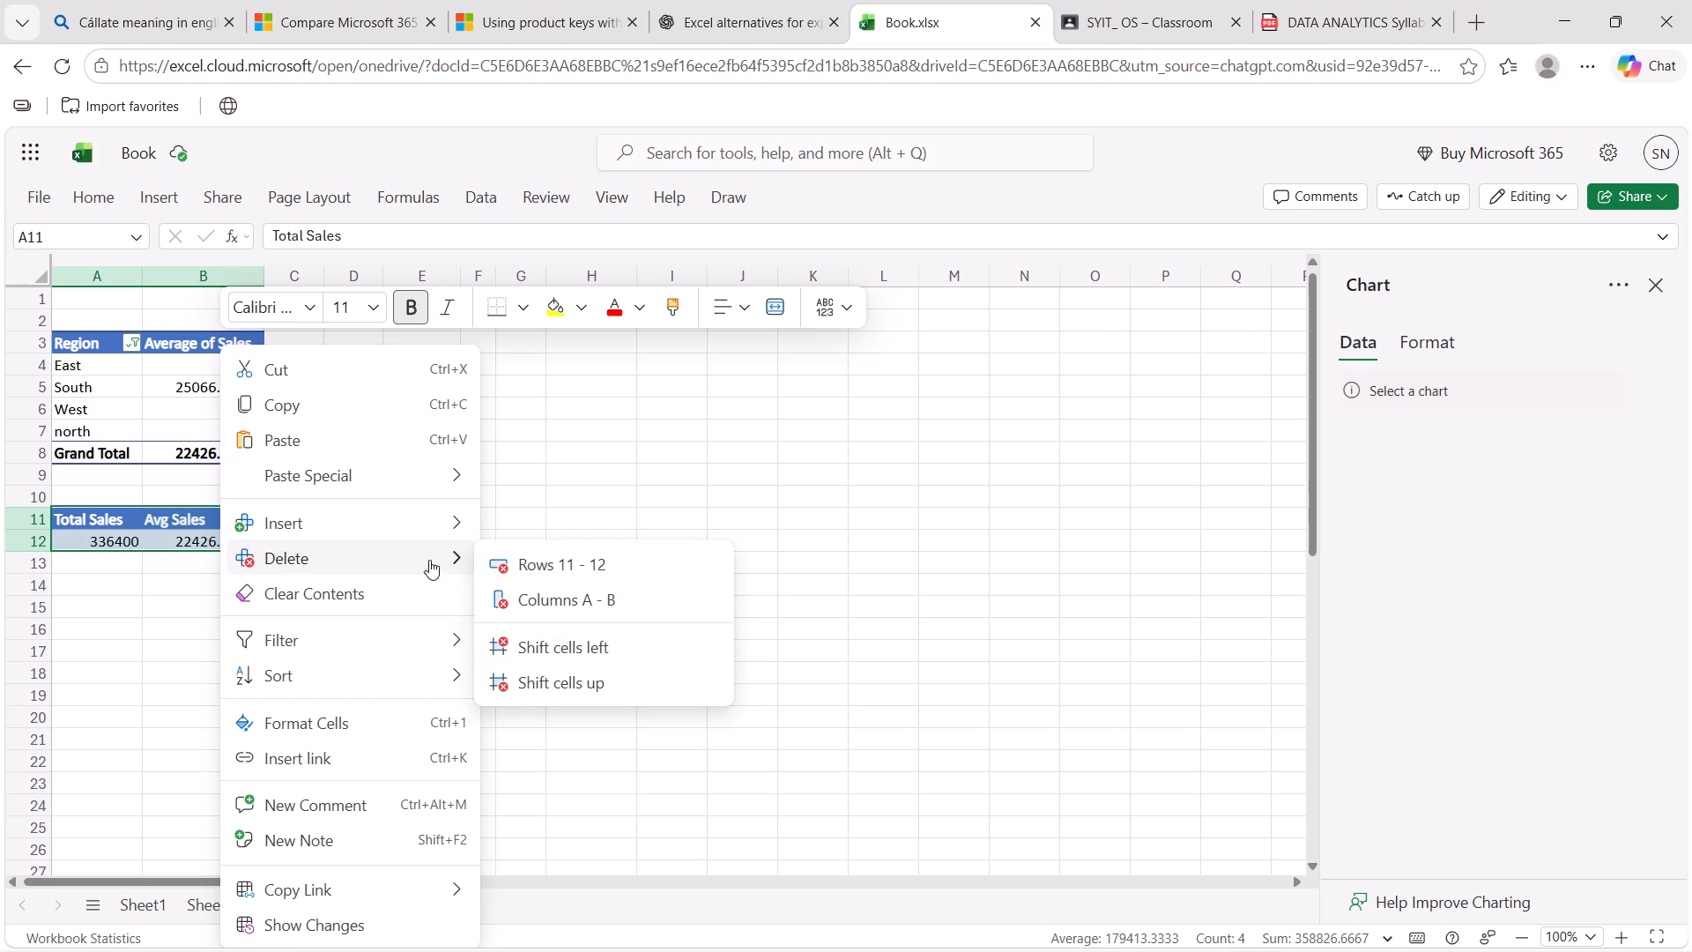
{"action": "left_click", "coordinate": [538, 566]}
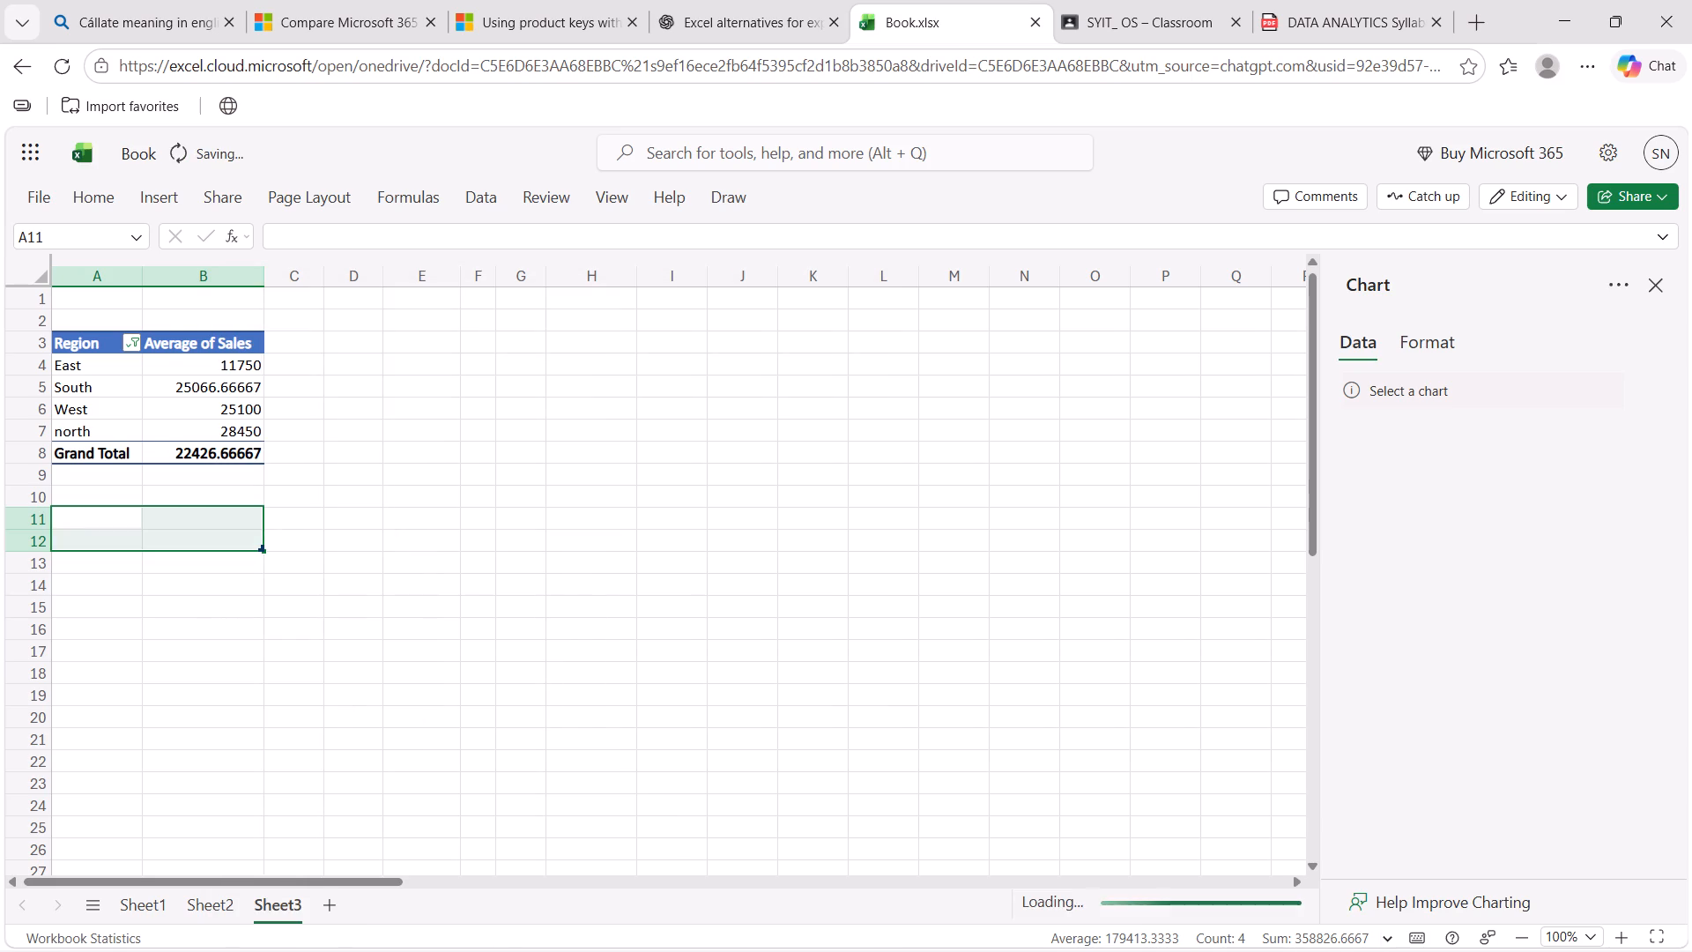
{"action": "left_click", "coordinate": [301, 501]}
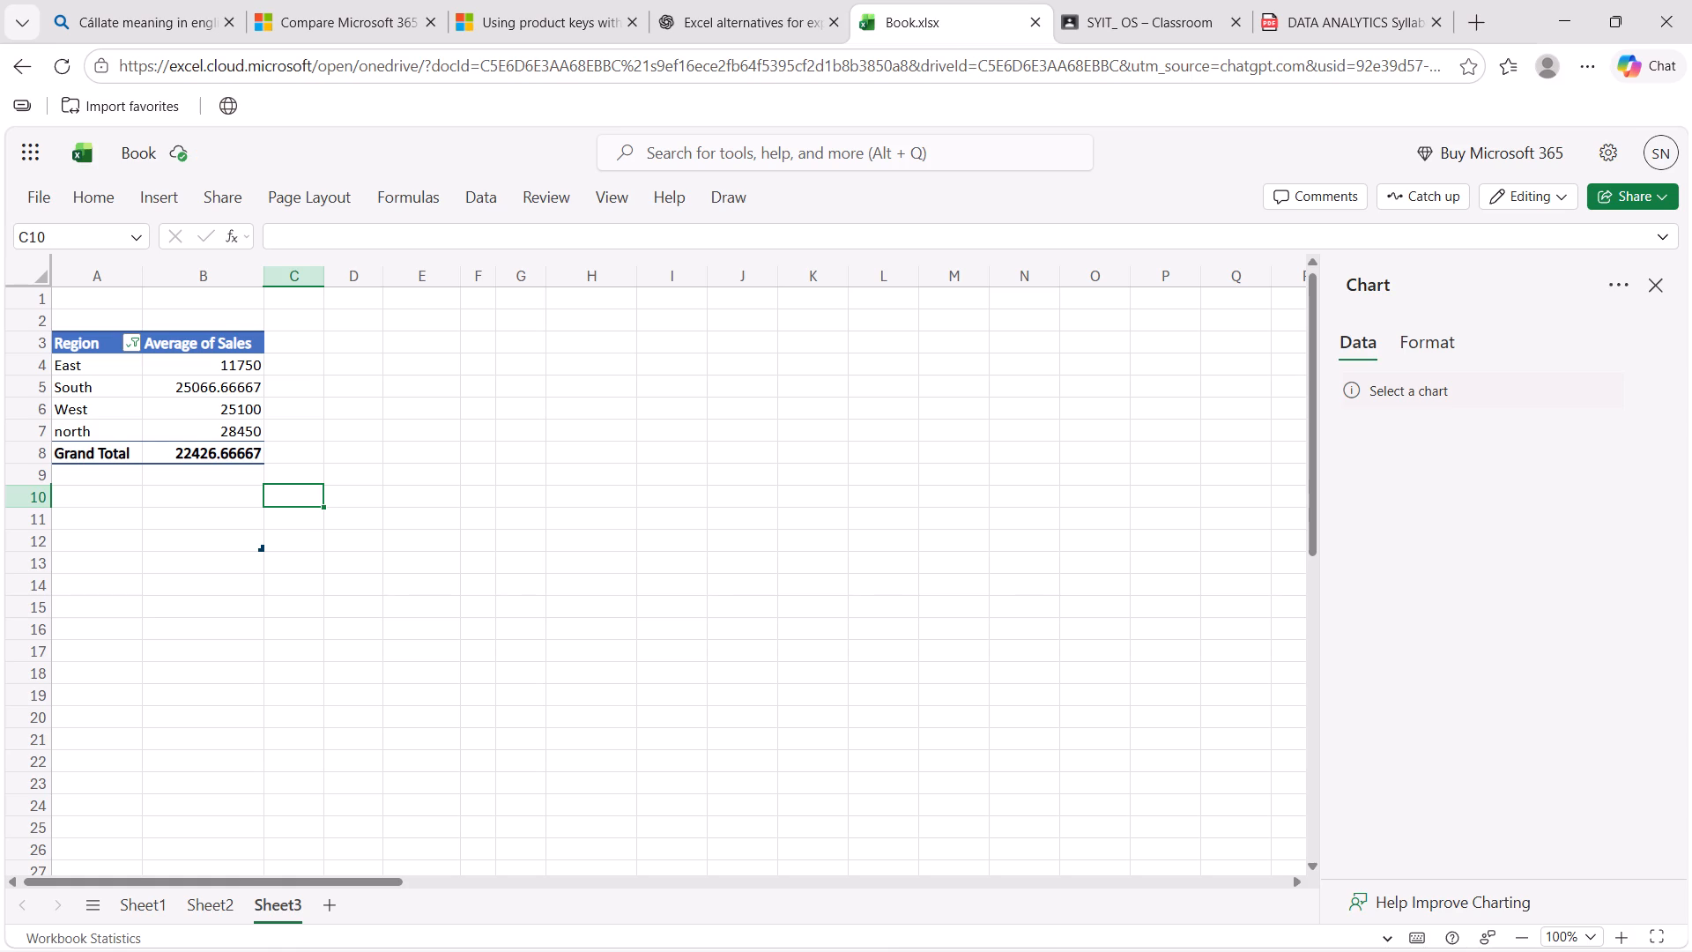
{"action": "left_click", "coordinate": [108, 523]}
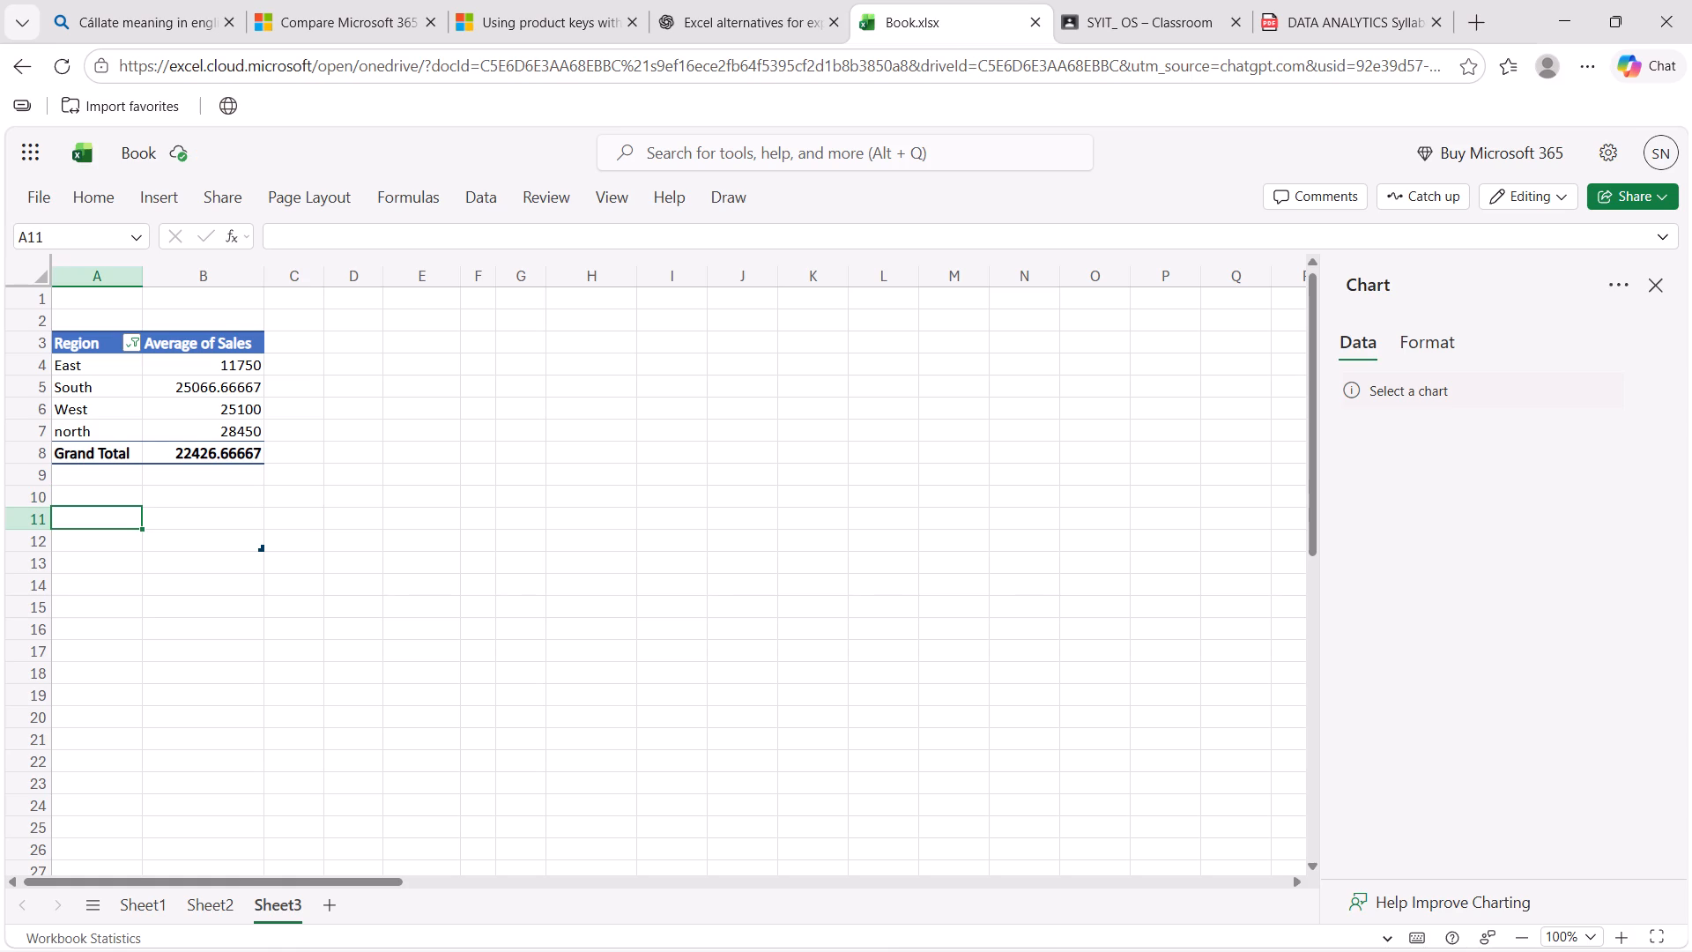
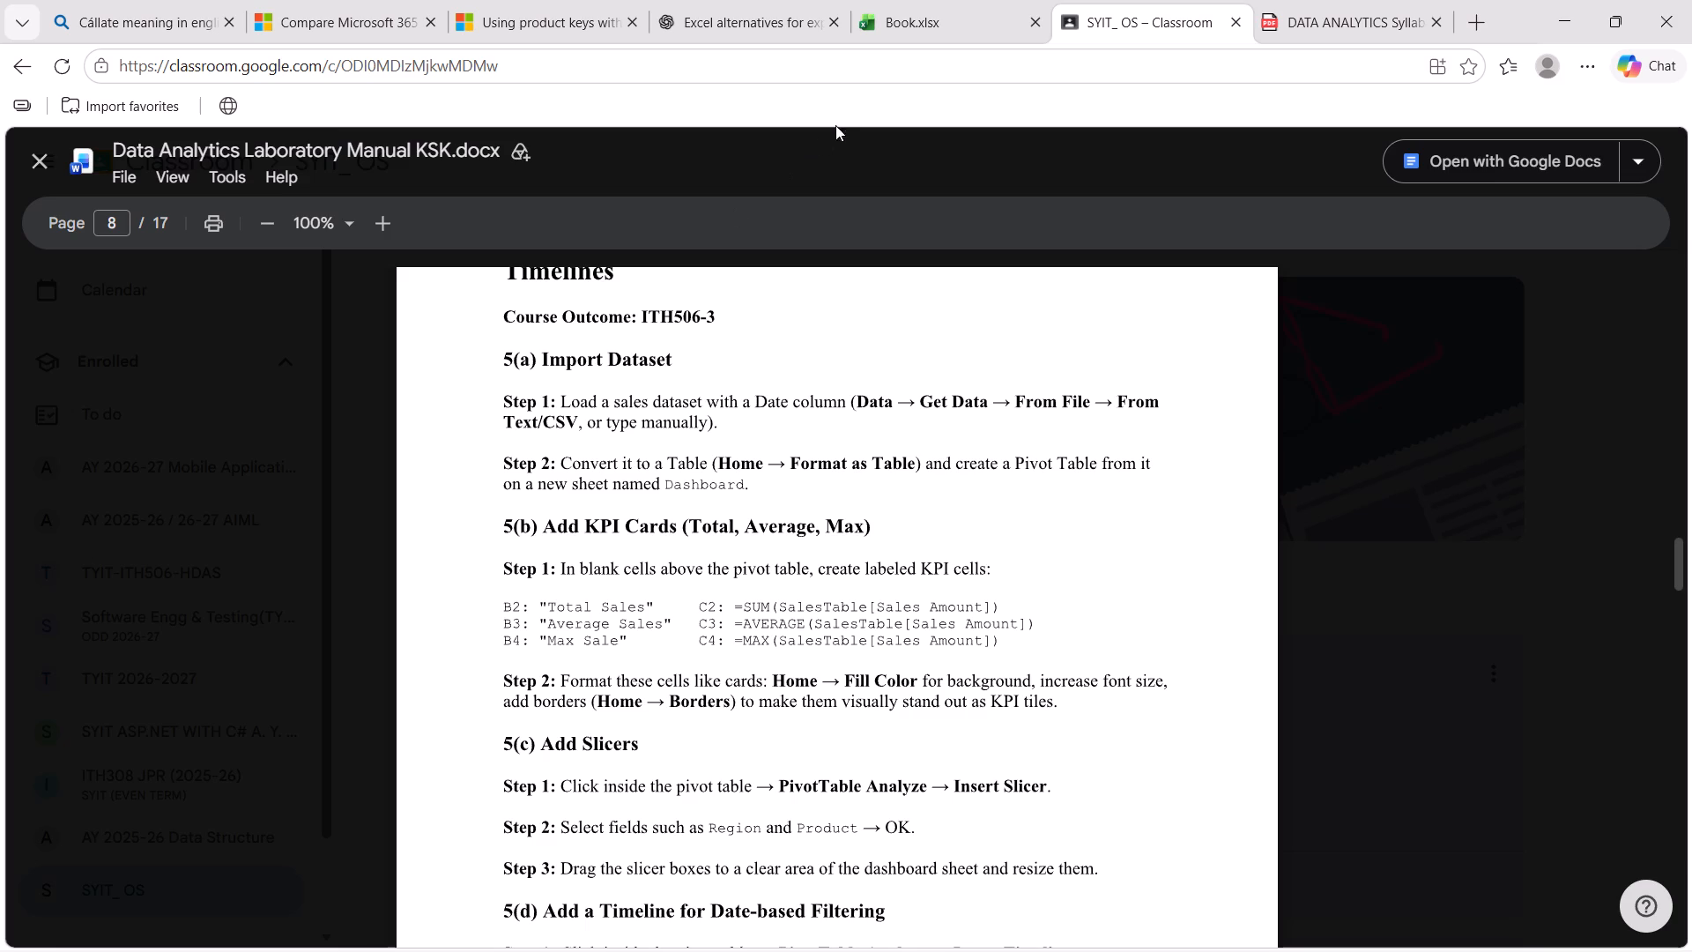
Switch to the Book workbook and enter the label "Sum sales" in cell A11 of Sheet3.
{"action": "left_click", "coordinate": [924, 20]}
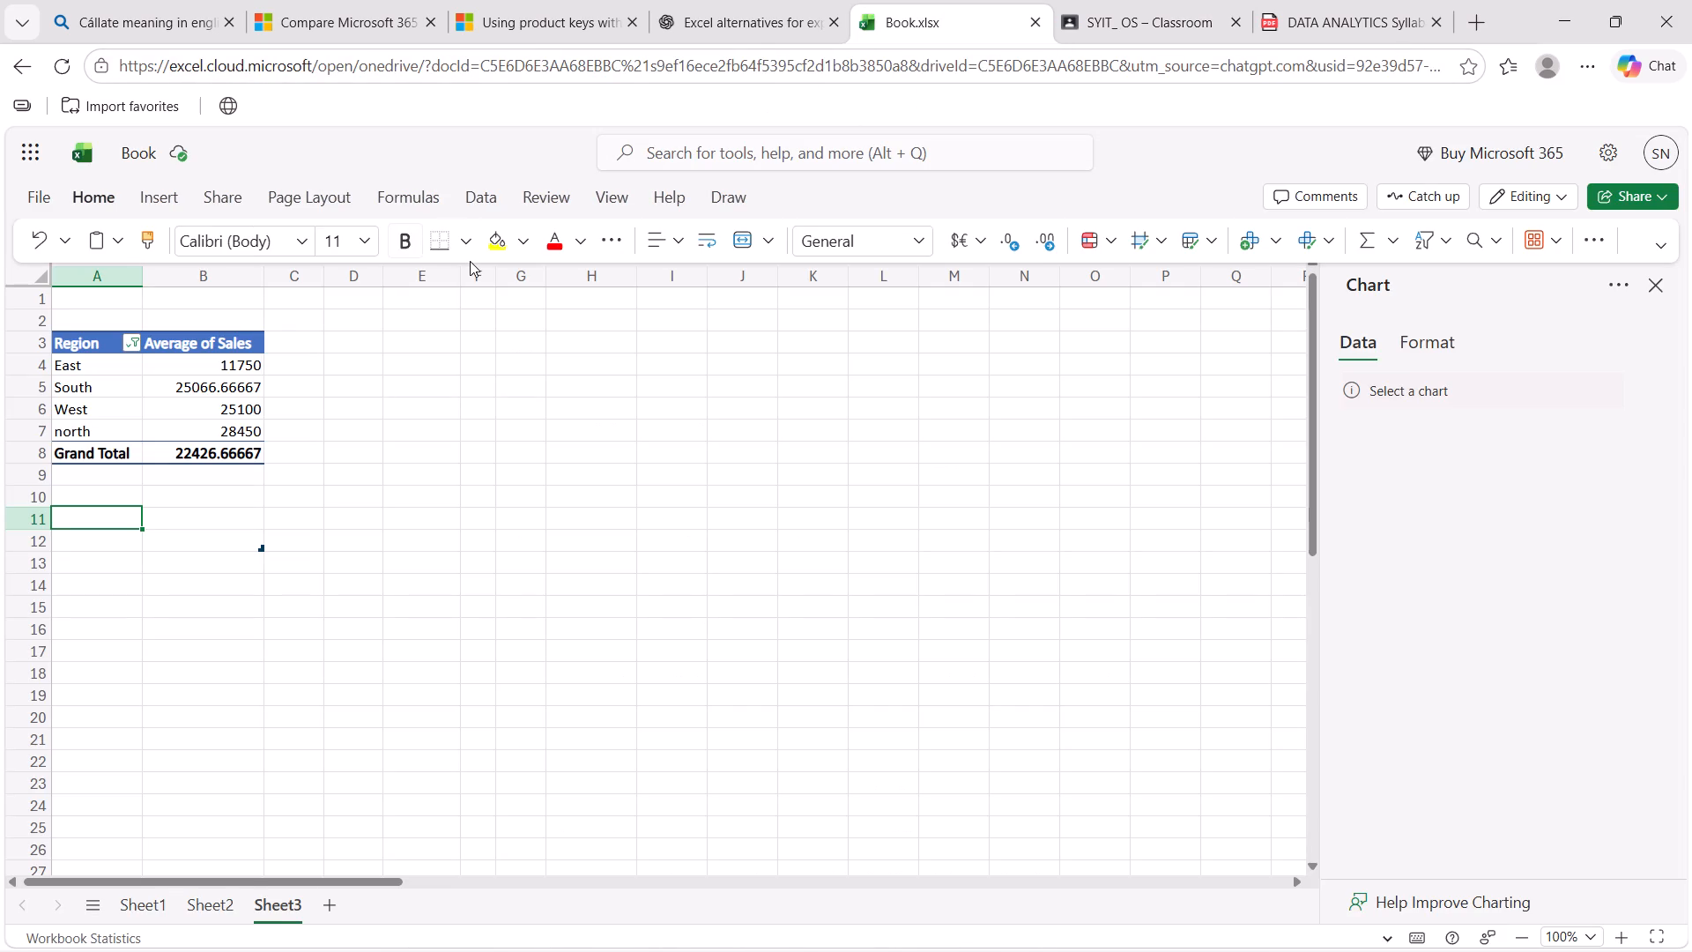
{"action": "key", "text": "shift+s"}
{"action": "key", "text": "u"}
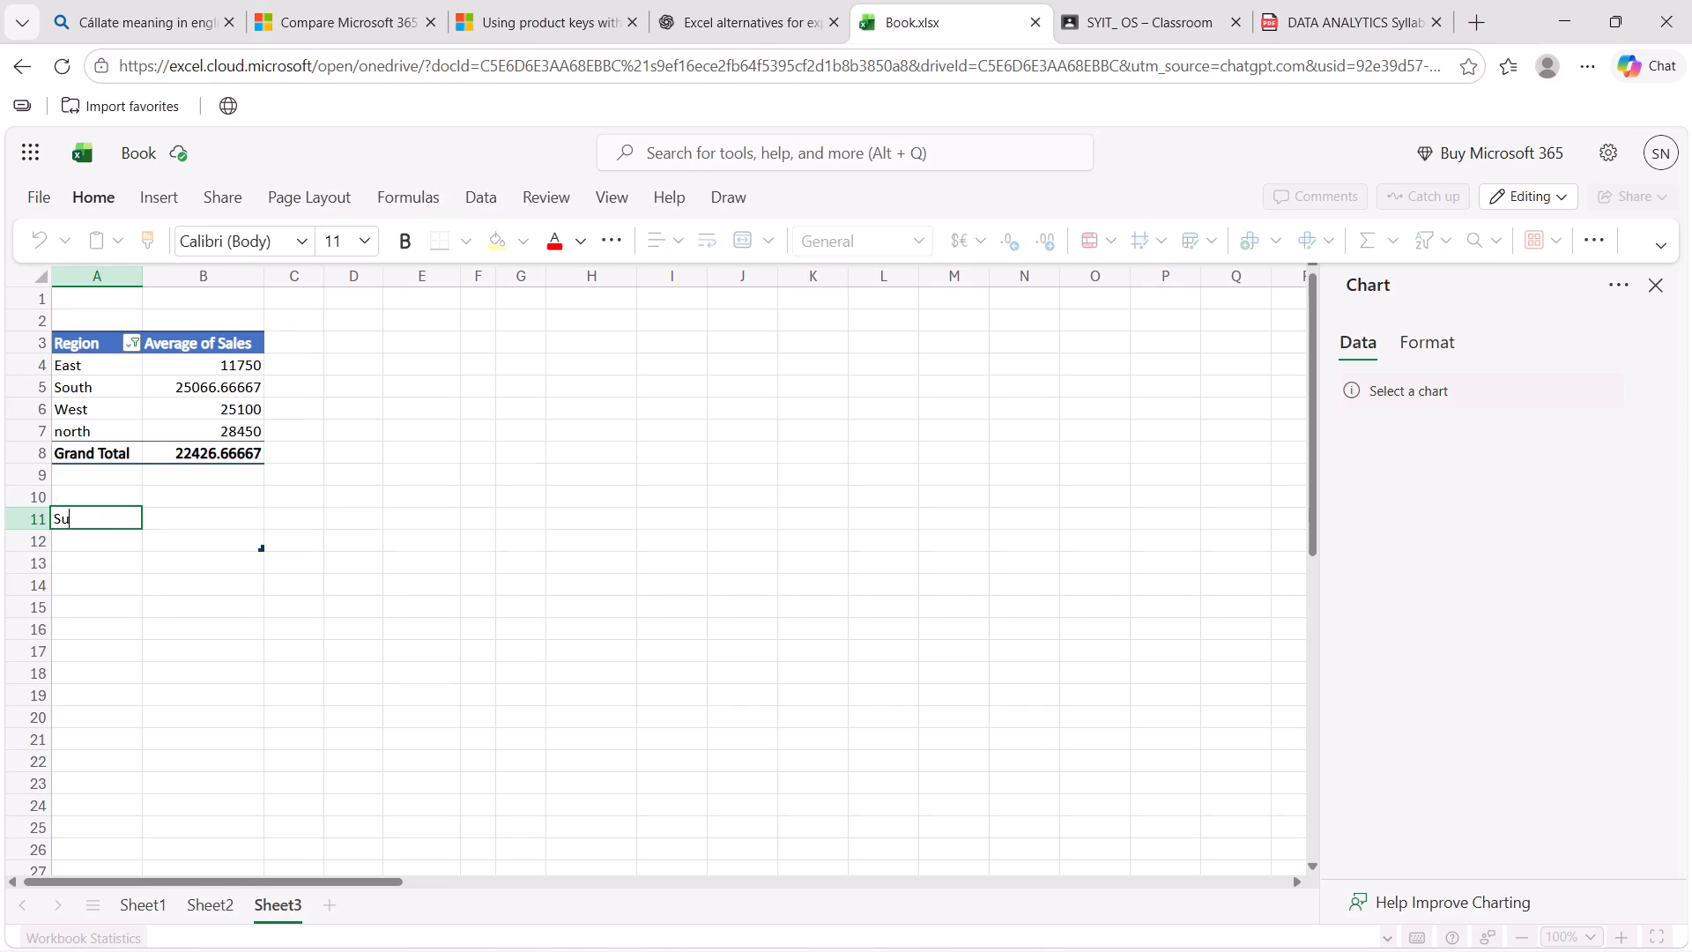
{"action": "type", "text": "m sales"}
{"action": "key", "text": "Right"}
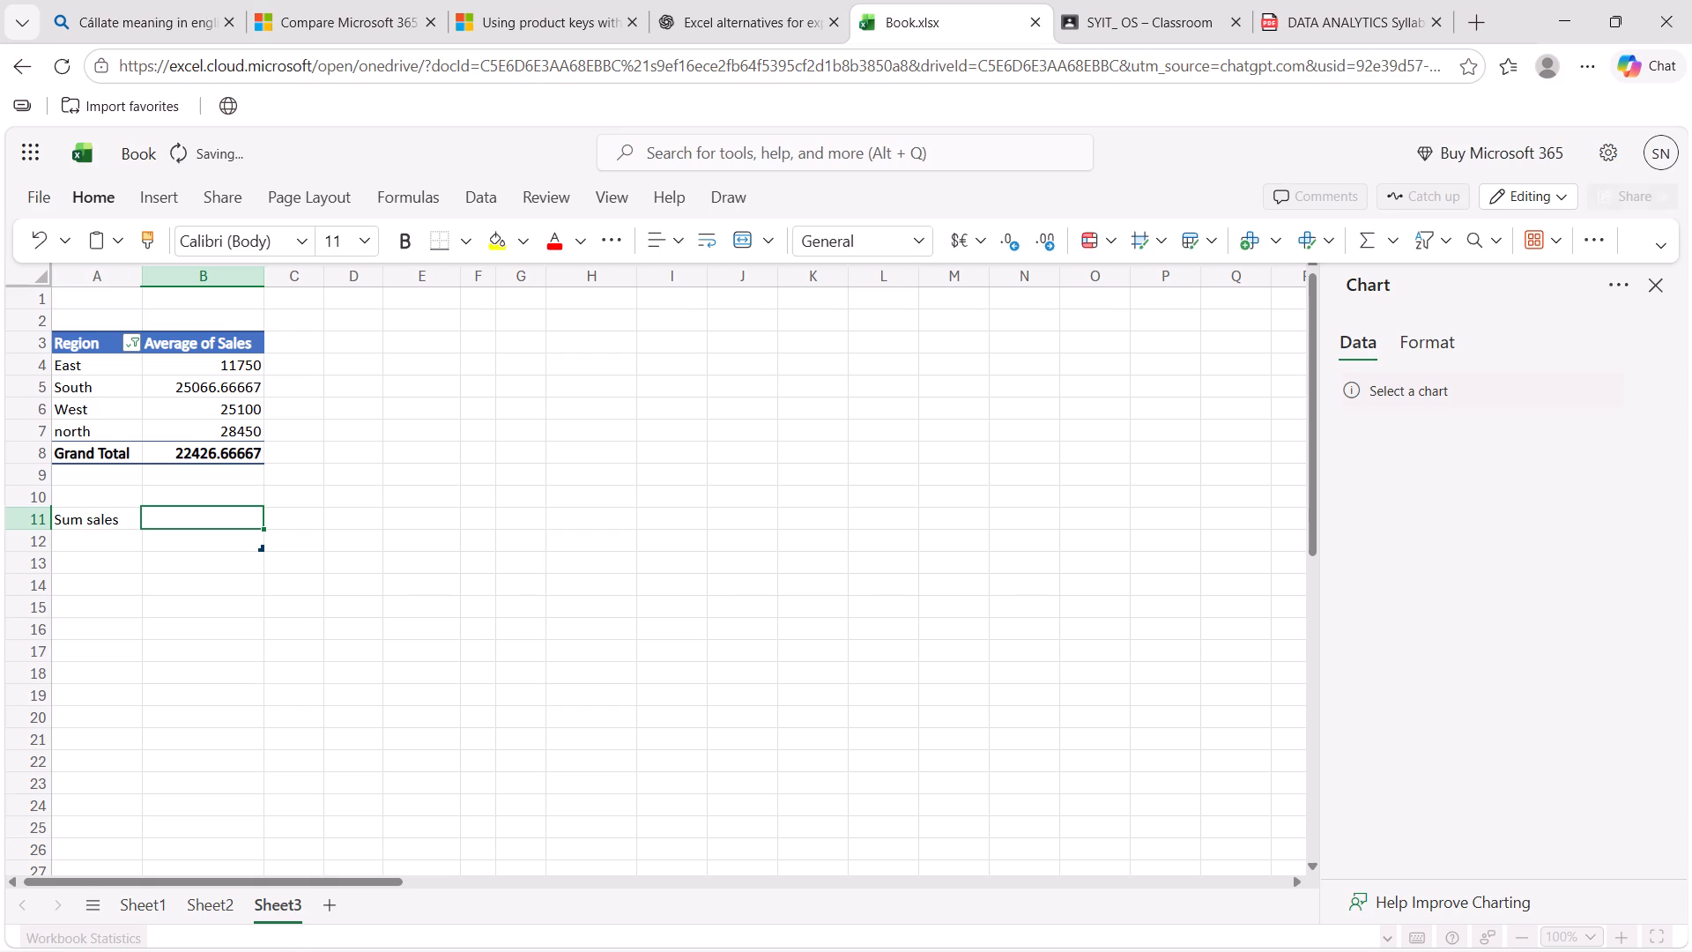
Begin a SUM formula in cell B11 of Sheet3 and go to Sheet1 for its source data.
{"action": "key", "text": "equal"}
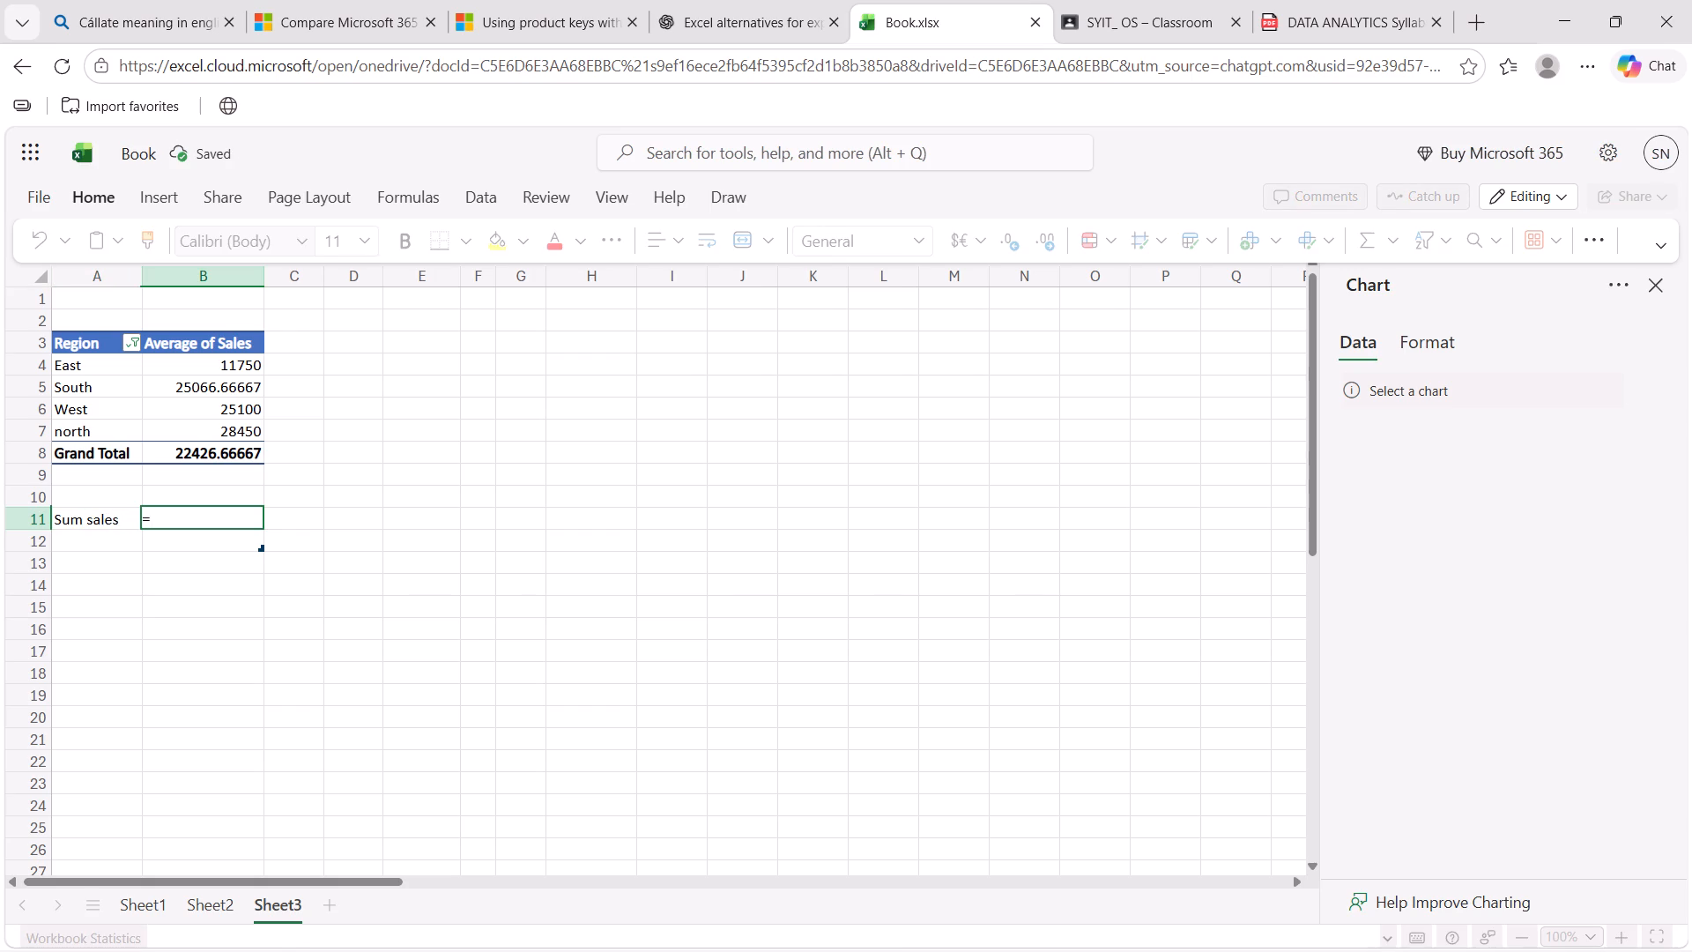
{"action": "key", "text": "shift+s"}
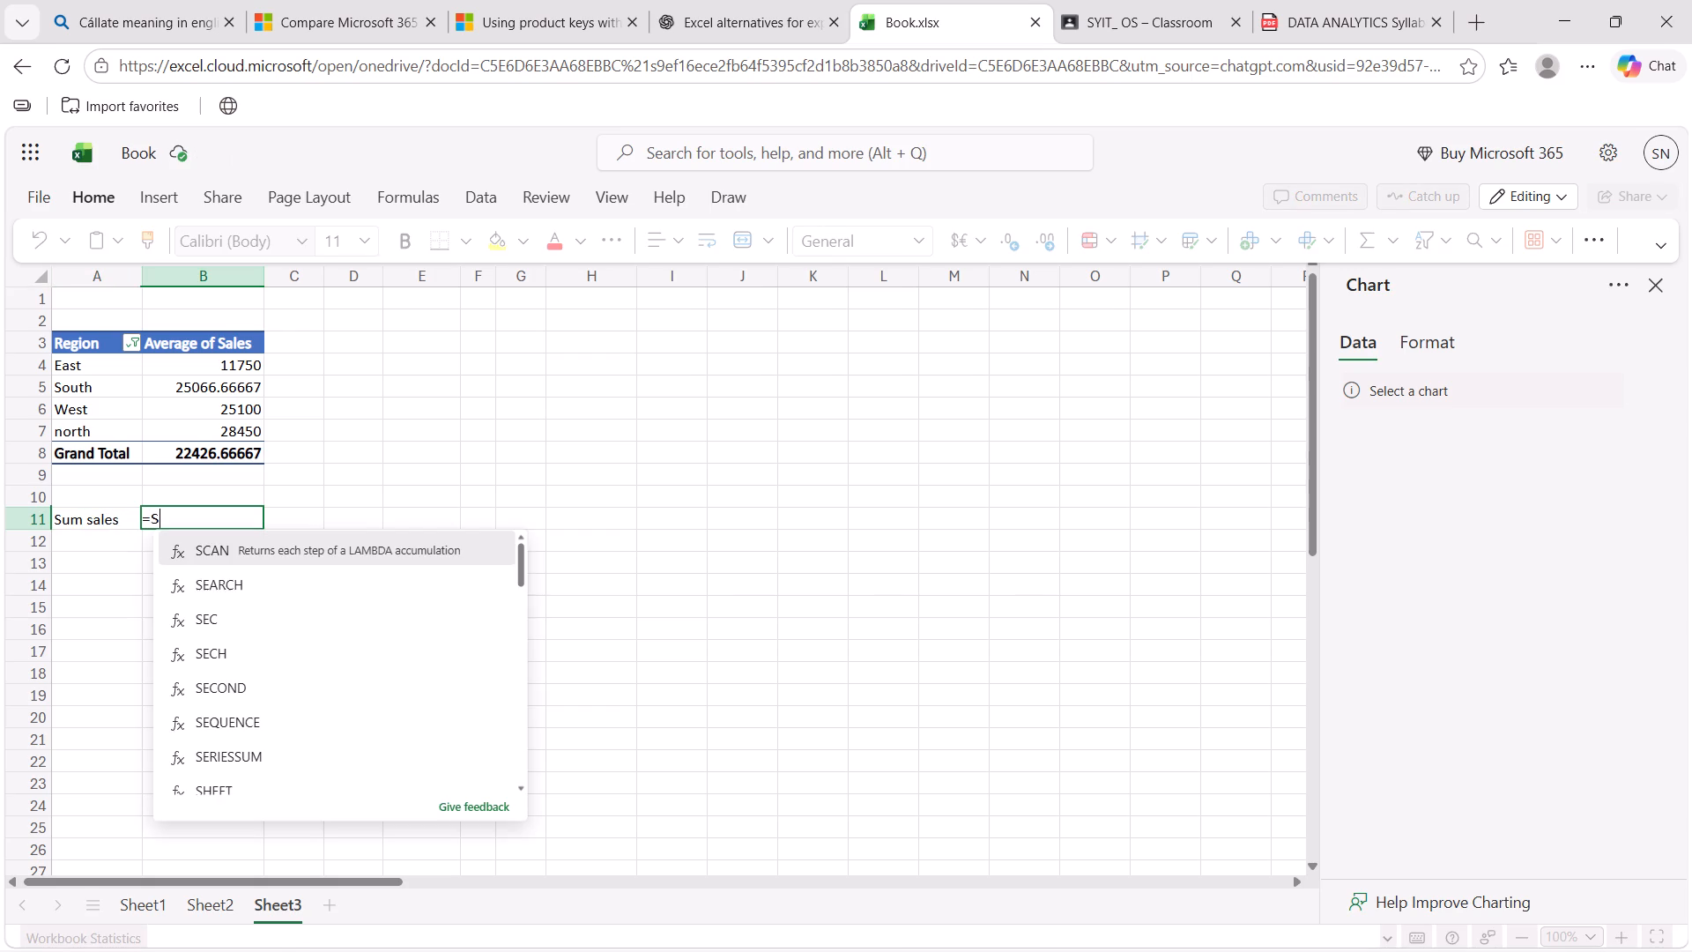
{"action": "type", "text": "UM"}
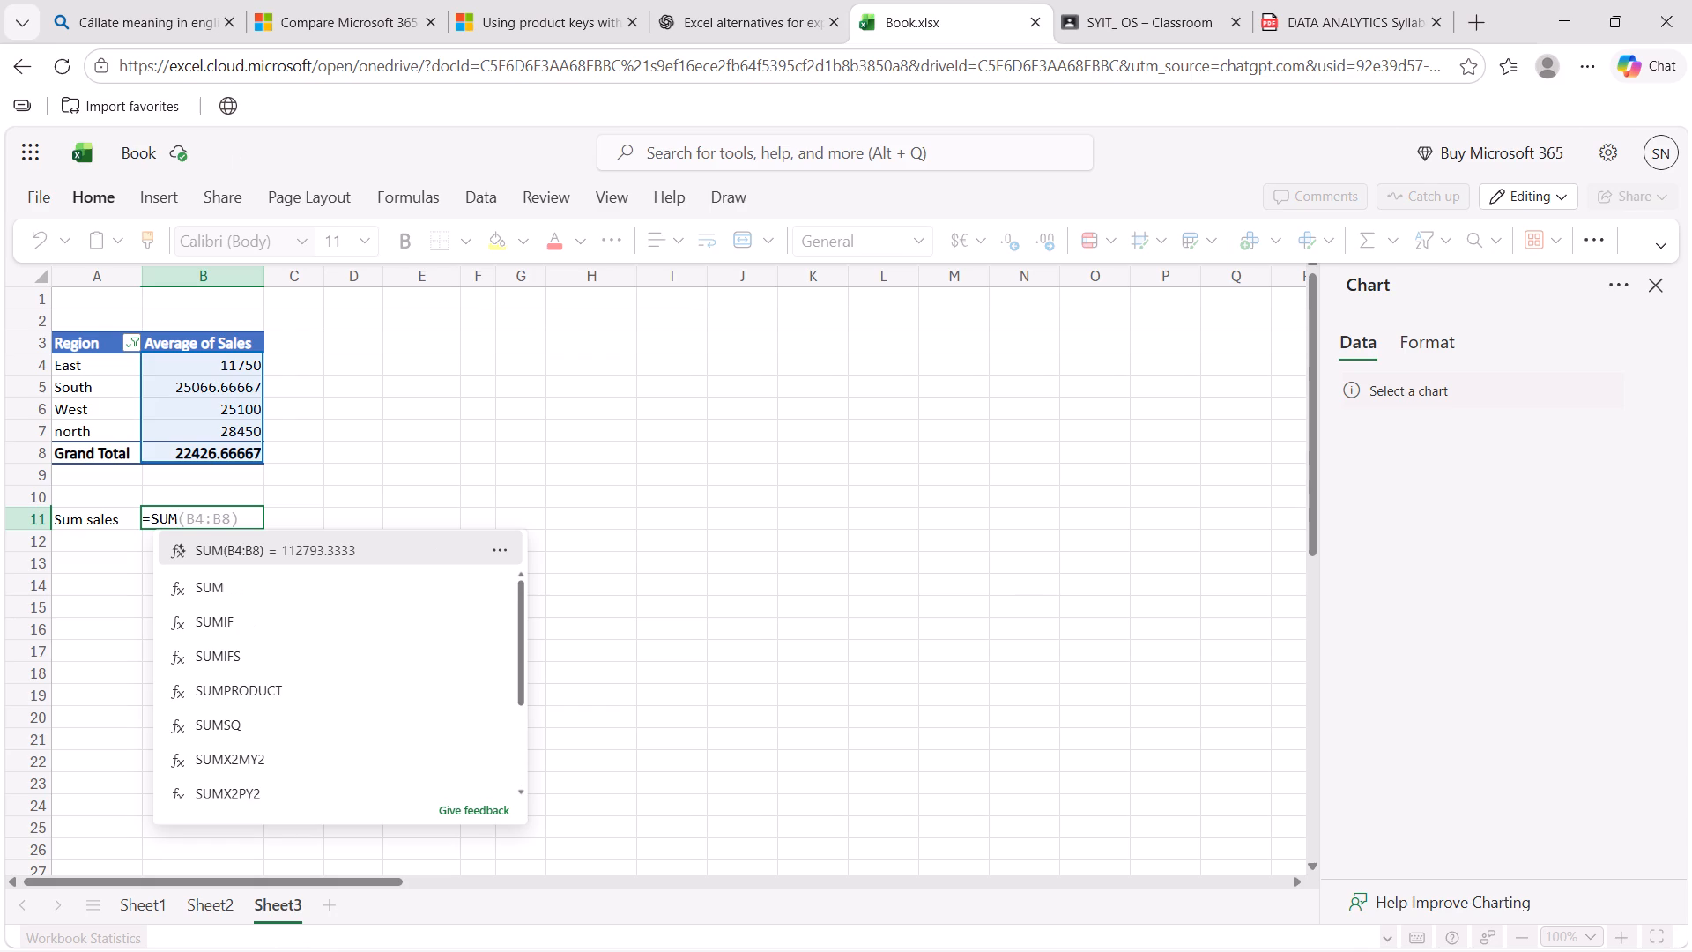
{"action": "key", "text": "shift+parenleft"}
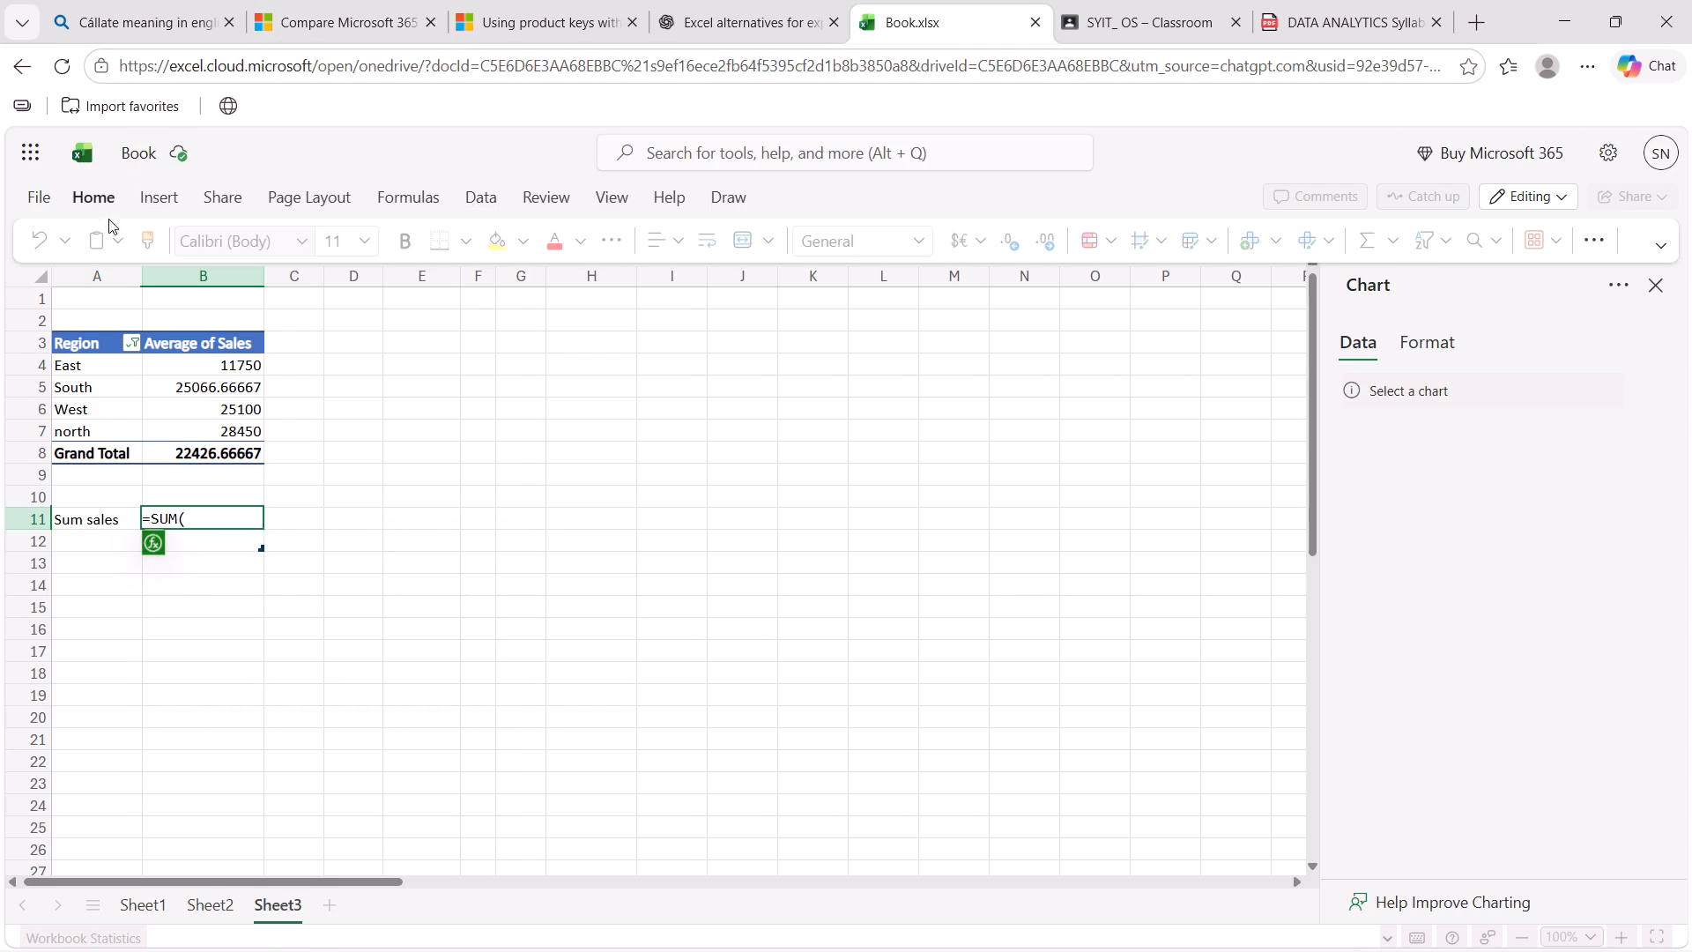
{"action": "left_click", "coordinate": [234, 904]}
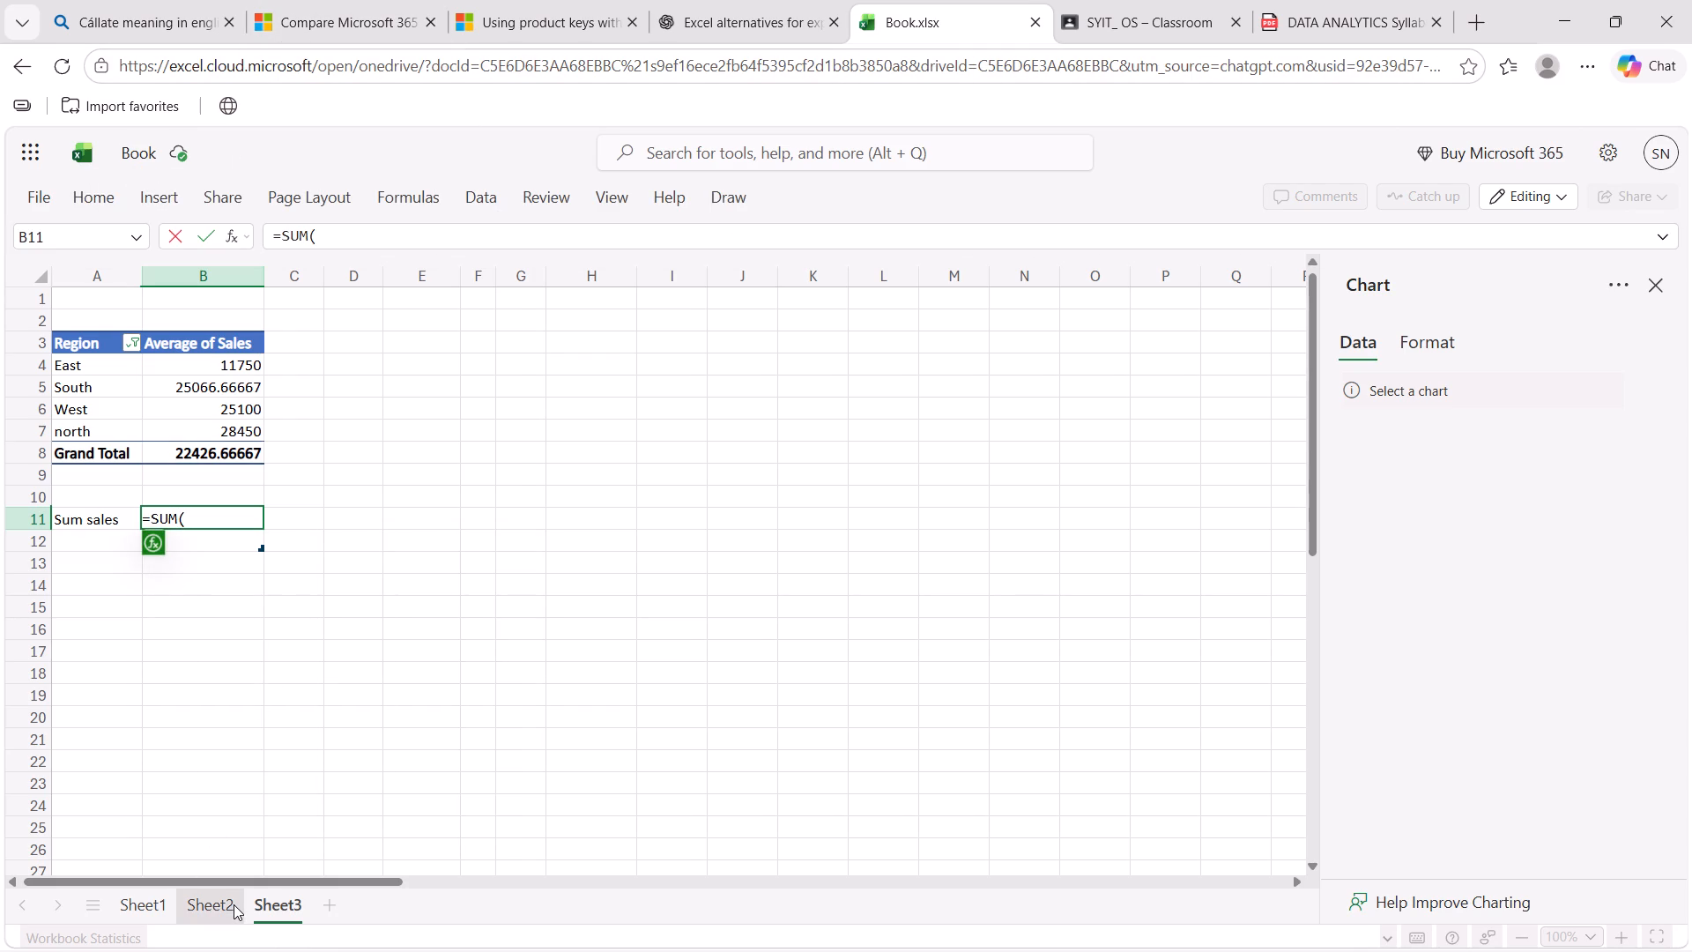
{"action": "left_click", "coordinate": [219, 908]}
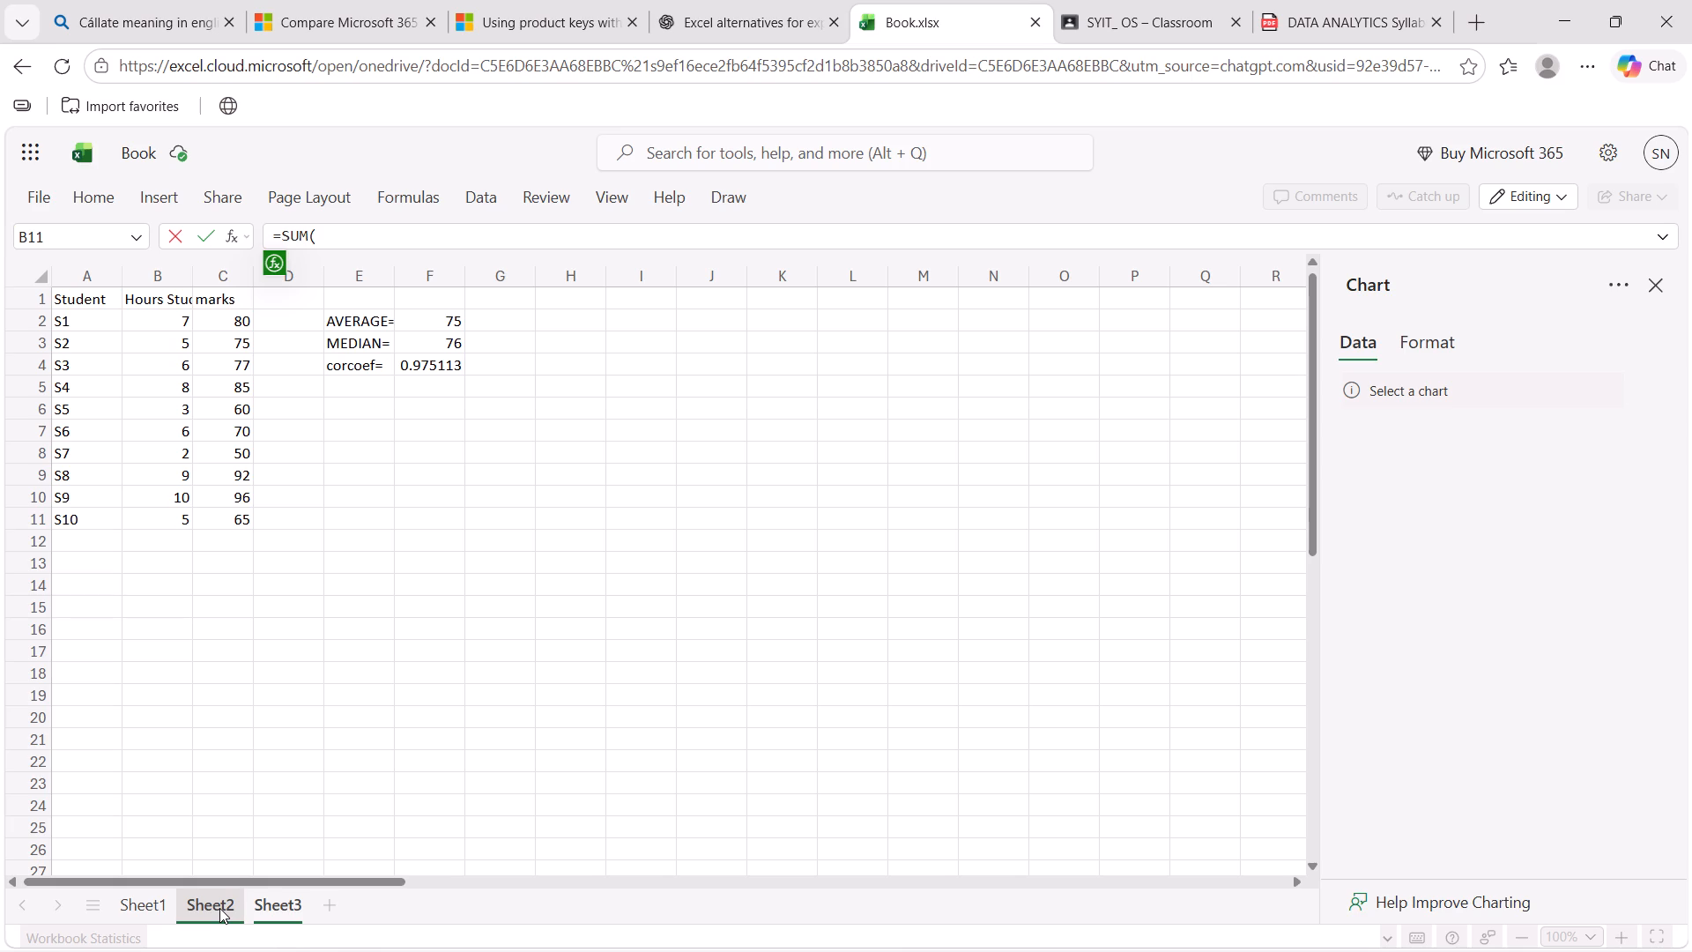
{"action": "left_click", "coordinate": [148, 899]}
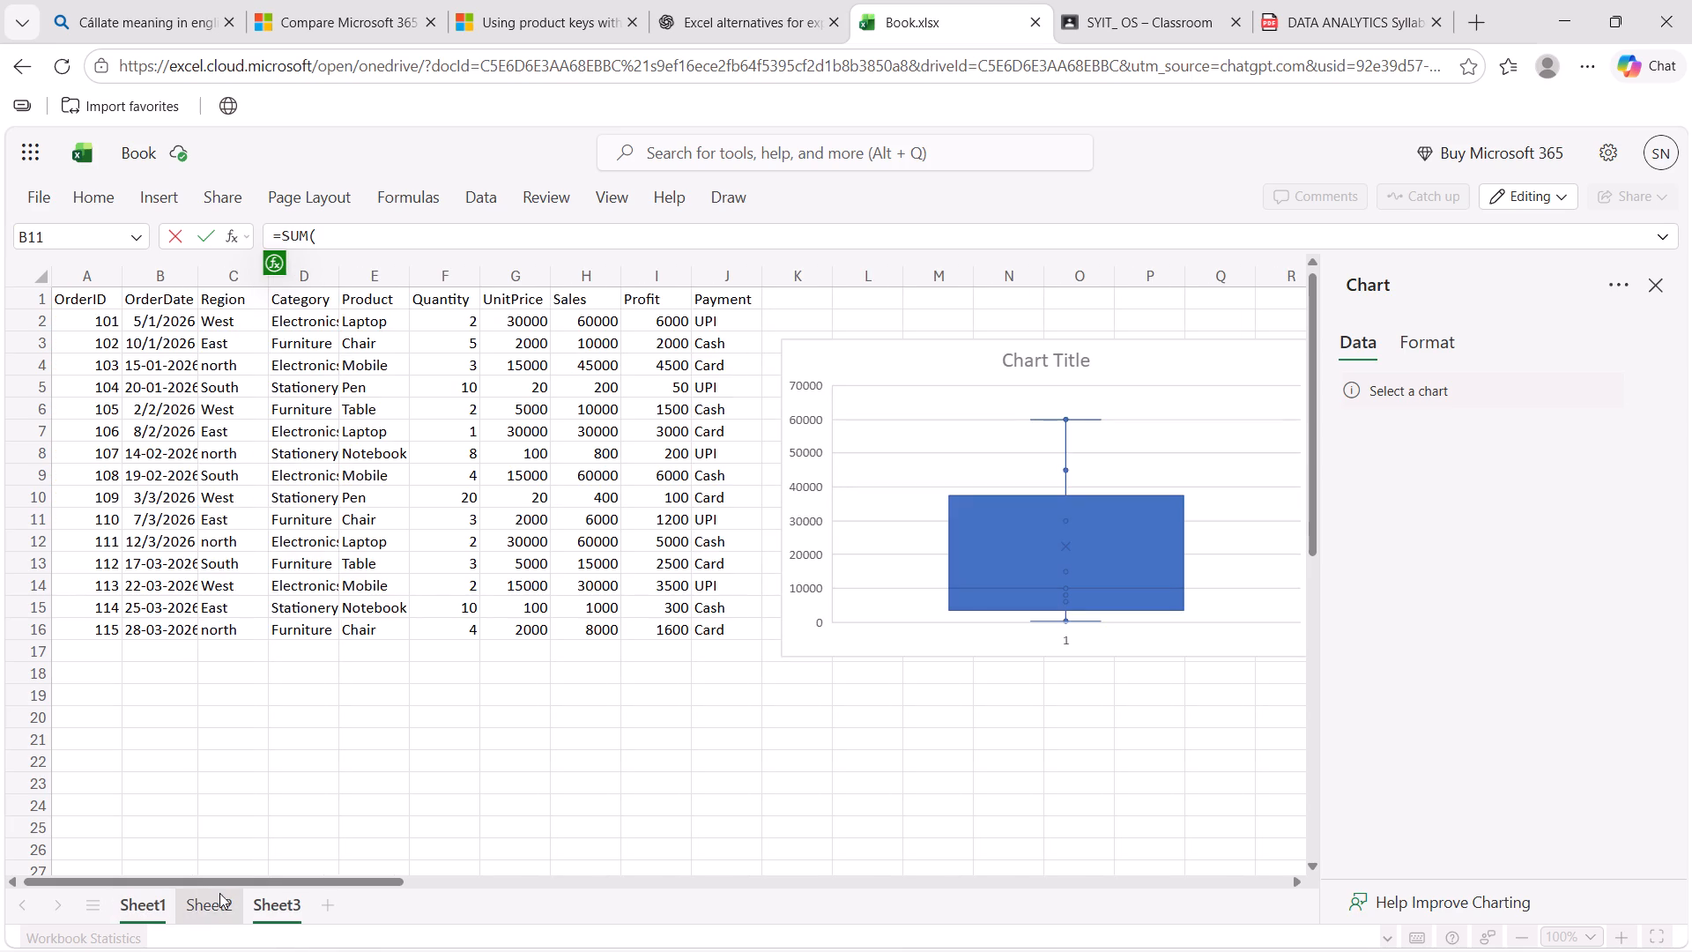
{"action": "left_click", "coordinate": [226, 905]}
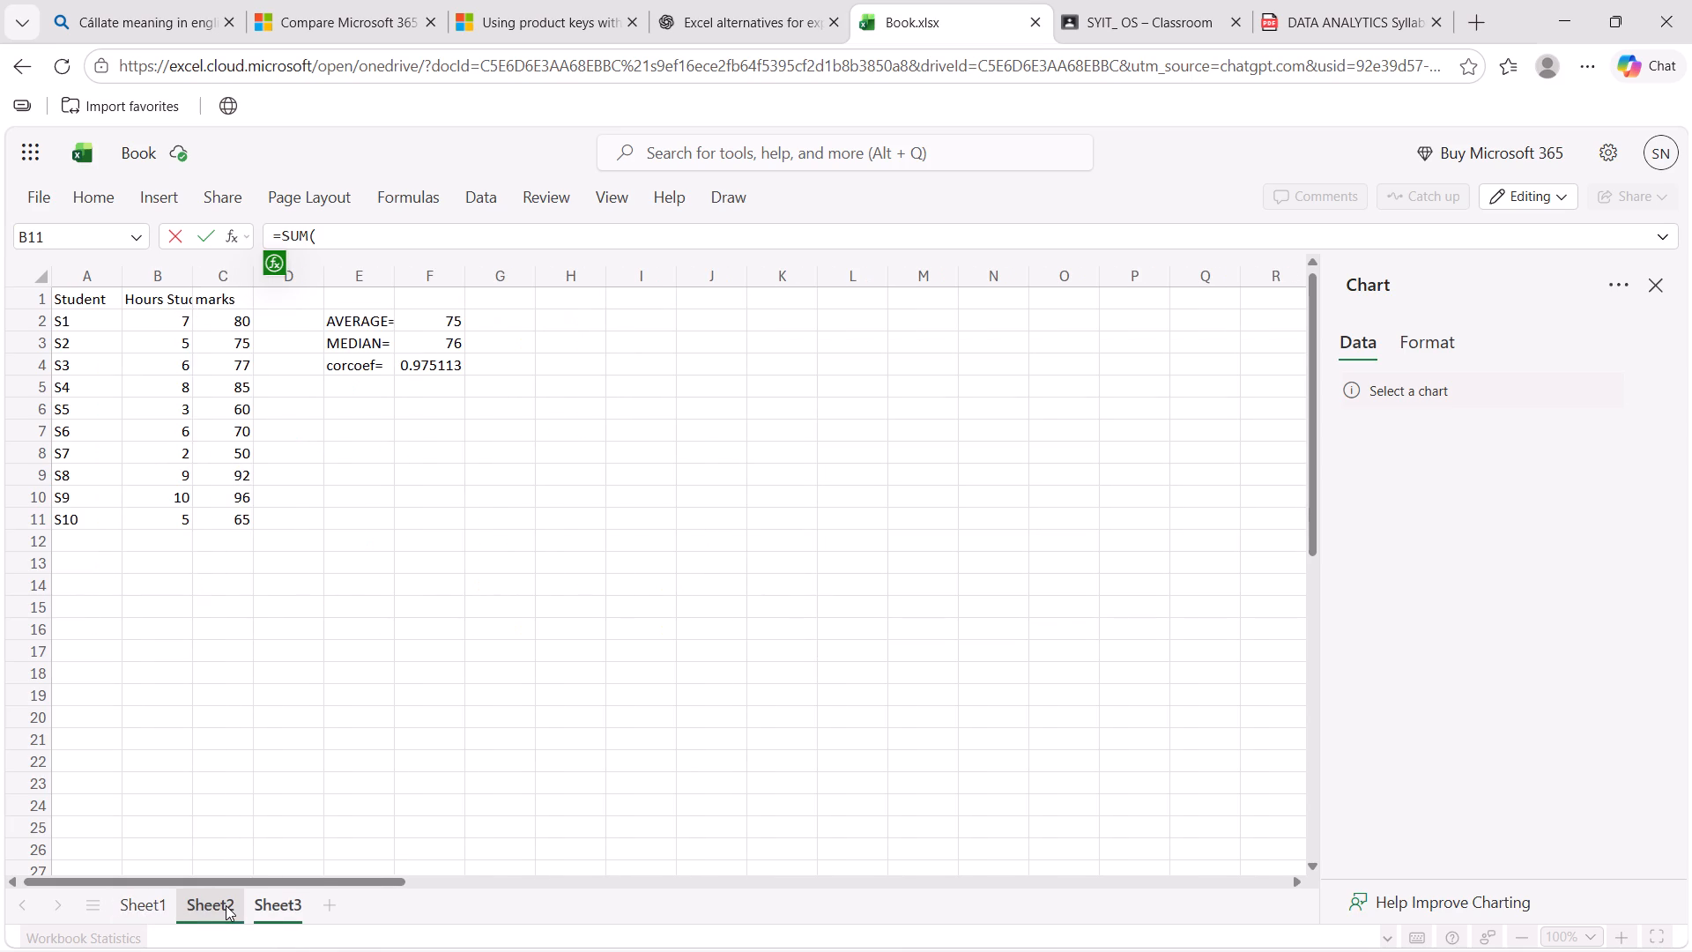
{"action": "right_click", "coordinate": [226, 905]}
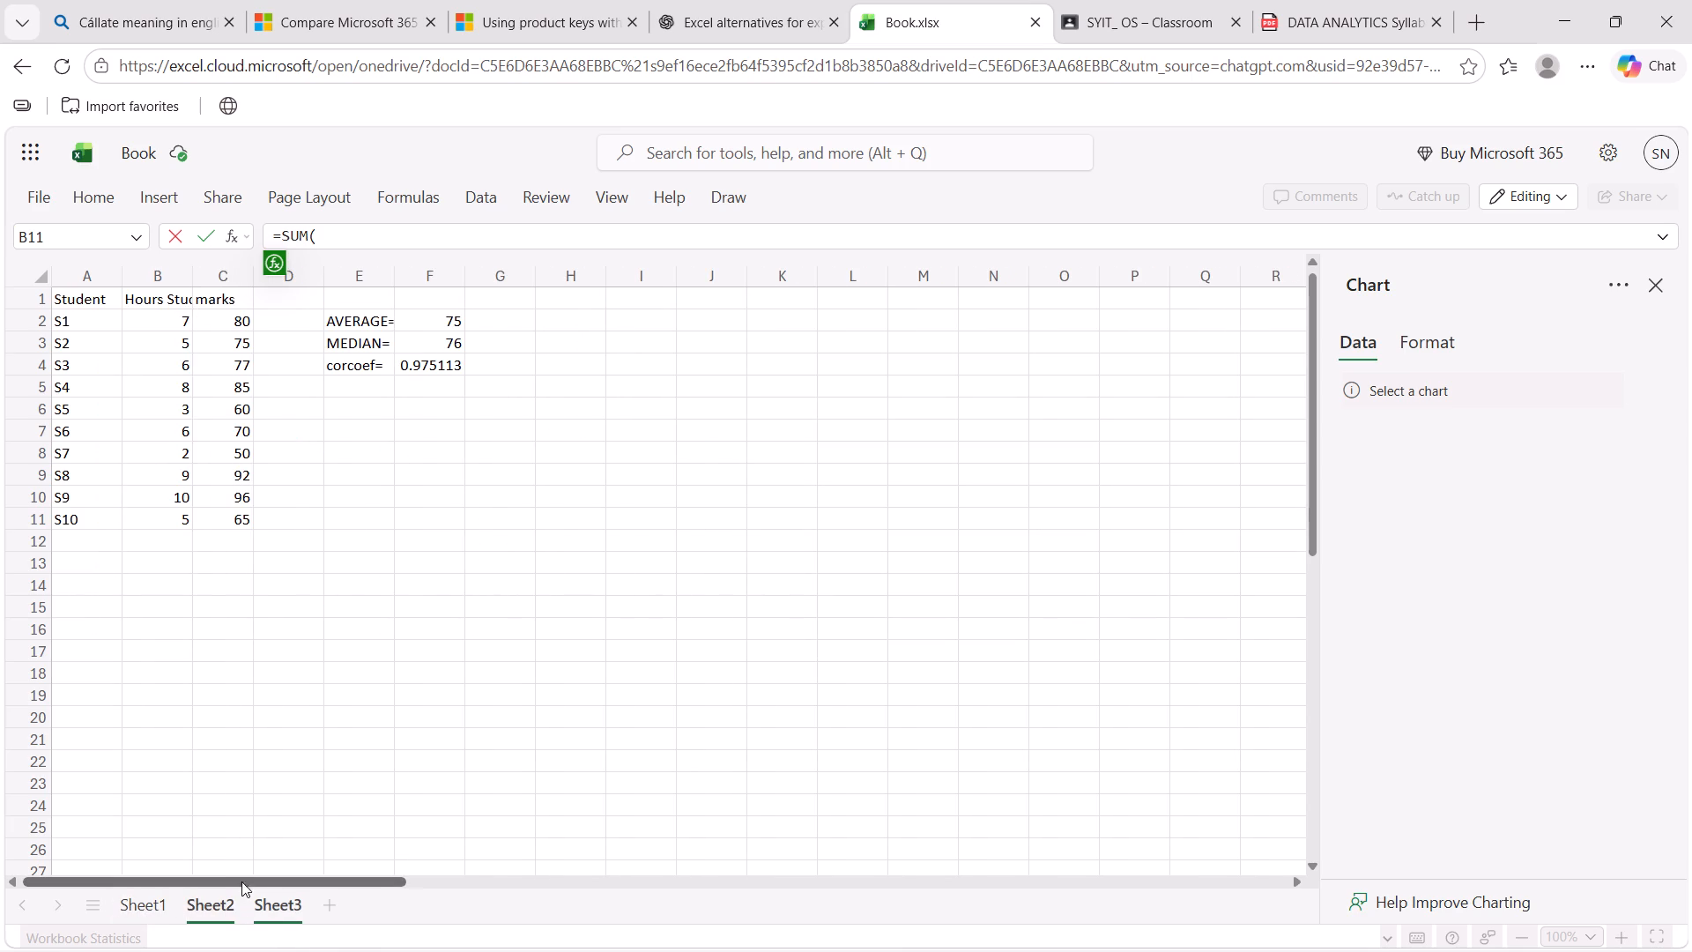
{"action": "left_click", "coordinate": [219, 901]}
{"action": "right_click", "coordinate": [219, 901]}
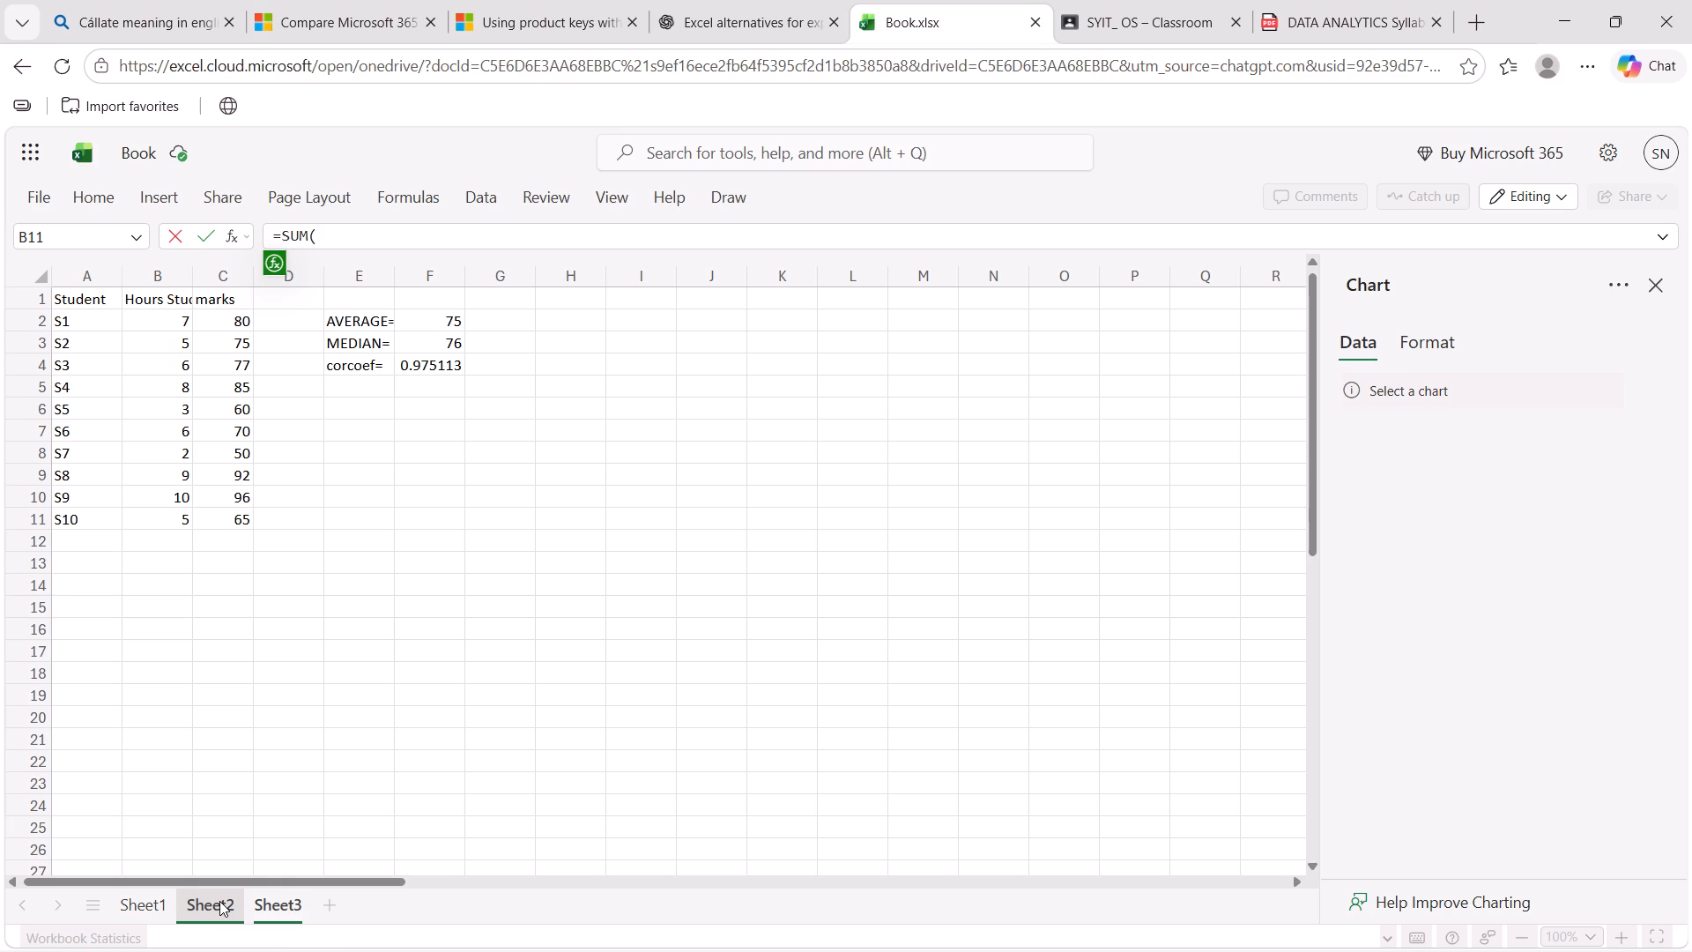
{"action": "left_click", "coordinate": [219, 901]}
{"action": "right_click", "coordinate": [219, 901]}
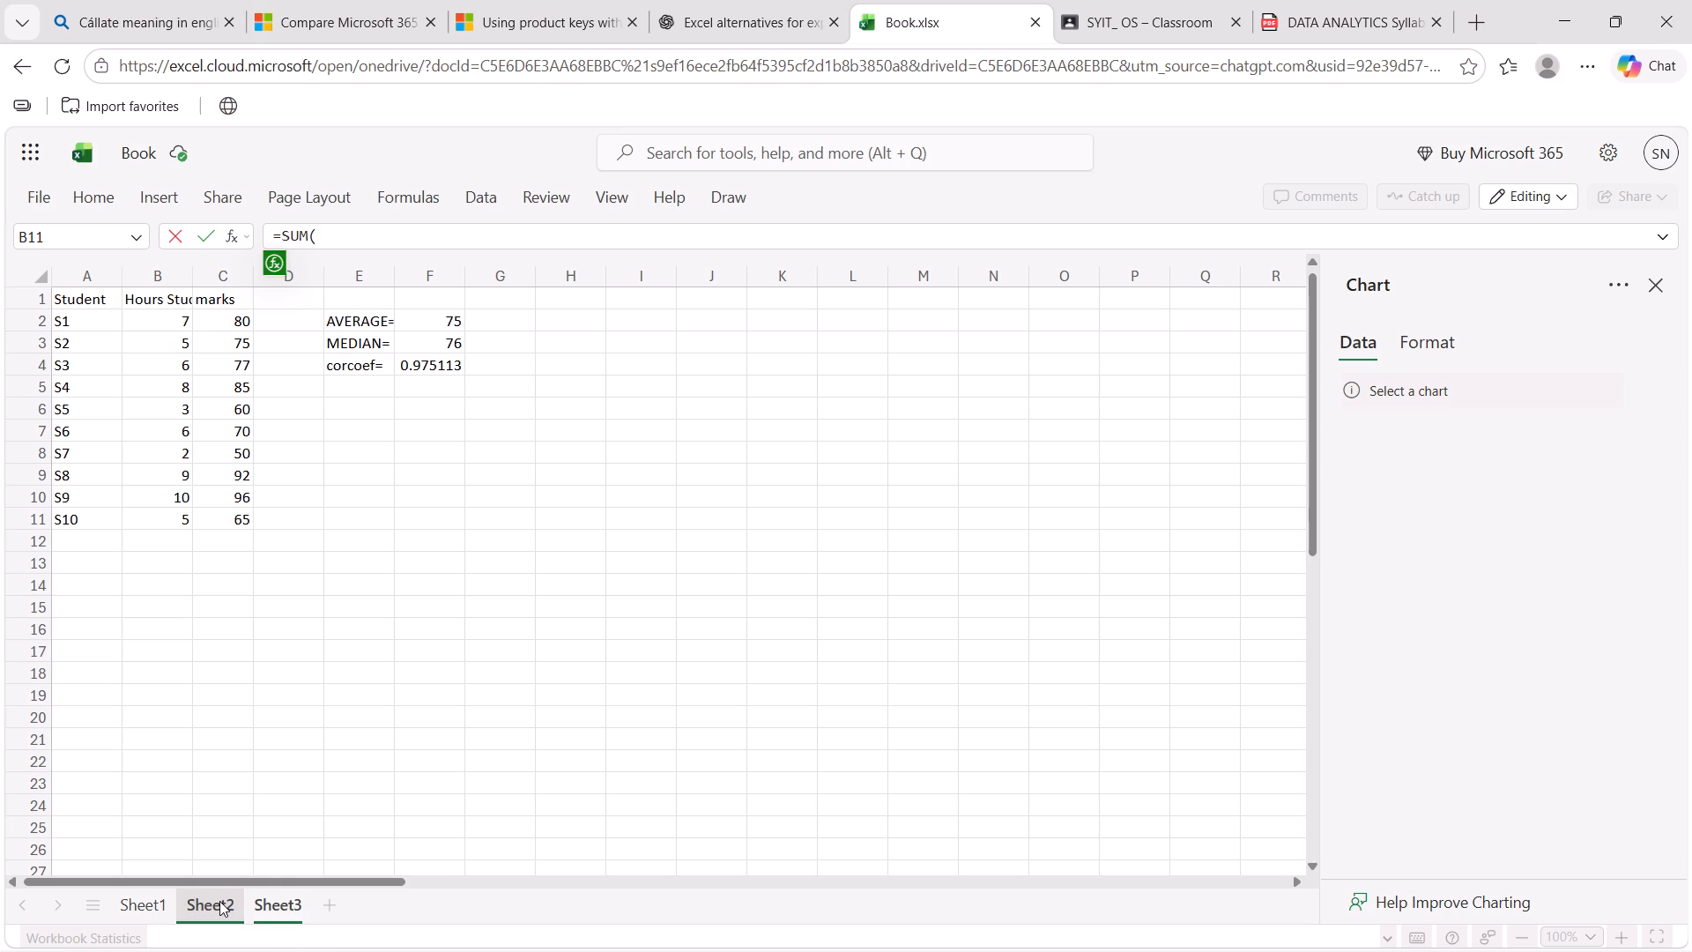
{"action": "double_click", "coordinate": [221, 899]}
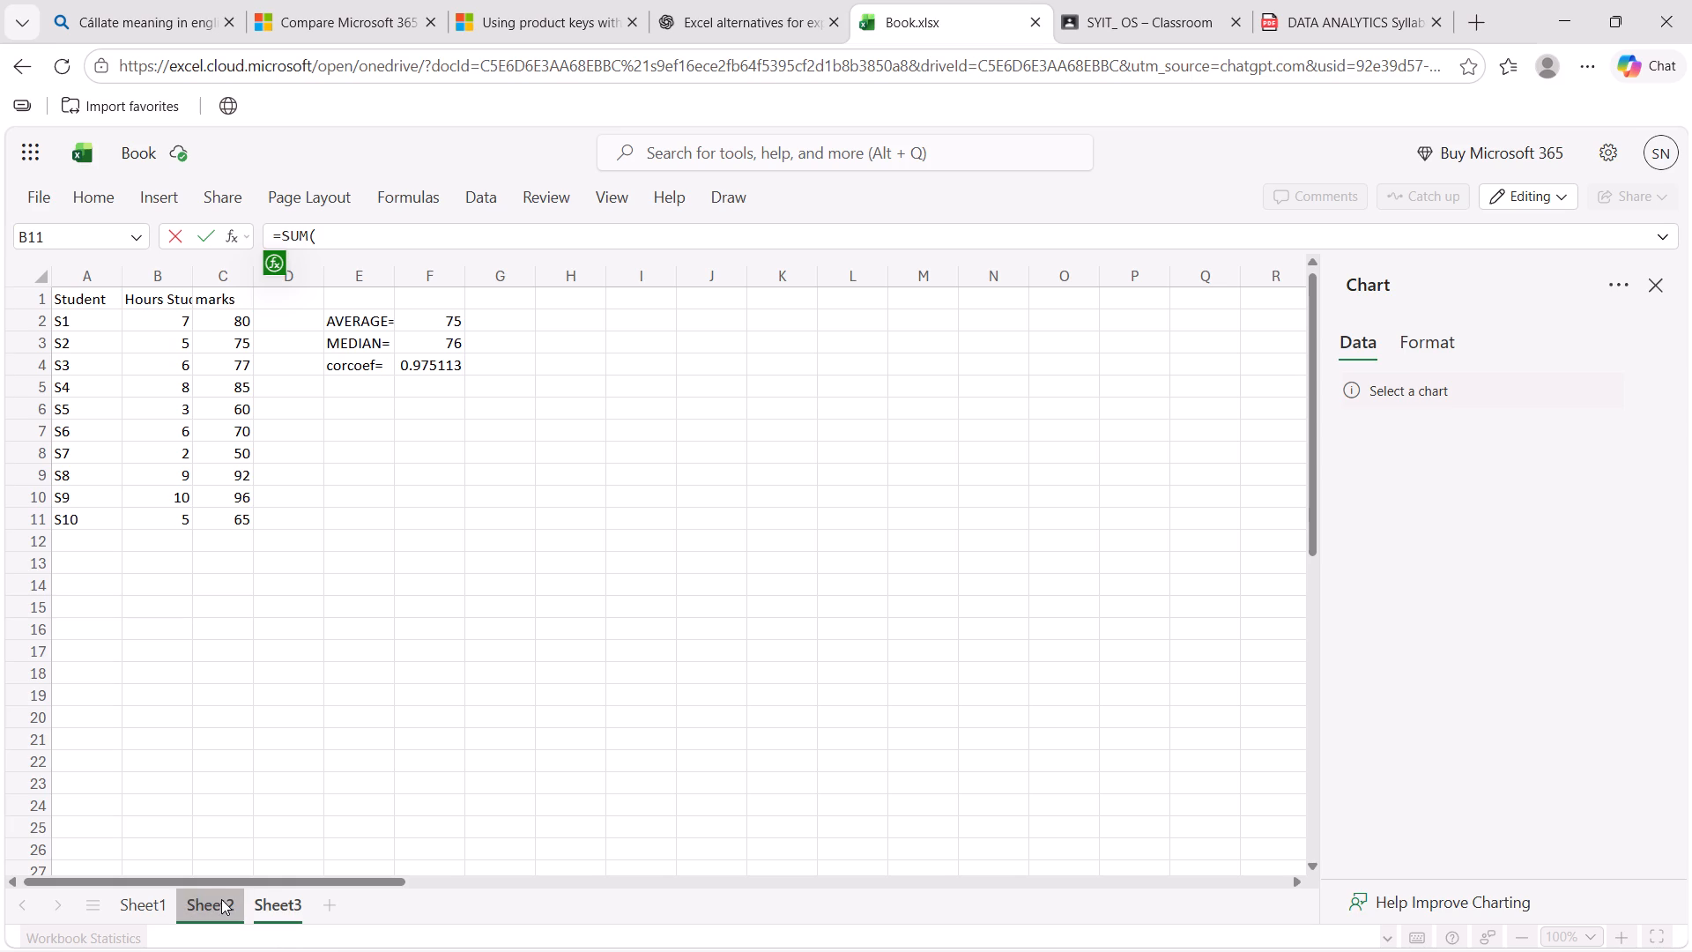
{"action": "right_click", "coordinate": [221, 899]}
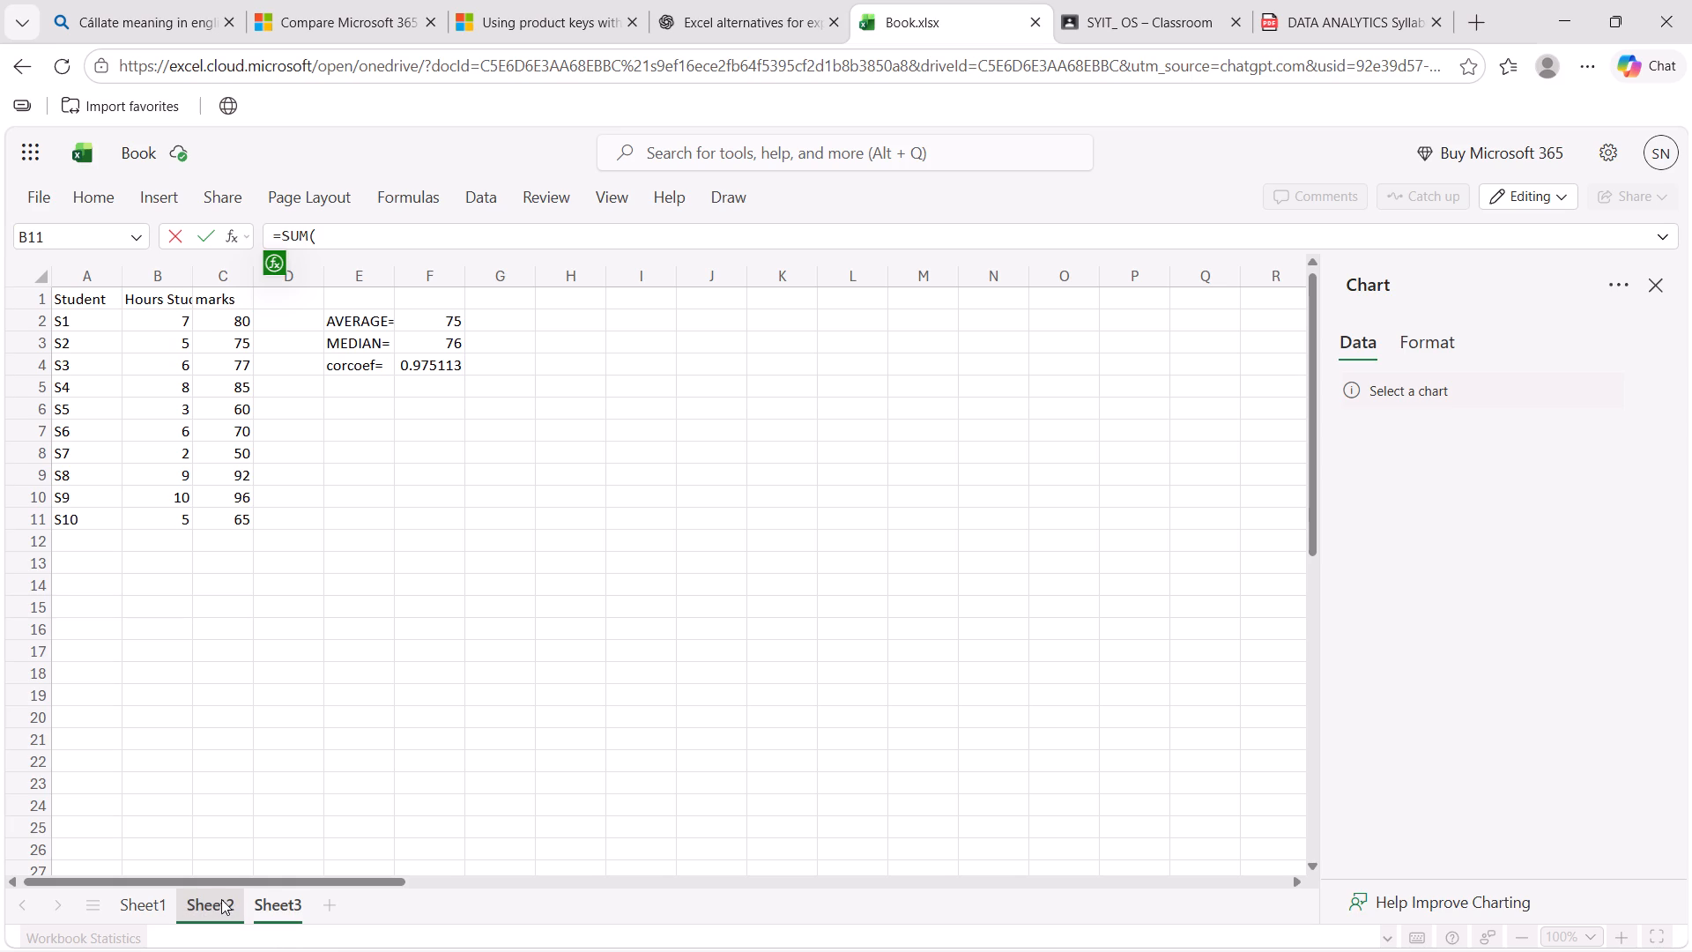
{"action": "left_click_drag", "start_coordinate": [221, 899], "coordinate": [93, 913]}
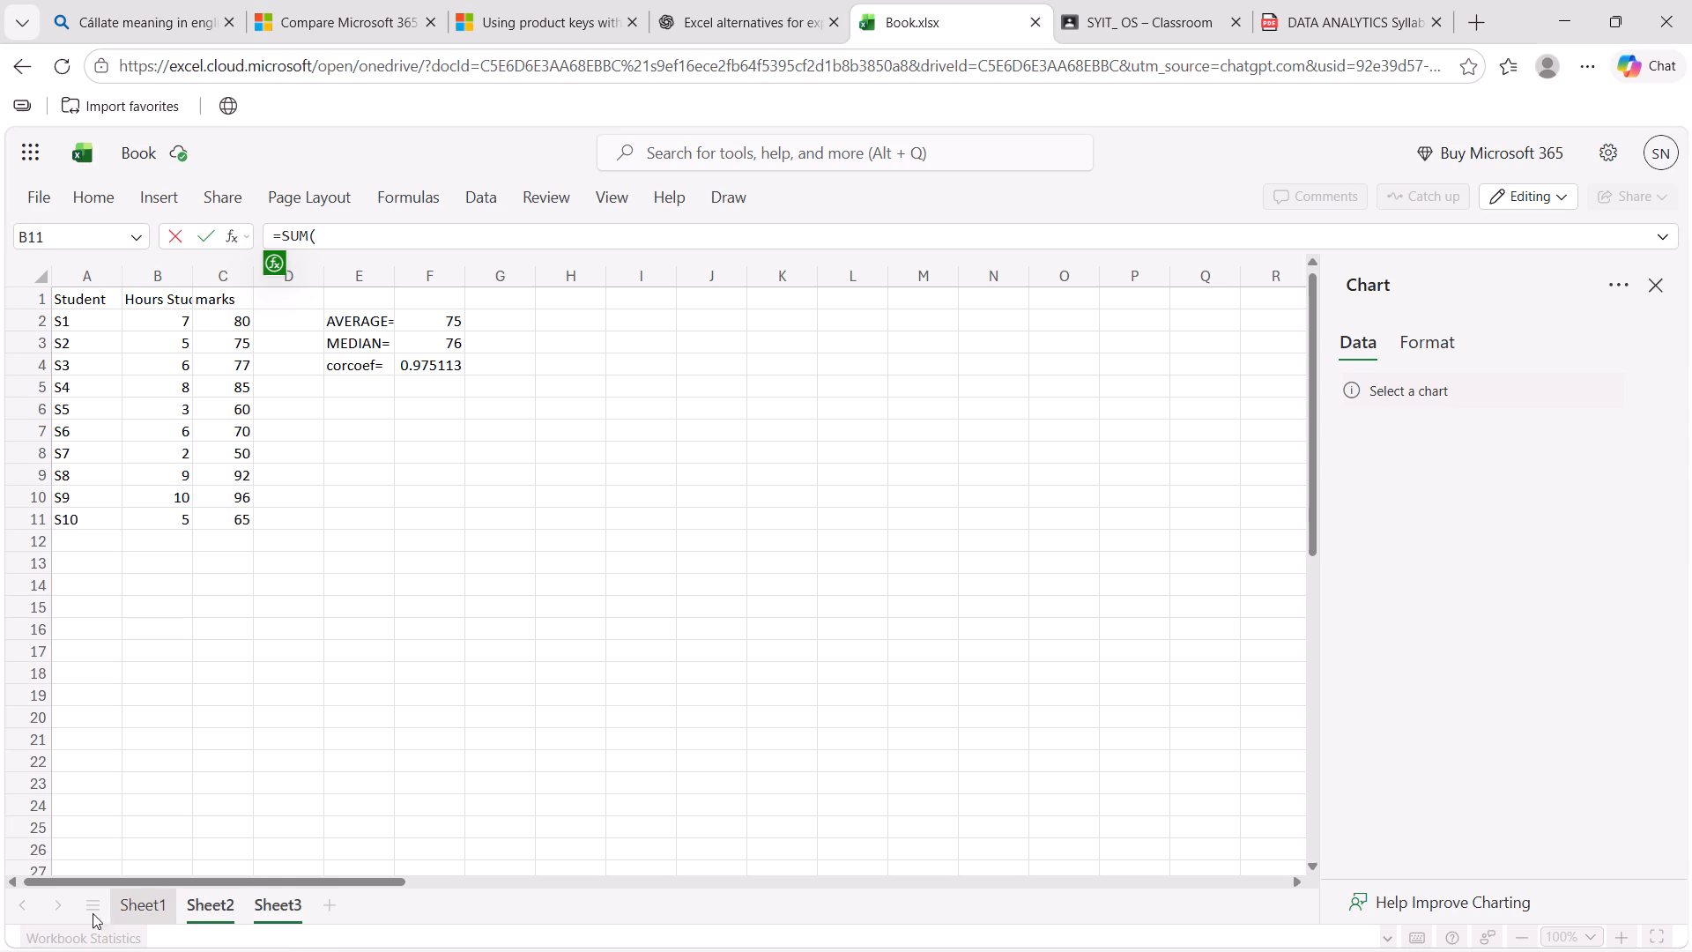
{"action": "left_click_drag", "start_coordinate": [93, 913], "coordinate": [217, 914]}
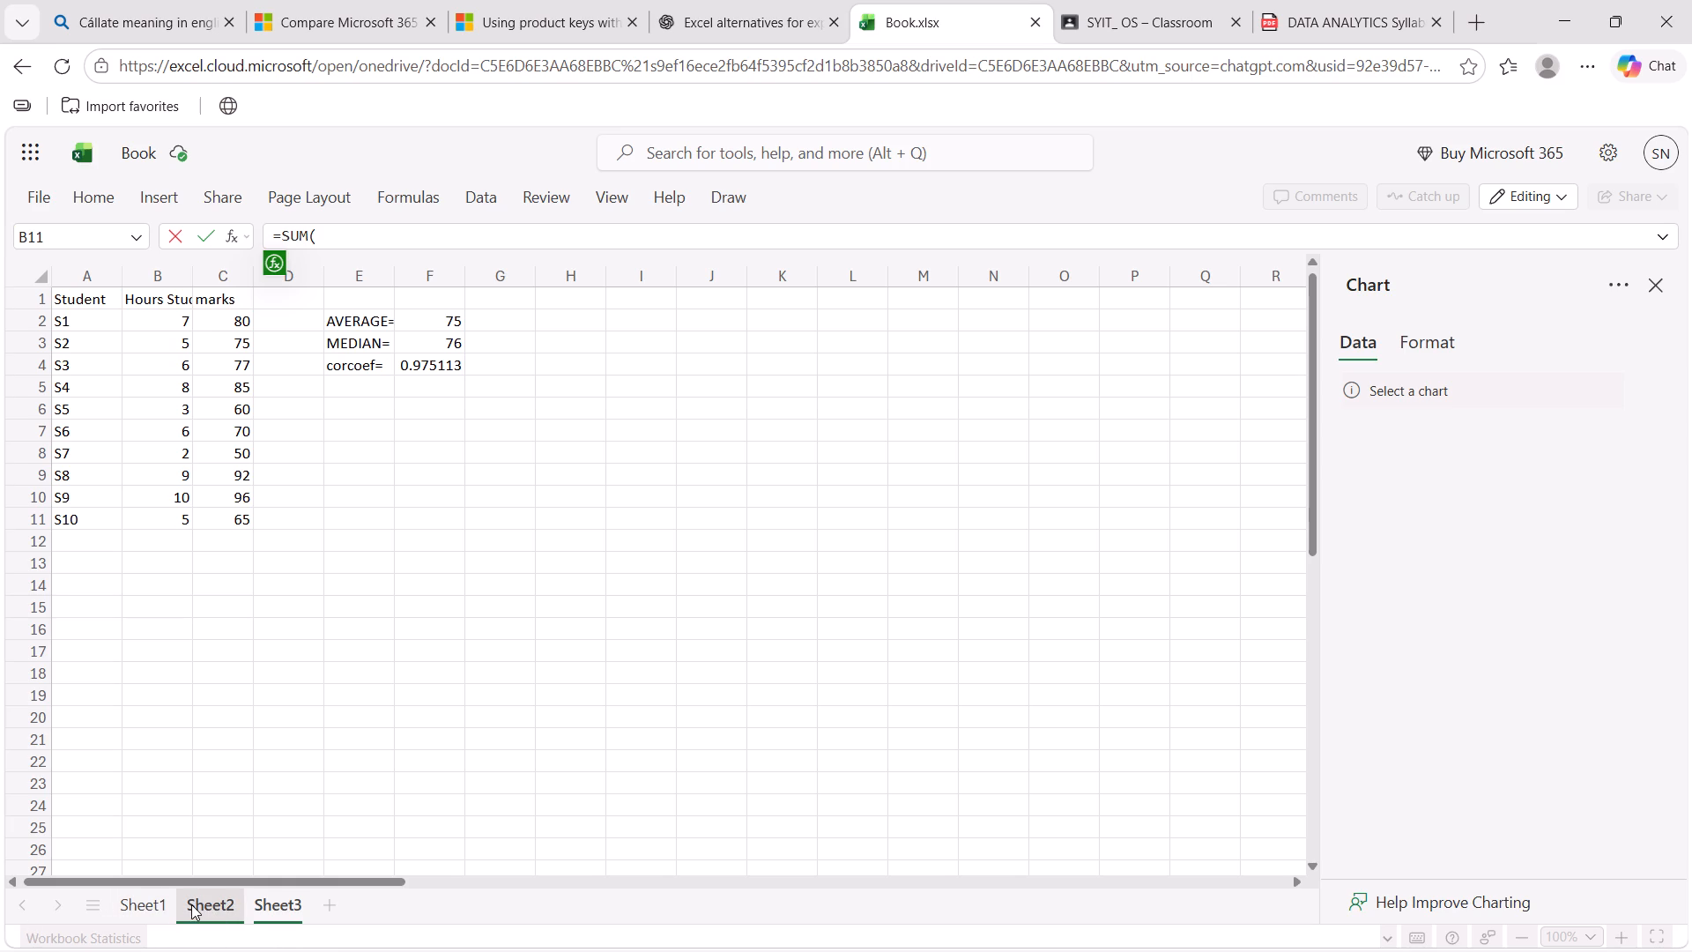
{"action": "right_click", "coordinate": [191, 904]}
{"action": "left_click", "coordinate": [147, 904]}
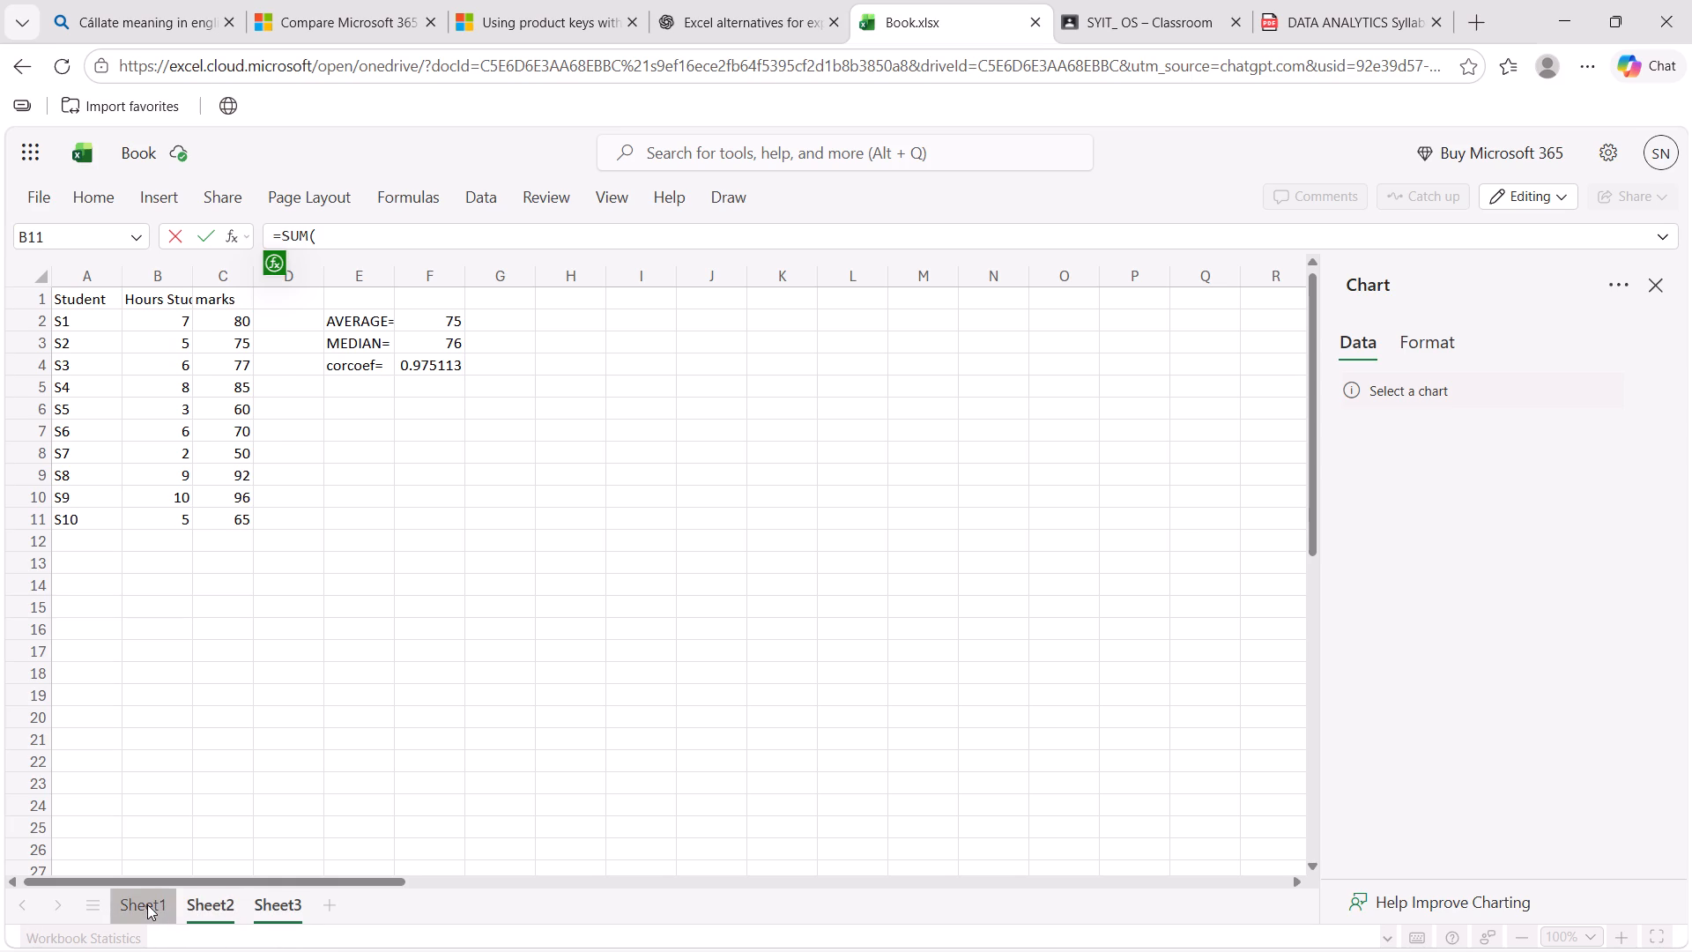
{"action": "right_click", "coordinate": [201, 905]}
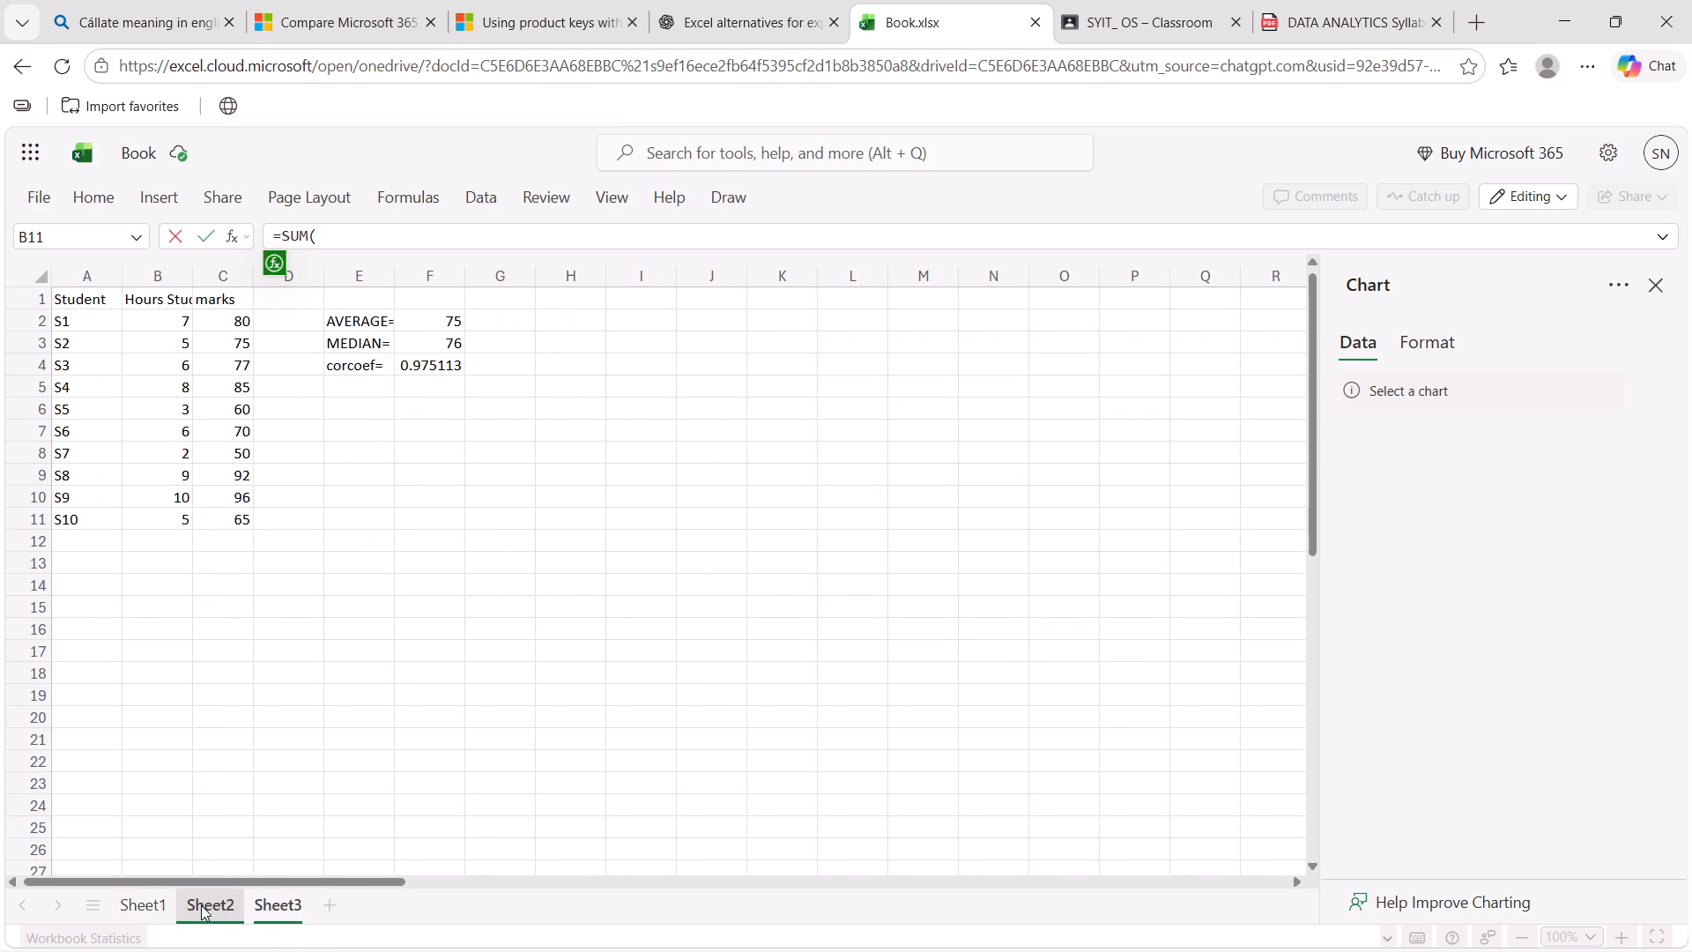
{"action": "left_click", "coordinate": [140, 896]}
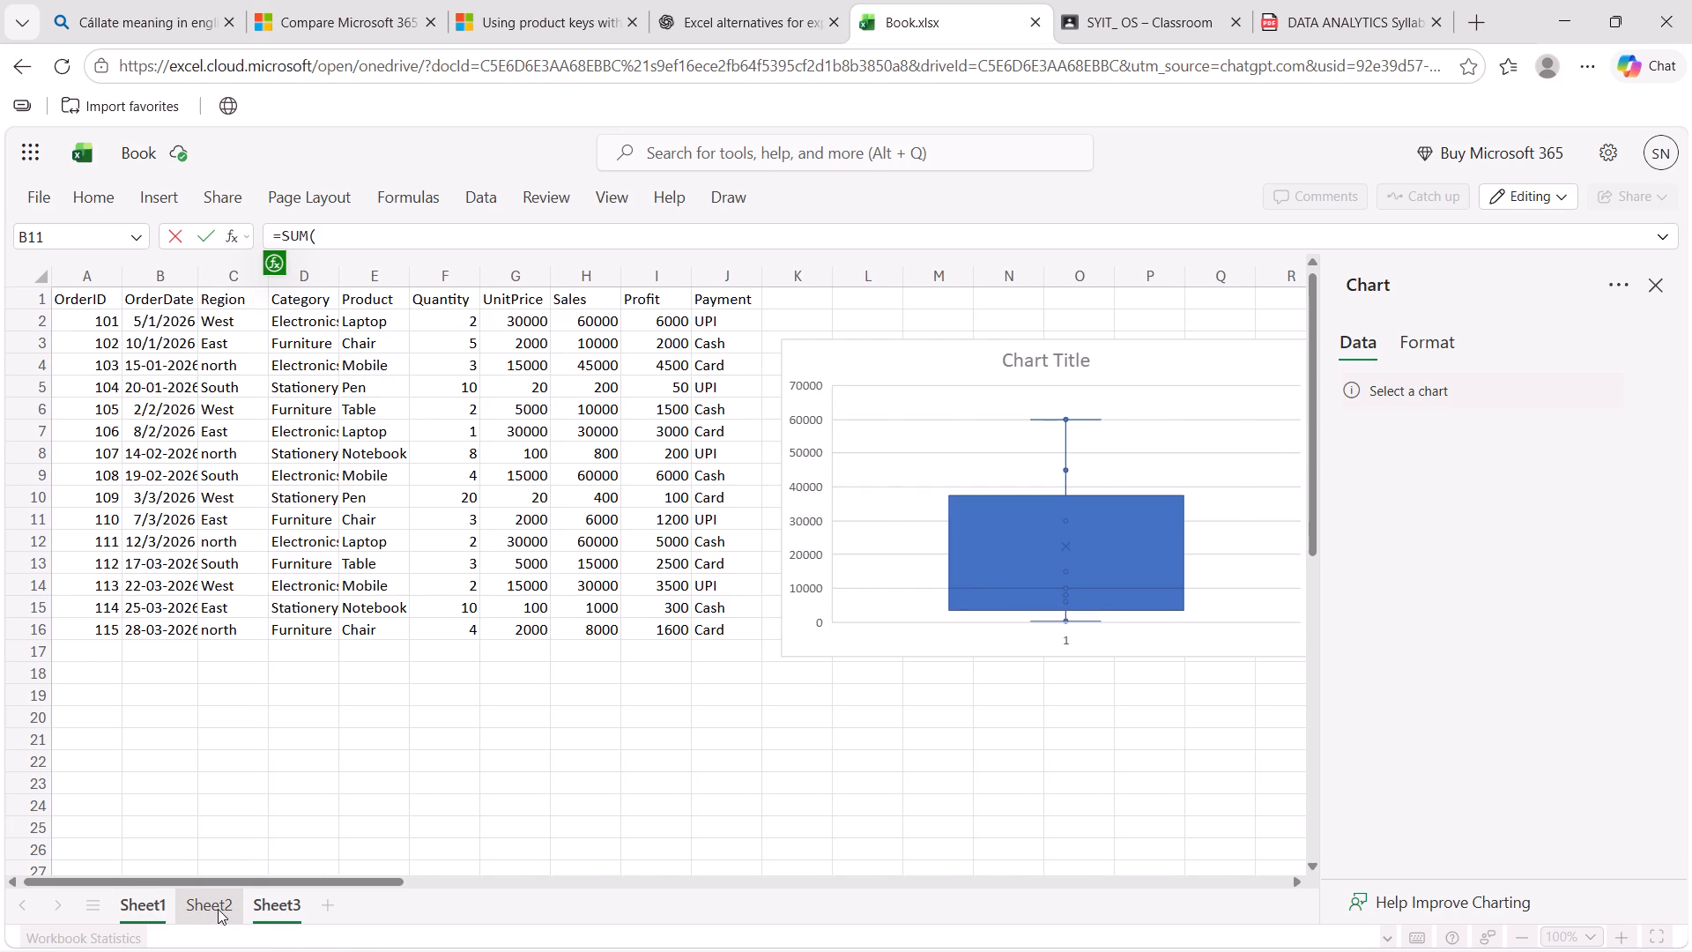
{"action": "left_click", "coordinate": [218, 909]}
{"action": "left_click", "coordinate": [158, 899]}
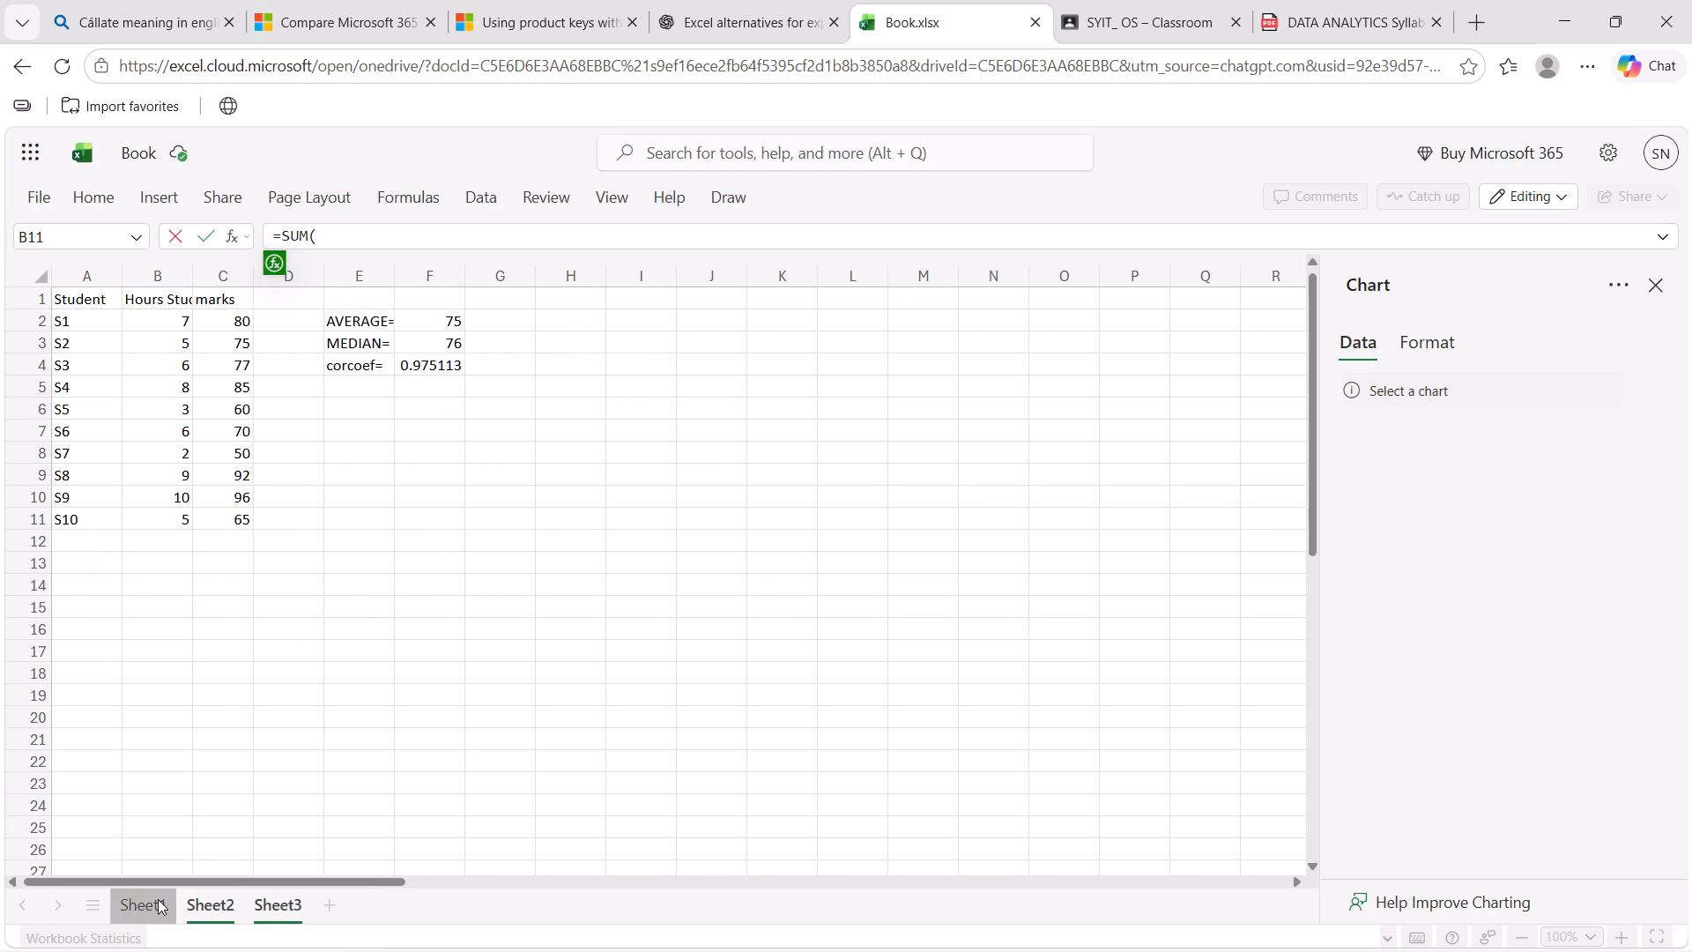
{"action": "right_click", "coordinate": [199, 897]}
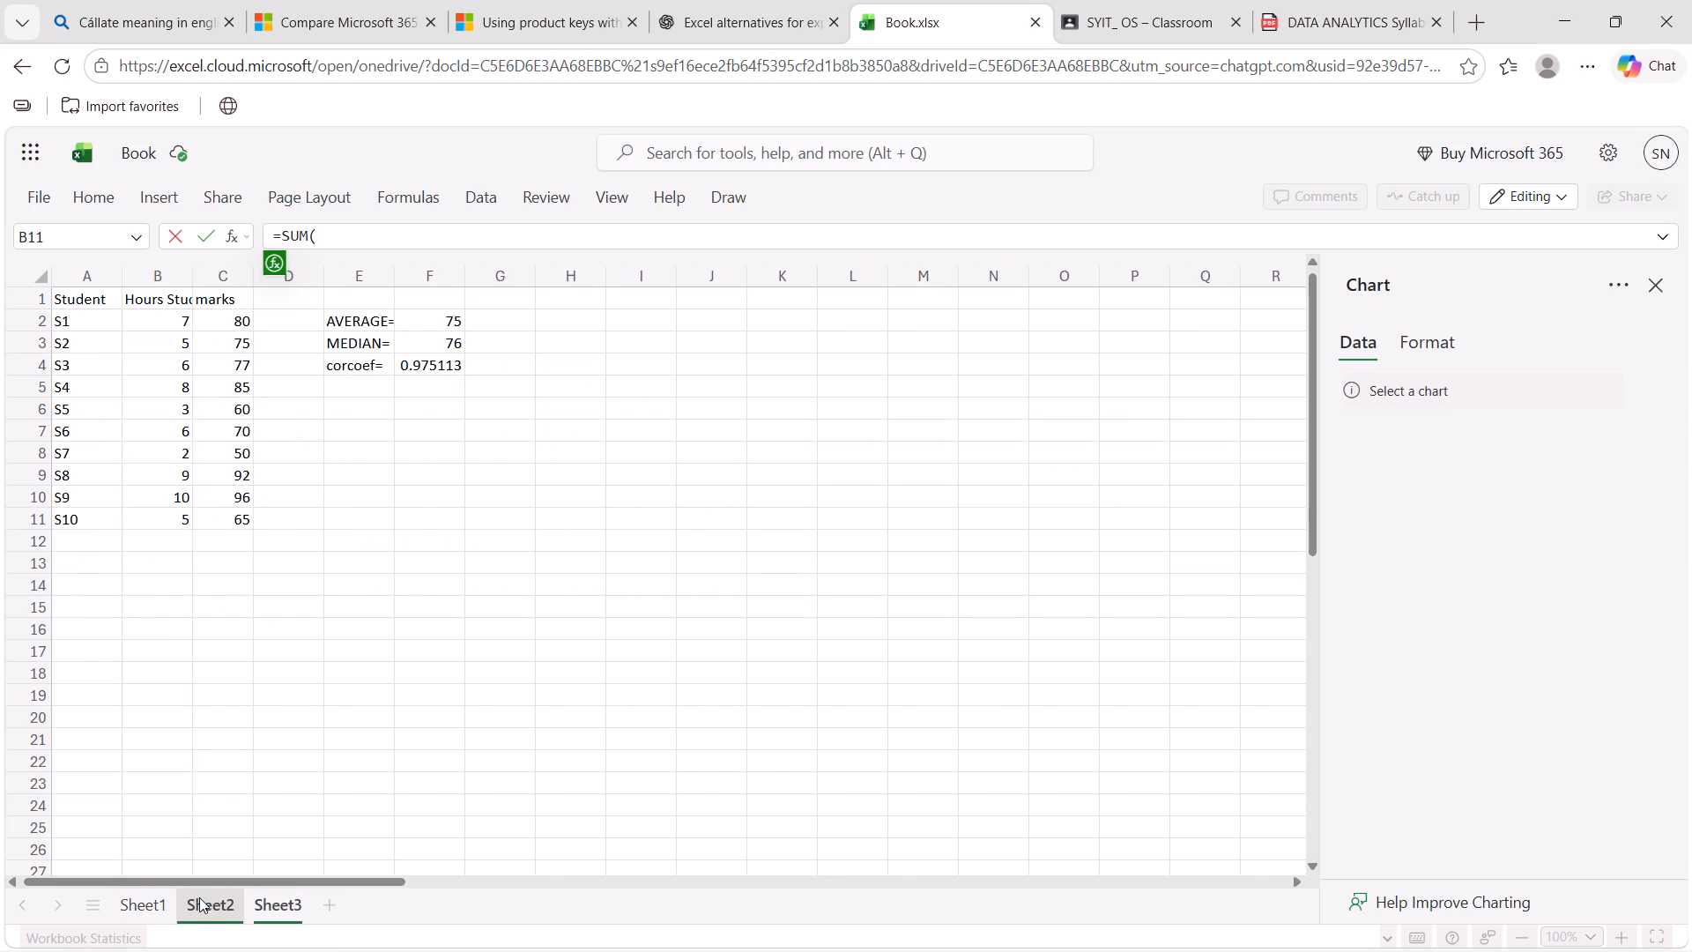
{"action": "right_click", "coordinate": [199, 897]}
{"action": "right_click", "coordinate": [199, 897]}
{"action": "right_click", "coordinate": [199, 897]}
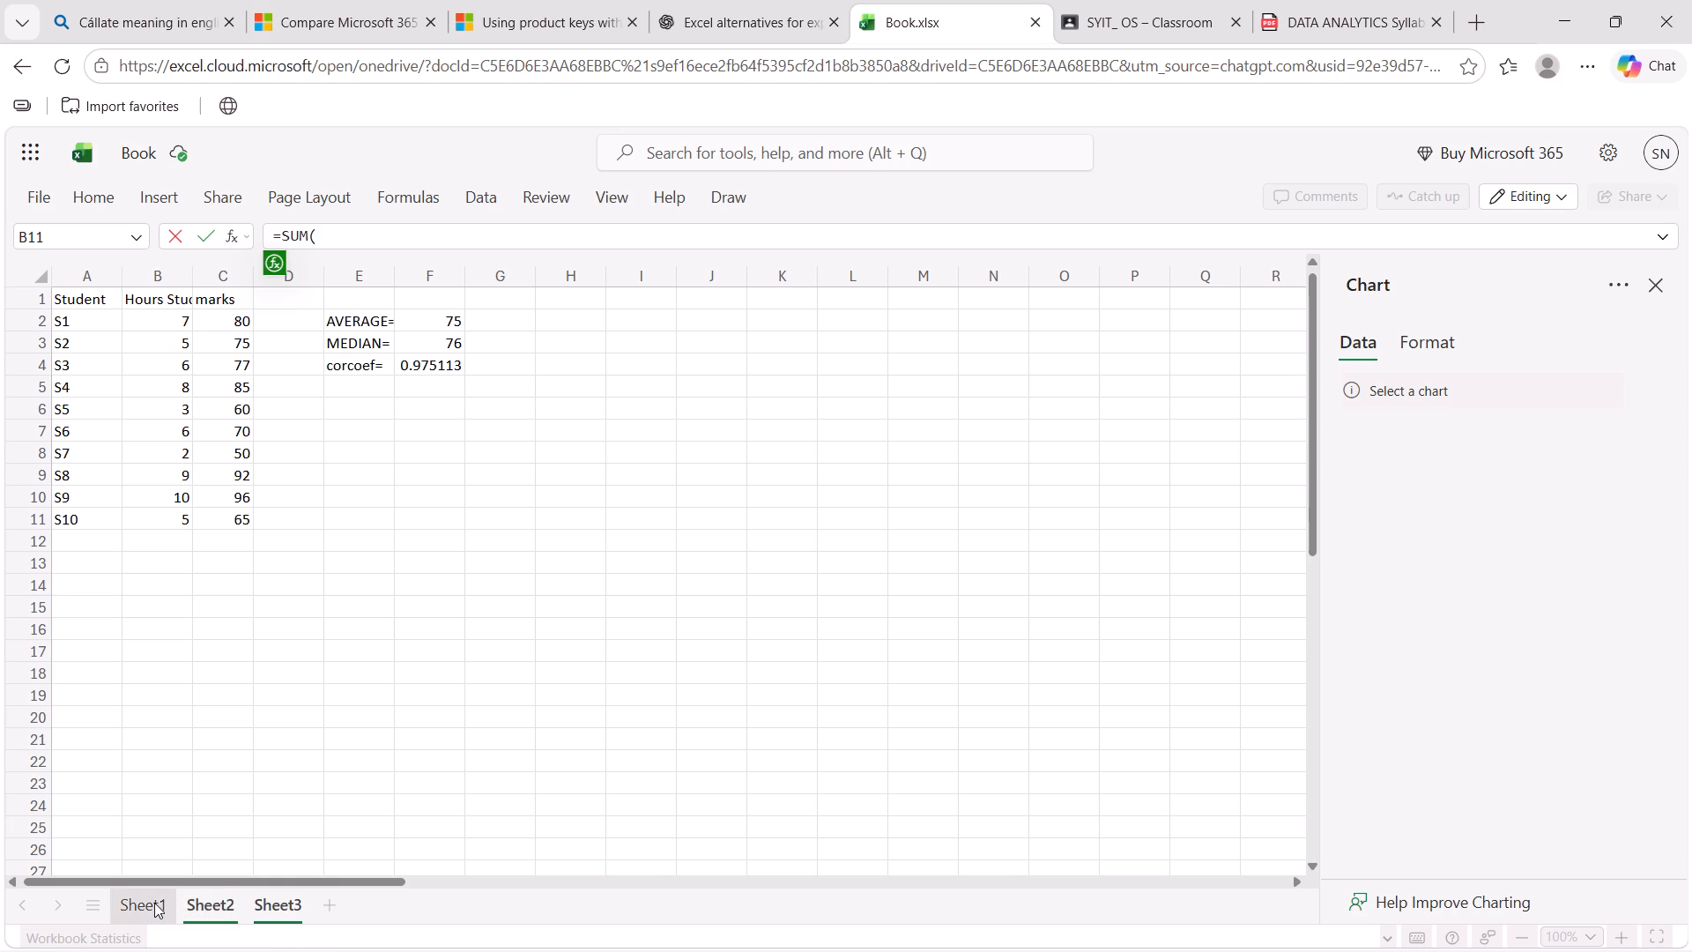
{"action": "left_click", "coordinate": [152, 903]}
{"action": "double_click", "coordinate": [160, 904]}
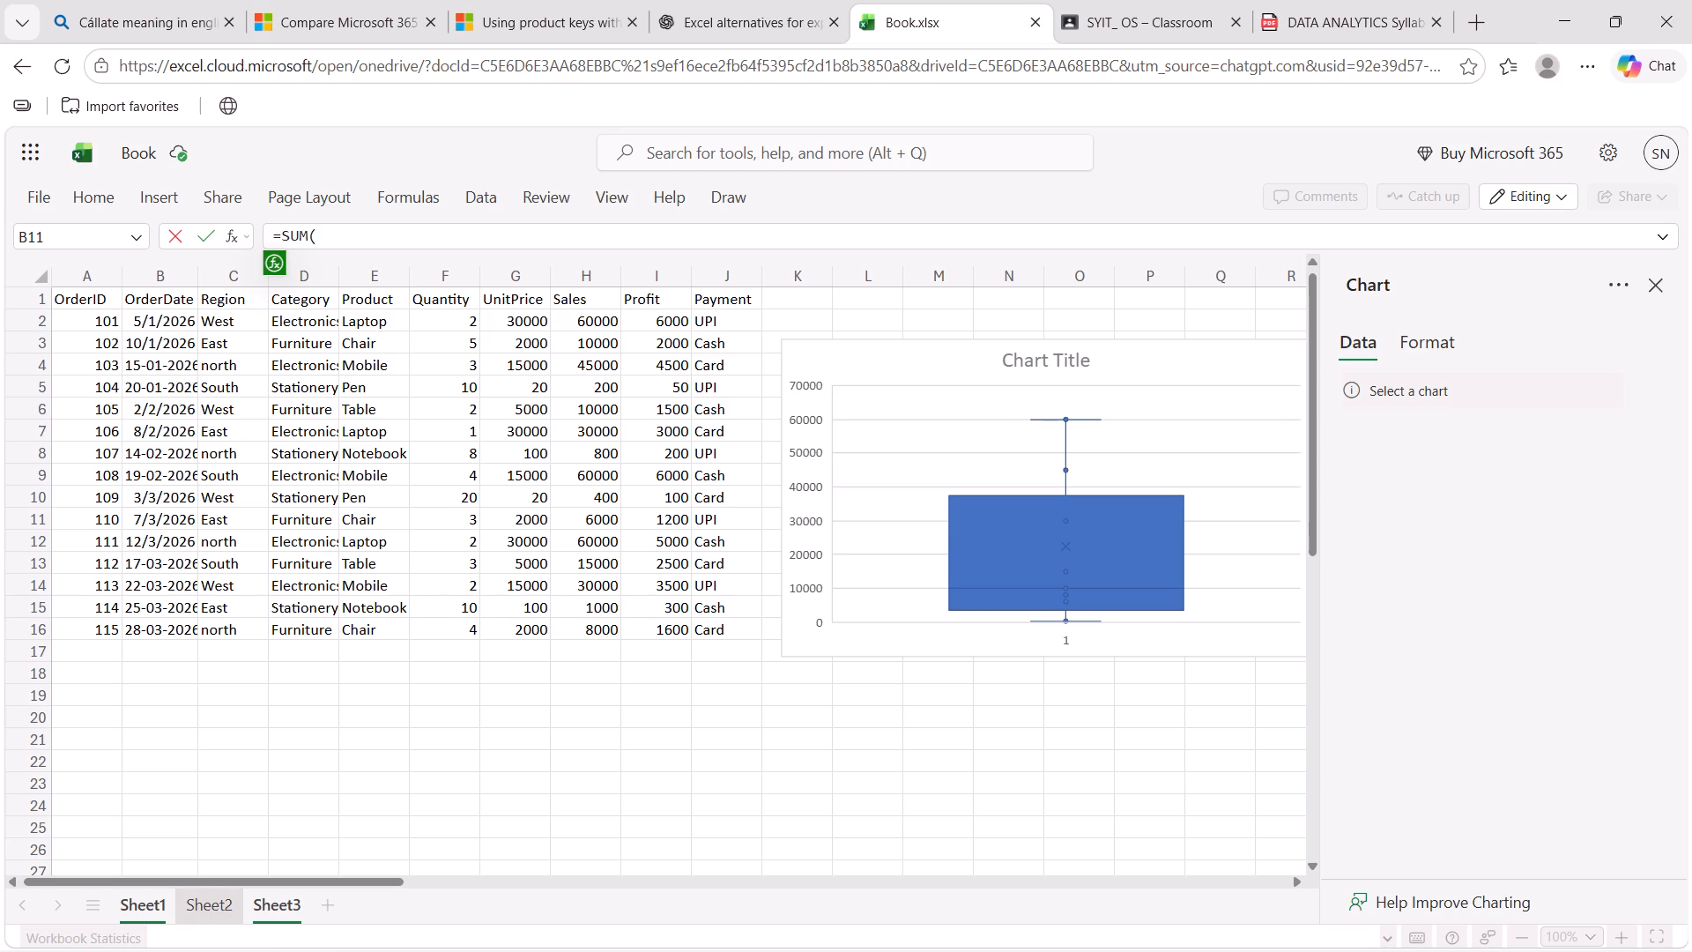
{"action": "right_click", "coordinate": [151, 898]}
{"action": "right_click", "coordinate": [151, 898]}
Complete the B11 formula as =SUM('Sheet1'!H2:H16), using the Sales values on Sheet1.
{"action": "left_click_drag", "start_coordinate": [600, 323], "coordinate": [603, 606]}
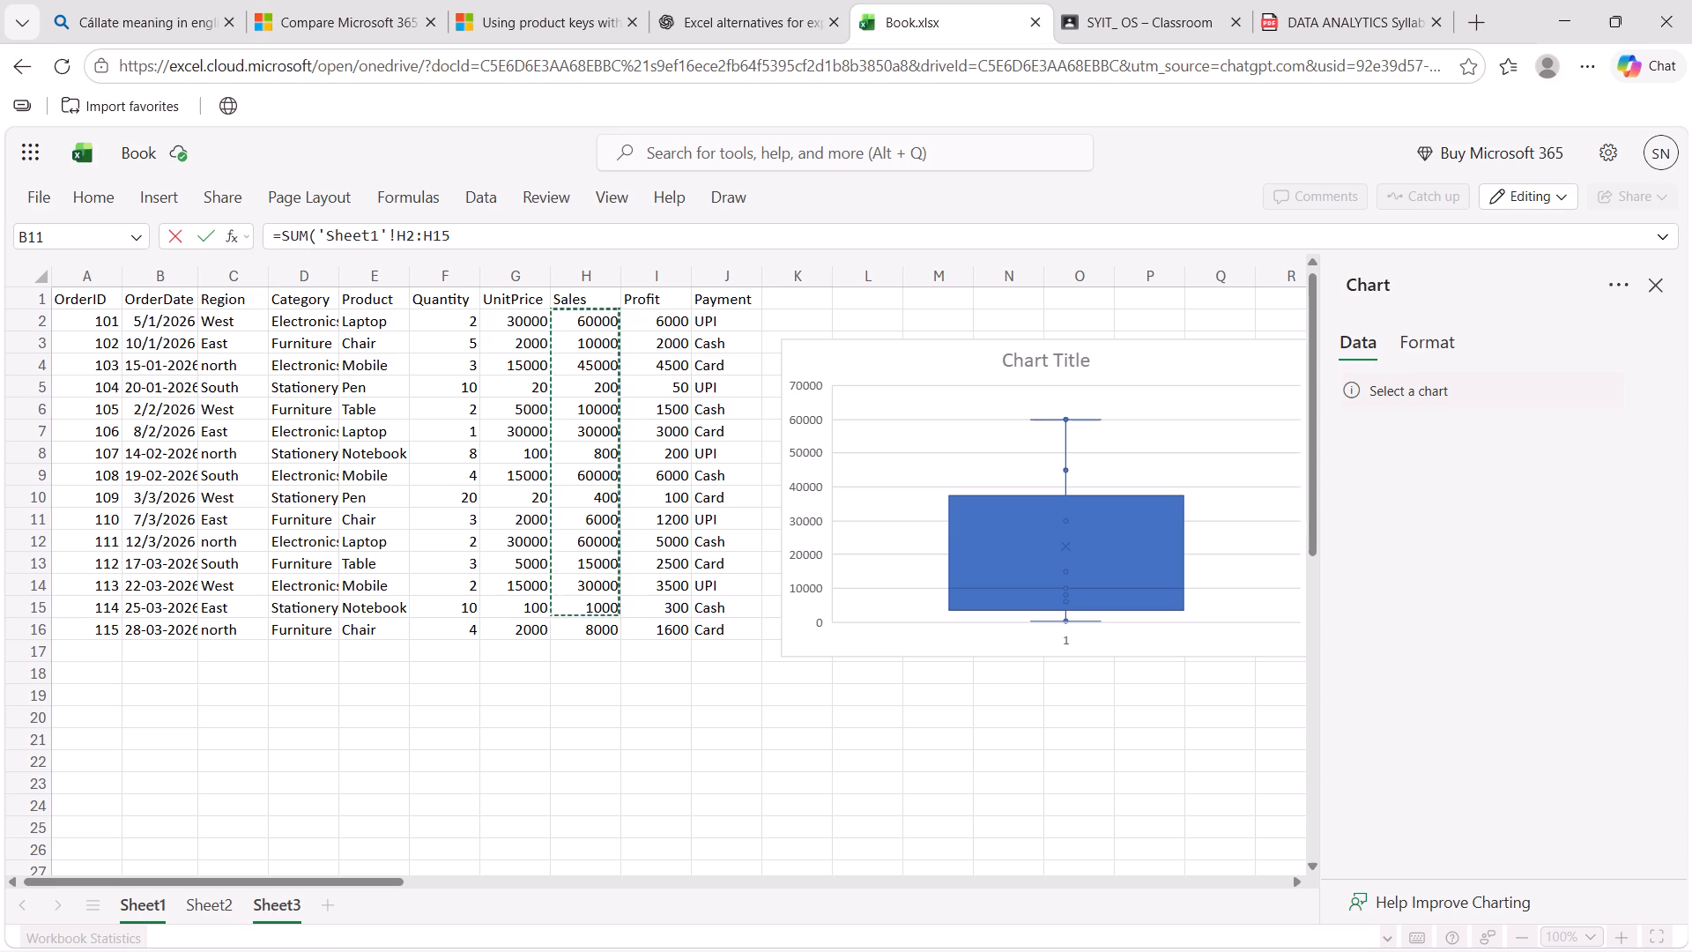
{"action": "left_click_drag", "start_coordinate": [603, 606], "coordinate": [606, 621]}
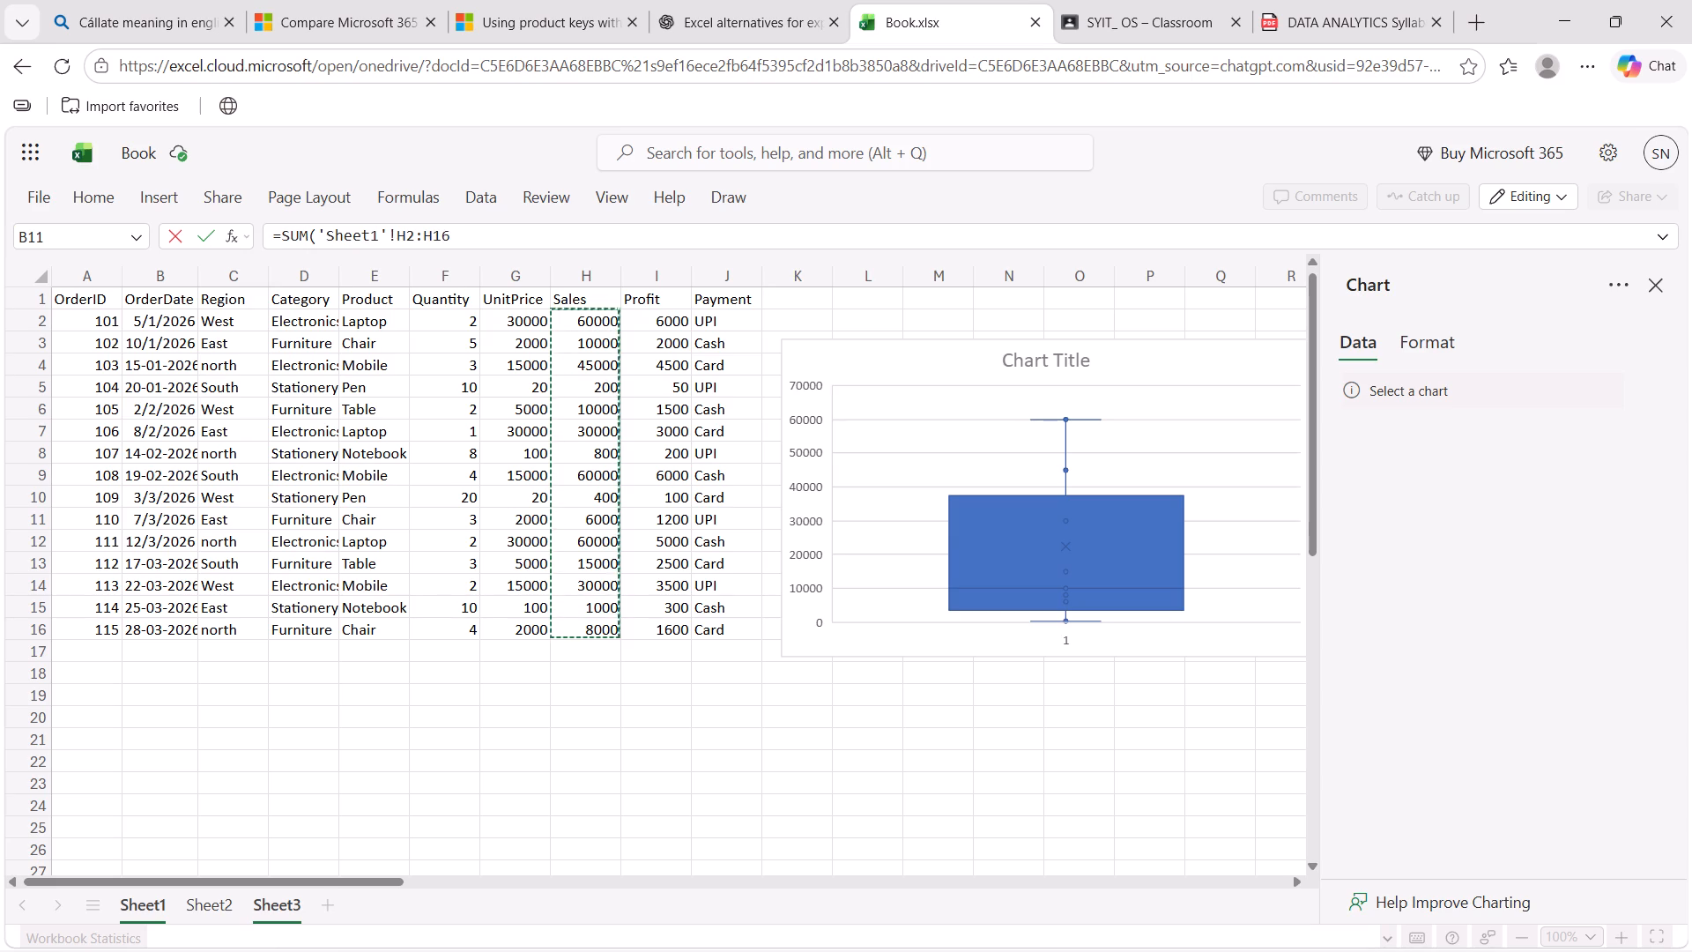
{"action": "left_click", "coordinate": [509, 247]}
{"action": "left_click", "coordinate": [504, 235]}
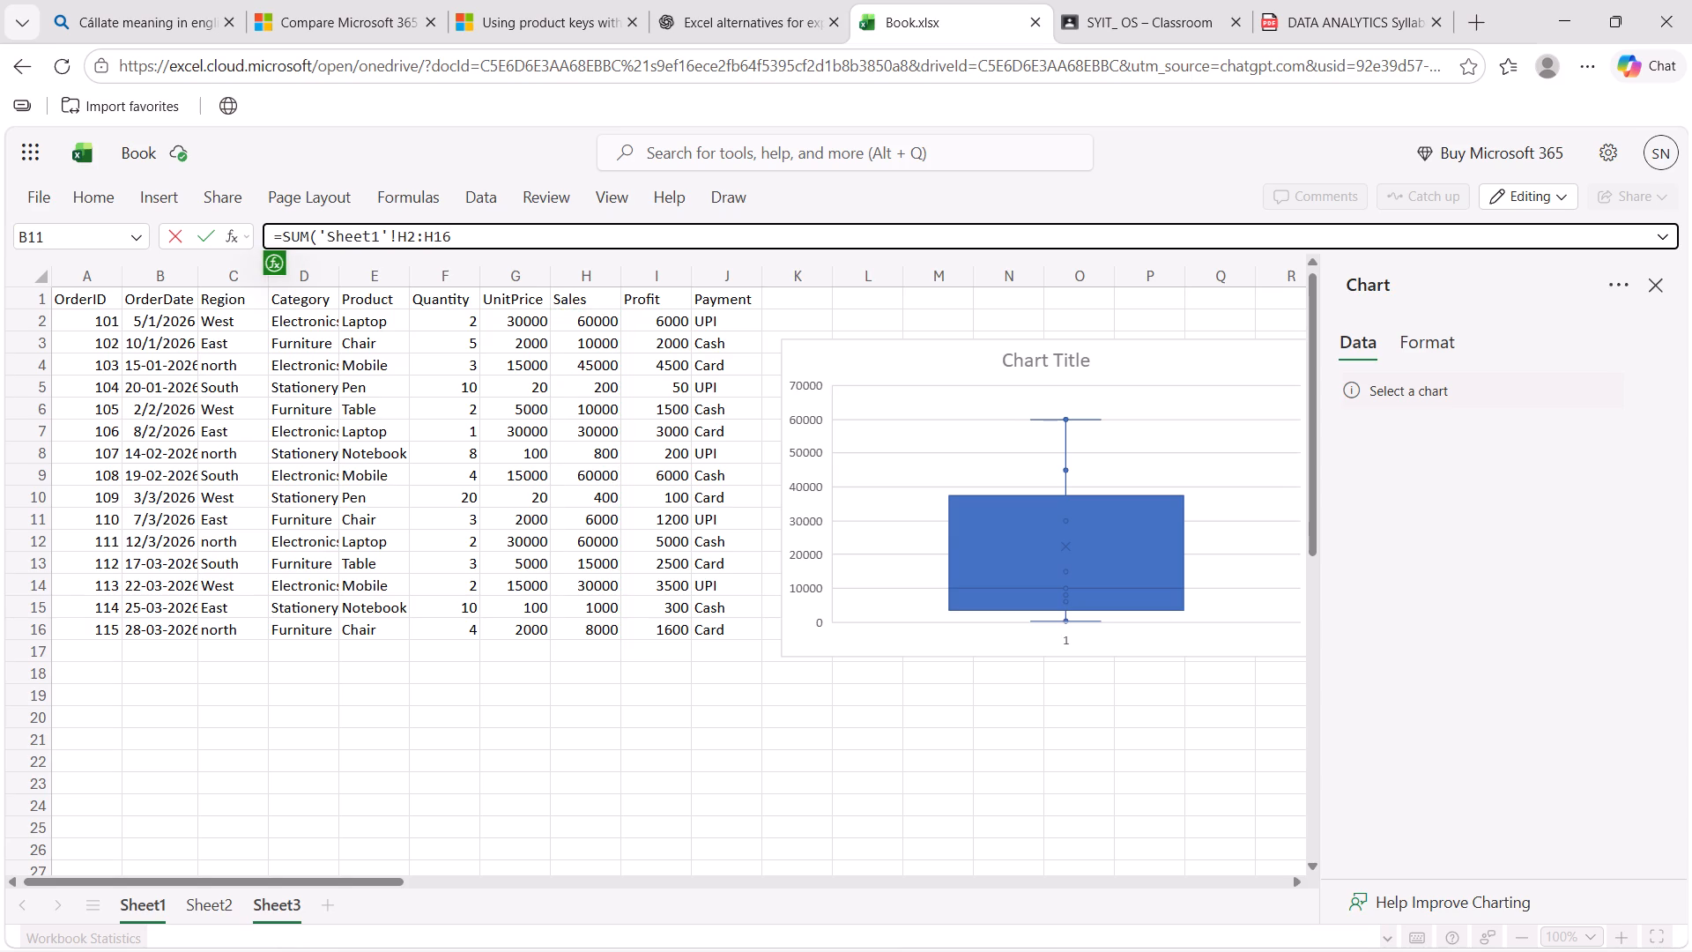
{"action": "key", "text": "shift+parenright"}
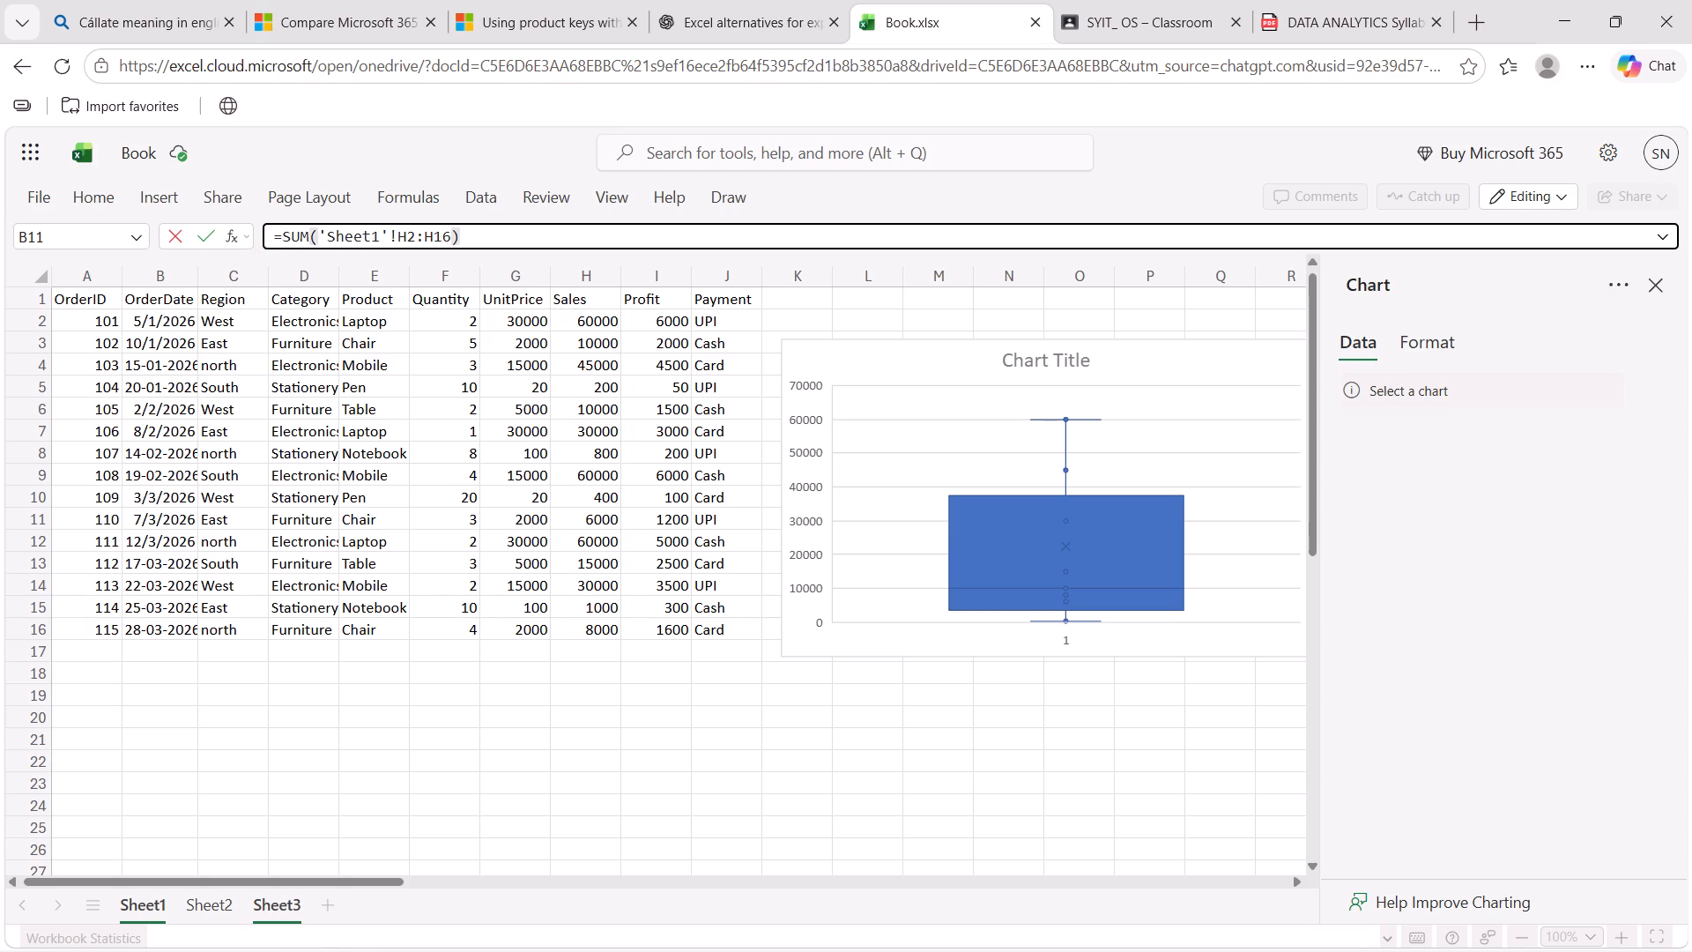
{"action": "key", "text": "Return"}
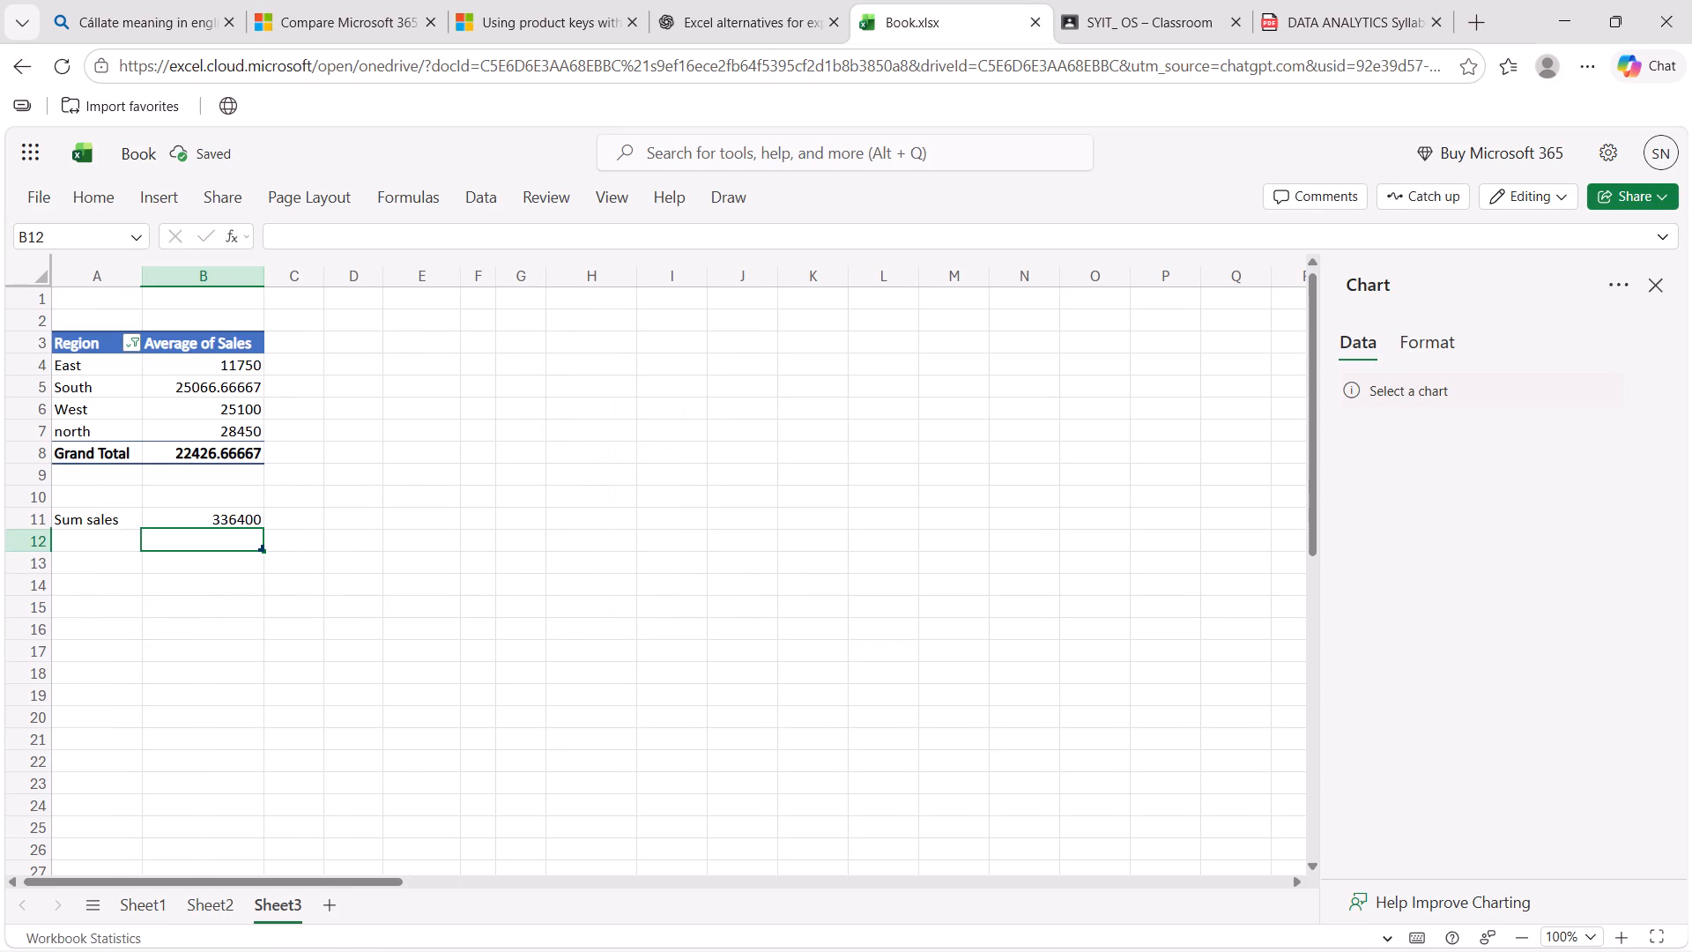
Enter the label "avg sales" in cell A12, below the Sum sales label on Sheet3.
{"action": "left_click", "coordinate": [93, 539]}
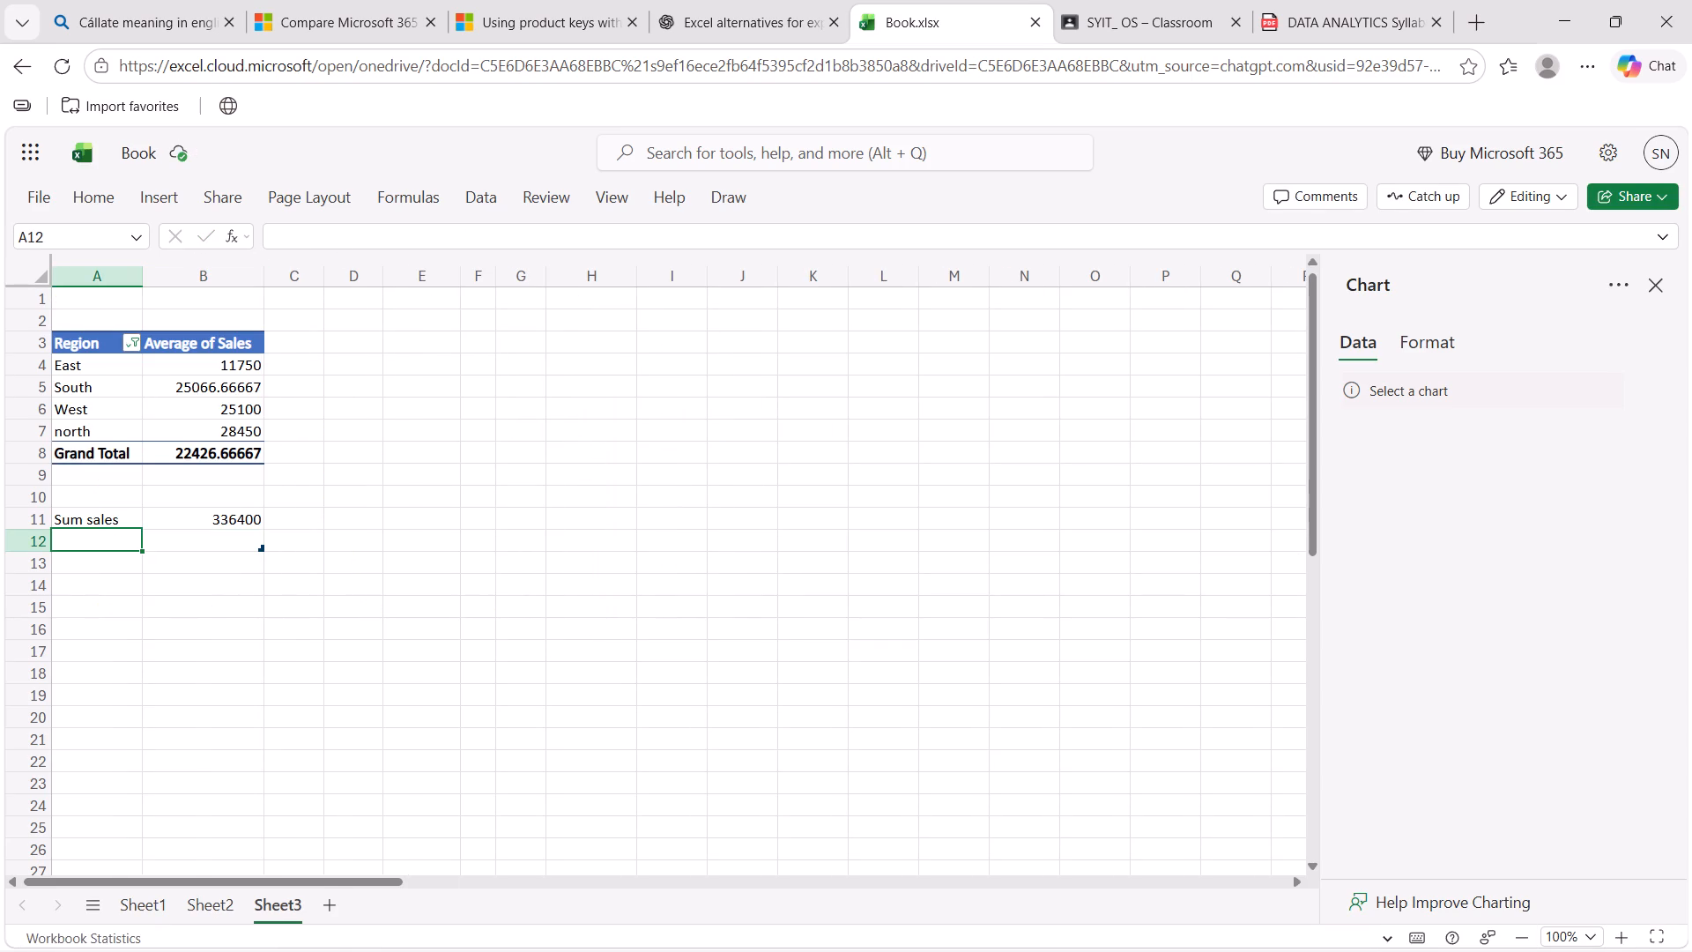
{"action": "type", "text": "av"}
{"action": "key", "text": "g"}
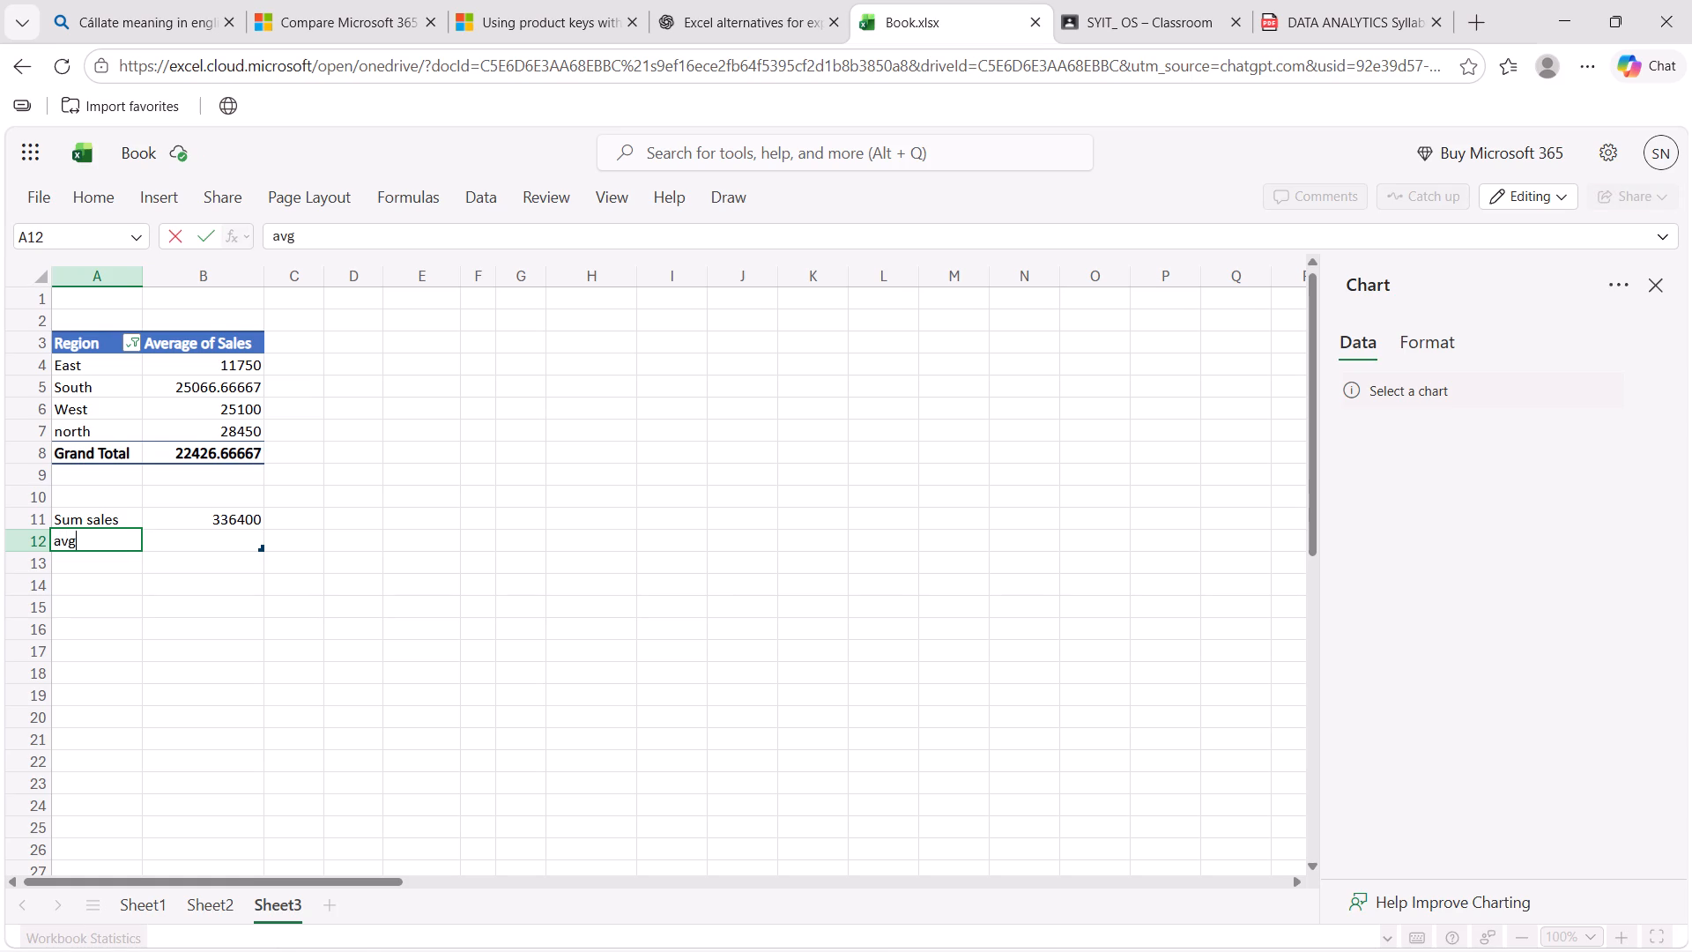
{"action": "key", "text": "space"}
{"action": "type", "text": "sale"}
{"action": "key", "text": "s"}
{"action": "left_click", "coordinate": [188, 542]}
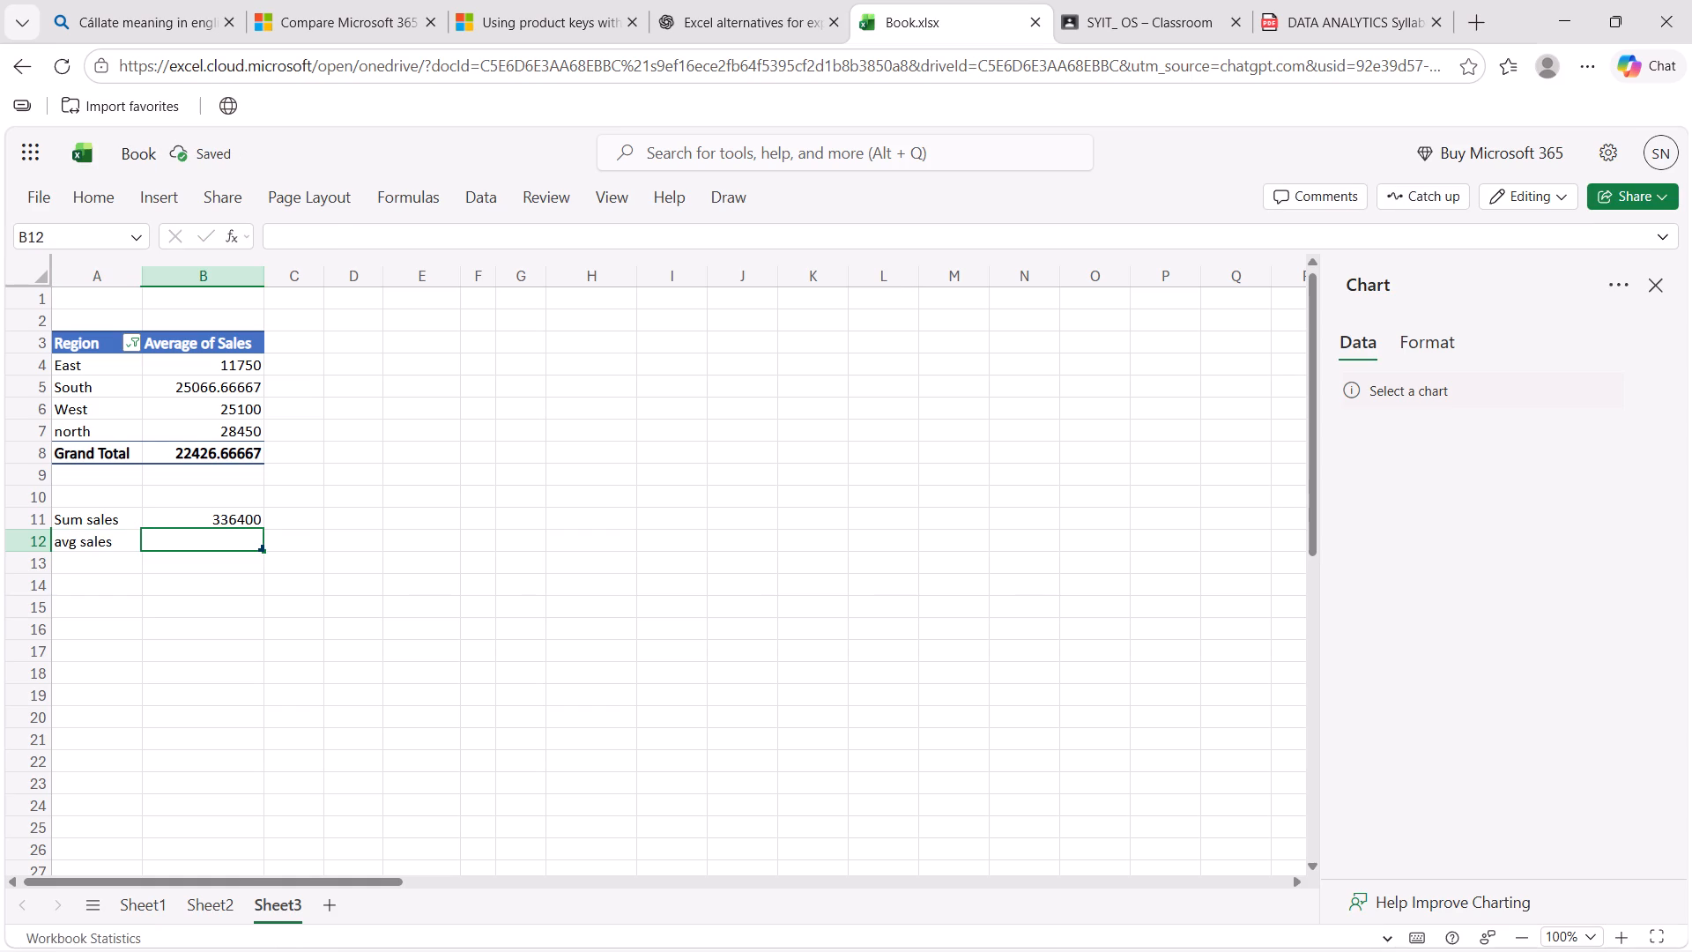
Enter =AVERAGE('Sheet1'!H2:H16) in cell B12 of Sheet3, using the Sales values on Sheet1.
{"action": "key", "text": "equal"}
{"action": "type", "text": "Aver"}
{"action": "left_click", "coordinate": [193, 573]}
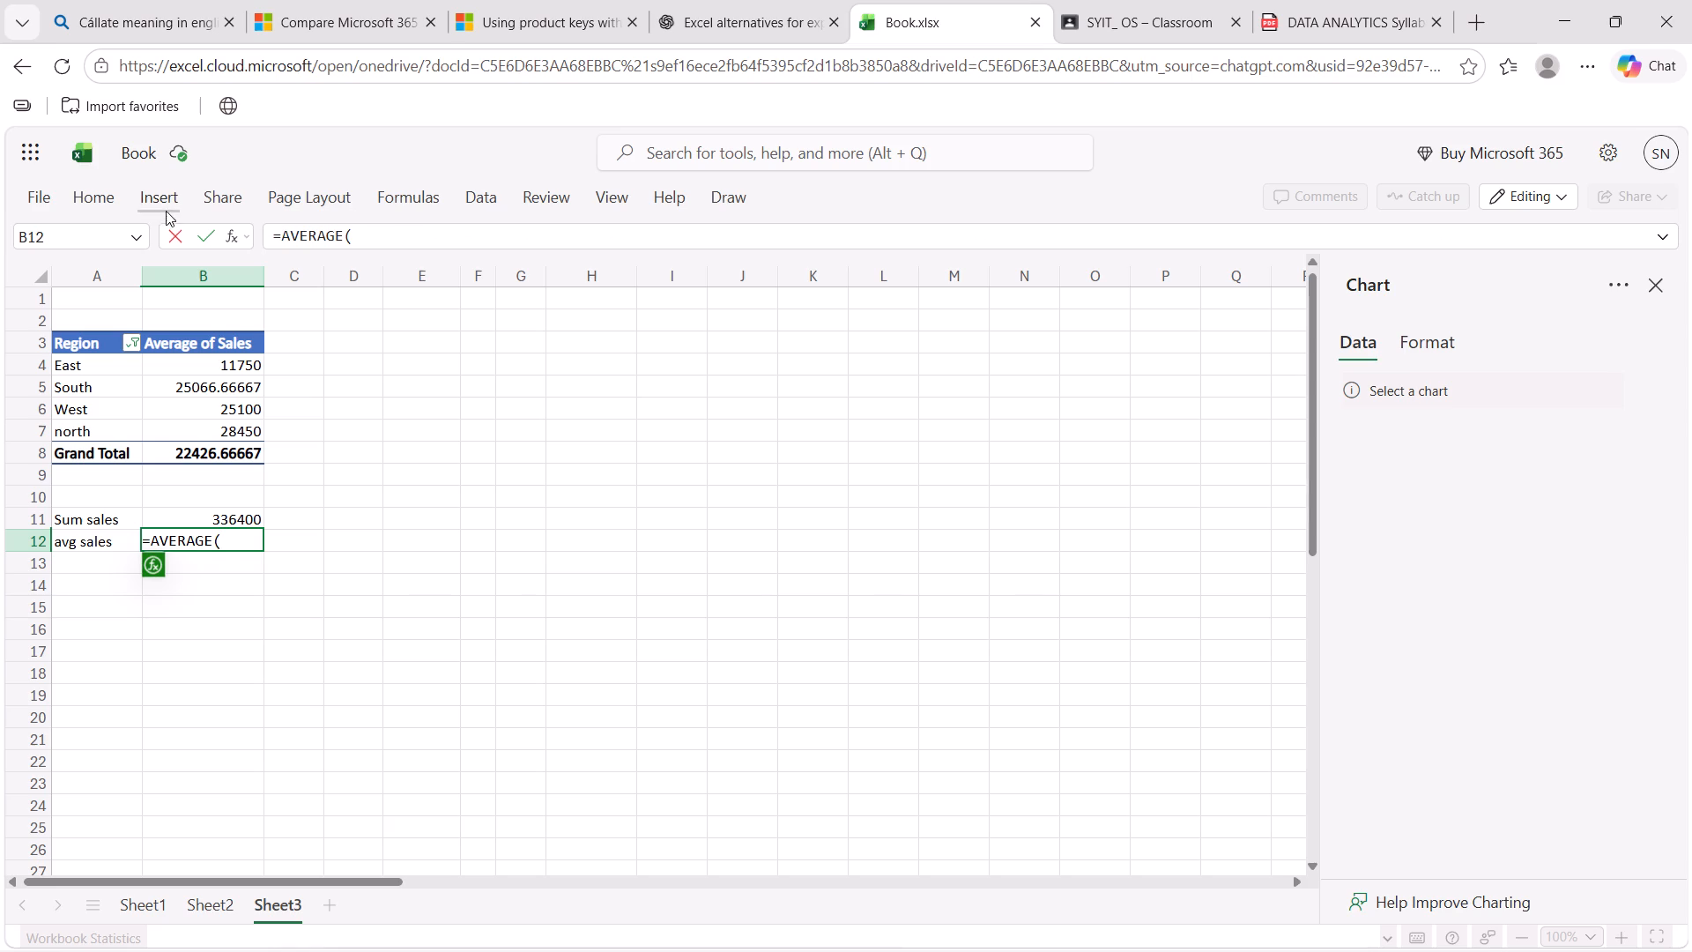
{"action": "left_click", "coordinate": [153, 893]}
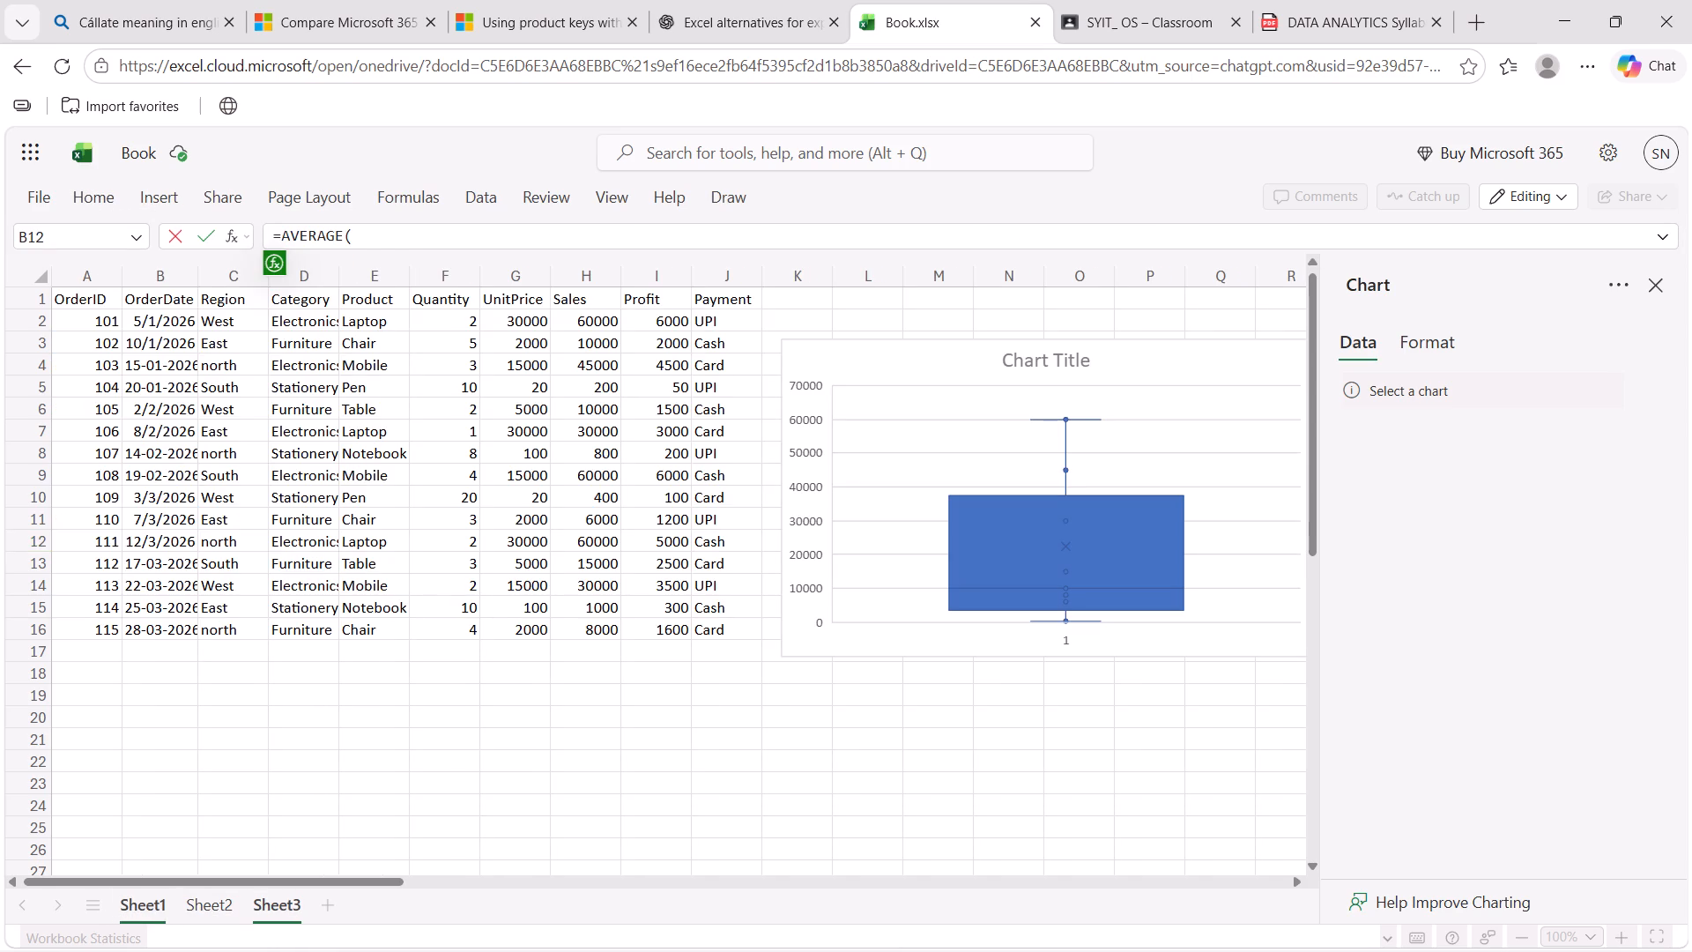
{"action": "left_click_drag", "start_coordinate": [570, 325], "coordinate": [596, 616]}
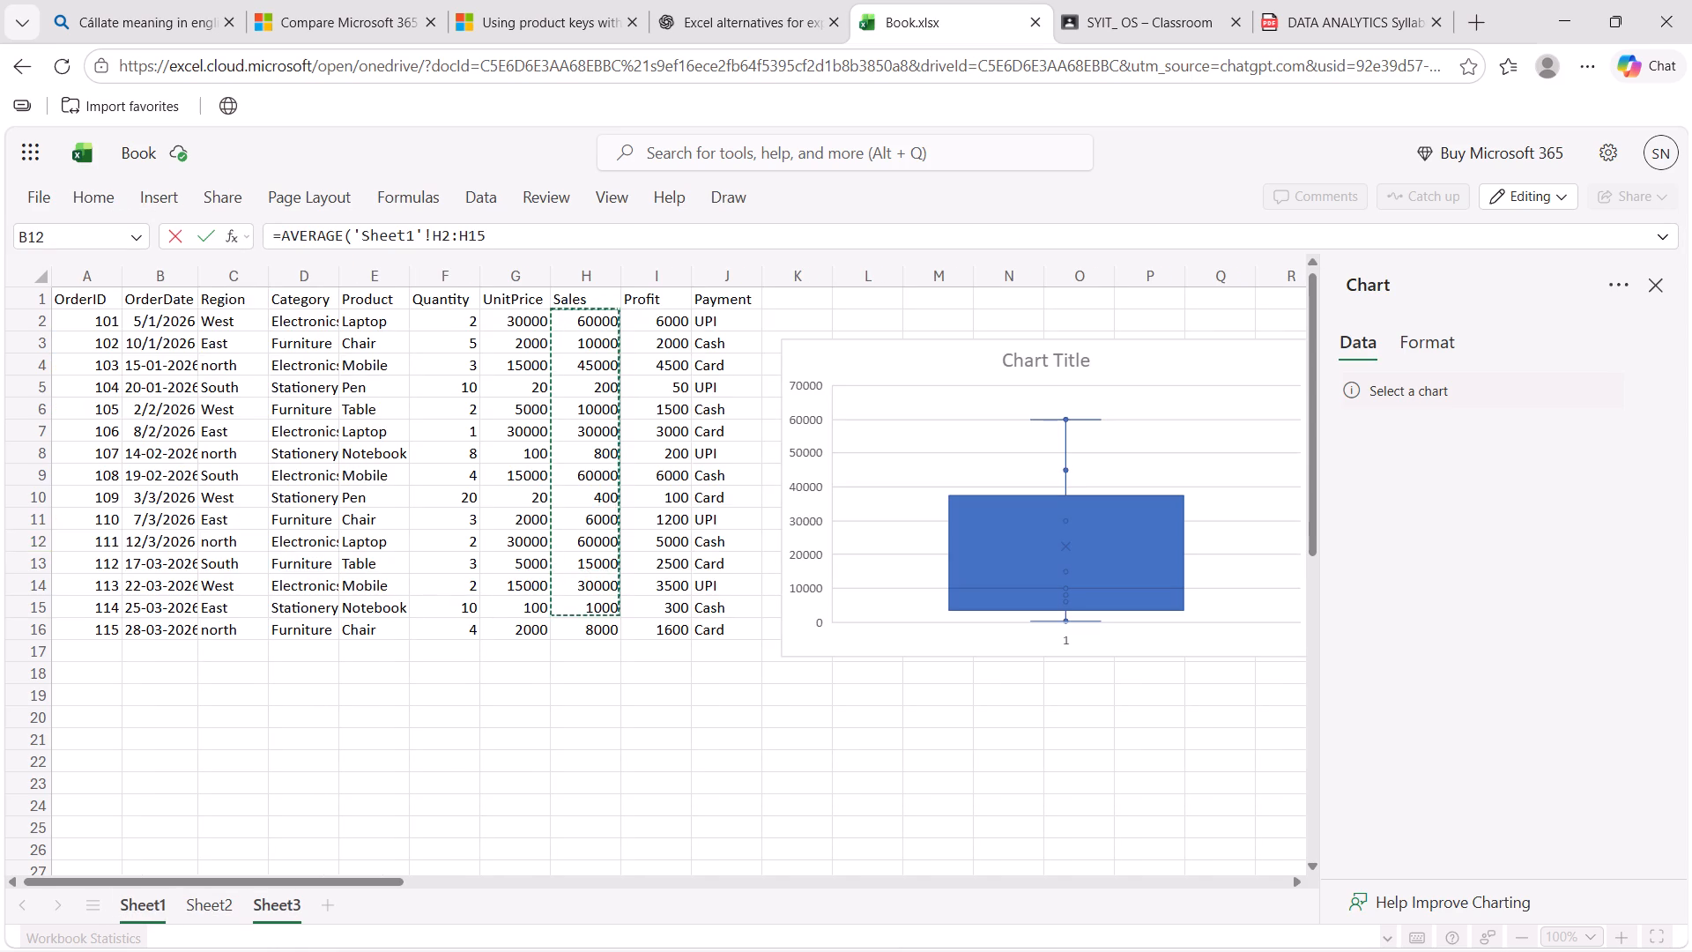
{"action": "left_click_drag", "start_coordinate": [597, 614], "coordinate": [605, 654]}
{"action": "left_click", "coordinate": [605, 654]}
{"action": "left_click_drag", "start_coordinate": [605, 654], "coordinate": [593, 346]}
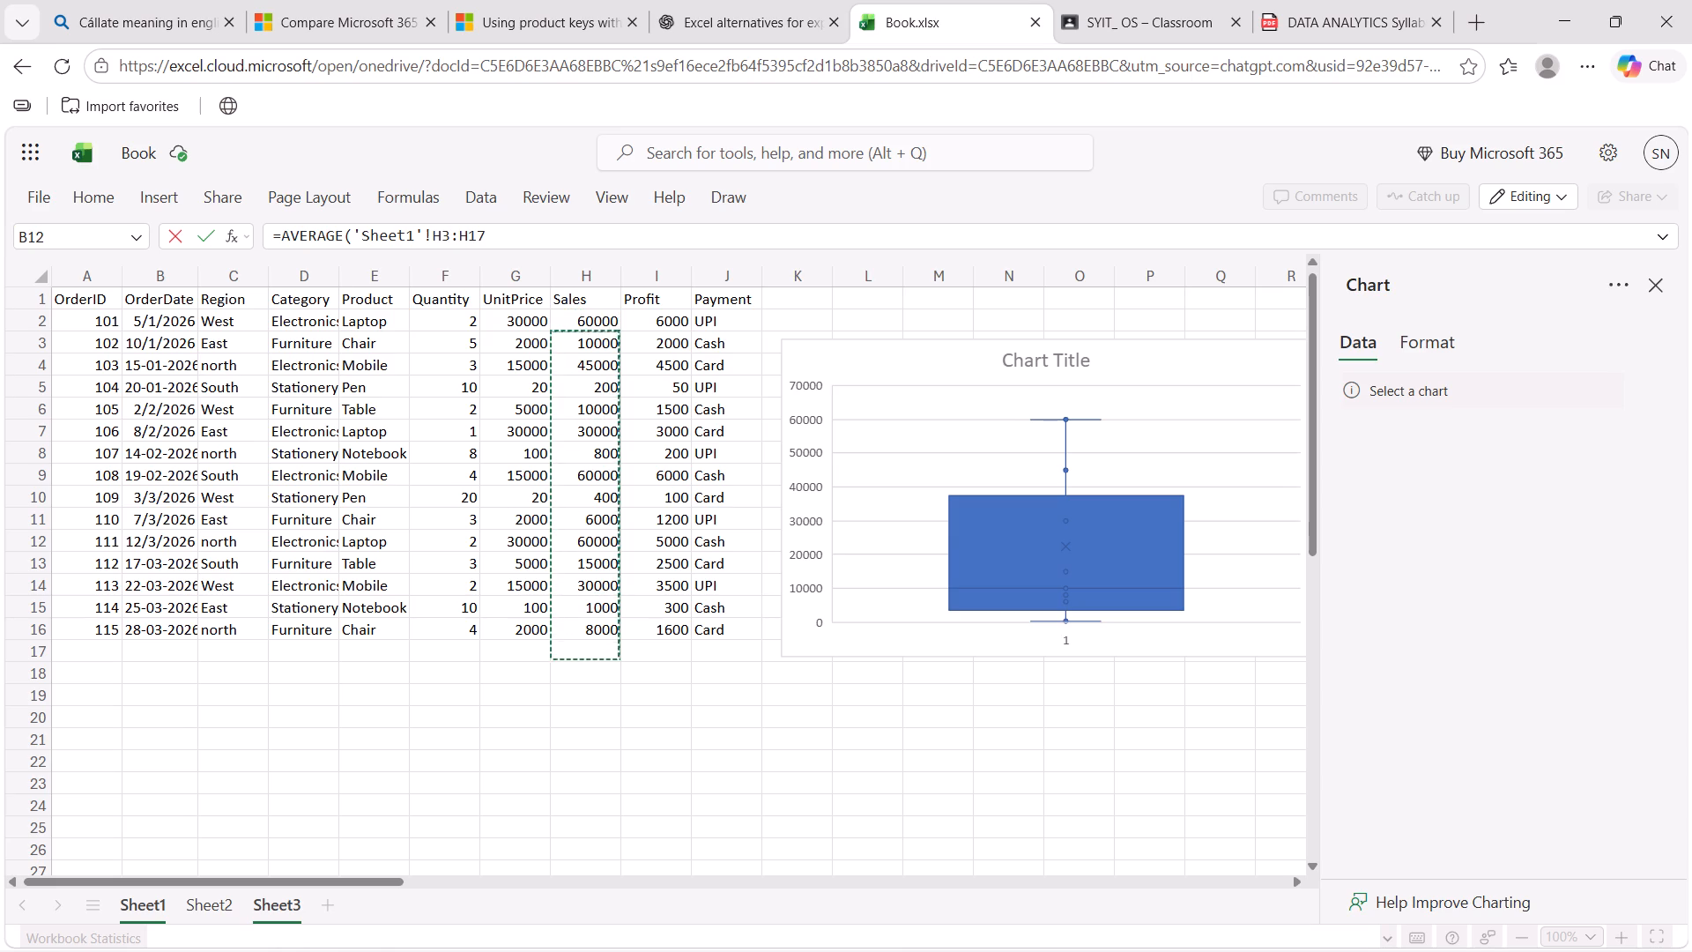
{"action": "left_click_drag", "start_coordinate": [590, 327], "coordinate": [621, 591]}
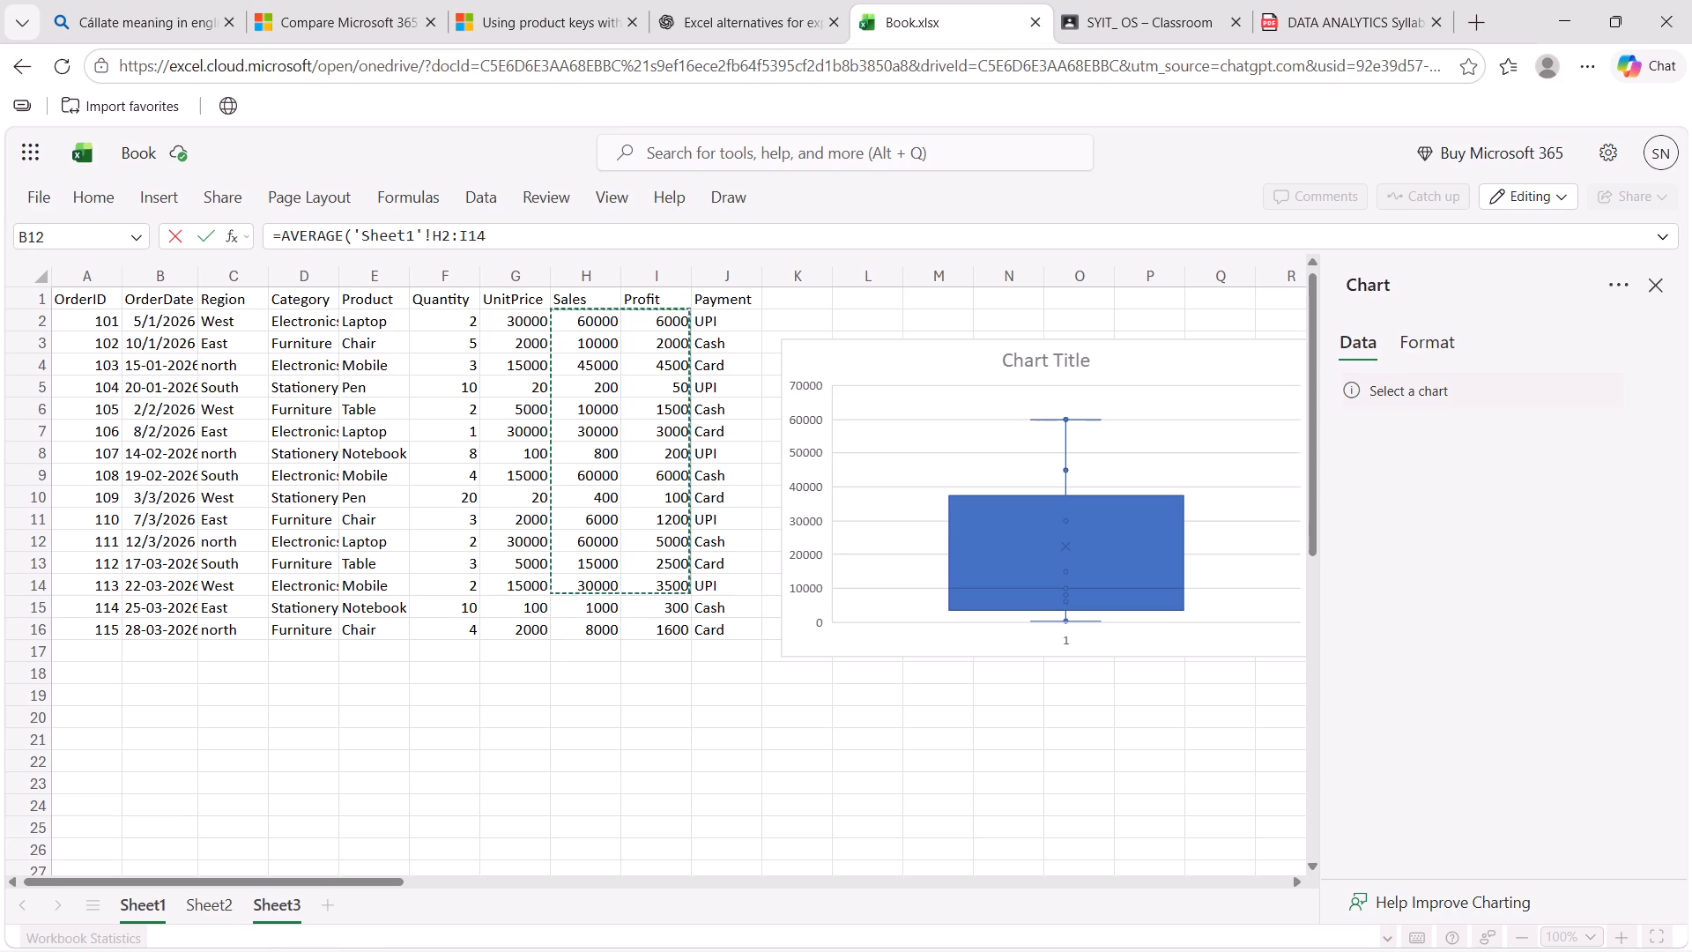
{"action": "left_click_drag", "start_coordinate": [621, 591], "coordinate": [616, 628]}
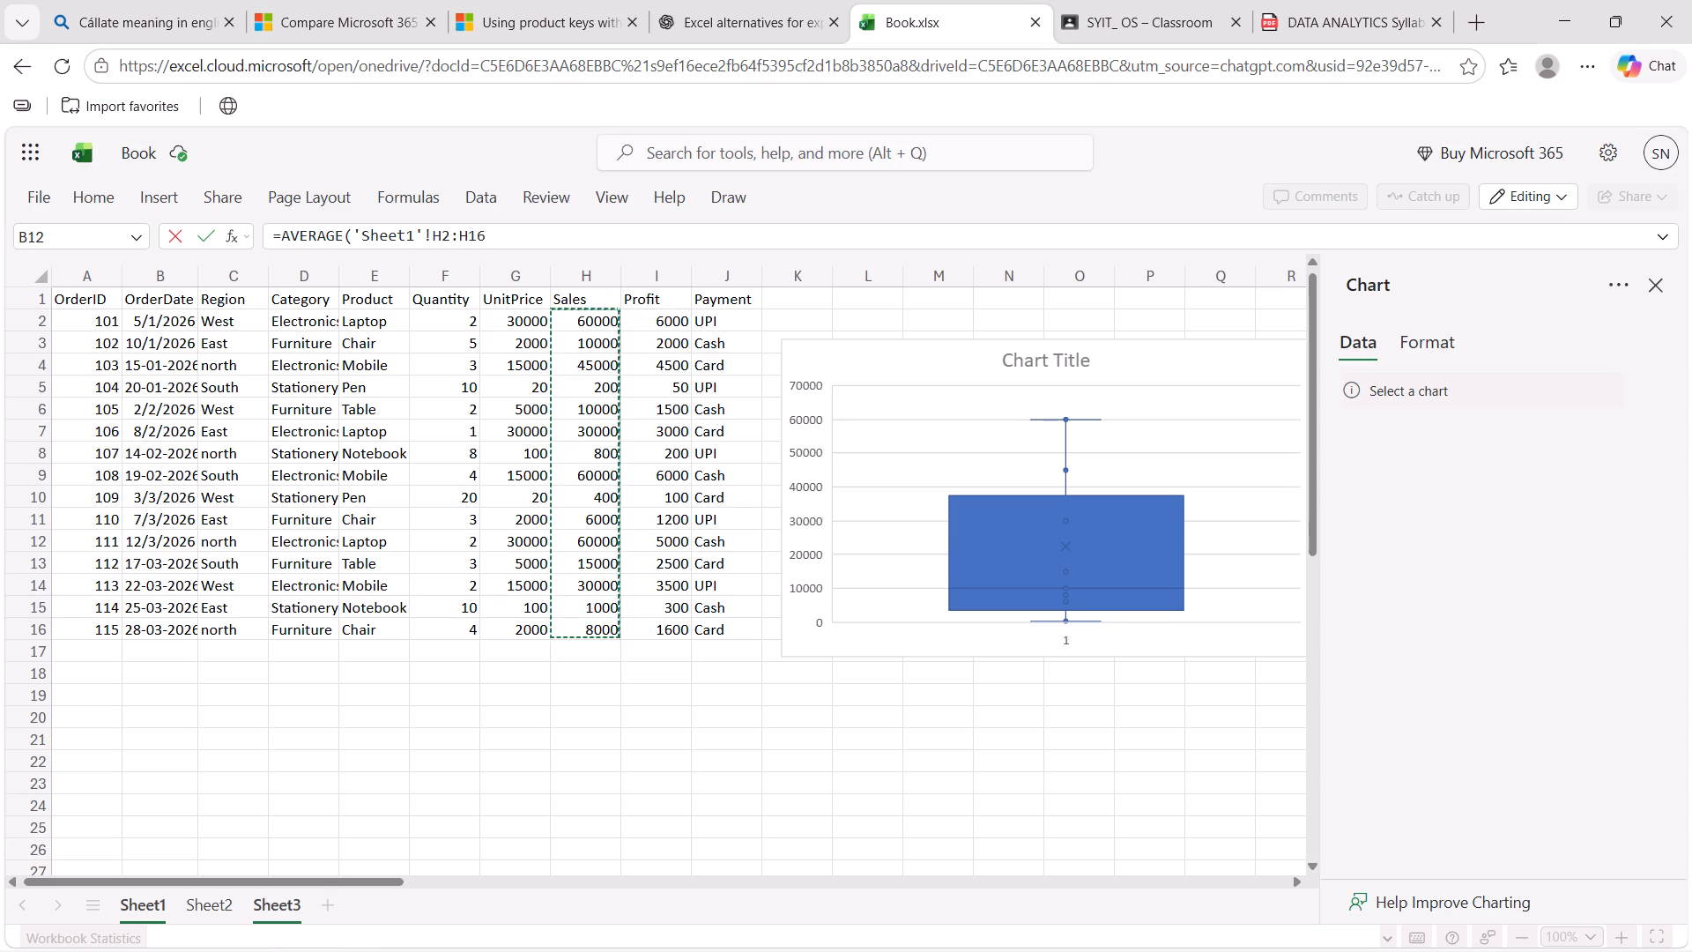
{"action": "left_click", "coordinate": [500, 232]}
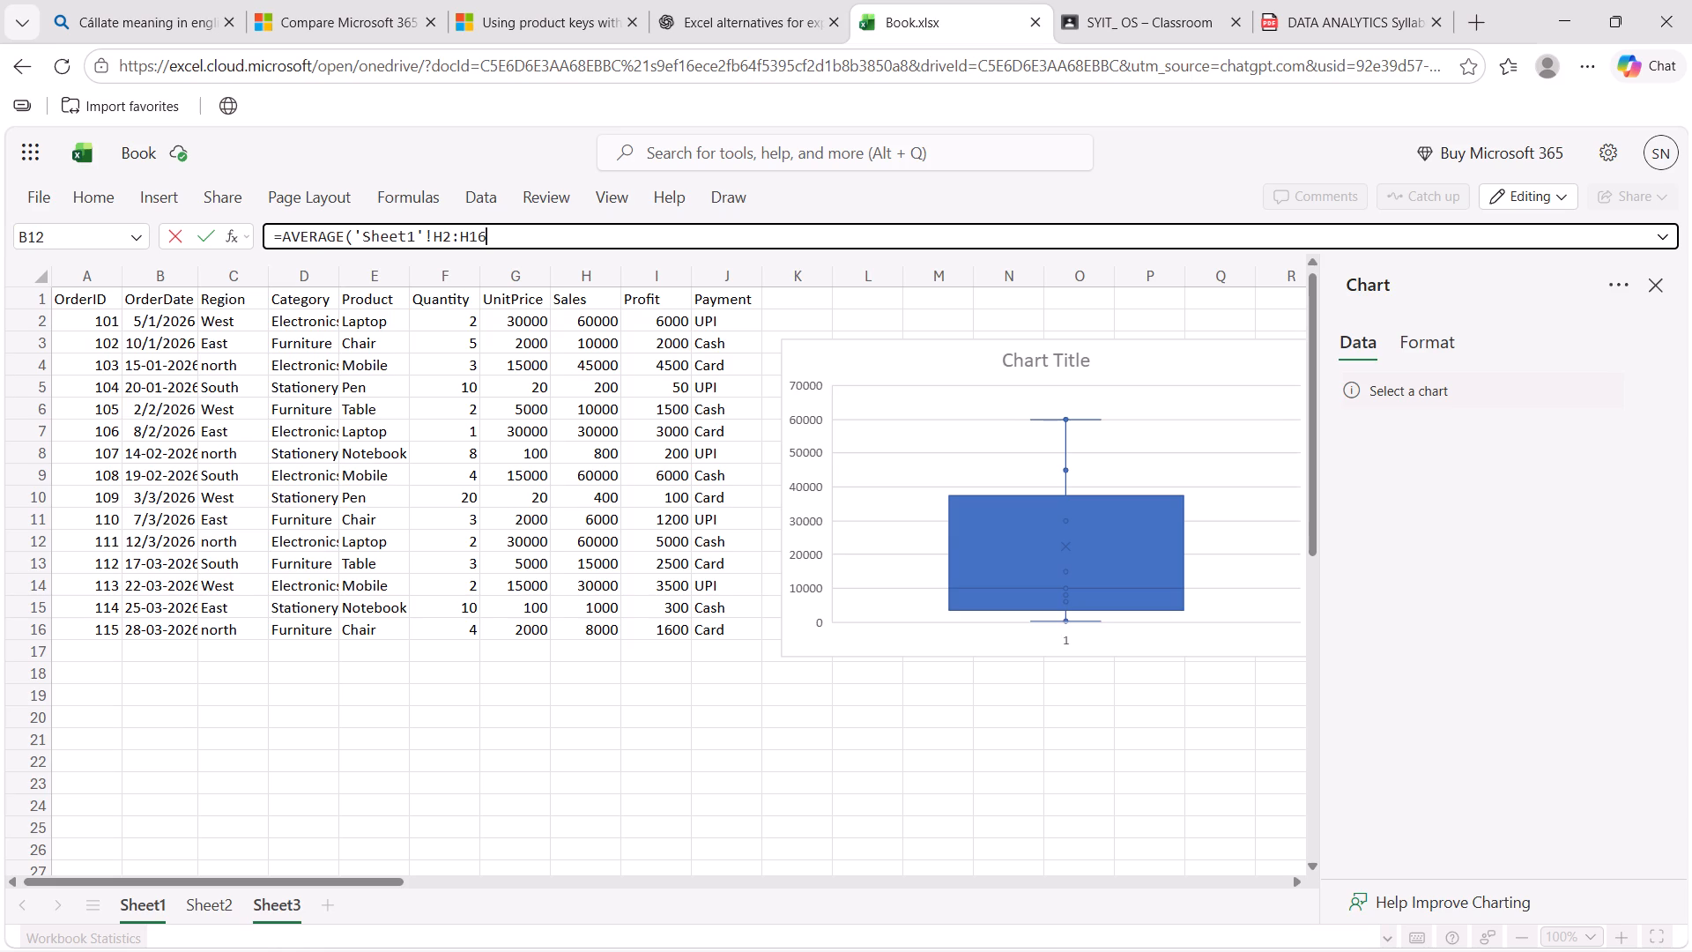
{"action": "key", "text": "shift+parenright"}
{"action": "key", "text": "Return"}
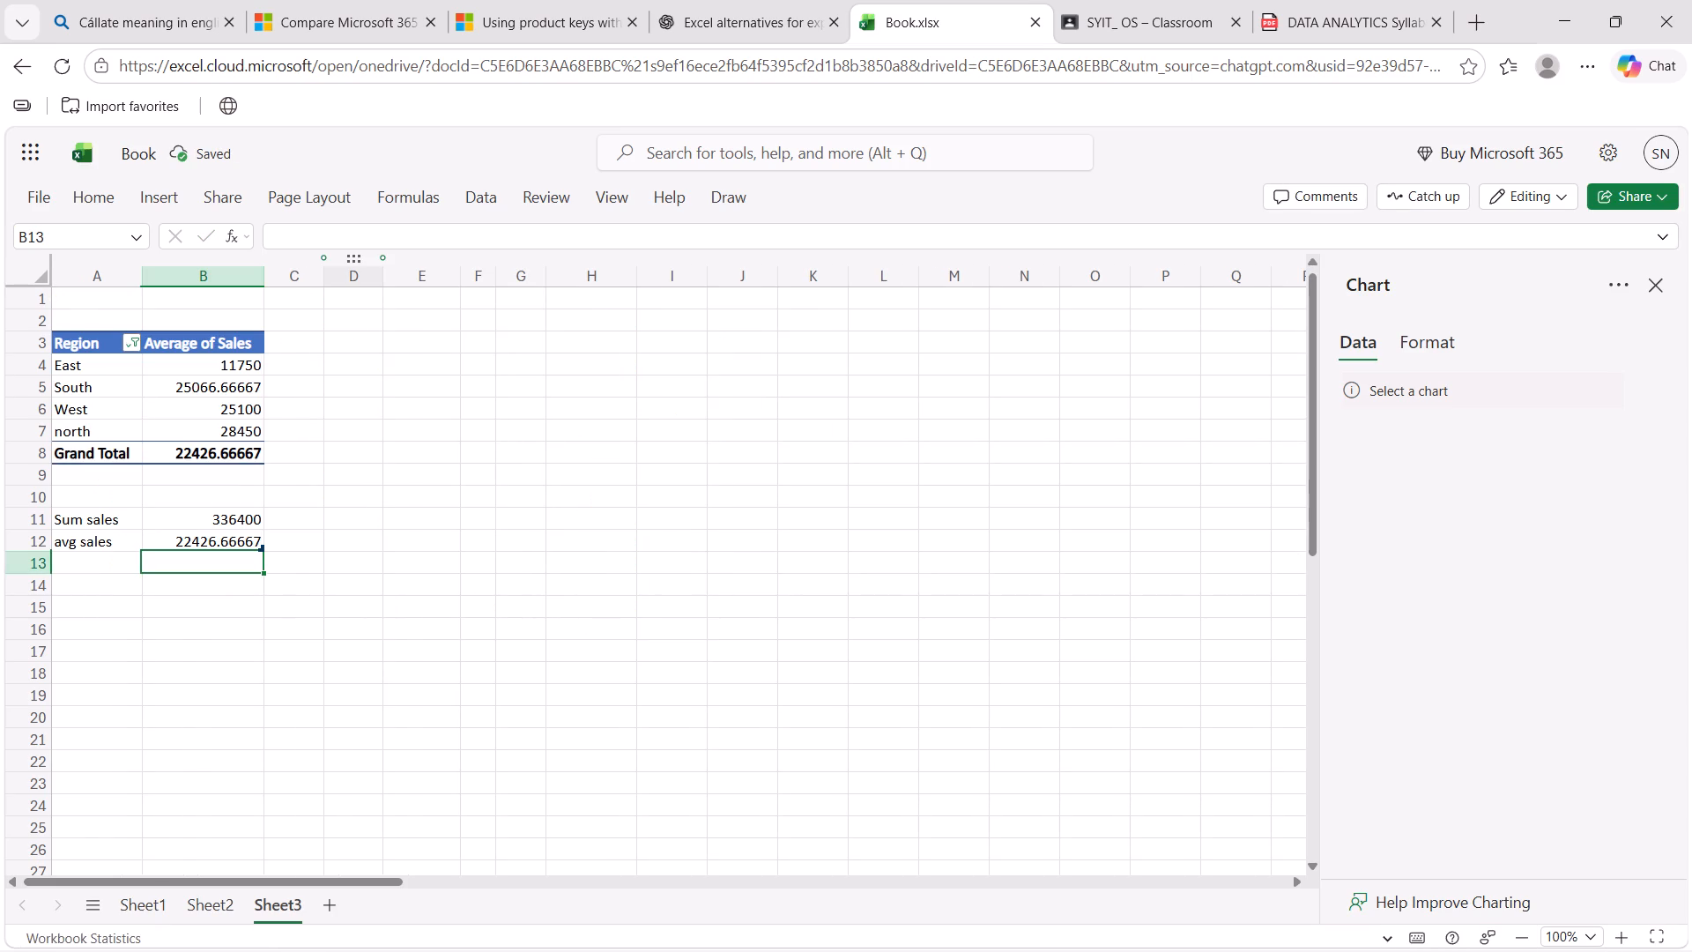
Fill KPI cells A11:B12 on Sheet3 with Orange, Accent 2, consulting the lab manual's card formatting instructions.
{"action": "left_click_drag", "start_coordinate": [95, 521], "coordinate": [163, 539]}
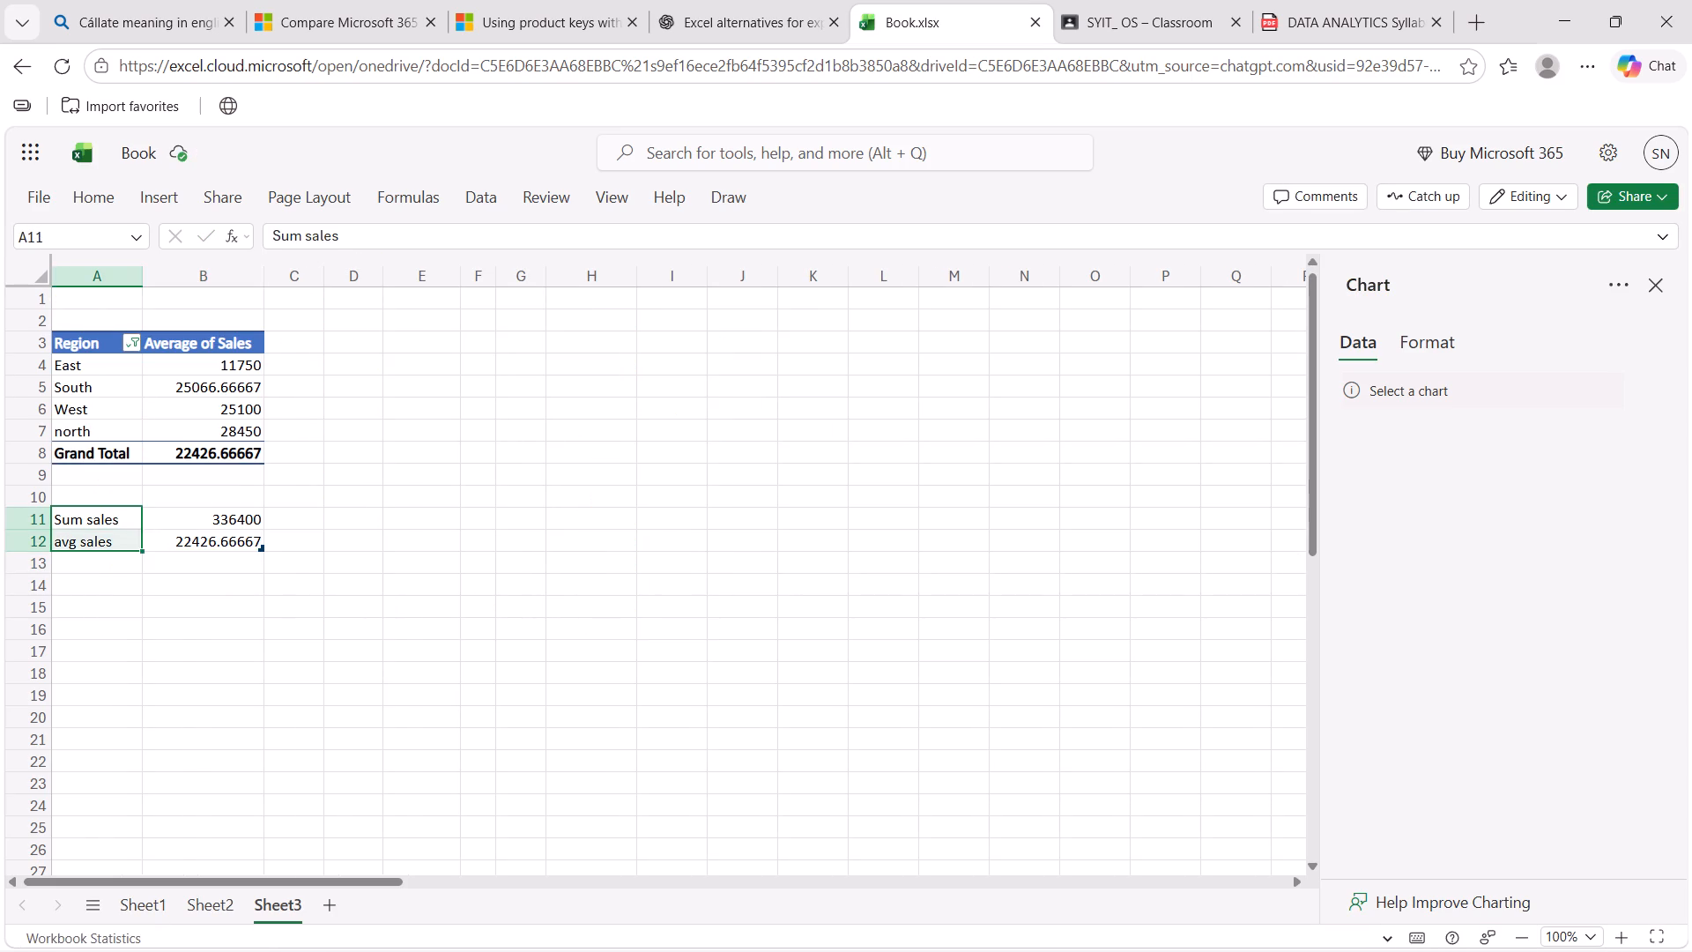
{"action": "left_click_drag", "start_coordinate": [163, 539], "coordinate": [195, 541]}
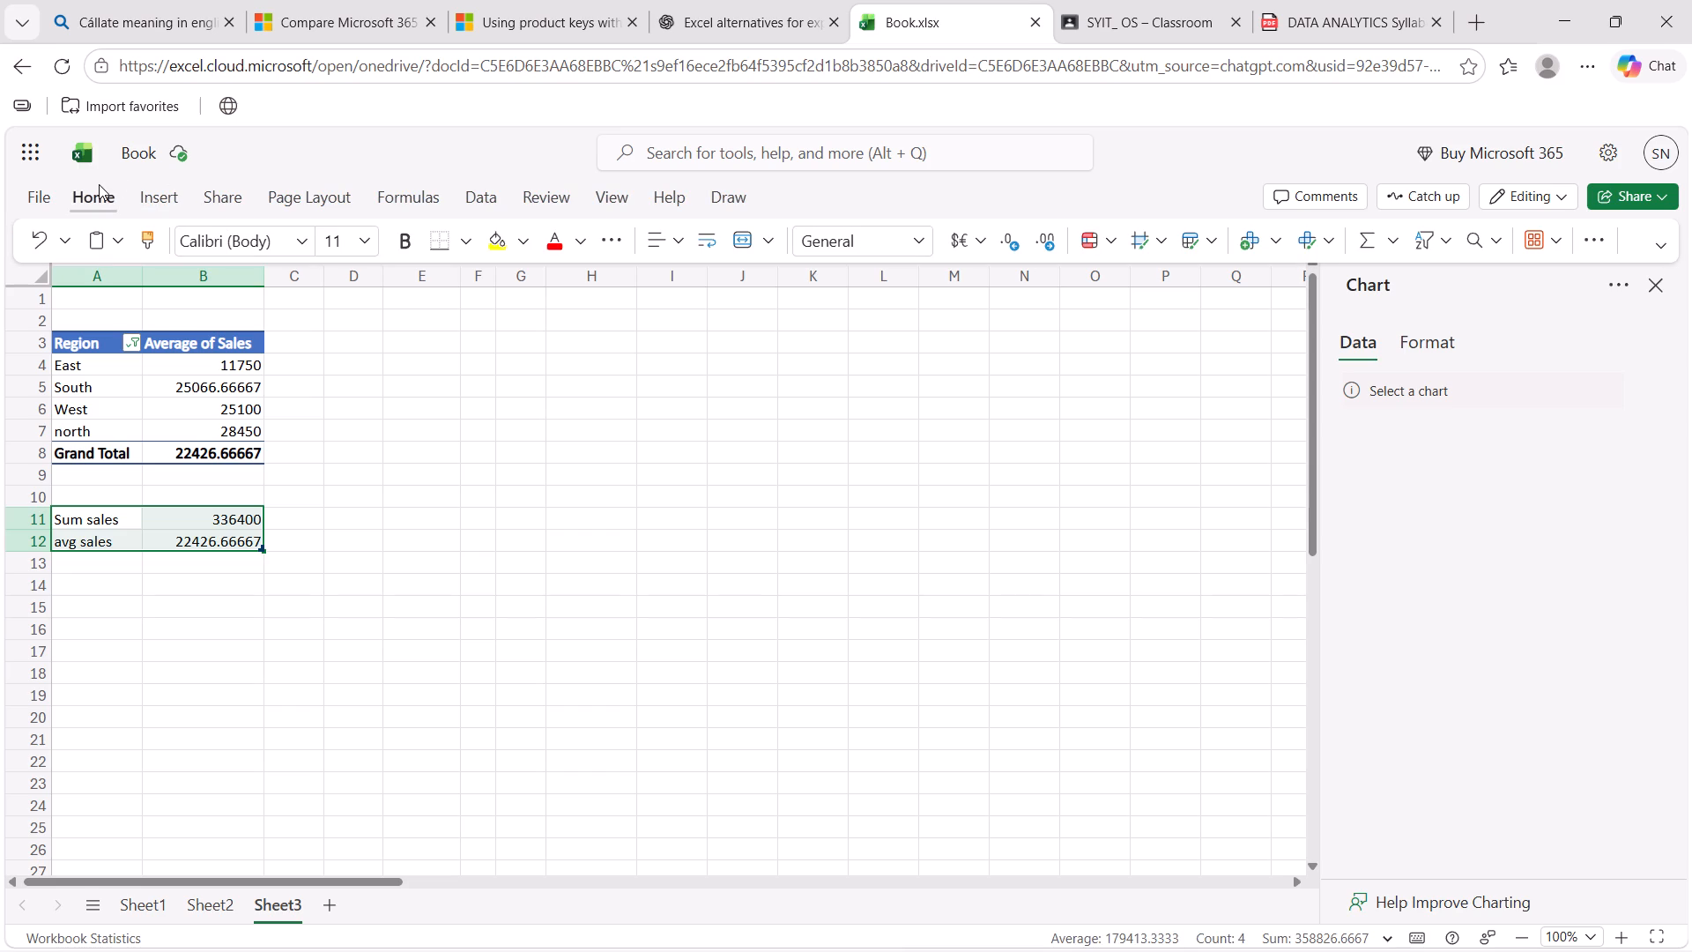
{"action": "left_click", "coordinate": [99, 184]}
{"action": "left_click", "coordinate": [1178, 26]}
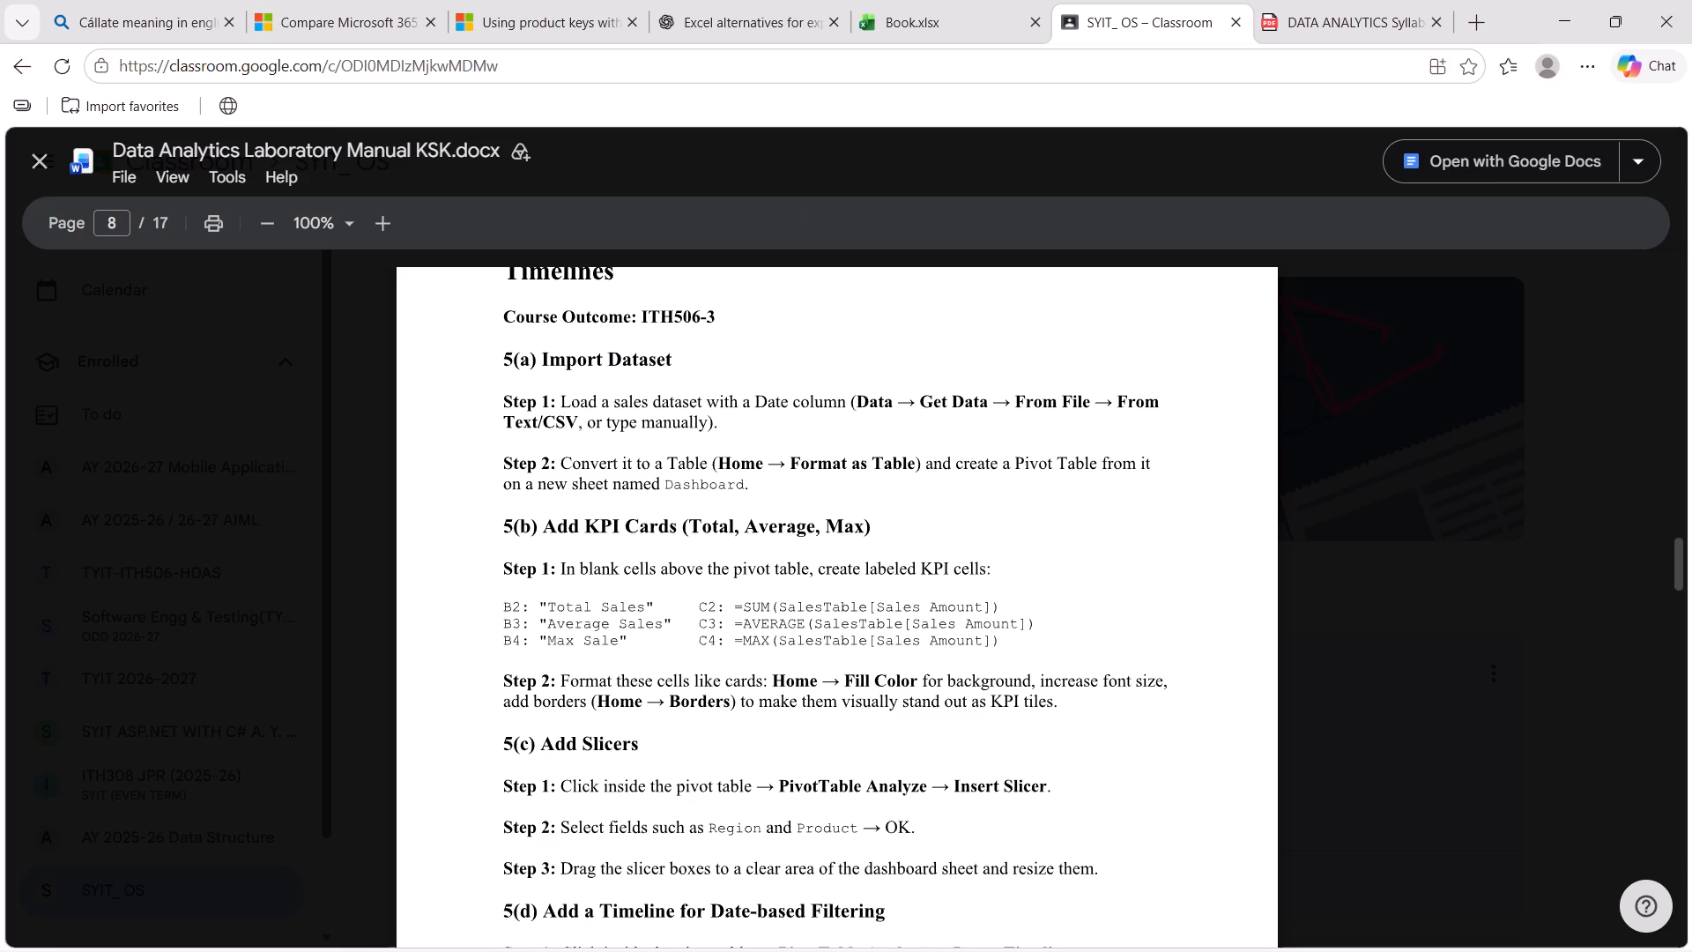
{"action": "scroll", "coordinate": [920, 547], "scroll_direction": "down", "scroll_amount": 1}
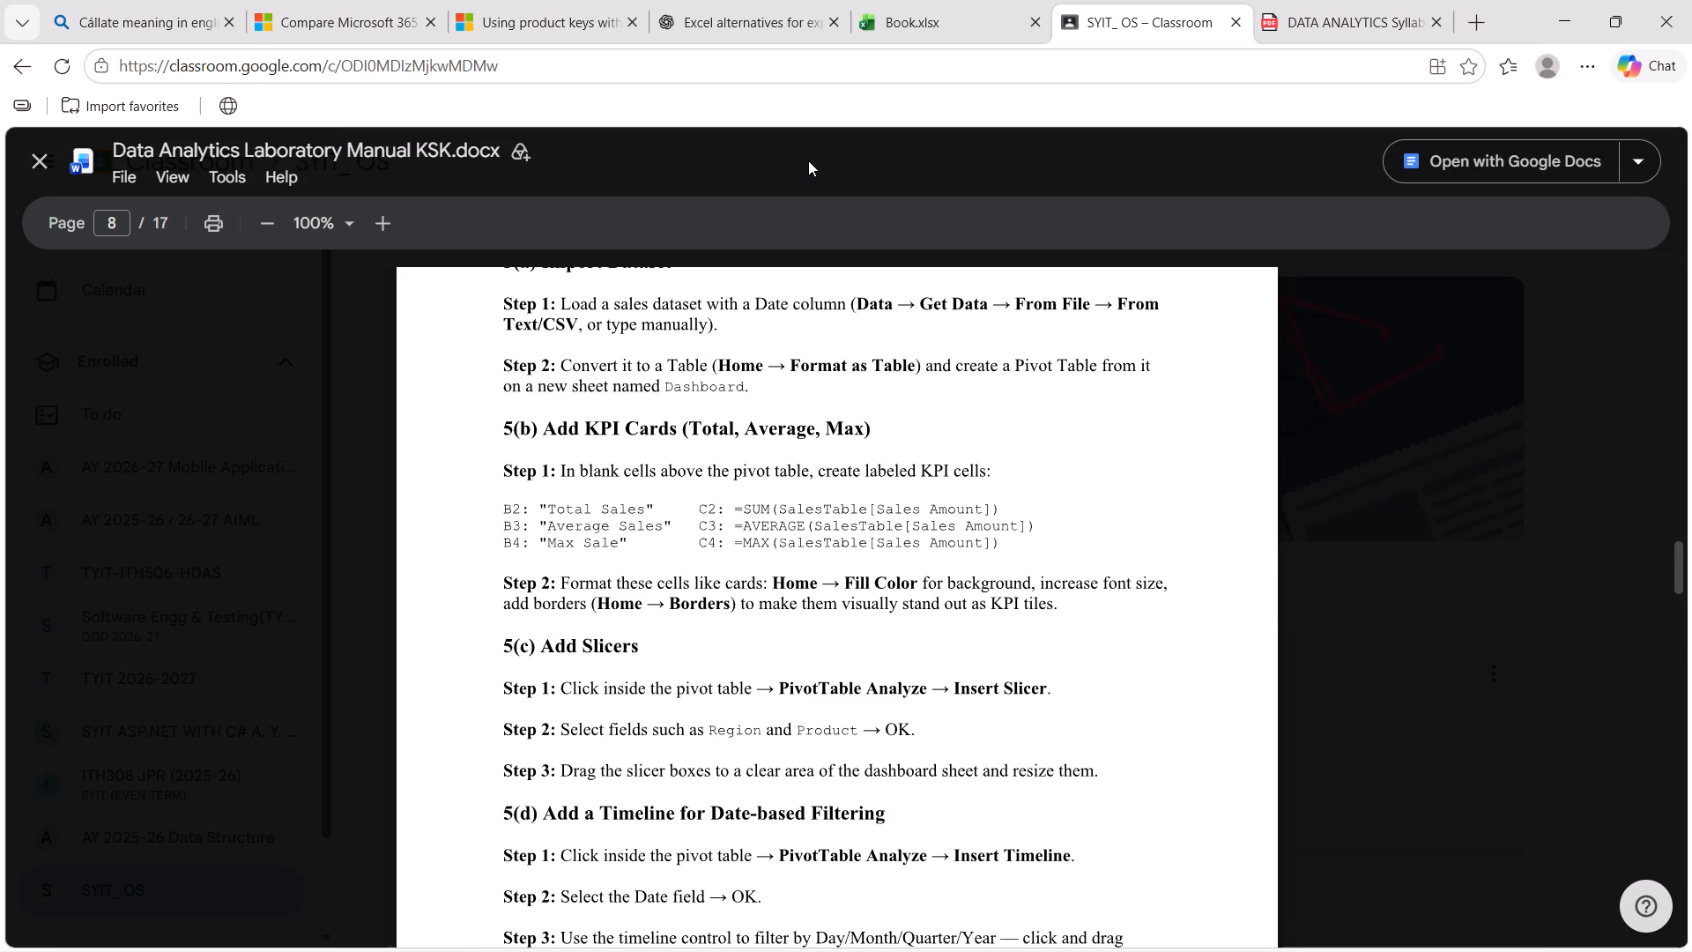
{"action": "left_click", "coordinate": [931, 15]}
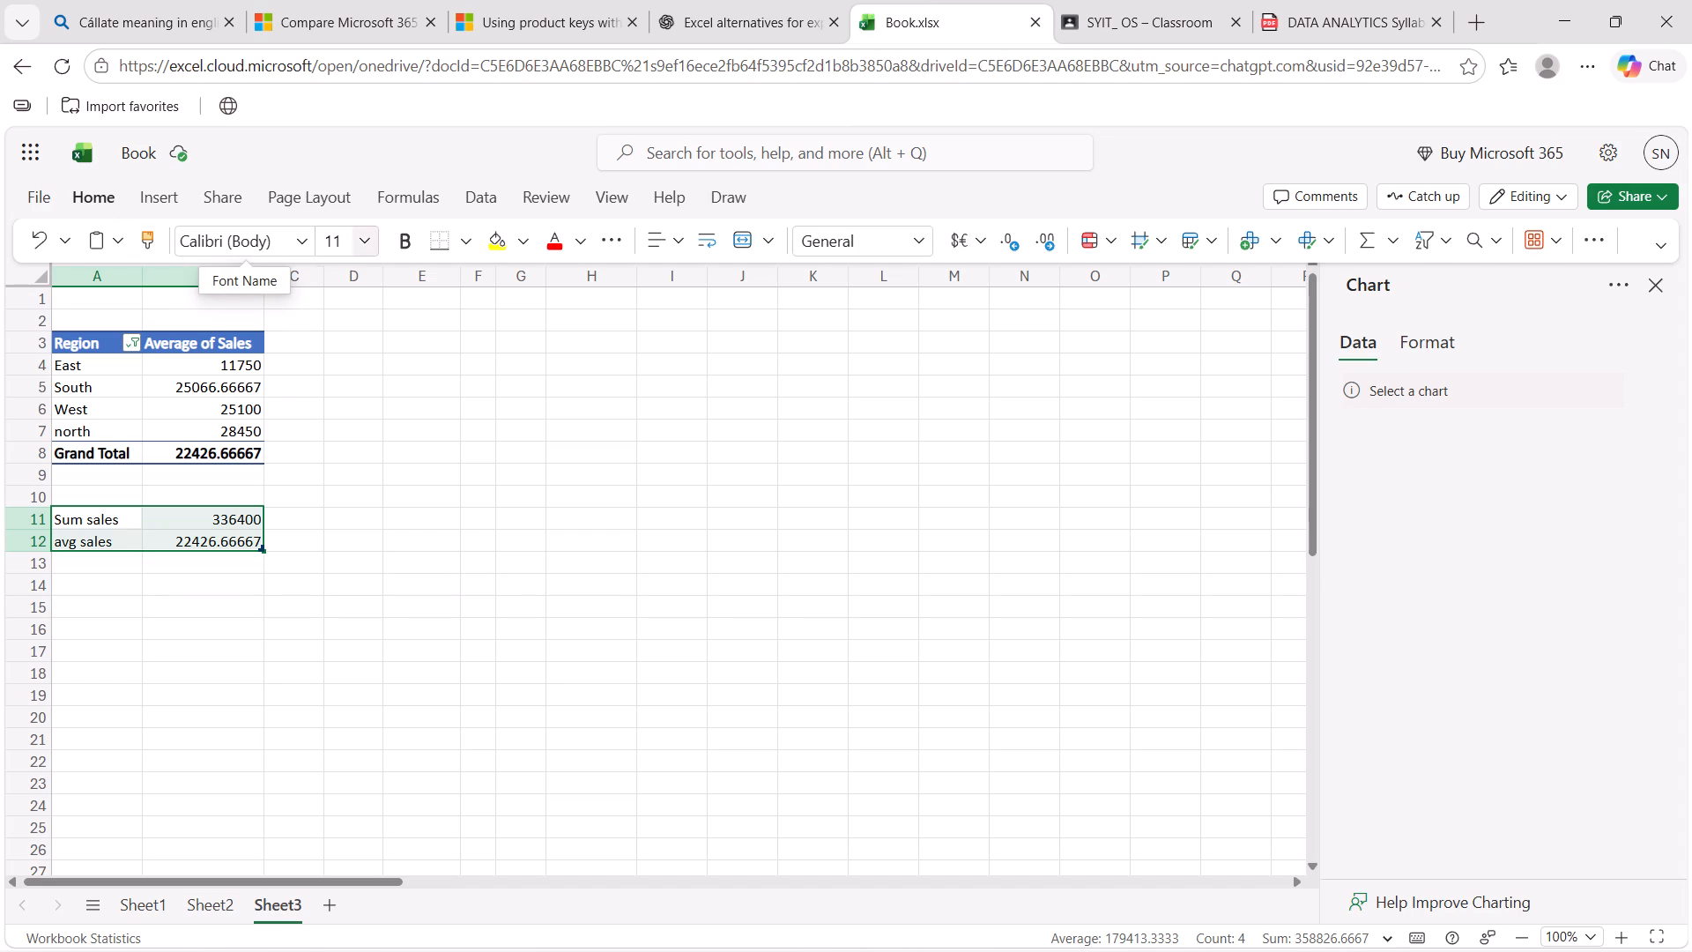
{"action": "left_click", "coordinate": [498, 246]}
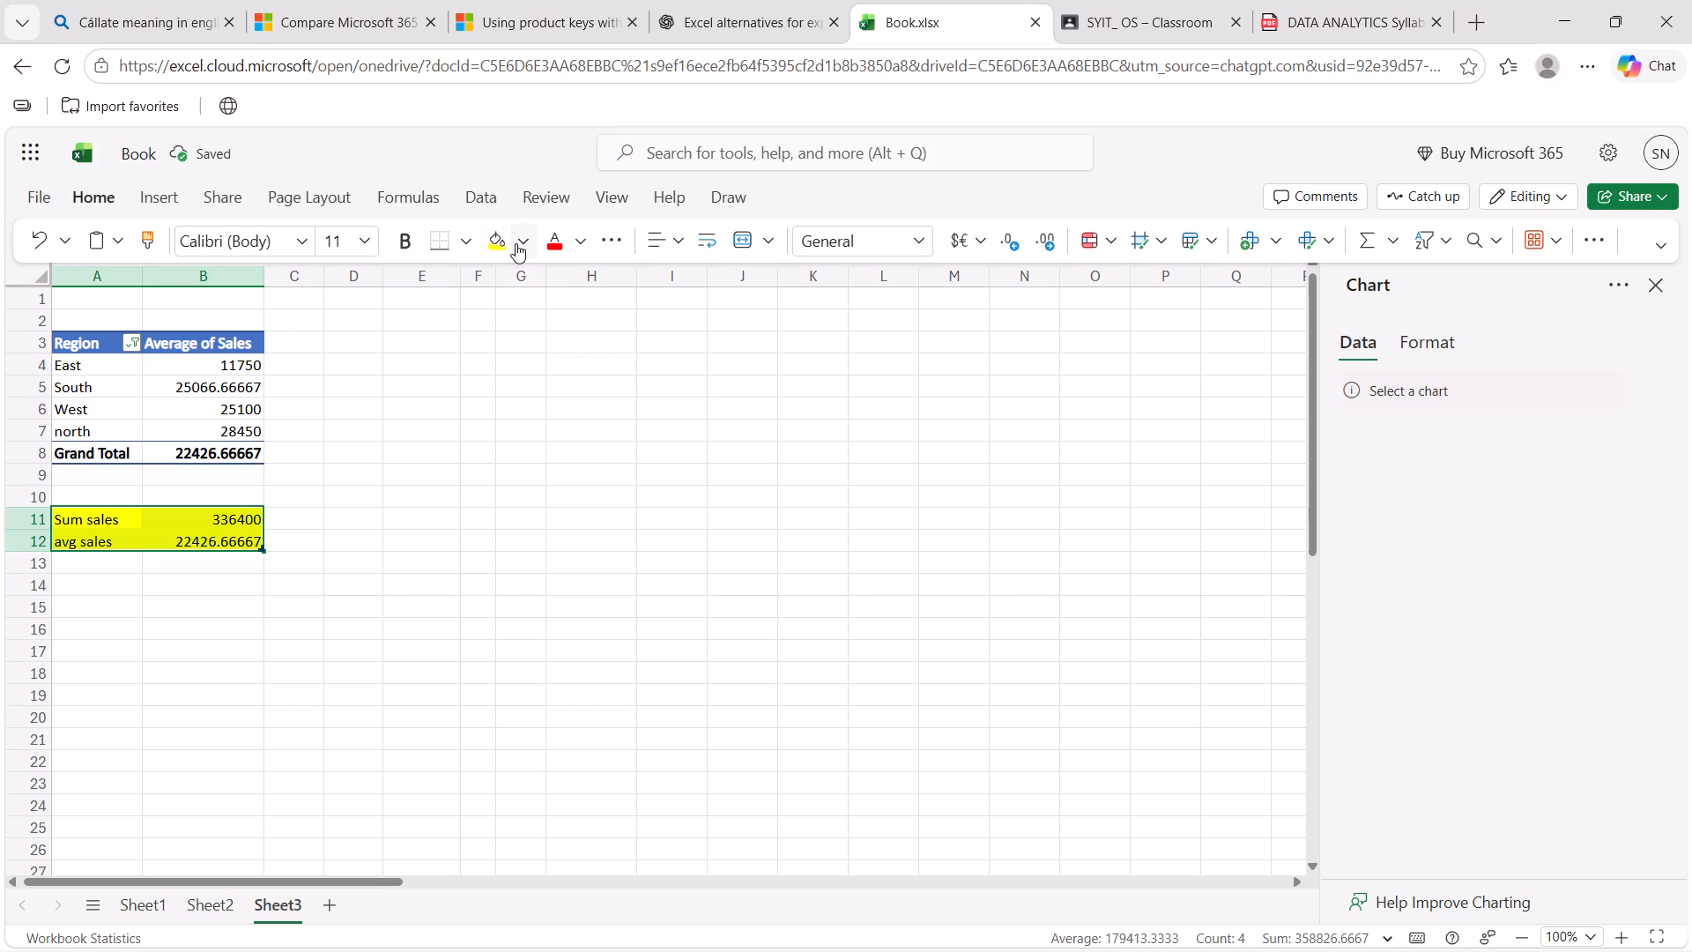
{"action": "left_click", "coordinate": [1139, 4]}
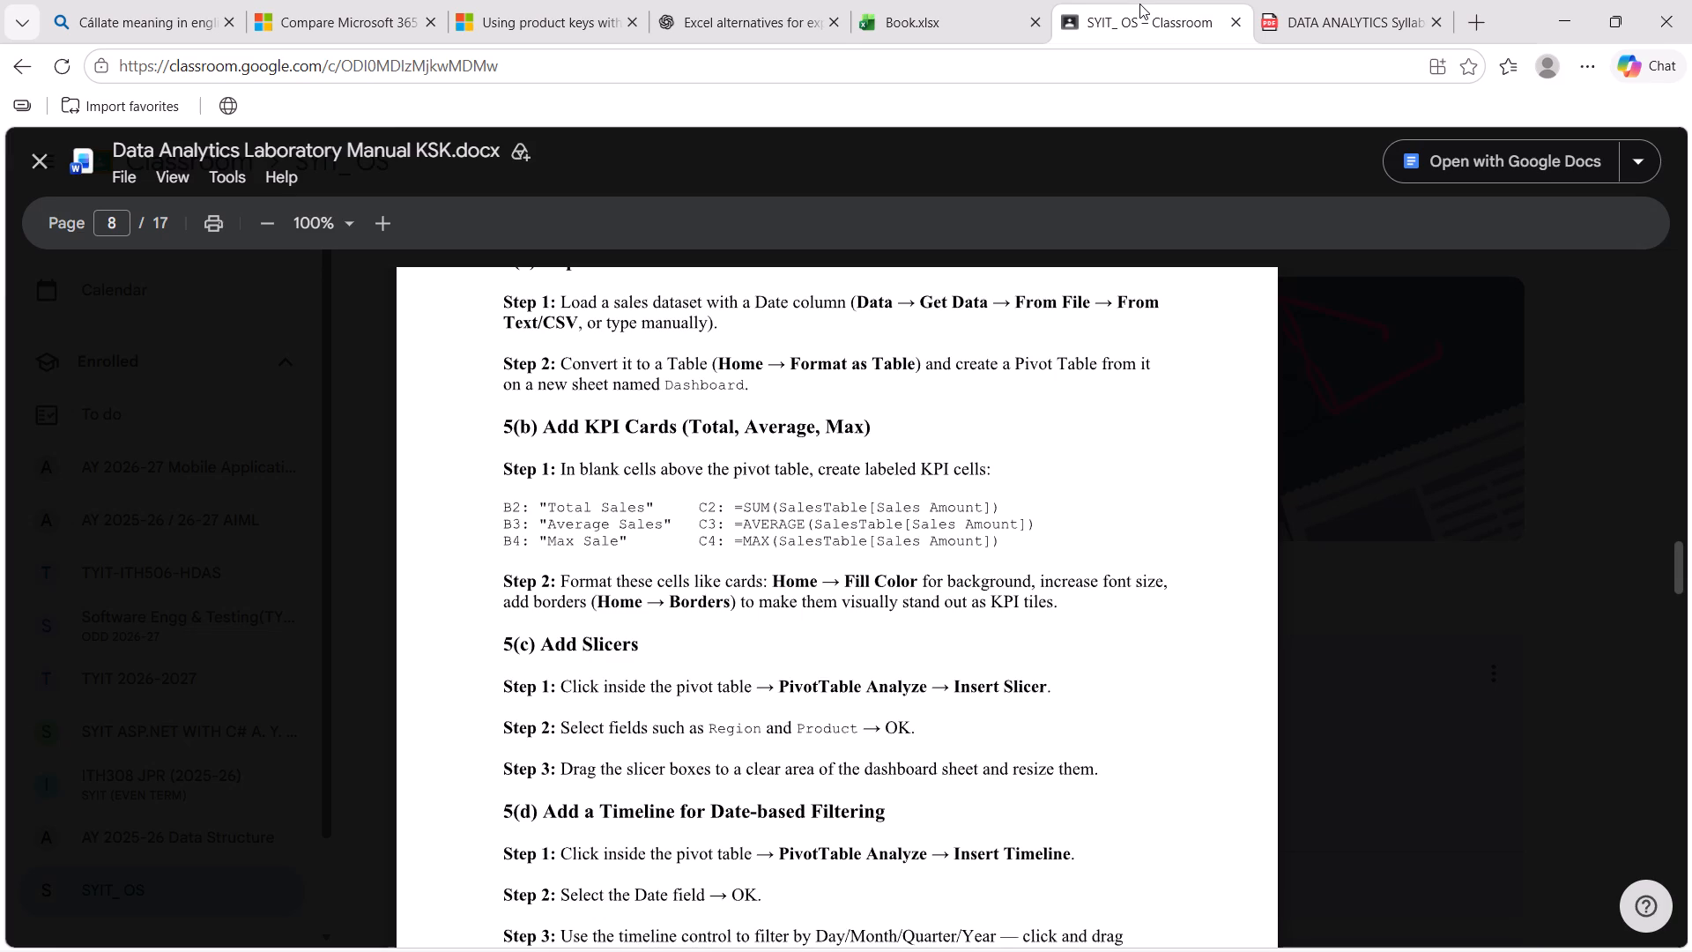
{"action": "left_click", "coordinate": [949, 17]}
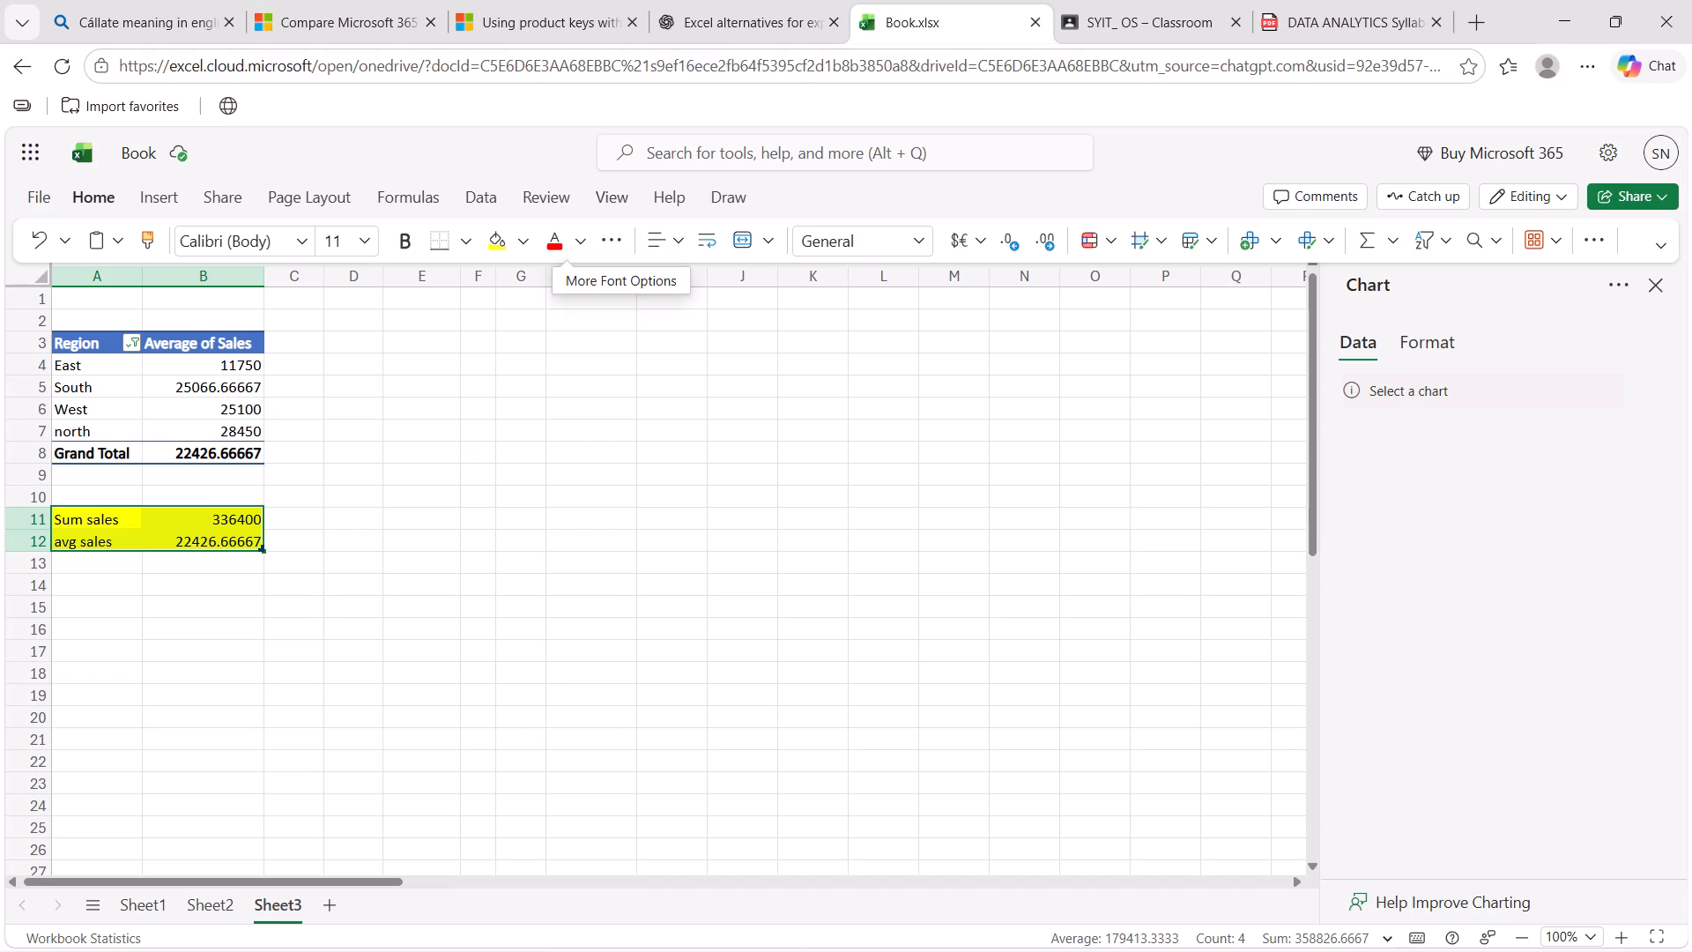
{"action": "left_click", "coordinate": [526, 245]}
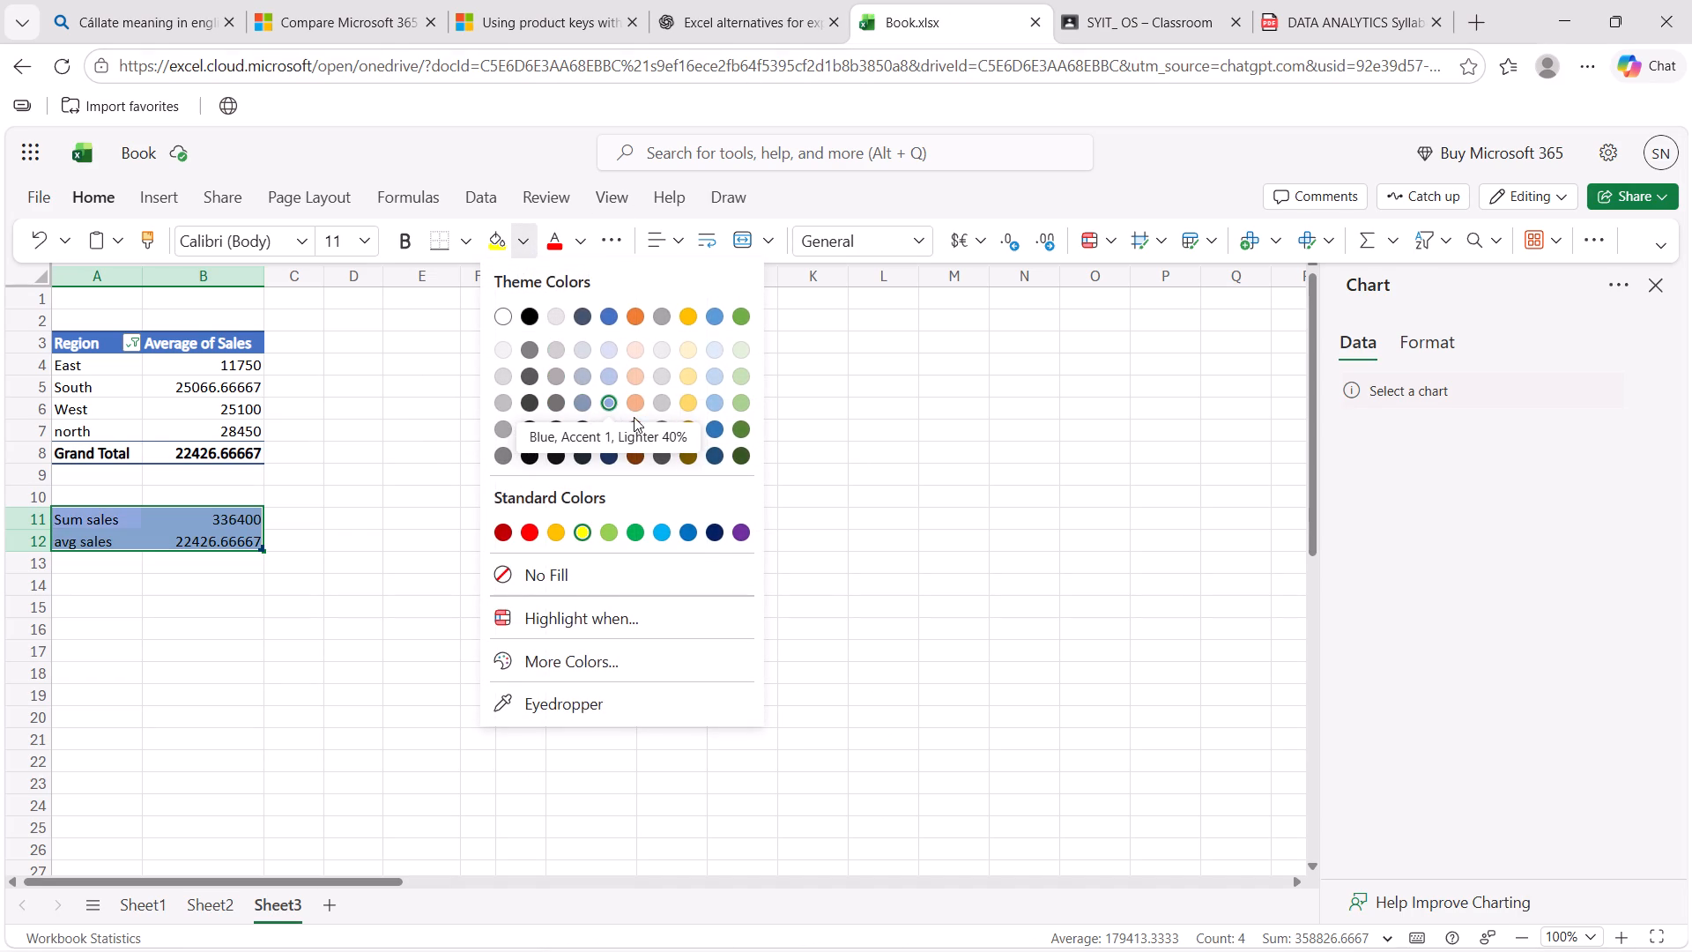
{"action": "left_click", "coordinate": [634, 320]}
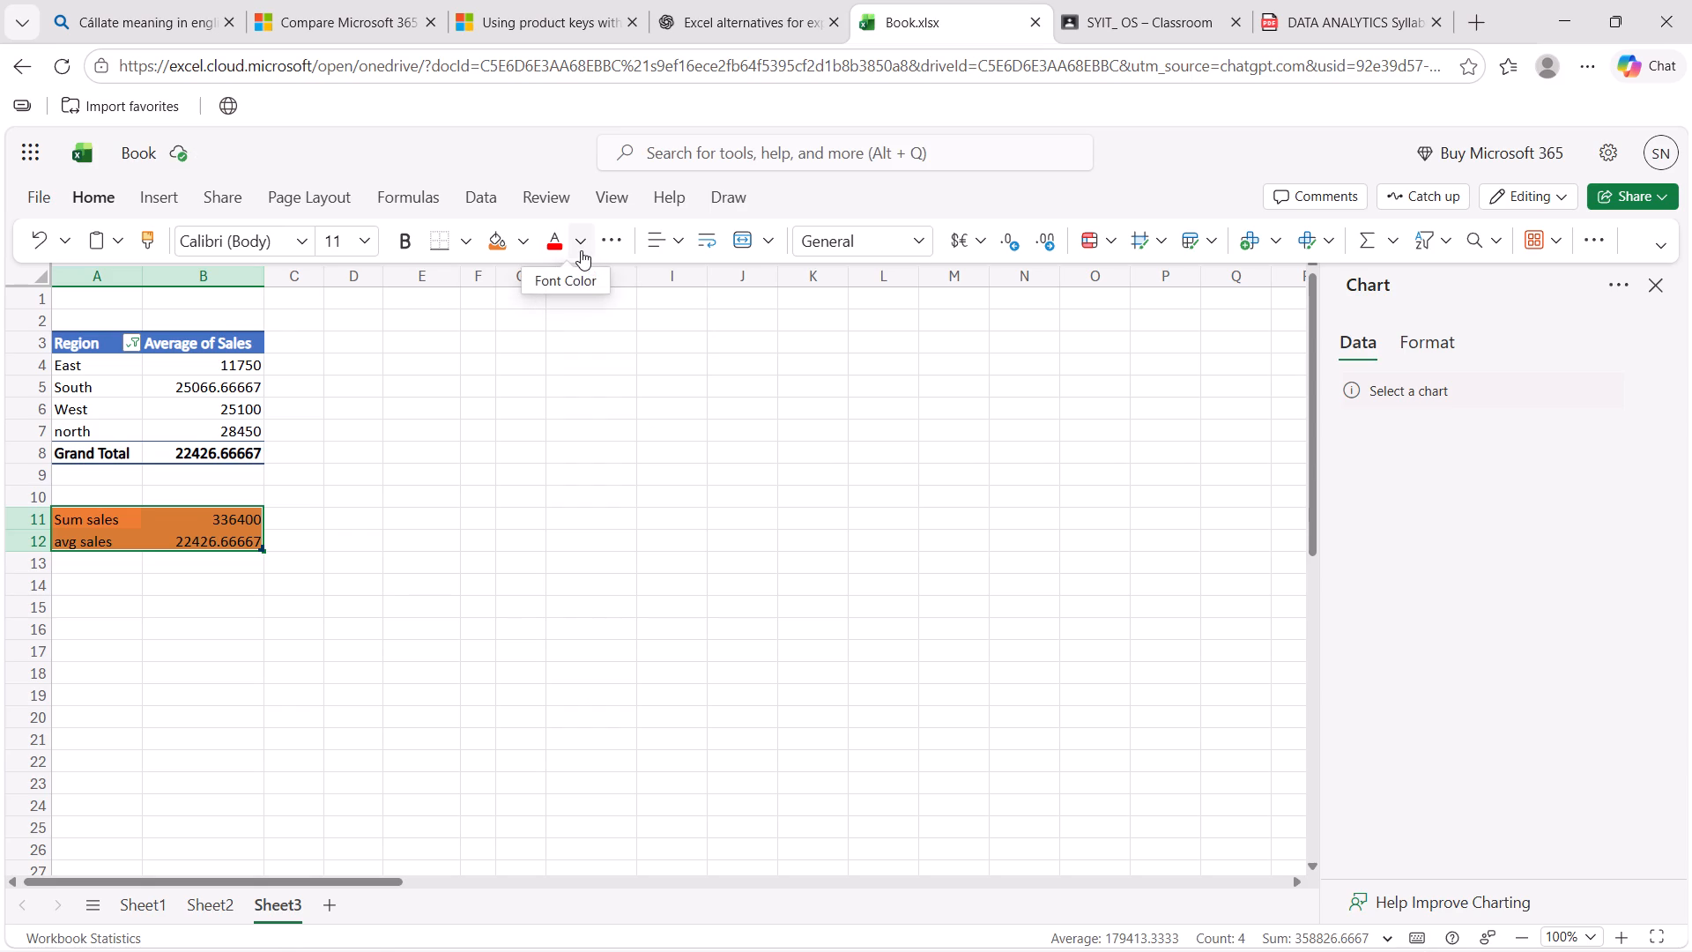
Set the font colour of KPI cells A11:B12 to Black, Text 1.
{"action": "left_click", "coordinate": [581, 250]}
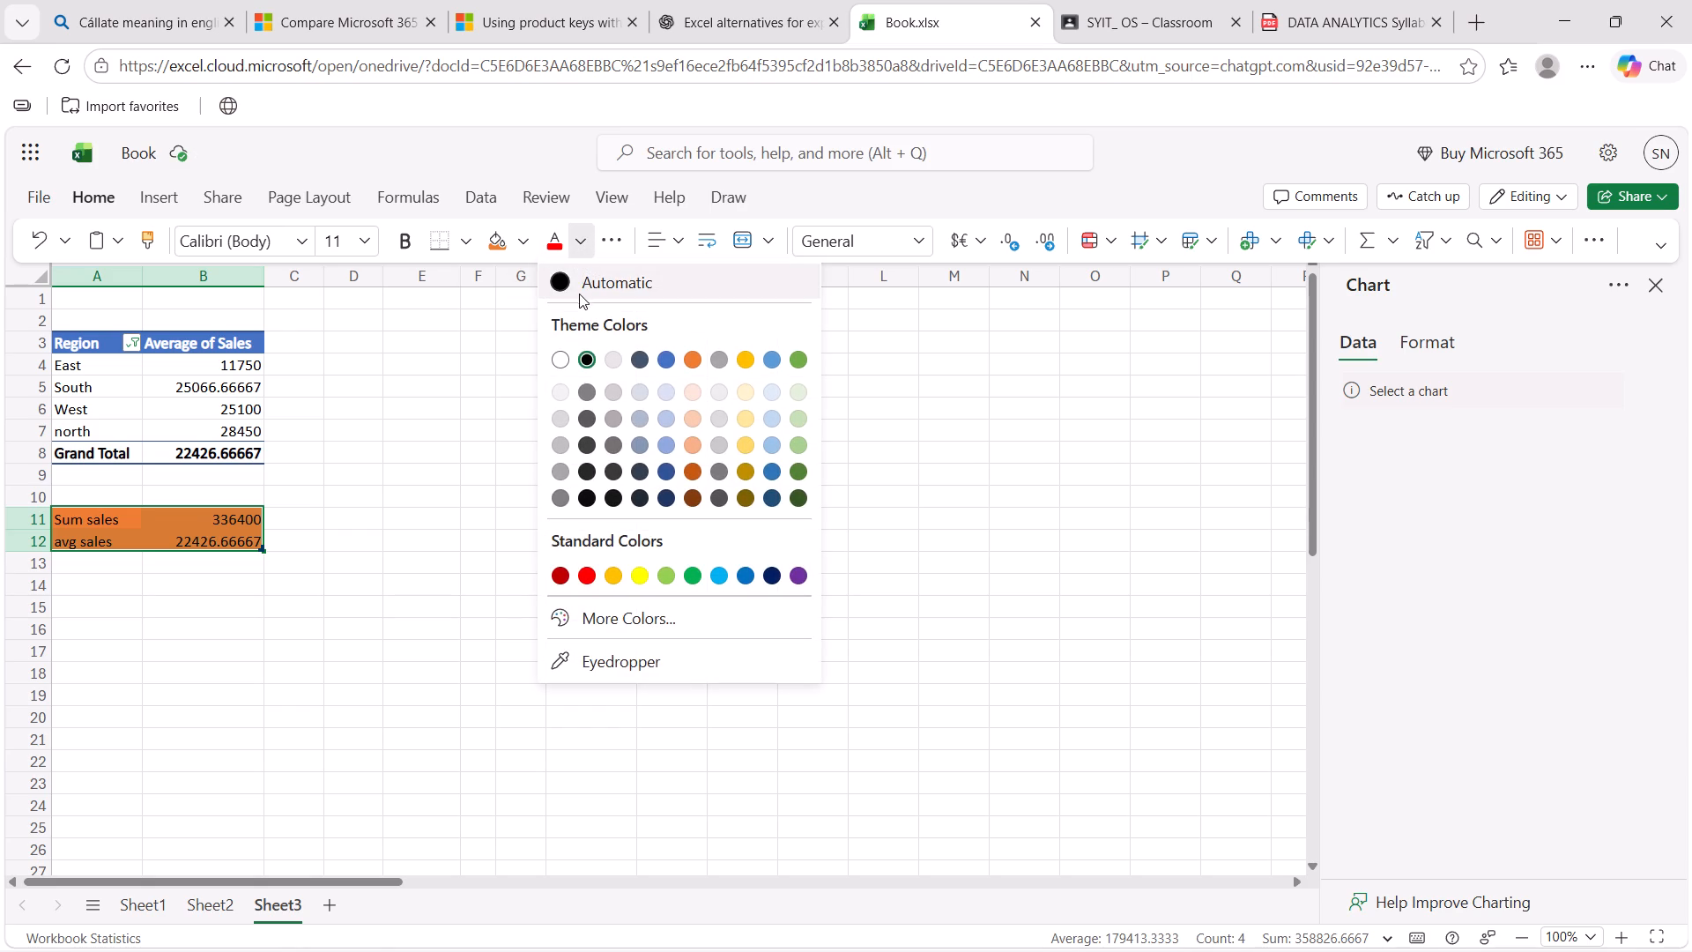
{"action": "left_click", "coordinate": [582, 364]}
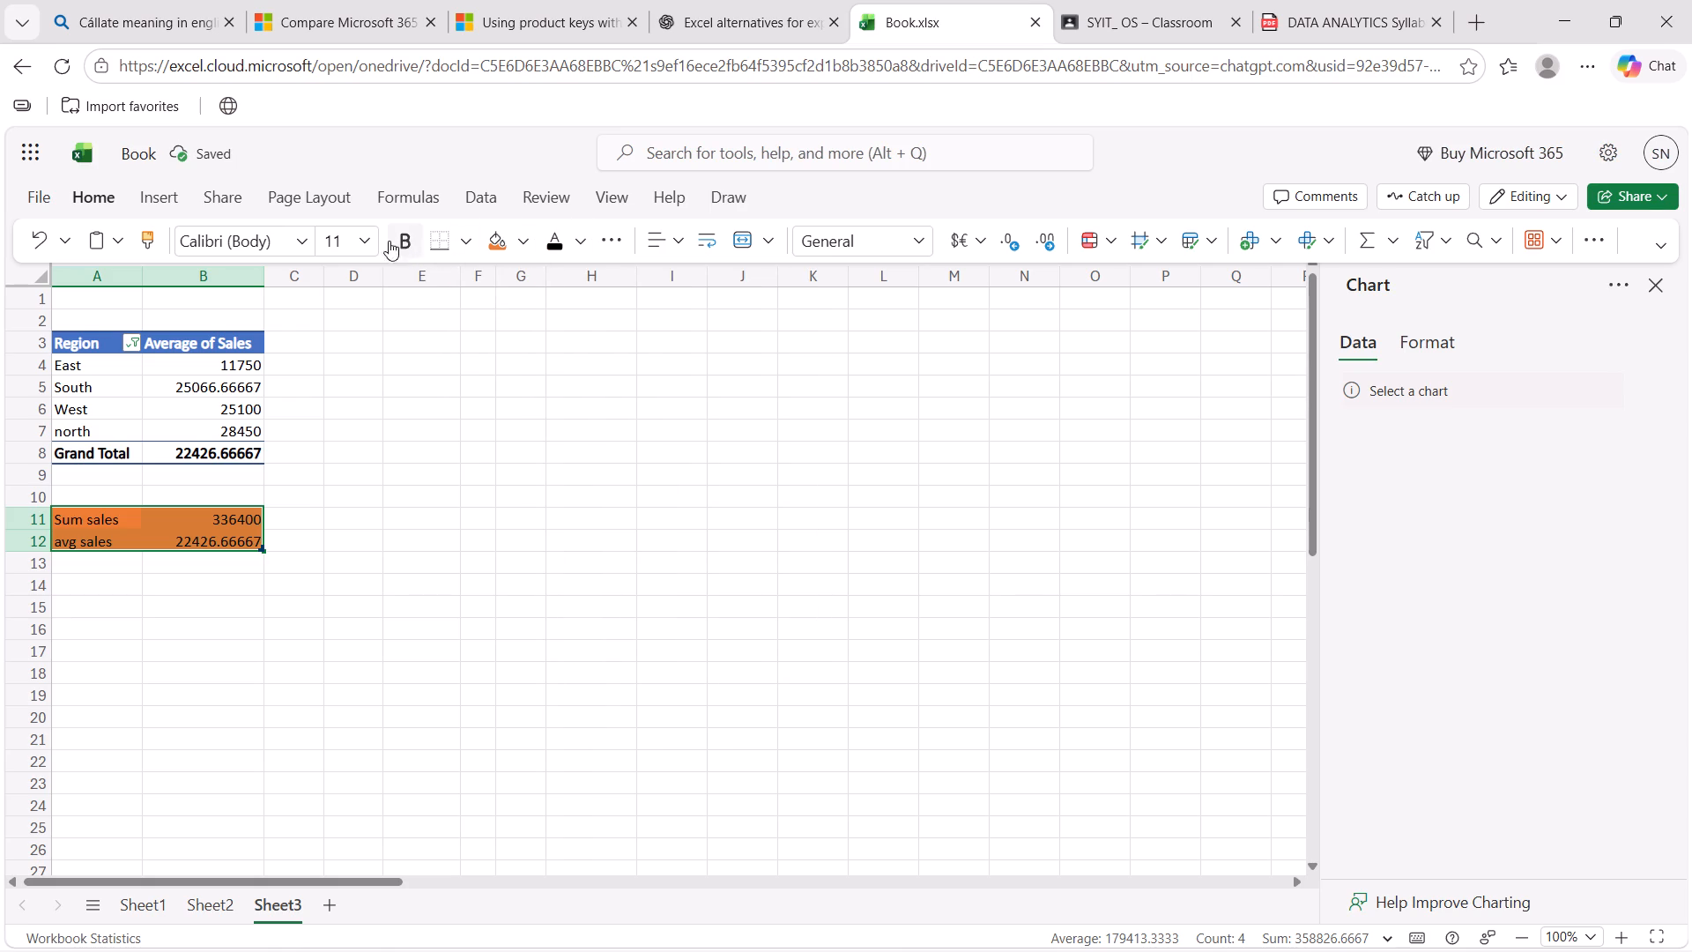
Increase the font size of KPI cells A11:B12 to 16, checking the formatting instructions in the lab manual.
{"action": "left_click", "coordinate": [362, 245]}
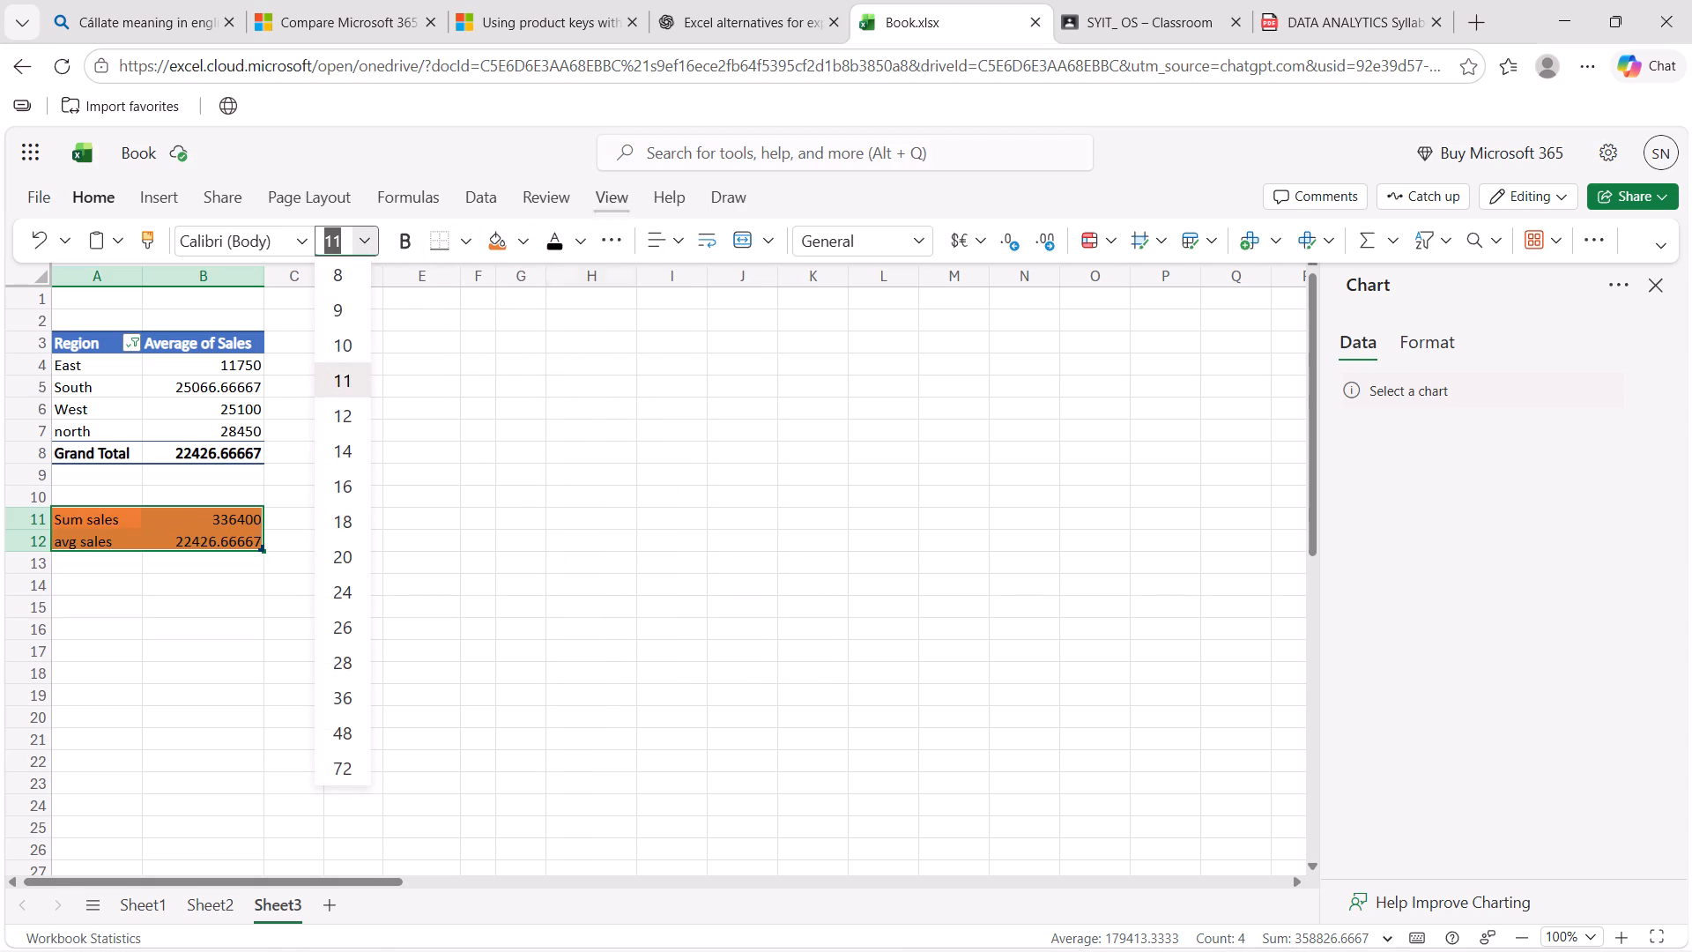
{"action": "left_click", "coordinate": [1102, 1]}
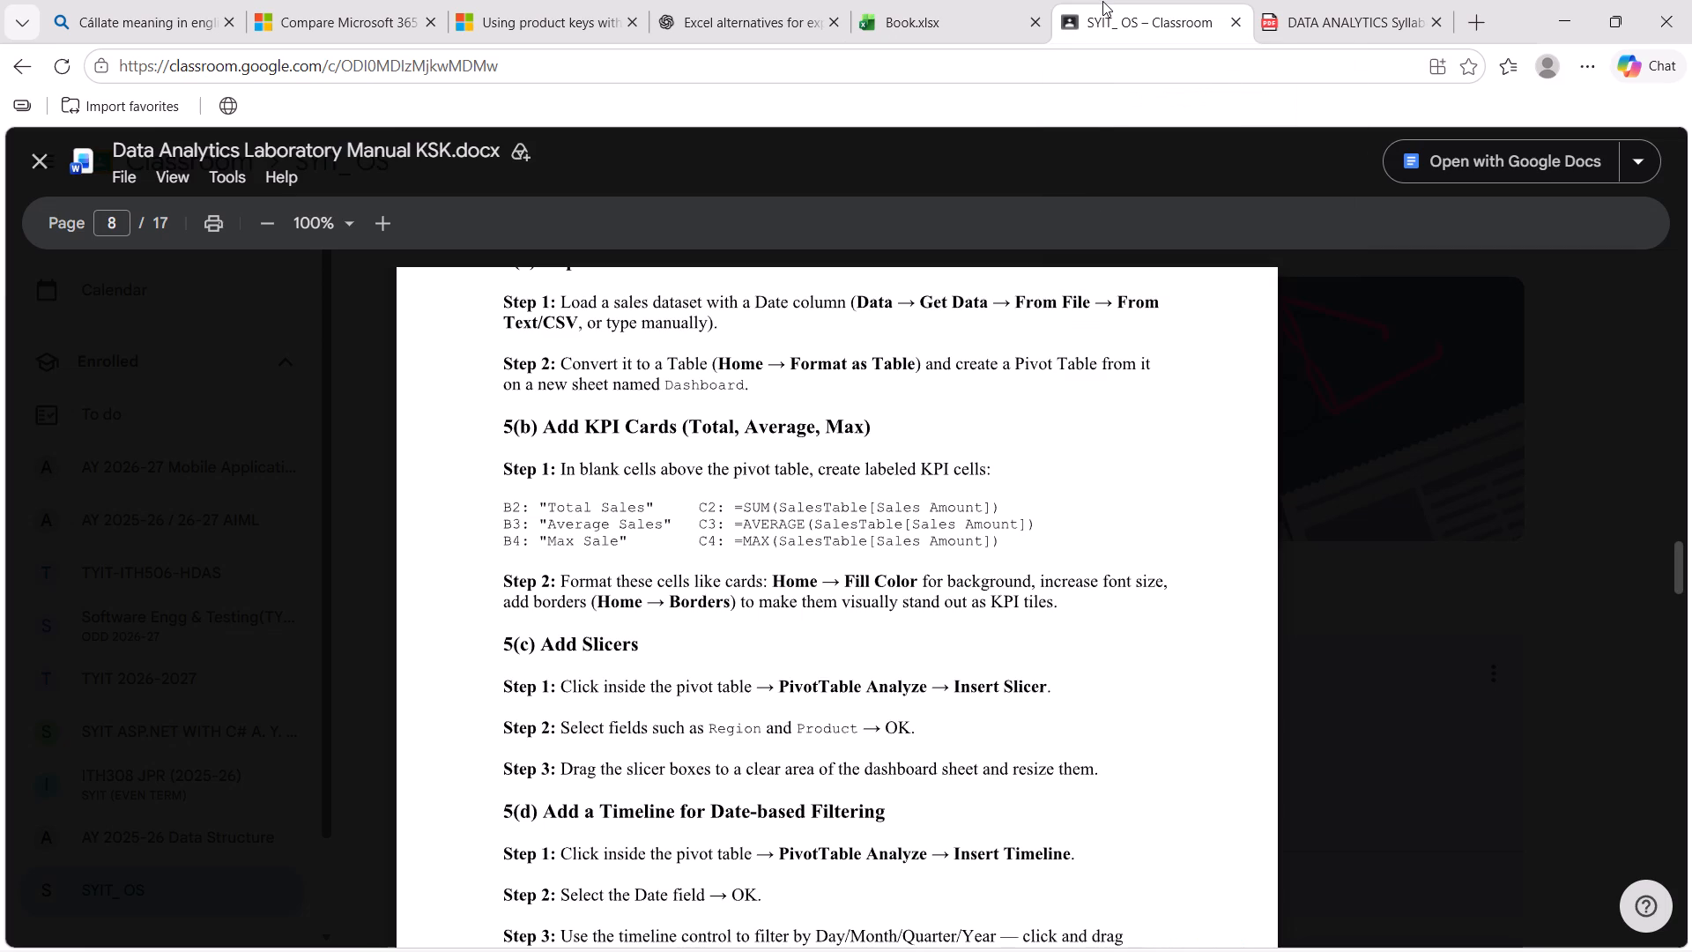
{"action": "left_click", "coordinate": [909, 33]}
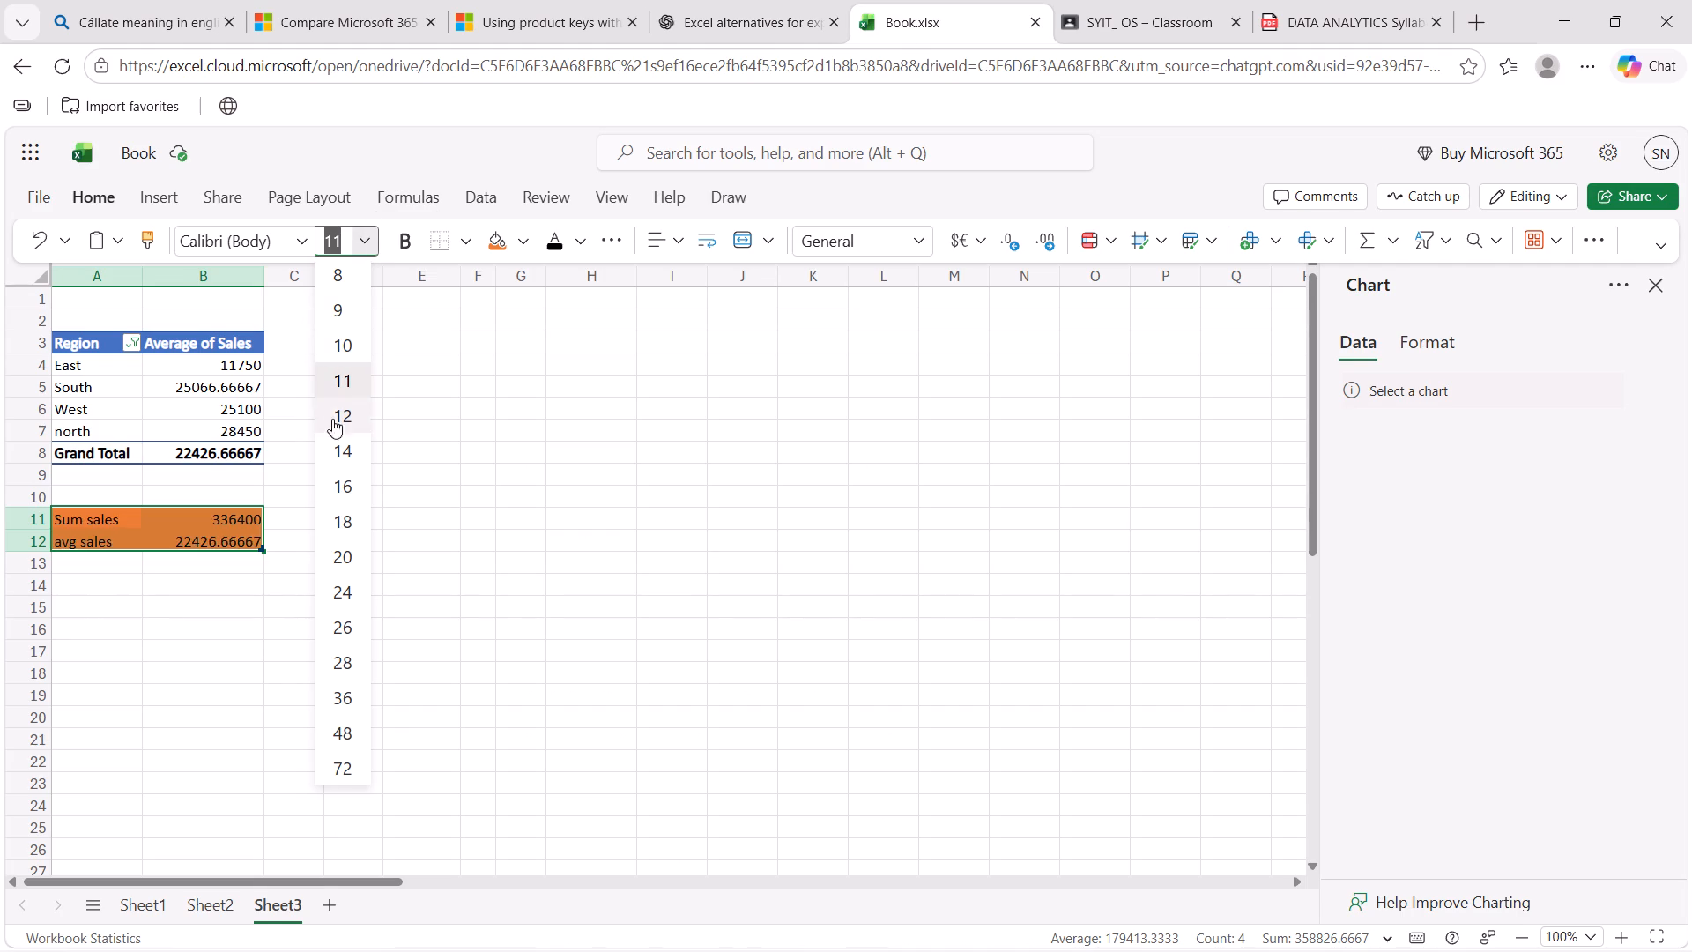
{"action": "left_click", "coordinate": [347, 481]}
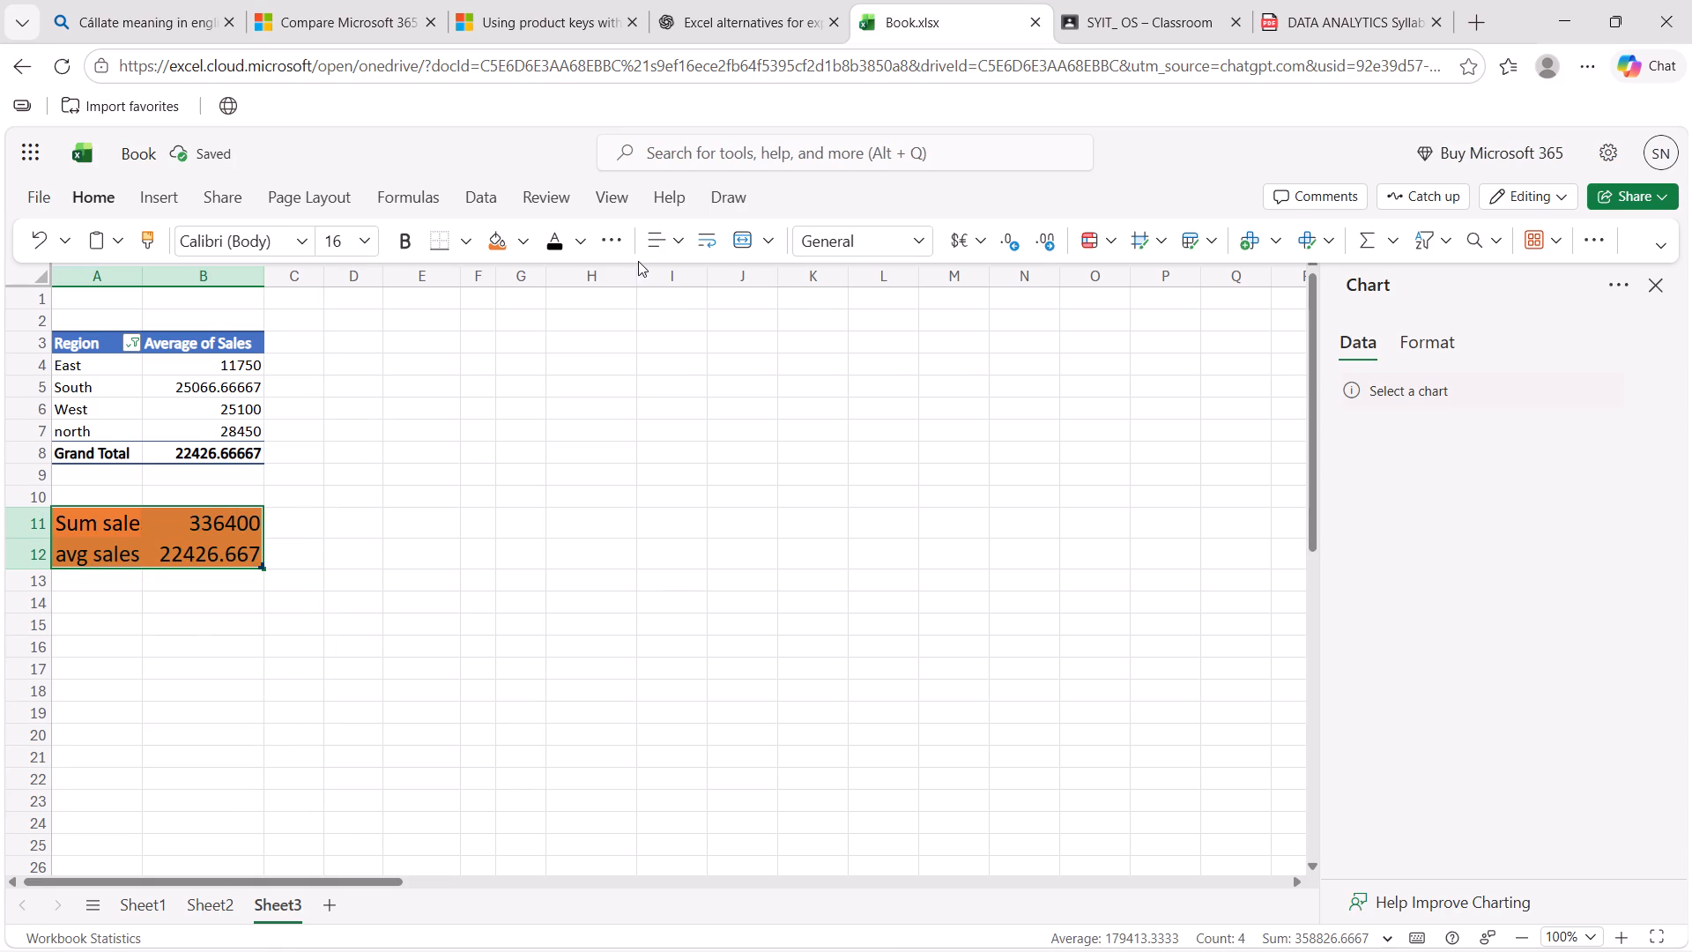
Add inside borders to KPI cells A11:B12, following the lab manual's border instruction, and deselect the range.
{"action": "left_click", "coordinate": [438, 247]}
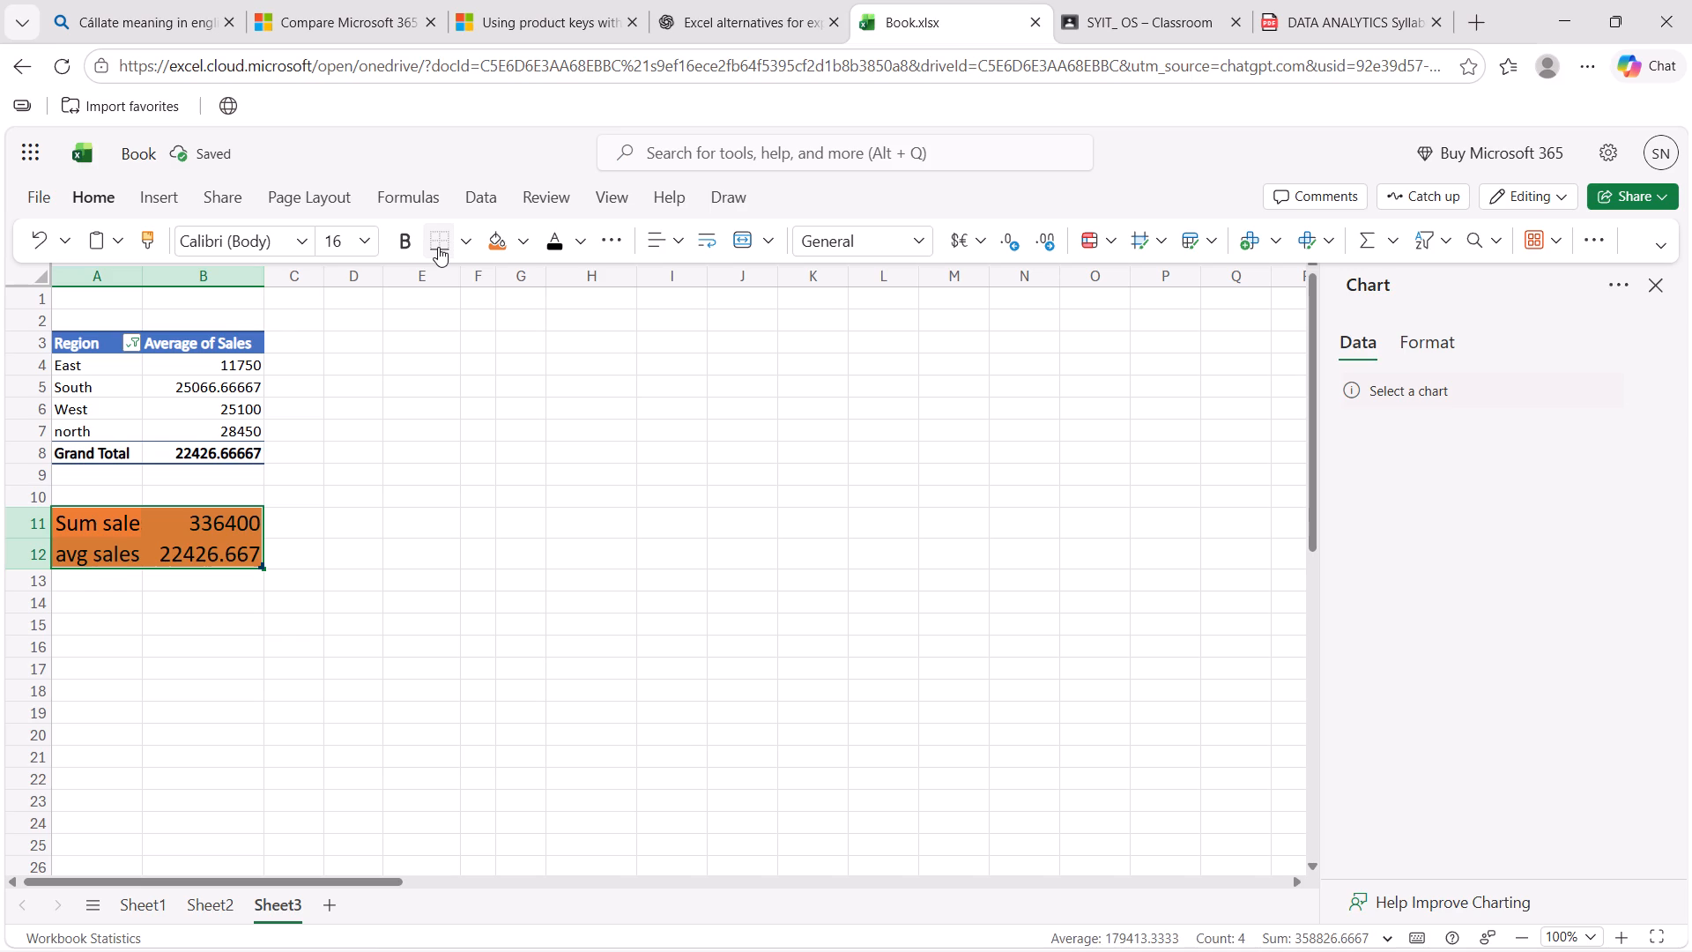
{"action": "left_click", "coordinate": [438, 247]}
{"action": "left_click", "coordinate": [465, 232]}
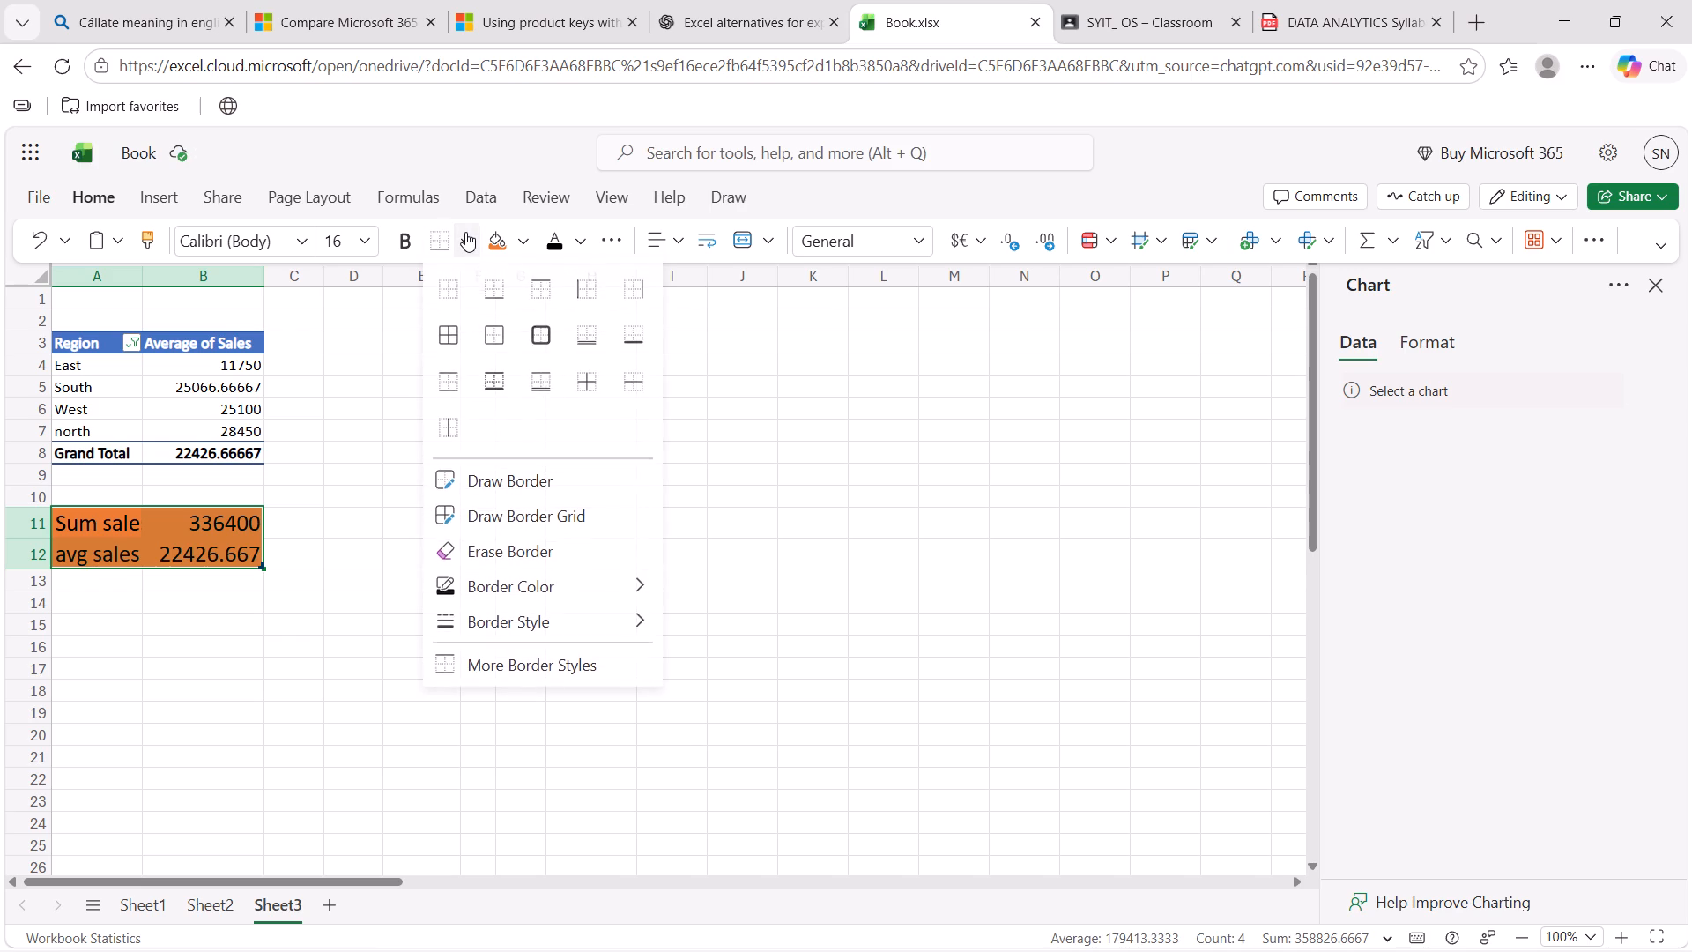
{"action": "left_click", "coordinate": [1174, 6]}
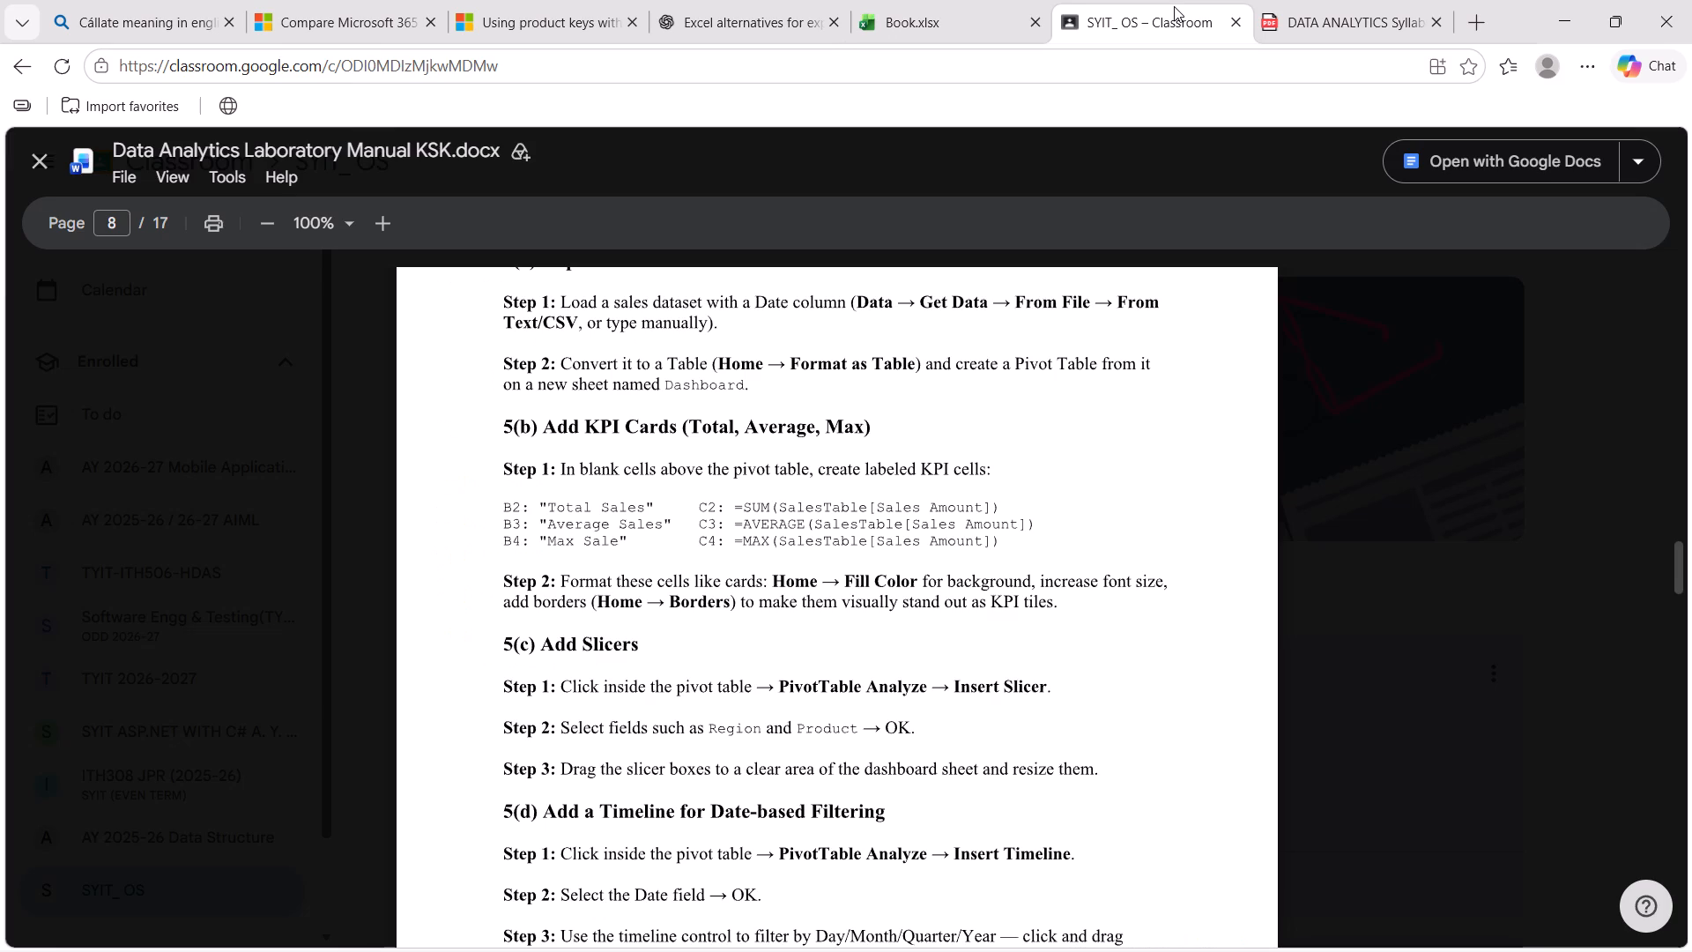
{"action": "left_click", "coordinate": [905, 25]}
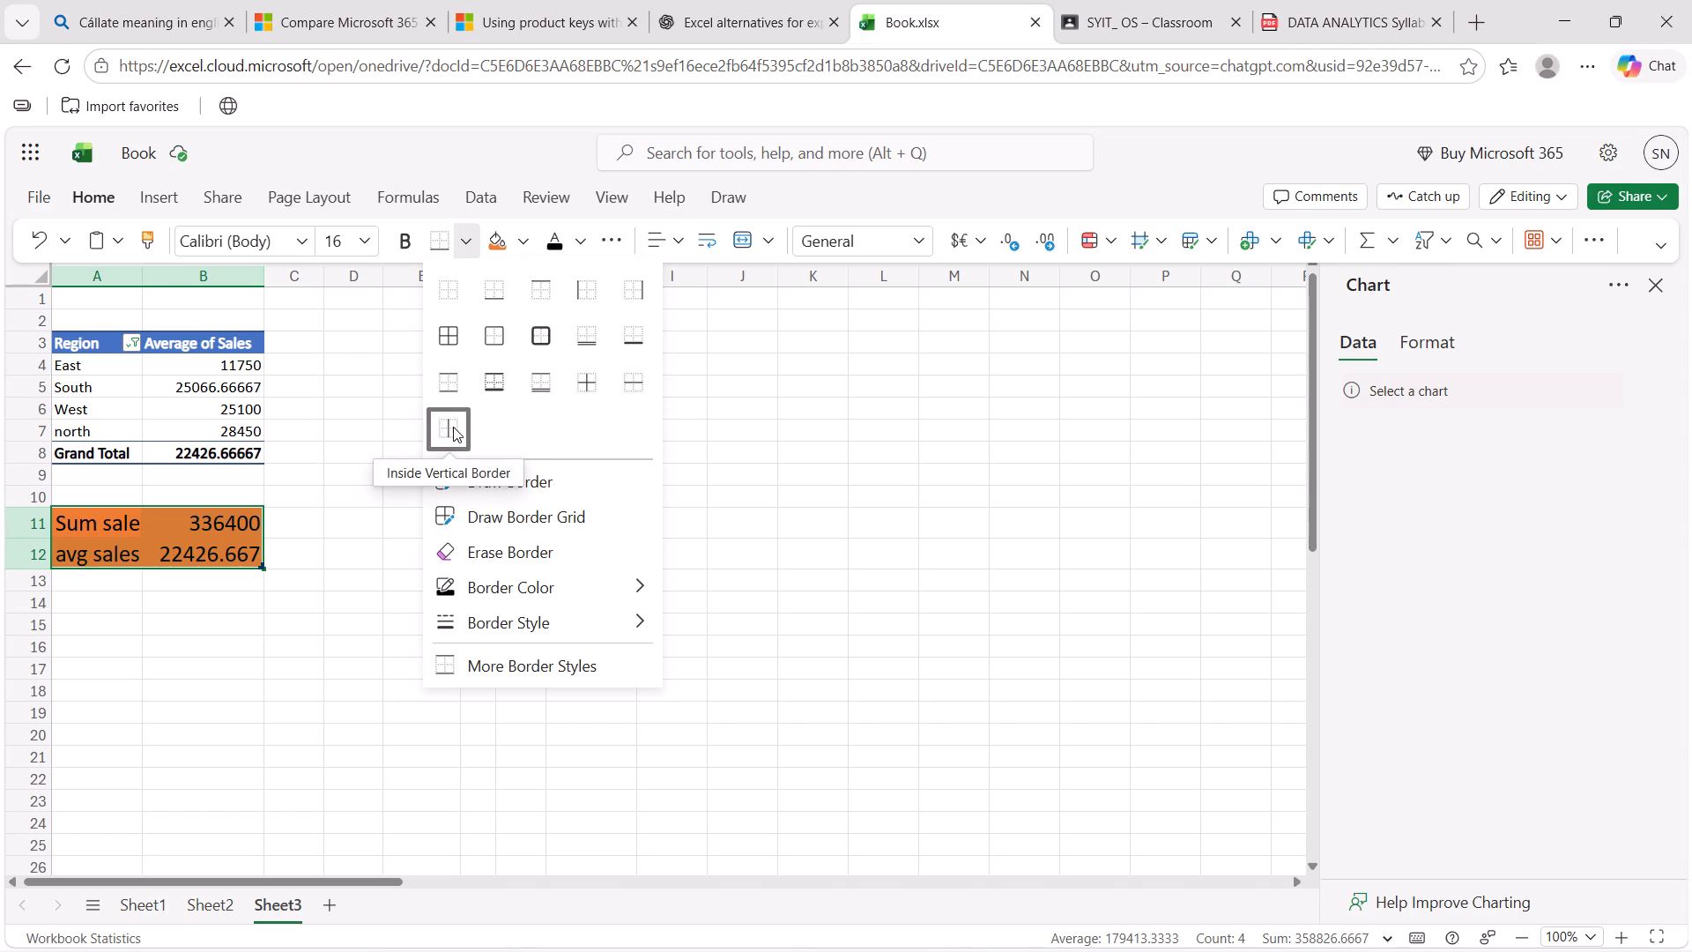
{"action": "left_click", "coordinate": [584, 379]}
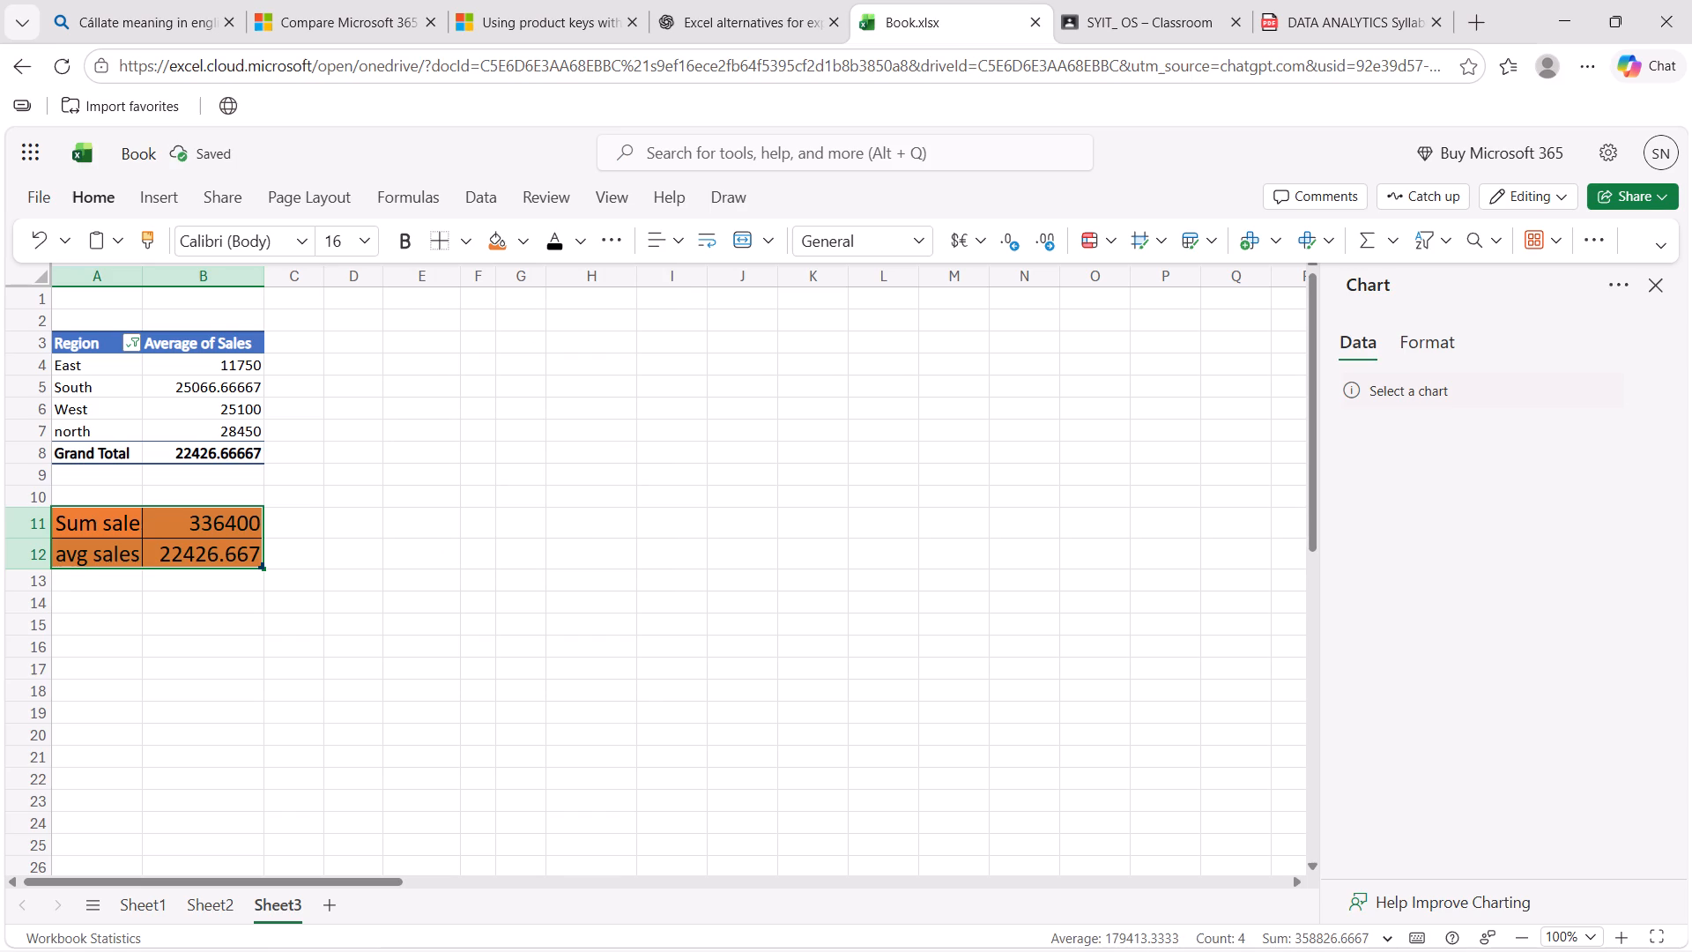
{"action": "left_click", "coordinate": [553, 484]}
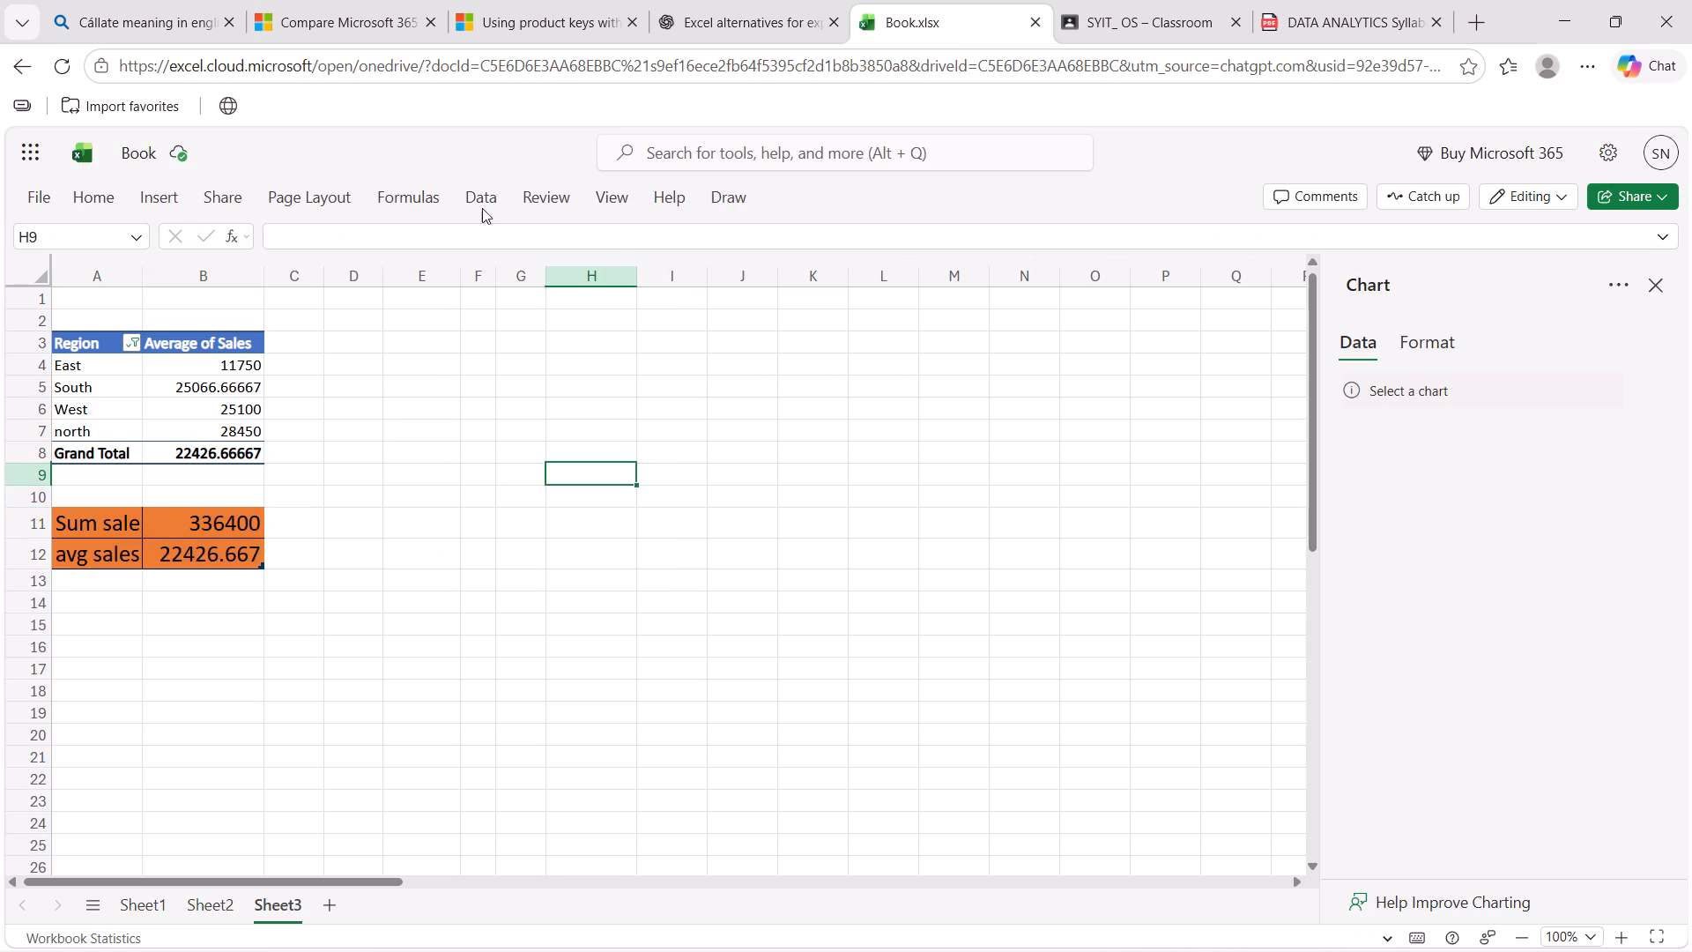
Insert a blank Clustered Bar chart on Sheet3, browsing the available chart types first.
{"action": "left_click", "coordinate": [160, 199]}
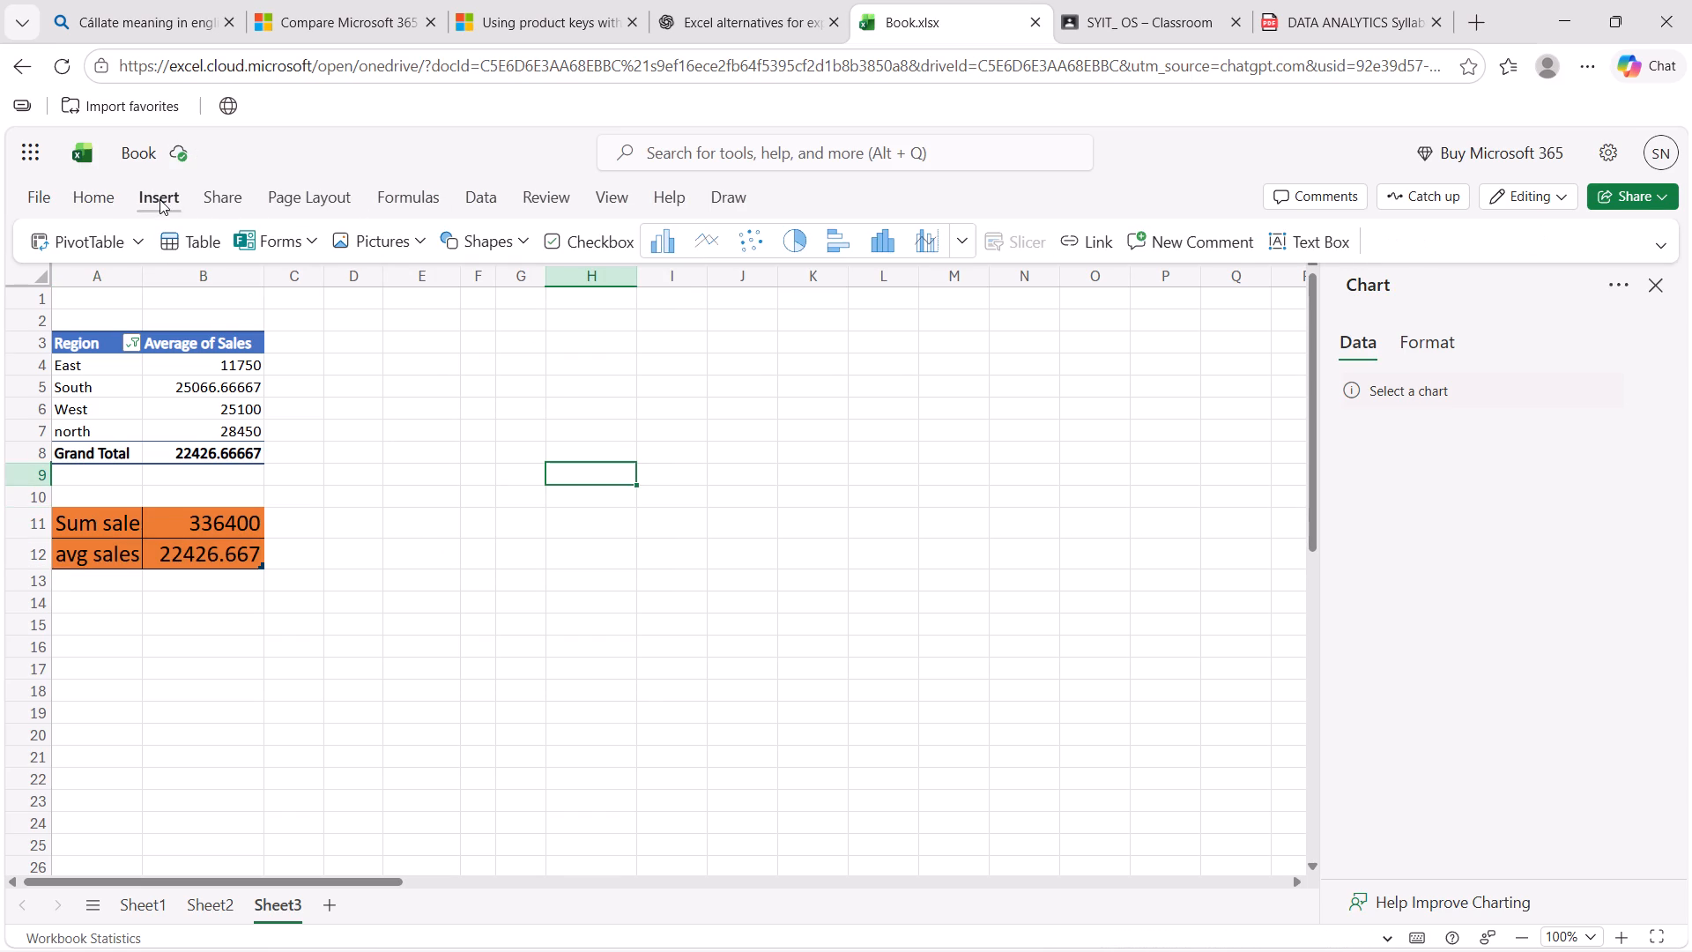
{"action": "left_click", "coordinate": [966, 237]}
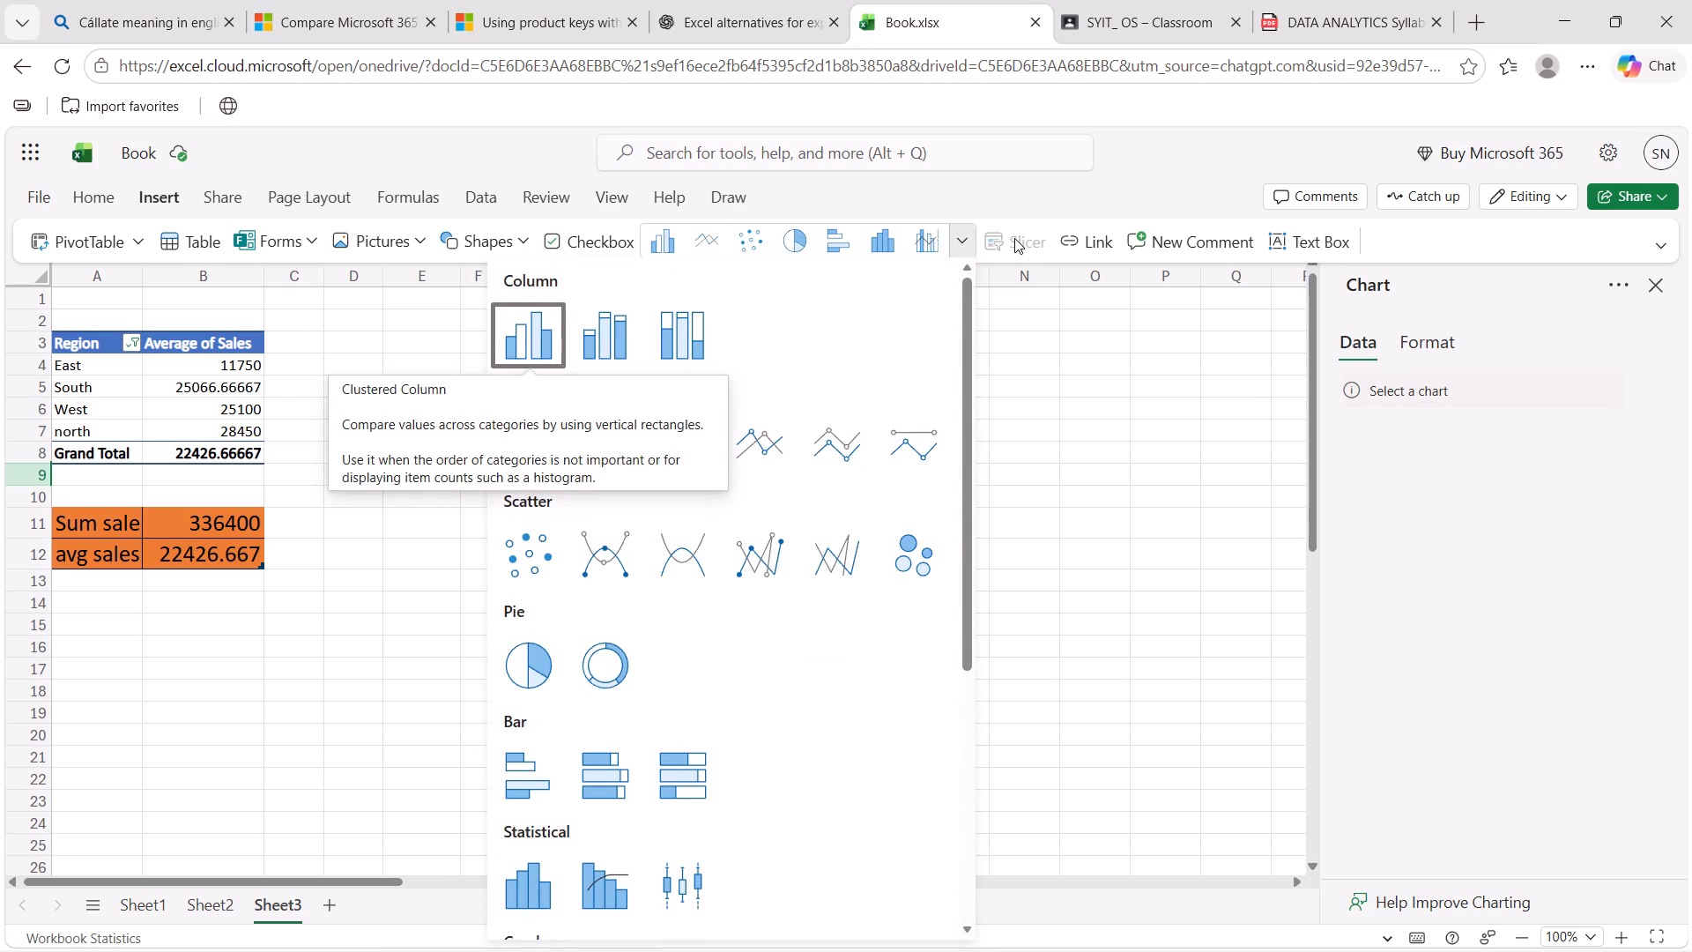
{"action": "scroll", "coordinate": [578, 720], "scroll_direction": "down", "scroll_amount": 1}
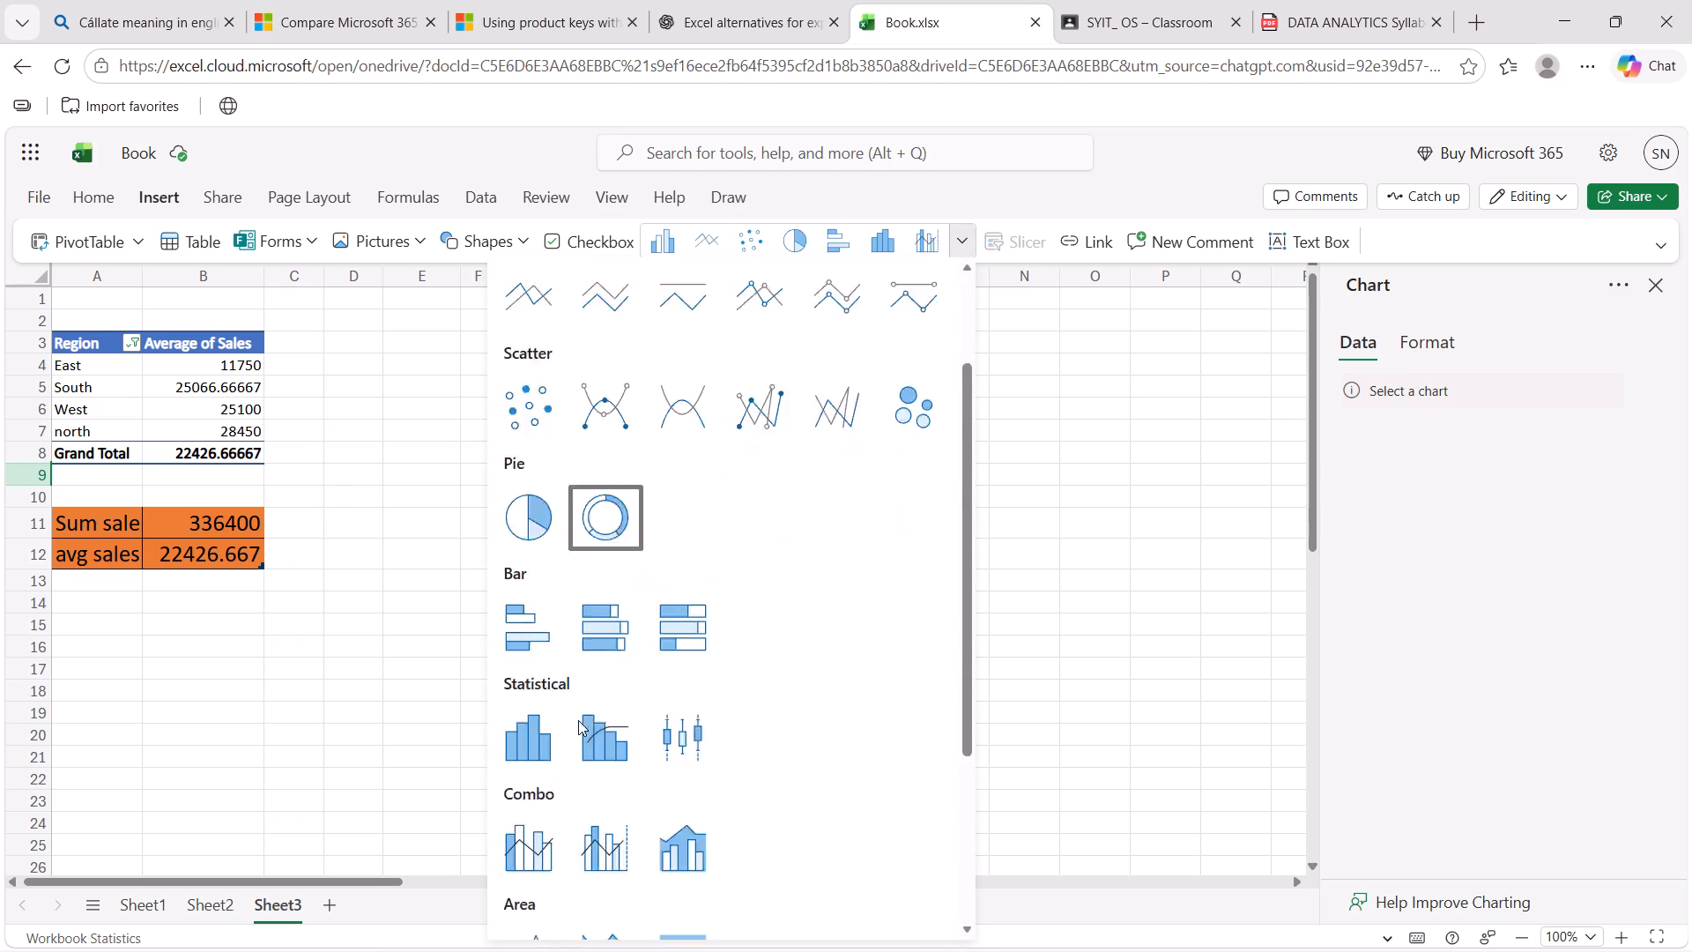
{"action": "scroll", "coordinate": [578, 720], "scroll_direction": "down", "scroll_amount": 3}
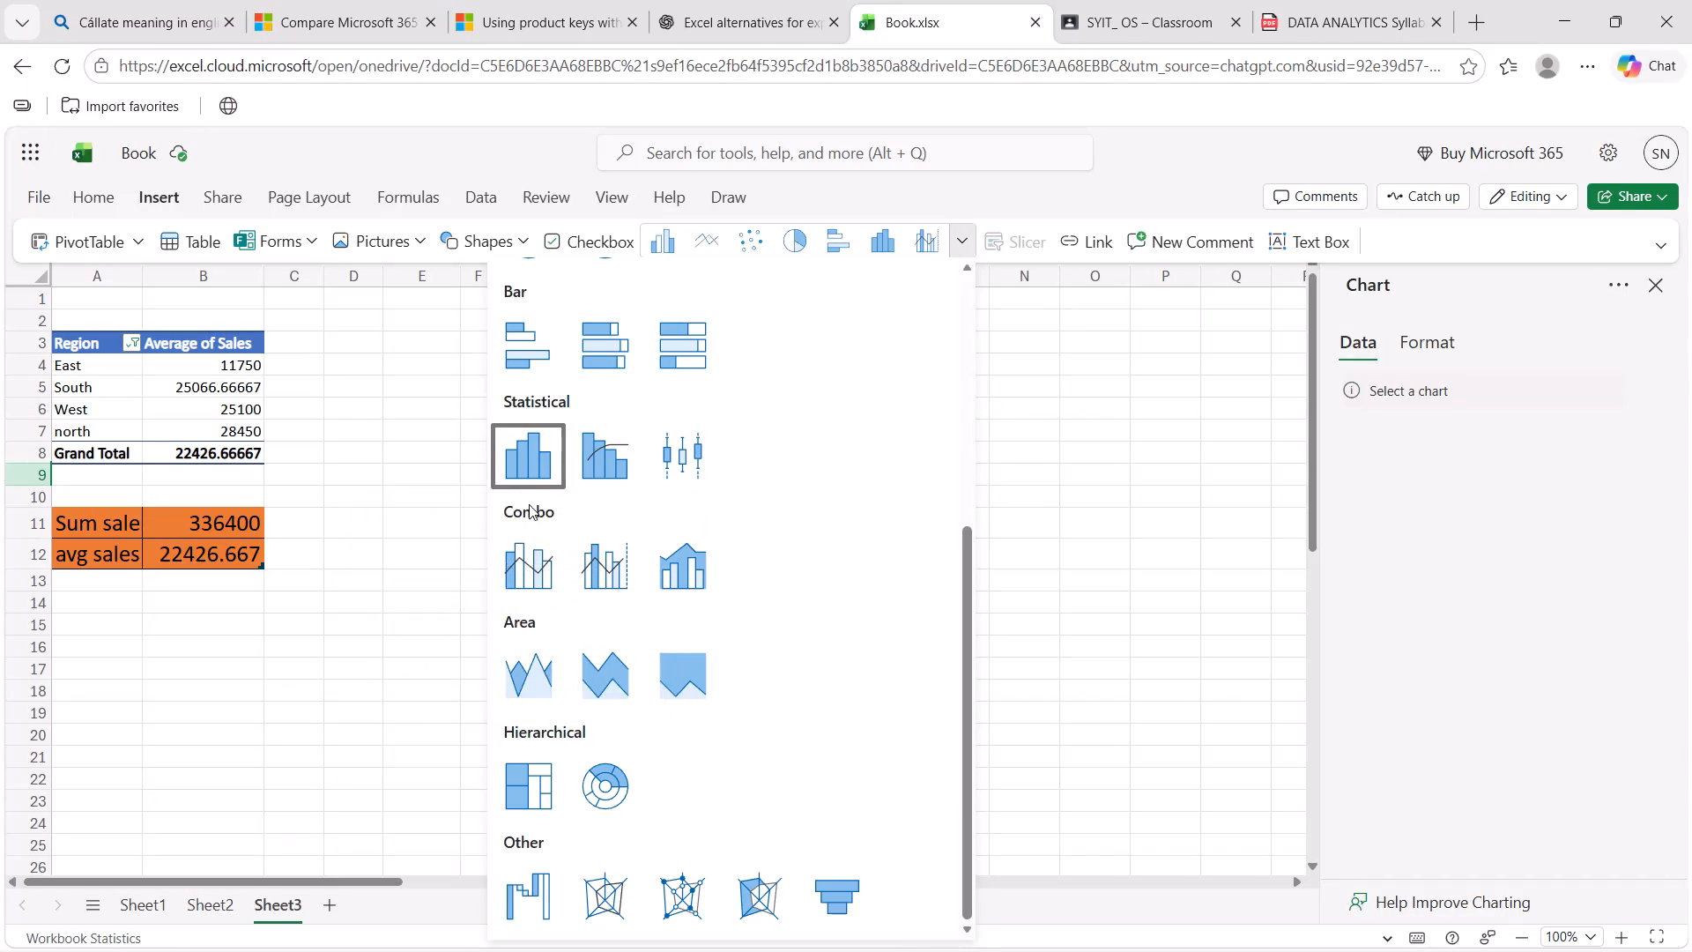
{"action": "scroll", "coordinate": [529, 569], "scroll_direction": "up", "scroll_amount": 2}
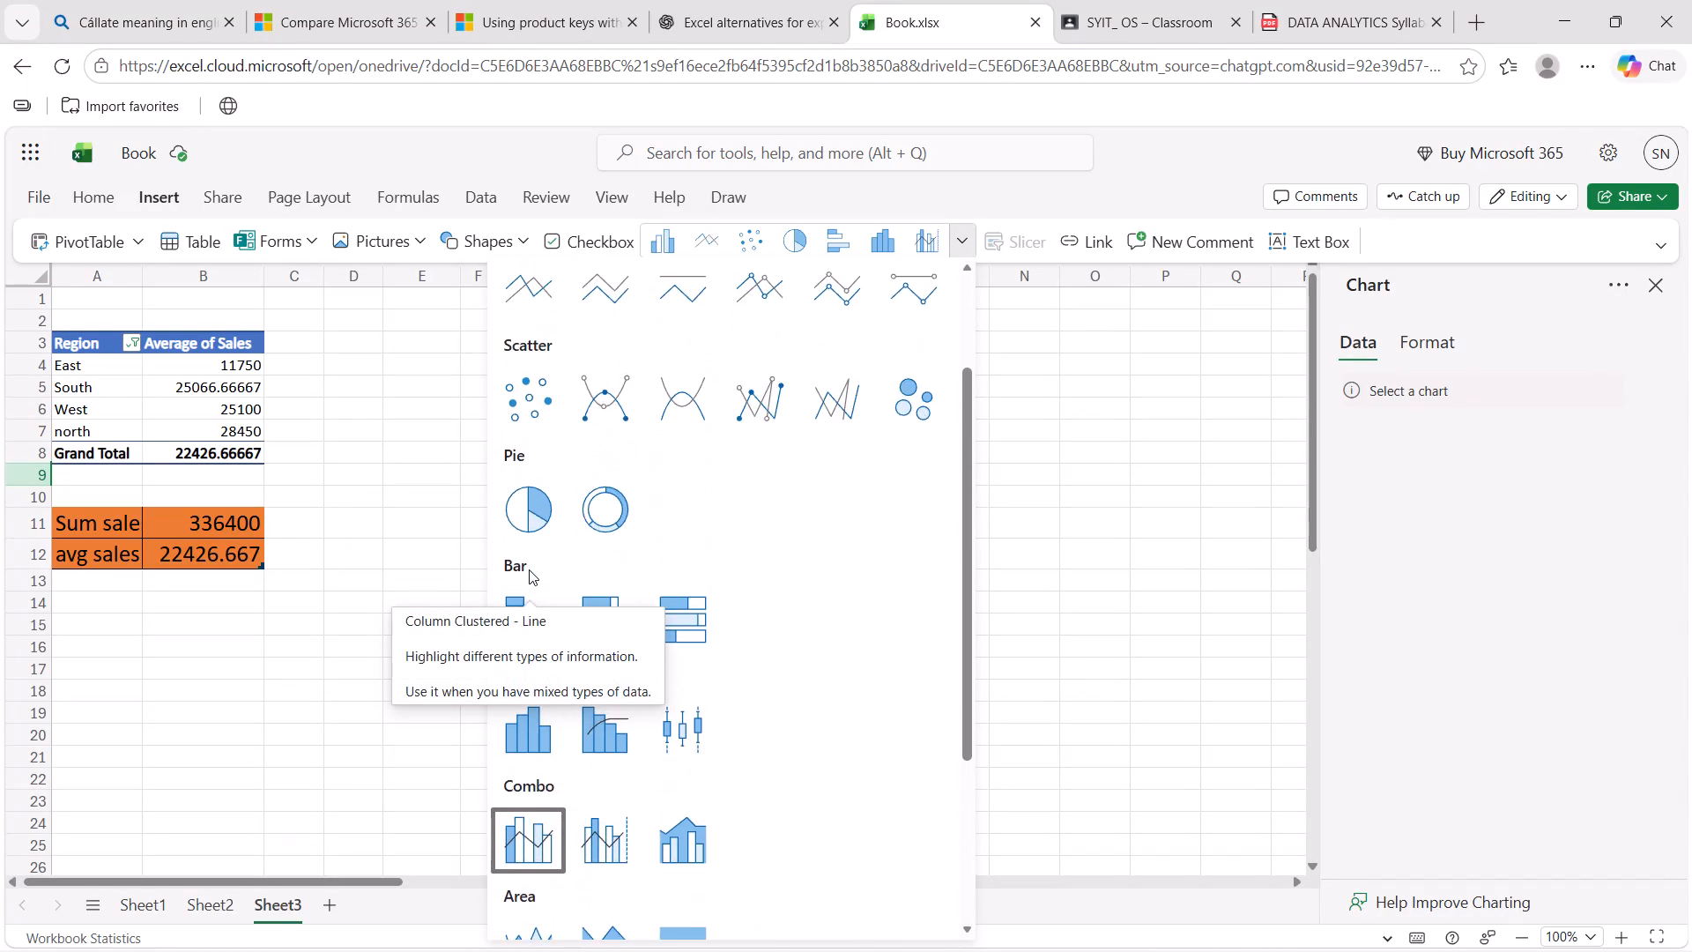
{"action": "scroll", "coordinate": [529, 569], "scroll_direction": "up", "scroll_amount": 3}
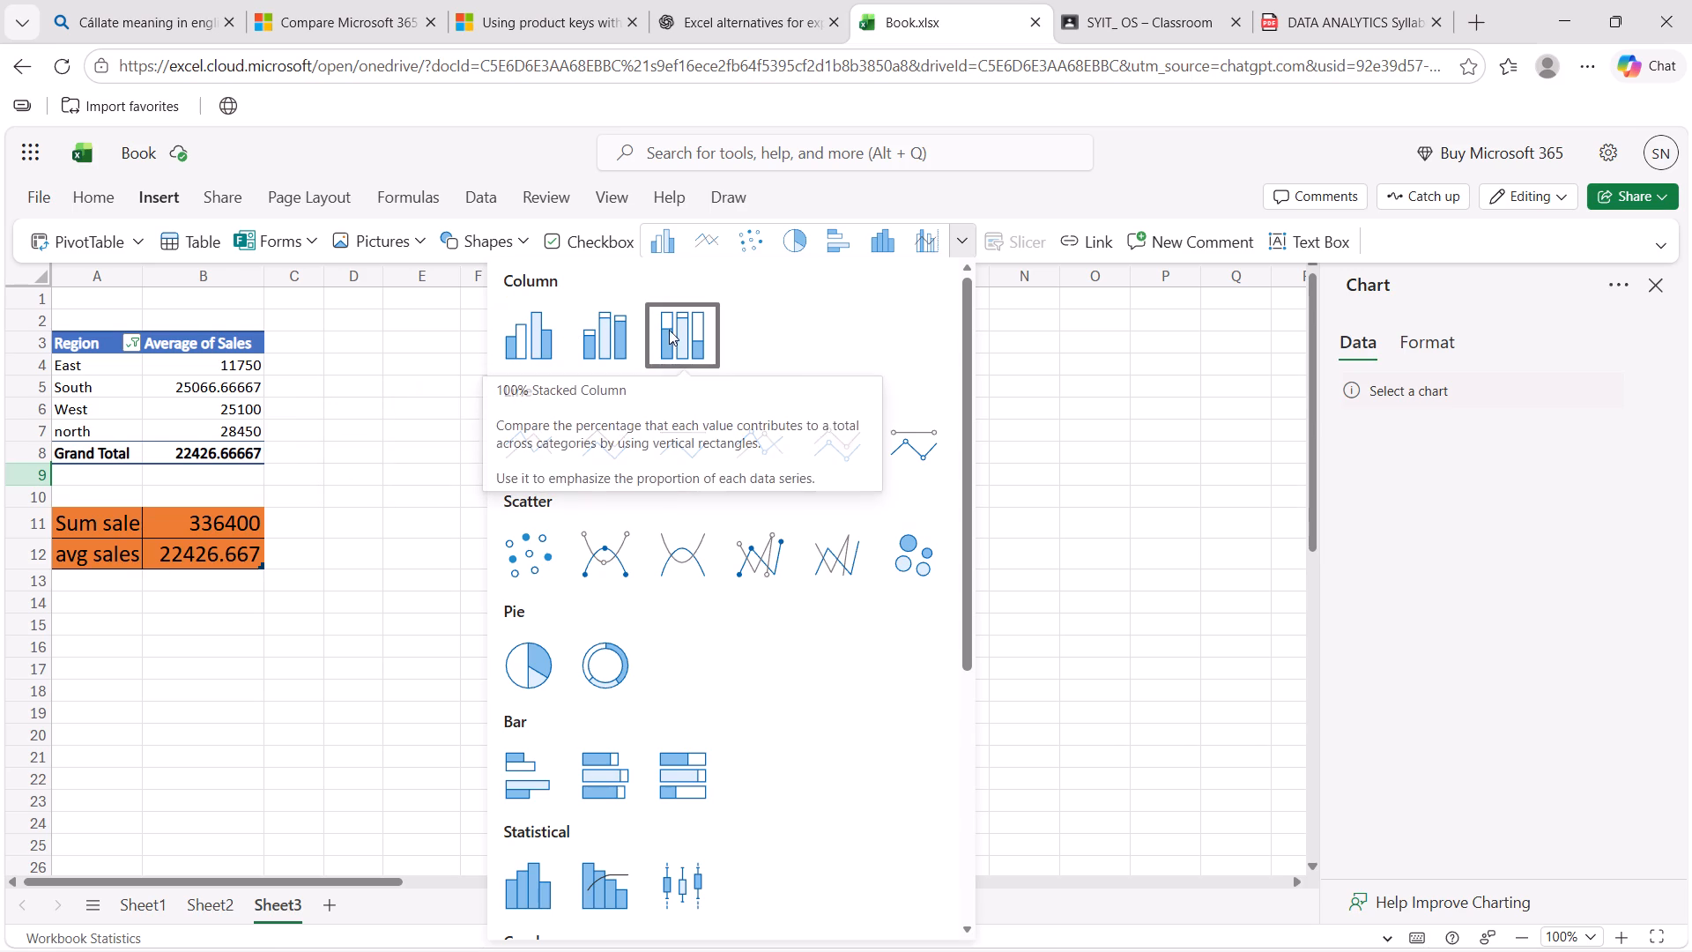
{"action": "left_click", "coordinate": [534, 777]}
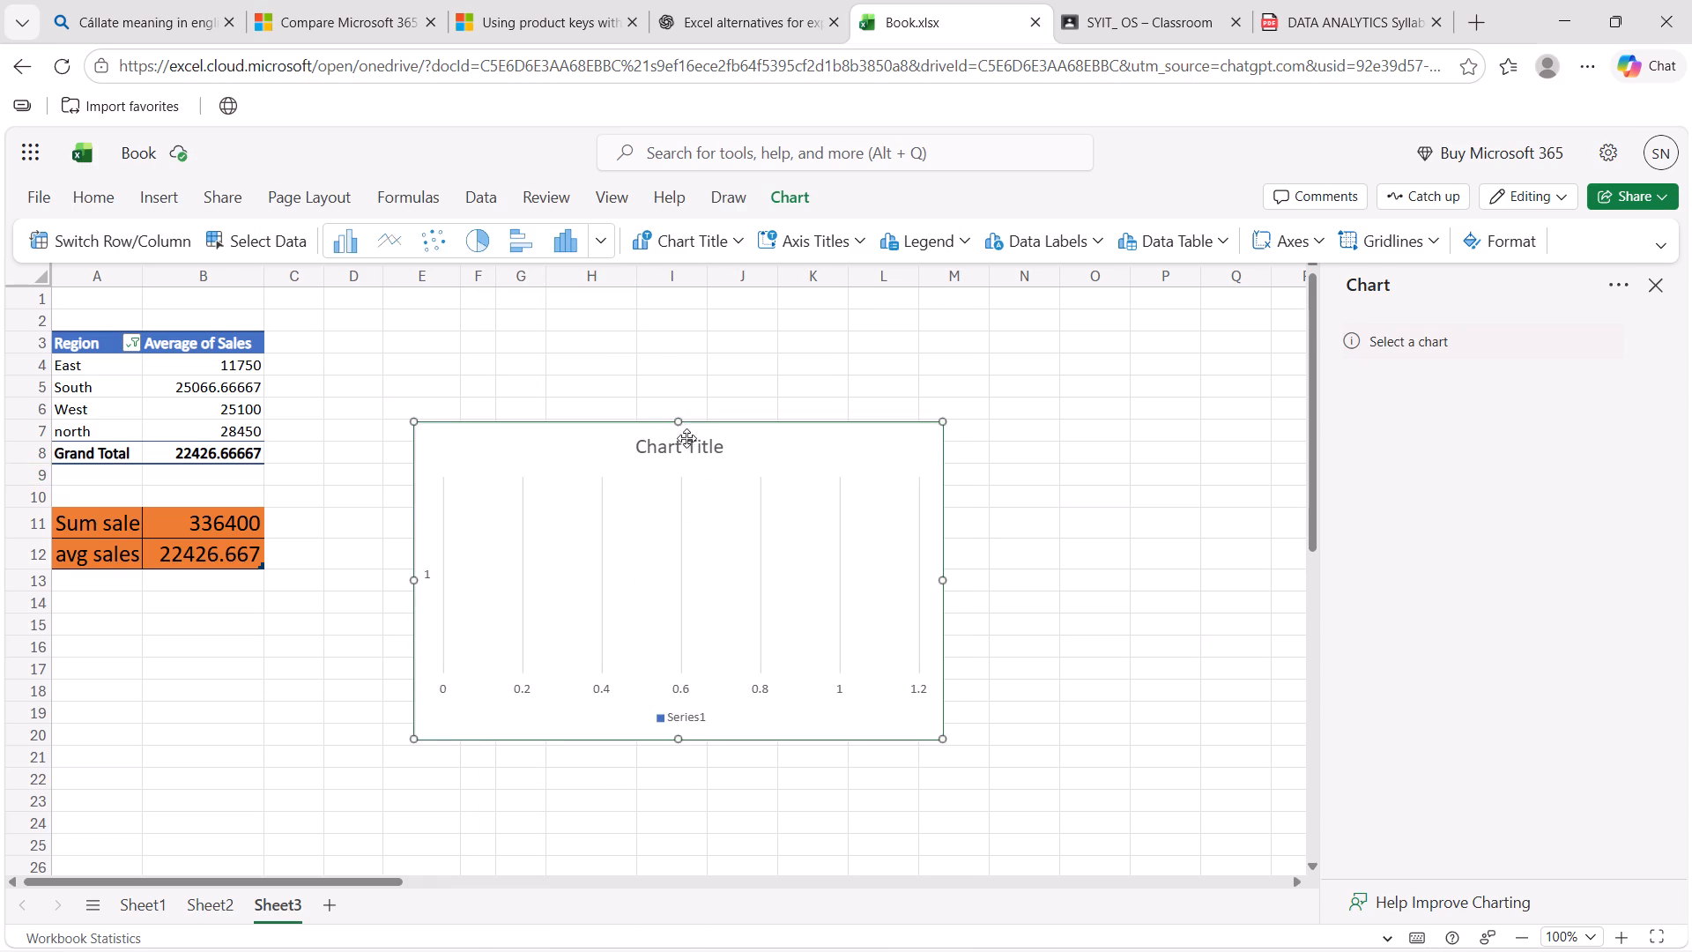
Change the new bar chart's title to Sales.
{"action": "left_click", "coordinate": [755, 476]}
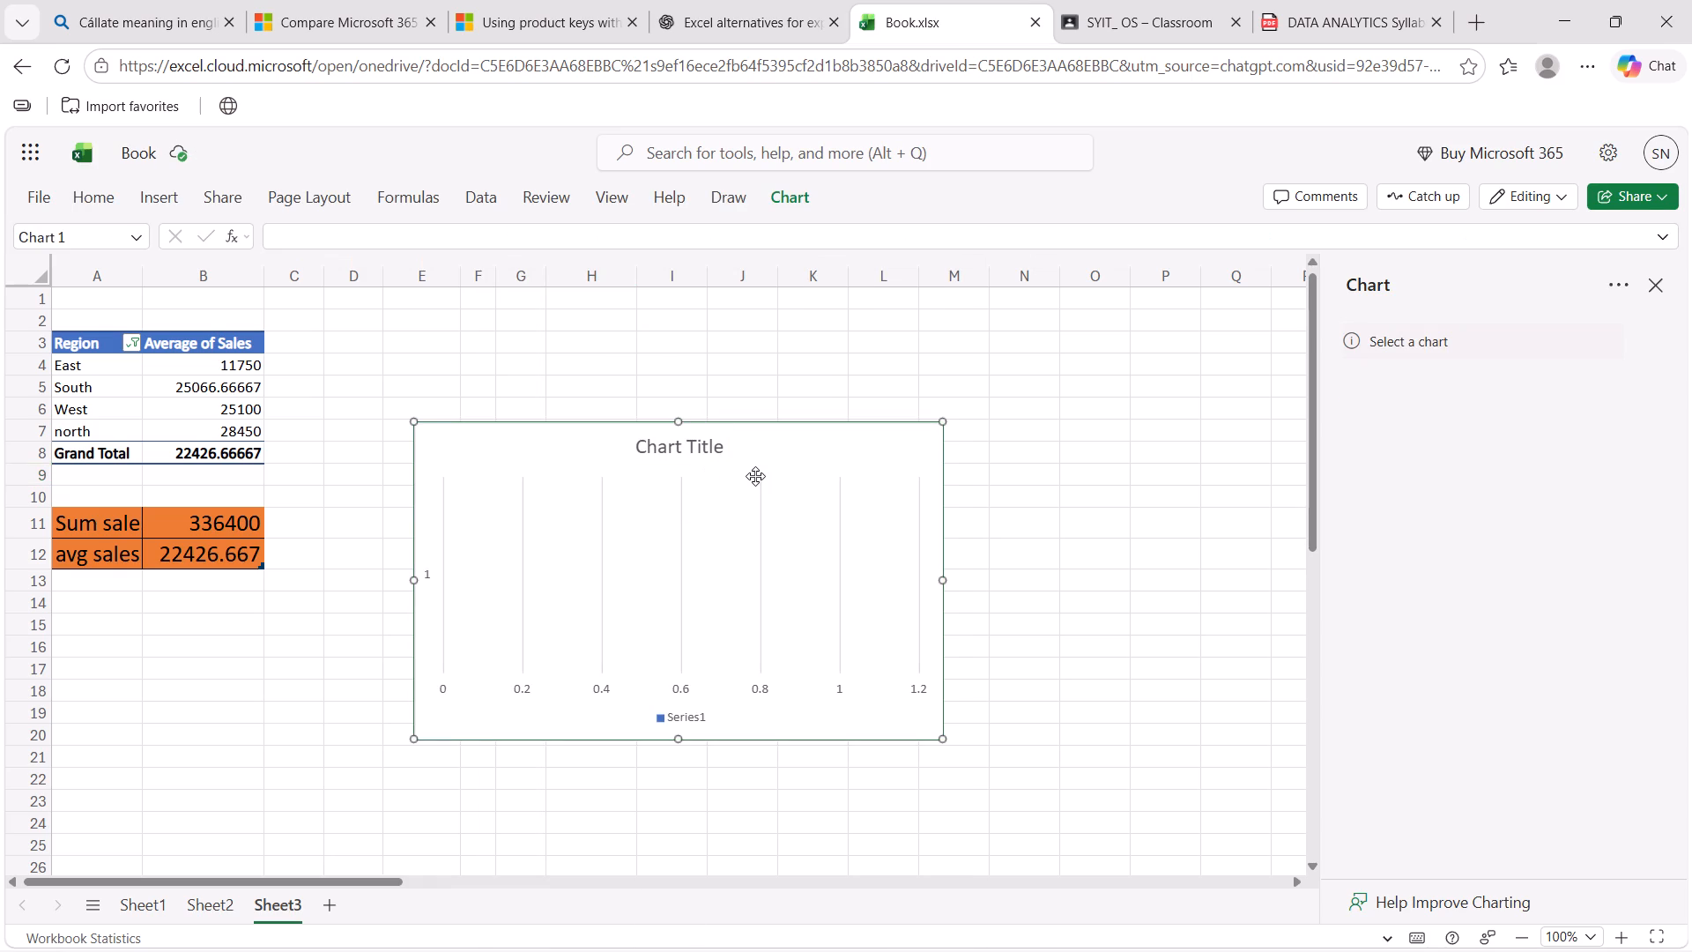
{"action": "left_click", "coordinate": [755, 476]}
{"action": "left_click", "coordinate": [755, 476]}
{"action": "left_click", "coordinate": [652, 455]}
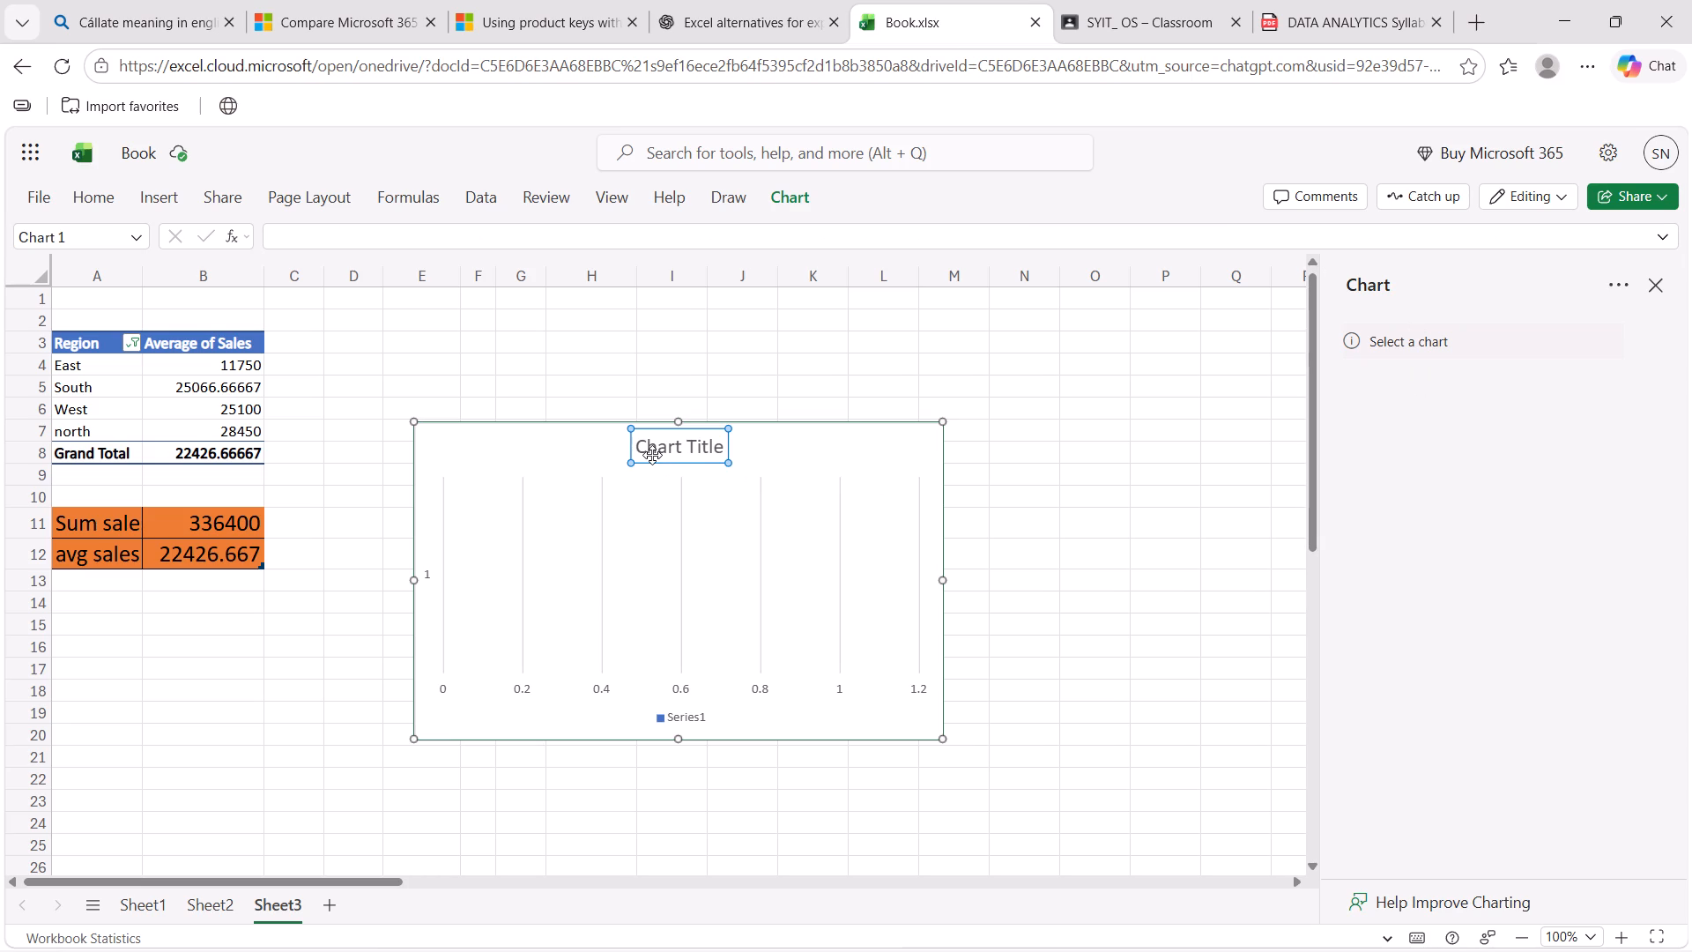
{"action": "type", "text": "sa"}
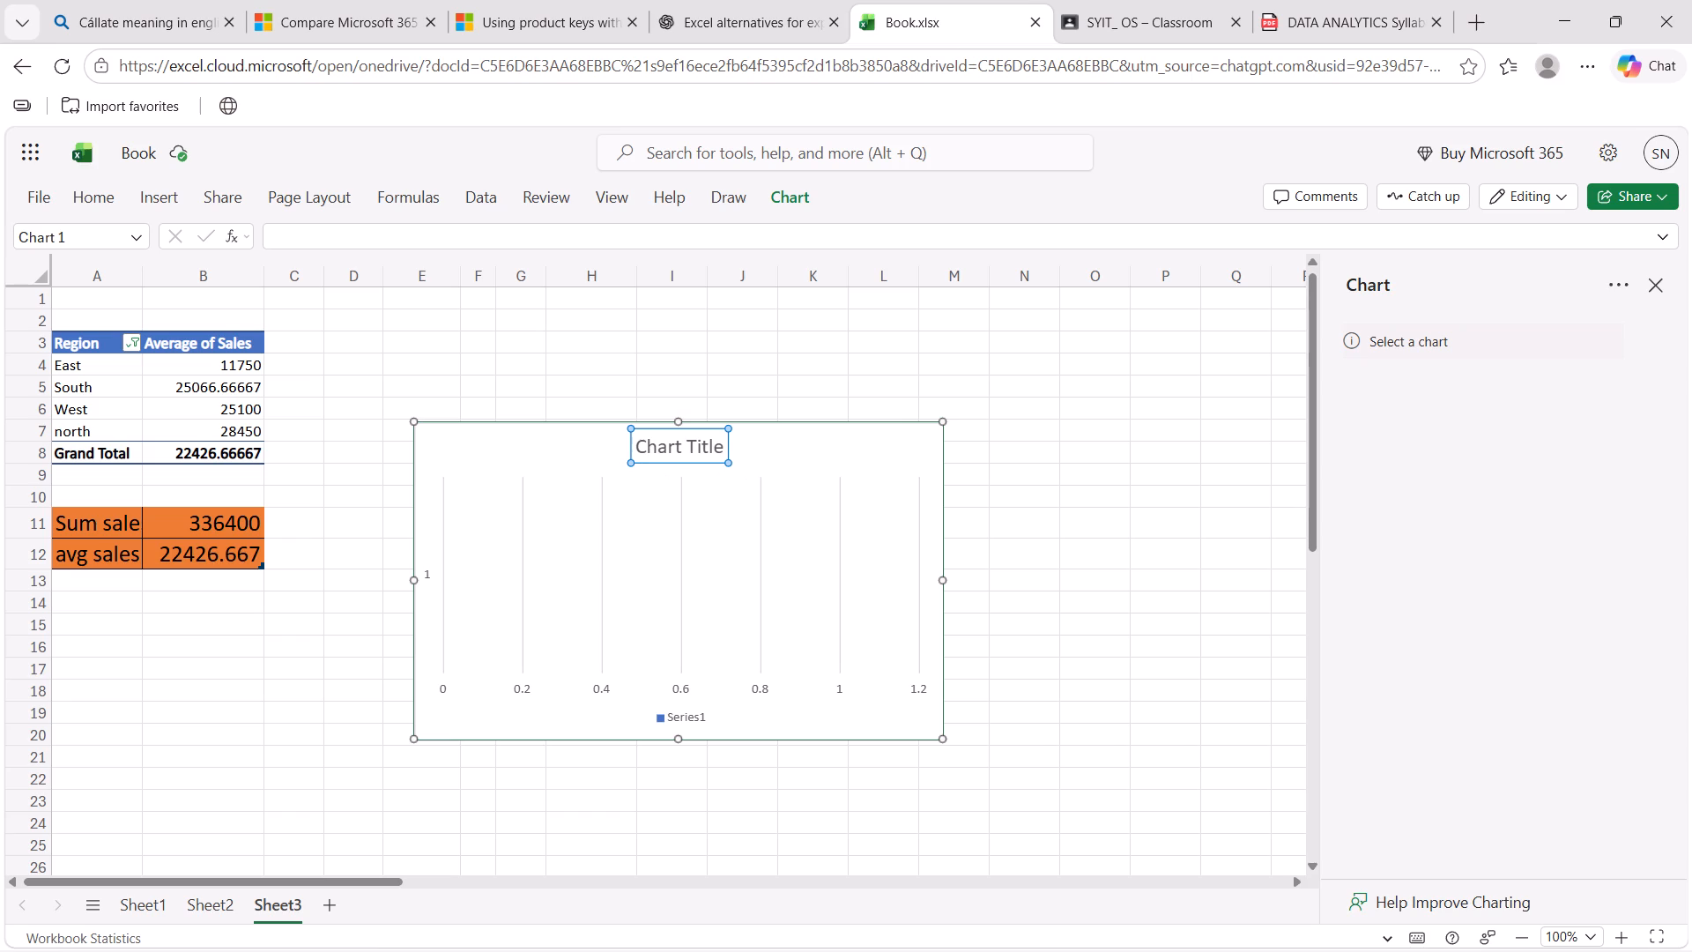
{"action": "double_click", "coordinate": [660, 450]}
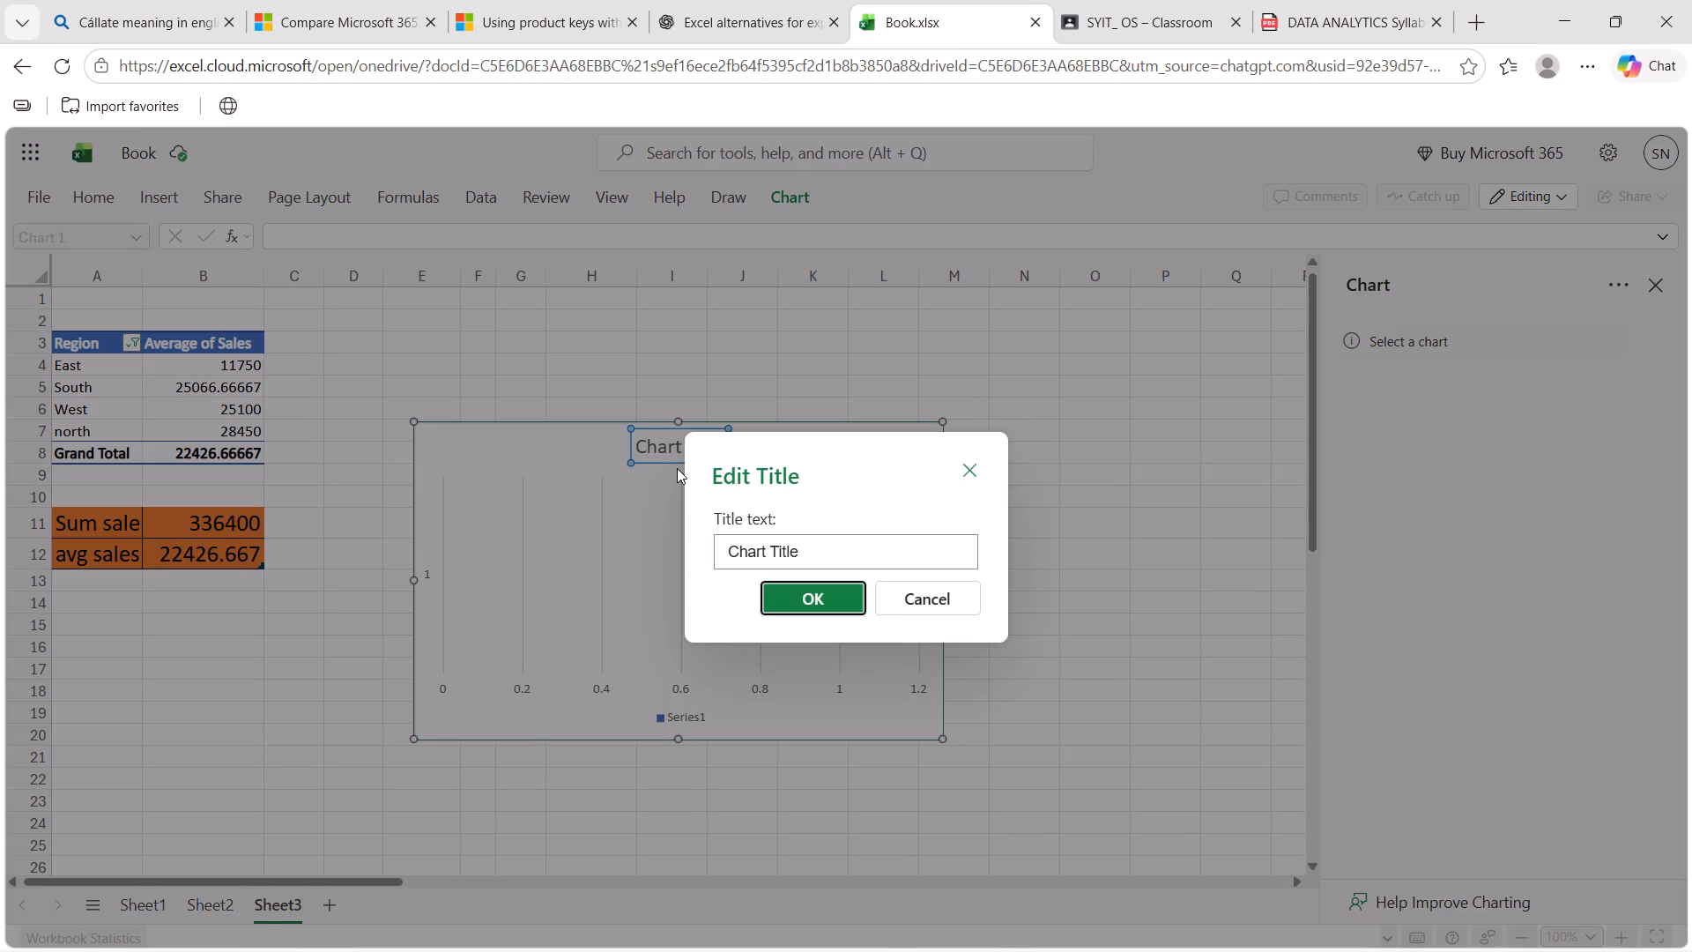
{"action": "key", "text": "shift+s"}
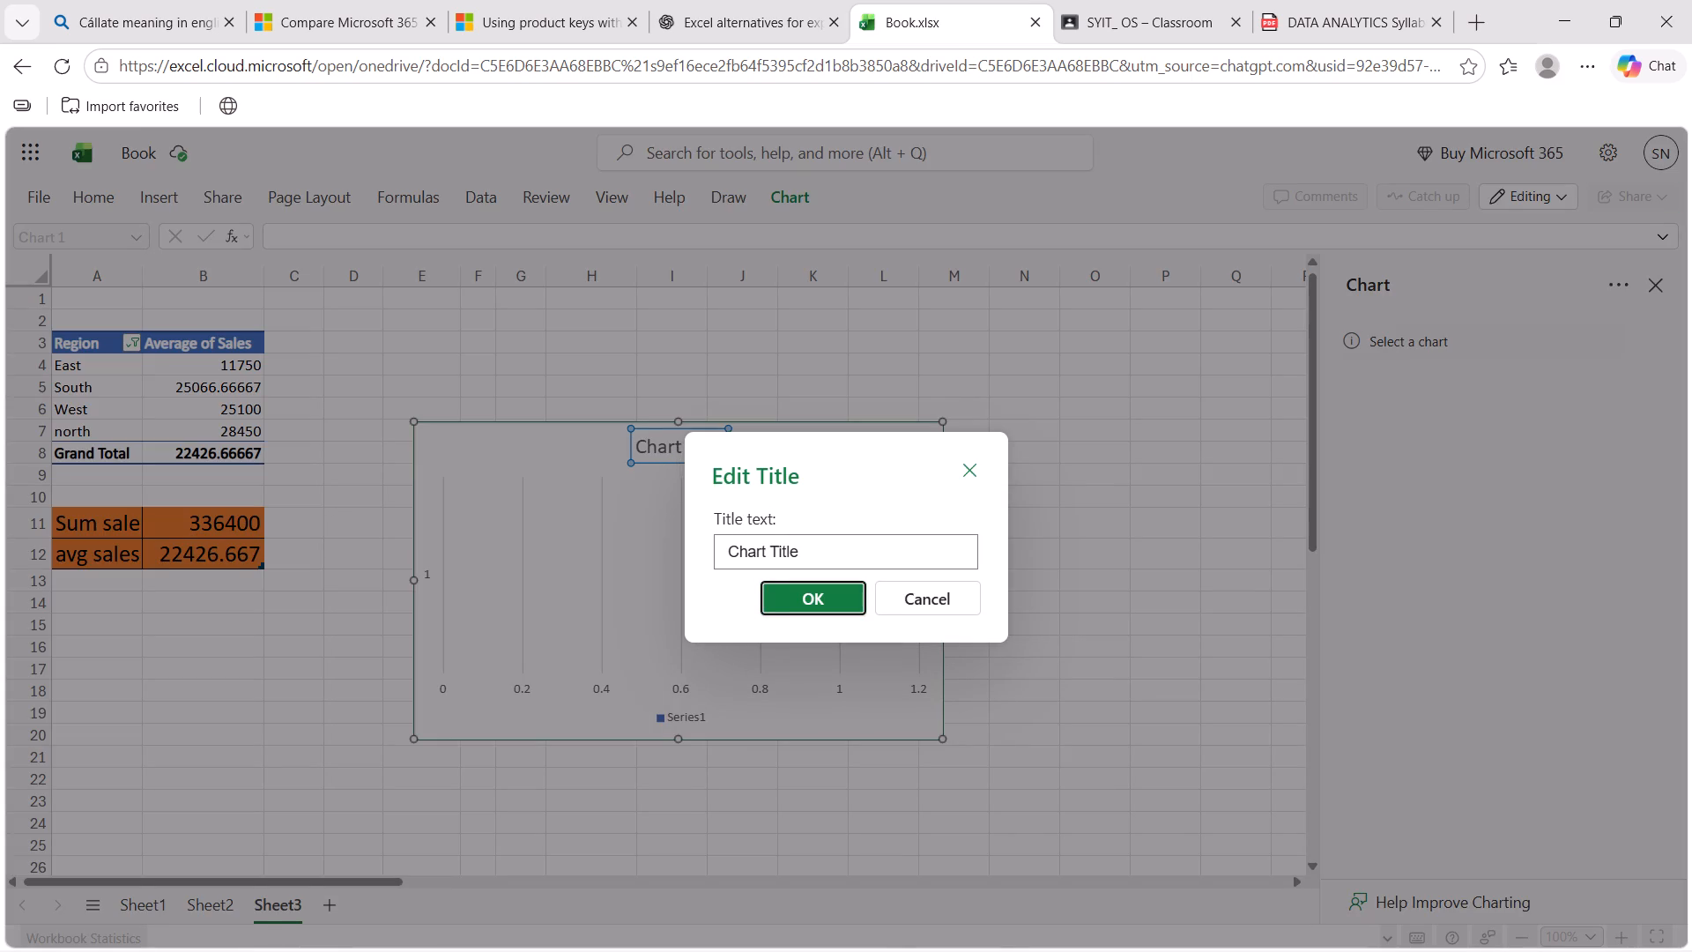
{"action": "left_click", "coordinate": [801, 546]}
{"action": "key", "text": "BackSpace"}
{"action": "key", "text": "BackSpace"}
{"action": "key", "text": "BackSpace"}
{"action": "key", "text": "BackSpace"}
{"action": "key", "text": "BackSpace"}
{"action": "key", "text": "BackSpace"}
{"action": "key", "text": "BackSpace"}
{"action": "key", "text": "BackSpace"}
{"action": "key", "text": "BackSpace"}
{"action": "key", "text": "BackSpace"}
{"action": "key", "text": "BackSpace"}
{"action": "key", "text": "BackSpace"}
{"action": "key", "text": "BackSpace"}
{"action": "key", "text": "BackSpace"}
{"action": "key", "text": "BackSpace"}
{"action": "key", "text": "BackSpace"}
{"action": "key", "text": "BackSpace"}
{"action": "key", "text": "BackSpace"}
{"action": "key", "text": "BackSpace"}
{"action": "key", "text": "BackSpace"}
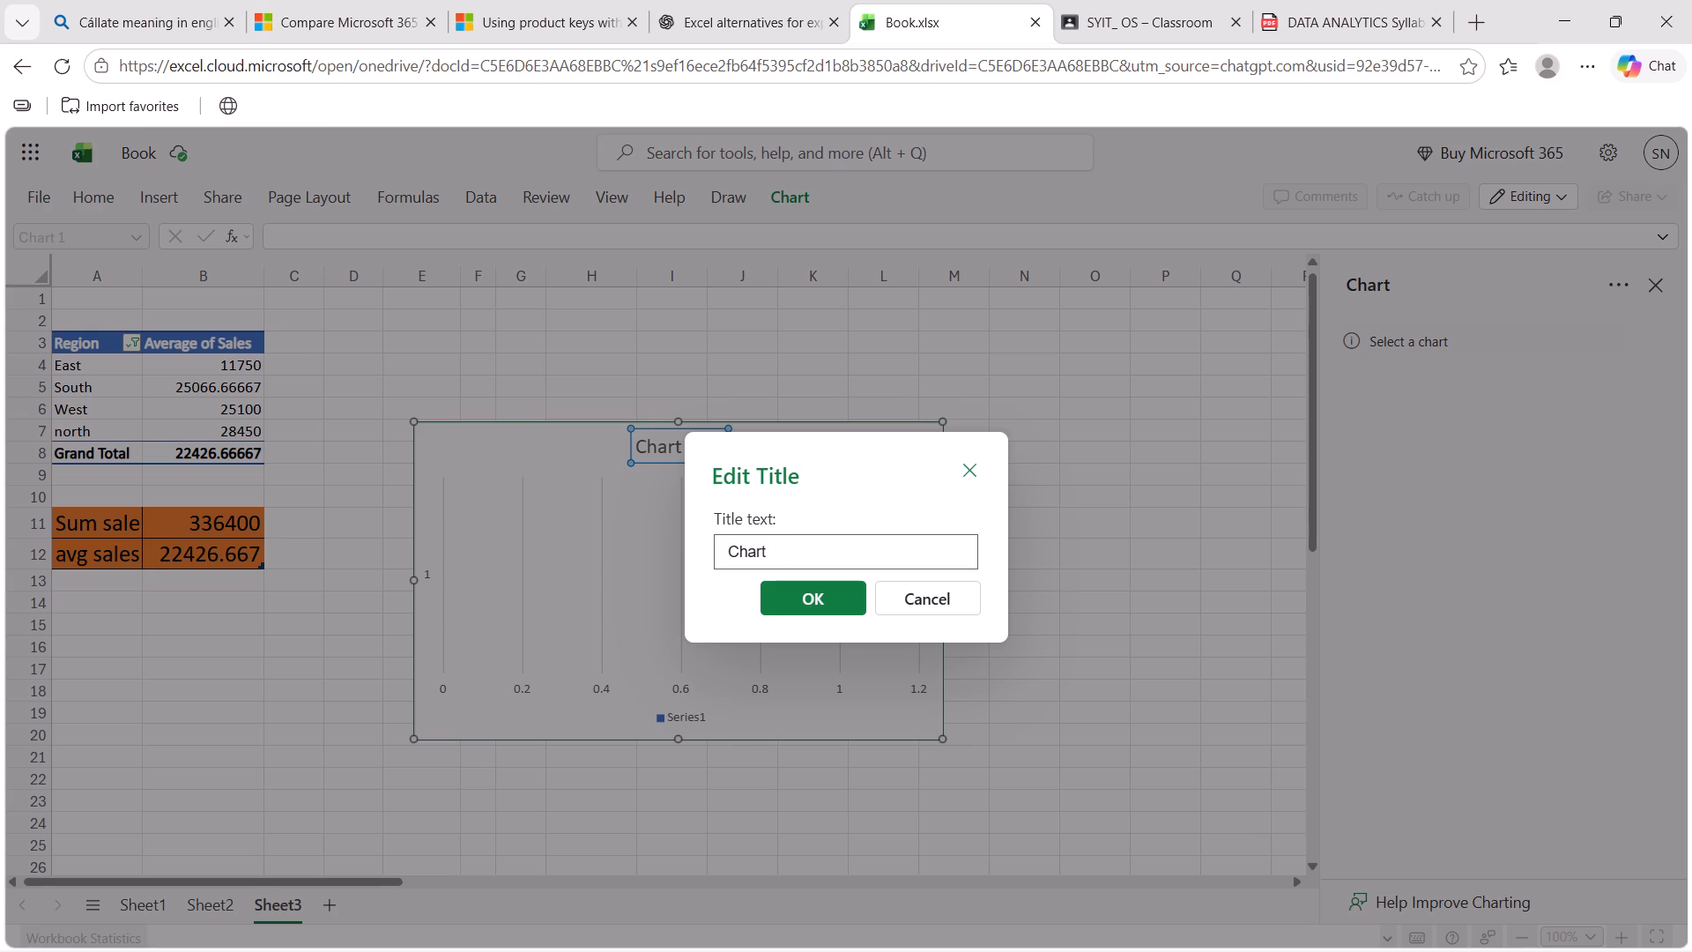
{"action": "type", "text": "Sals"}
{"action": "key", "text": "BackSpace"}
{"action": "type", "text": "es\""}
{"action": "key", "text": "BackSpace"}
{"action": "left_click", "coordinate": [832, 599]}
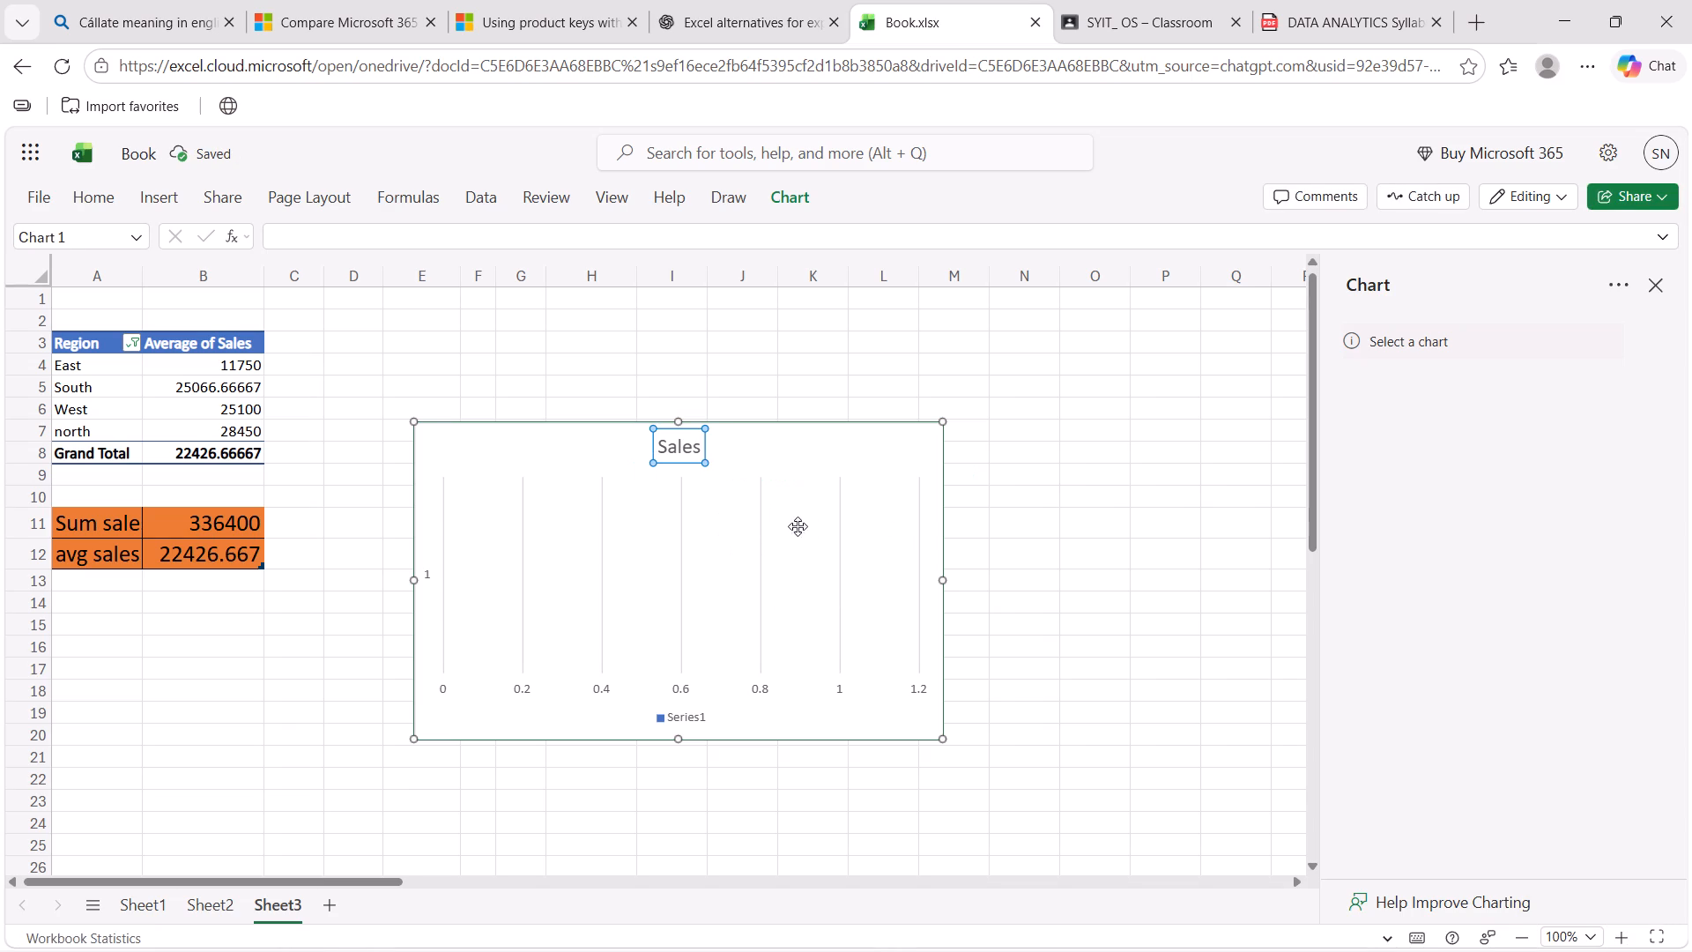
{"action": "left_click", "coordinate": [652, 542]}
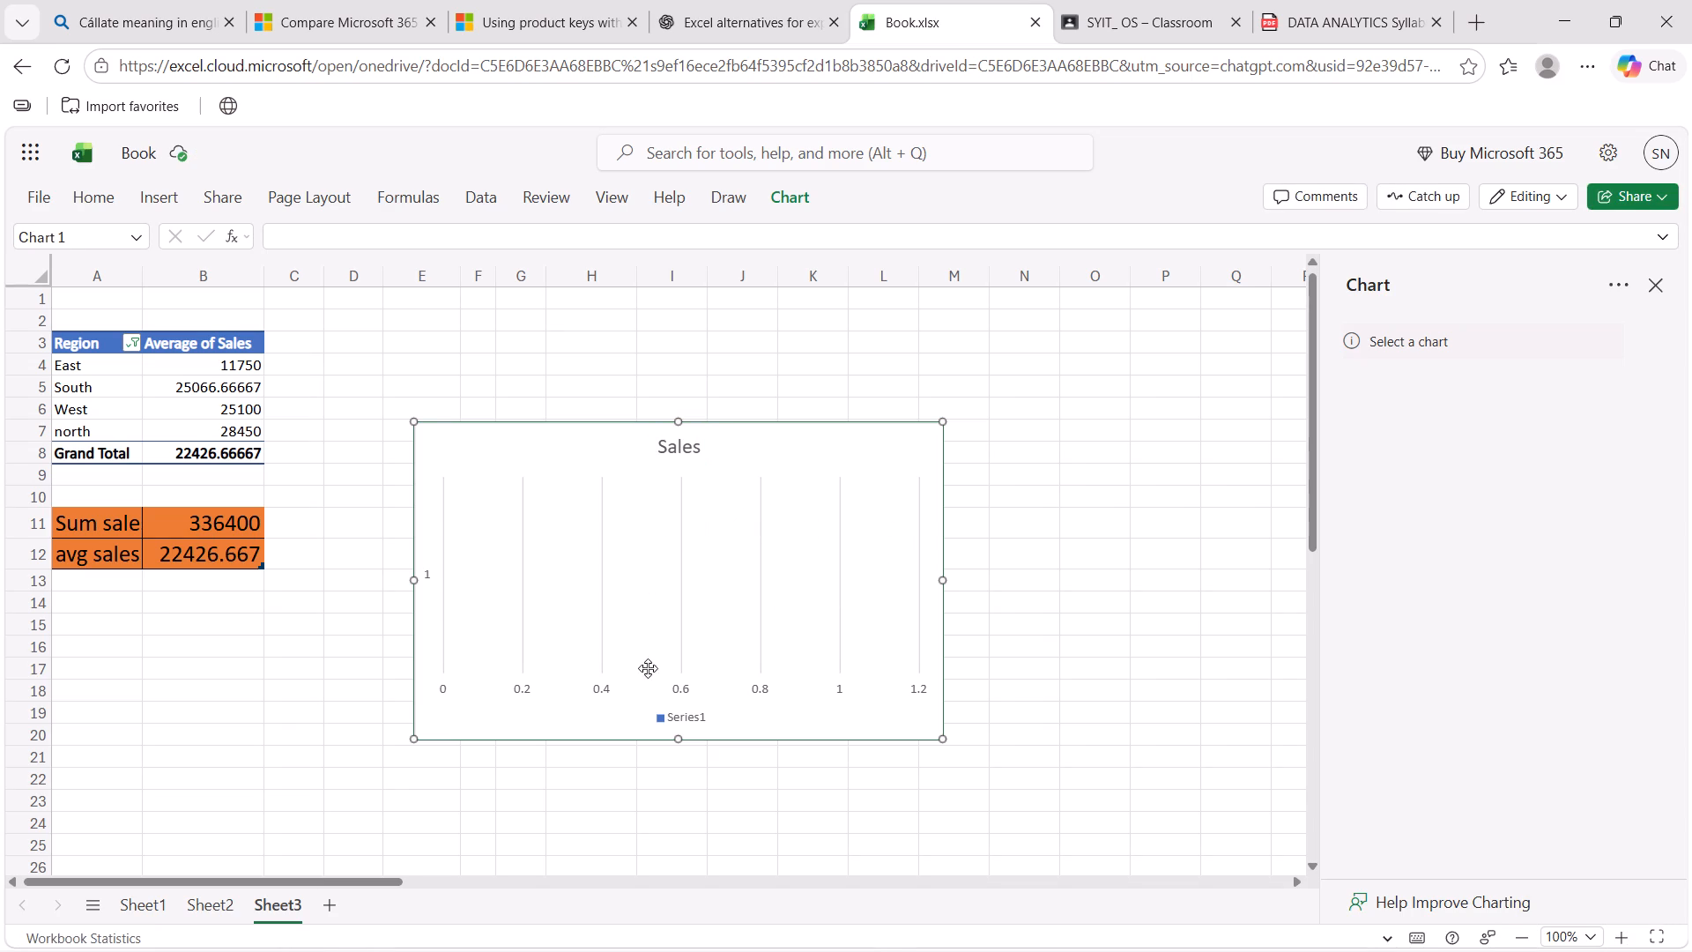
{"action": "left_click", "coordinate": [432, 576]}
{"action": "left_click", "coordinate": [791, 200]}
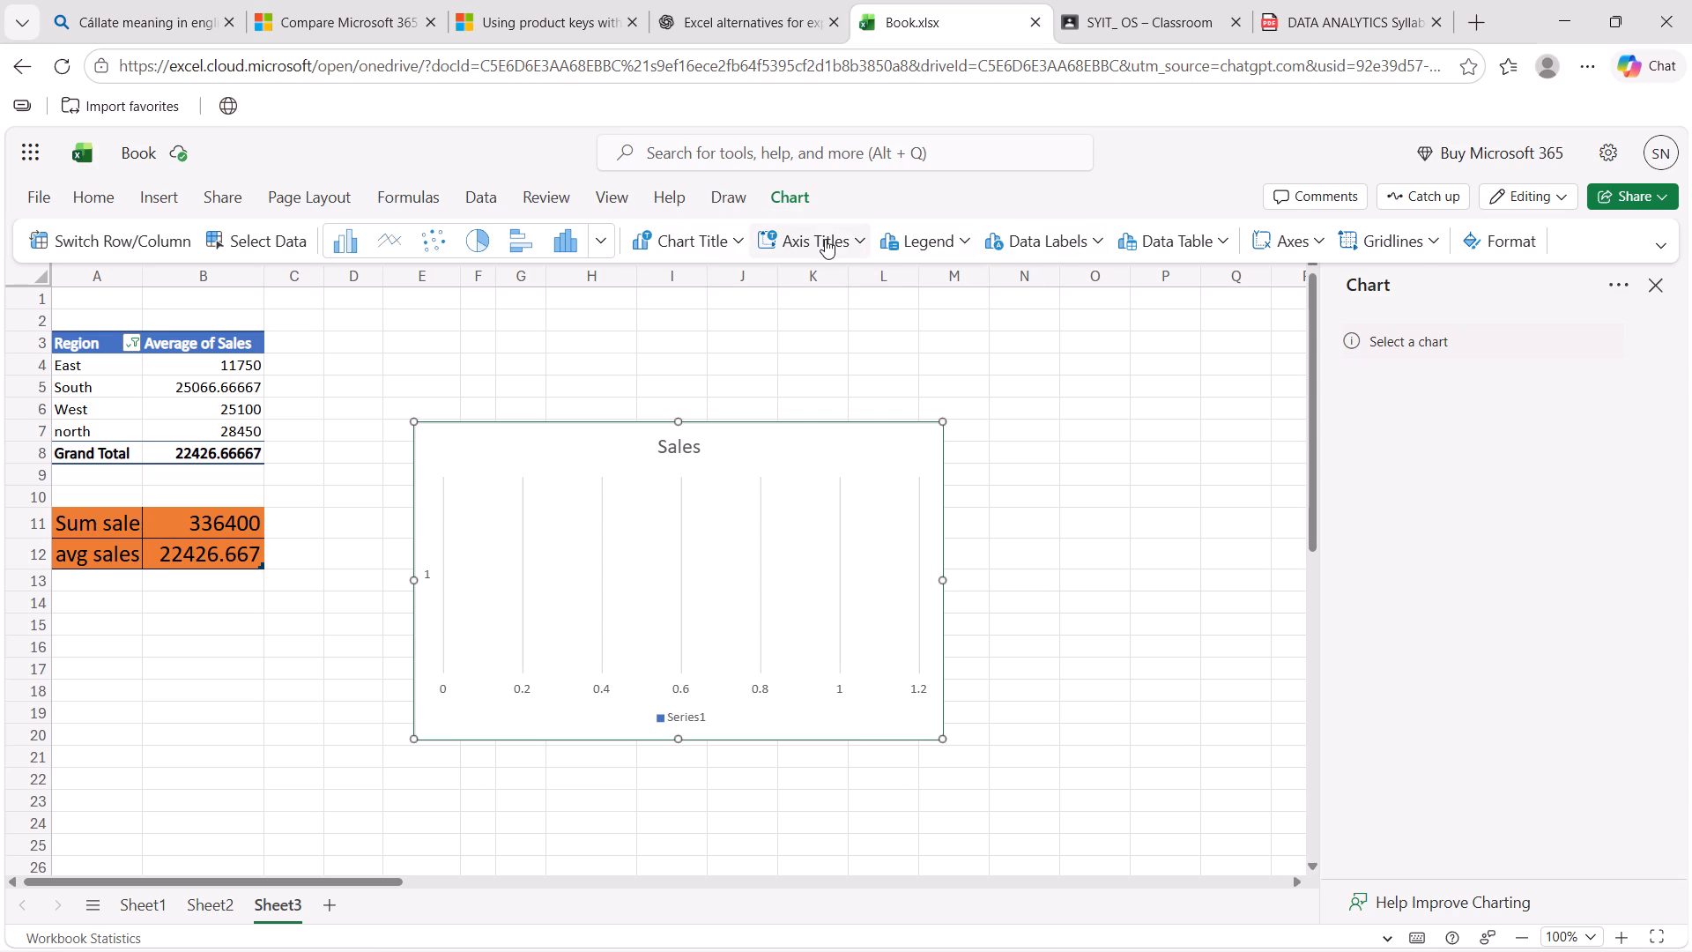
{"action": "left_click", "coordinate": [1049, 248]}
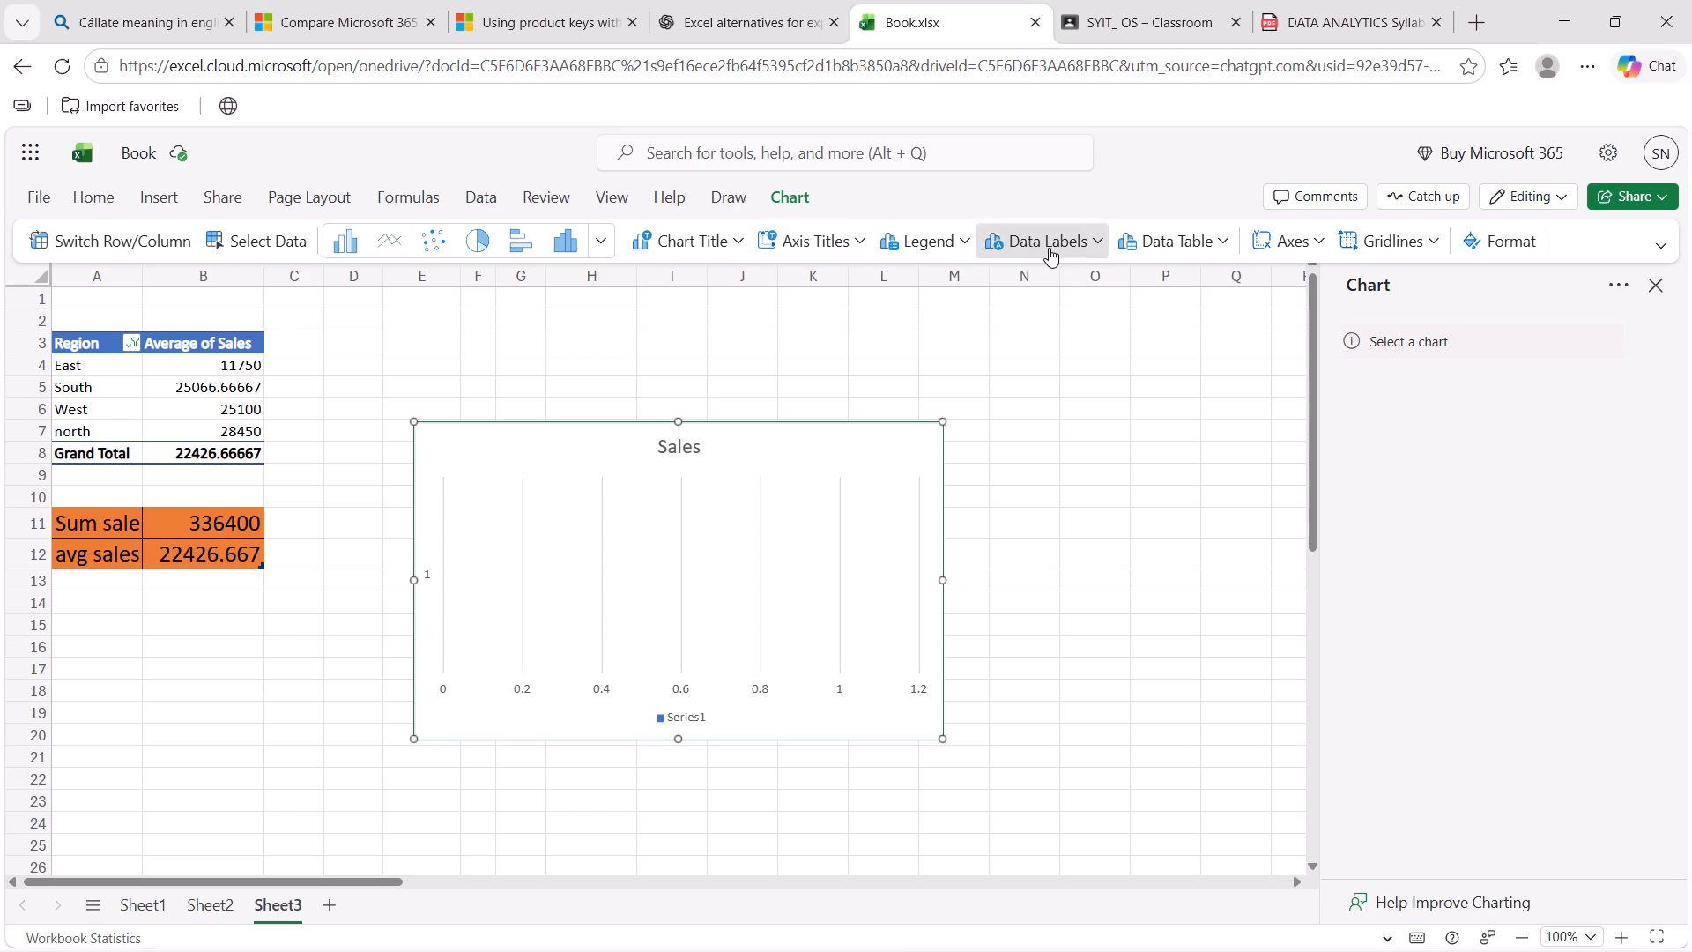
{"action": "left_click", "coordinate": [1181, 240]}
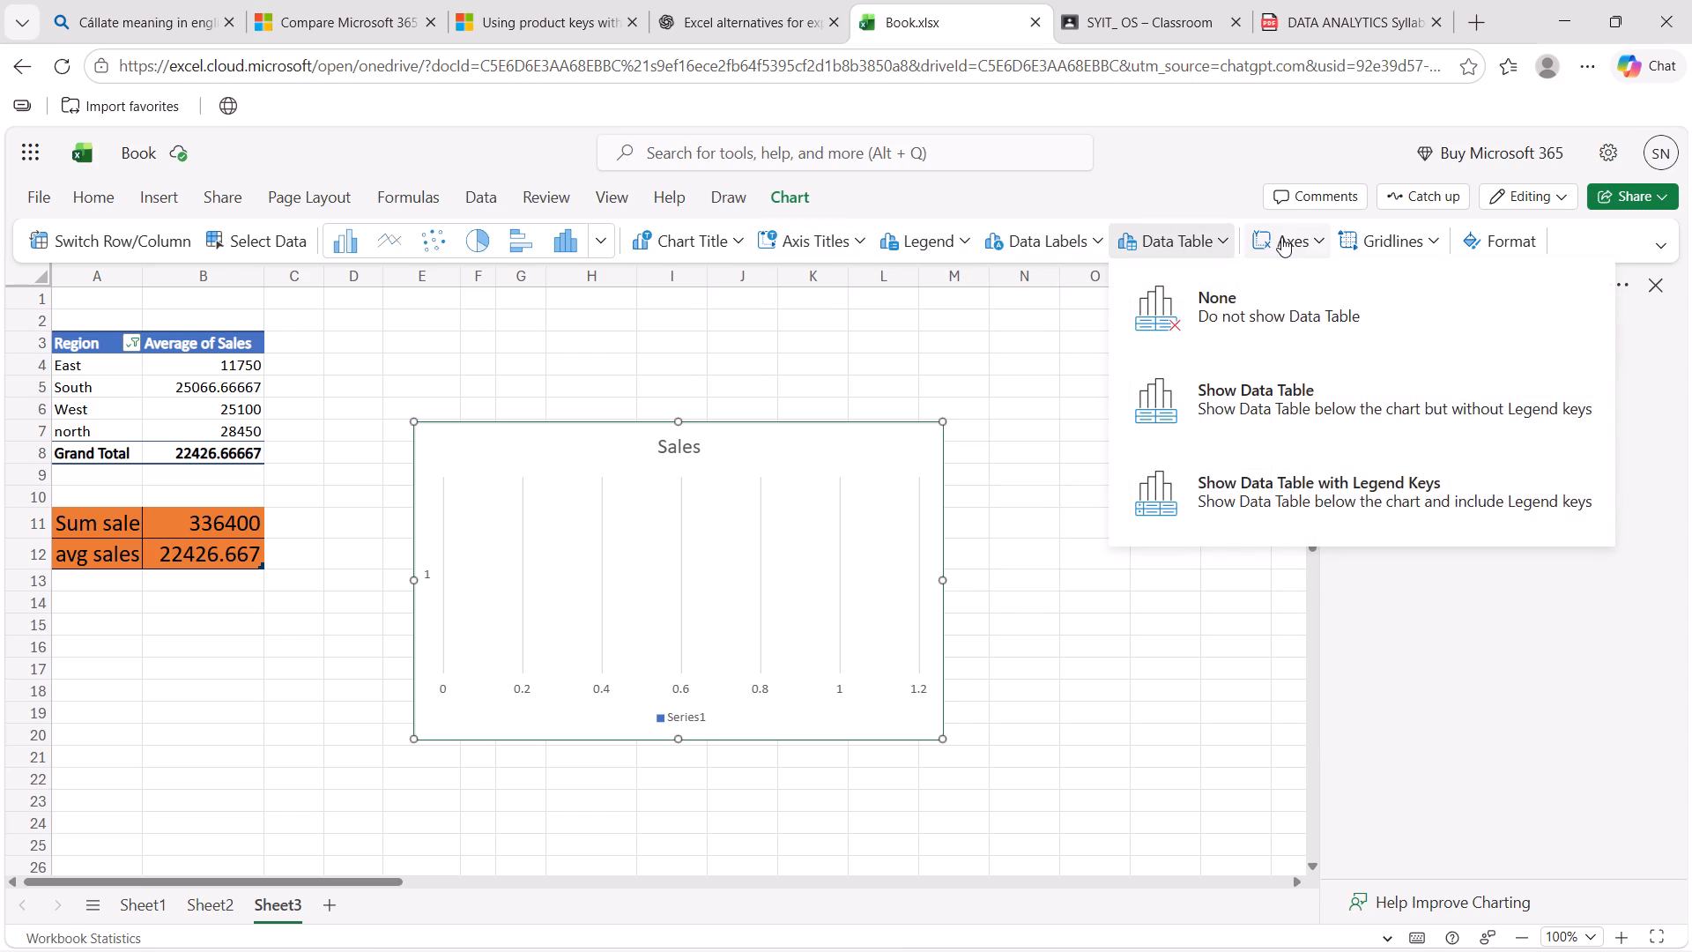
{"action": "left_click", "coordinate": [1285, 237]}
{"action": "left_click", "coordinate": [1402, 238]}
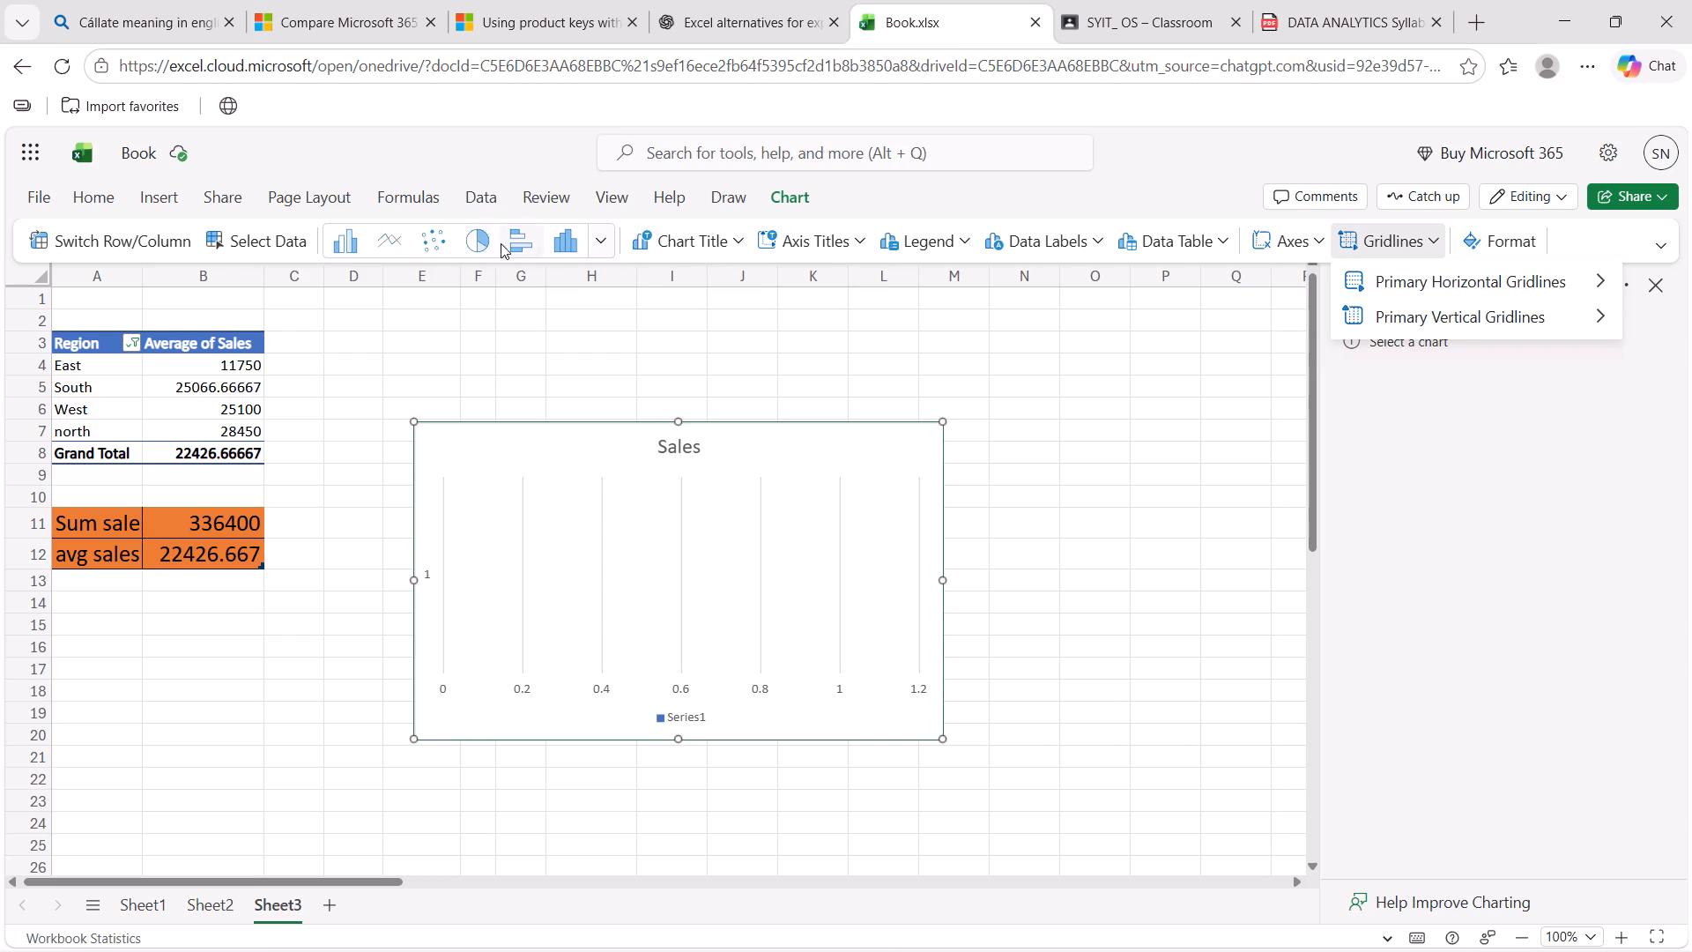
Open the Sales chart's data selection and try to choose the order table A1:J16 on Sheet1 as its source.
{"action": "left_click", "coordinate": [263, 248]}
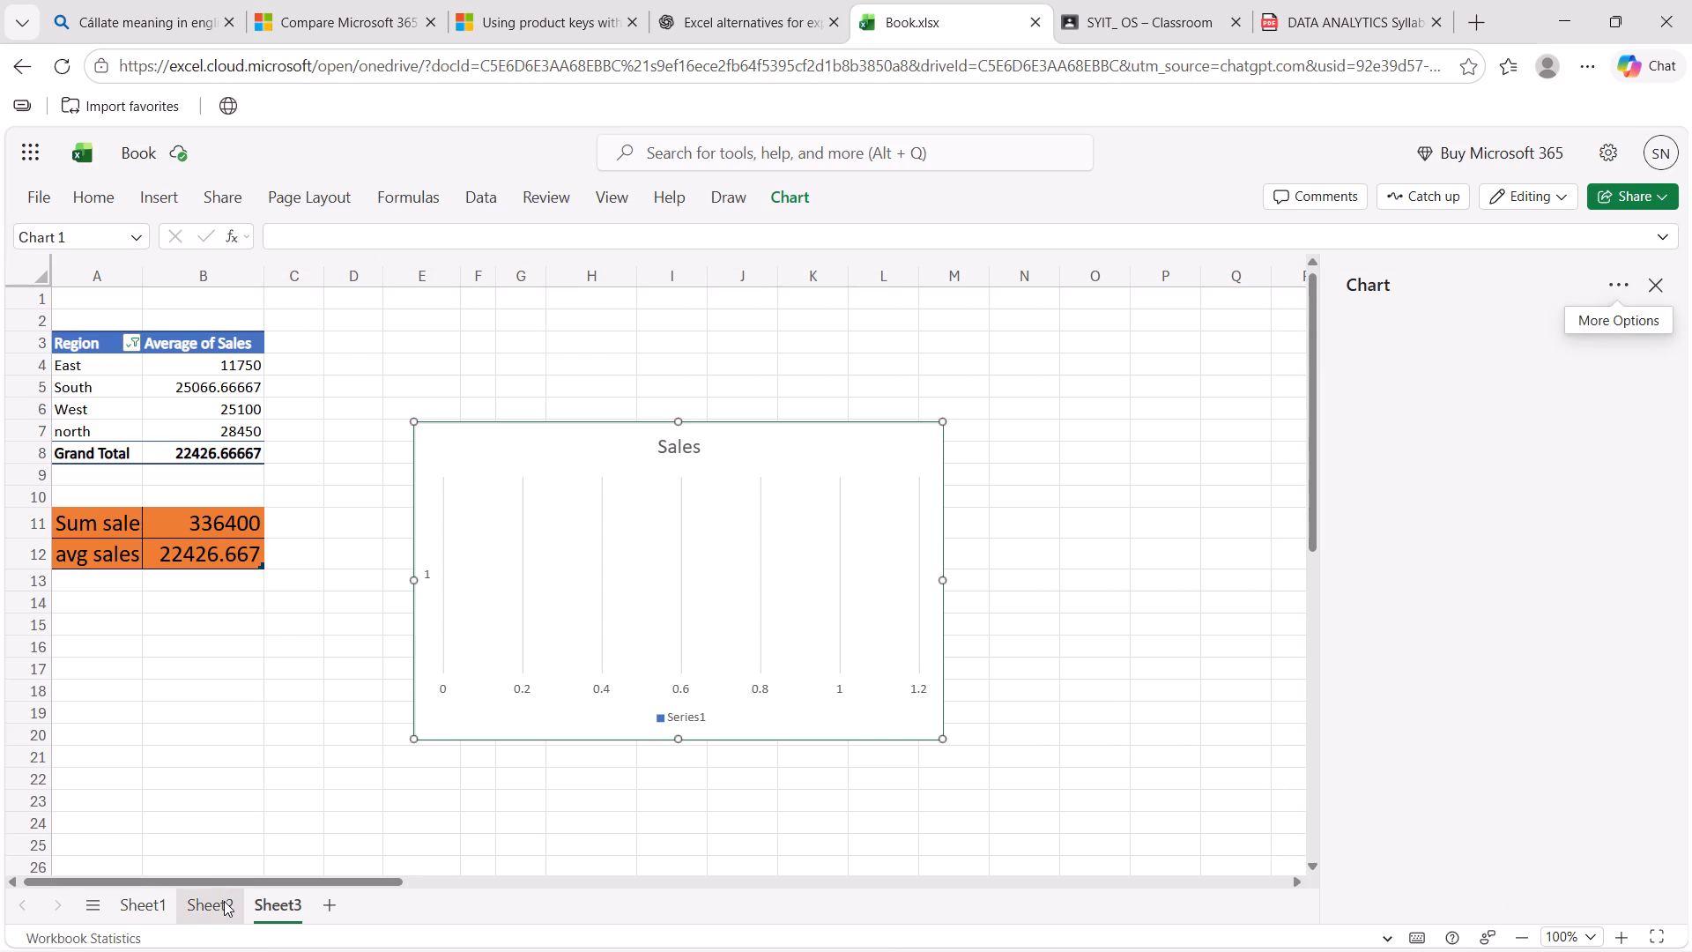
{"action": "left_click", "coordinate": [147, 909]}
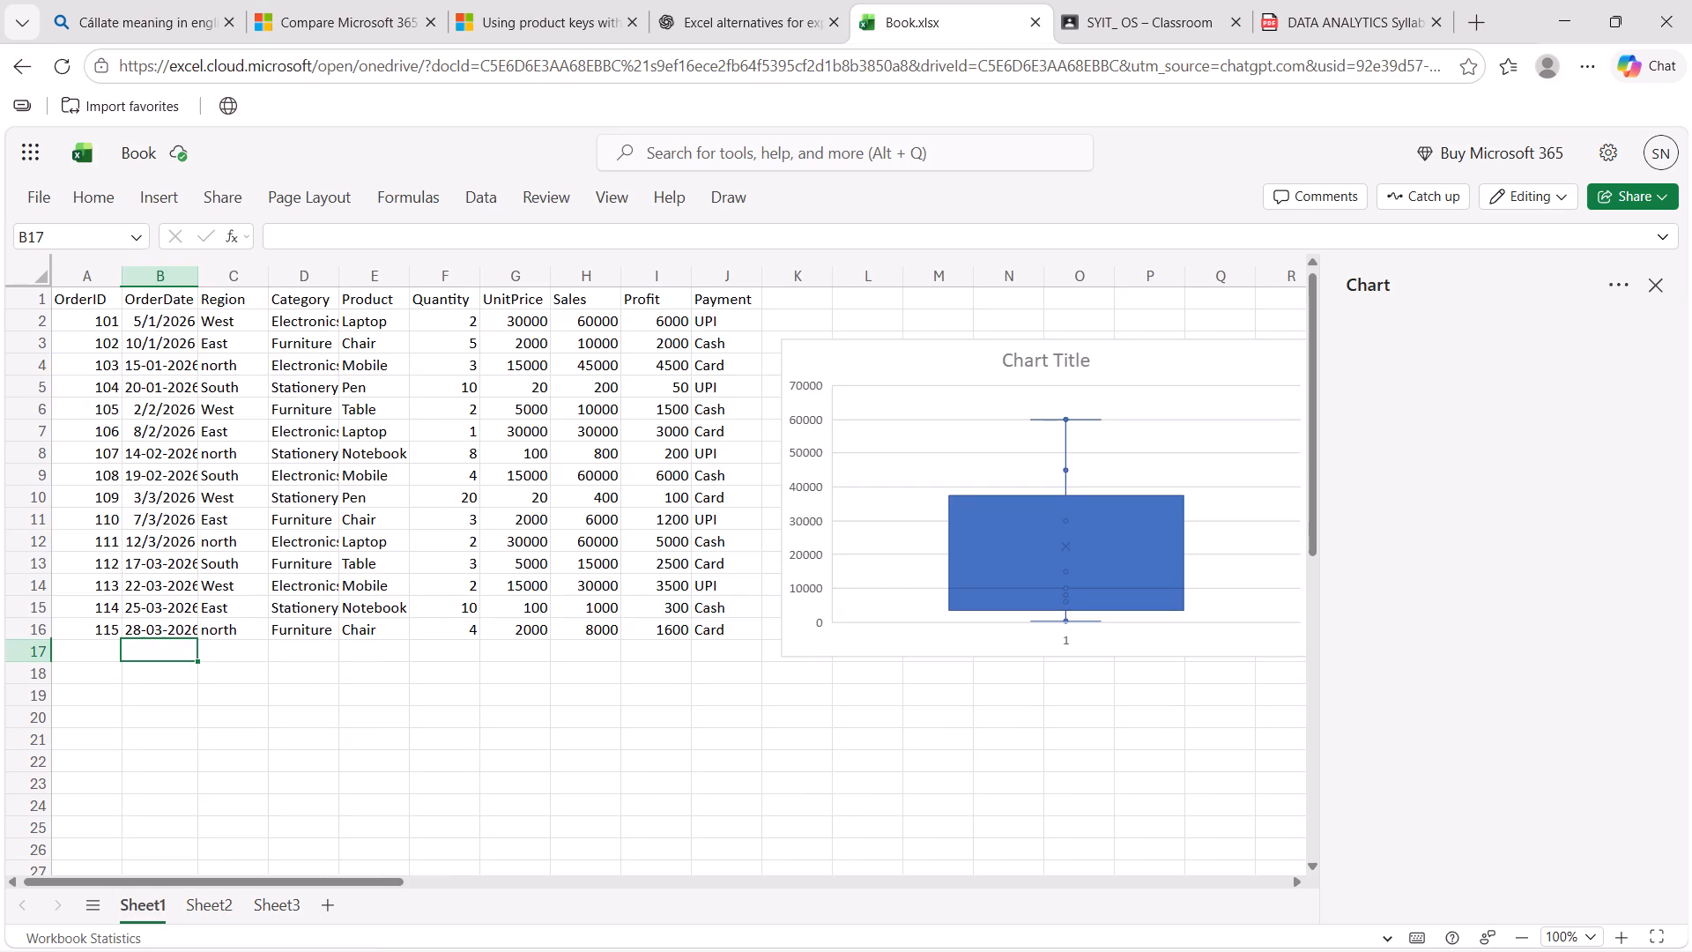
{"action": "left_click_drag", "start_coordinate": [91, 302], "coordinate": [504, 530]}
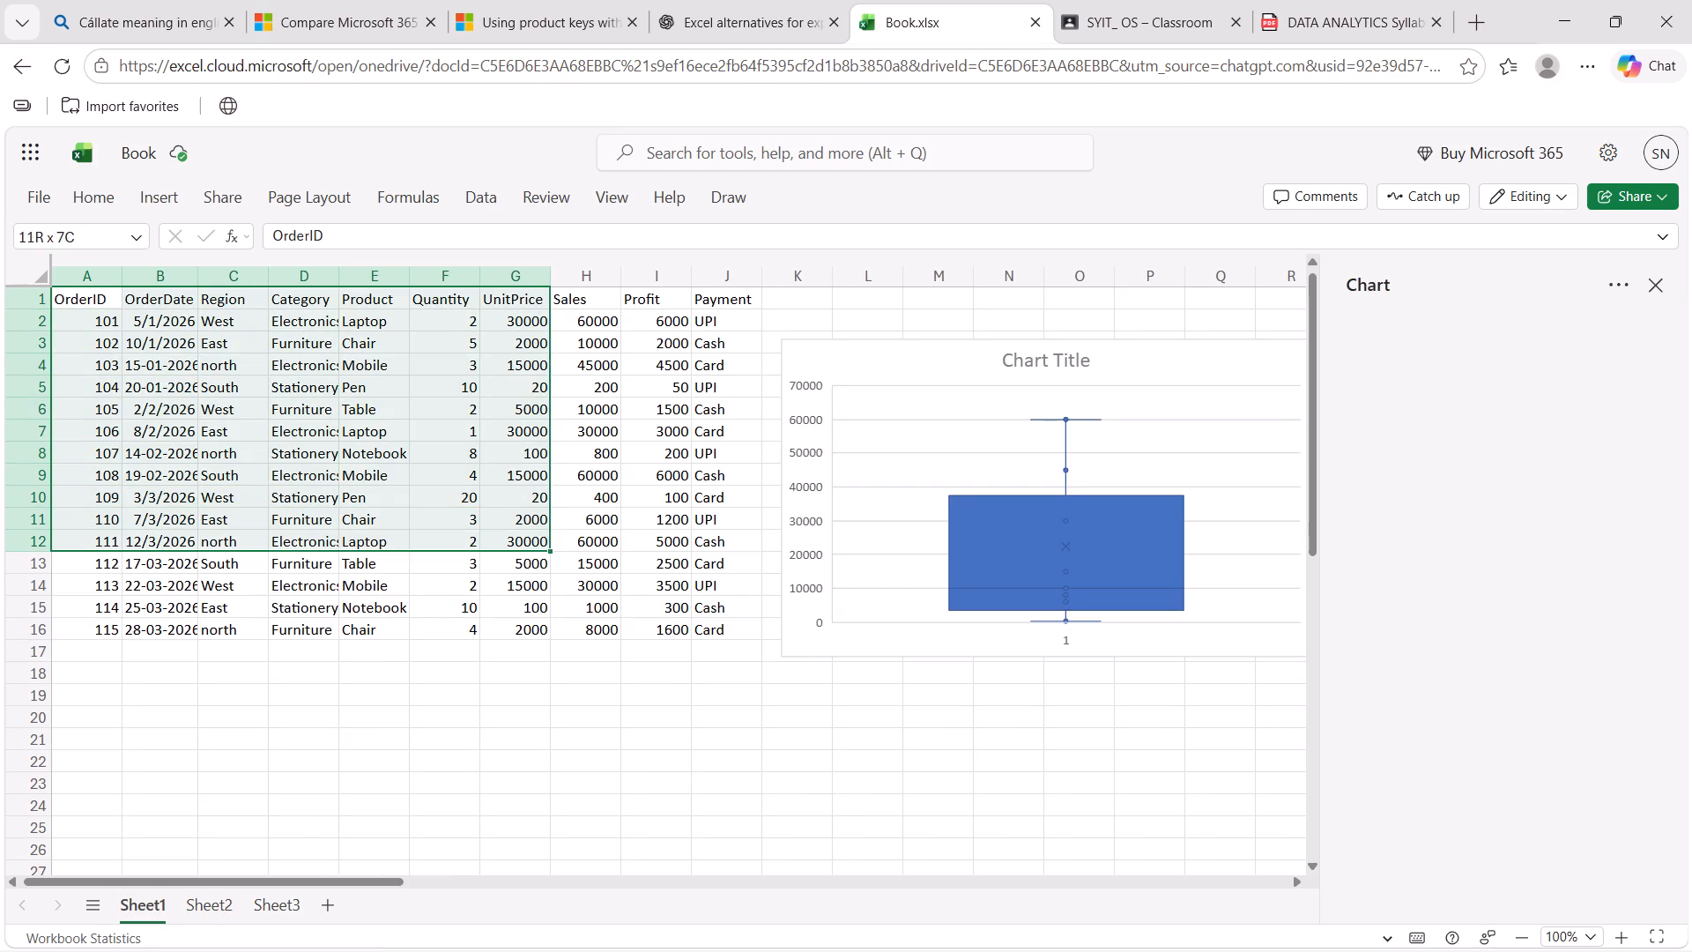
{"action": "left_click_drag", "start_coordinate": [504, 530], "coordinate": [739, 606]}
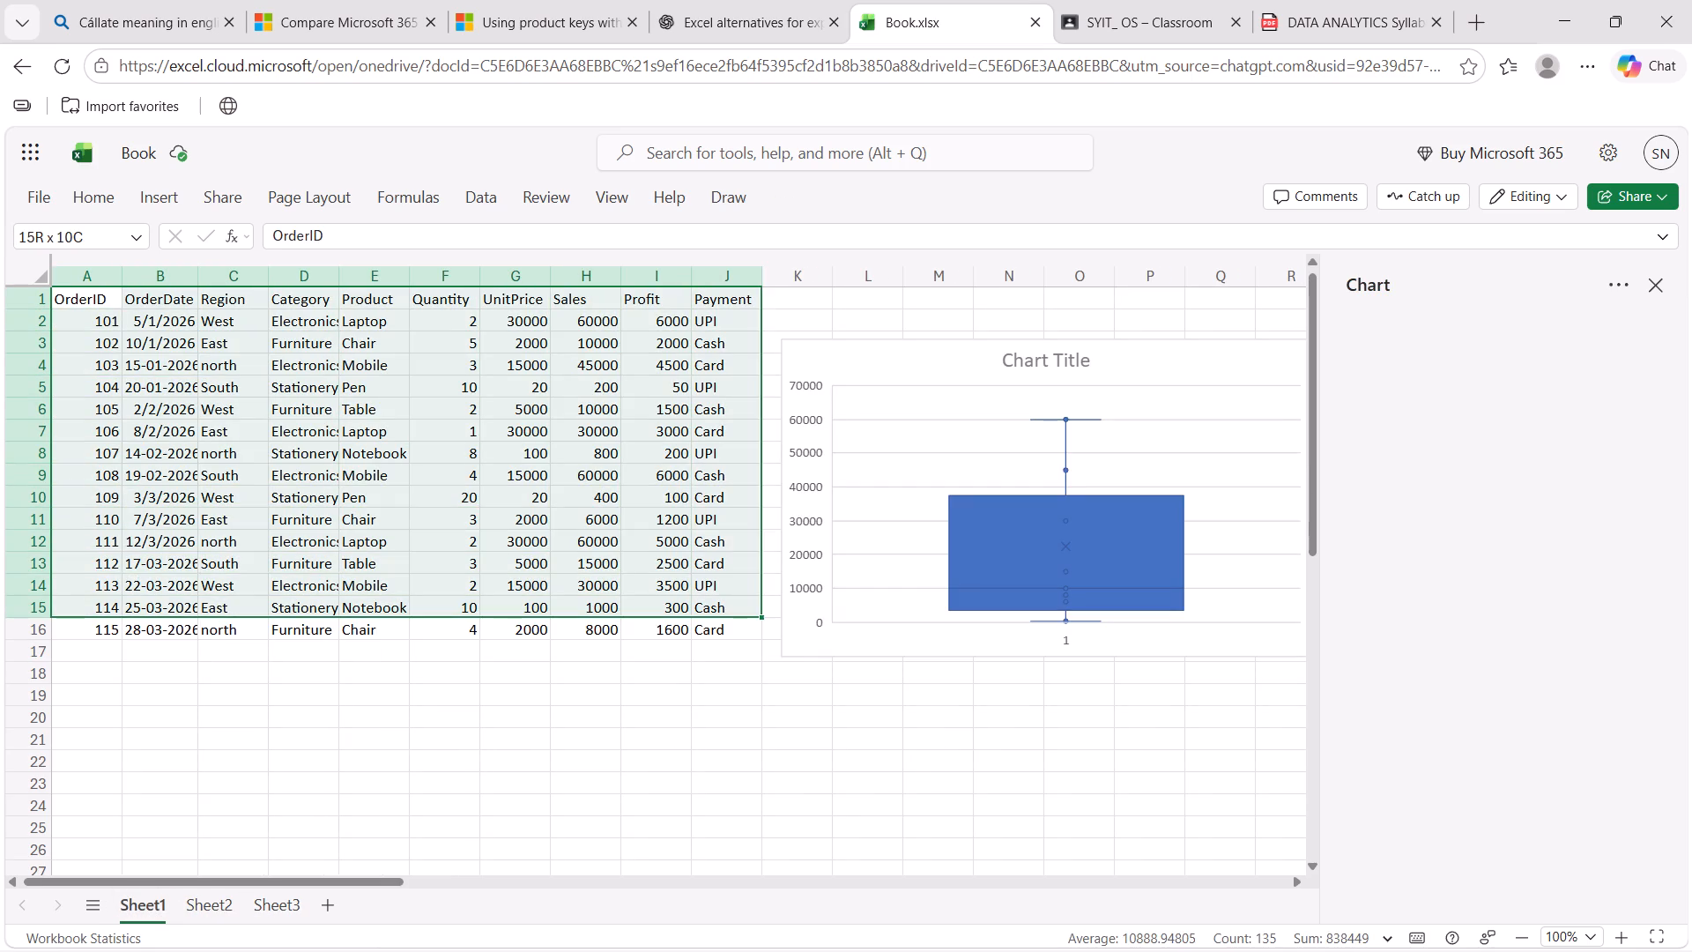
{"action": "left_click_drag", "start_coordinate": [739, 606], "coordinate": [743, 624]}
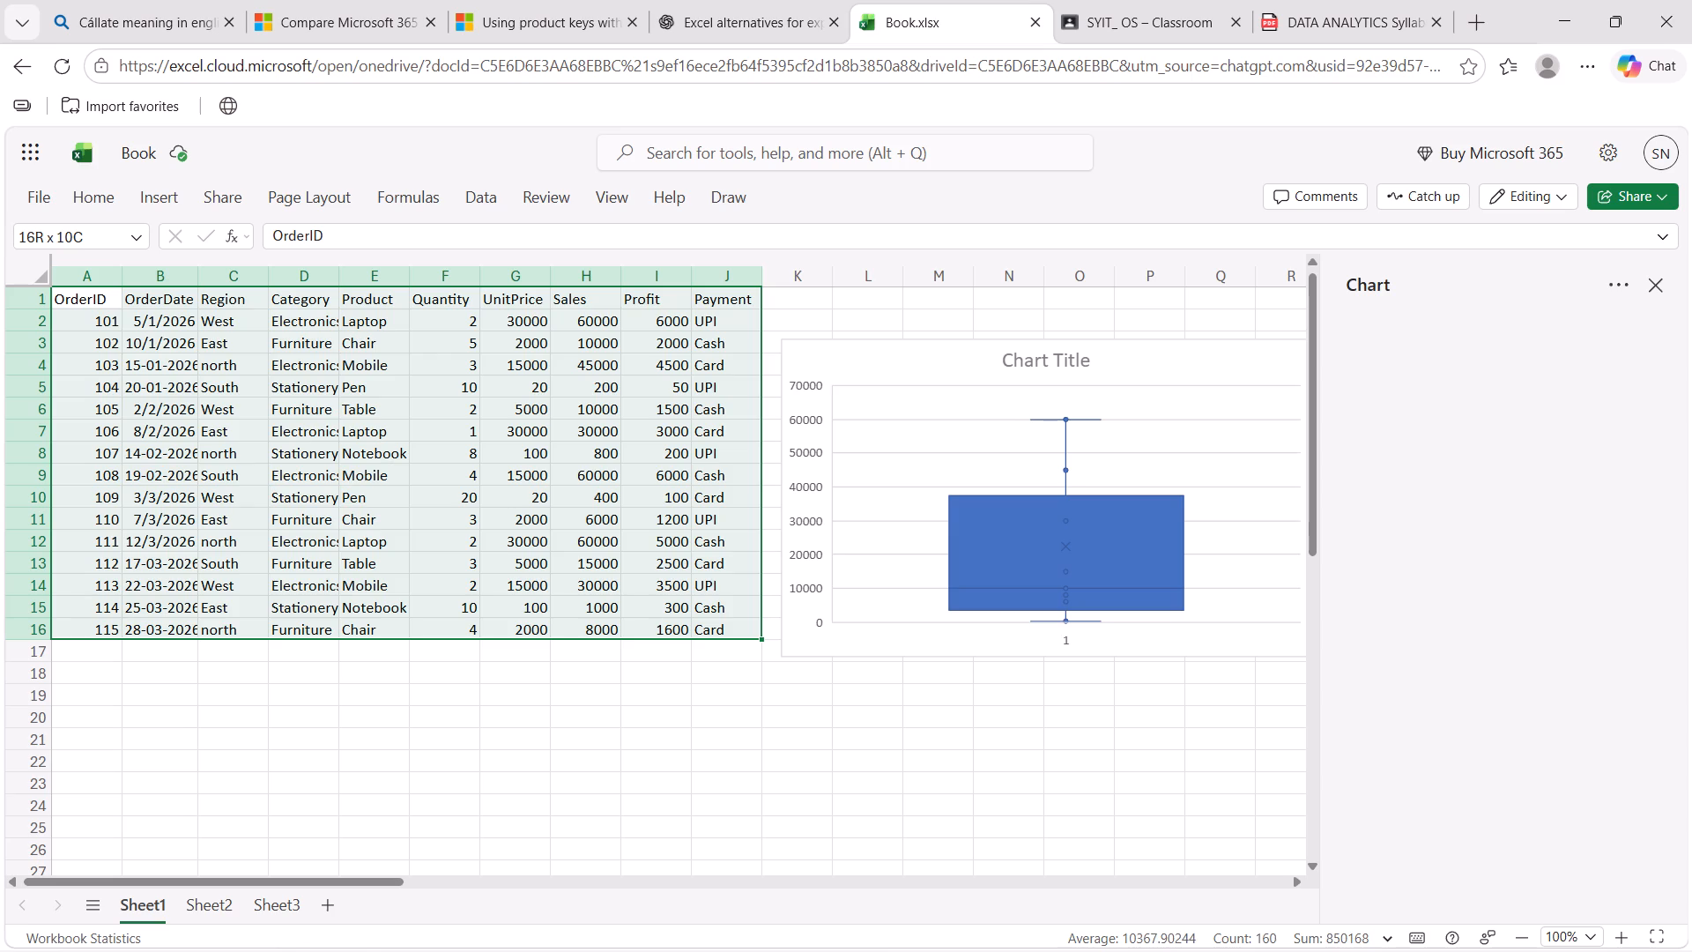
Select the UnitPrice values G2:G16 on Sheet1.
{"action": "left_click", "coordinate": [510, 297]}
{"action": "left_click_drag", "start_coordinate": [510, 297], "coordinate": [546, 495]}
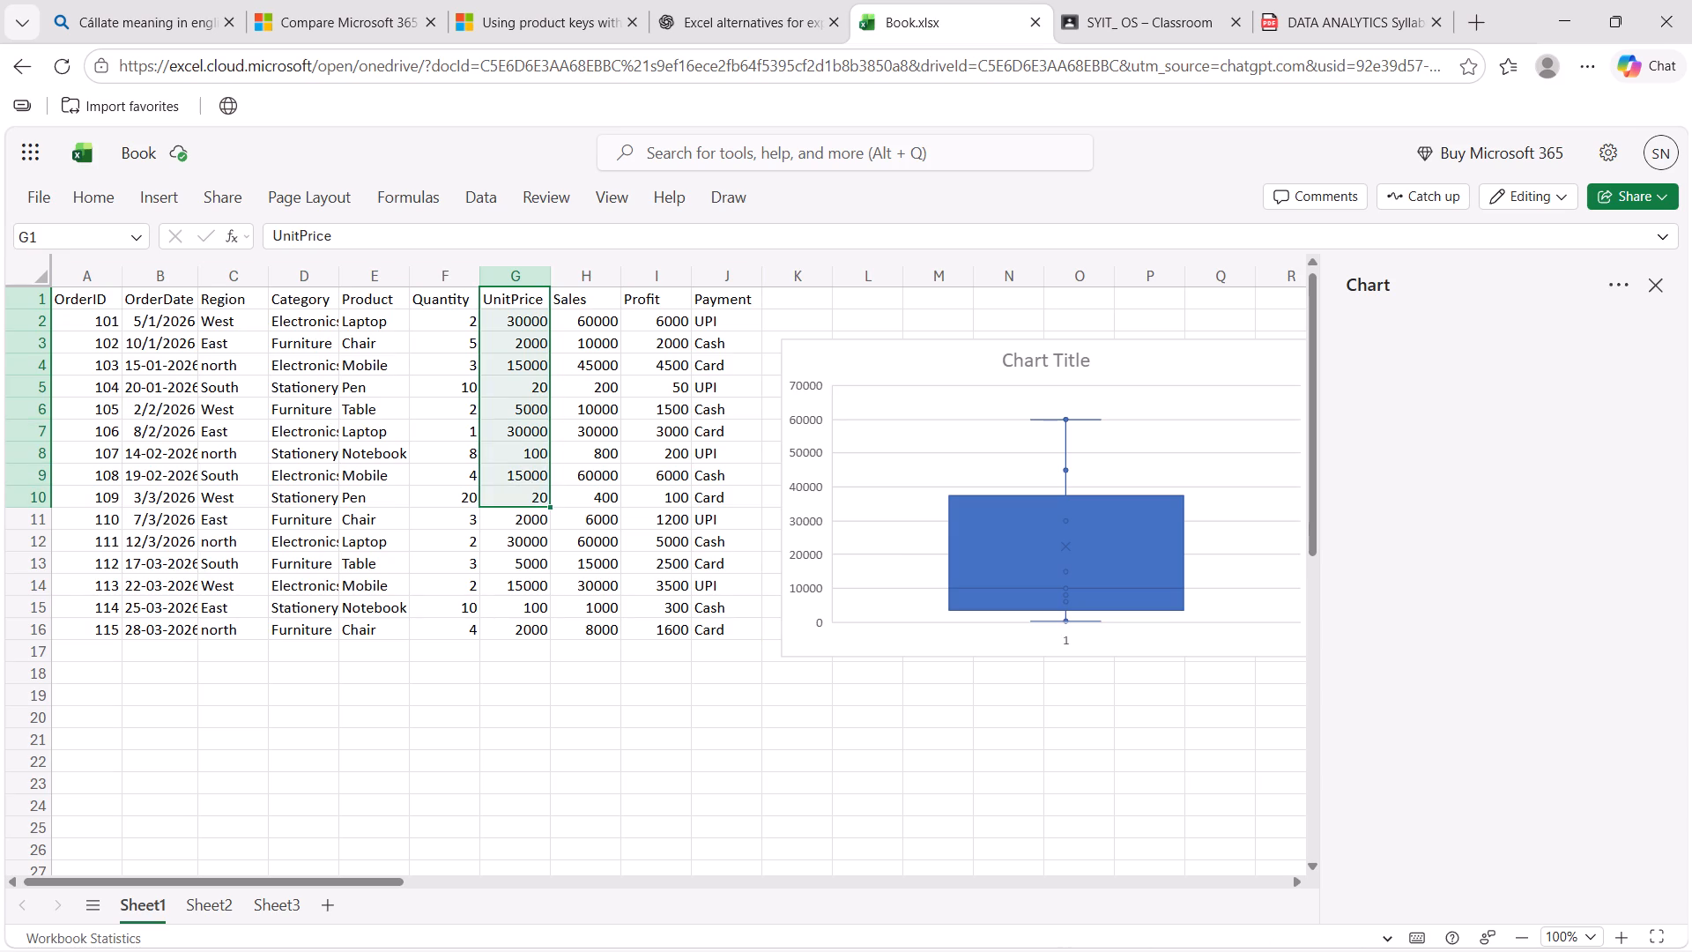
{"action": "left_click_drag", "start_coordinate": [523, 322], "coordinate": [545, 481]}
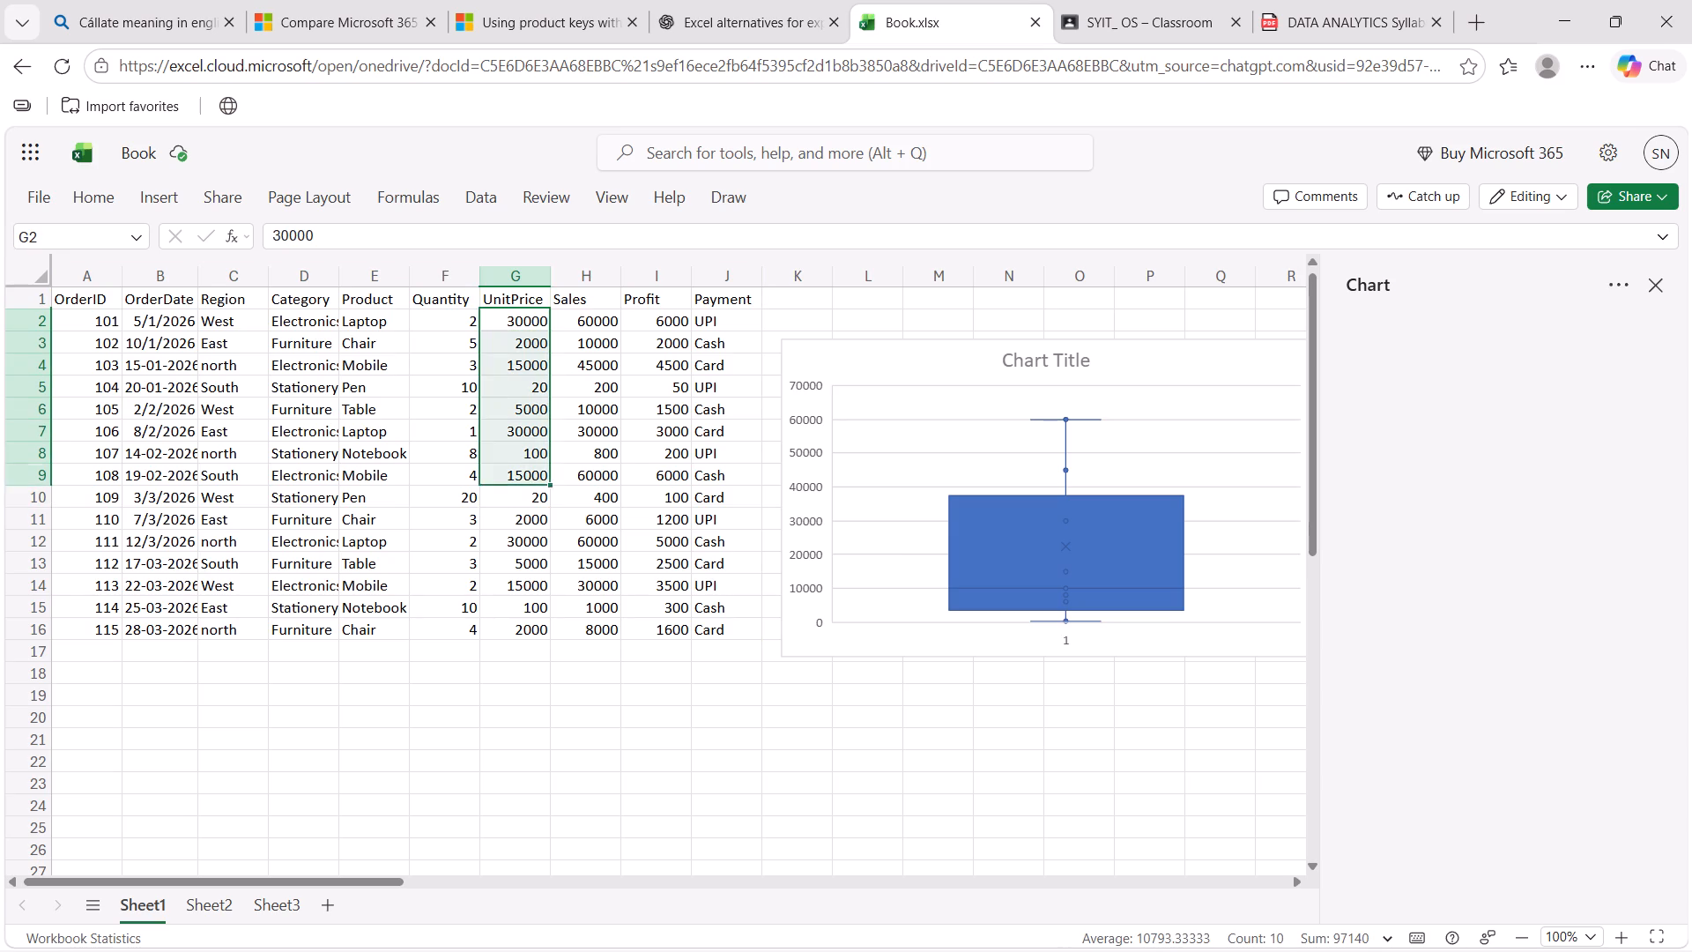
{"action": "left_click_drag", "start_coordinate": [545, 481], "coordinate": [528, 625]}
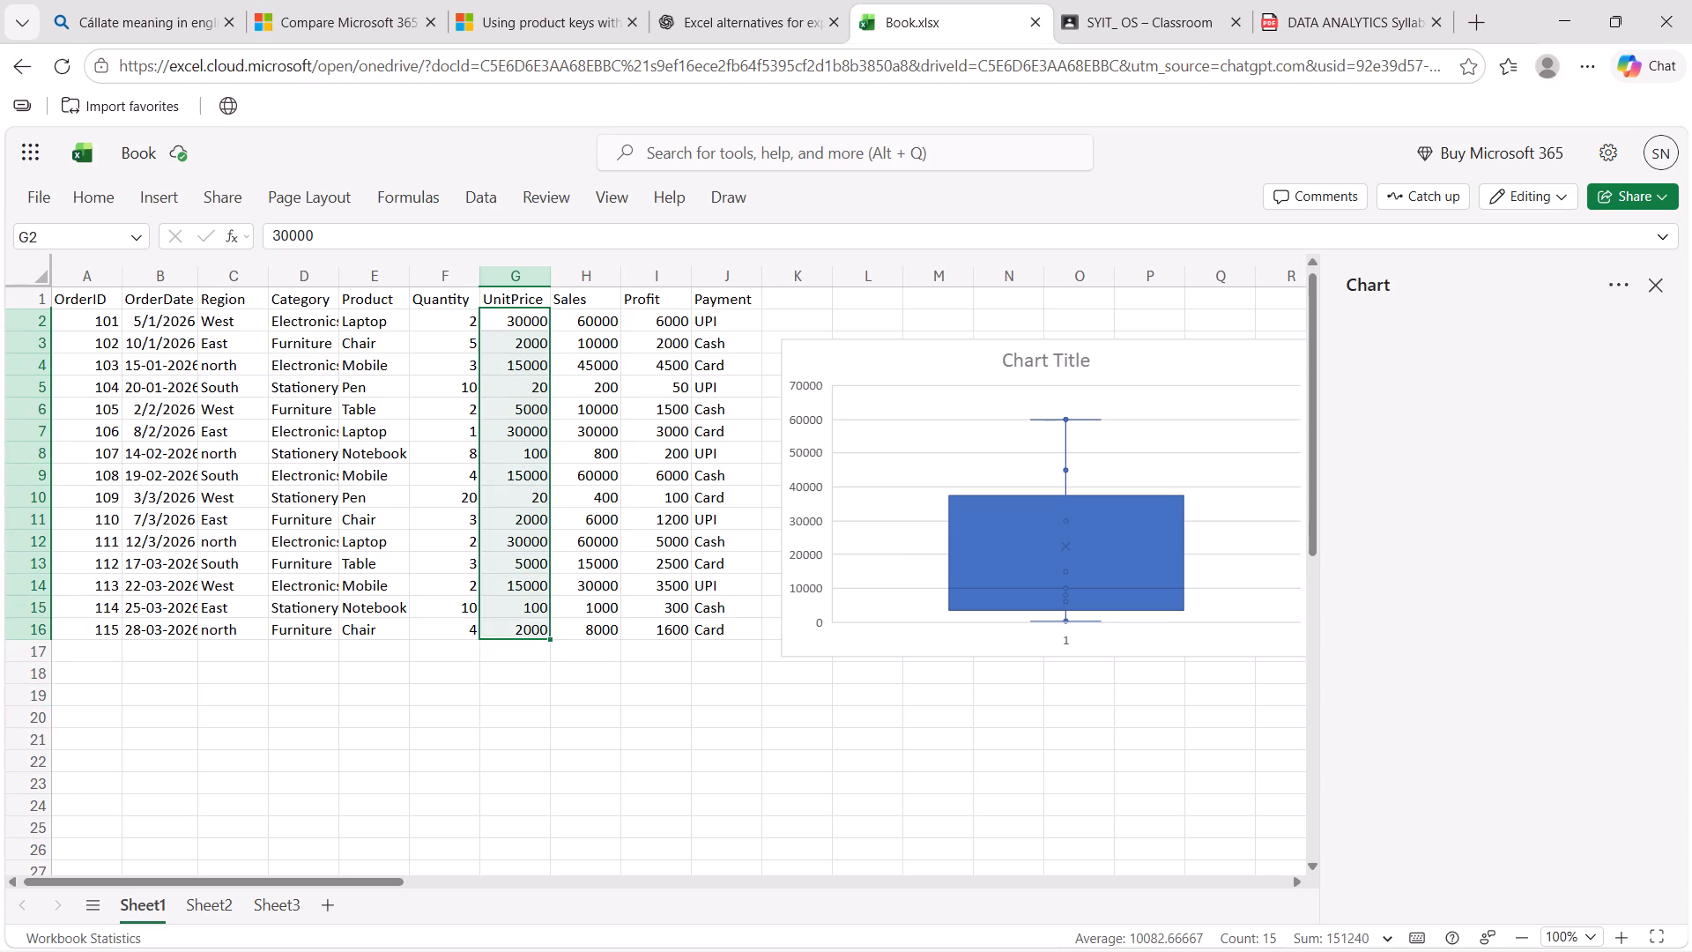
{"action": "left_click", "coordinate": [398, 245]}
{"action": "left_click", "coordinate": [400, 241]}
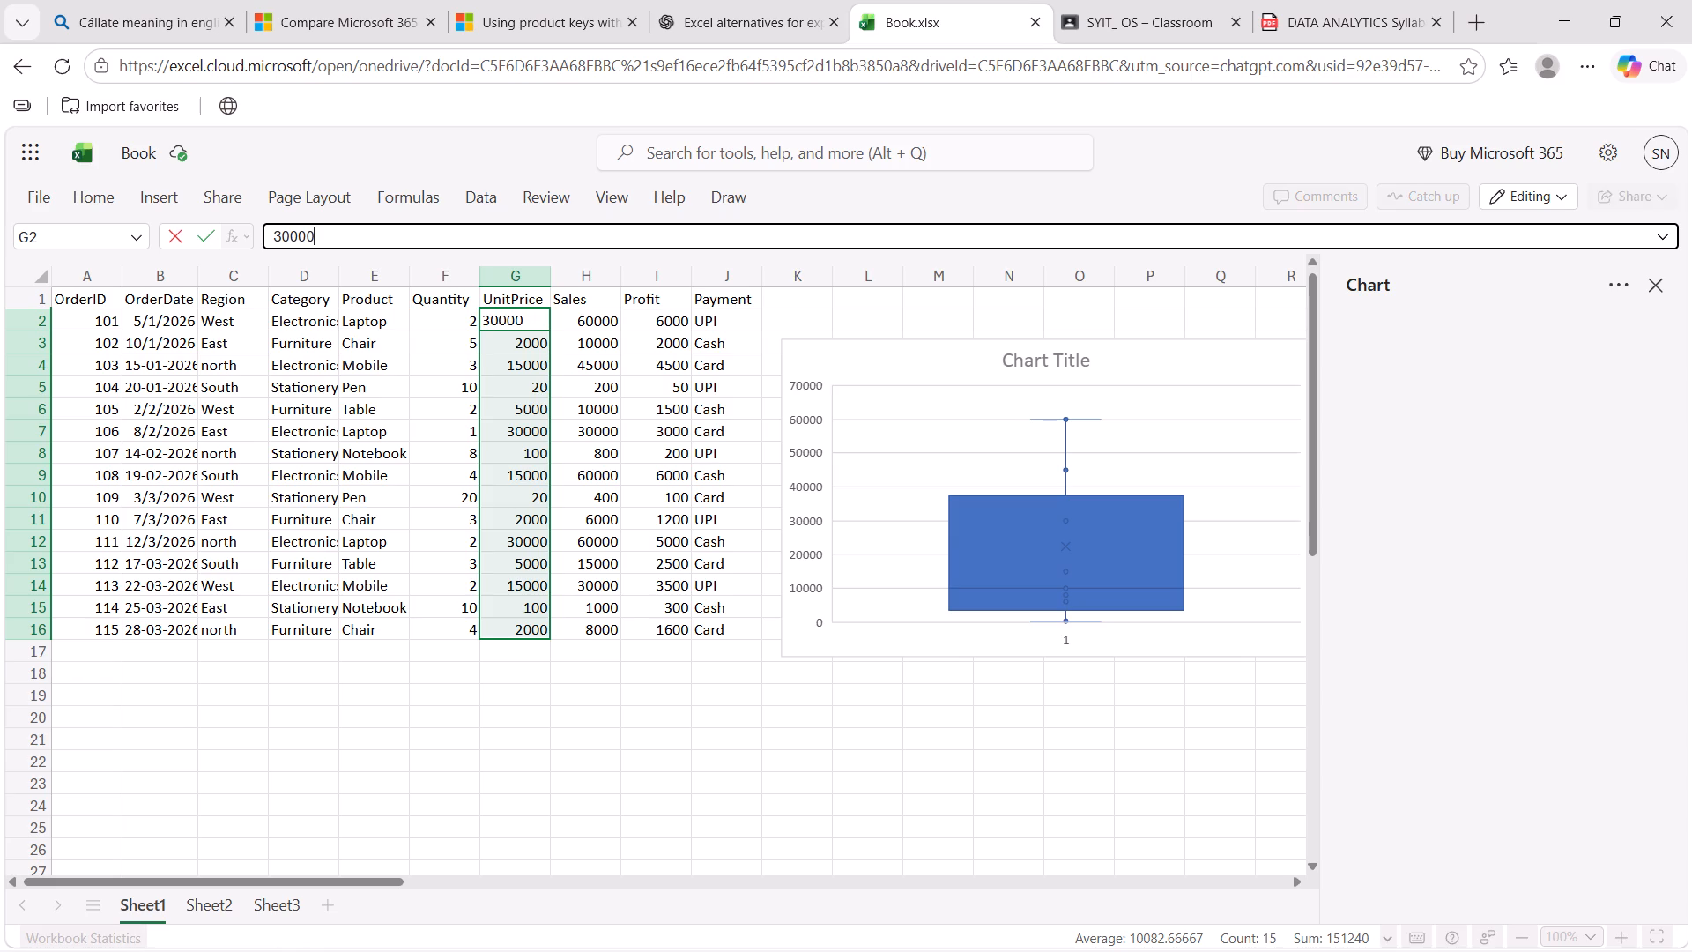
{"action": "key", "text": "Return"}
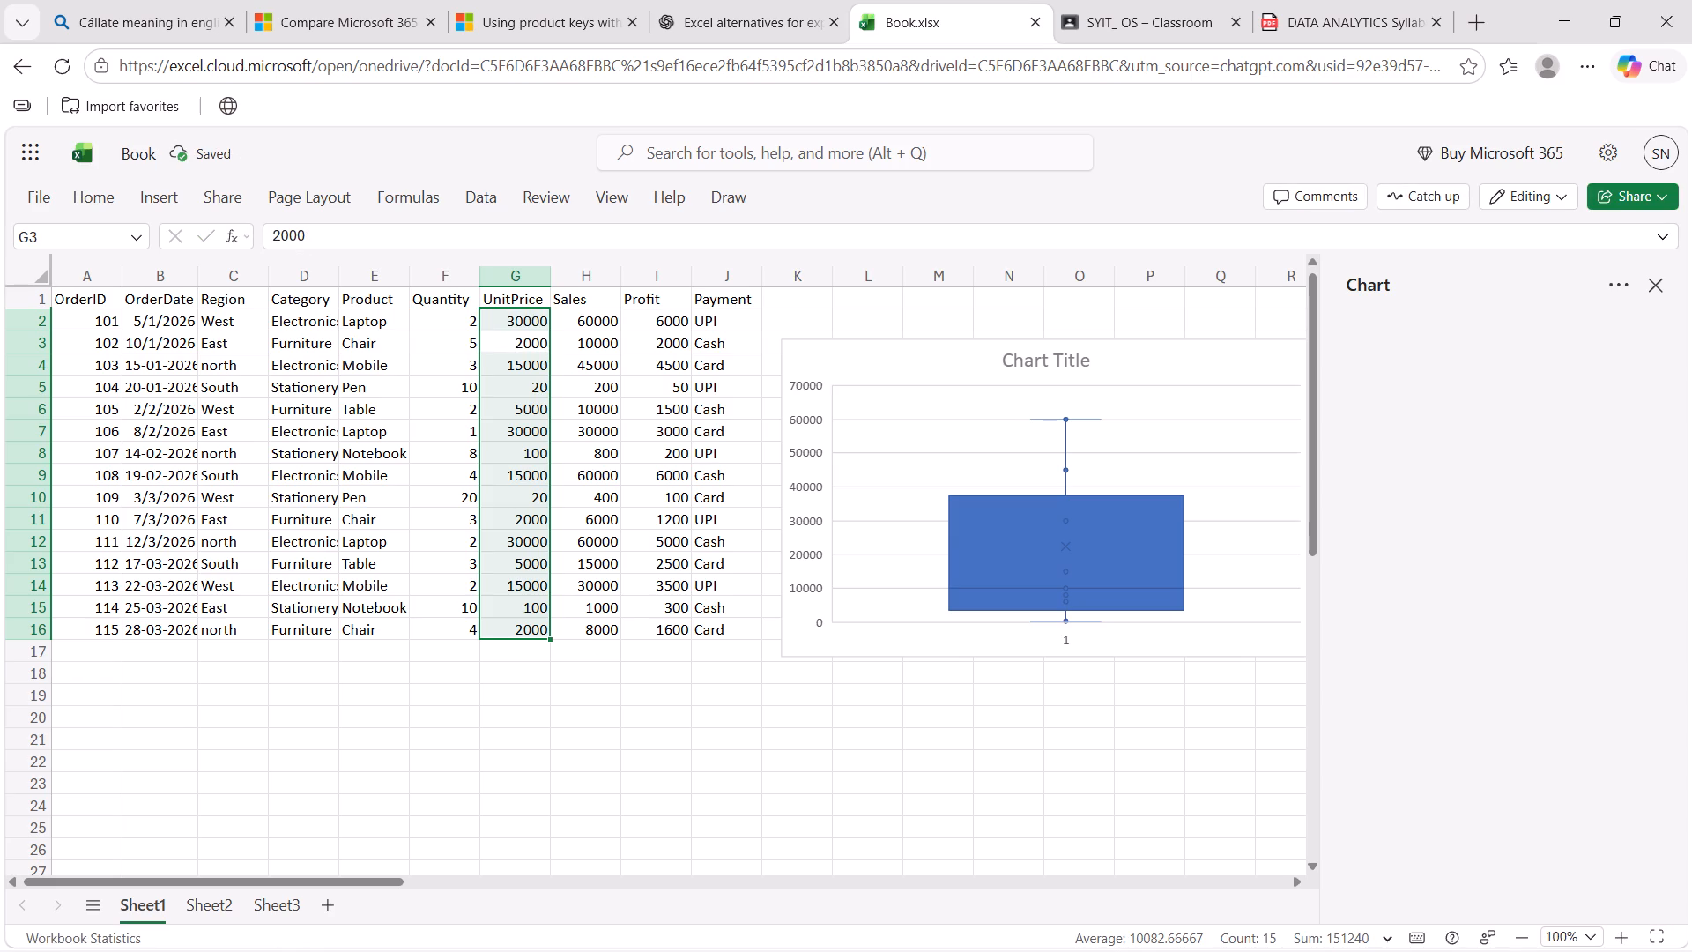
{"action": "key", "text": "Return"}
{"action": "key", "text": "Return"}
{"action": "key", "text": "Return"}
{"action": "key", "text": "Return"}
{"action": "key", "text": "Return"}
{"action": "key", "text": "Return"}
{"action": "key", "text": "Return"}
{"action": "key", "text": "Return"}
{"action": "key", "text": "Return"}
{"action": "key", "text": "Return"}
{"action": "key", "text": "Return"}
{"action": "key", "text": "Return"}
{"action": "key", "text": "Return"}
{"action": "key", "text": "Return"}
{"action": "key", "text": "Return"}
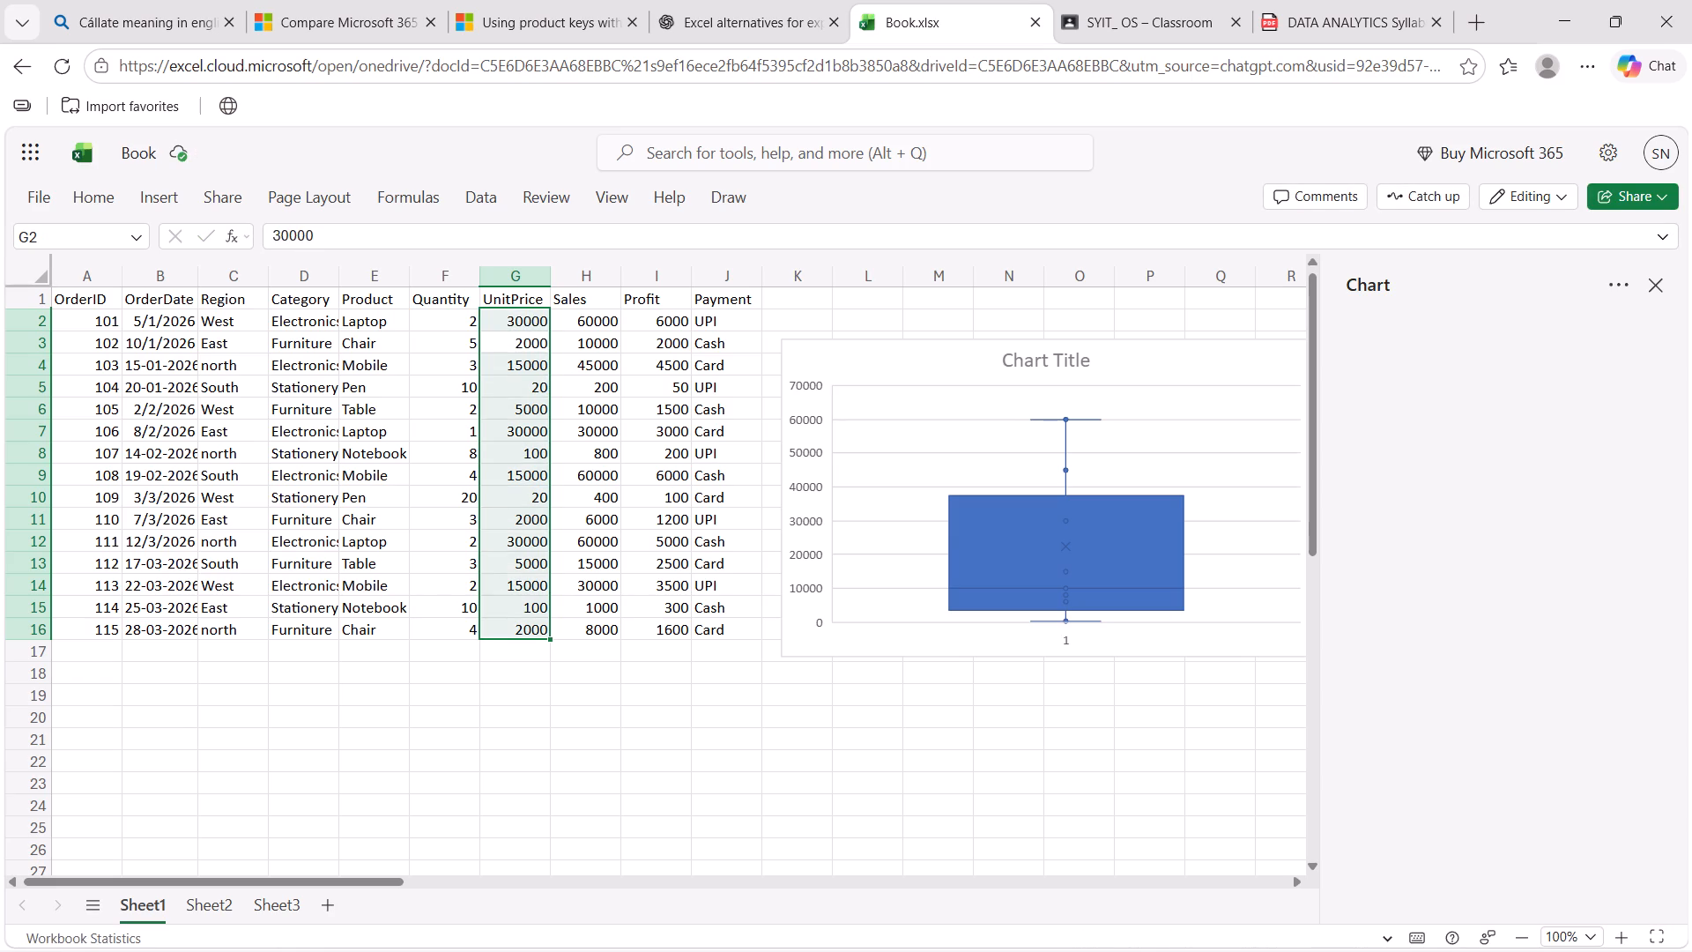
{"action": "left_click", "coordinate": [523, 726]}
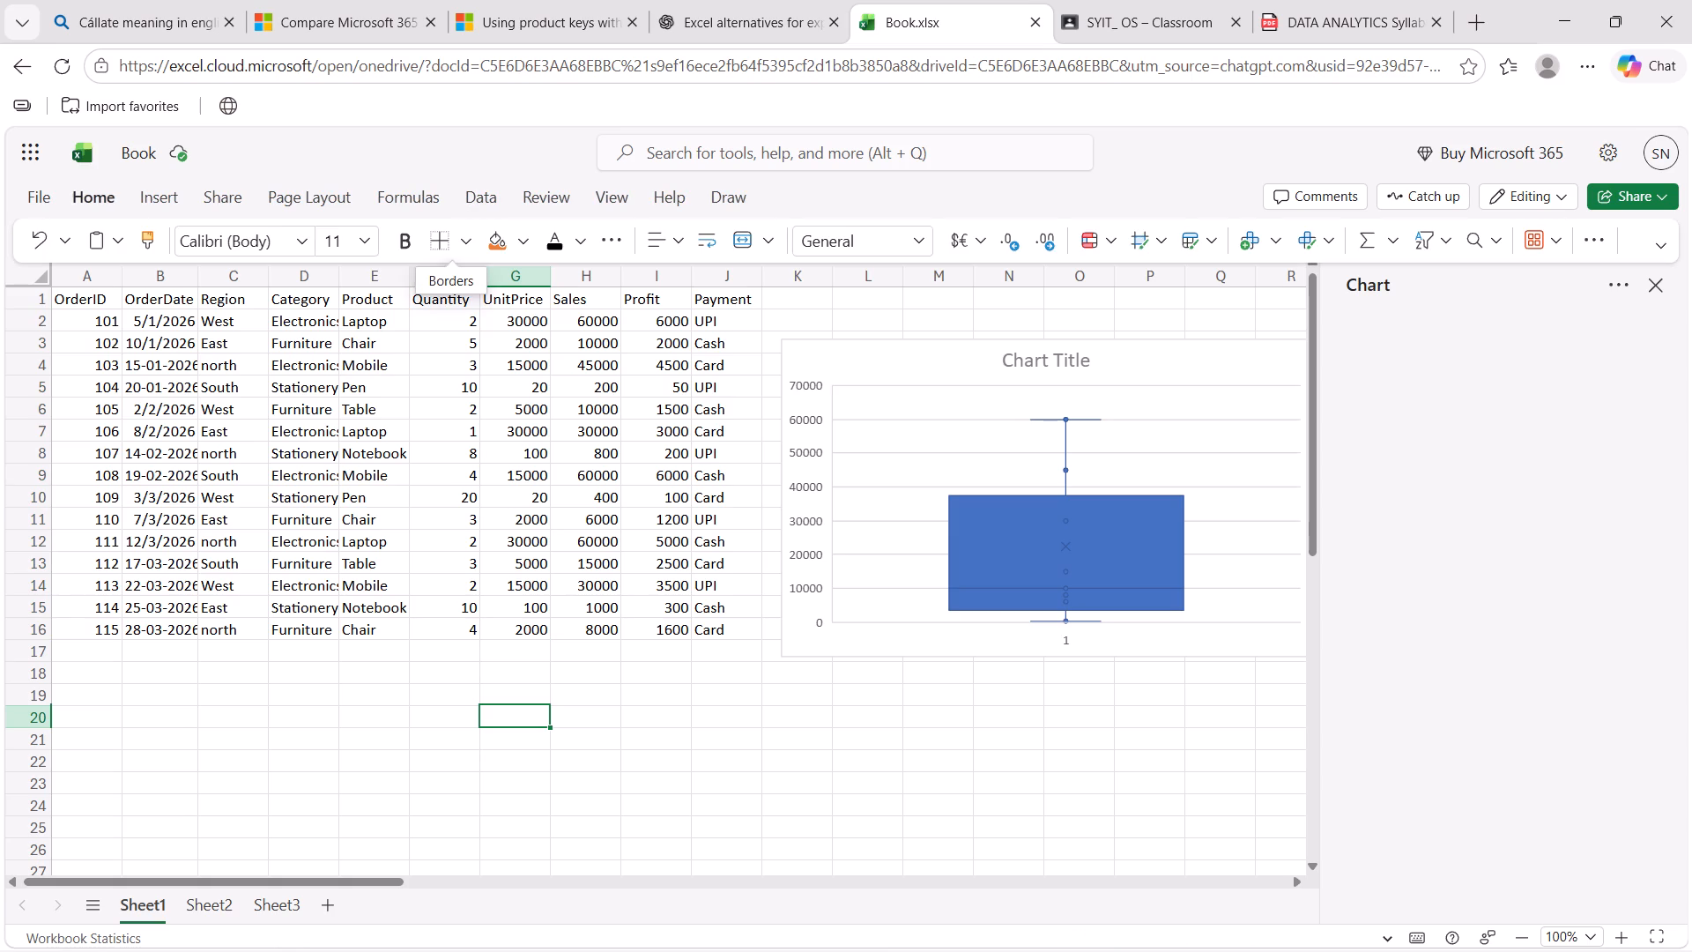
Insert a Clustered Bar chart on Sheet1 from the whole order table A1:J16.
{"action": "left_click_drag", "start_coordinate": [73, 304], "coordinate": [327, 428]}
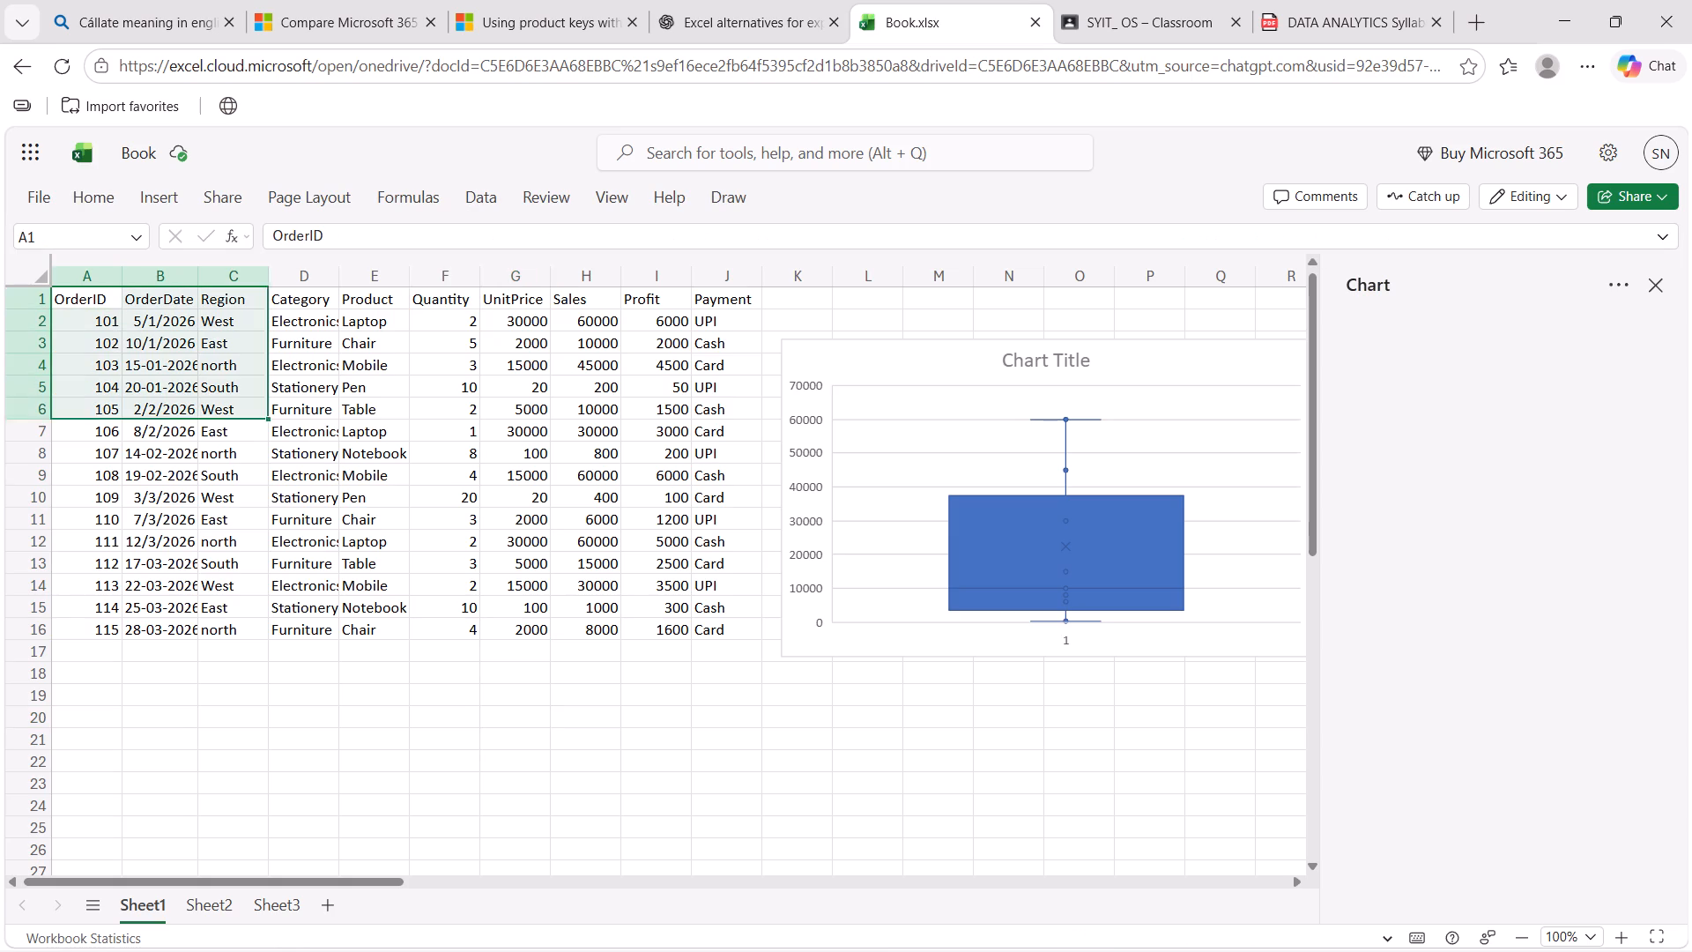
{"action": "left_click_drag", "start_coordinate": [327, 428], "coordinate": [750, 617]}
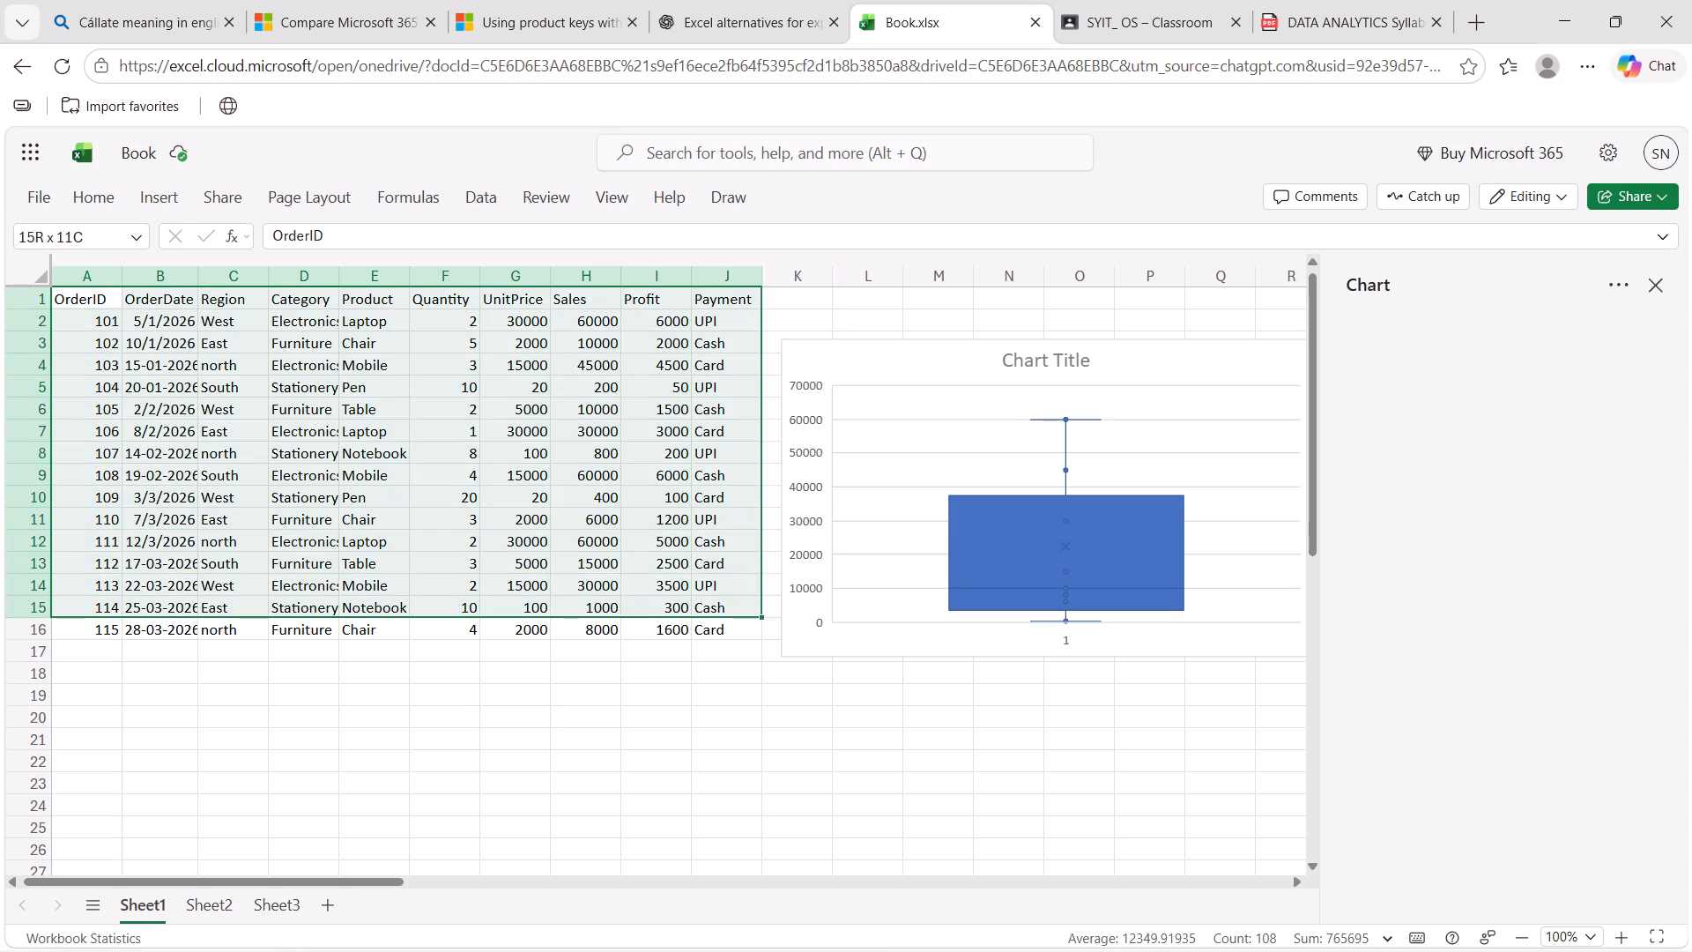
{"action": "left_click_drag", "start_coordinate": [750, 617], "coordinate": [730, 623]}
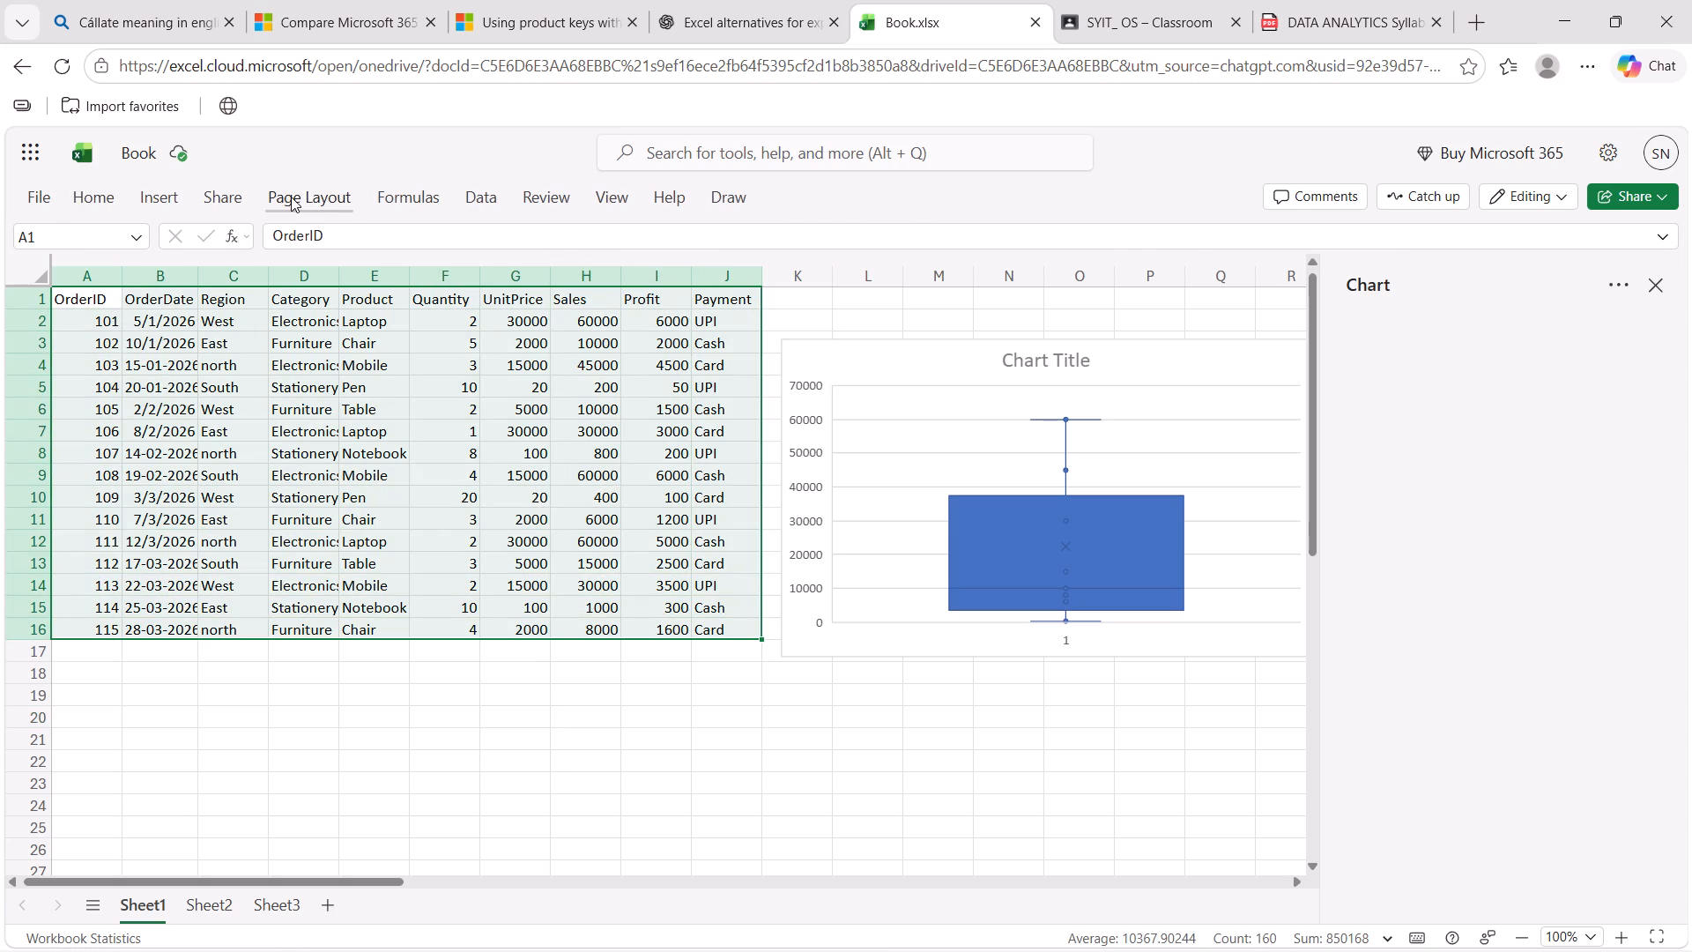
{"action": "left_click", "coordinate": [162, 197]}
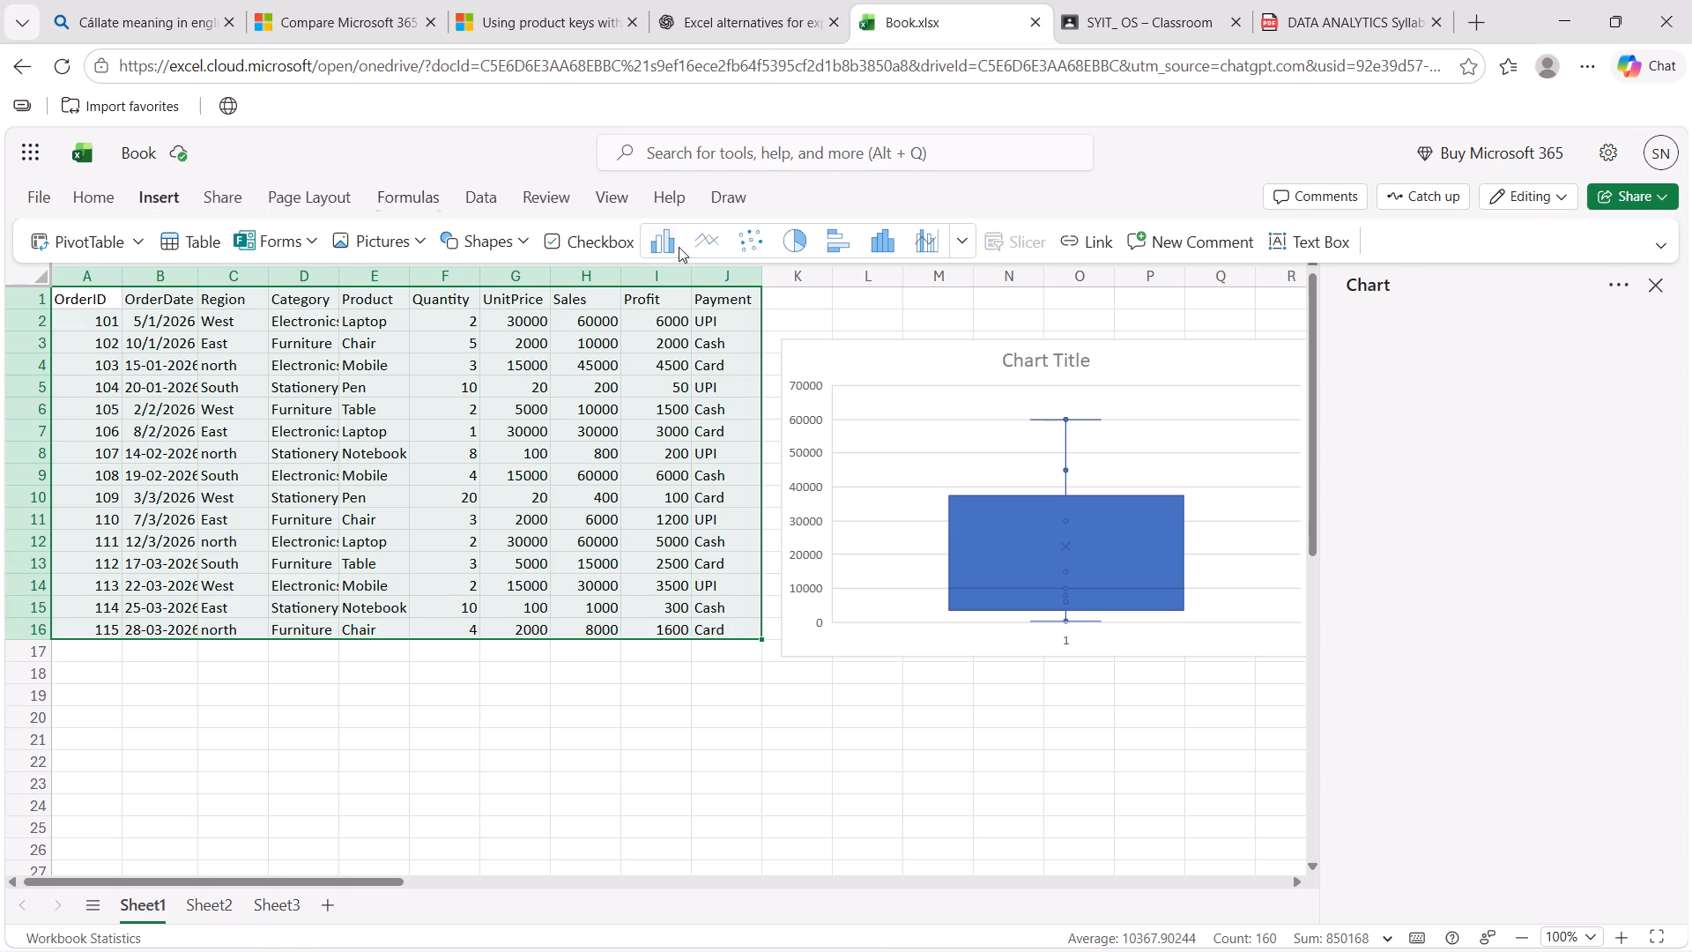
{"action": "left_click", "coordinate": [968, 248]}
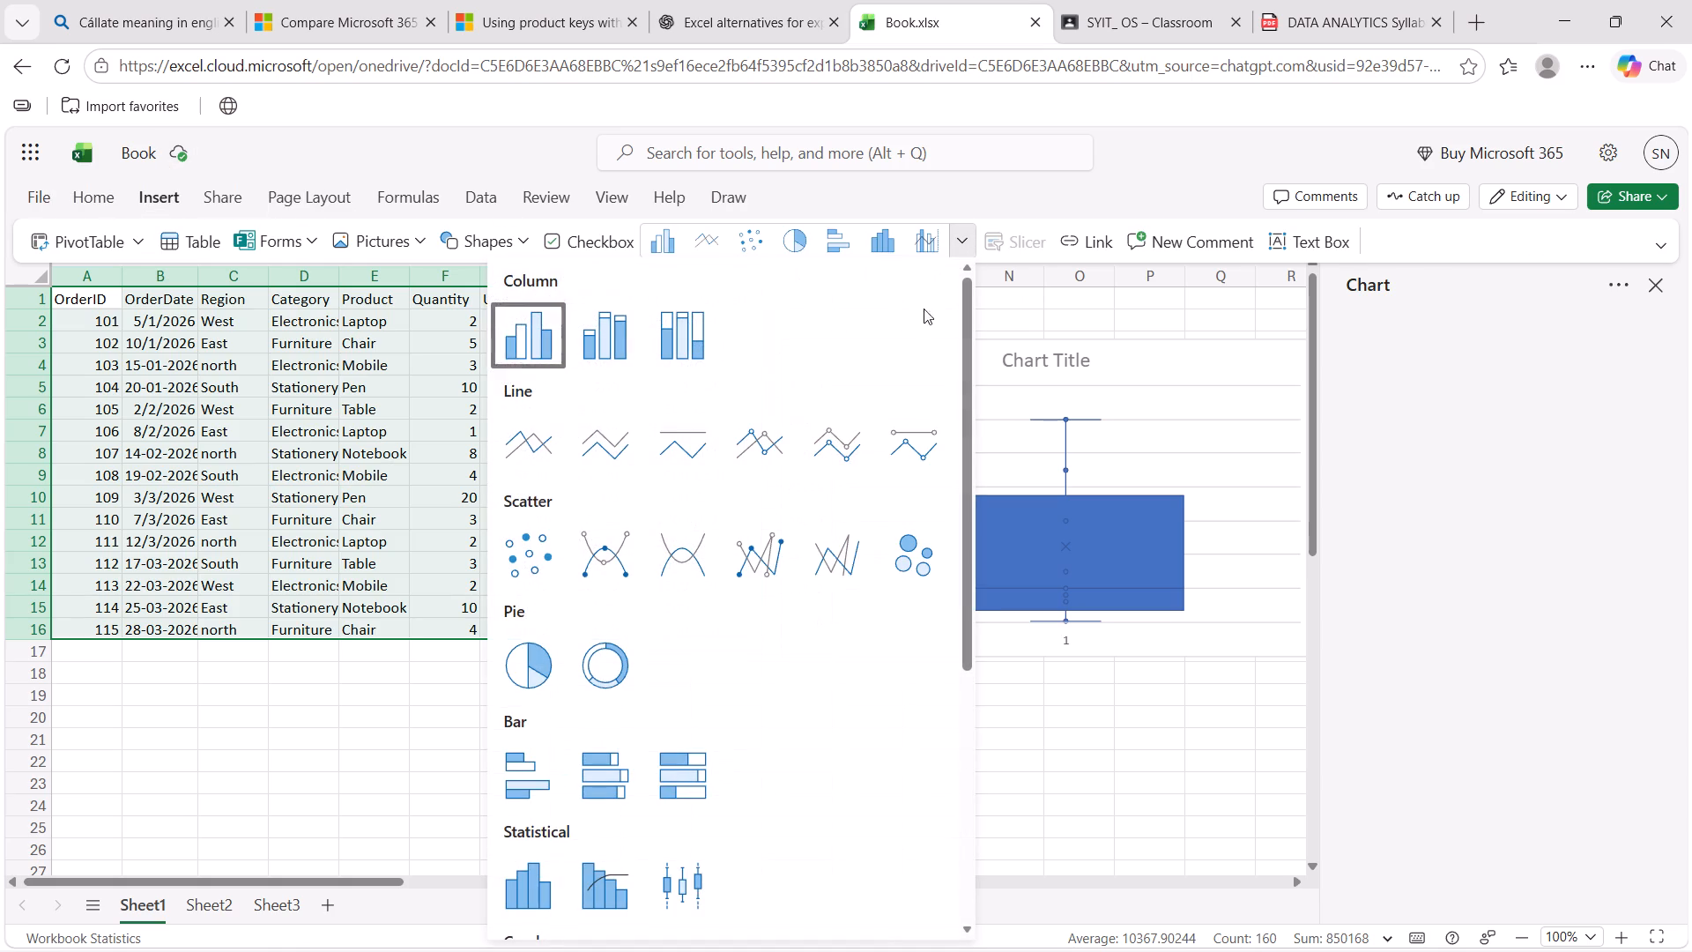
{"action": "left_click", "coordinate": [531, 771]}
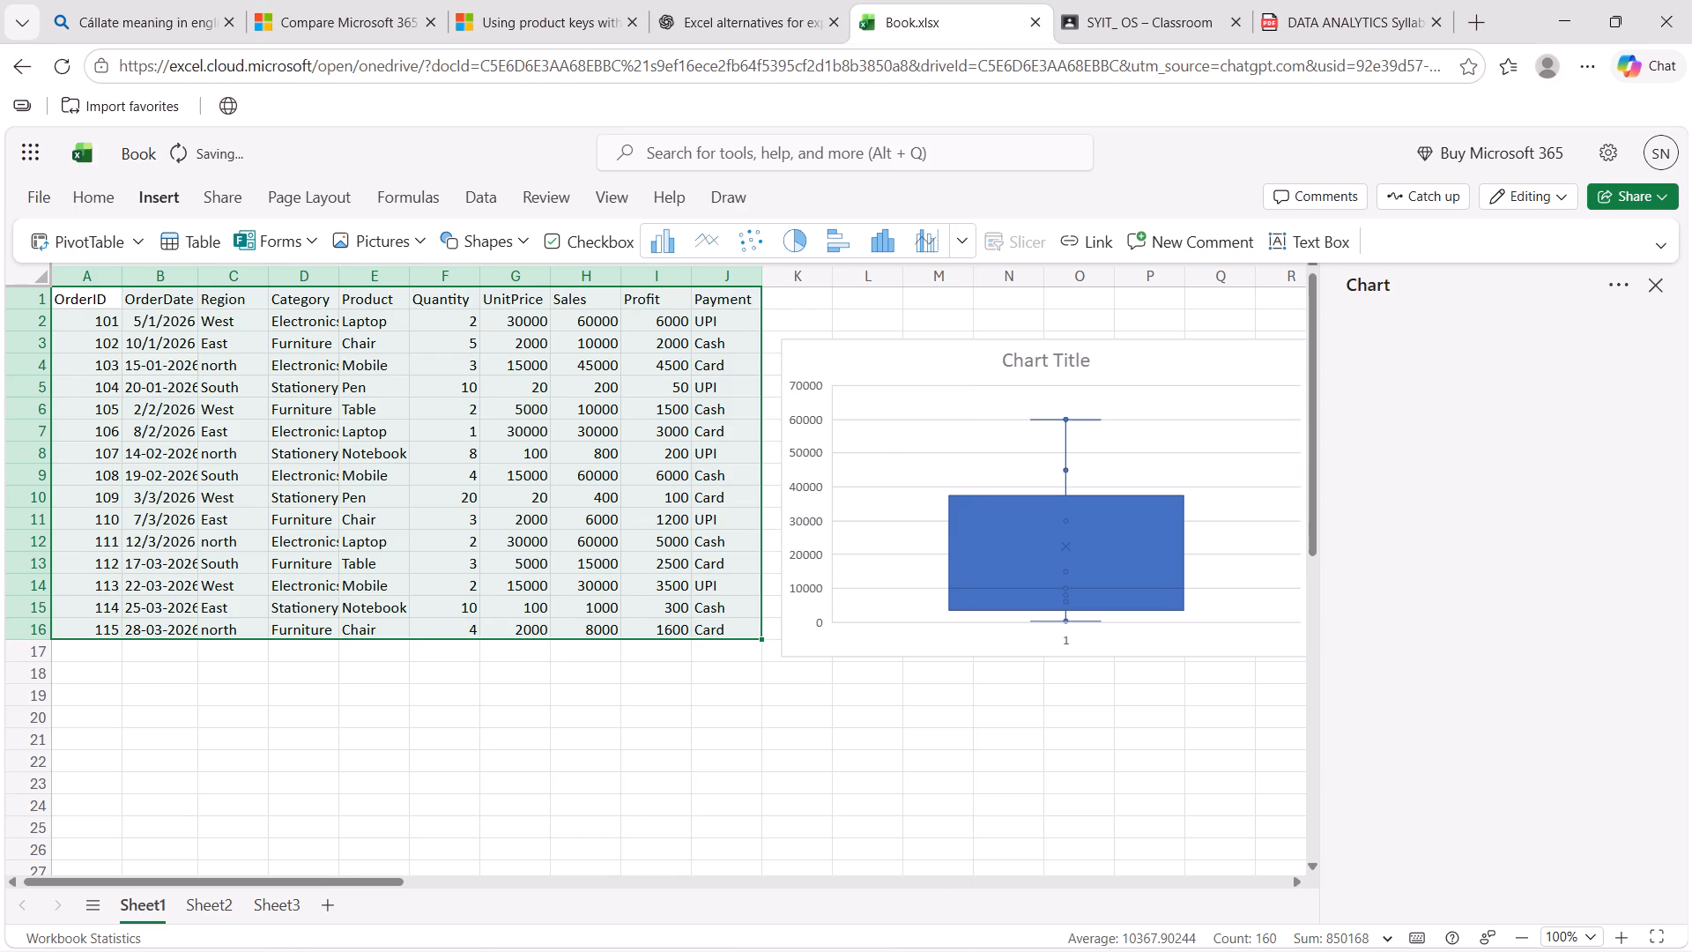
{"action": "scroll", "coordinate": [531, 771], "scroll_direction": "right", "scroll_amount": 1}
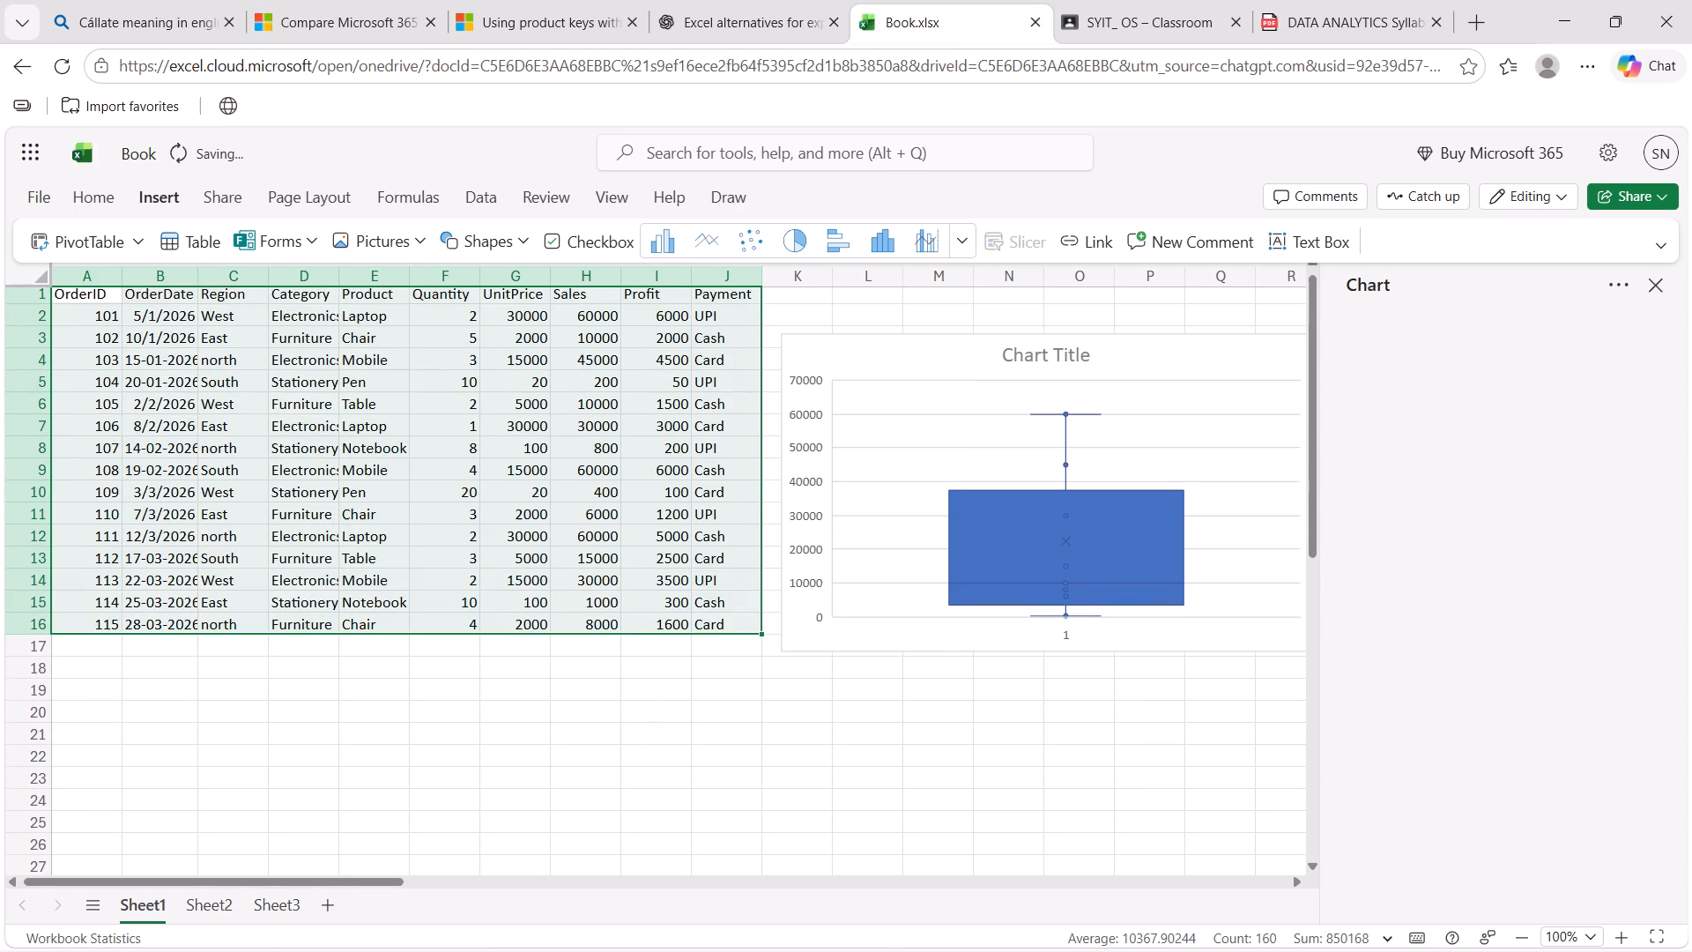
{"action": "scroll", "coordinate": [531, 771], "scroll_direction": "right", "scroll_amount": 1}
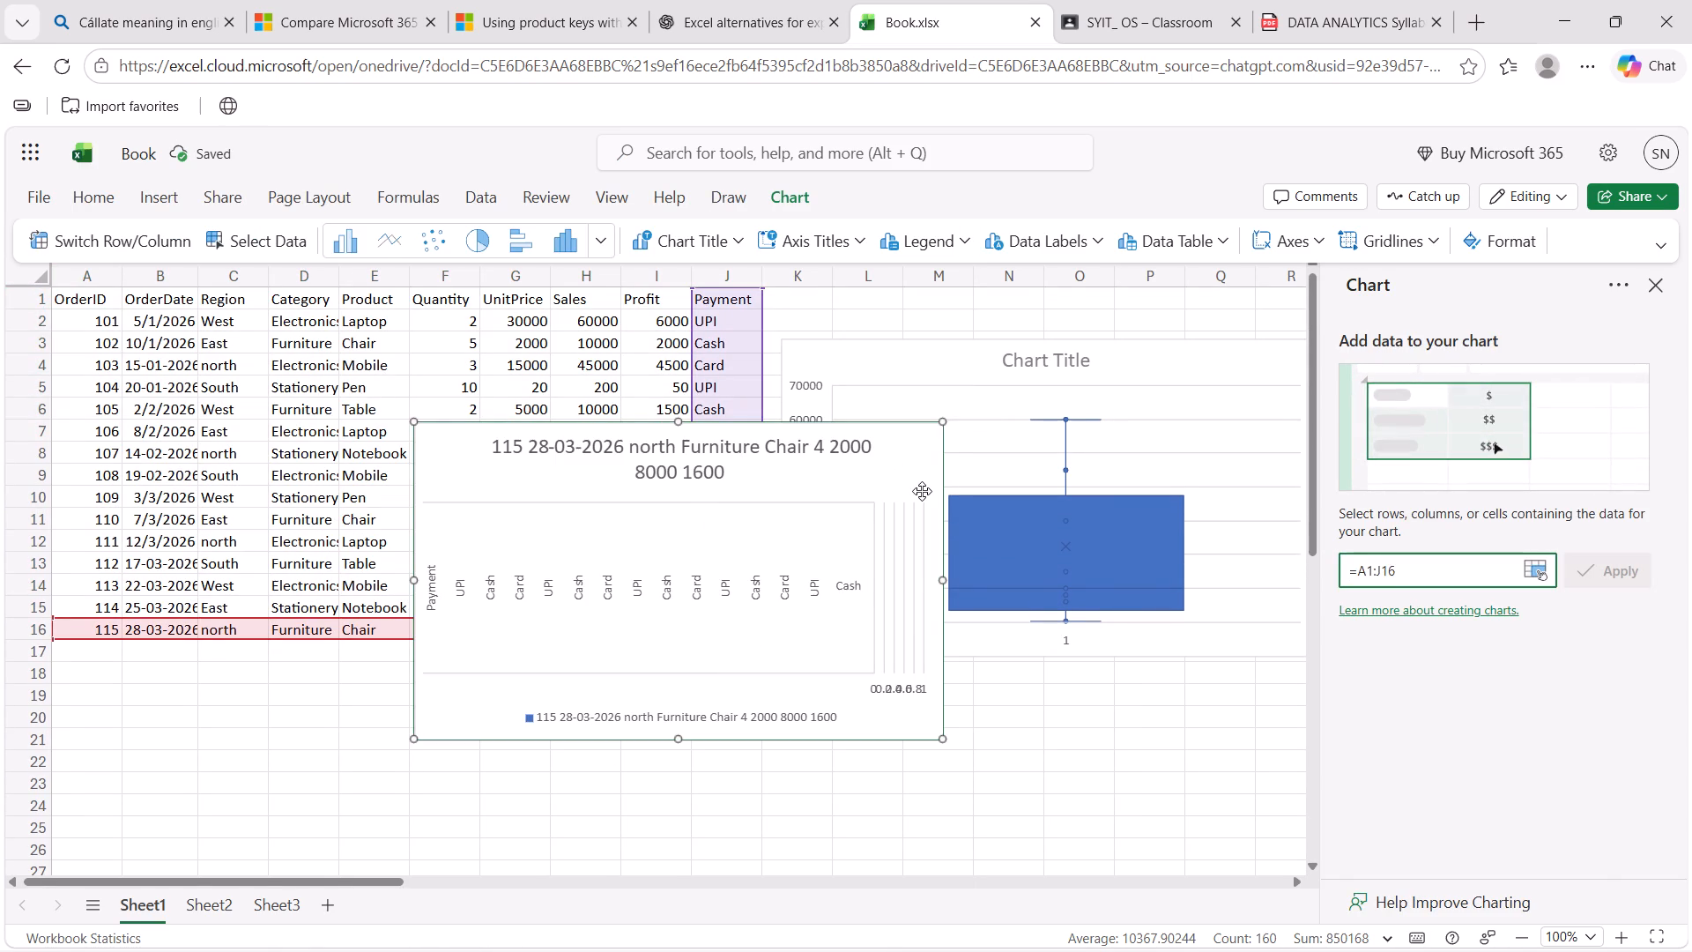
Move the new bar chart from Sheet1 to Sheet3.
{"action": "left_click", "coordinate": [776, 638]}
{"action": "right_click", "coordinate": [776, 638]}
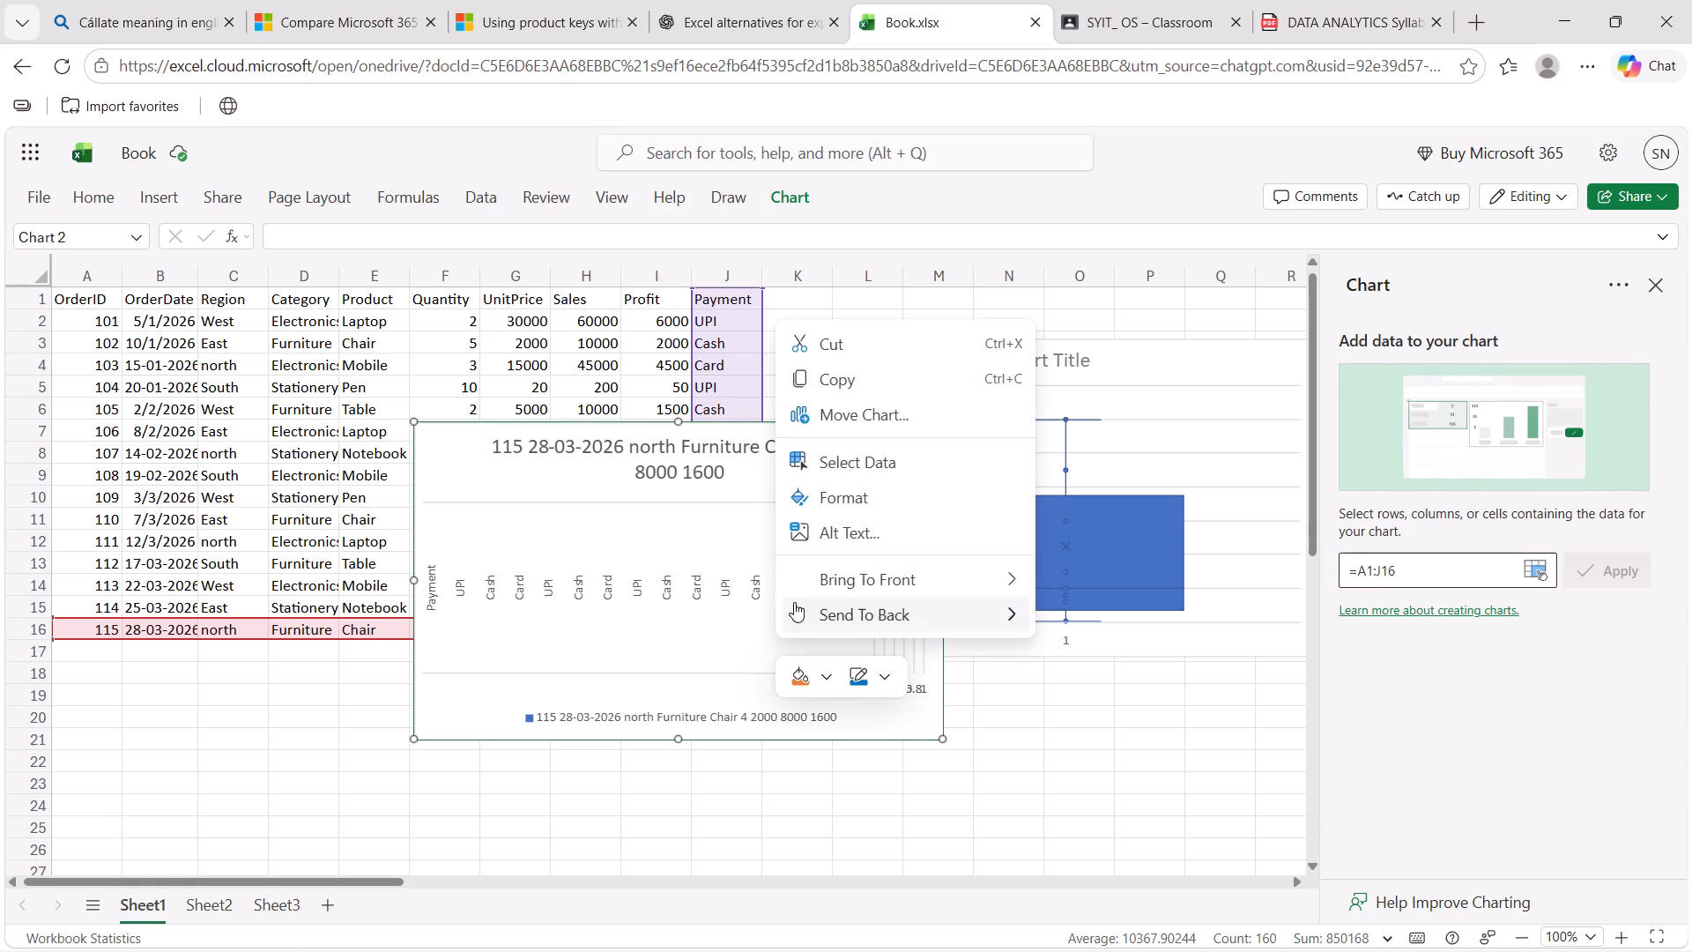
{"action": "left_click", "coordinate": [838, 406]}
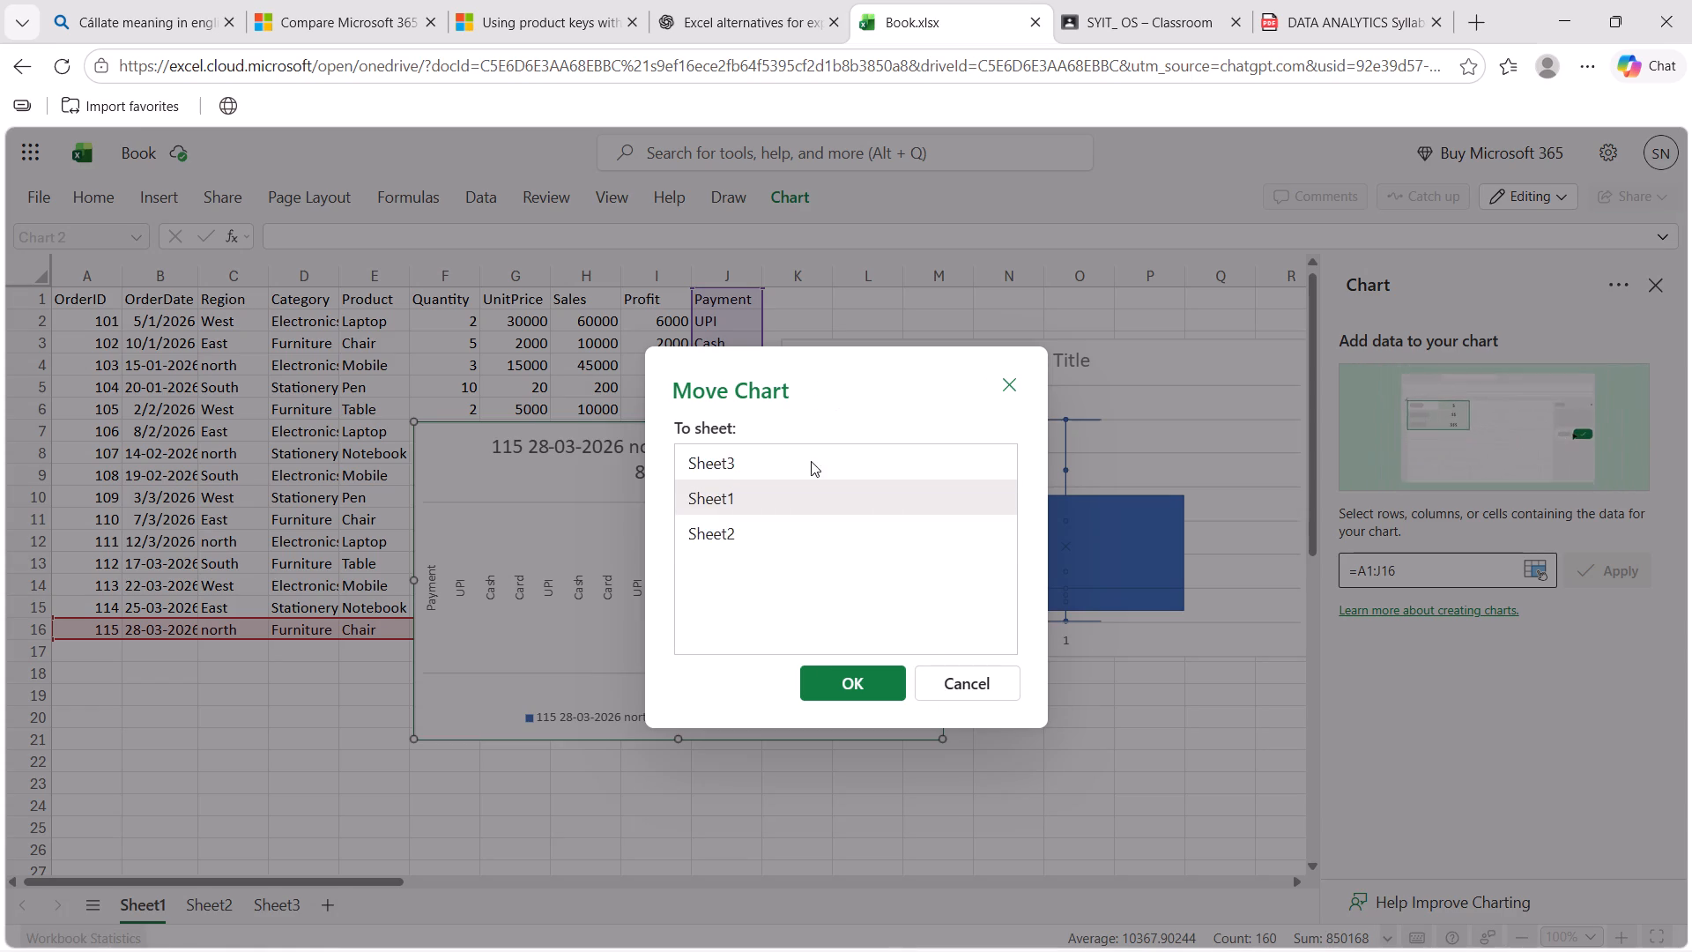
{"action": "left_click", "coordinate": [757, 465]}
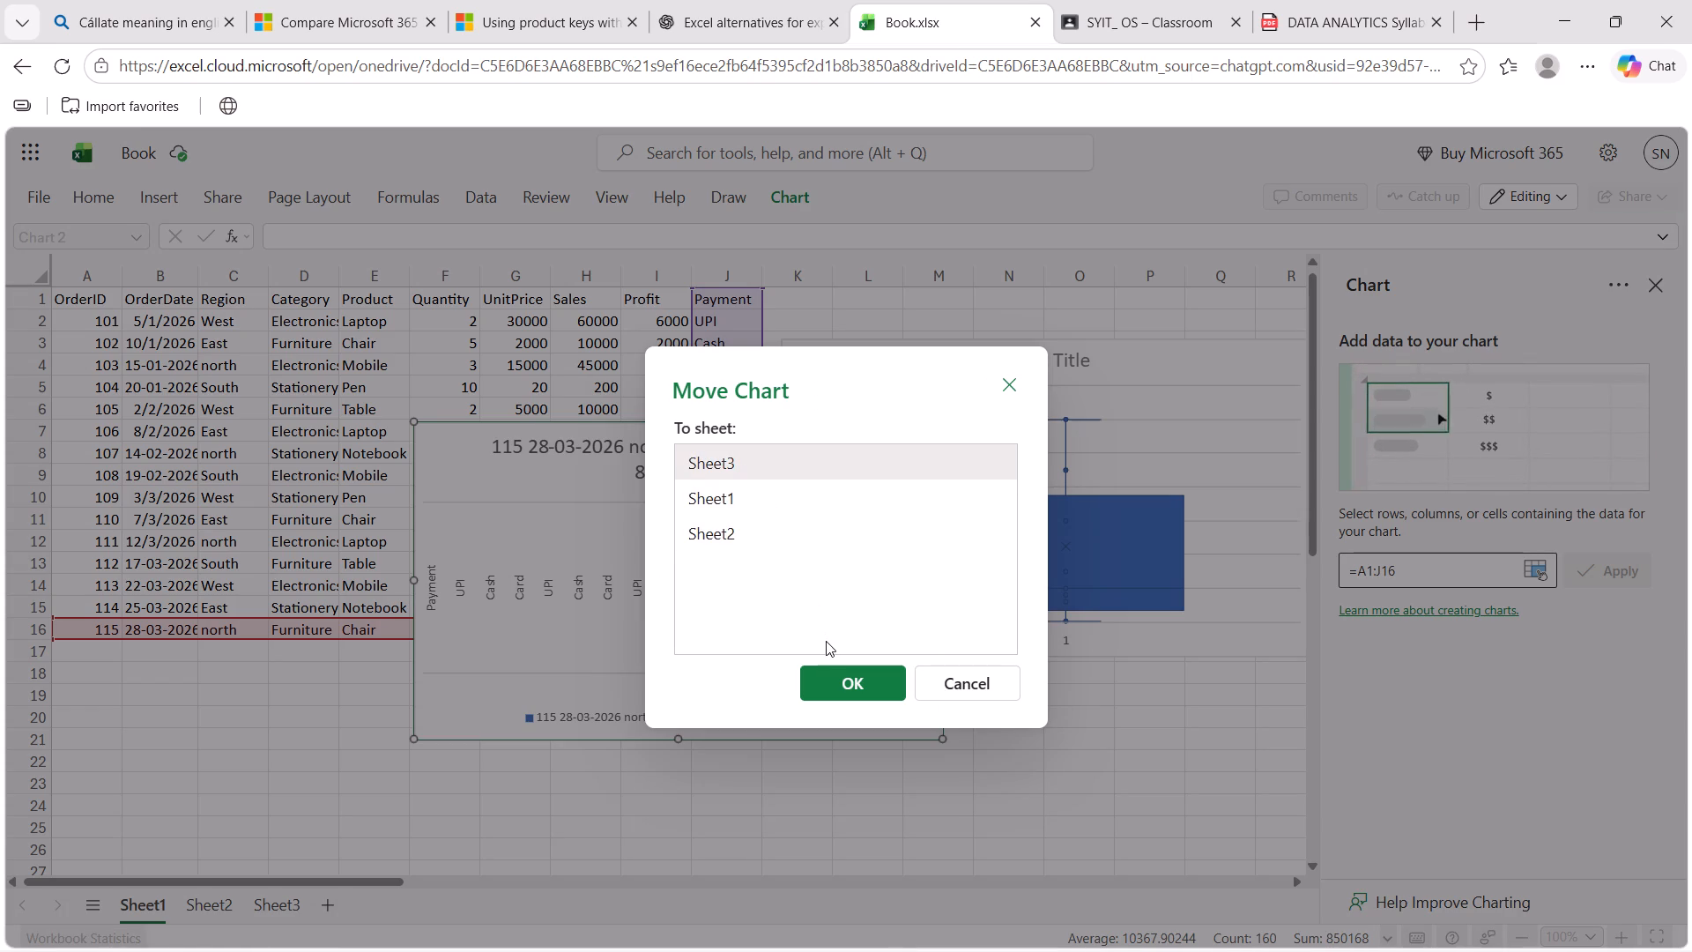
{"action": "left_click", "coordinate": [841, 680]}
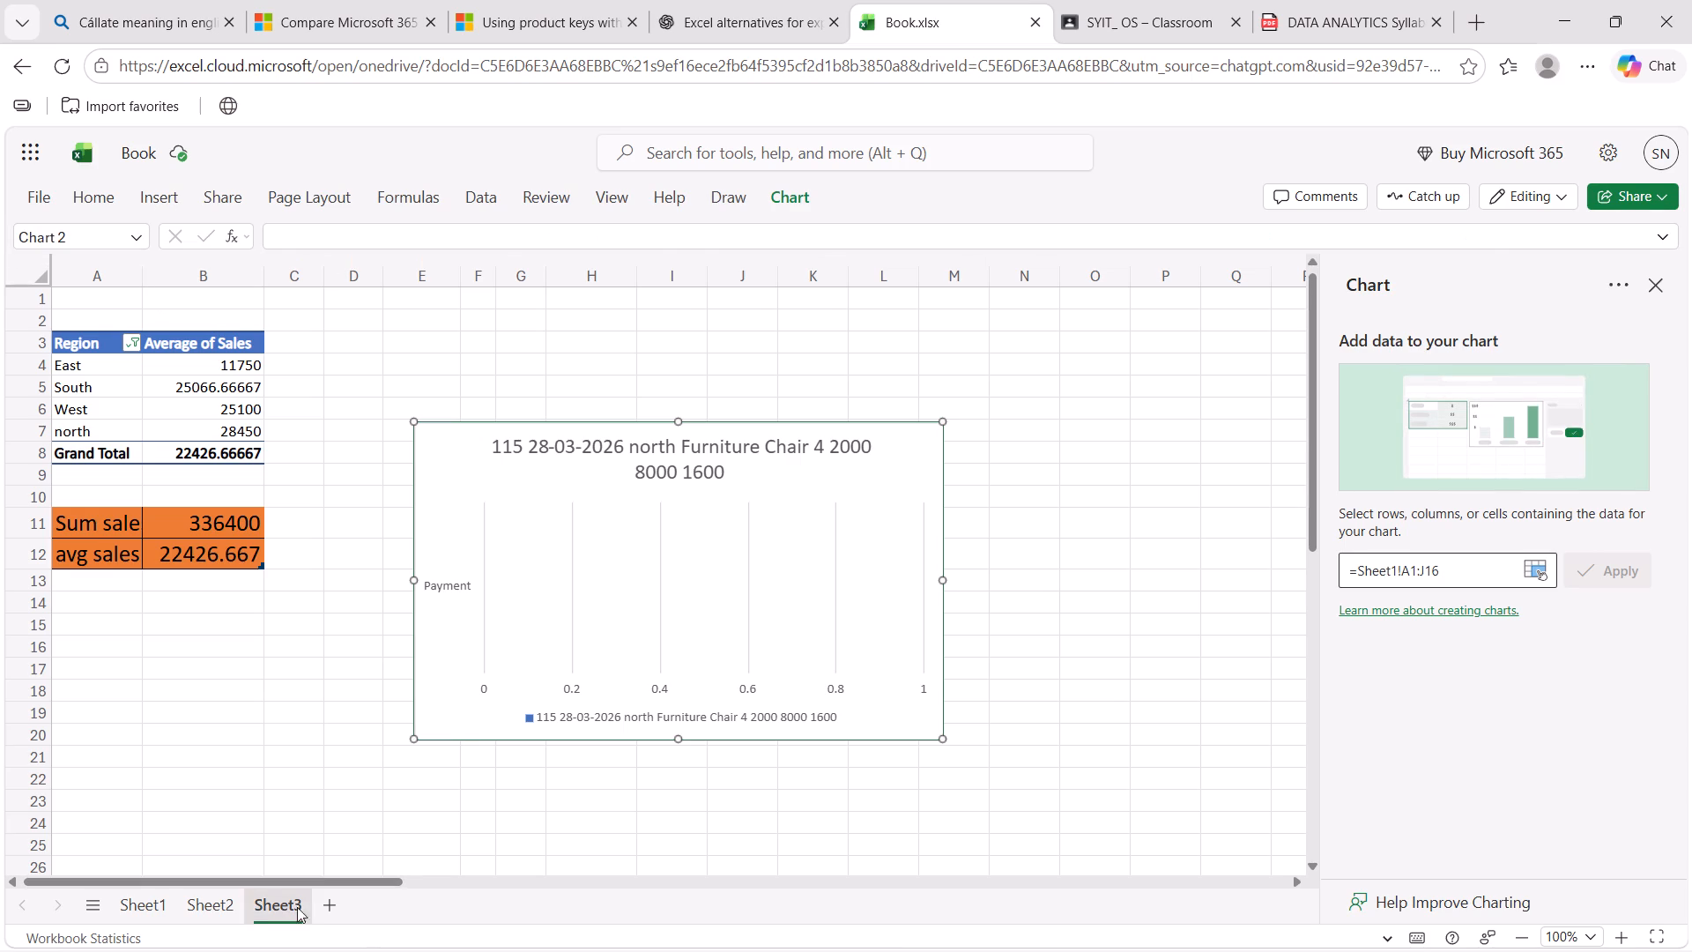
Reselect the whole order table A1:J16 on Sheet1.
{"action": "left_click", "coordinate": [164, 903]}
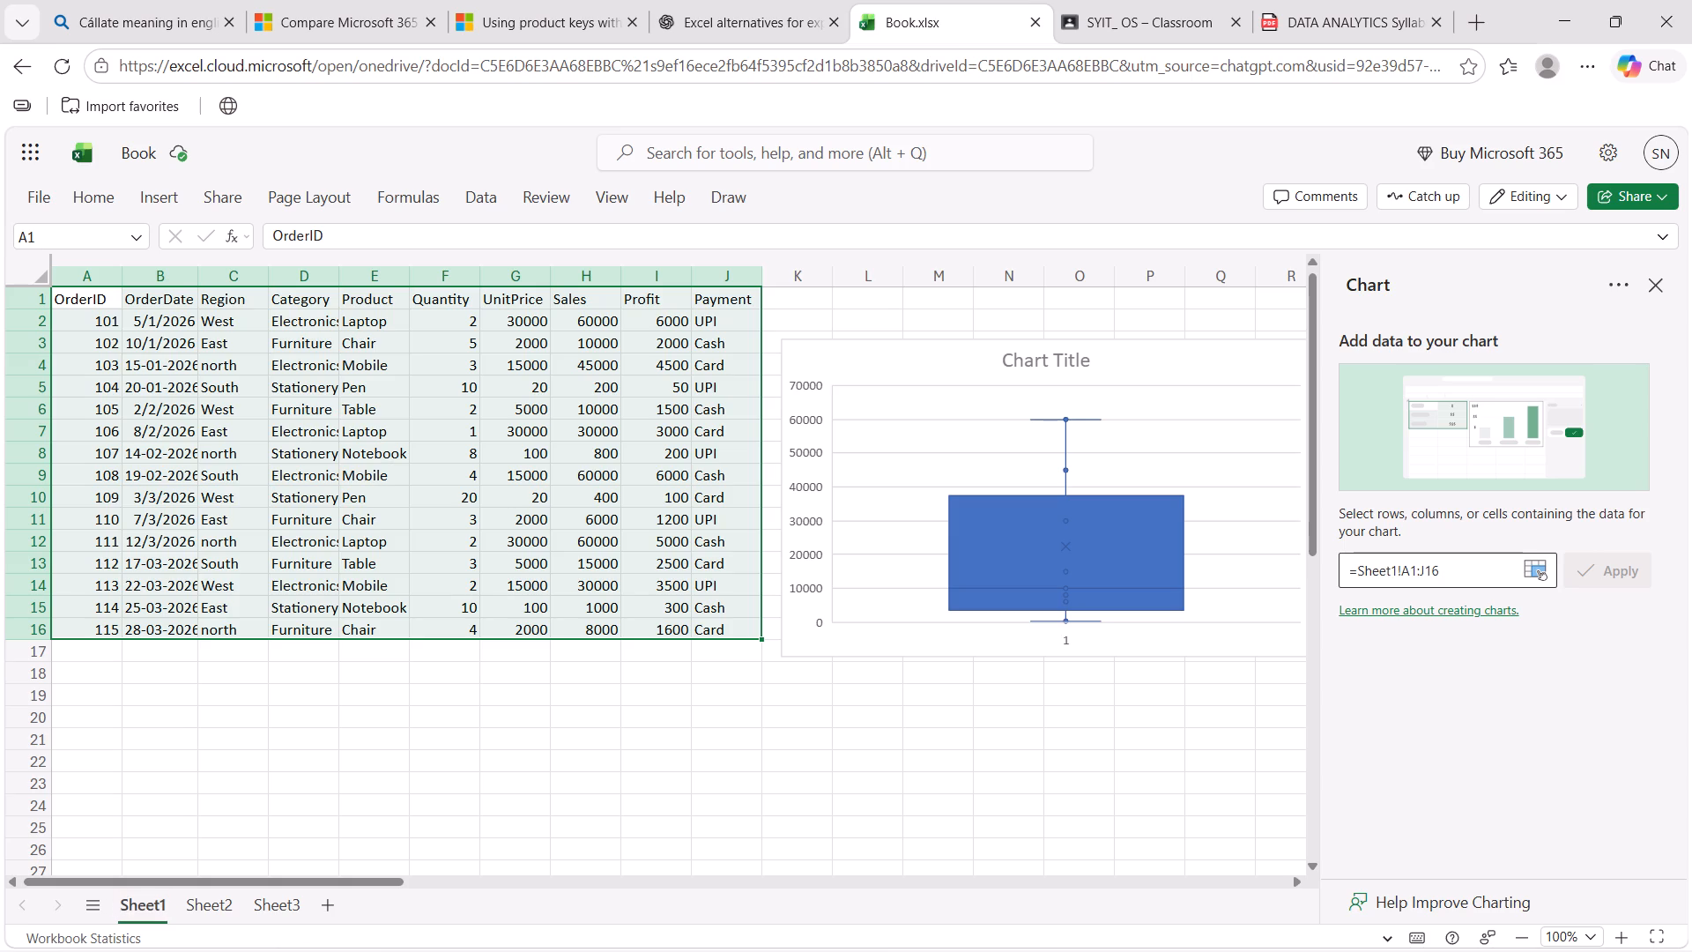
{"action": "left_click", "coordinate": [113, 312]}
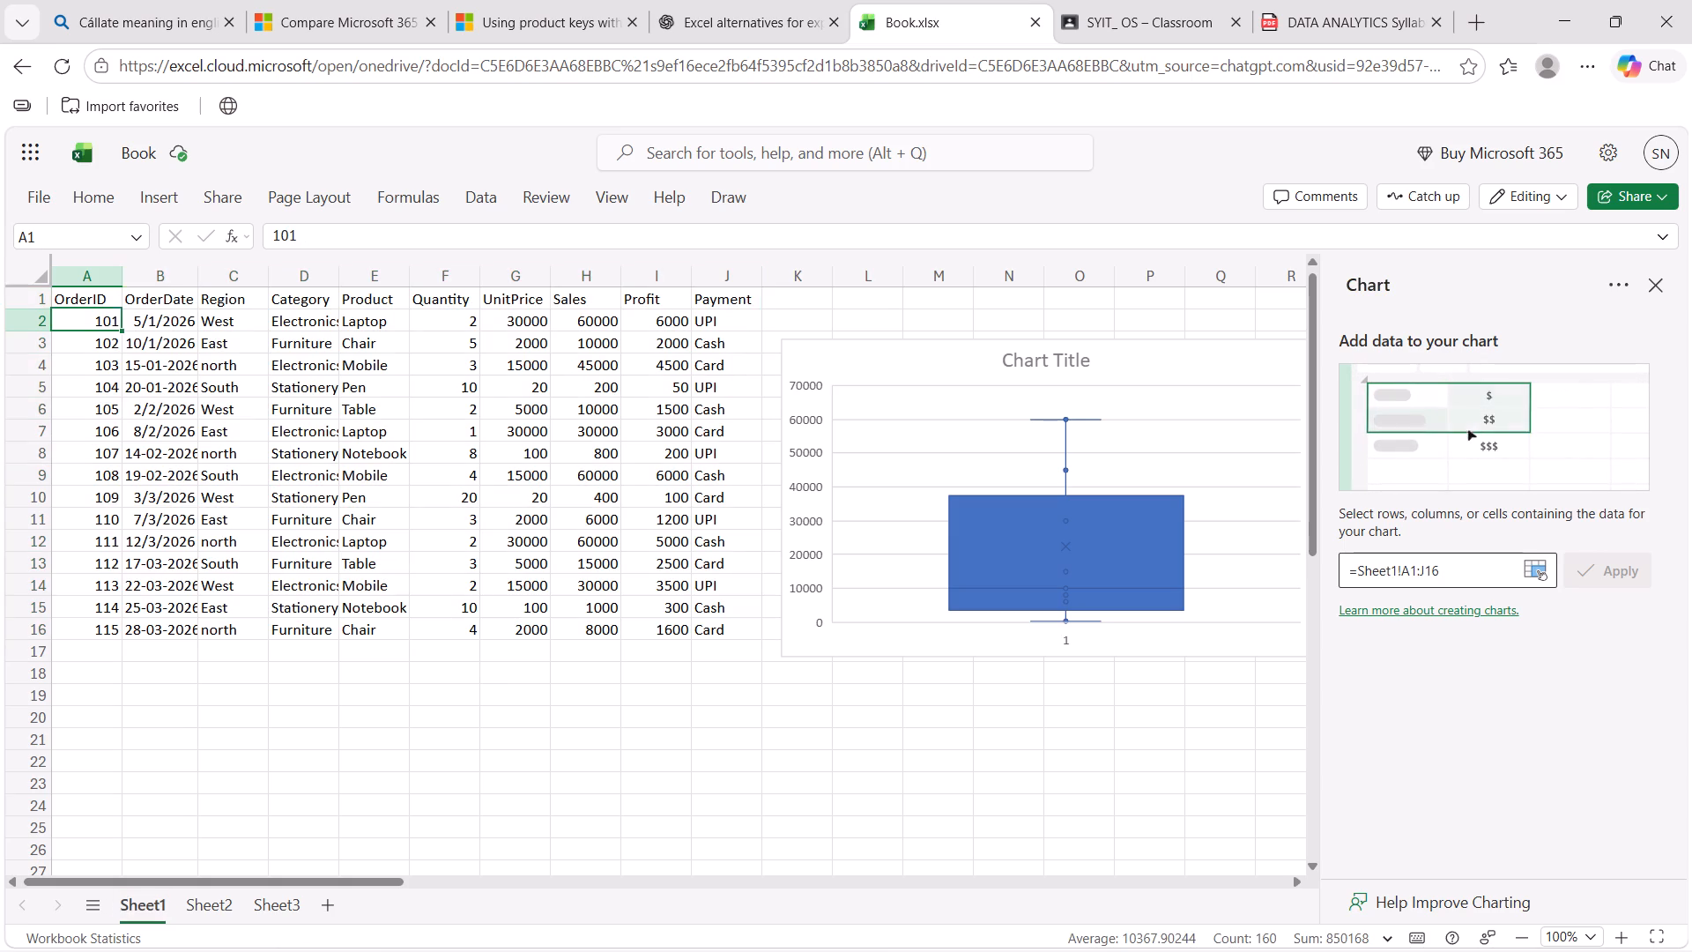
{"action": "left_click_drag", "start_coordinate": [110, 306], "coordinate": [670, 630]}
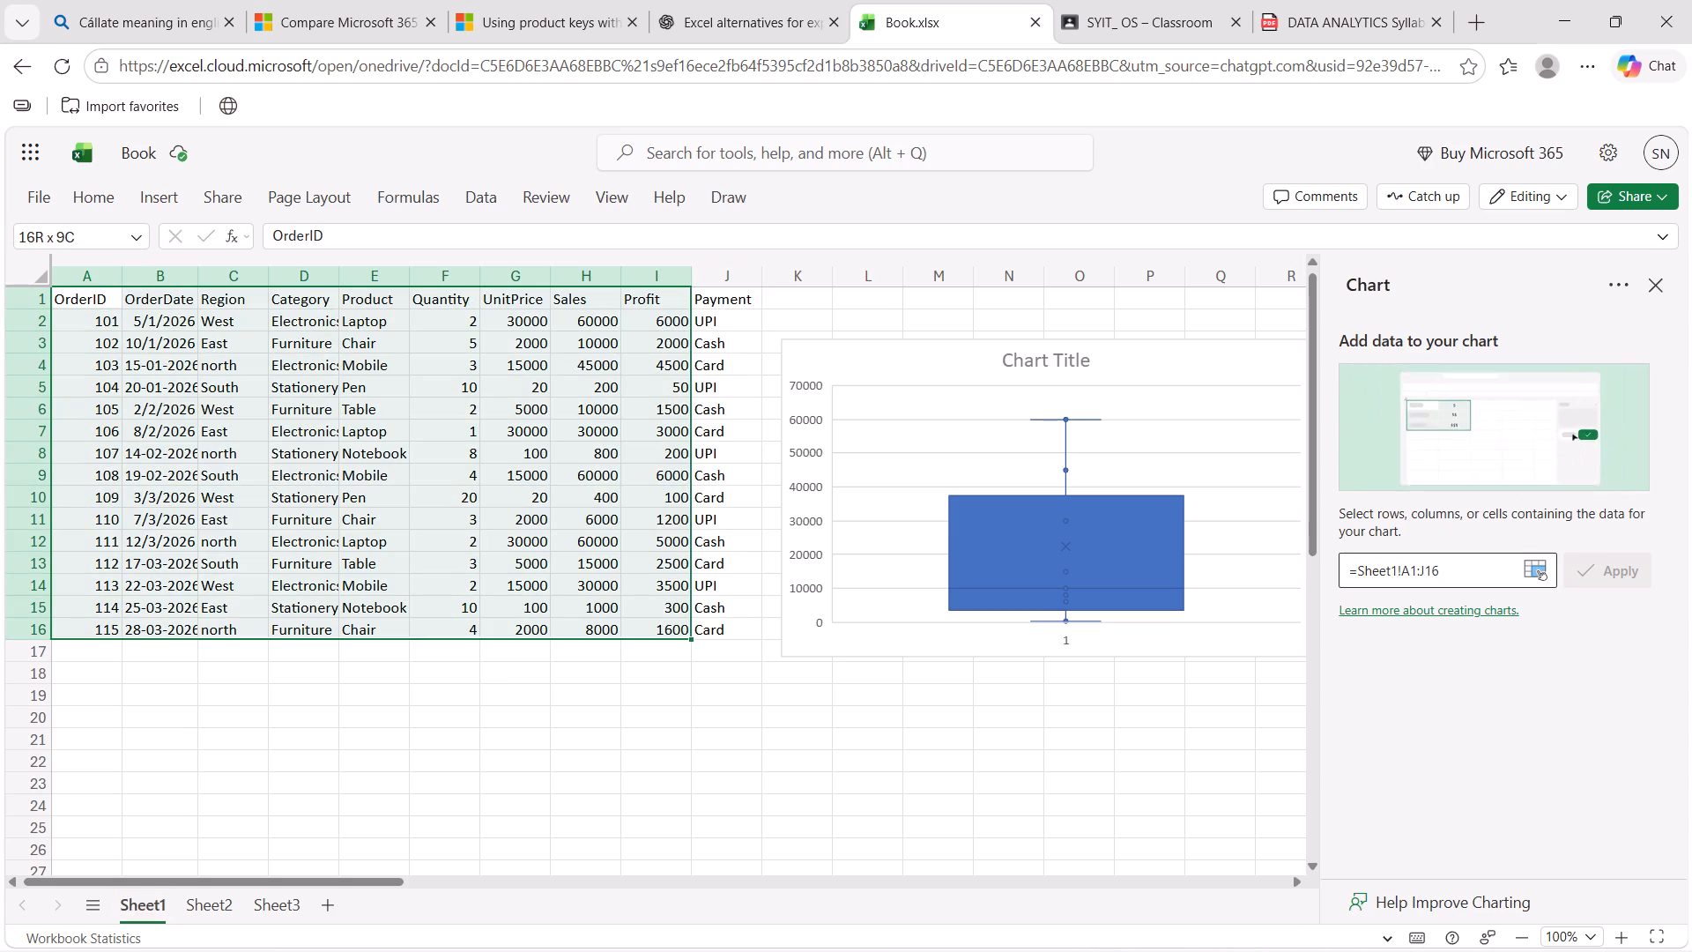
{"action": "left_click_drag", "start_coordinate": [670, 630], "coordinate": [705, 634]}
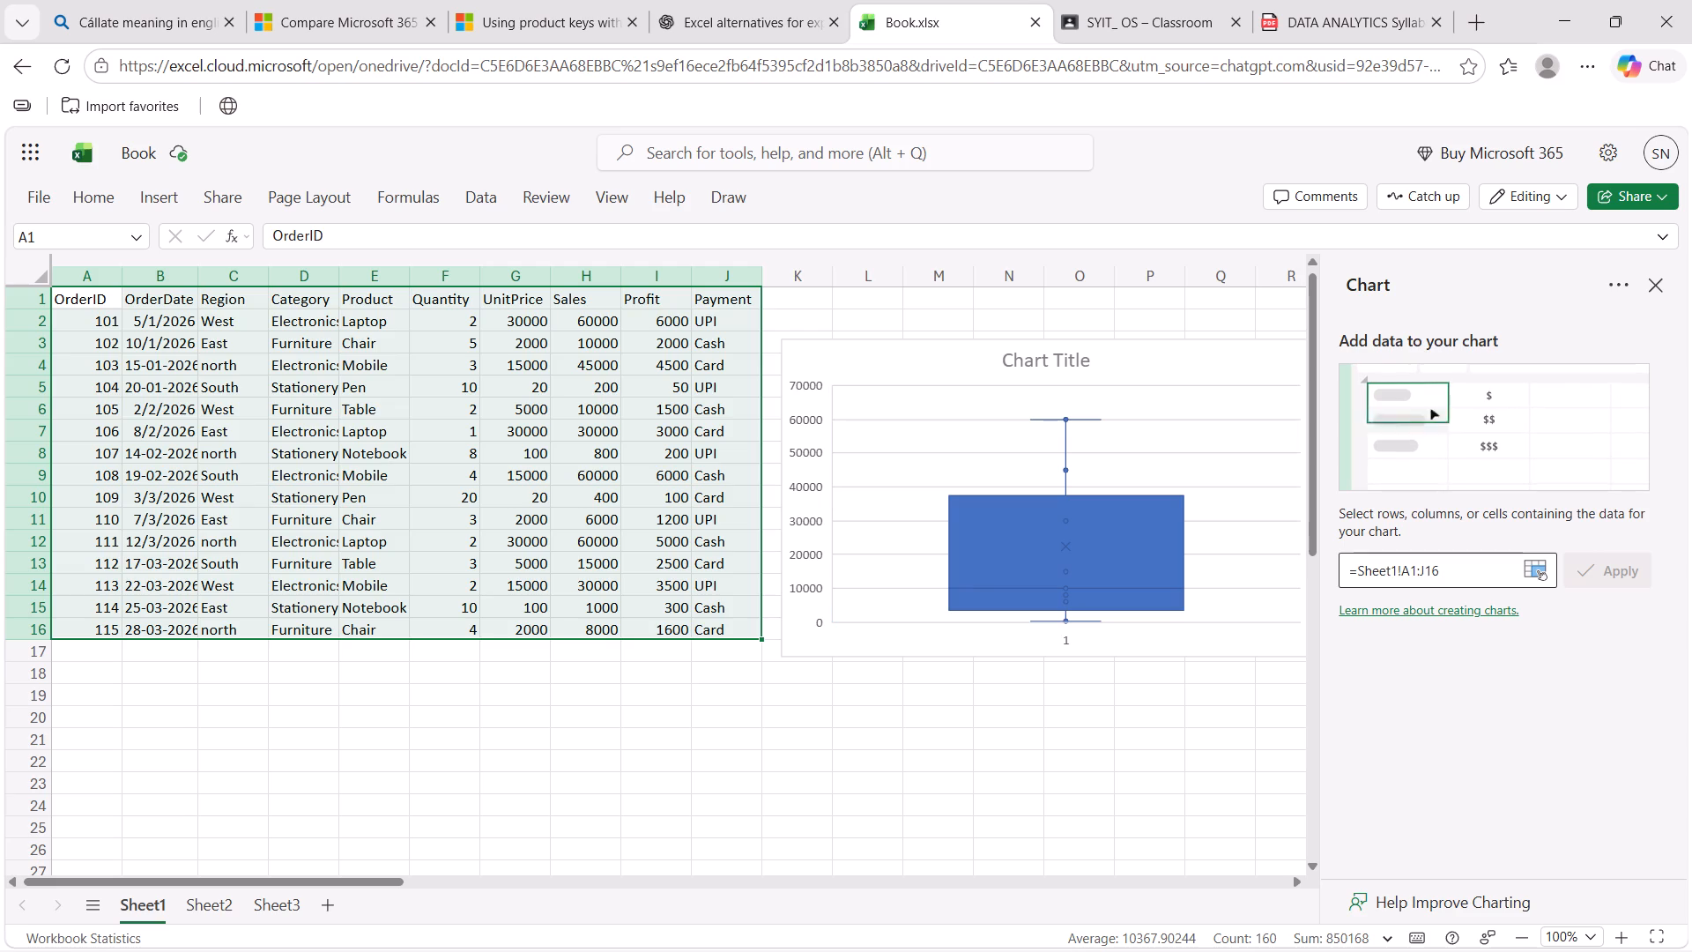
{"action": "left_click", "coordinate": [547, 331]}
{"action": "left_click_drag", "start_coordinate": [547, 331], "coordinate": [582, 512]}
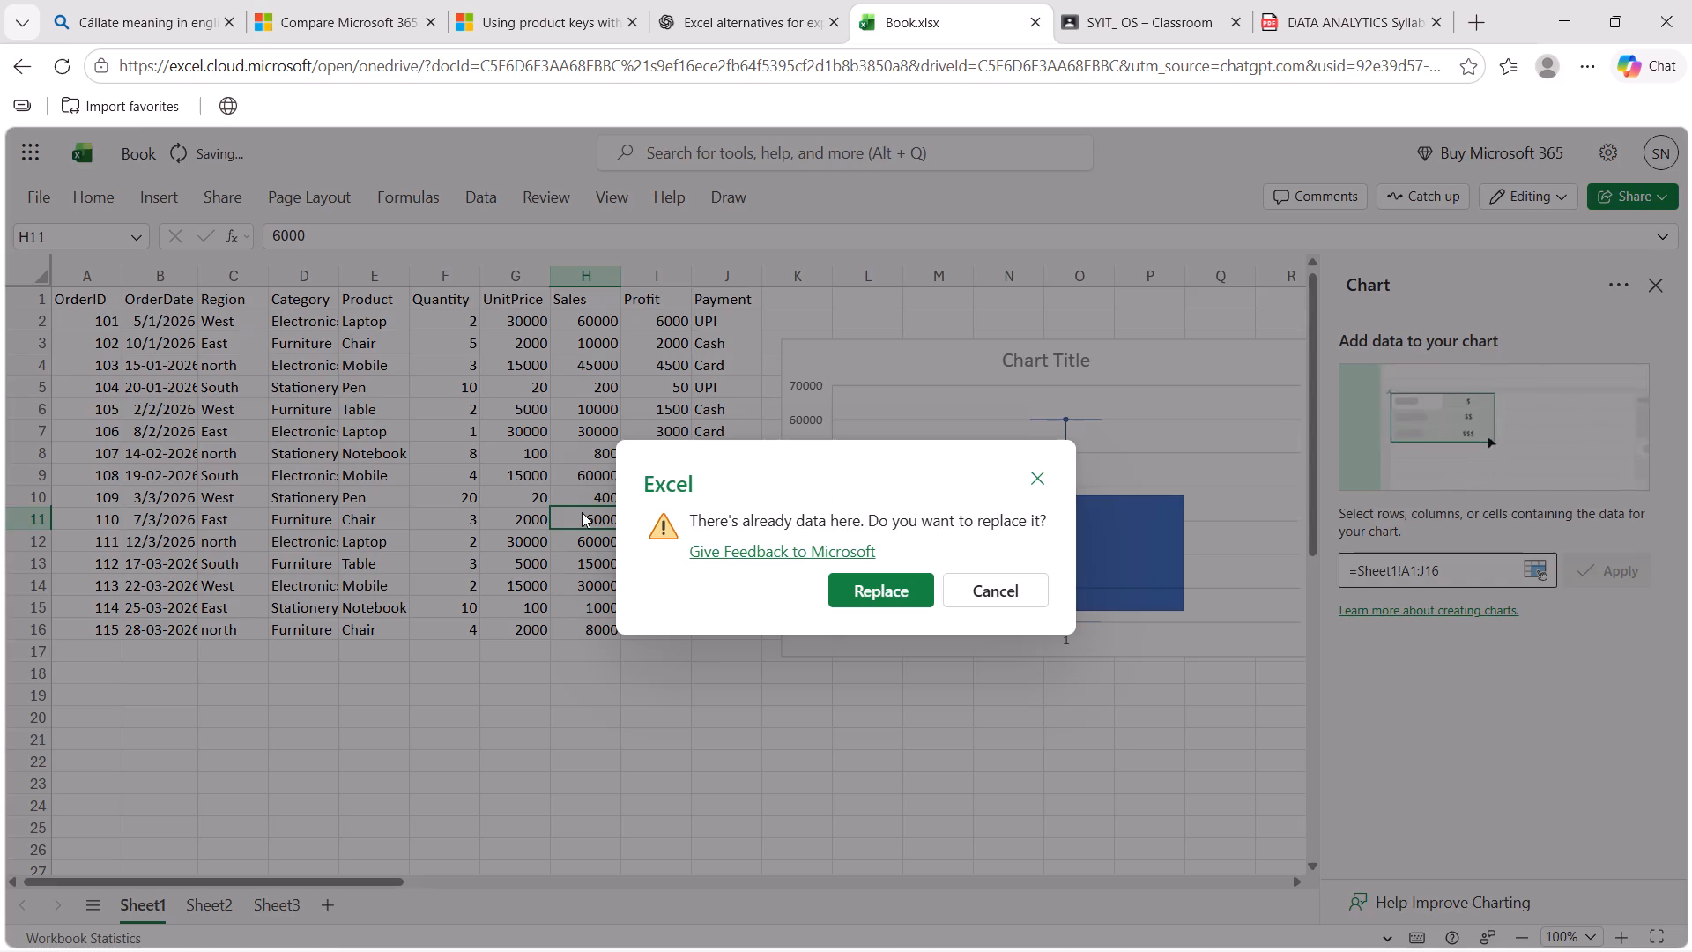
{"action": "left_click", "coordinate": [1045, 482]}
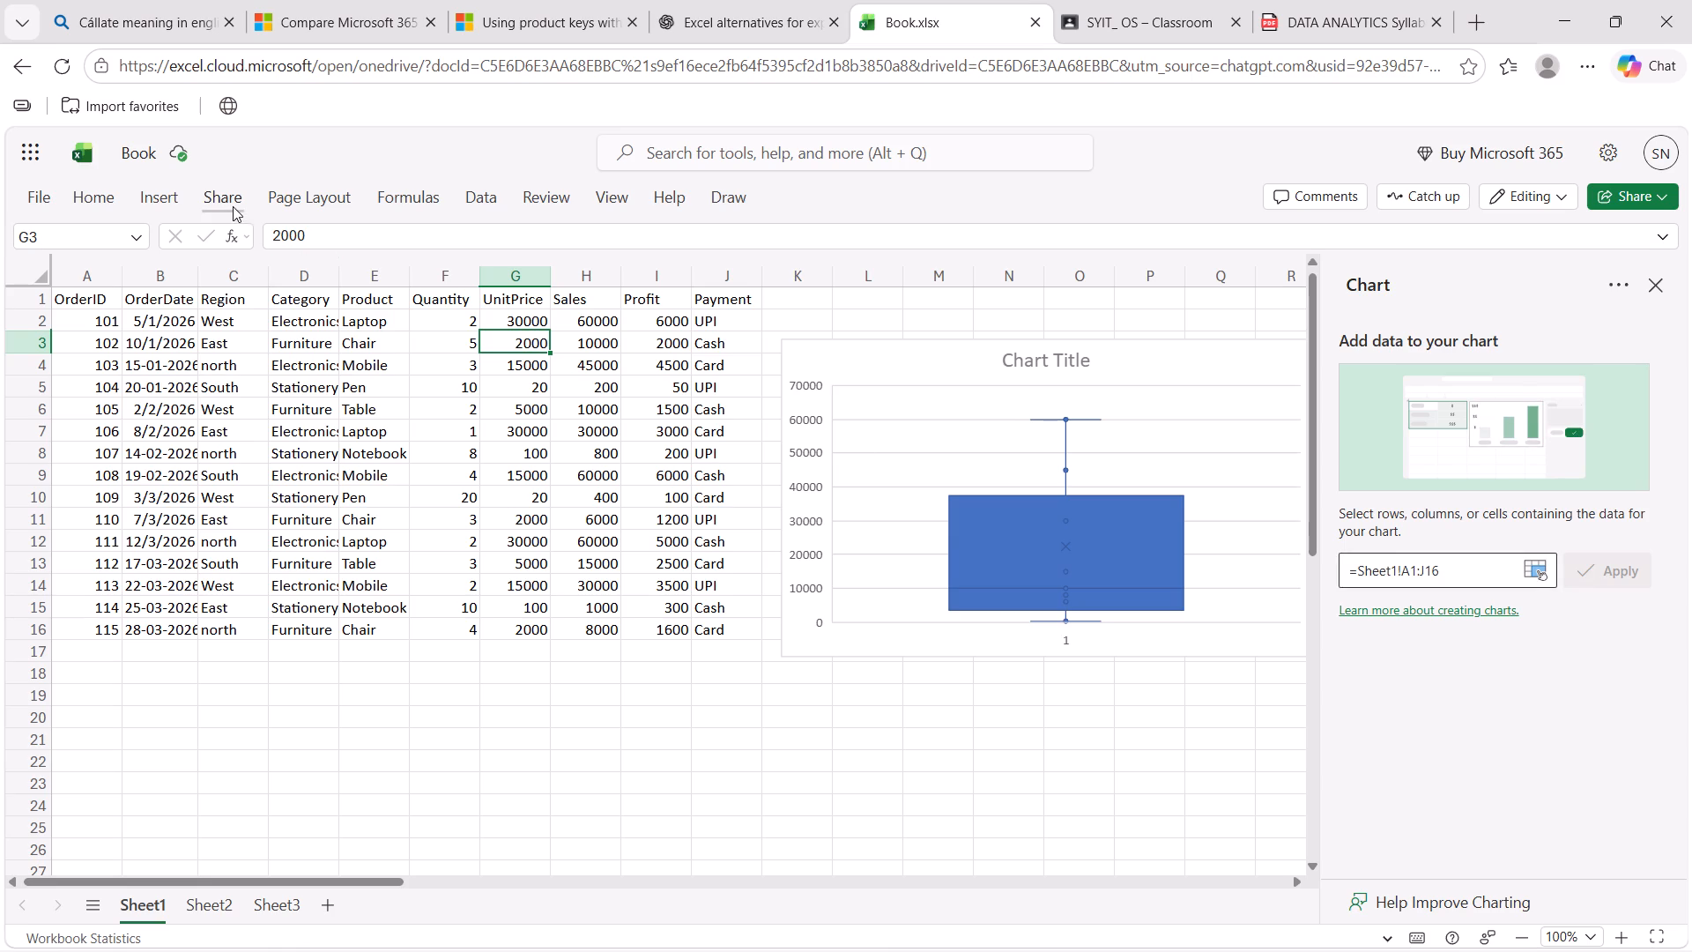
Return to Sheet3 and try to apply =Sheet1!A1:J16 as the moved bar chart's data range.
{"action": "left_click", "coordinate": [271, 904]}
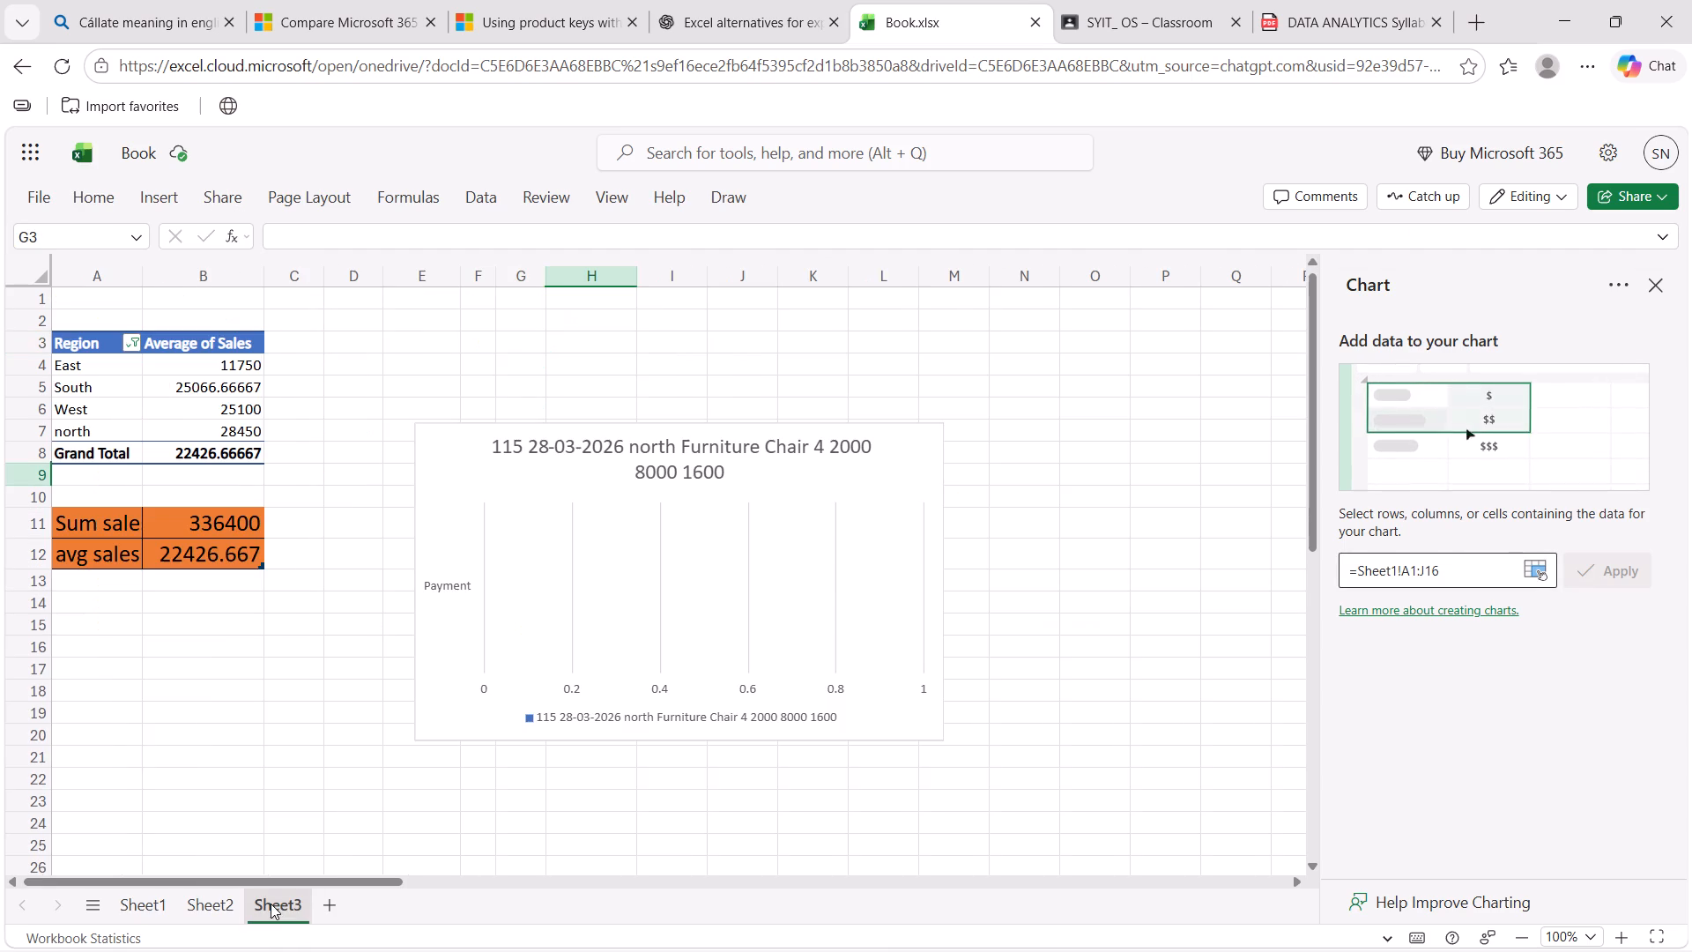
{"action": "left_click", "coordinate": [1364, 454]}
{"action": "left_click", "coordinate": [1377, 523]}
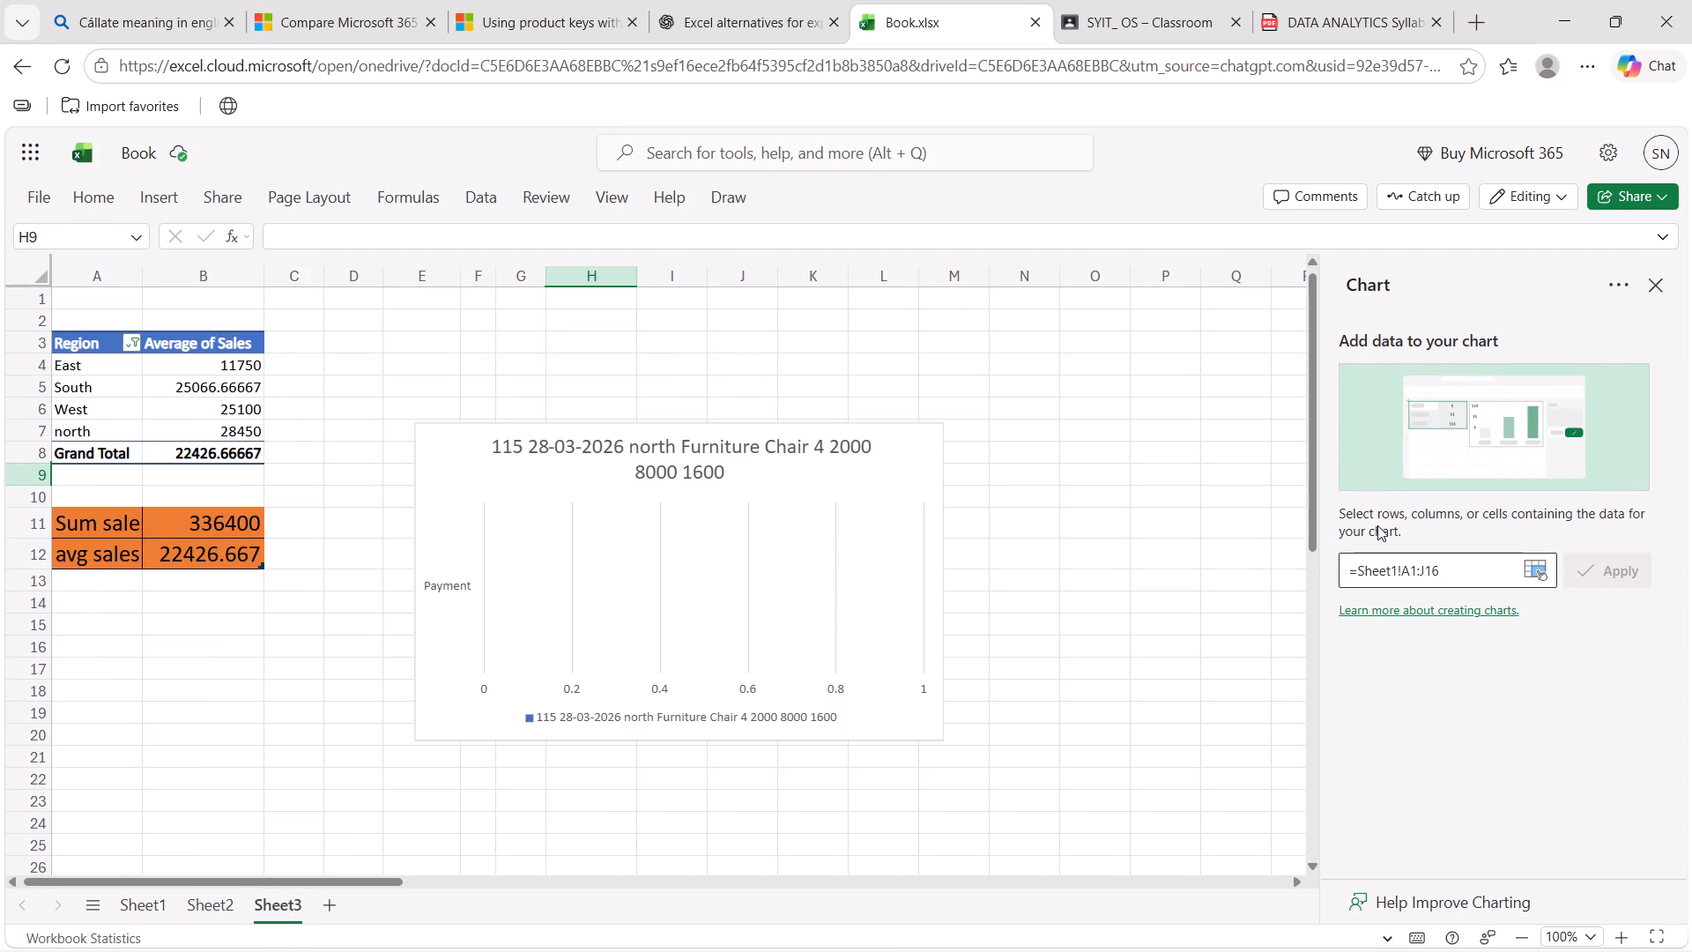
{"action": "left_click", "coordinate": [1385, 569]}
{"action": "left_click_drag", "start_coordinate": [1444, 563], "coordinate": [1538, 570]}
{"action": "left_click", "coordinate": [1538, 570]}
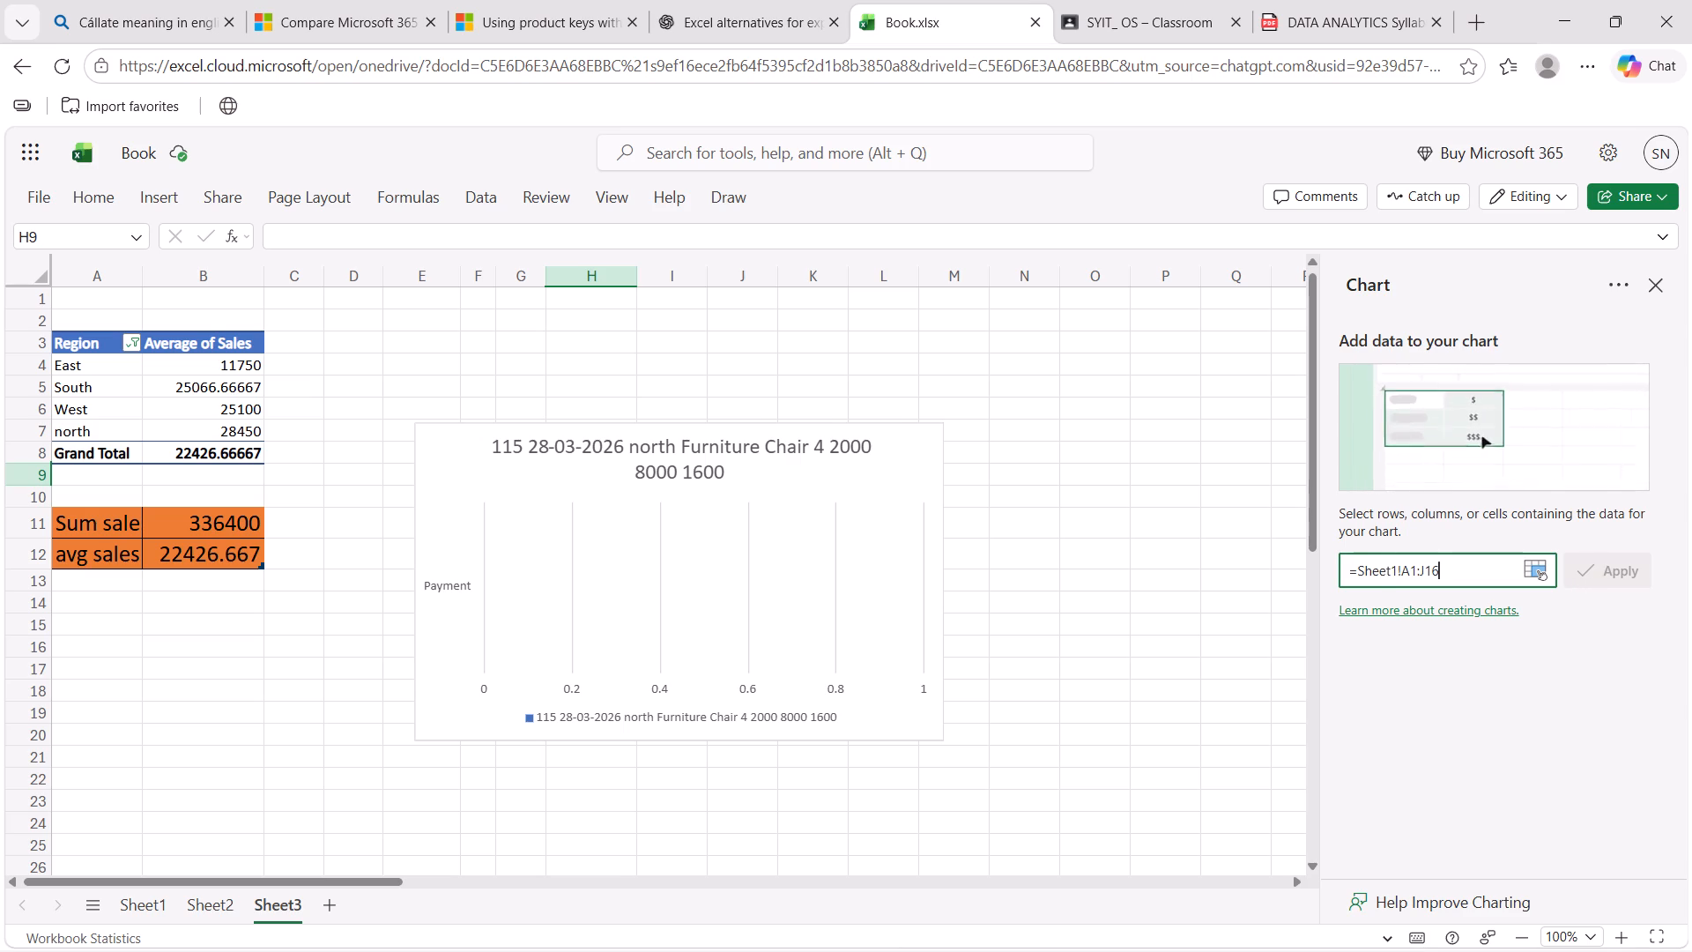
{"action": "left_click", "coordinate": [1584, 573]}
Check the moved bar chart's data label and data selection options, and close the chart settings.
{"action": "left_click", "coordinate": [583, 547]}
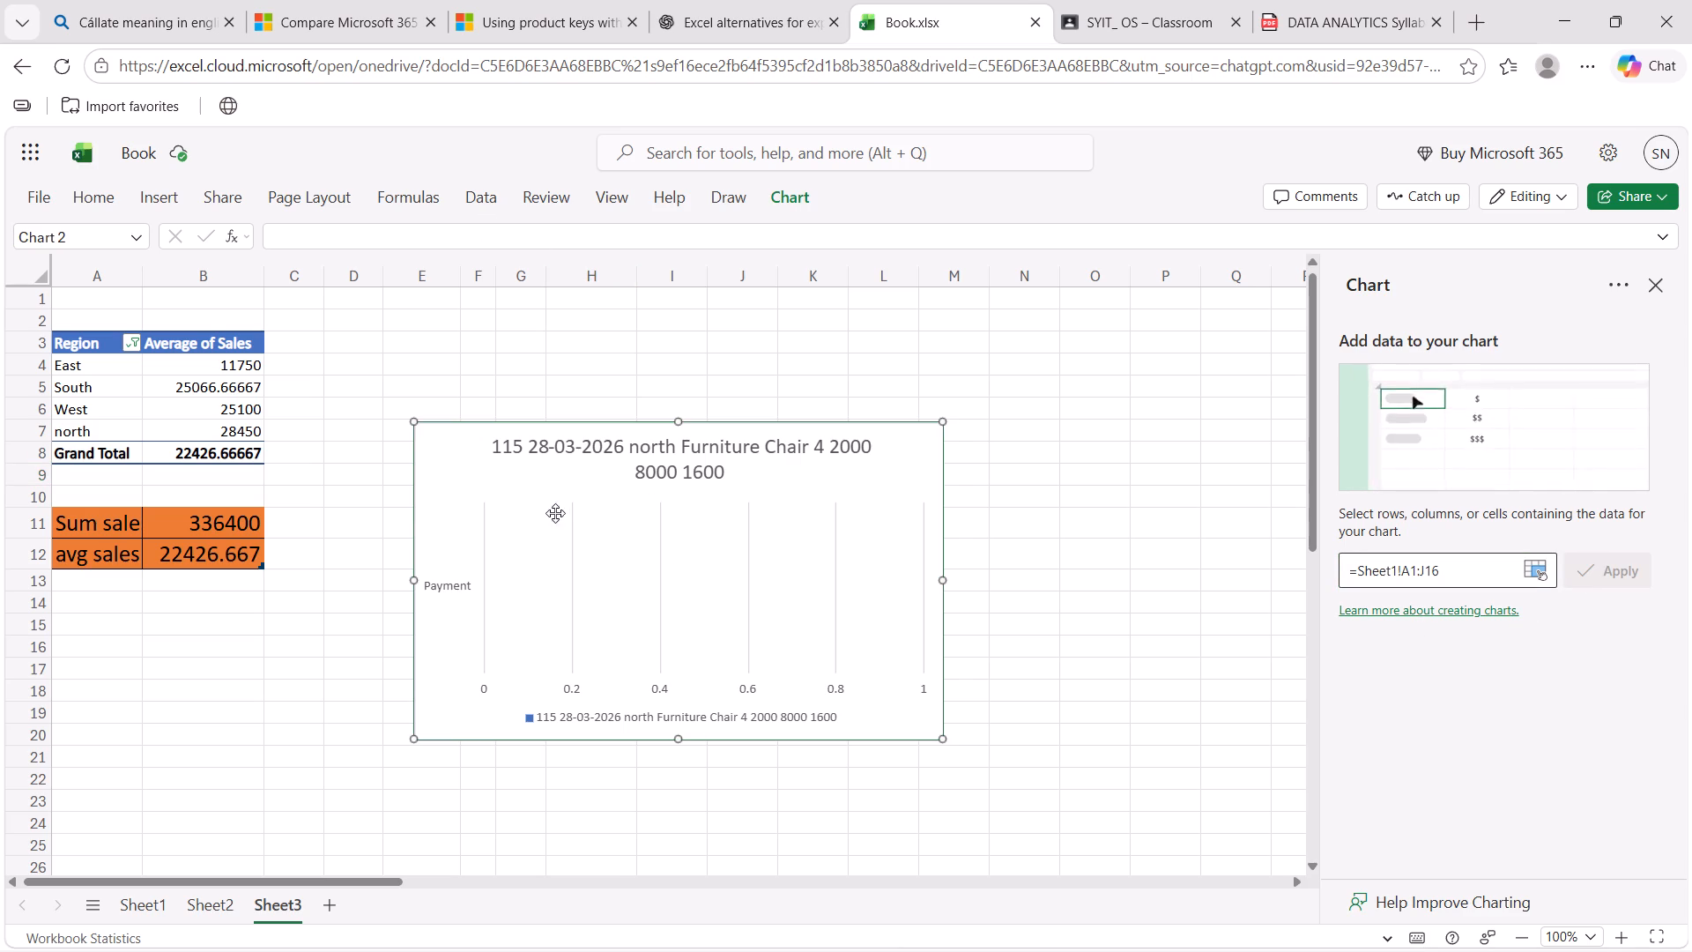
{"action": "left_click", "coordinate": [788, 197]}
{"action": "left_click", "coordinate": [1065, 247]}
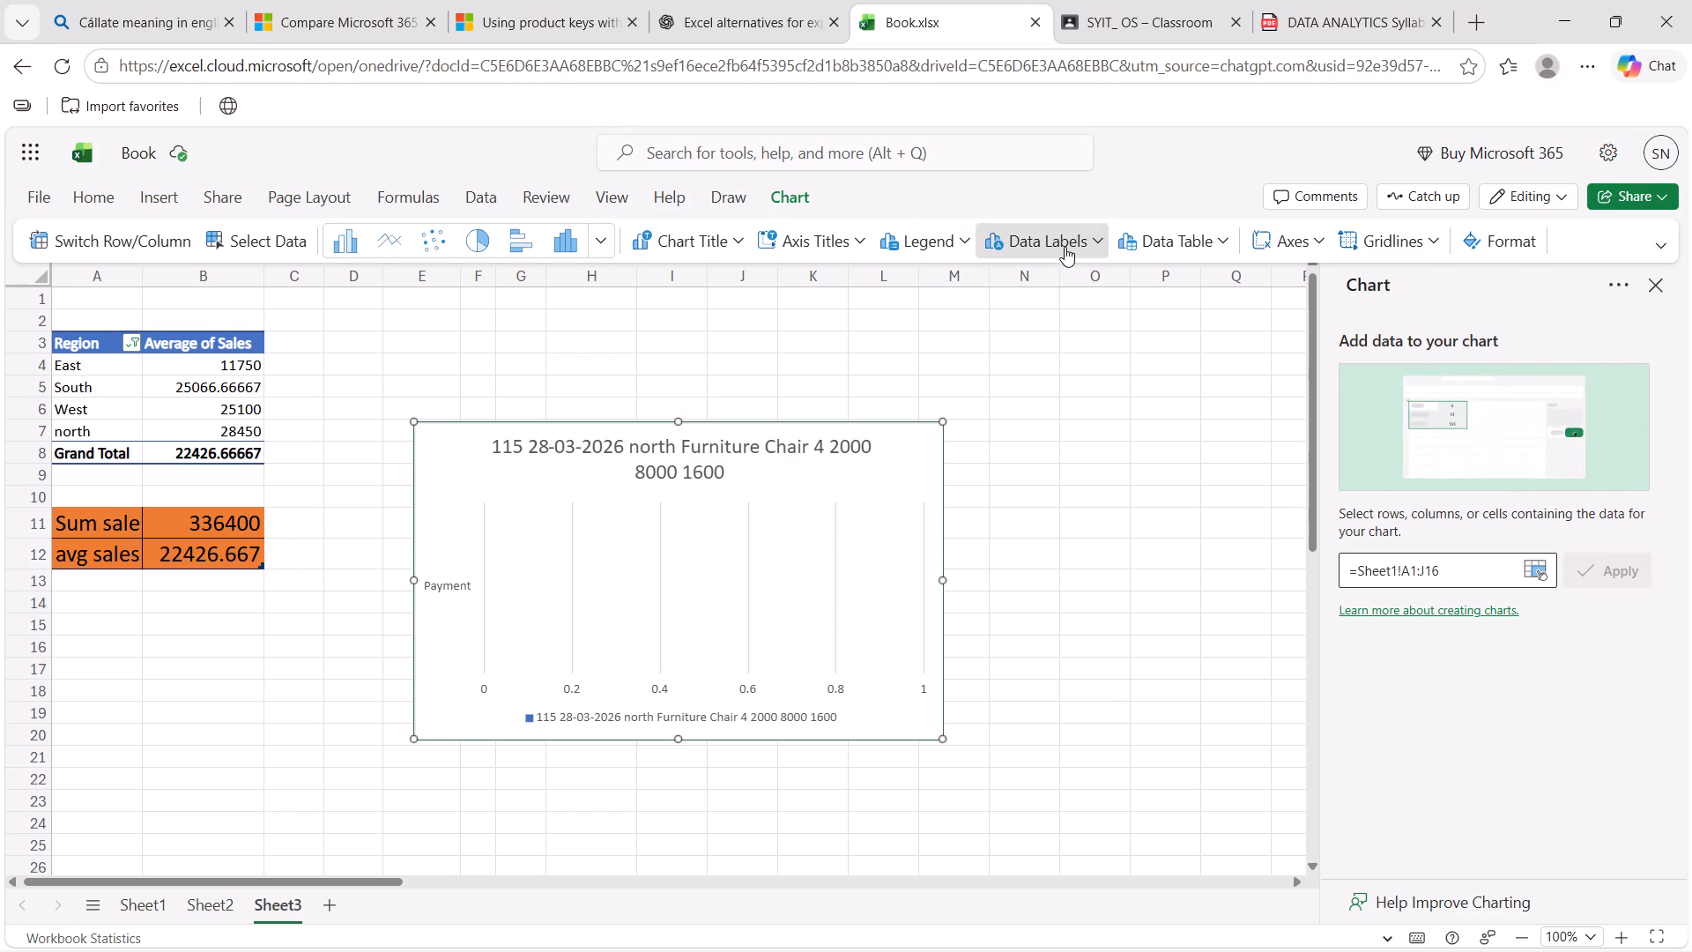
{"action": "left_click", "coordinate": [1065, 247]}
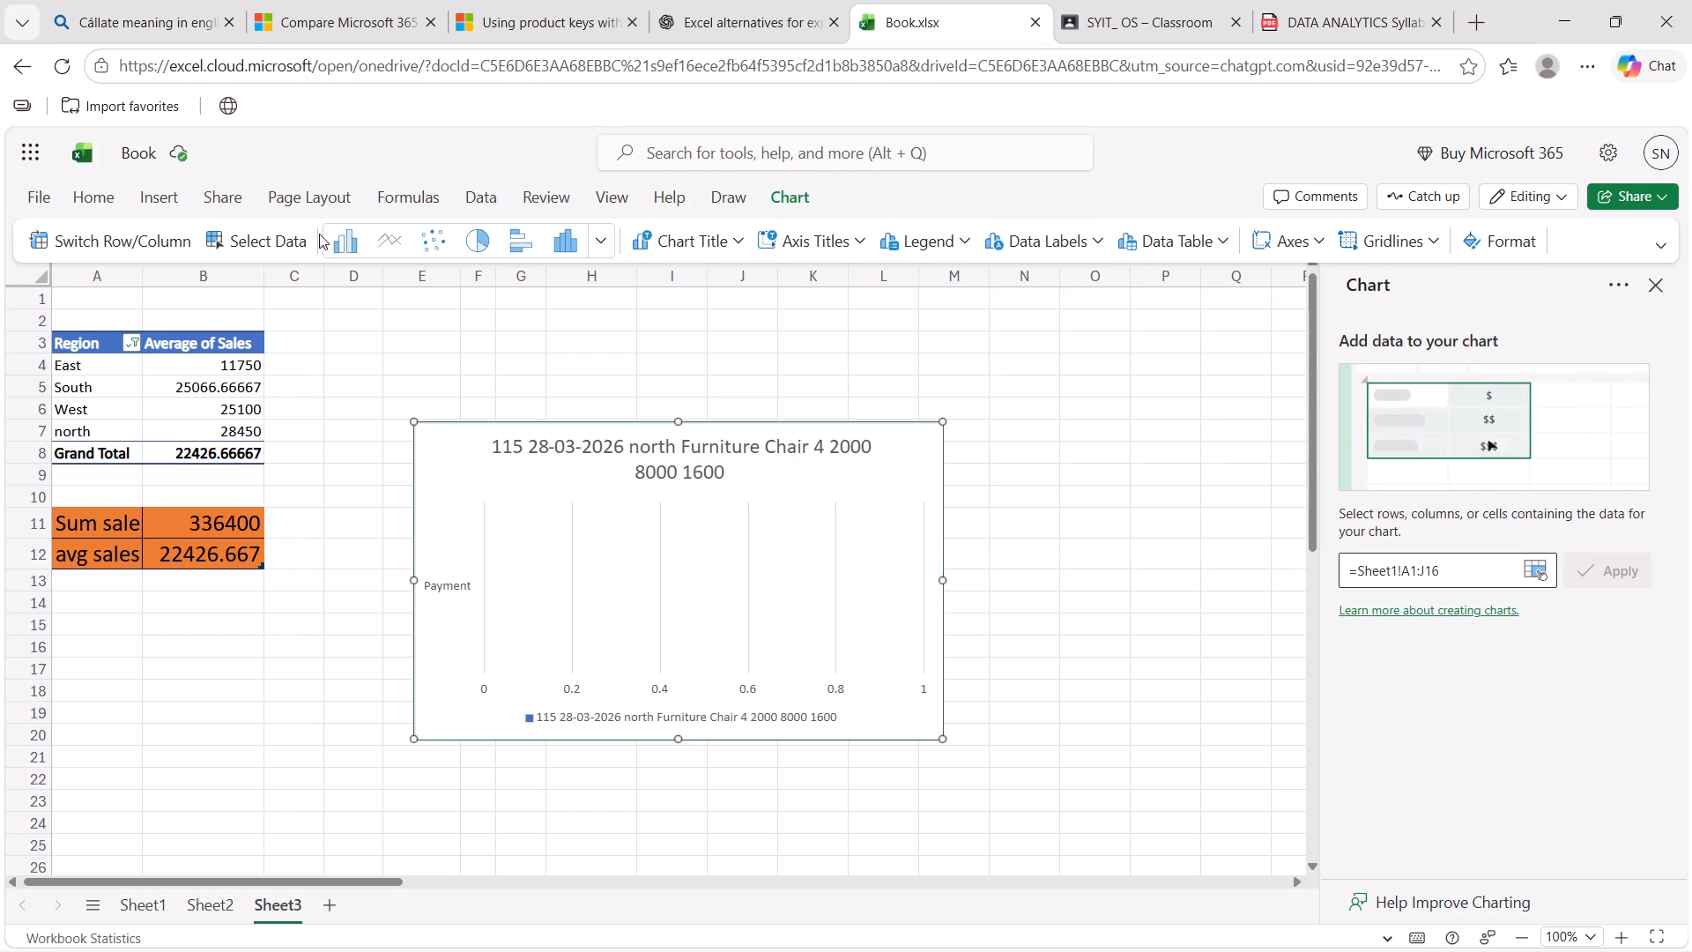
{"action": "left_click", "coordinate": [286, 242]}
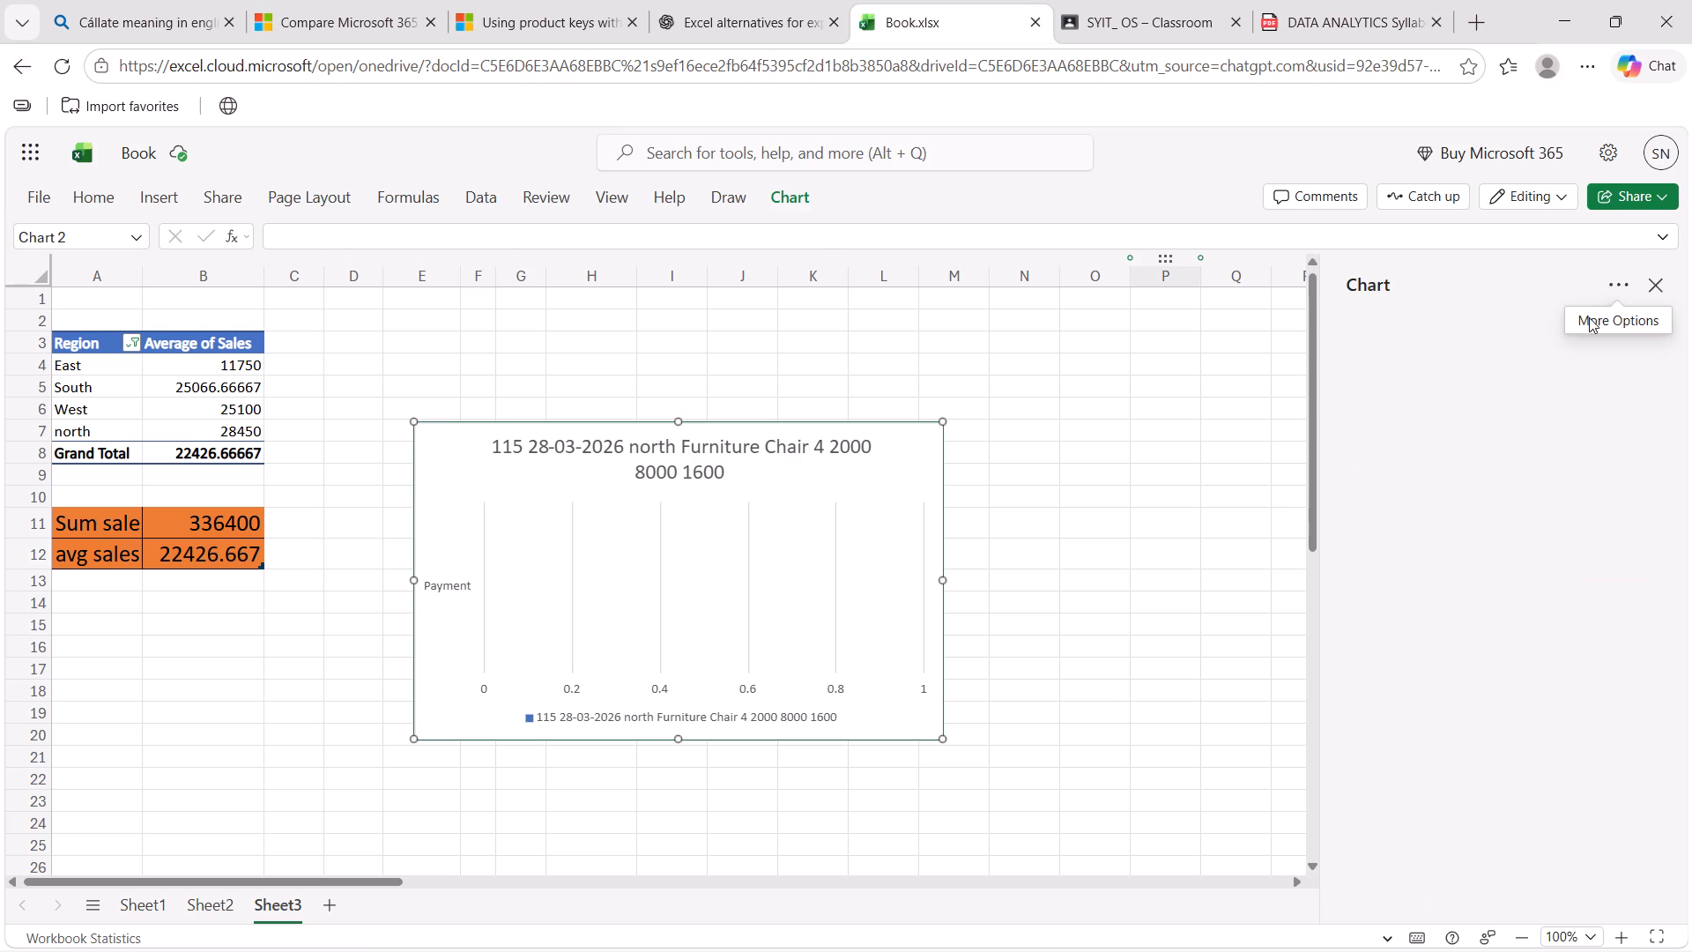
{"action": "left_click", "coordinate": [1622, 277]}
{"action": "left_click", "coordinate": [1656, 279]}
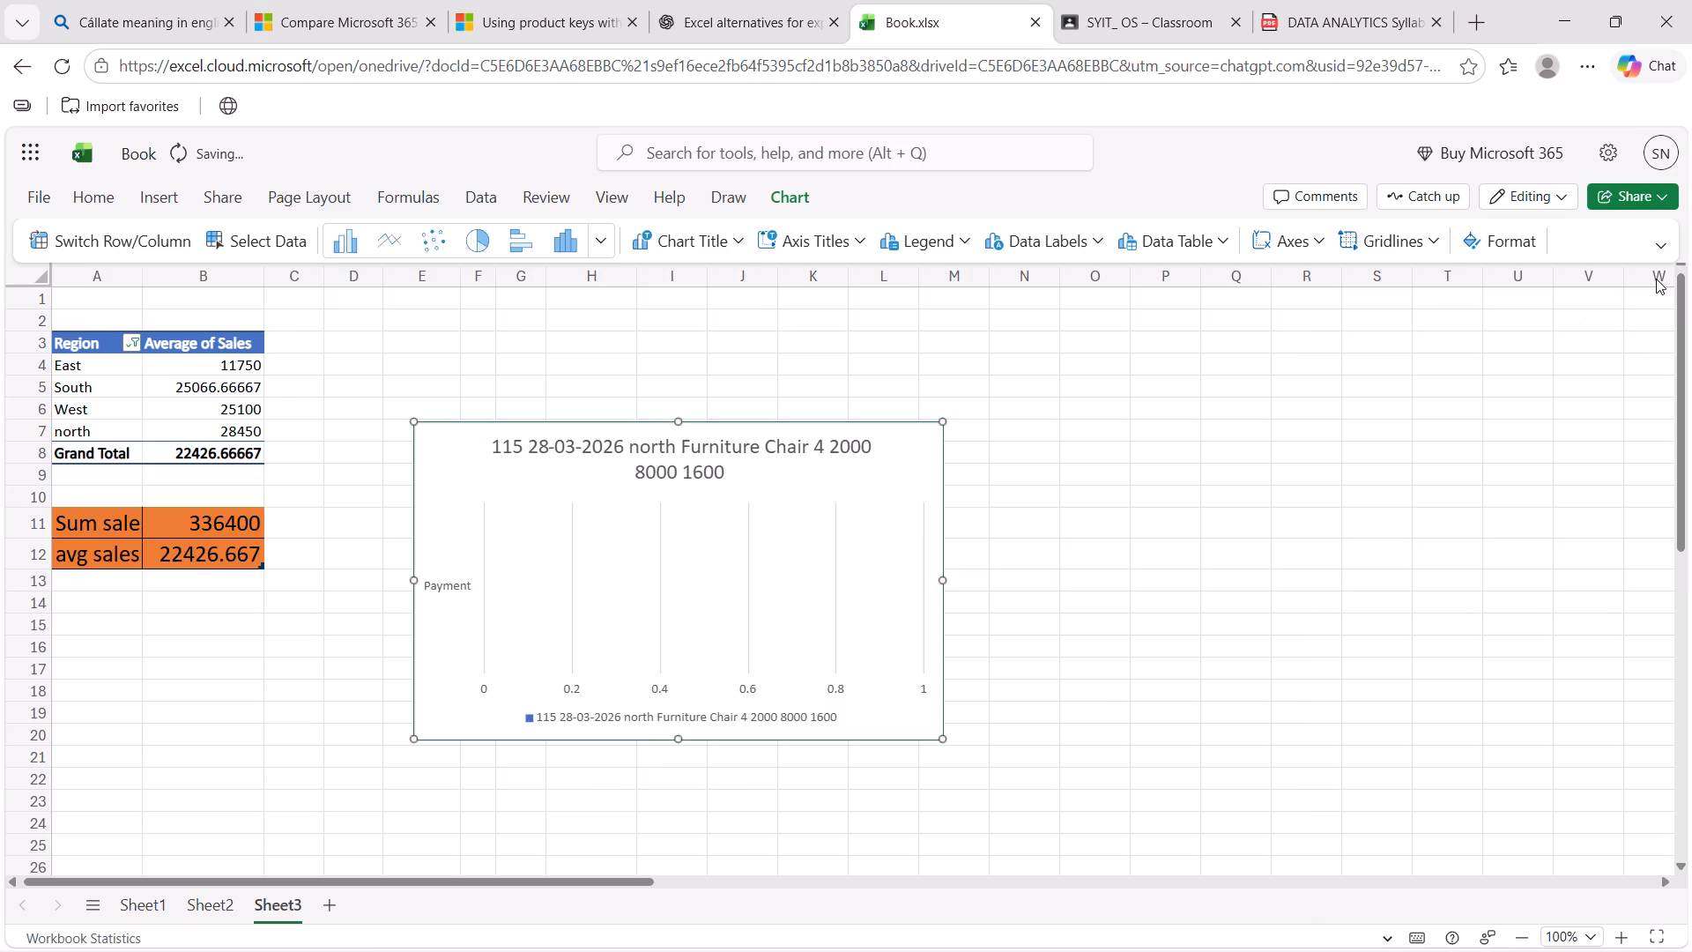
Move the order-table bar chart off the Sales chart, placing its upper-left corner near cell K12.
{"action": "left_click", "coordinate": [688, 594]}
{"action": "left_click_drag", "start_coordinate": [688, 594], "coordinate": [868, 623]}
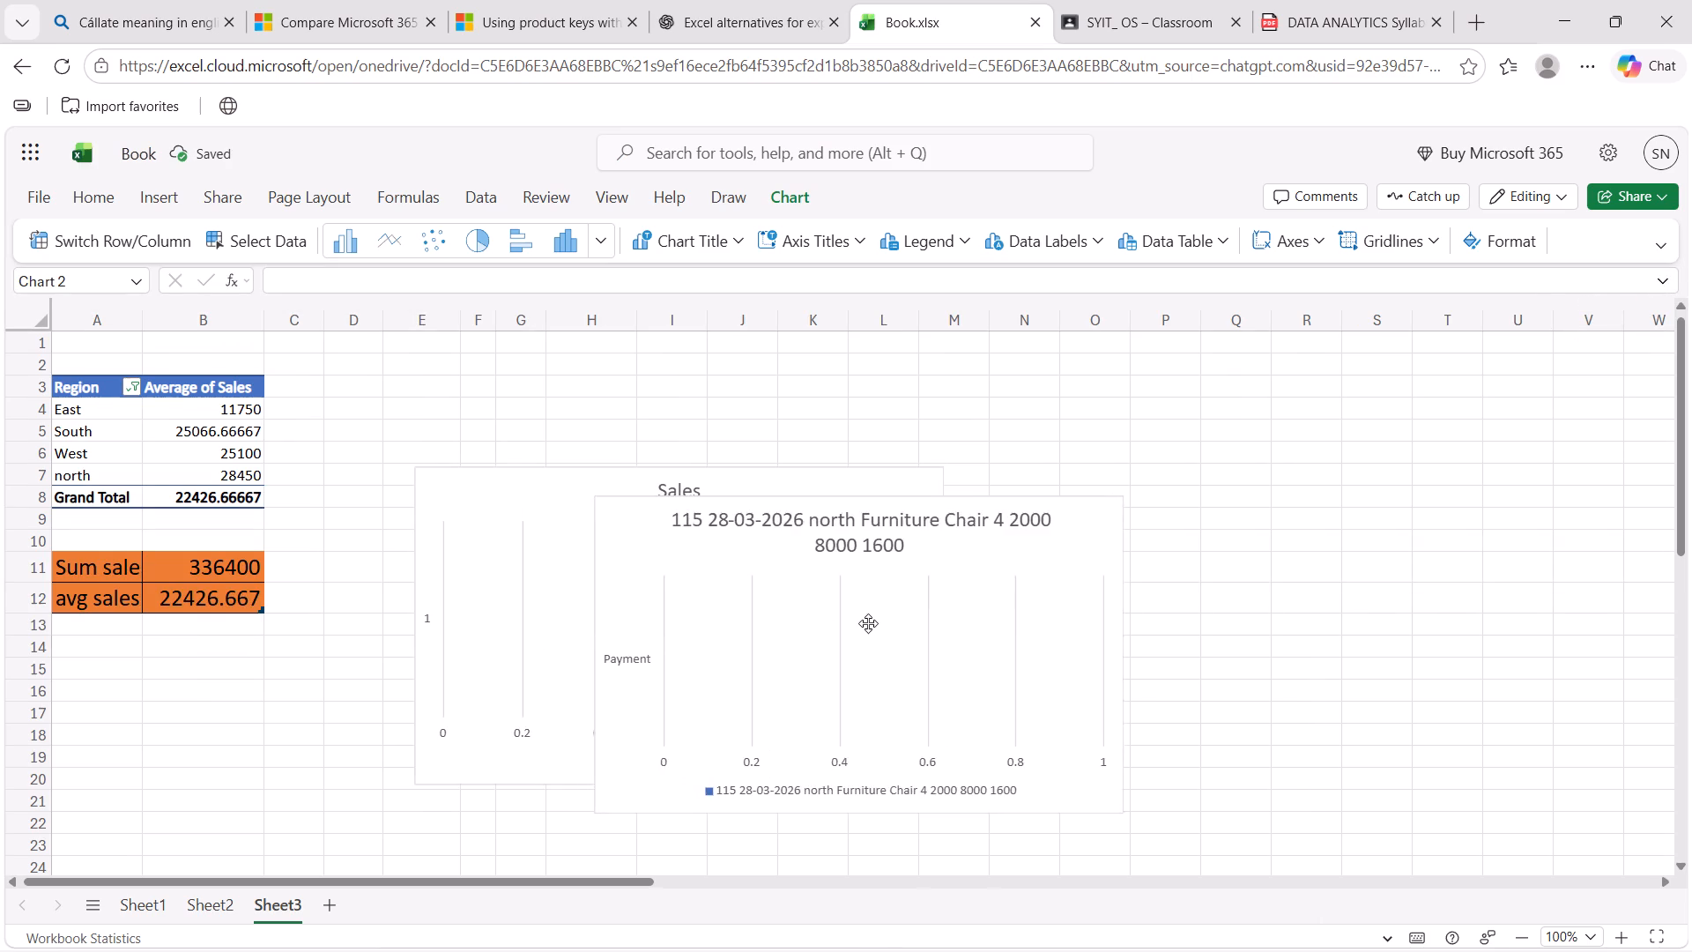
{"action": "left_click_drag", "start_coordinate": [868, 623], "coordinate": [1068, 723]}
Place the Sales chart beside the region pivot table and shrink it to span about F3 to L11.
{"action": "left_click_drag", "start_coordinate": [702, 592], "coordinate": [828, 555]}
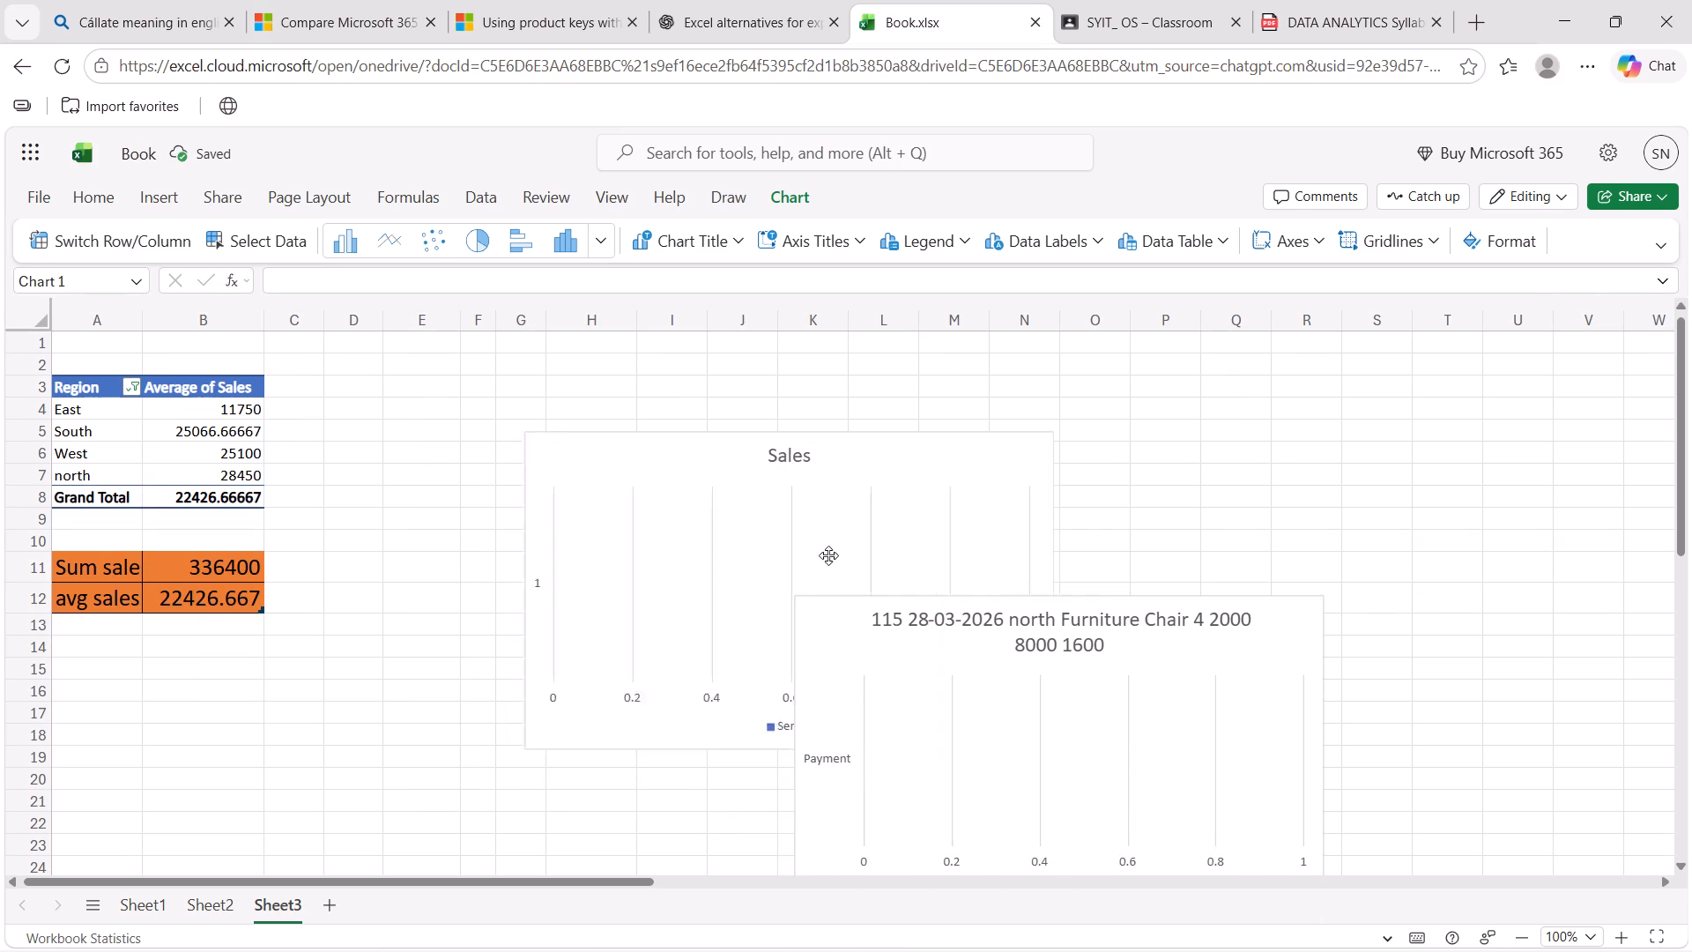
{"action": "left_click_drag", "start_coordinate": [828, 555], "coordinate": [768, 504]}
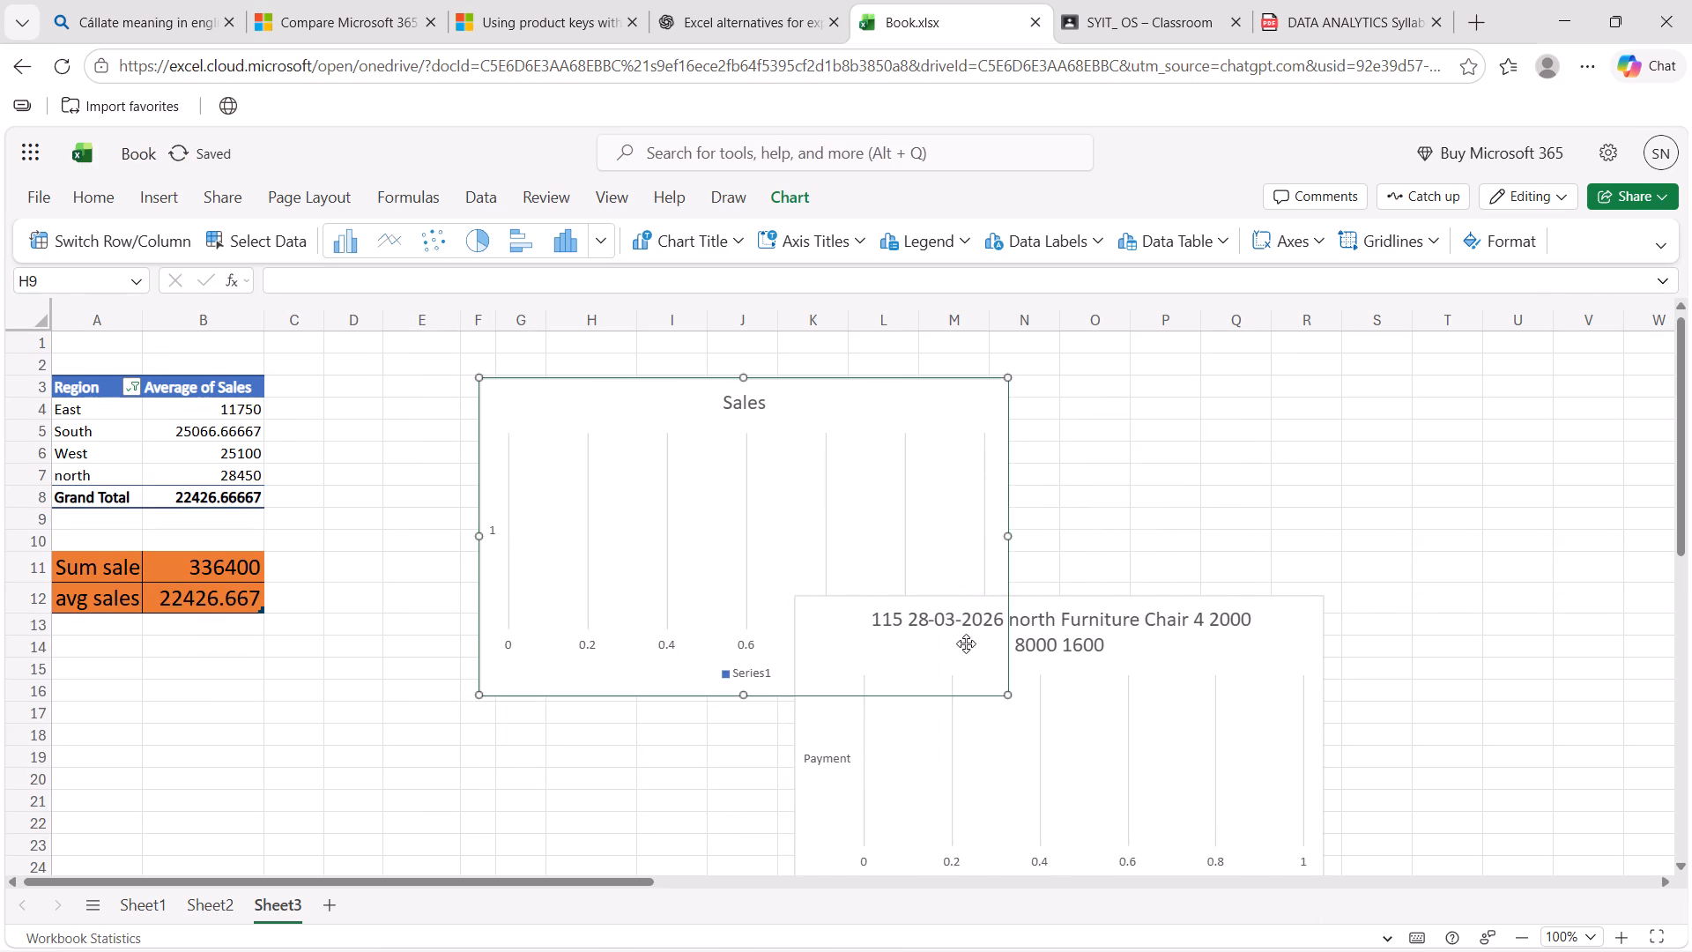
{"action": "left_click_drag", "start_coordinate": [1007, 694], "coordinate": [888, 574]}
{"action": "left_click", "coordinate": [880, 379]}
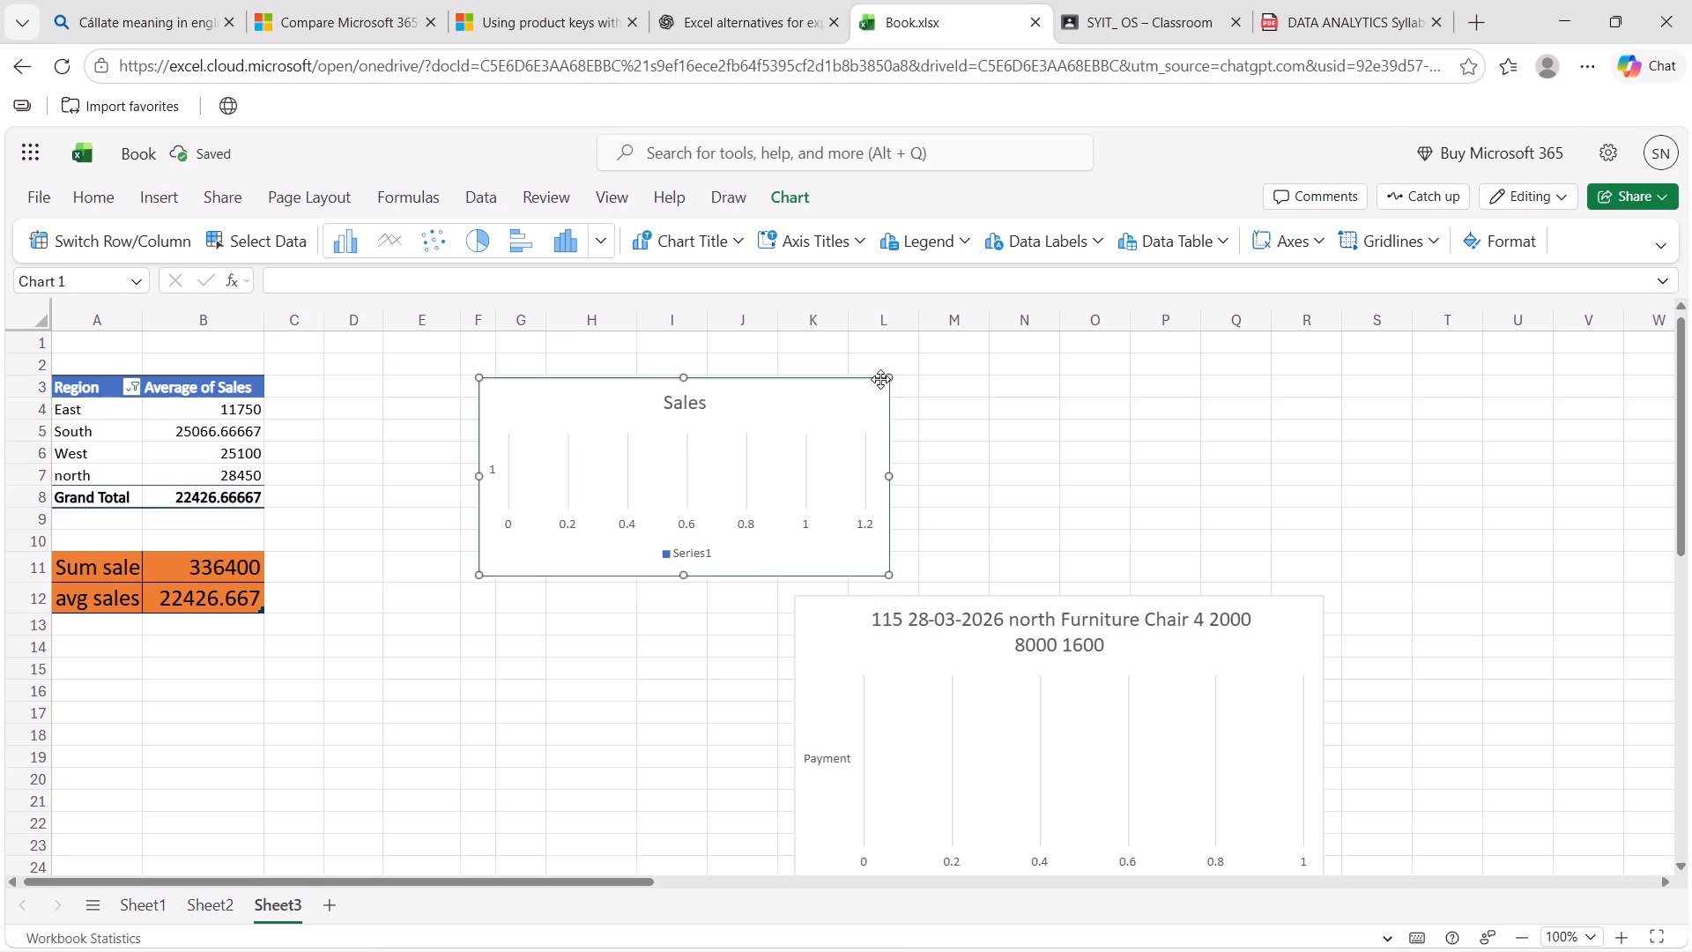
View the Sales chart's formatting options and close them.
{"action": "right_click", "coordinate": [872, 430]}
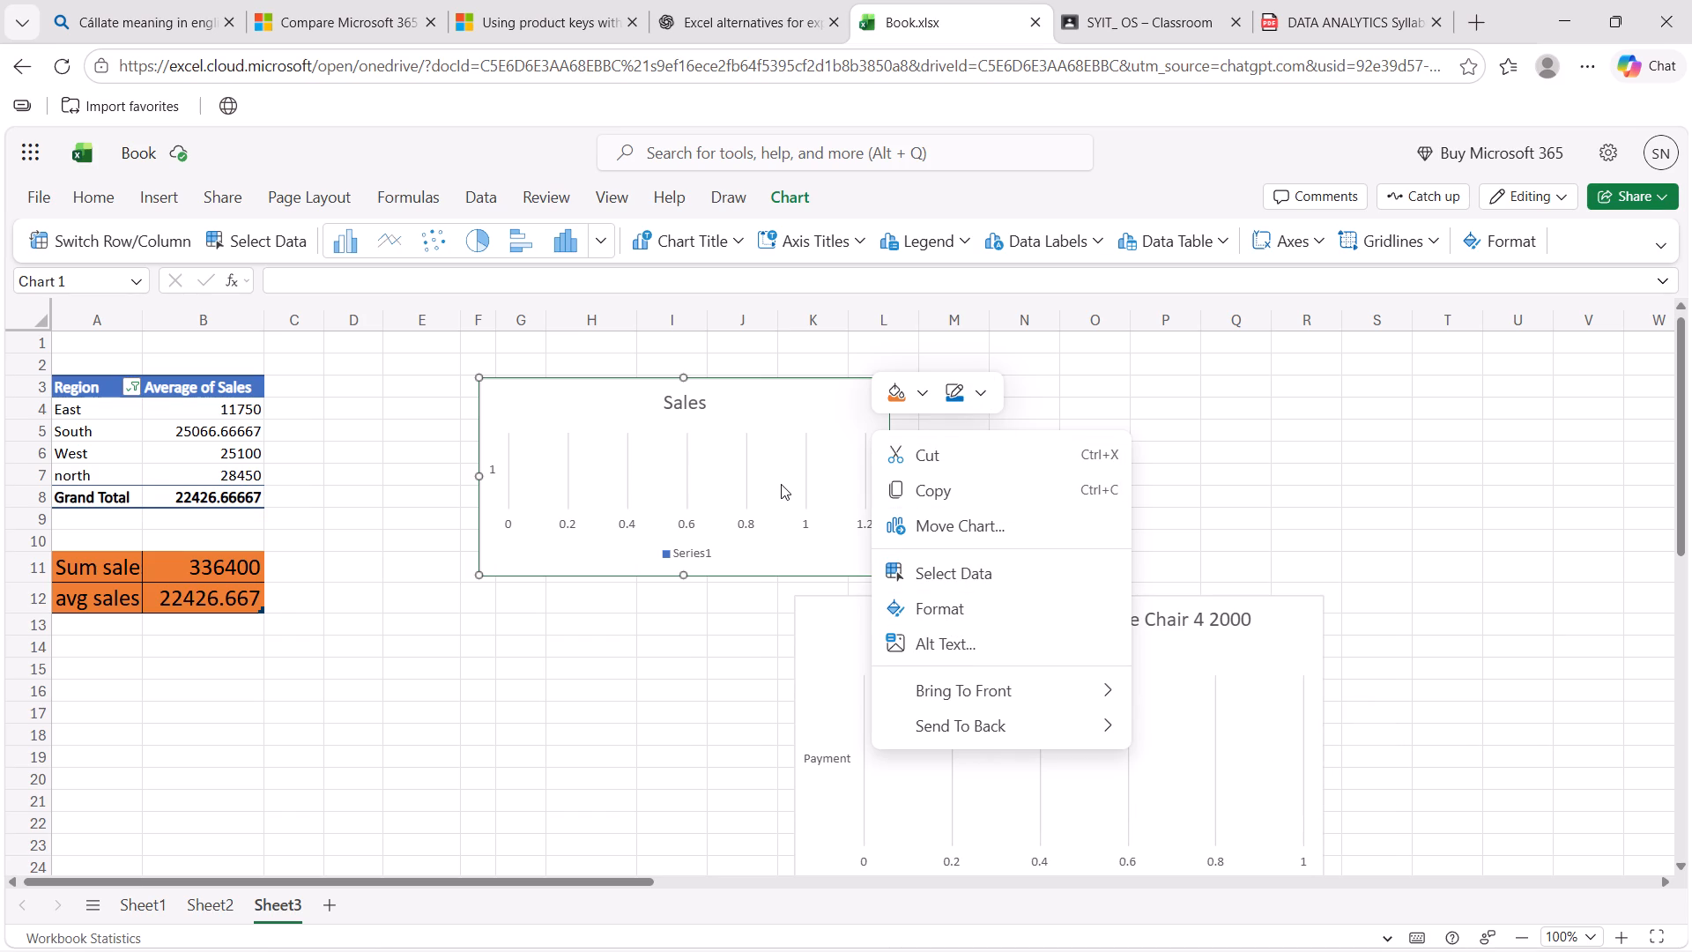
{"action": "scroll", "coordinate": [938, 676], "scroll_direction": "down", "scroll_amount": 1}
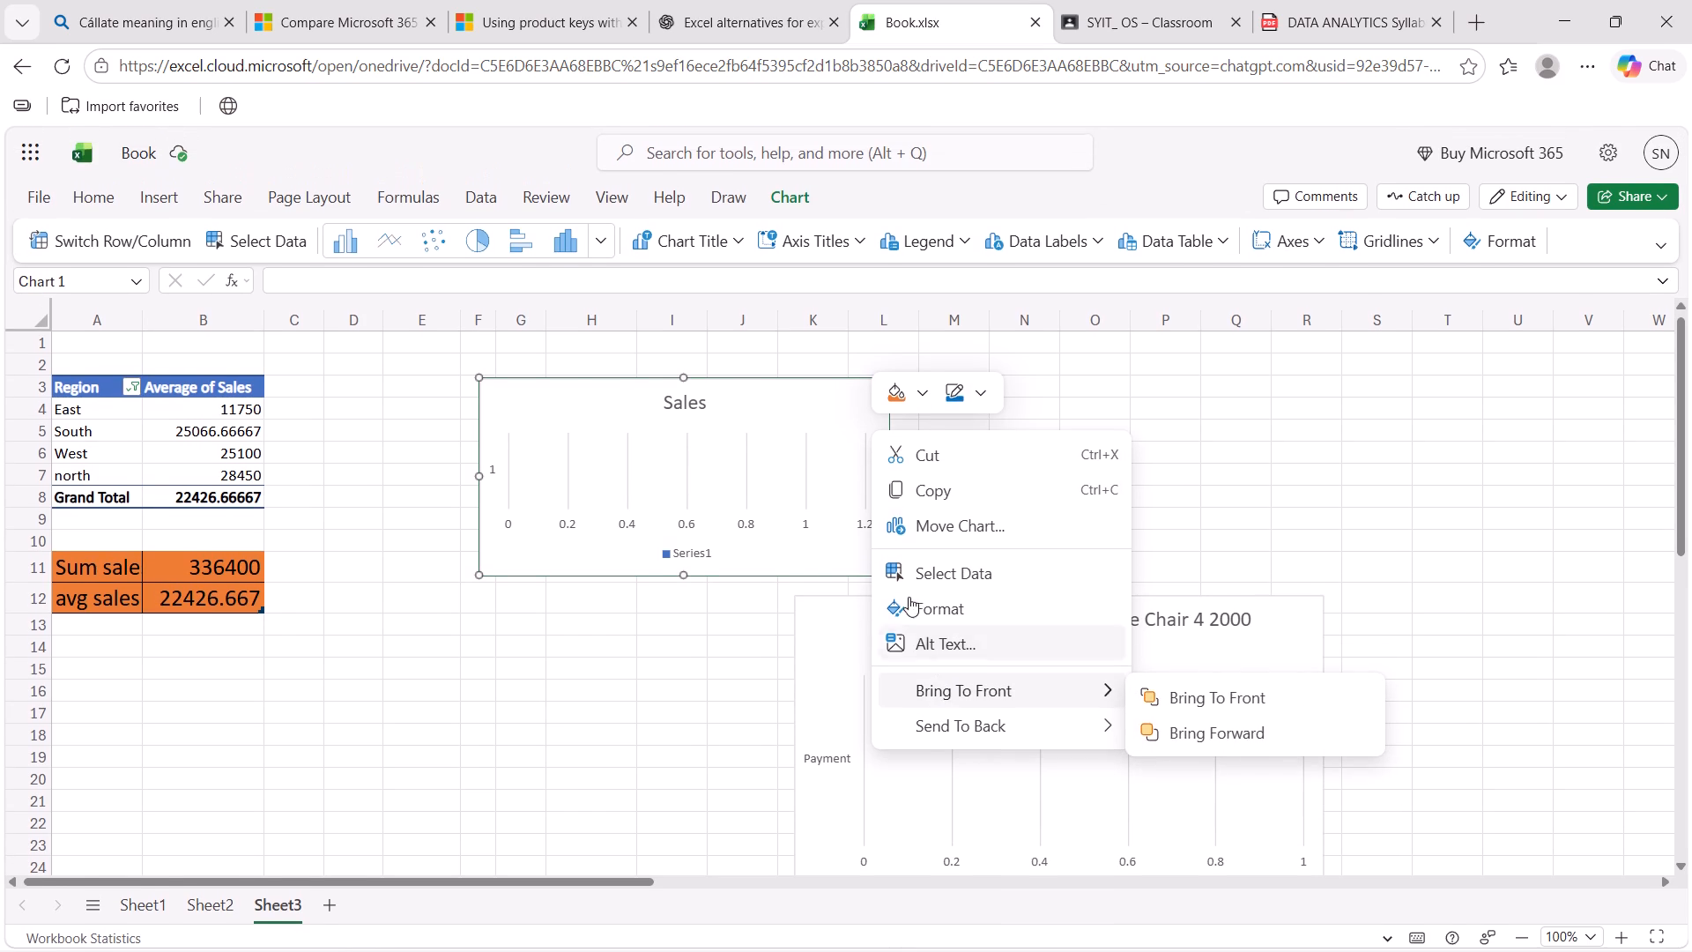
{"action": "left_click", "coordinate": [768, 482]}
{"action": "left_click", "coordinate": [768, 482]}
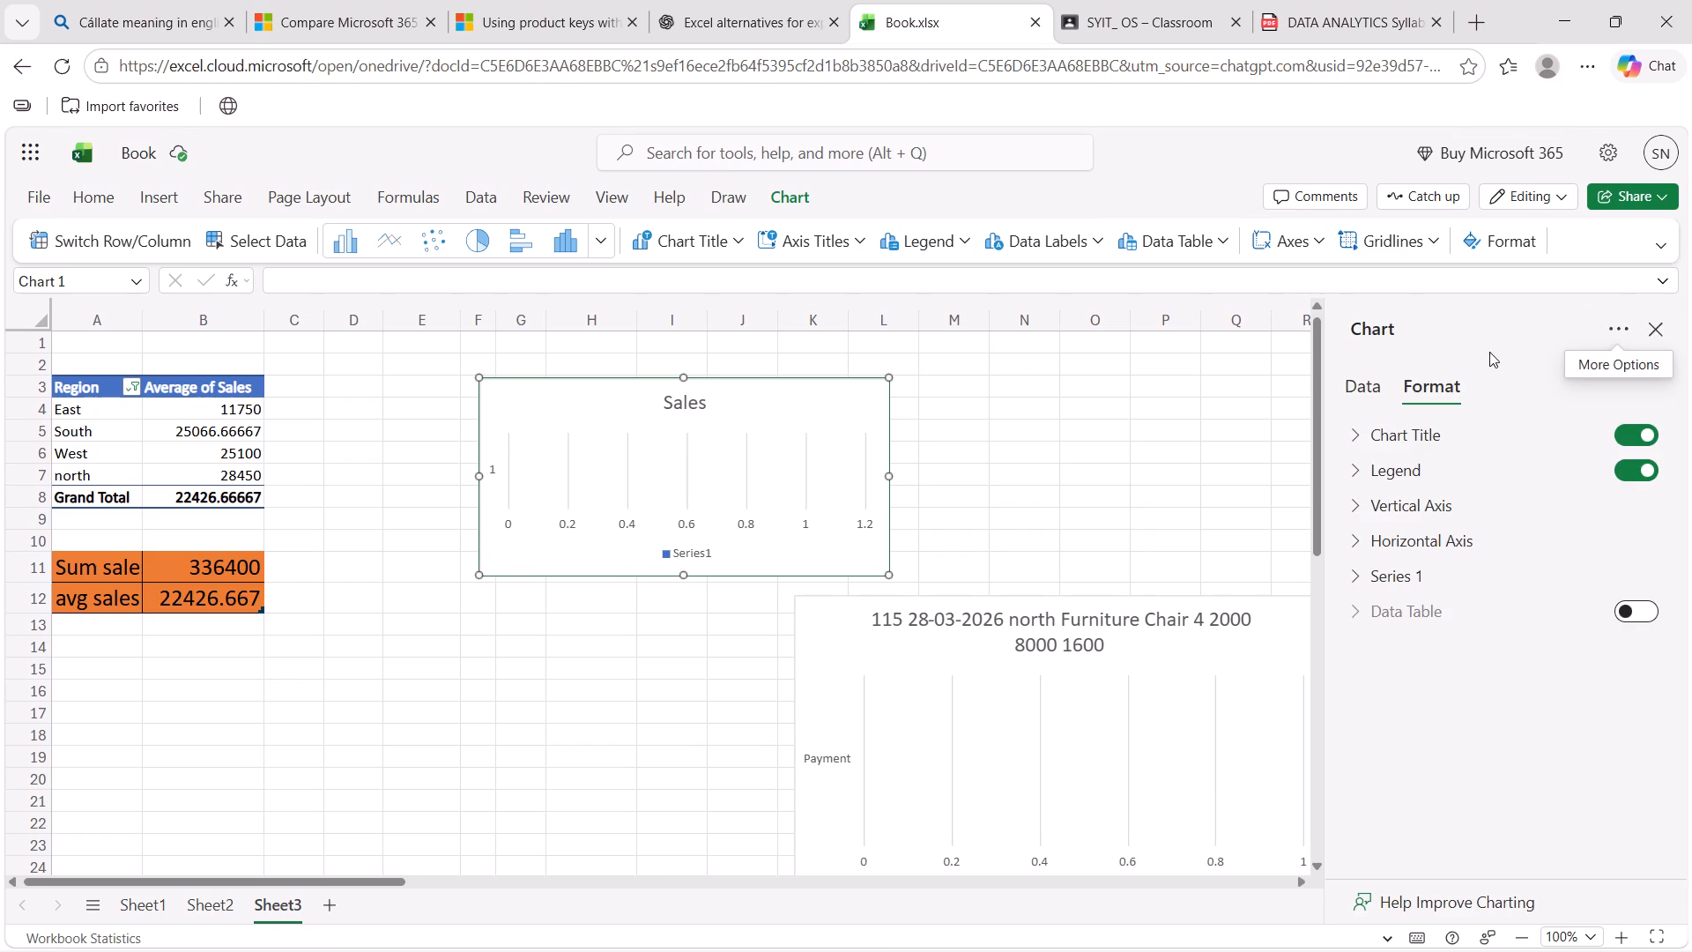
{"action": "left_click", "coordinate": [1660, 330]}
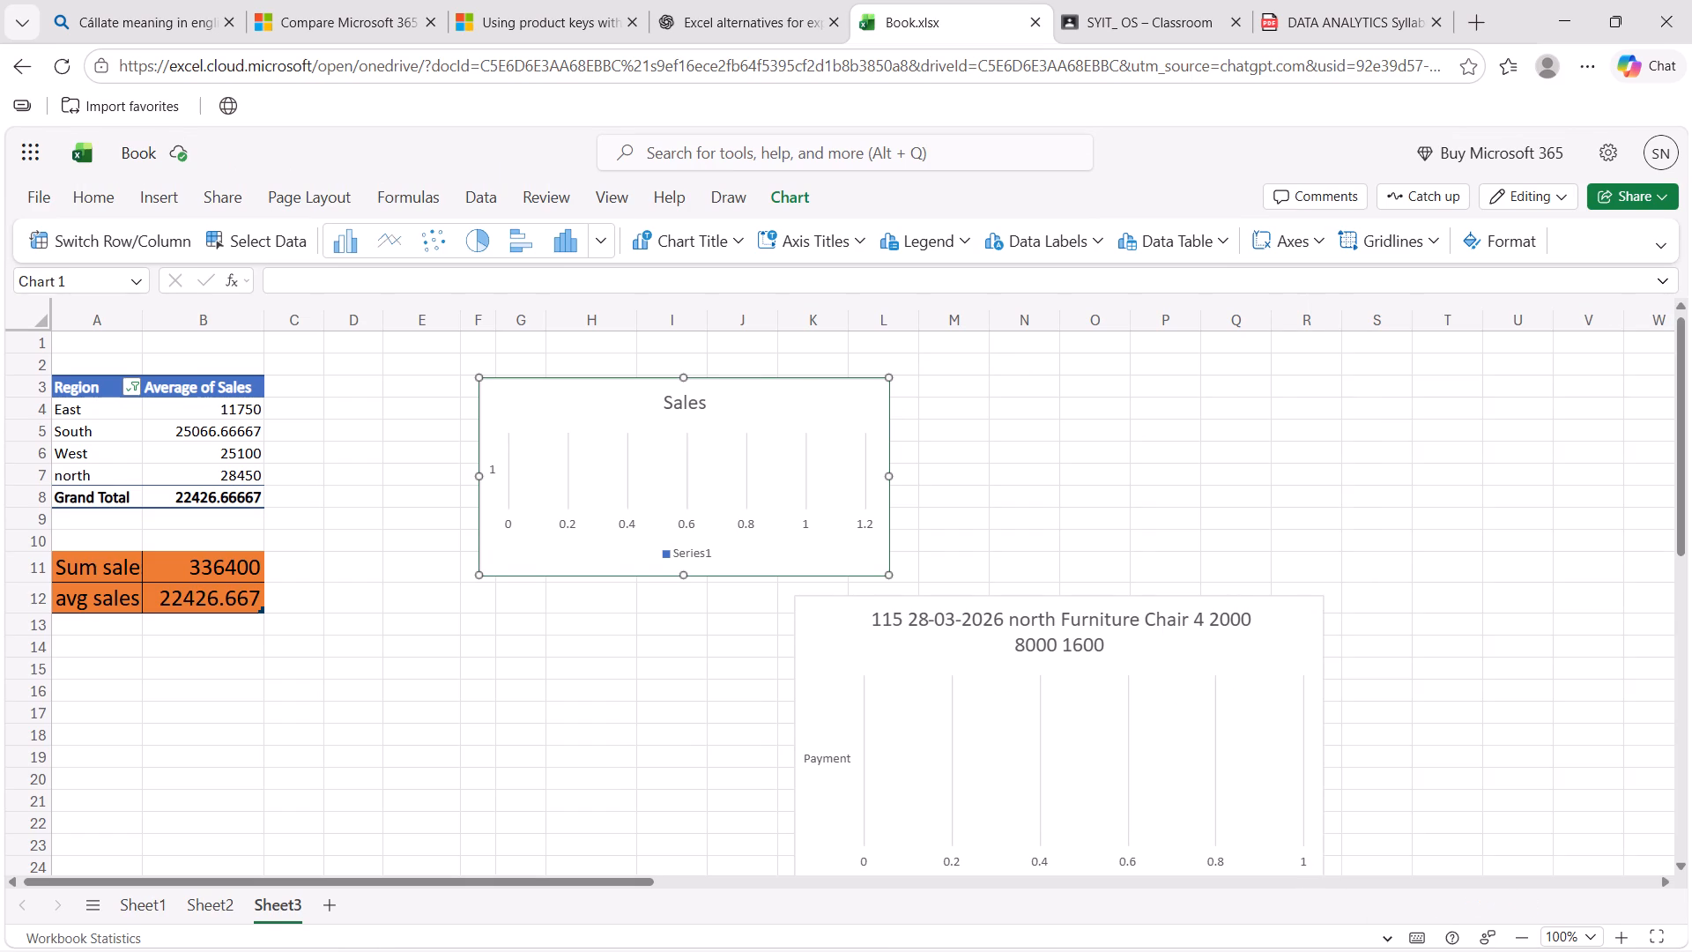
Cut the order-table bar chart and the Sales bar chart from Sheet3.
{"action": "left_click", "coordinate": [1142, 715]}
{"action": "right_click", "coordinate": [1142, 715]}
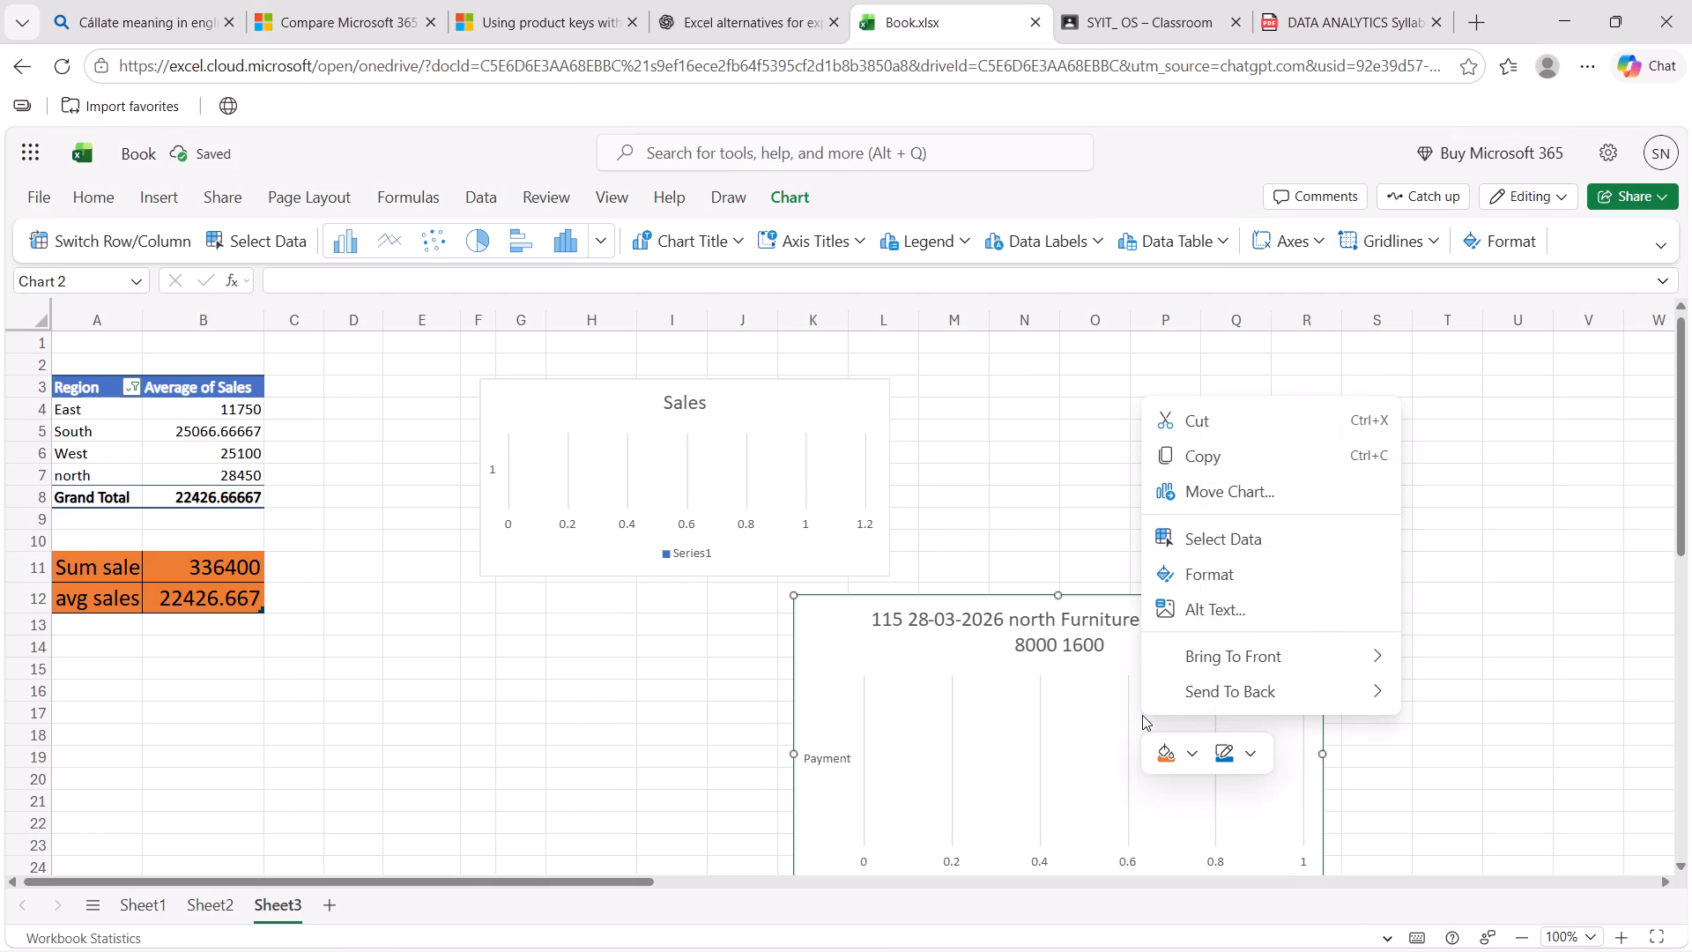
{"action": "left_click", "coordinate": [1193, 432]}
{"action": "left_click", "coordinate": [813, 429]}
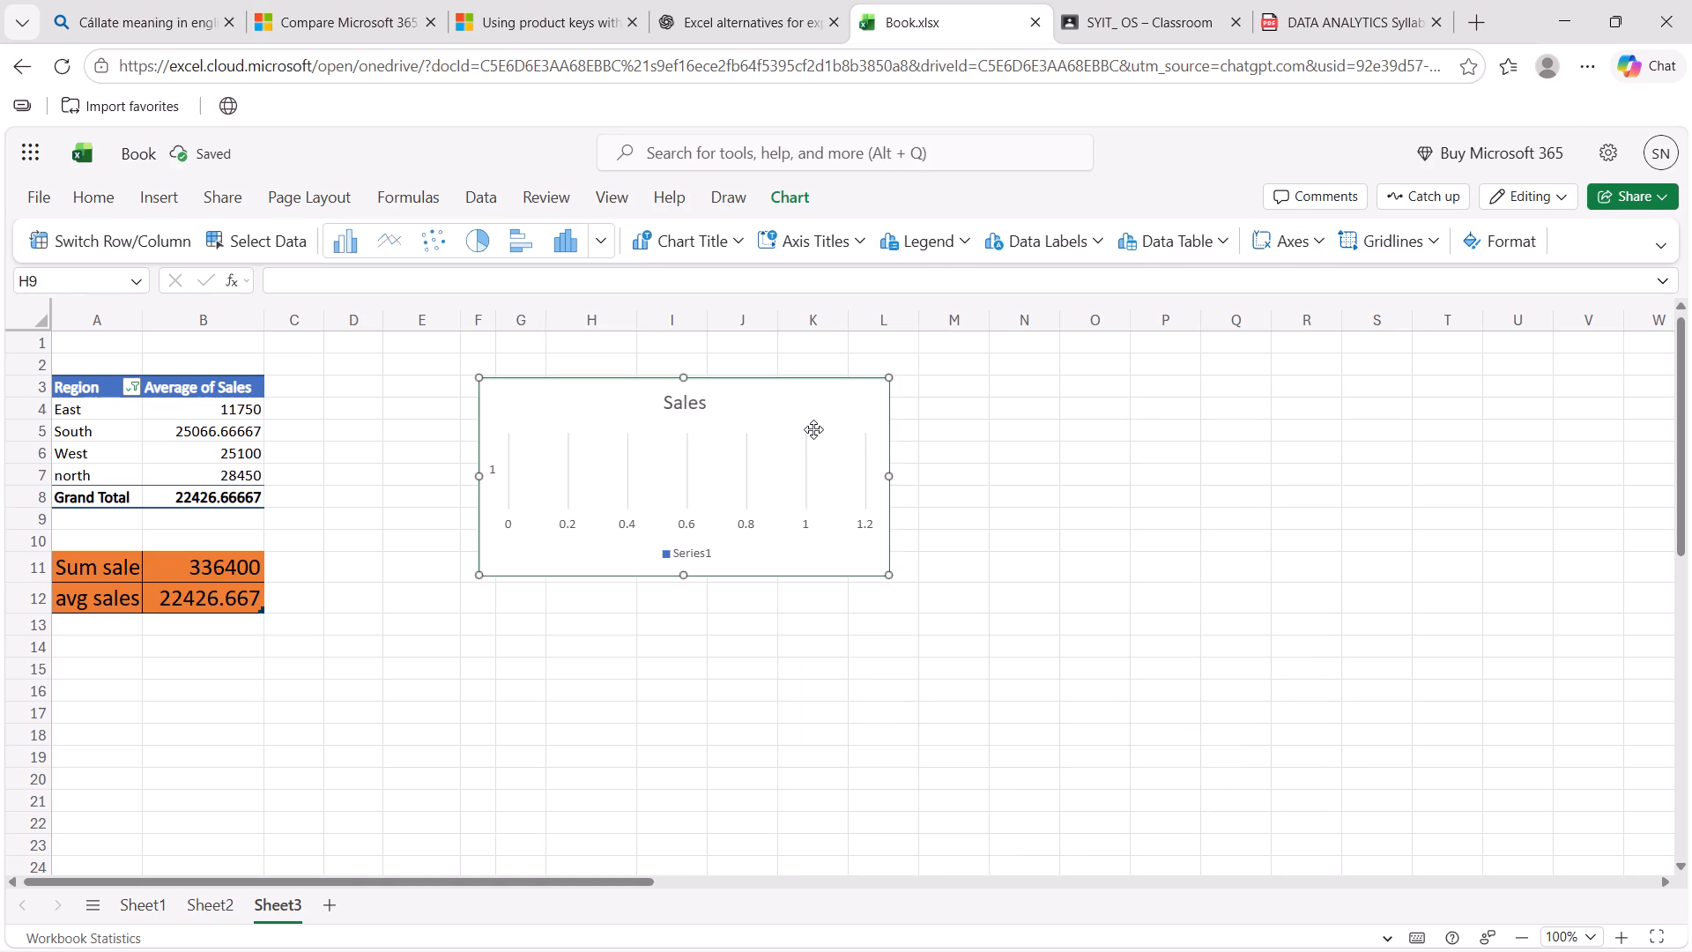
{"action": "right_click", "coordinate": [813, 429]}
{"action": "left_click", "coordinate": [919, 456]}
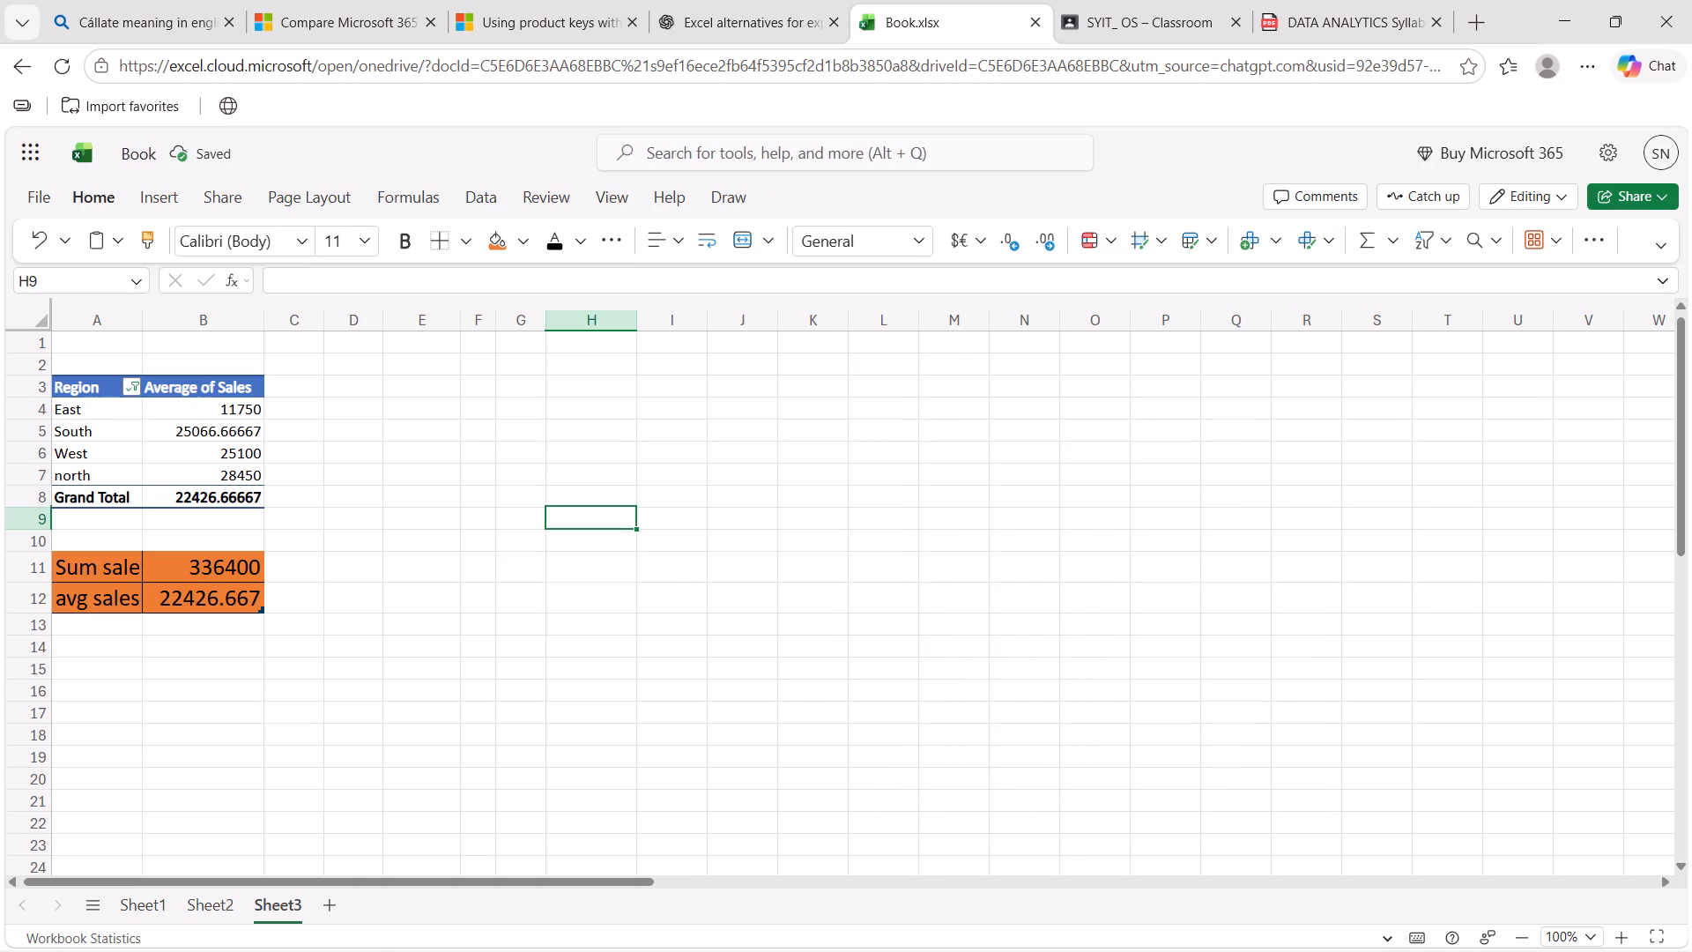
Check Sheet2 and Sheet1, review the lab manual's Experiment 5 KPI card instructions, and return to Sheet3 of the Book workbook.
{"action": "left_click", "coordinate": [199, 410]}
{"action": "left_click", "coordinate": [489, 477]}
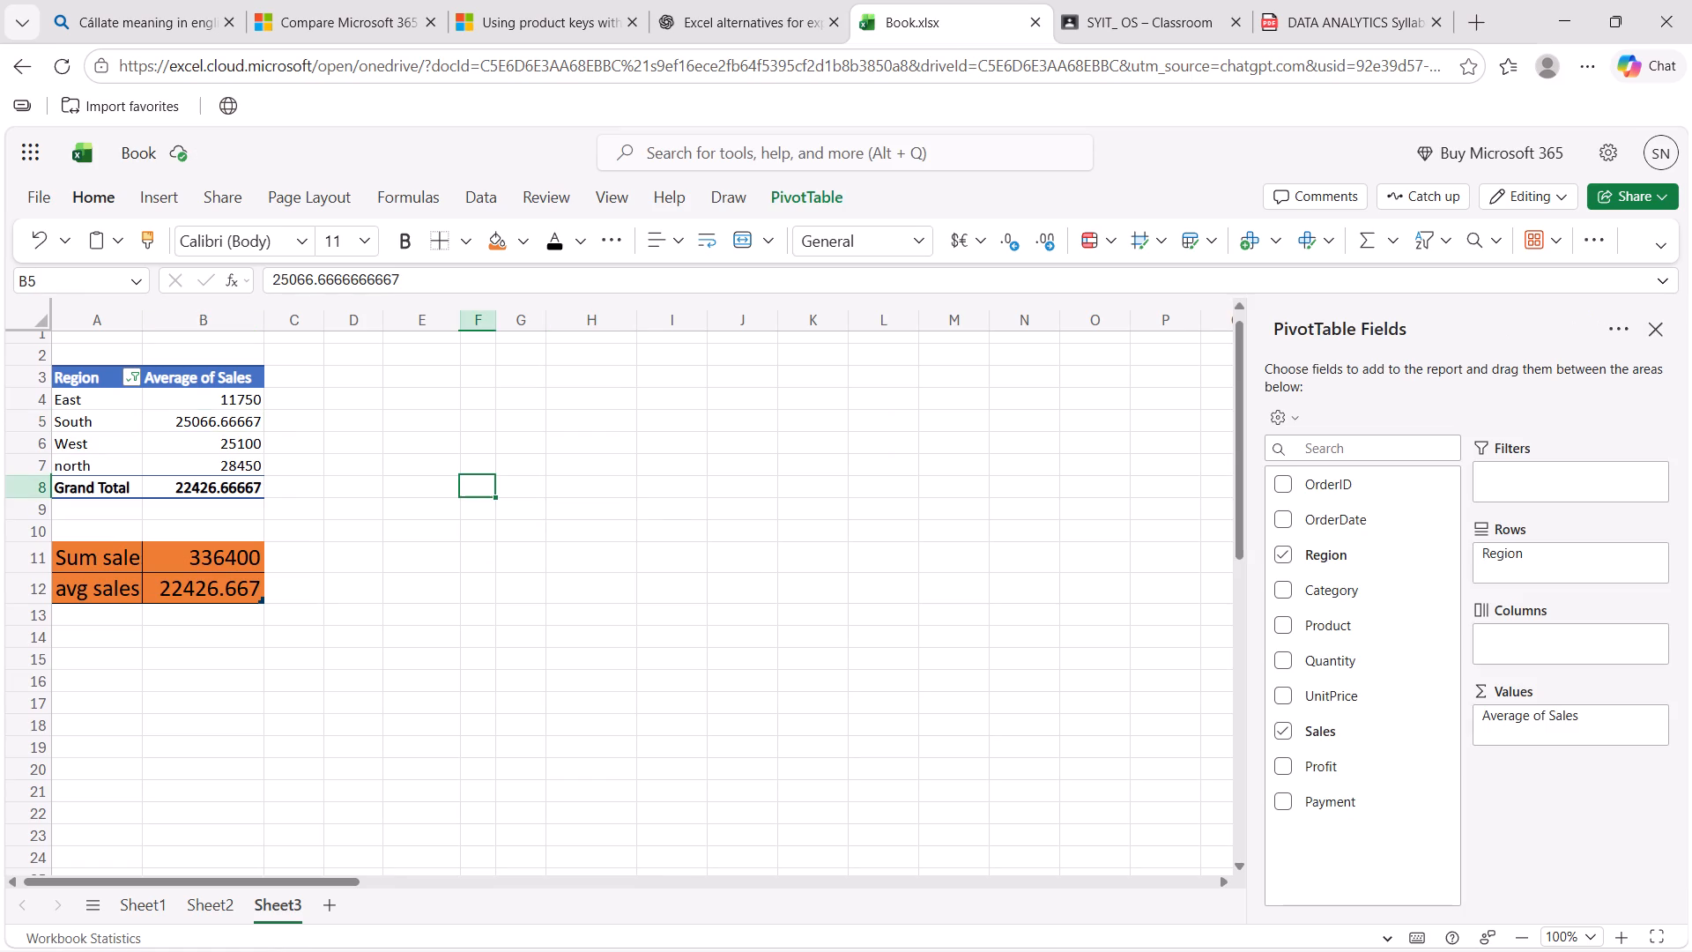
{"action": "left_click", "coordinate": [209, 920]}
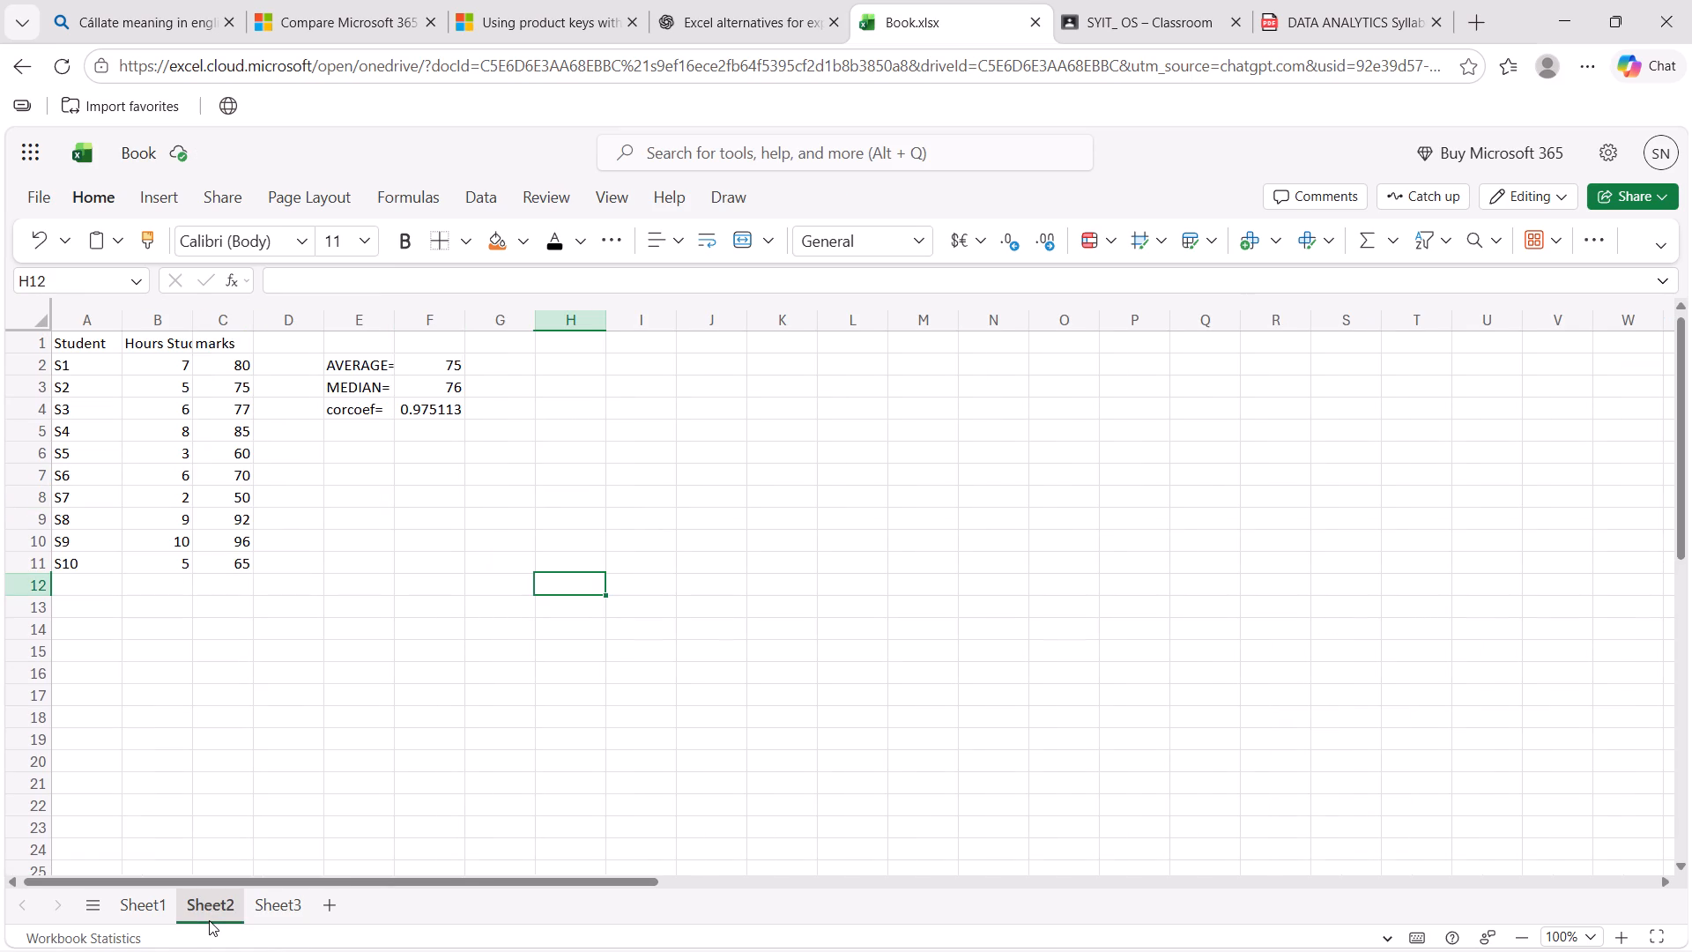
{"action": "left_click", "coordinate": [132, 899]}
{"action": "left_click", "coordinate": [283, 896]}
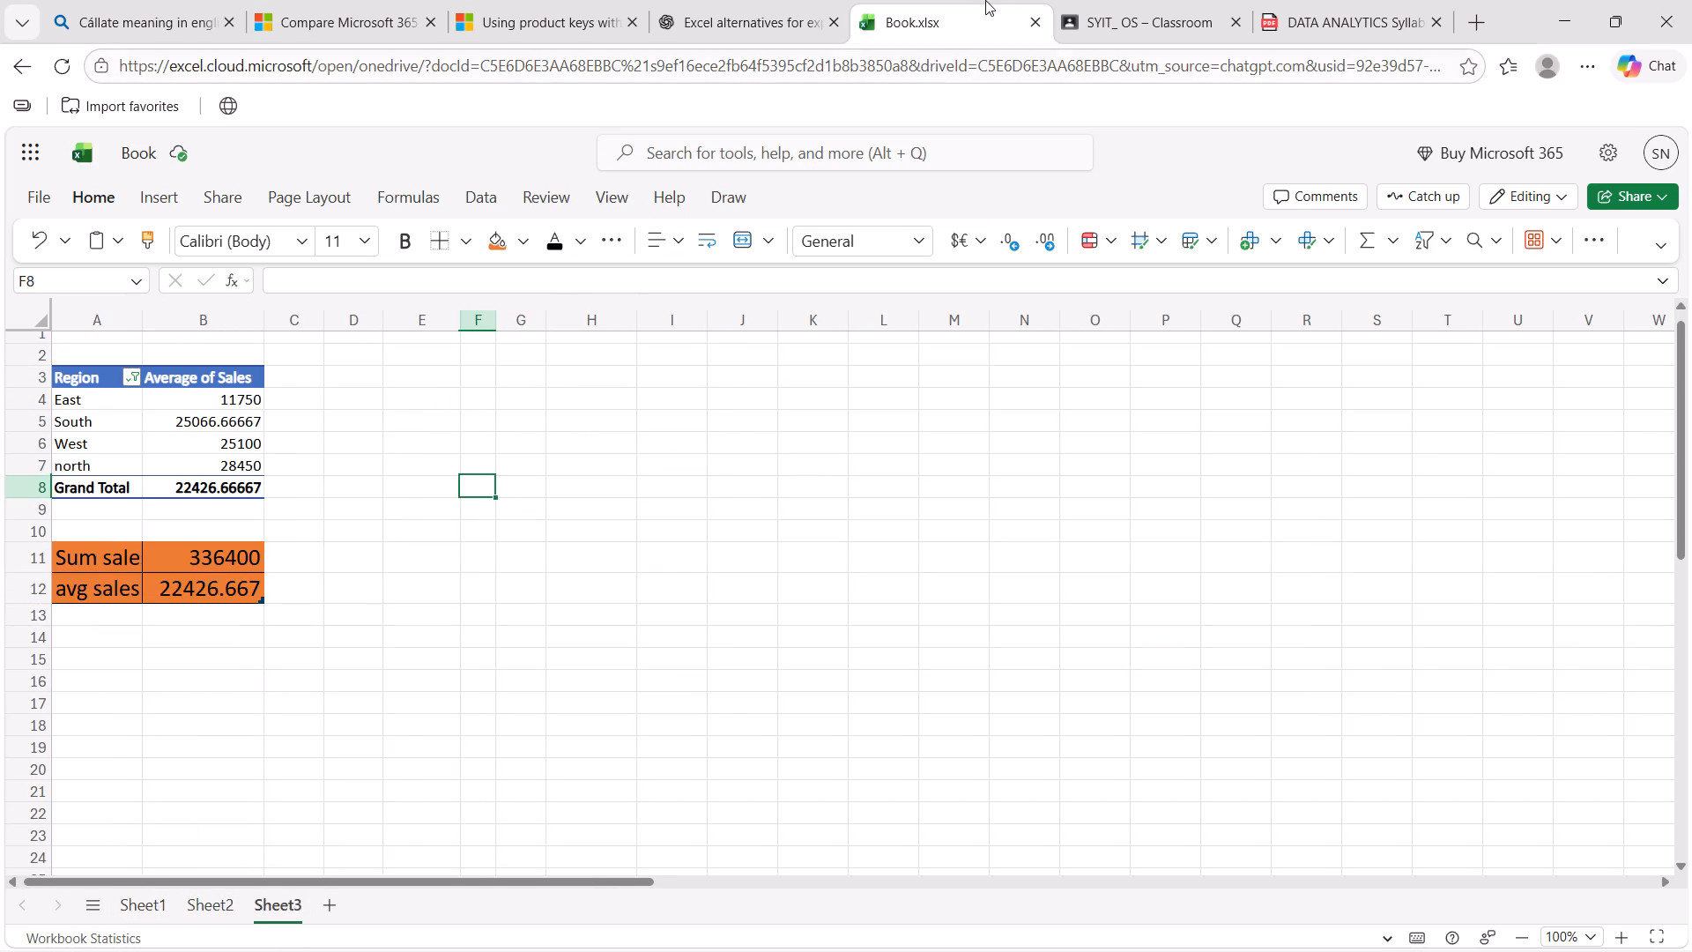
{"action": "left_click", "coordinate": [1121, 19]}
{"action": "scroll", "coordinate": [948, 432], "scroll_direction": "up", "scroll_amount": 1}
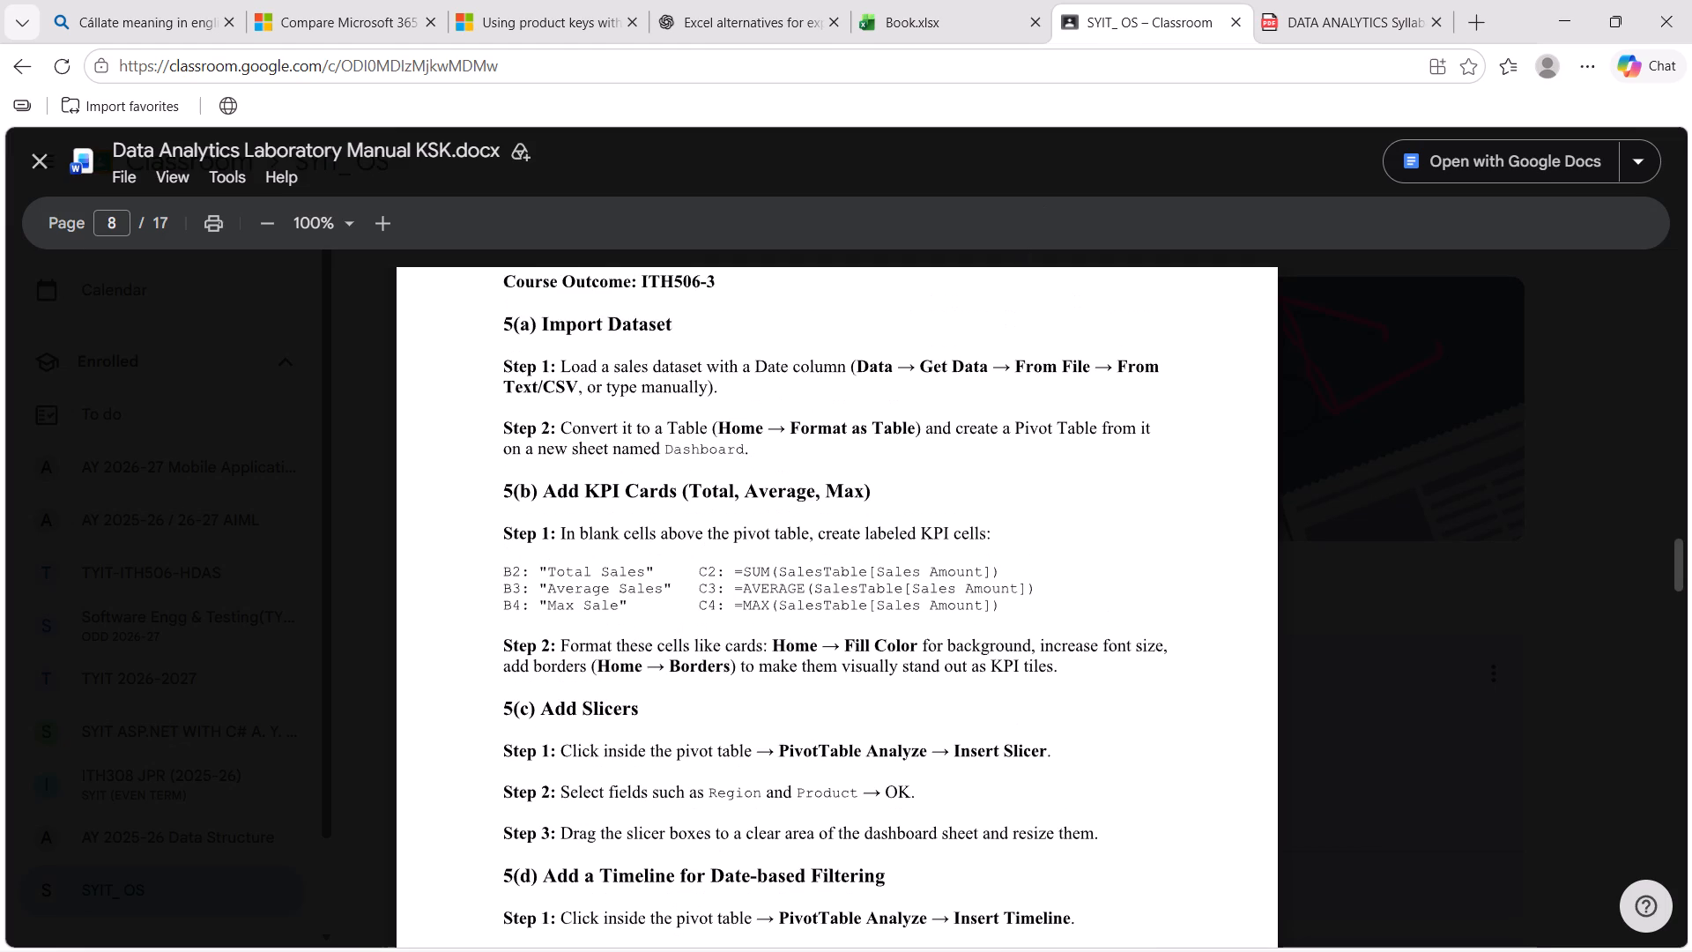
{"action": "scroll", "coordinate": [948, 432], "scroll_direction": "up", "scroll_amount": 1}
{"action": "scroll", "coordinate": [948, 432], "scroll_direction": "down", "scroll_amount": 1}
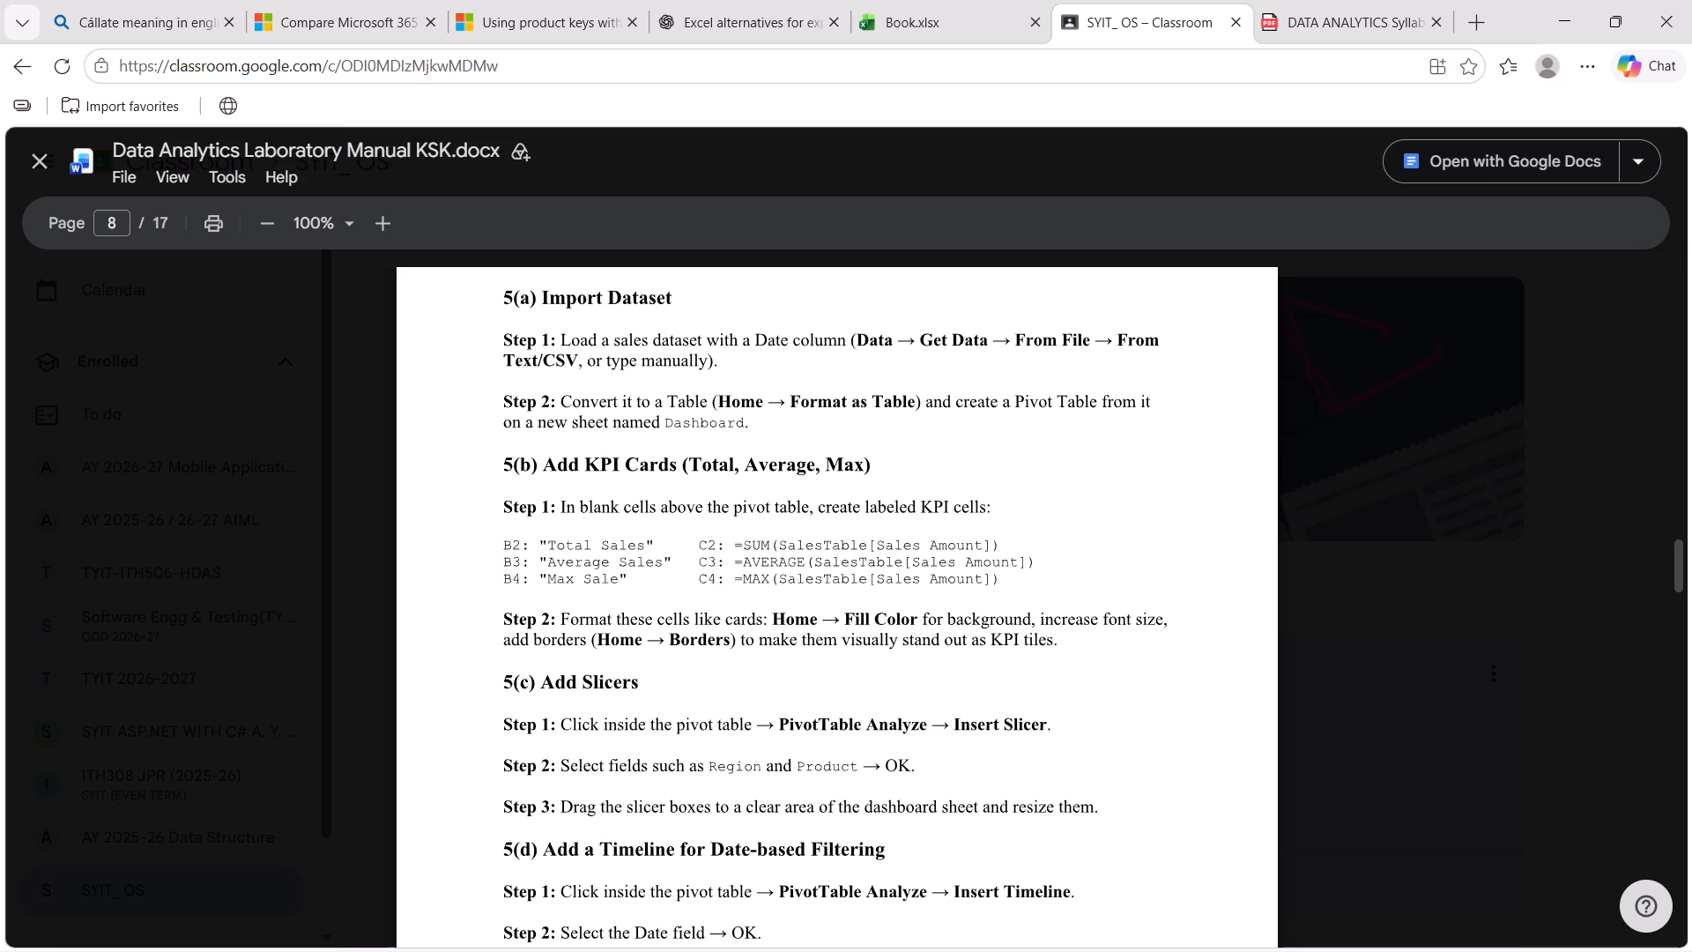
{"action": "left_click", "coordinate": [916, 19]}
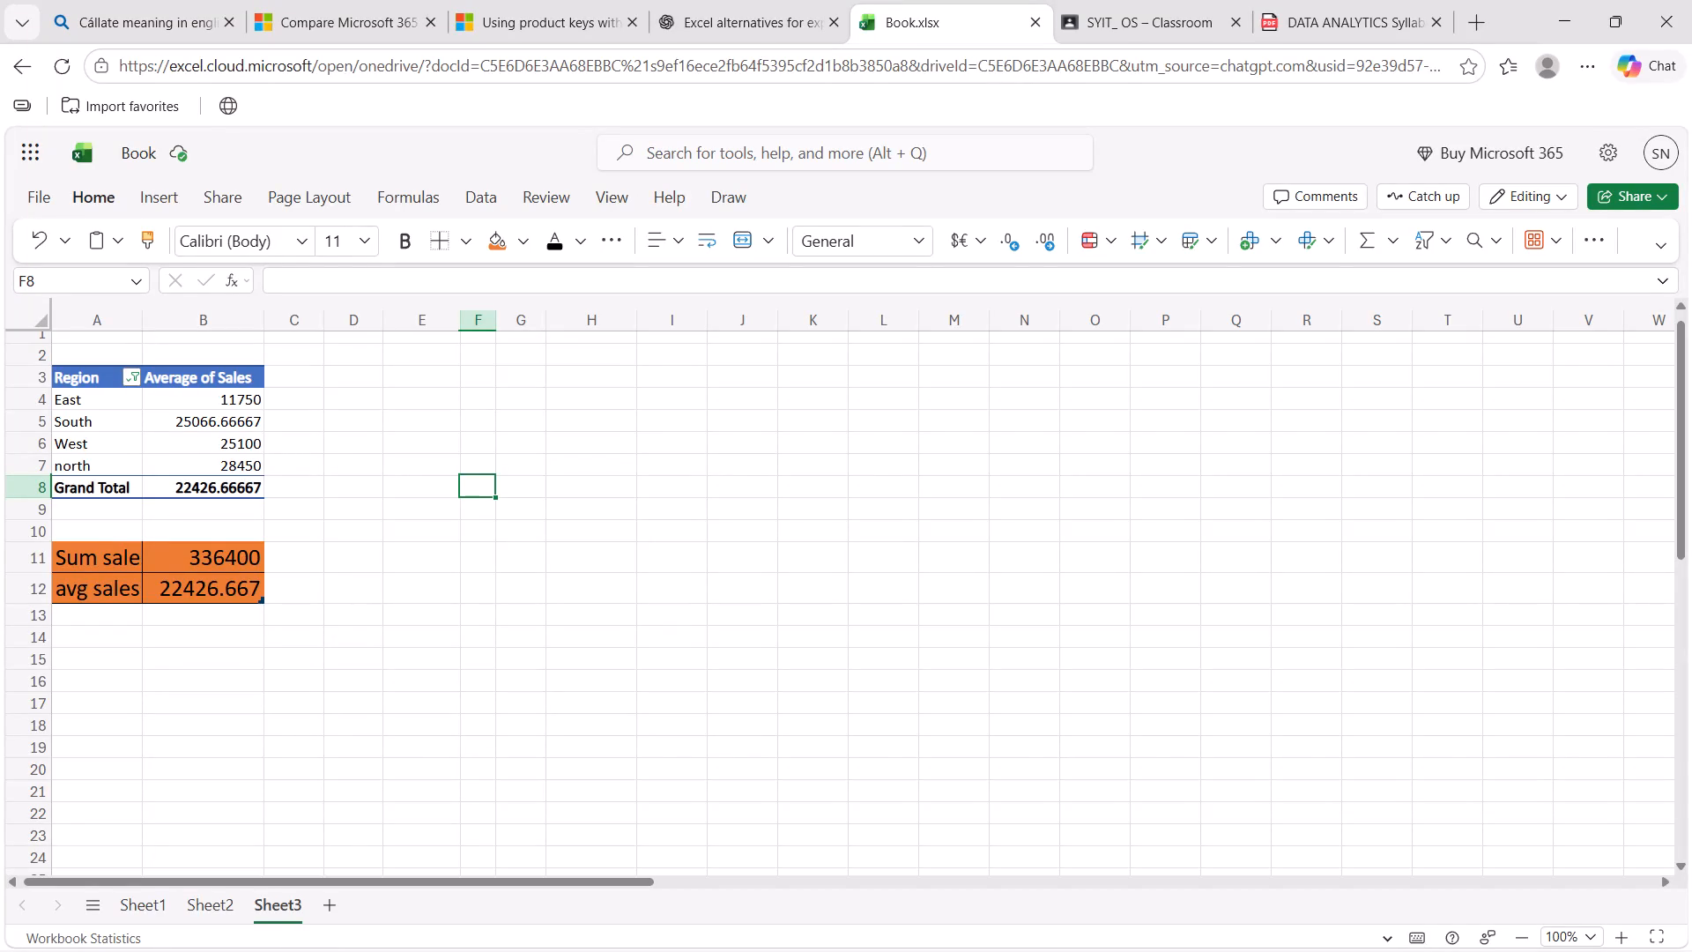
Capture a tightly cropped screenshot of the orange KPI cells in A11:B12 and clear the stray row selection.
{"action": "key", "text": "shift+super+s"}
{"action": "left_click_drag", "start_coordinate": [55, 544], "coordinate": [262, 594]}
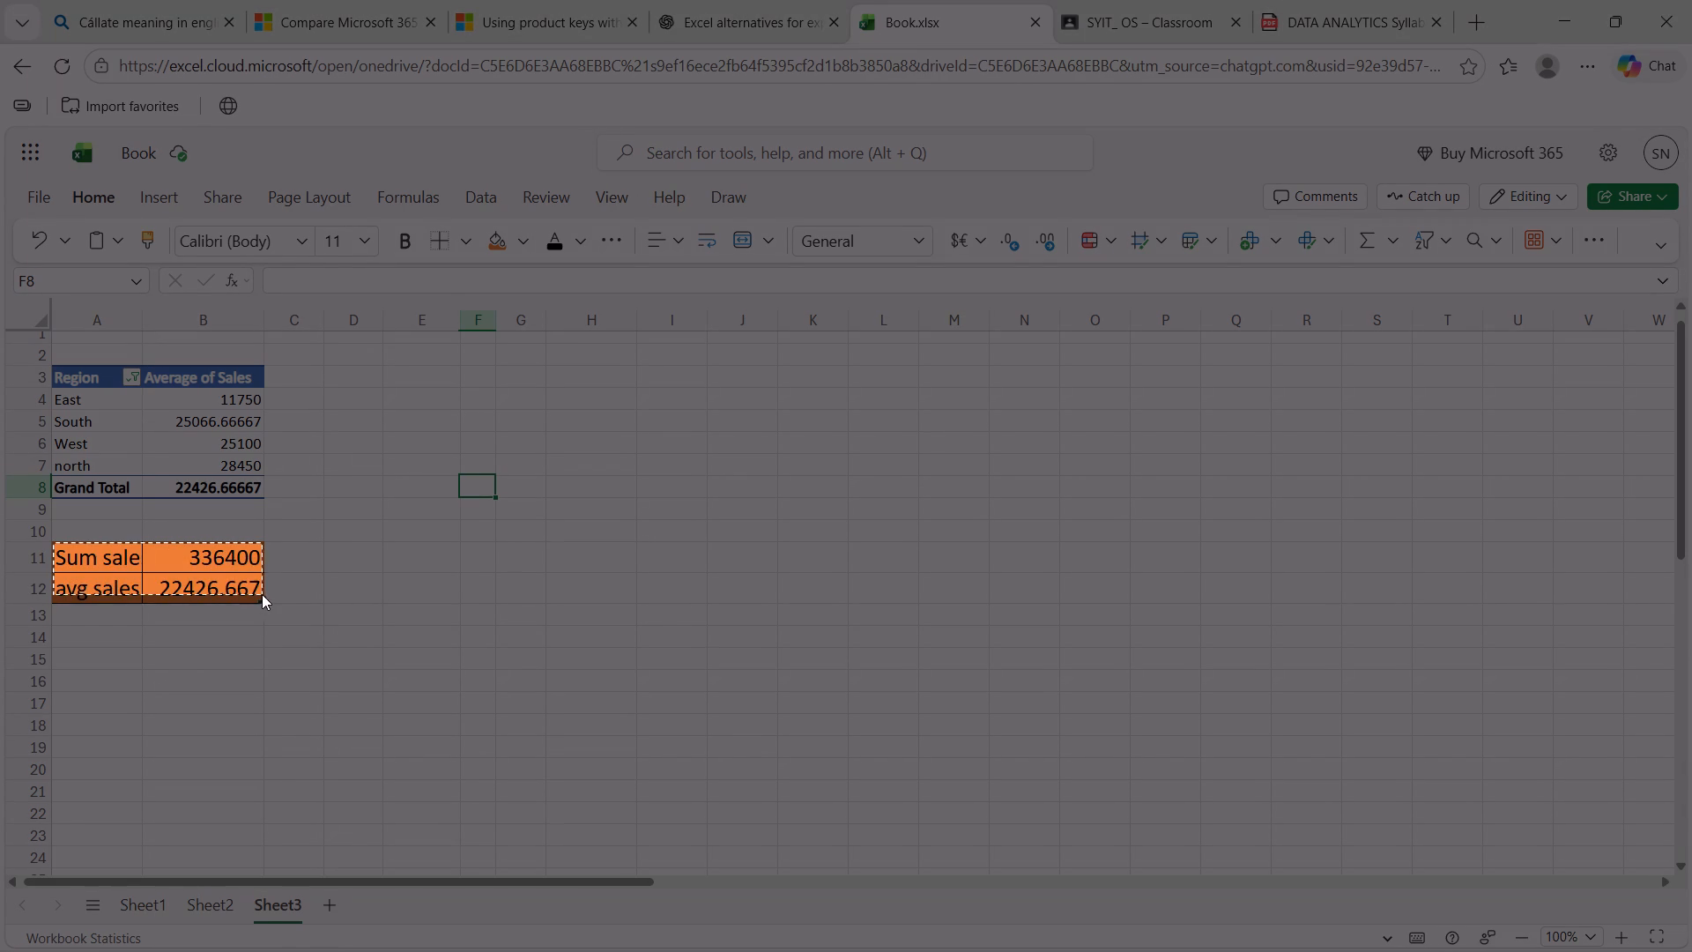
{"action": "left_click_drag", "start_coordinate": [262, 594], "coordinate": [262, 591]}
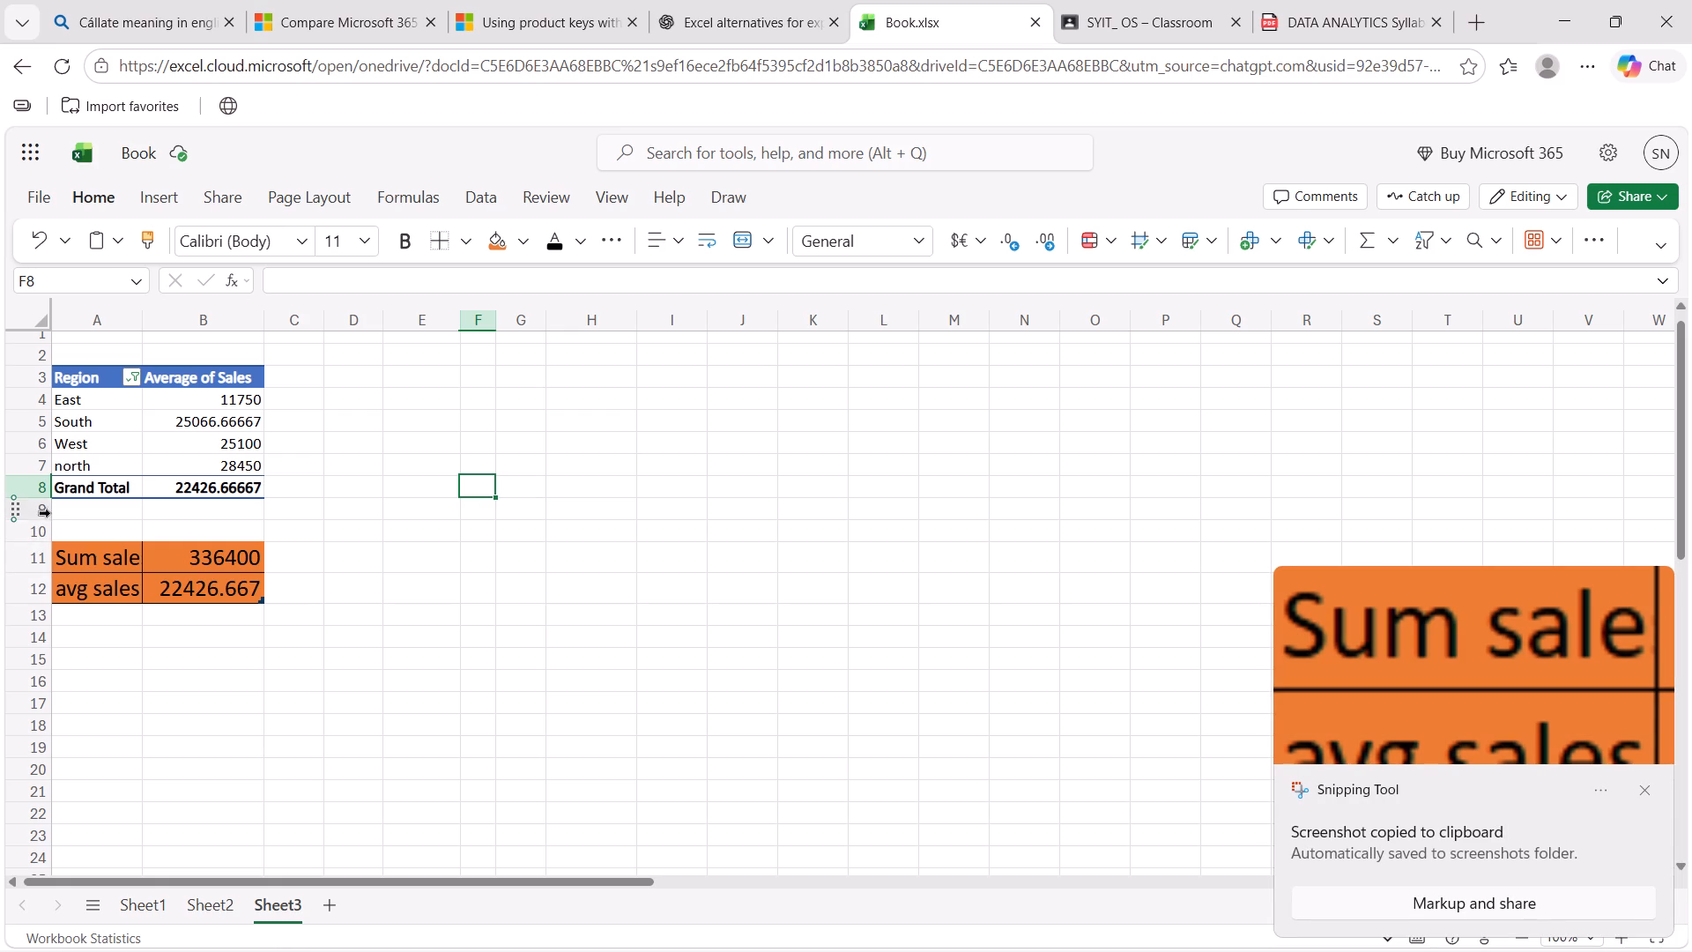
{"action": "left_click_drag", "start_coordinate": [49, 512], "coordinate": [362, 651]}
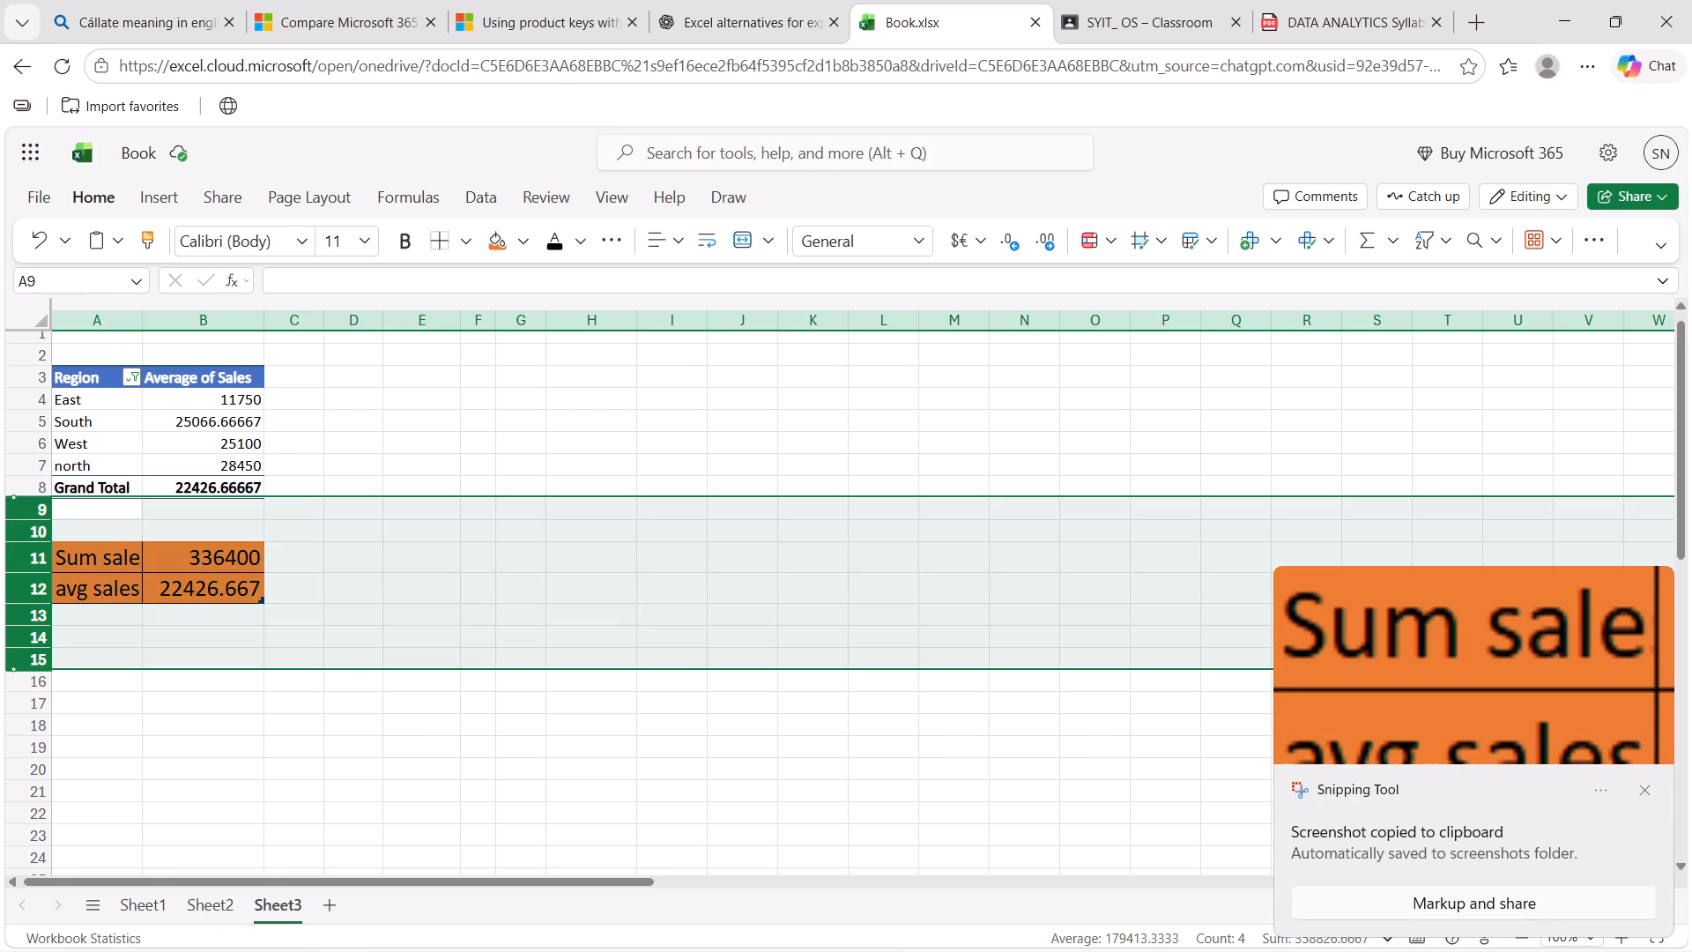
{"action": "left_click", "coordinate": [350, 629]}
{"action": "key", "text": "shift+super+s"}
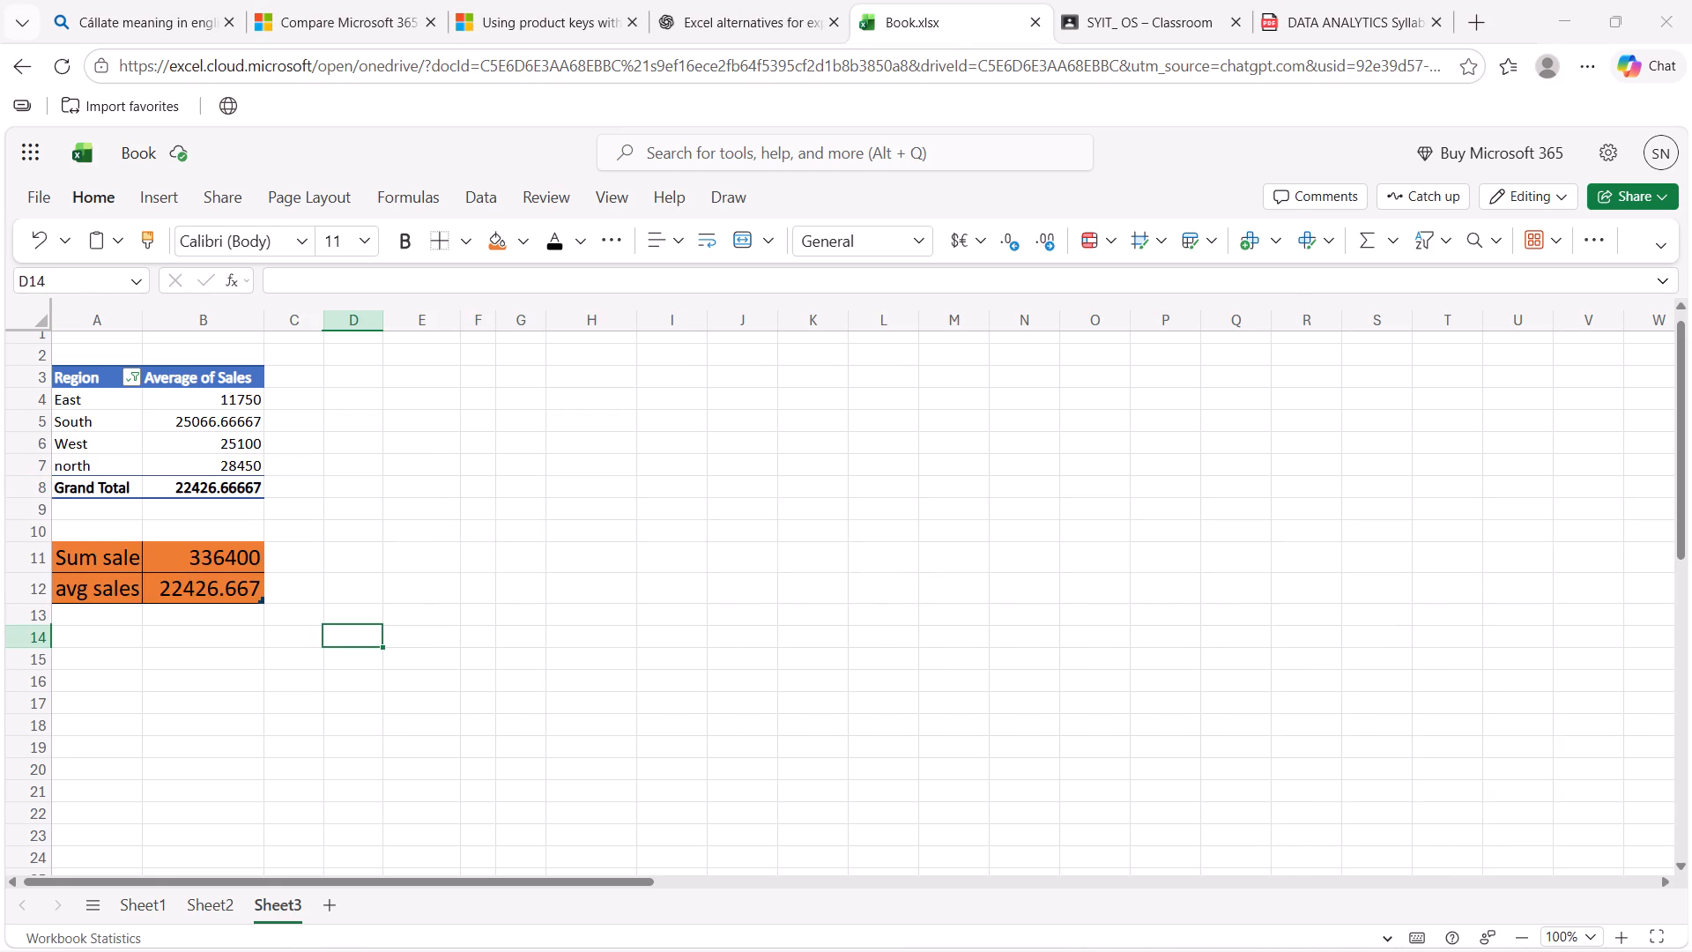
{"action": "left_click_drag", "start_coordinate": [35, 535], "coordinate": [283, 618]}
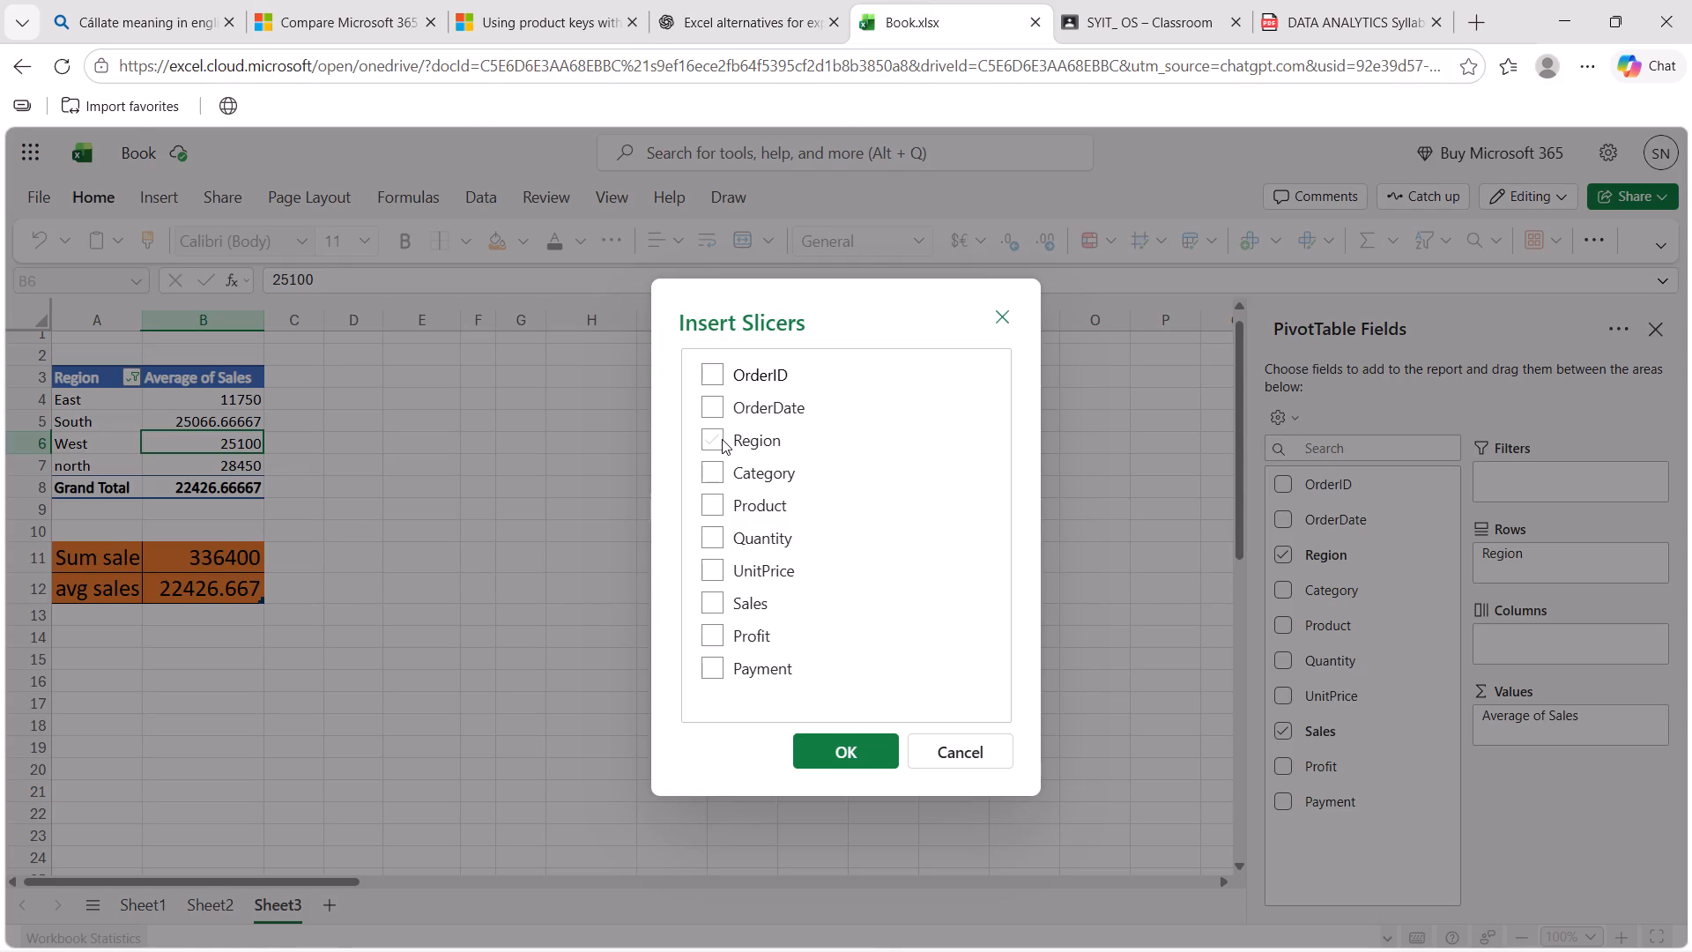
{"action": "left_click", "coordinate": [722, 439]}
{"action": "left_click", "coordinate": [715, 504]}
{"action": "left_click", "coordinate": [823, 744]}
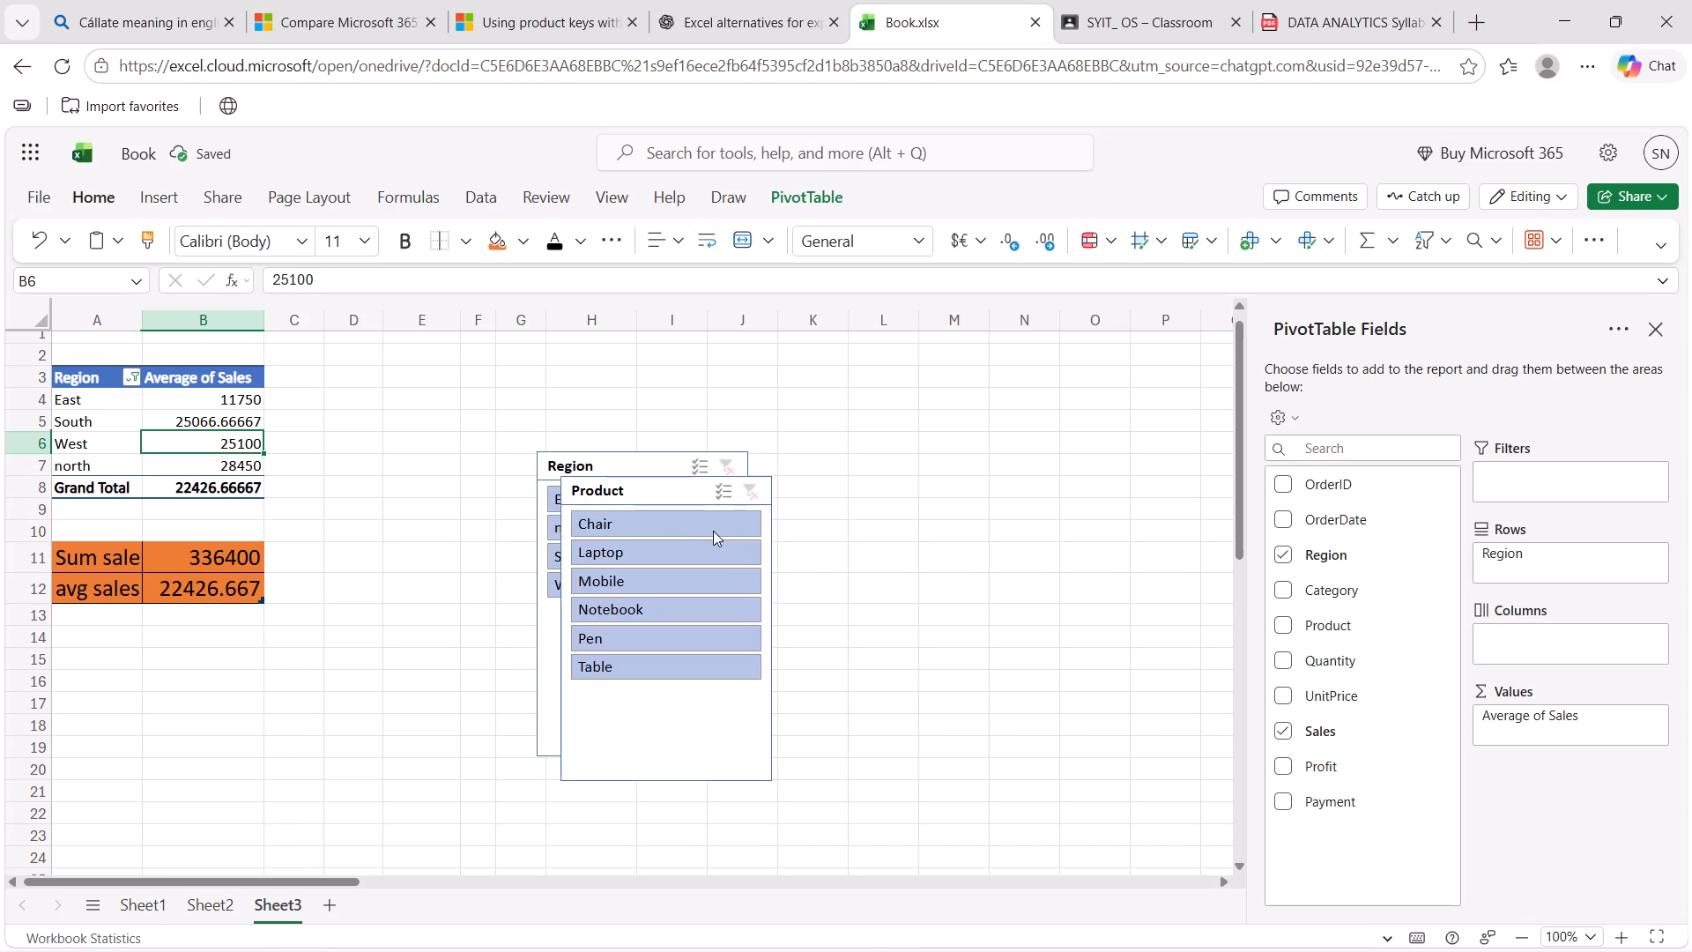
Arrange the Region and Product slicers side by side next to the PivotTable, with their tops aligned near row 1.
{"action": "left_click_drag", "start_coordinate": [679, 490], "coordinate": [903, 468]}
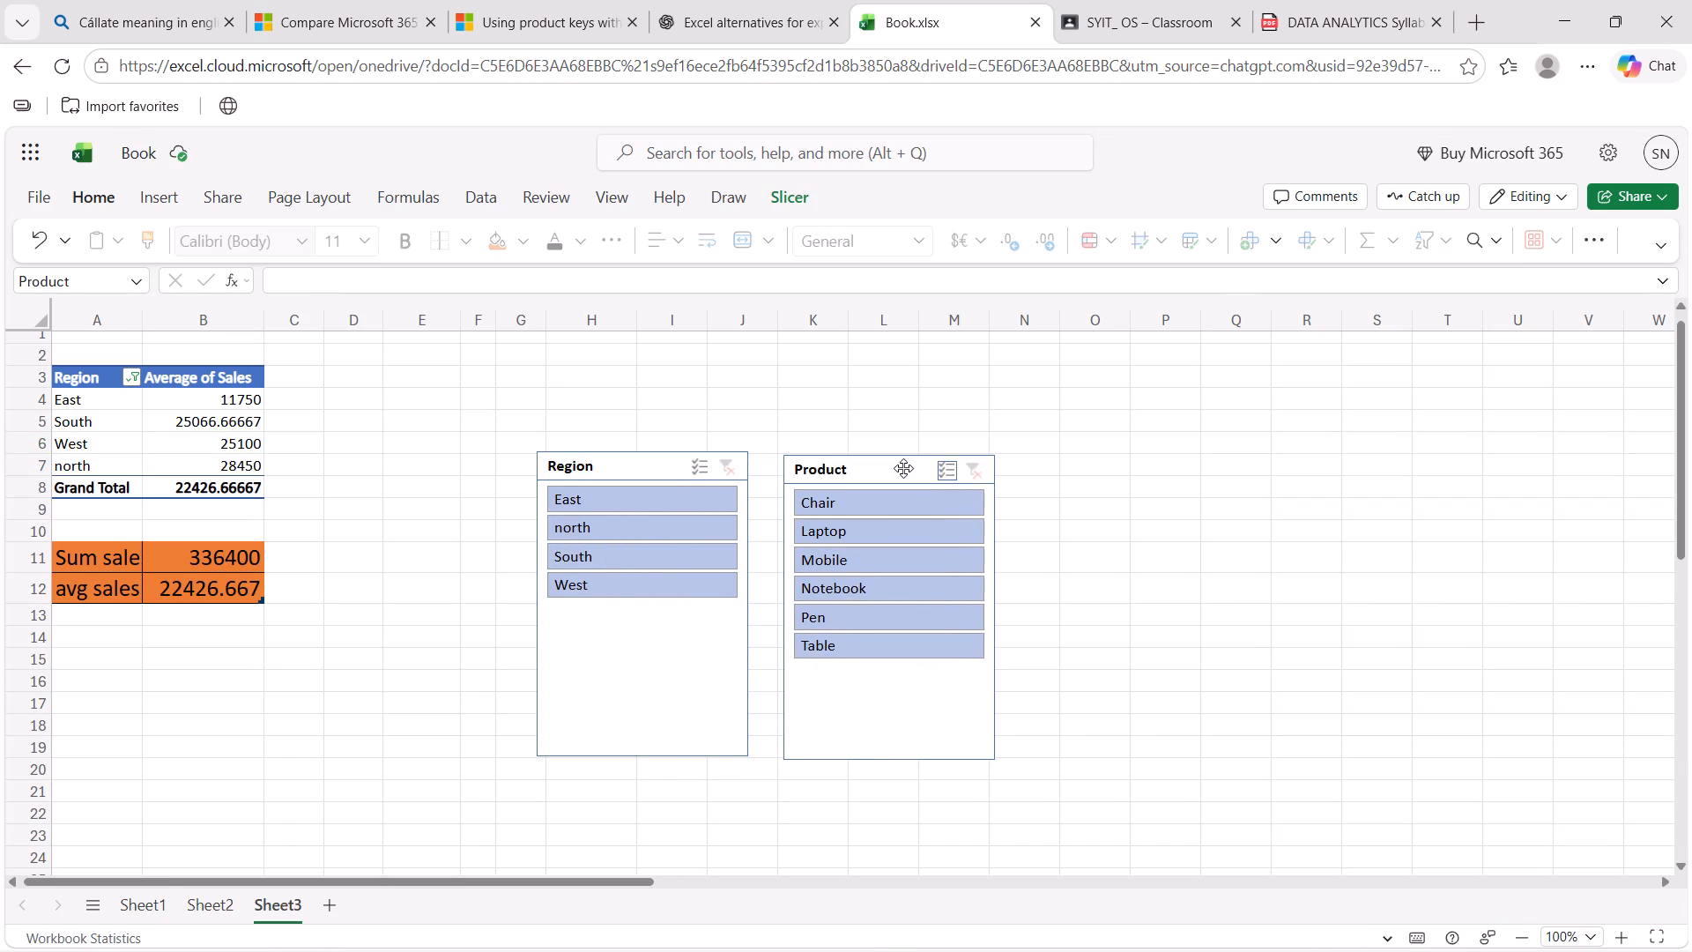
{"action": "left_click_drag", "start_coordinate": [903, 468], "coordinate": [931, 364]}
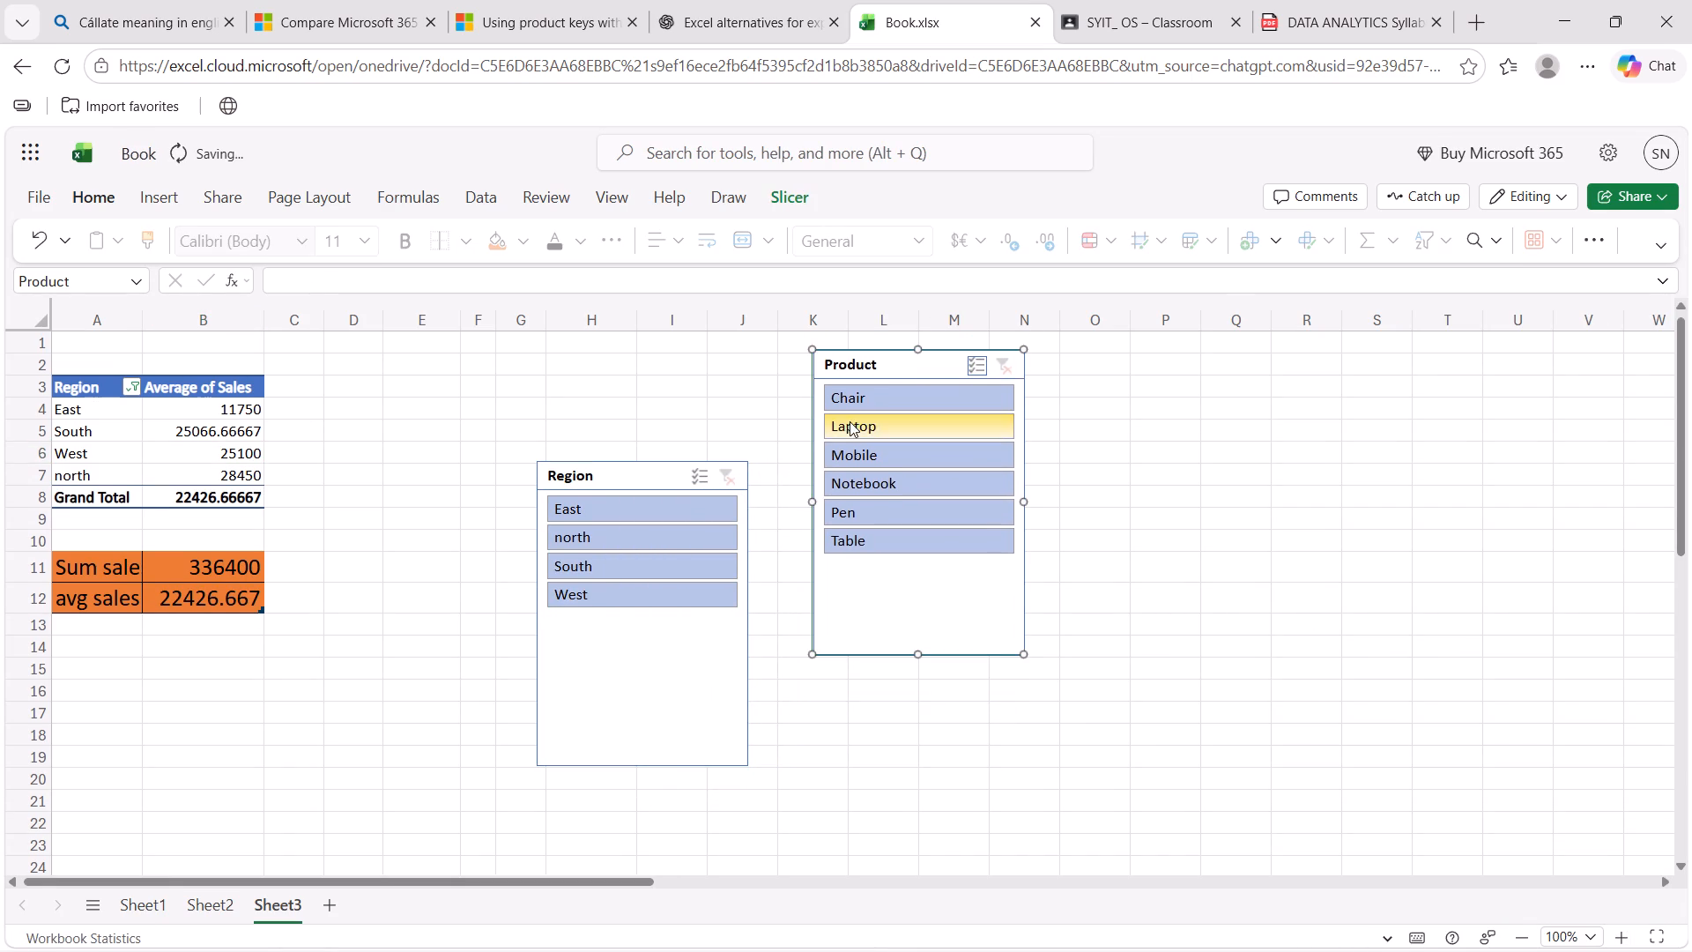
{"action": "left_click_drag", "start_coordinate": [670, 478], "coordinate": [672, 368]}
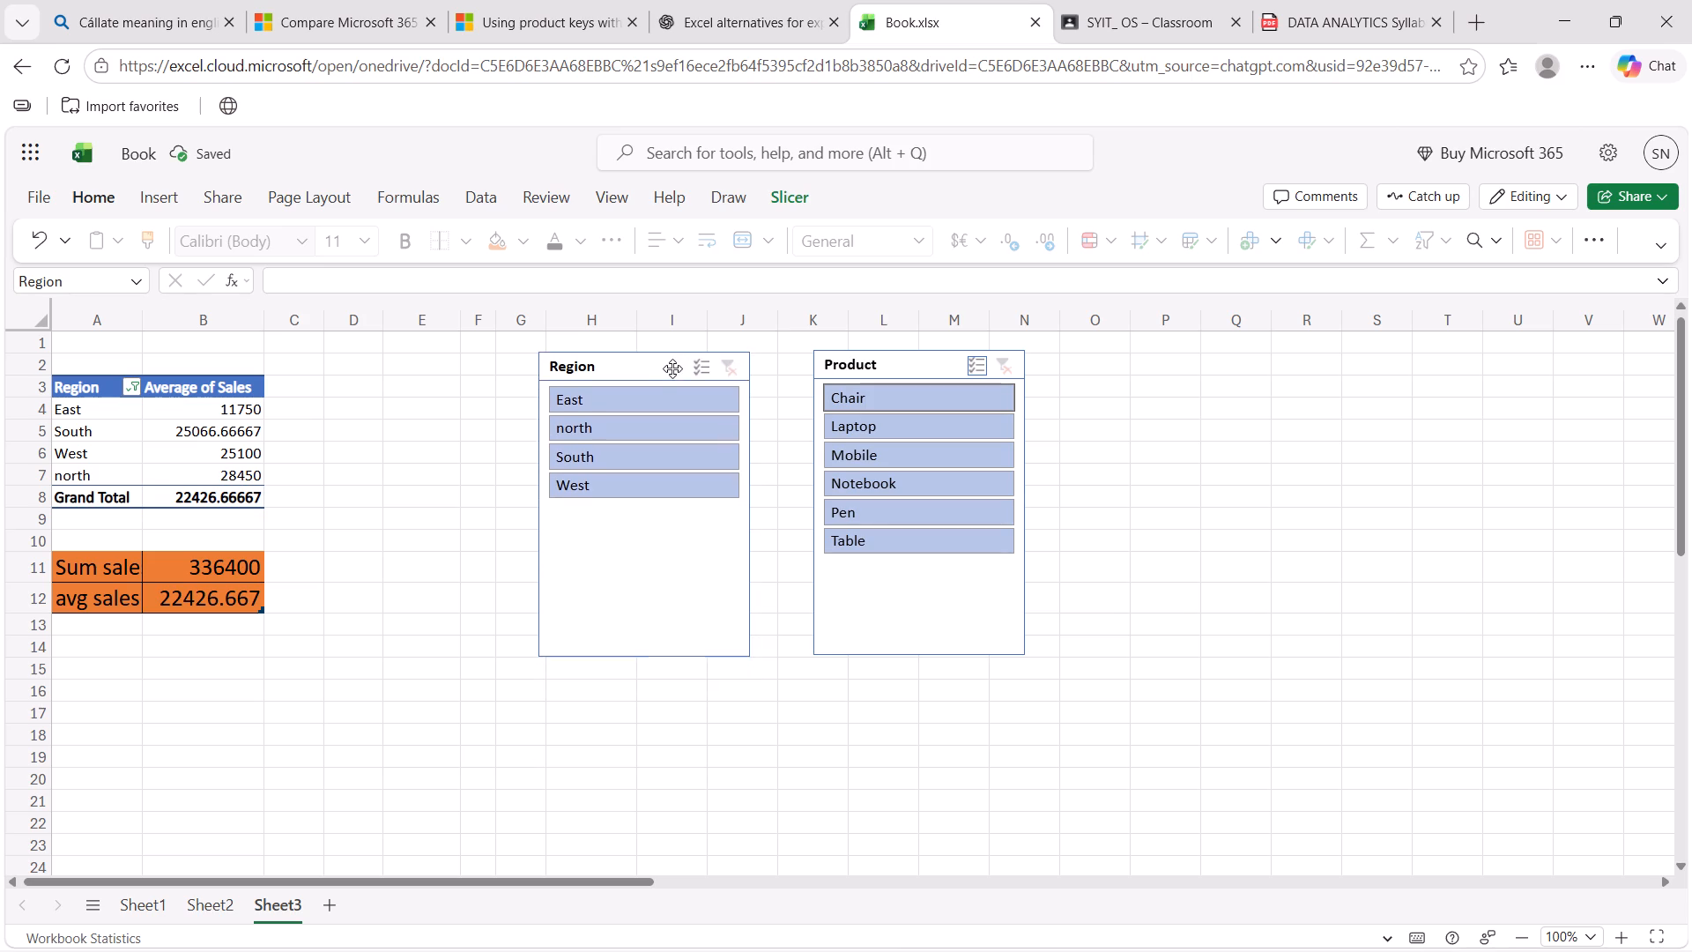
{"action": "left_click_drag", "start_coordinate": [672, 368], "coordinate": [672, 367]}
{"action": "left_click", "coordinate": [709, 549]}
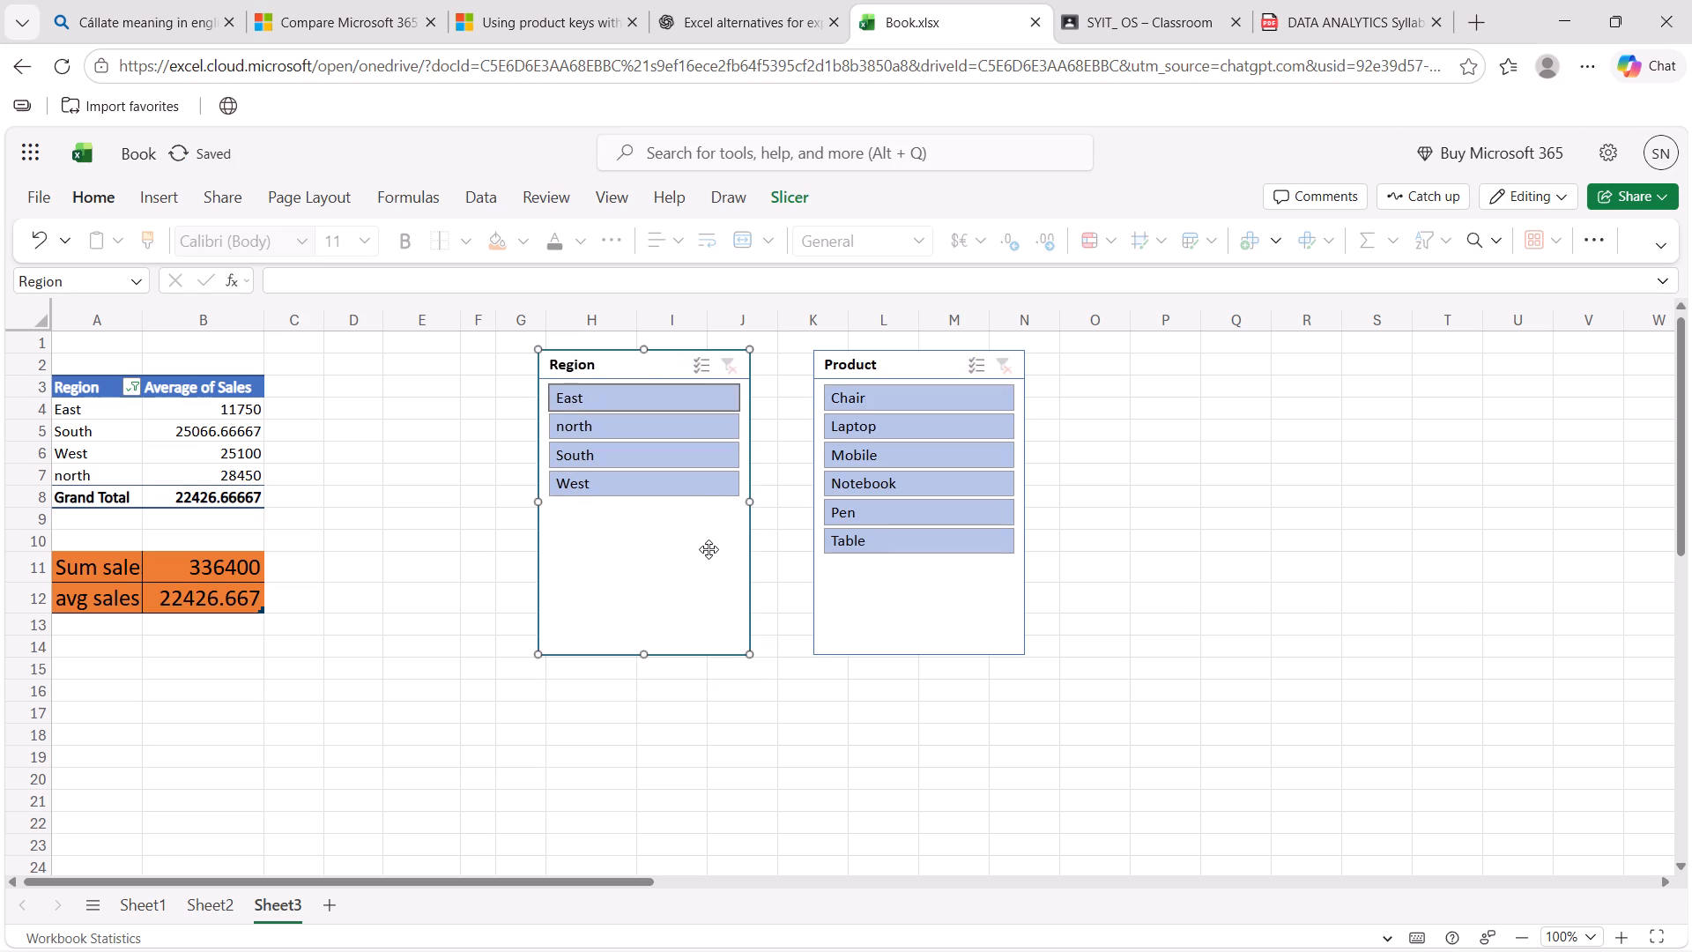
{"action": "left_click", "coordinate": [874, 603]}
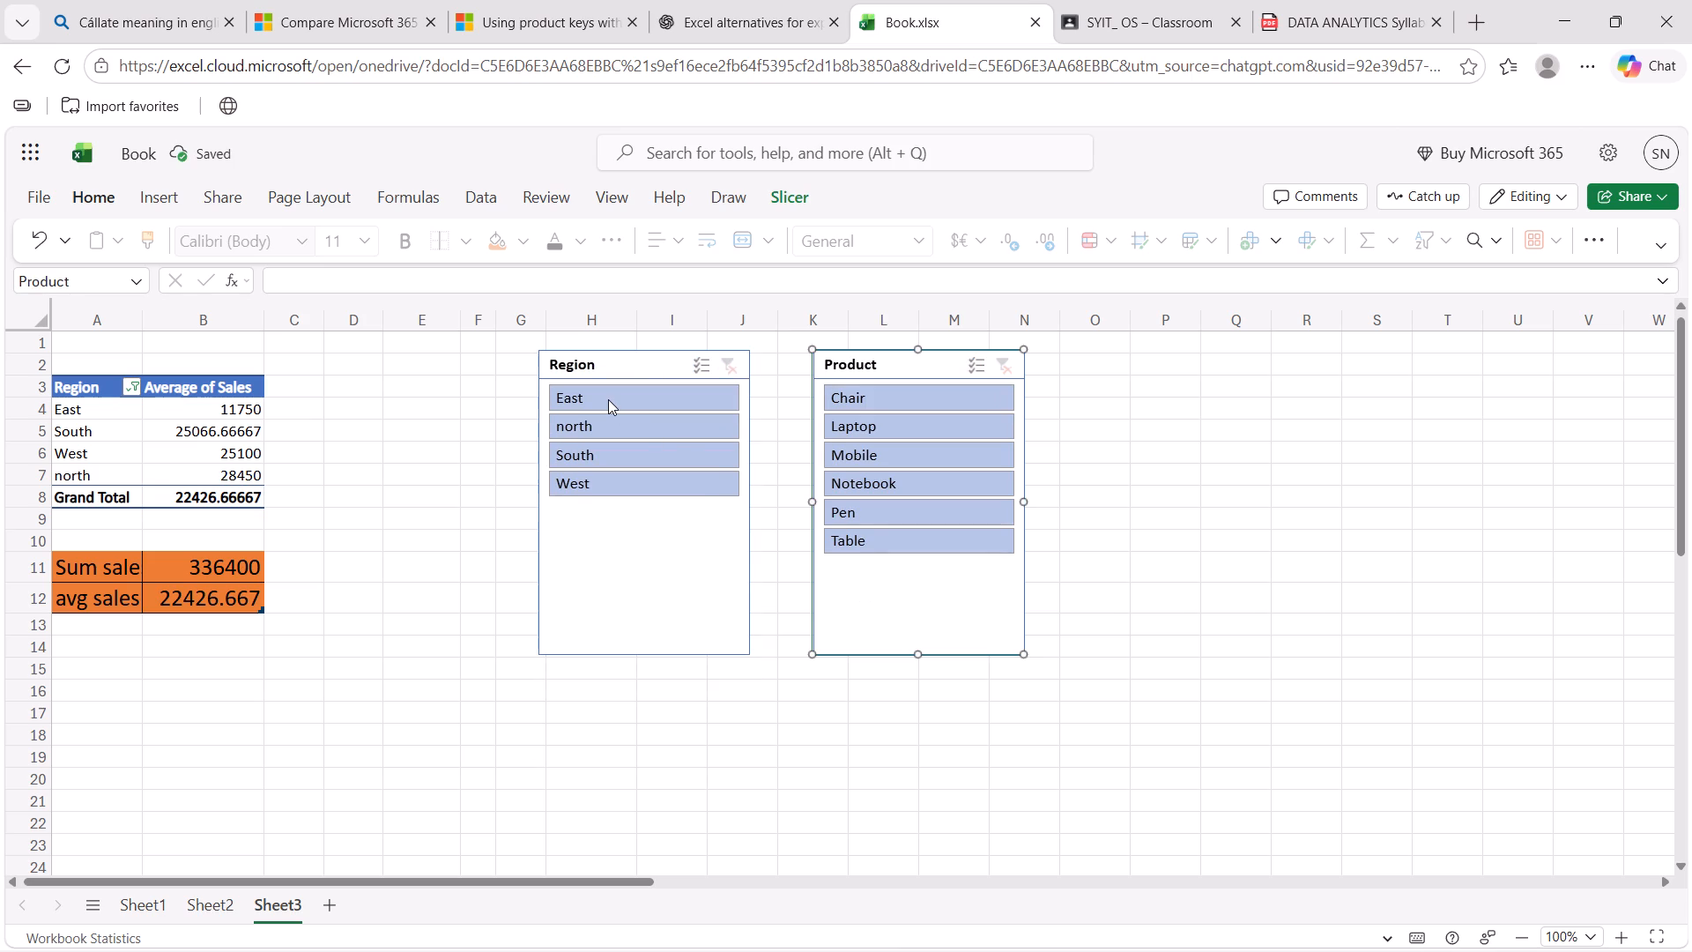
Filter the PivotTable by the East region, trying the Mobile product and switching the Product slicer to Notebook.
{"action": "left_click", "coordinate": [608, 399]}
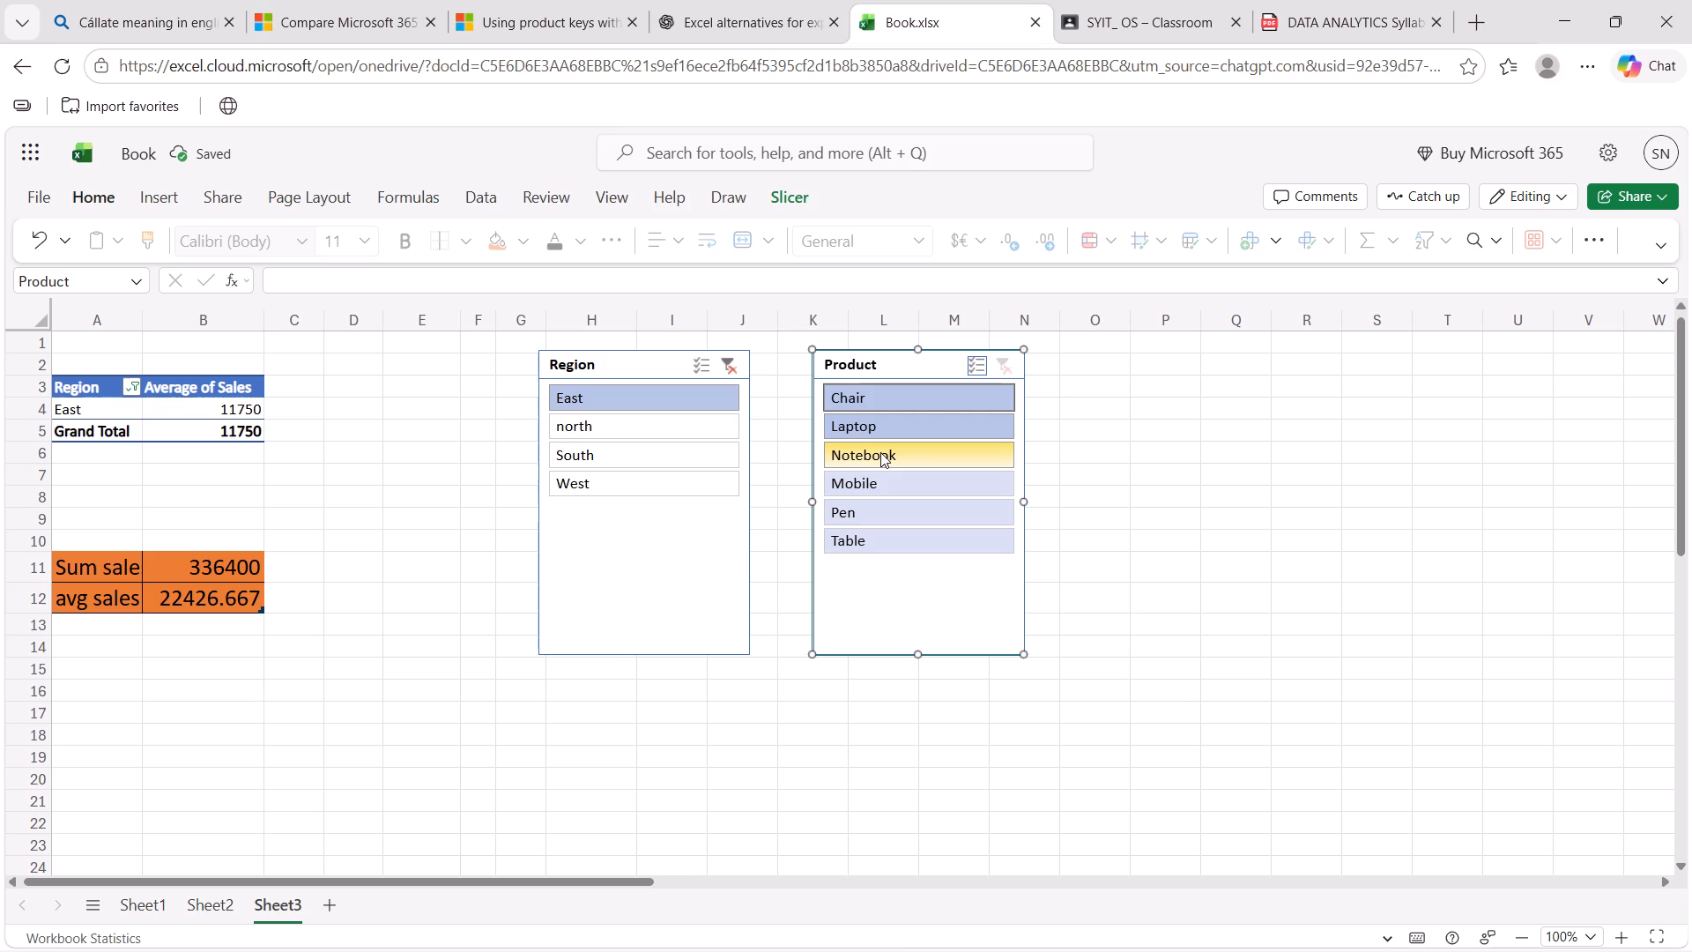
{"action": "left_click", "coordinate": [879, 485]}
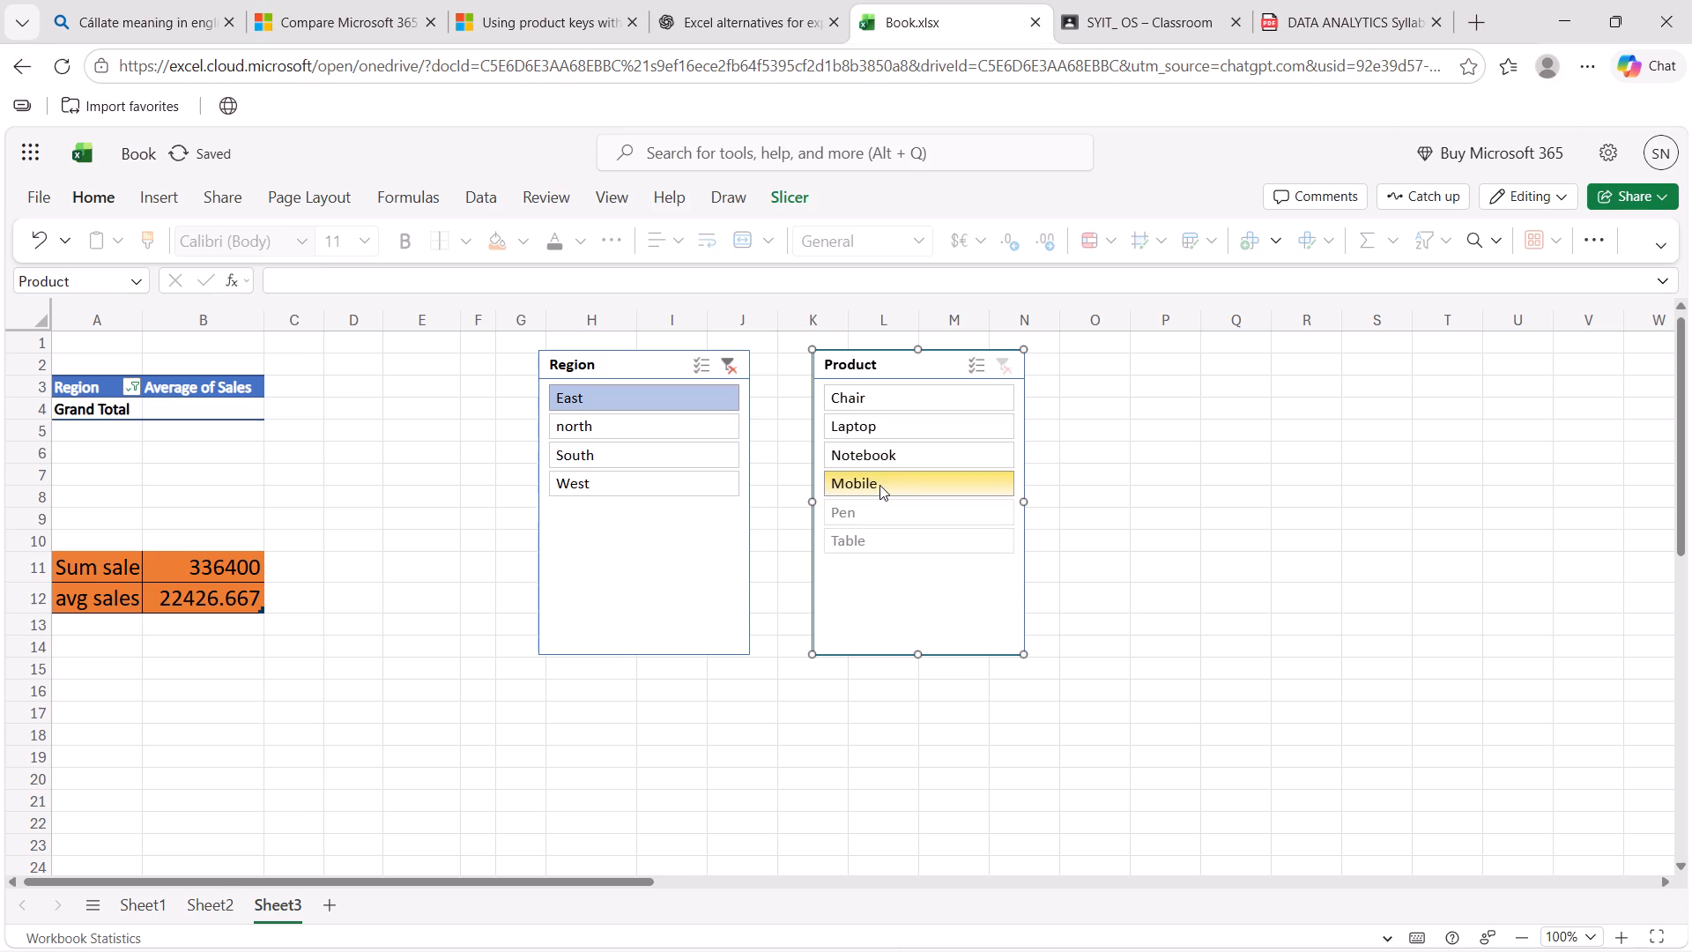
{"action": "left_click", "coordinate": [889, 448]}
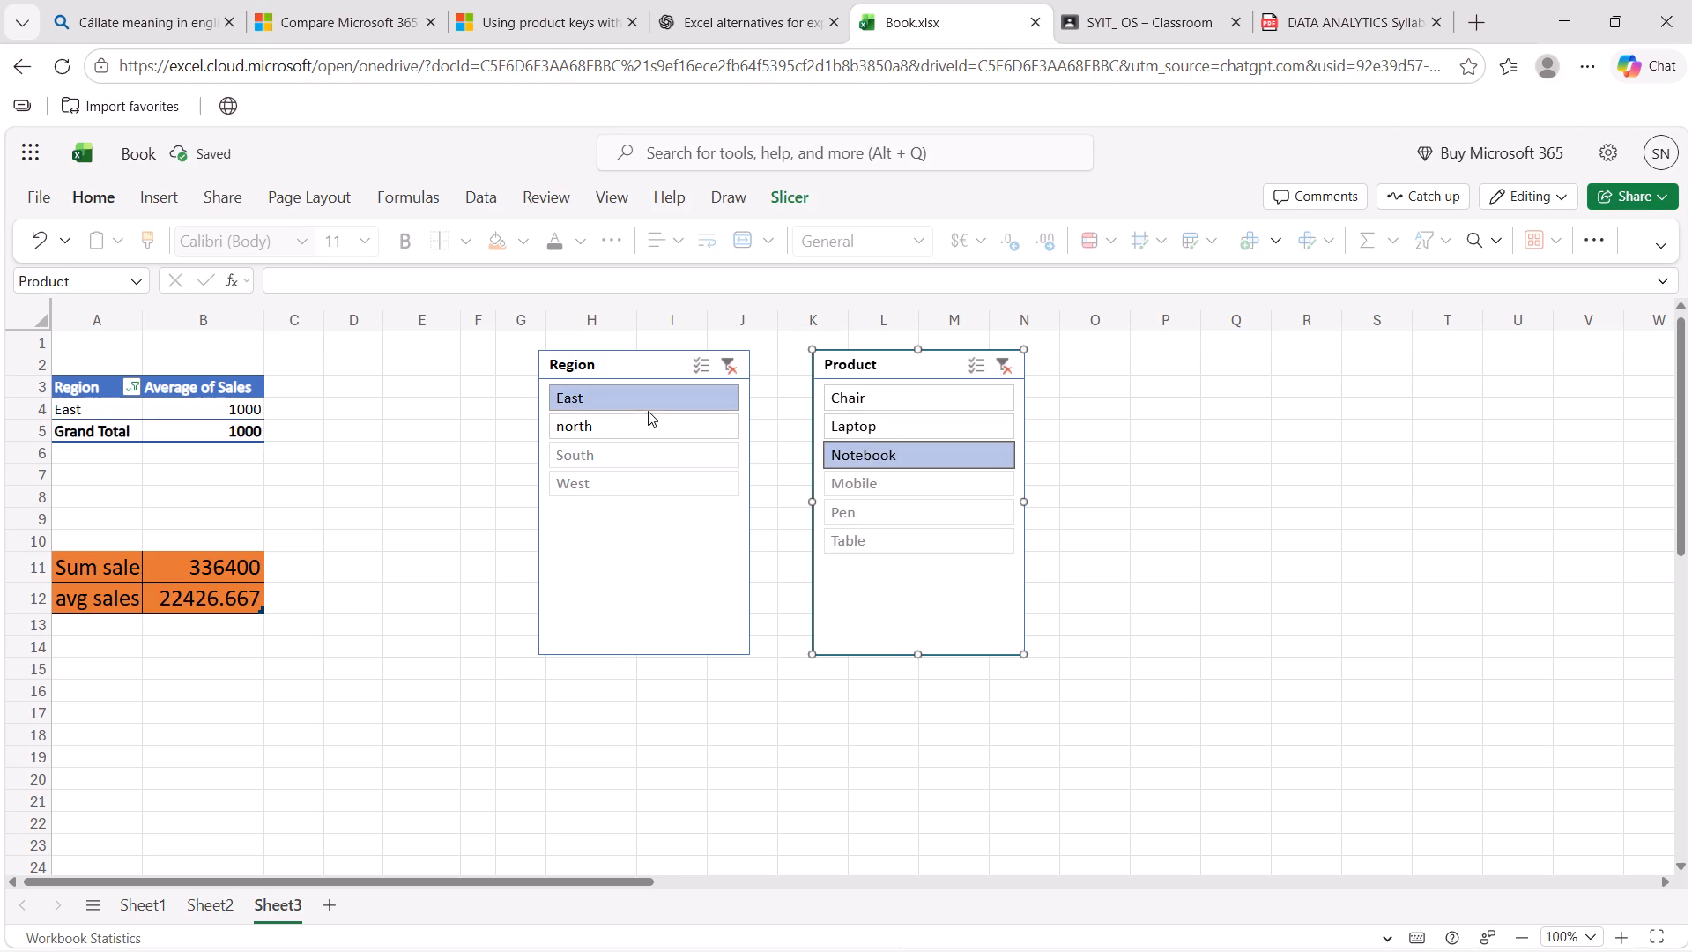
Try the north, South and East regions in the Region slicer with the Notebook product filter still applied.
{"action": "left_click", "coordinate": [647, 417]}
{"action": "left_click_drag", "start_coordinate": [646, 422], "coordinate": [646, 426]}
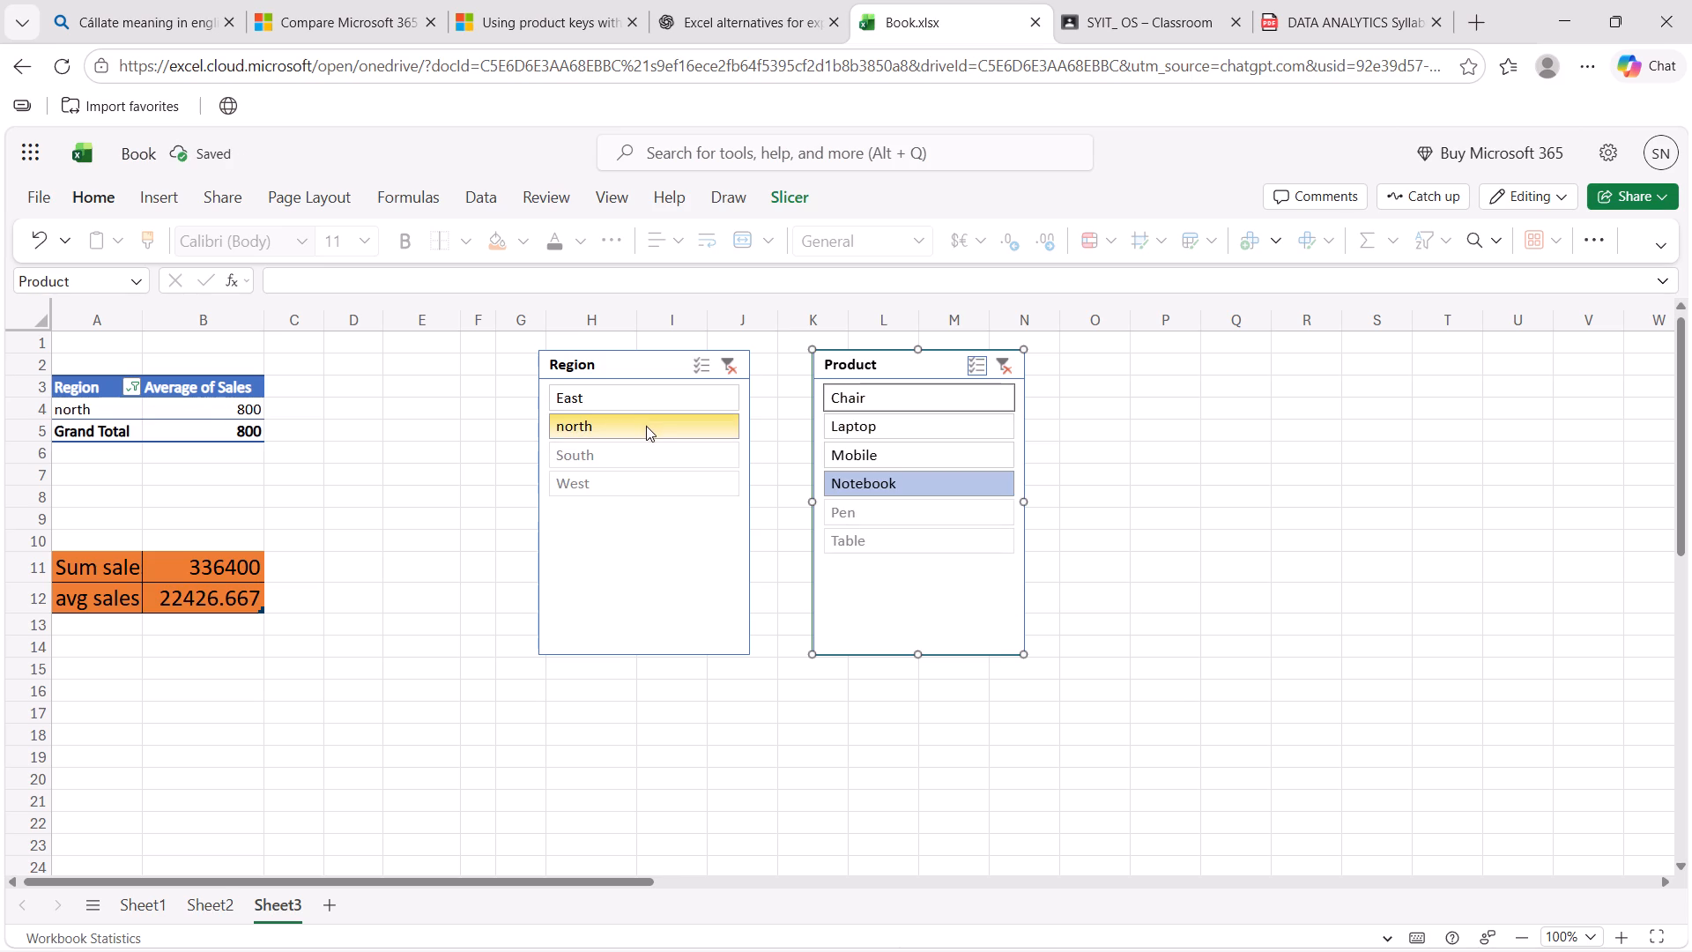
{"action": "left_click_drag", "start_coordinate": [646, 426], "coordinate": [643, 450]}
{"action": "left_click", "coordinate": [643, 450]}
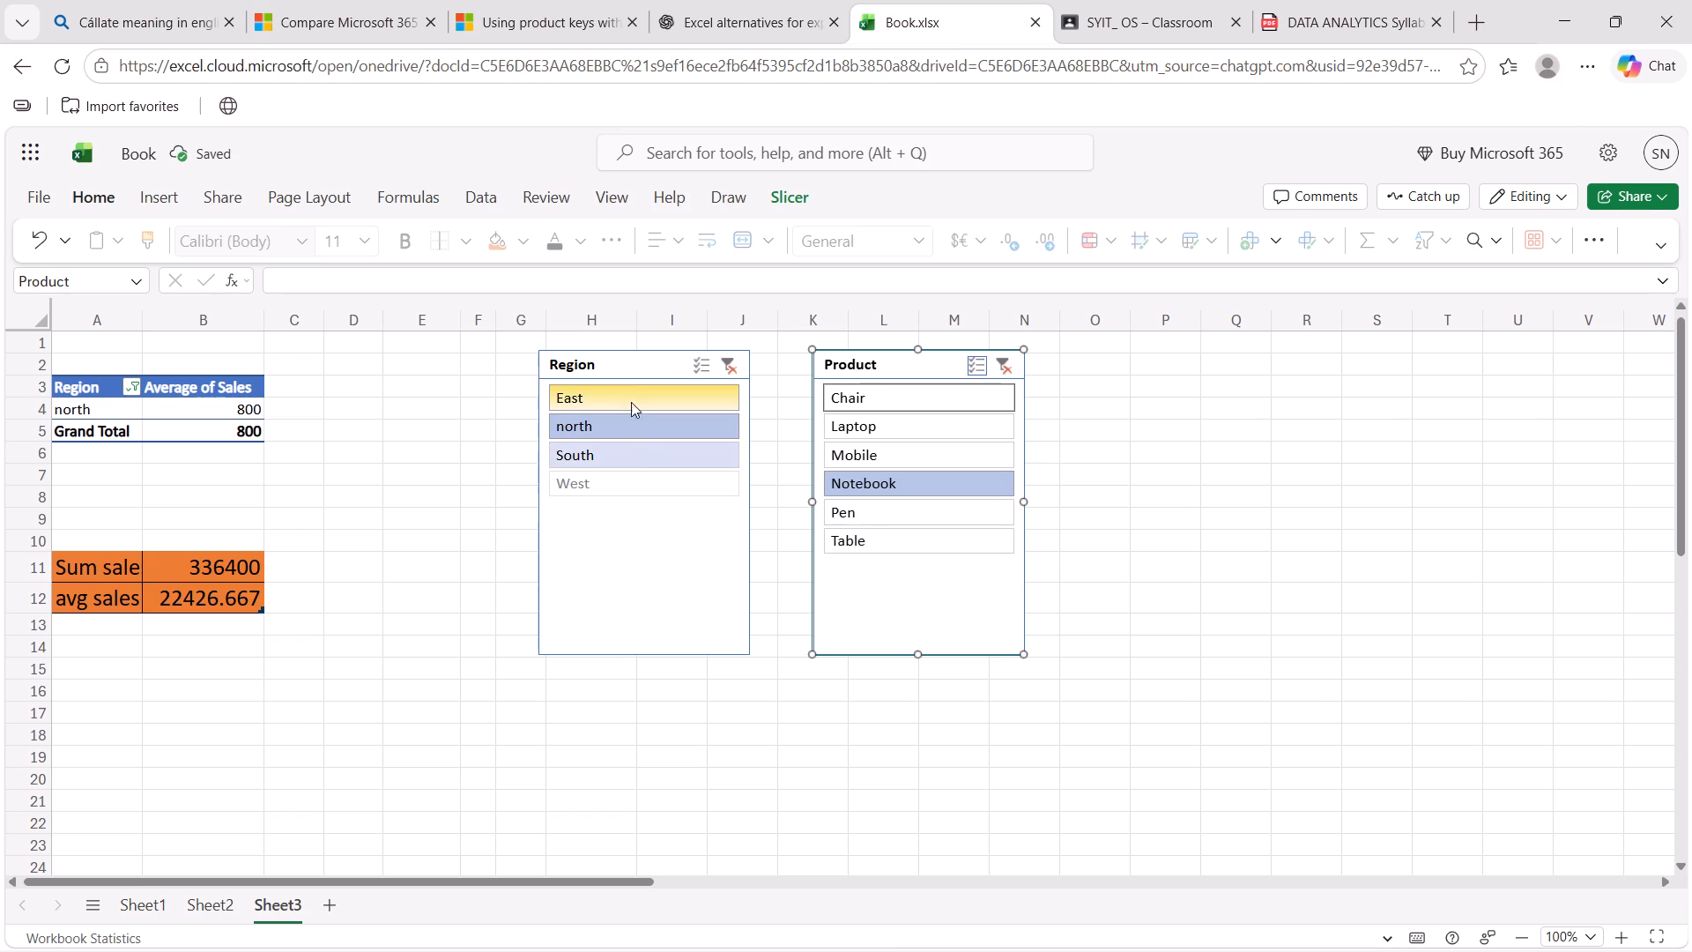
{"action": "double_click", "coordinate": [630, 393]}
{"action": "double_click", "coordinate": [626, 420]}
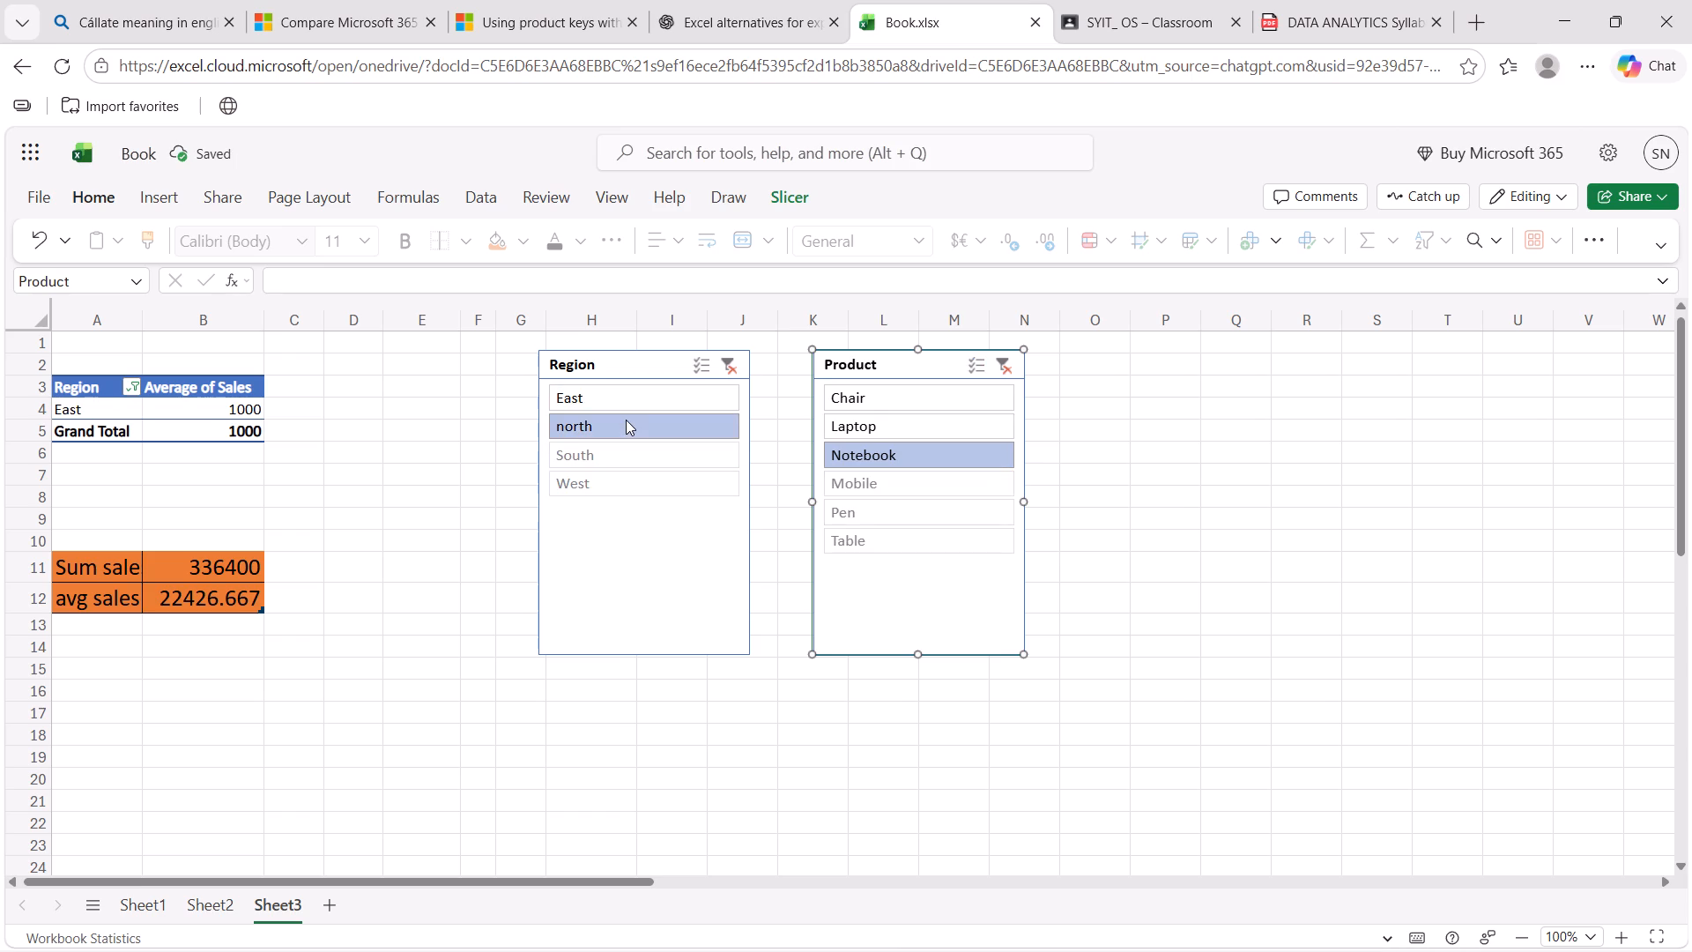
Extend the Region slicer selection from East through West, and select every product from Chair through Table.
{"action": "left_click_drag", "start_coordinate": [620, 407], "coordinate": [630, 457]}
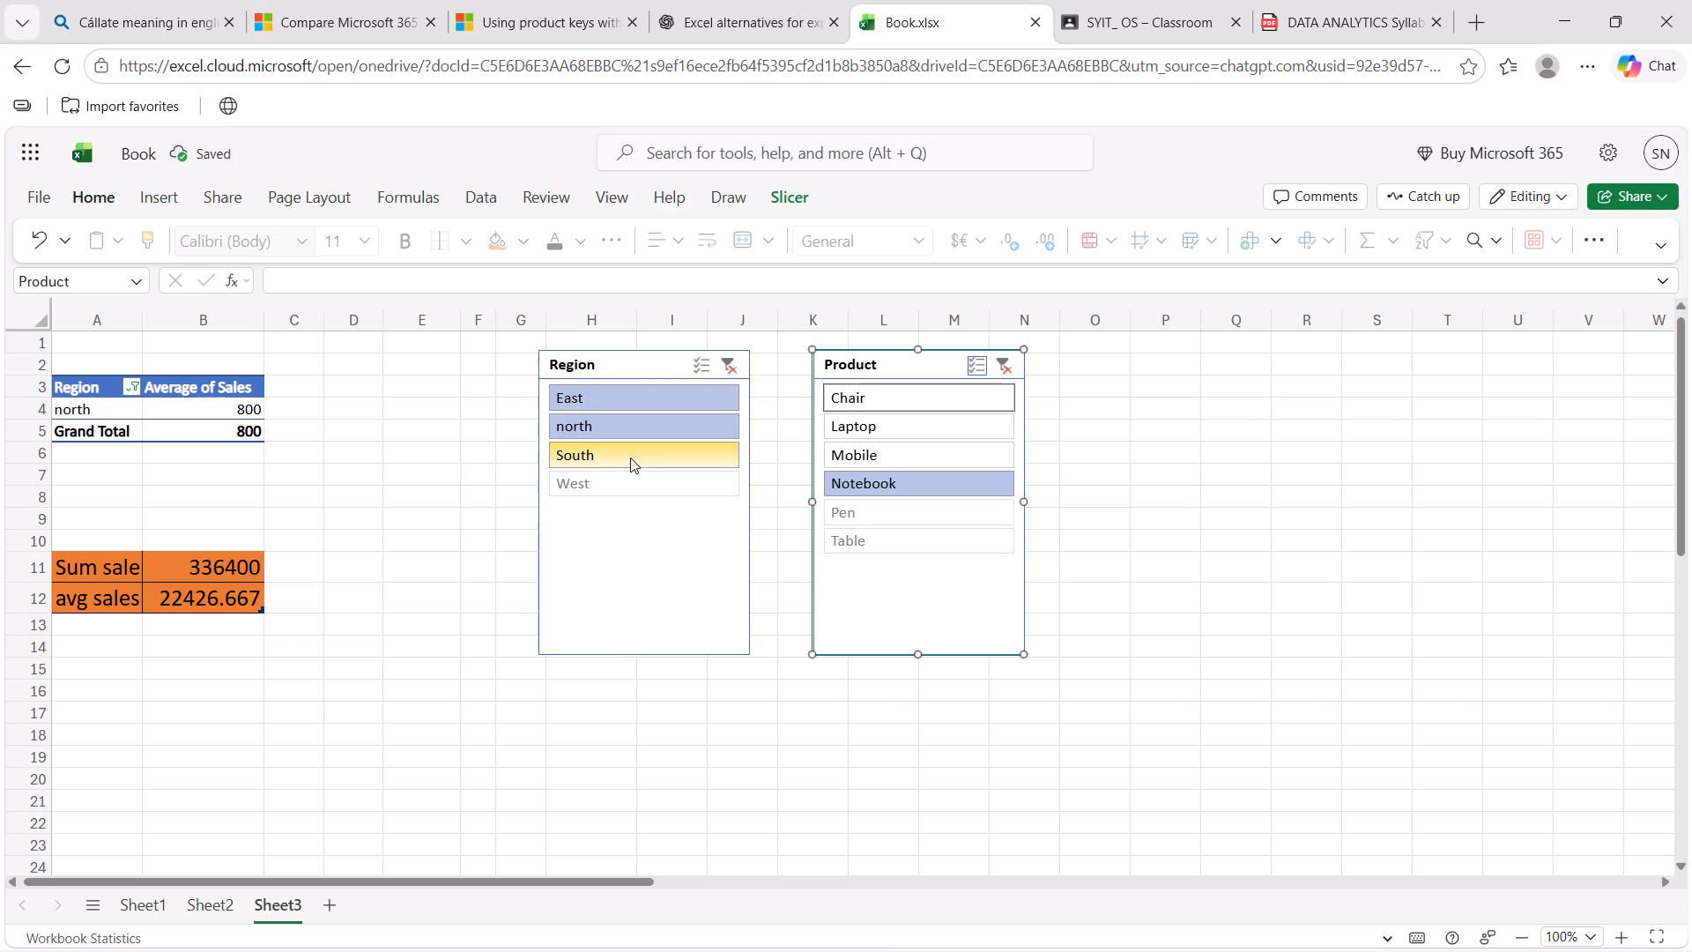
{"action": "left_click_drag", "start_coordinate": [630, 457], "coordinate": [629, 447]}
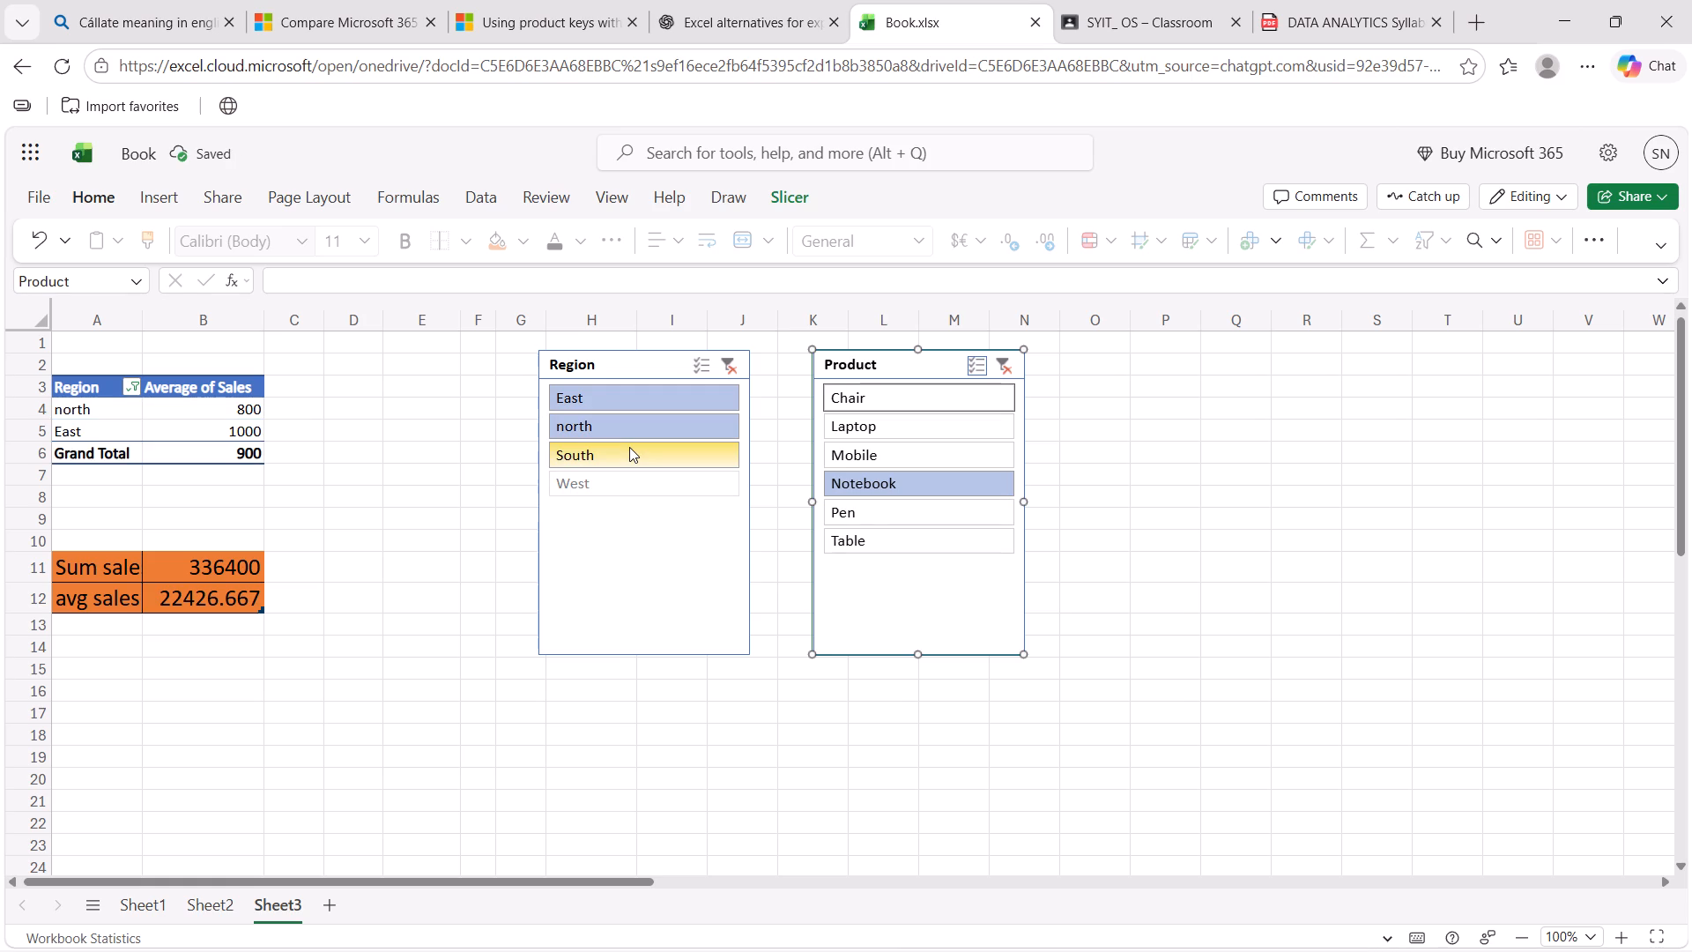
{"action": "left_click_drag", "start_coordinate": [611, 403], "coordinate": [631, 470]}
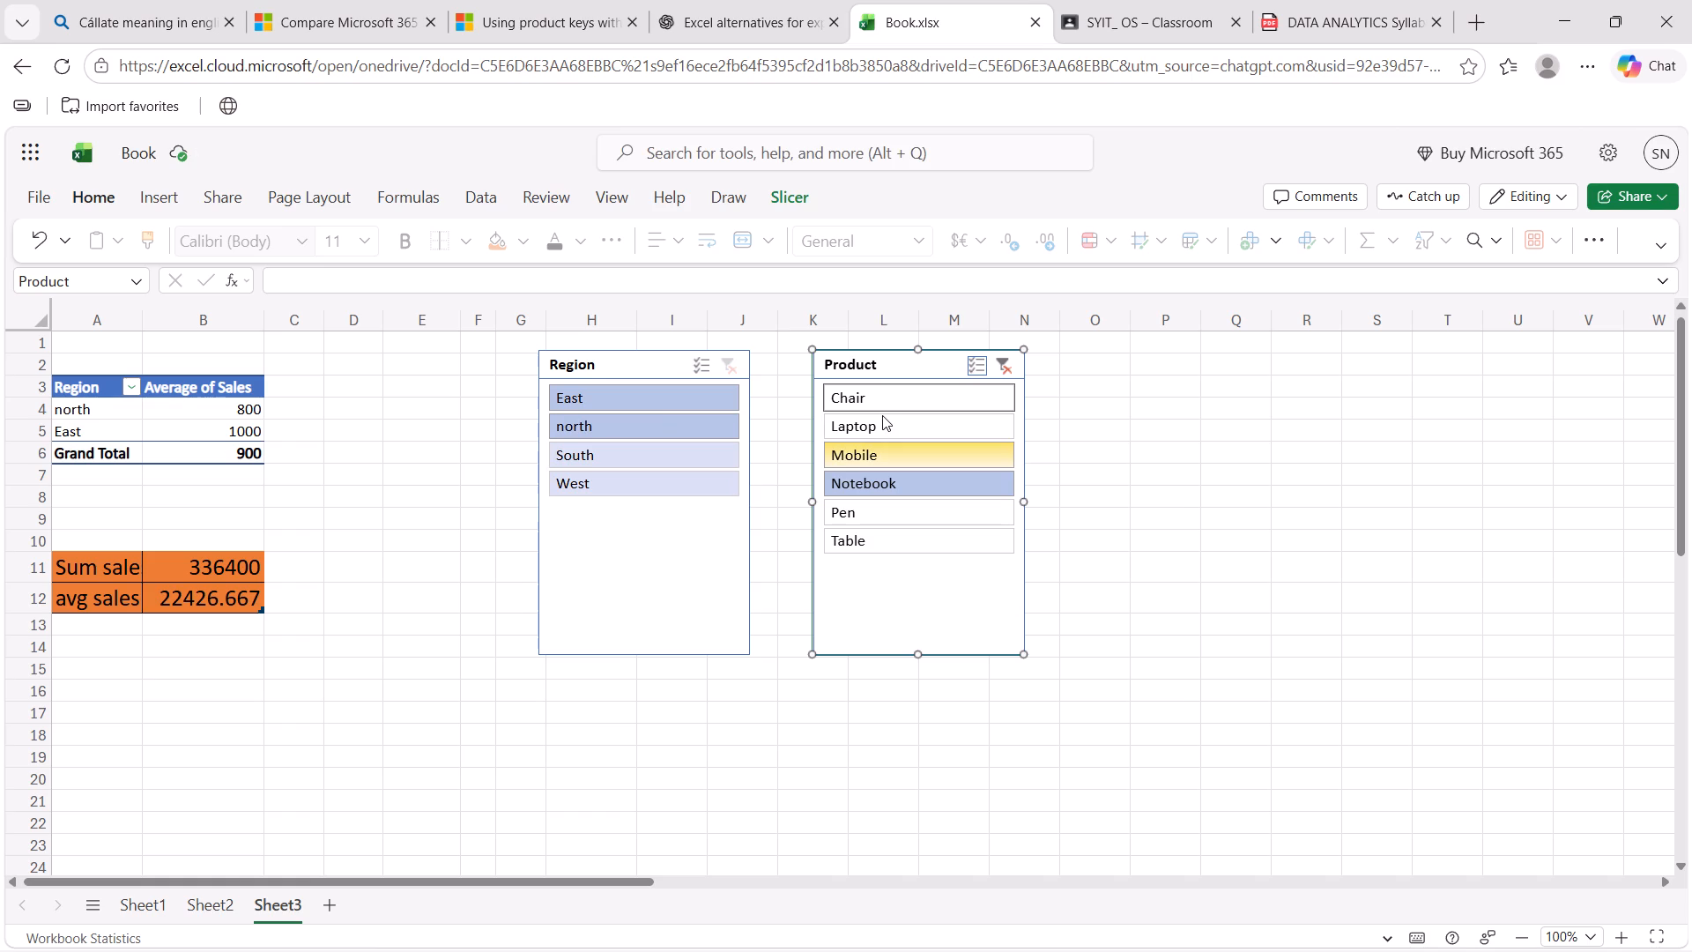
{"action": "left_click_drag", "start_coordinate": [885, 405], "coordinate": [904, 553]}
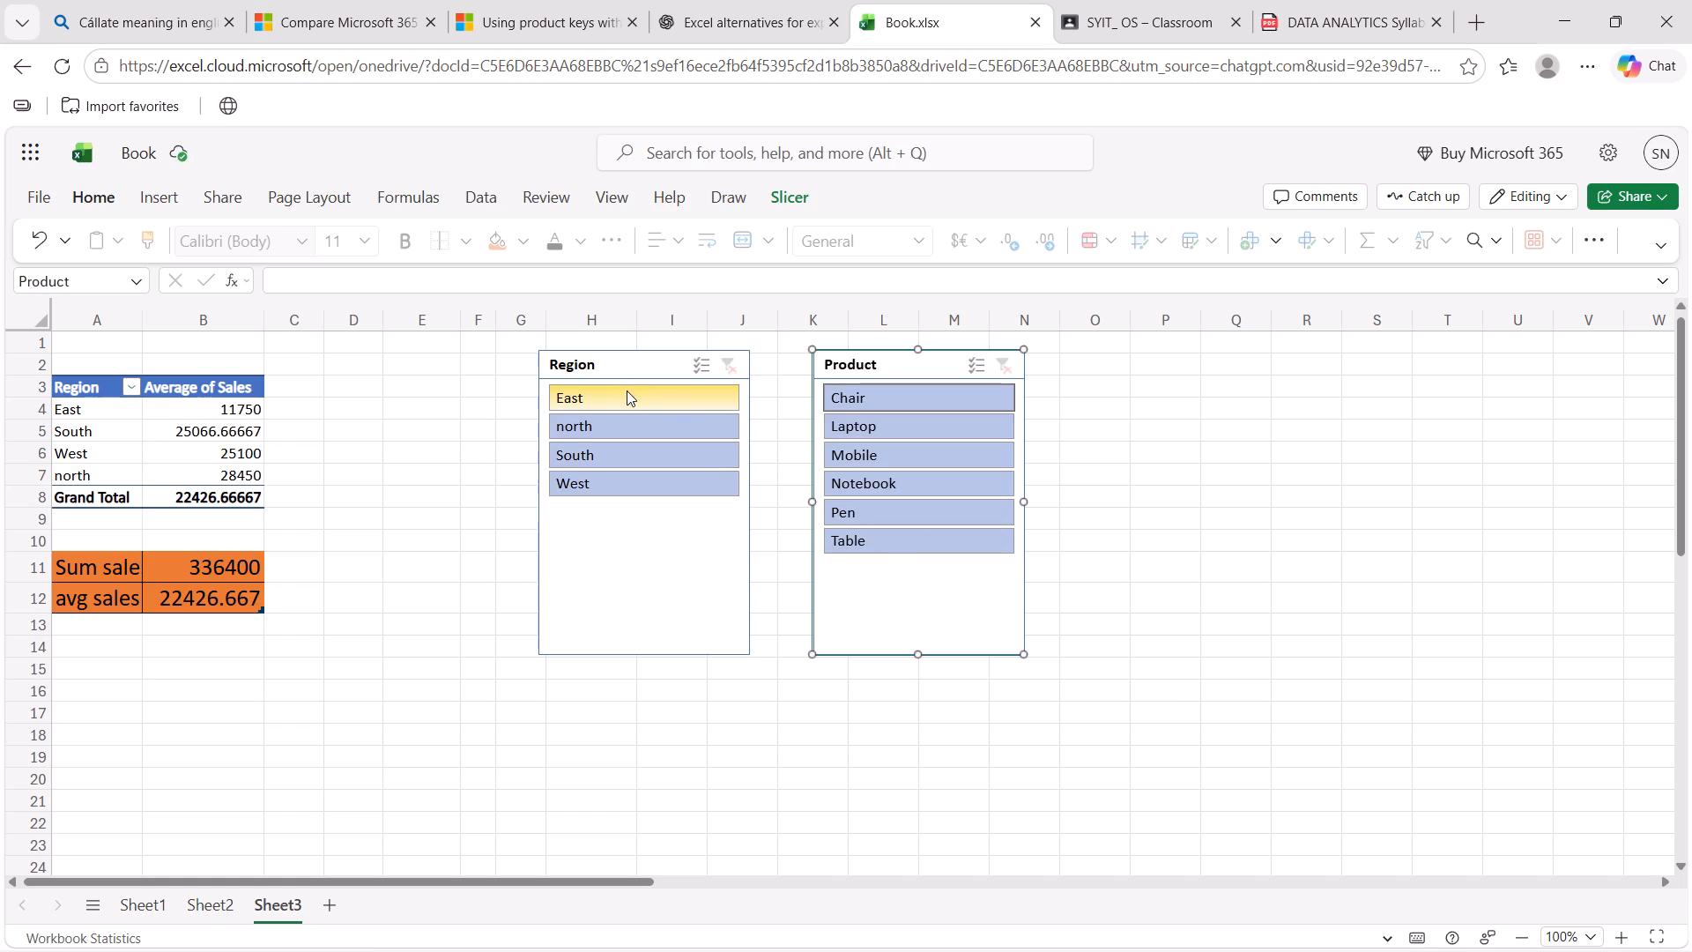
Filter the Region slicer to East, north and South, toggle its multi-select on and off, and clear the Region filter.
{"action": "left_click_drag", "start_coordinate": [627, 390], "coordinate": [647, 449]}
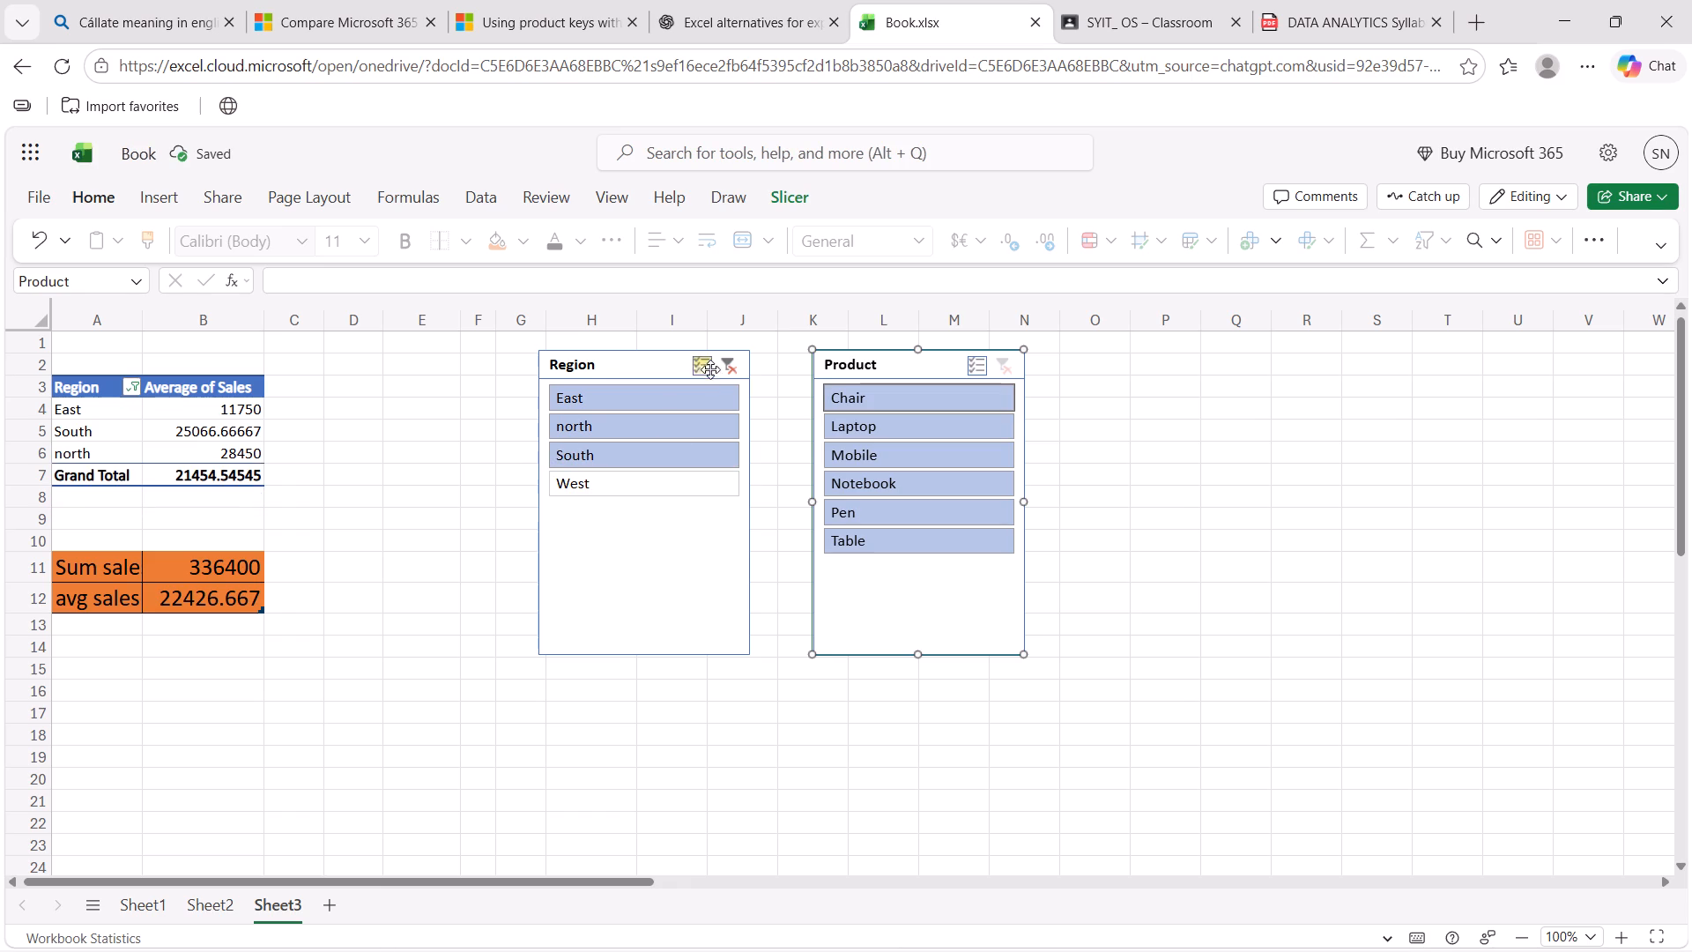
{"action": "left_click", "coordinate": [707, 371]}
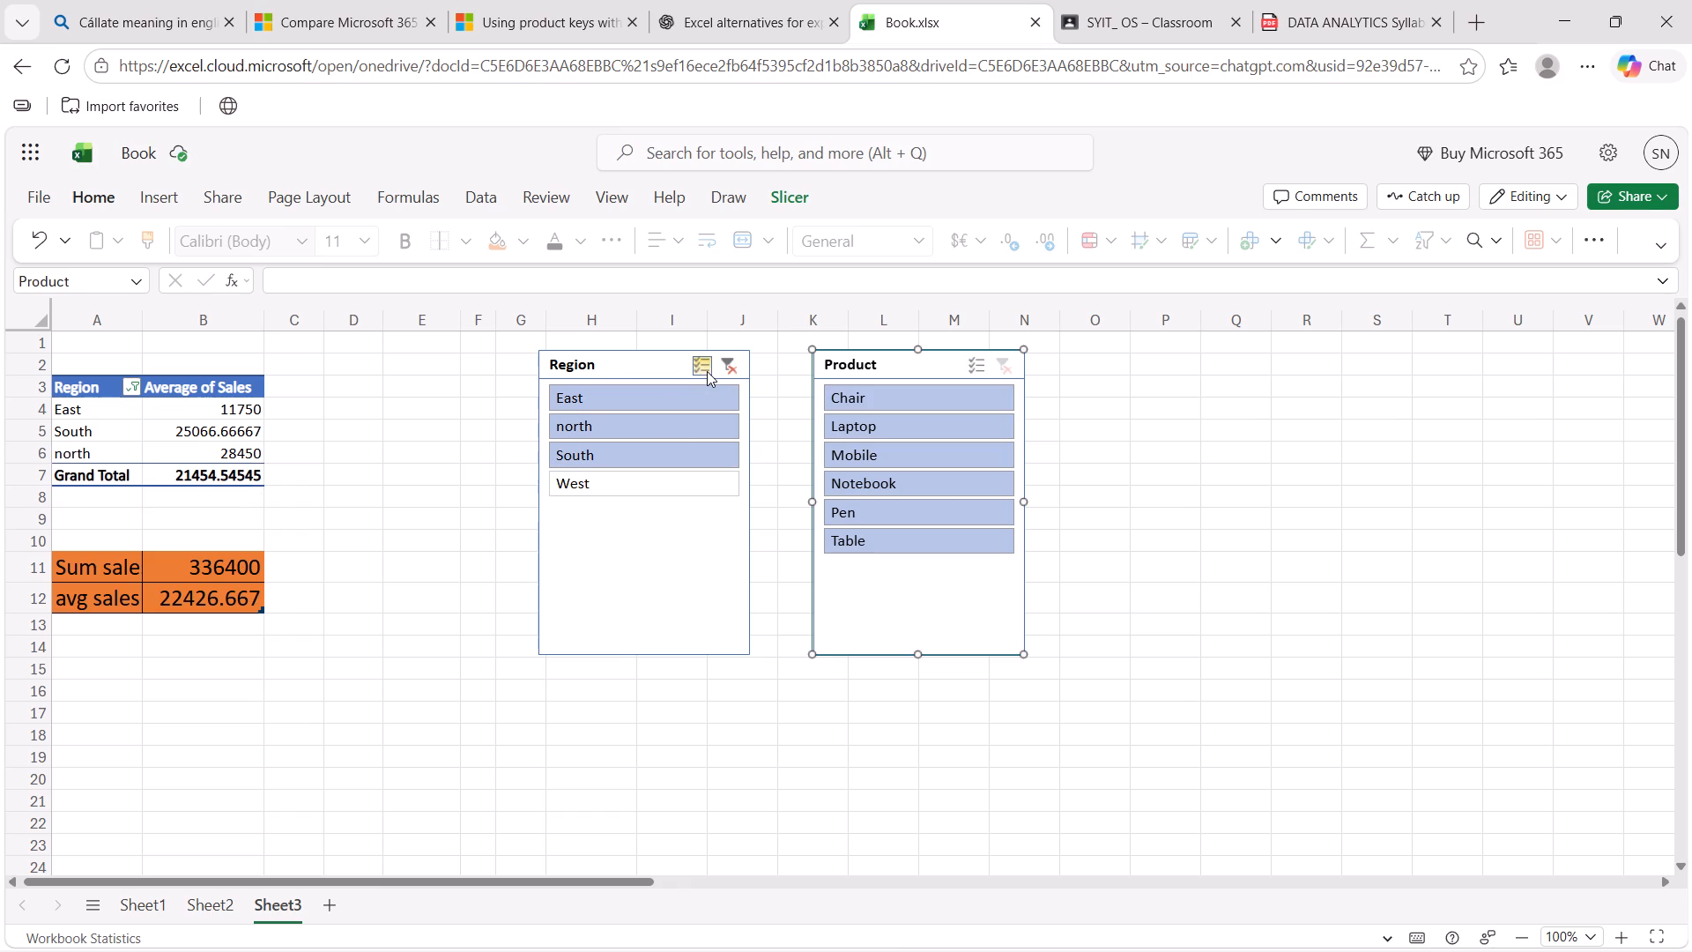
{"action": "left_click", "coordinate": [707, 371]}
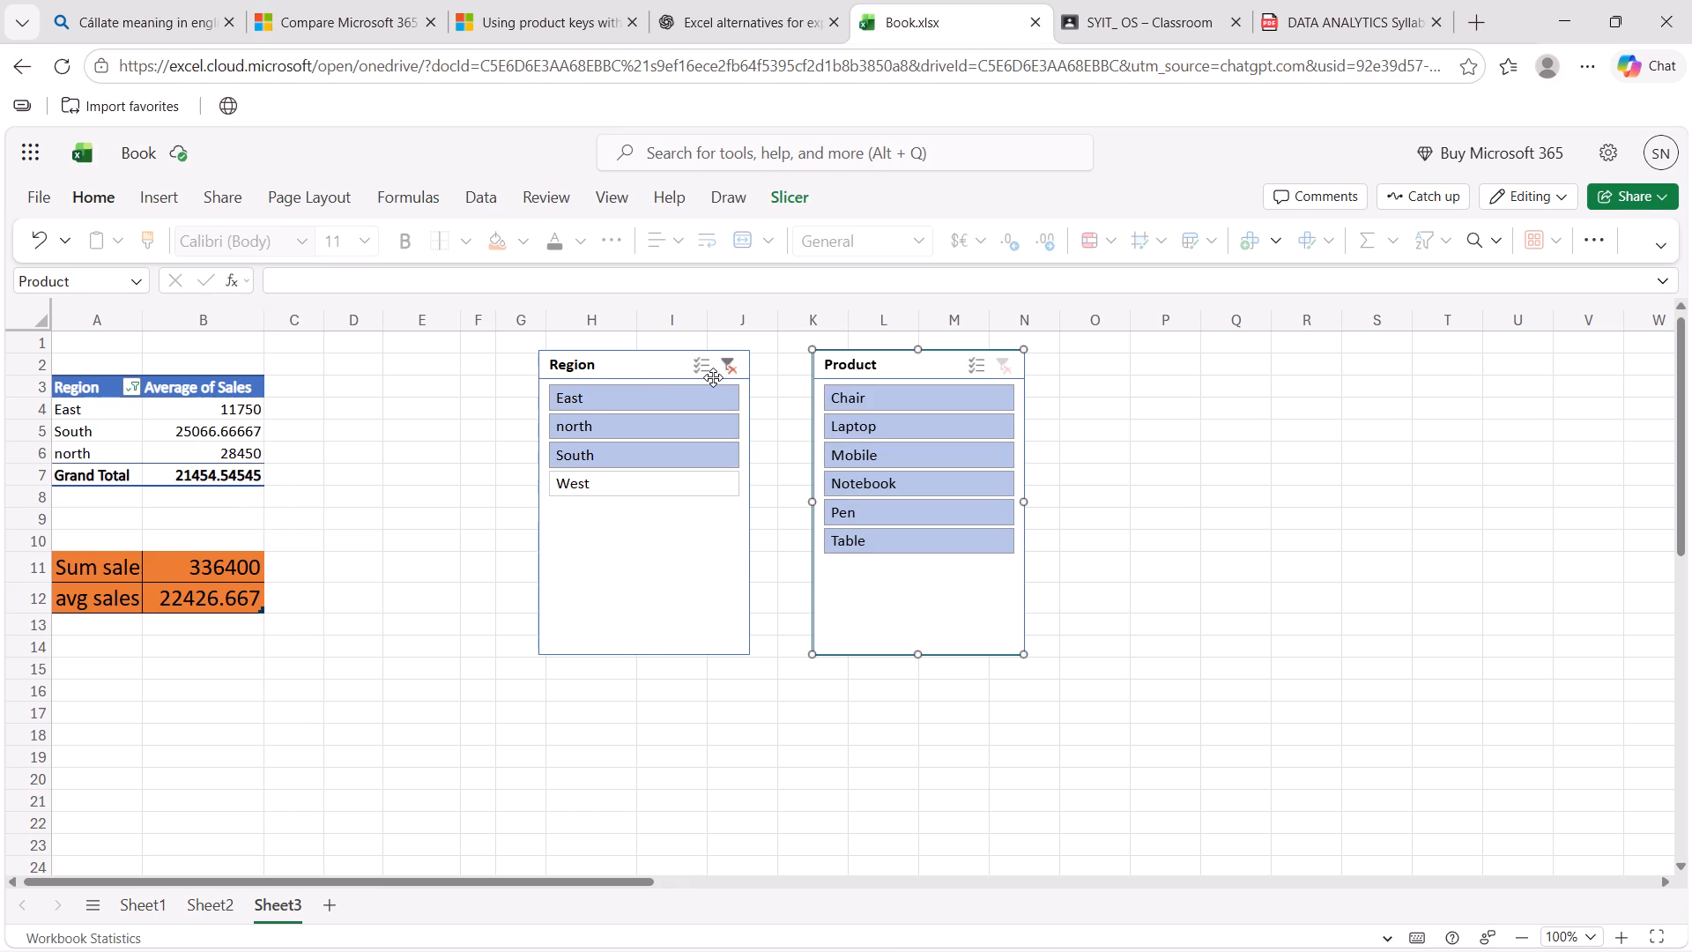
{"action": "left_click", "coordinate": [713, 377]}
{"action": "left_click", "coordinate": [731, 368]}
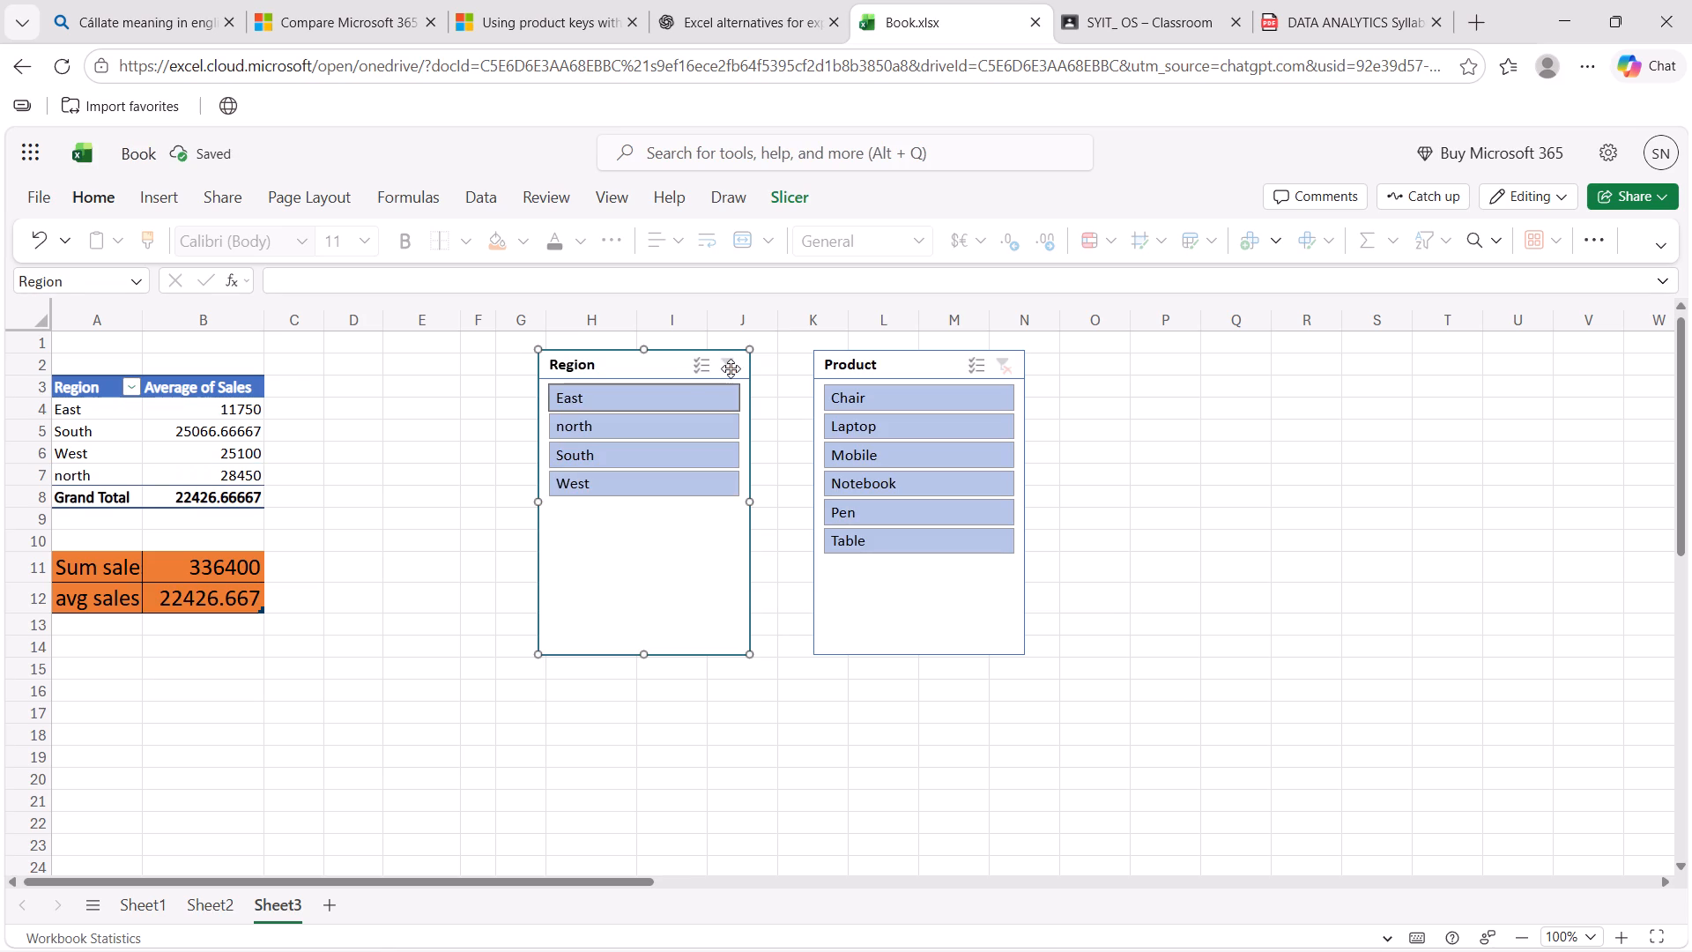
Turn on multi-select in the Region slicer.
{"action": "left_click", "coordinate": [704, 369]}
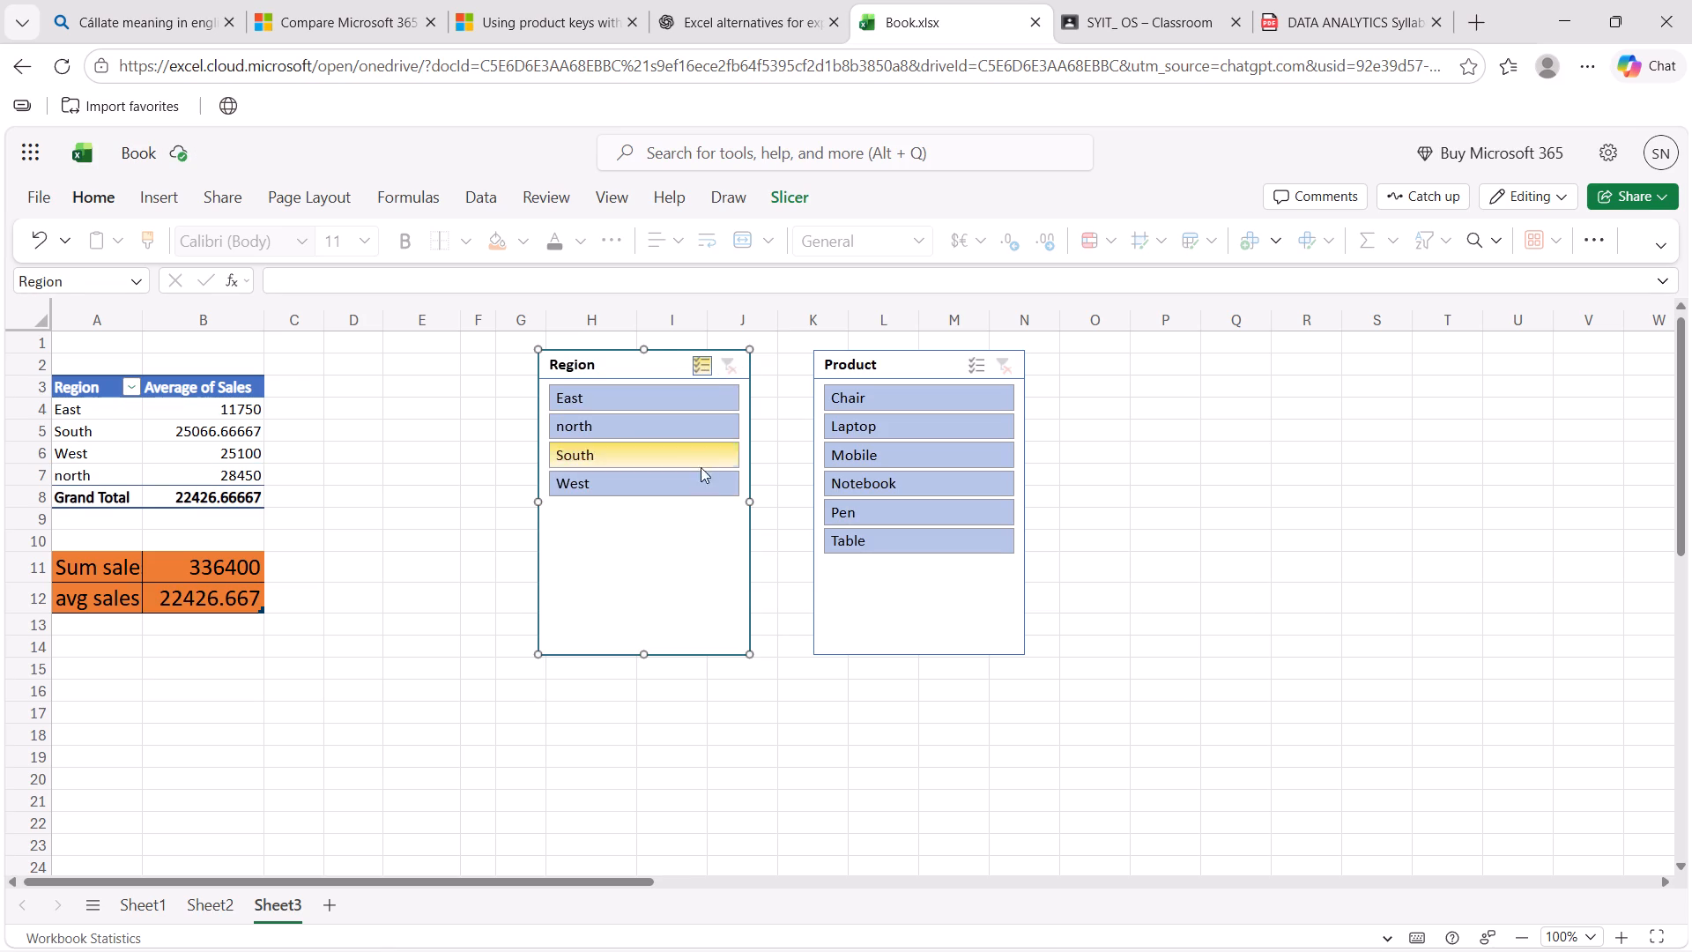
{"action": "left_click", "coordinate": [703, 568]}
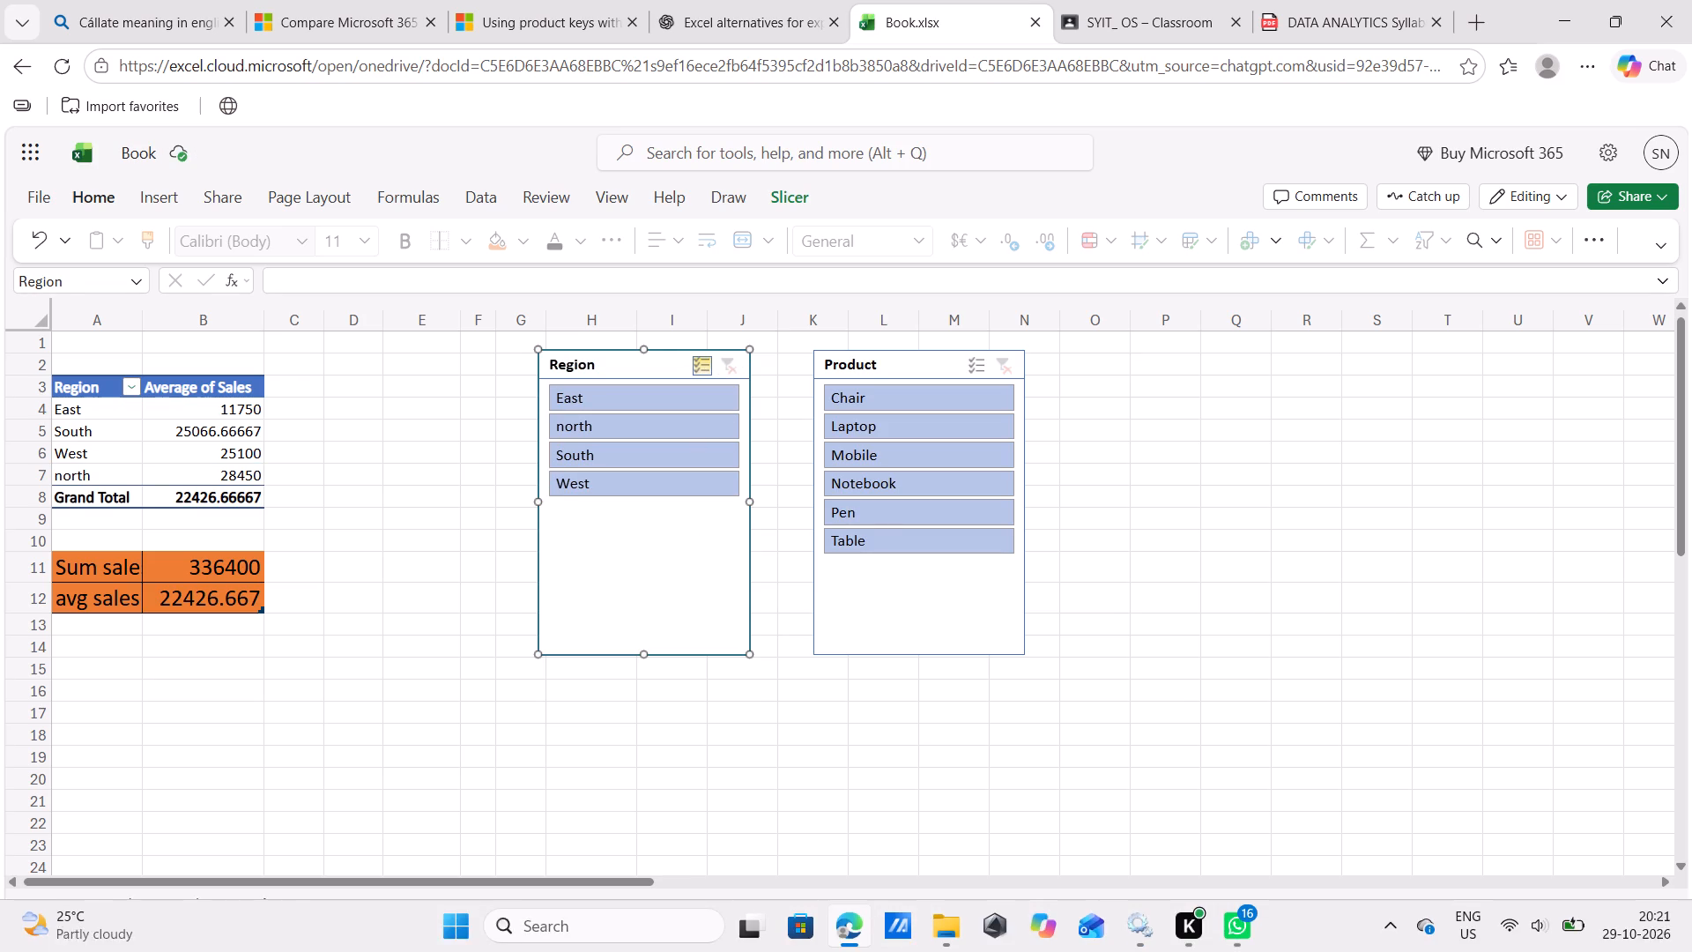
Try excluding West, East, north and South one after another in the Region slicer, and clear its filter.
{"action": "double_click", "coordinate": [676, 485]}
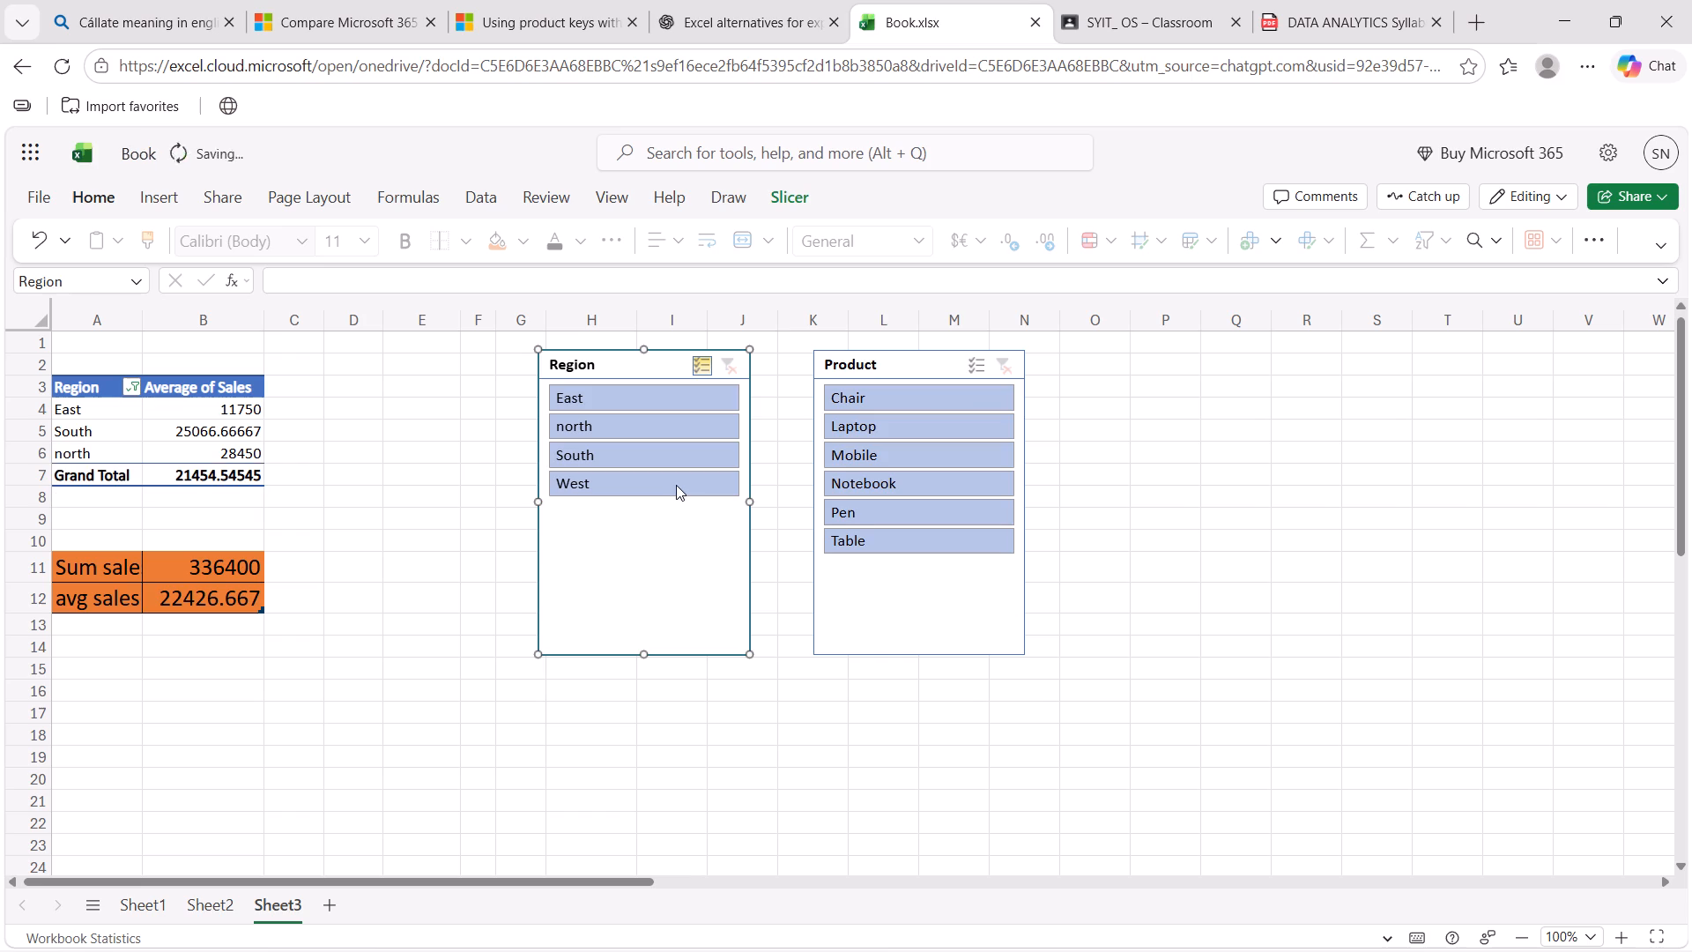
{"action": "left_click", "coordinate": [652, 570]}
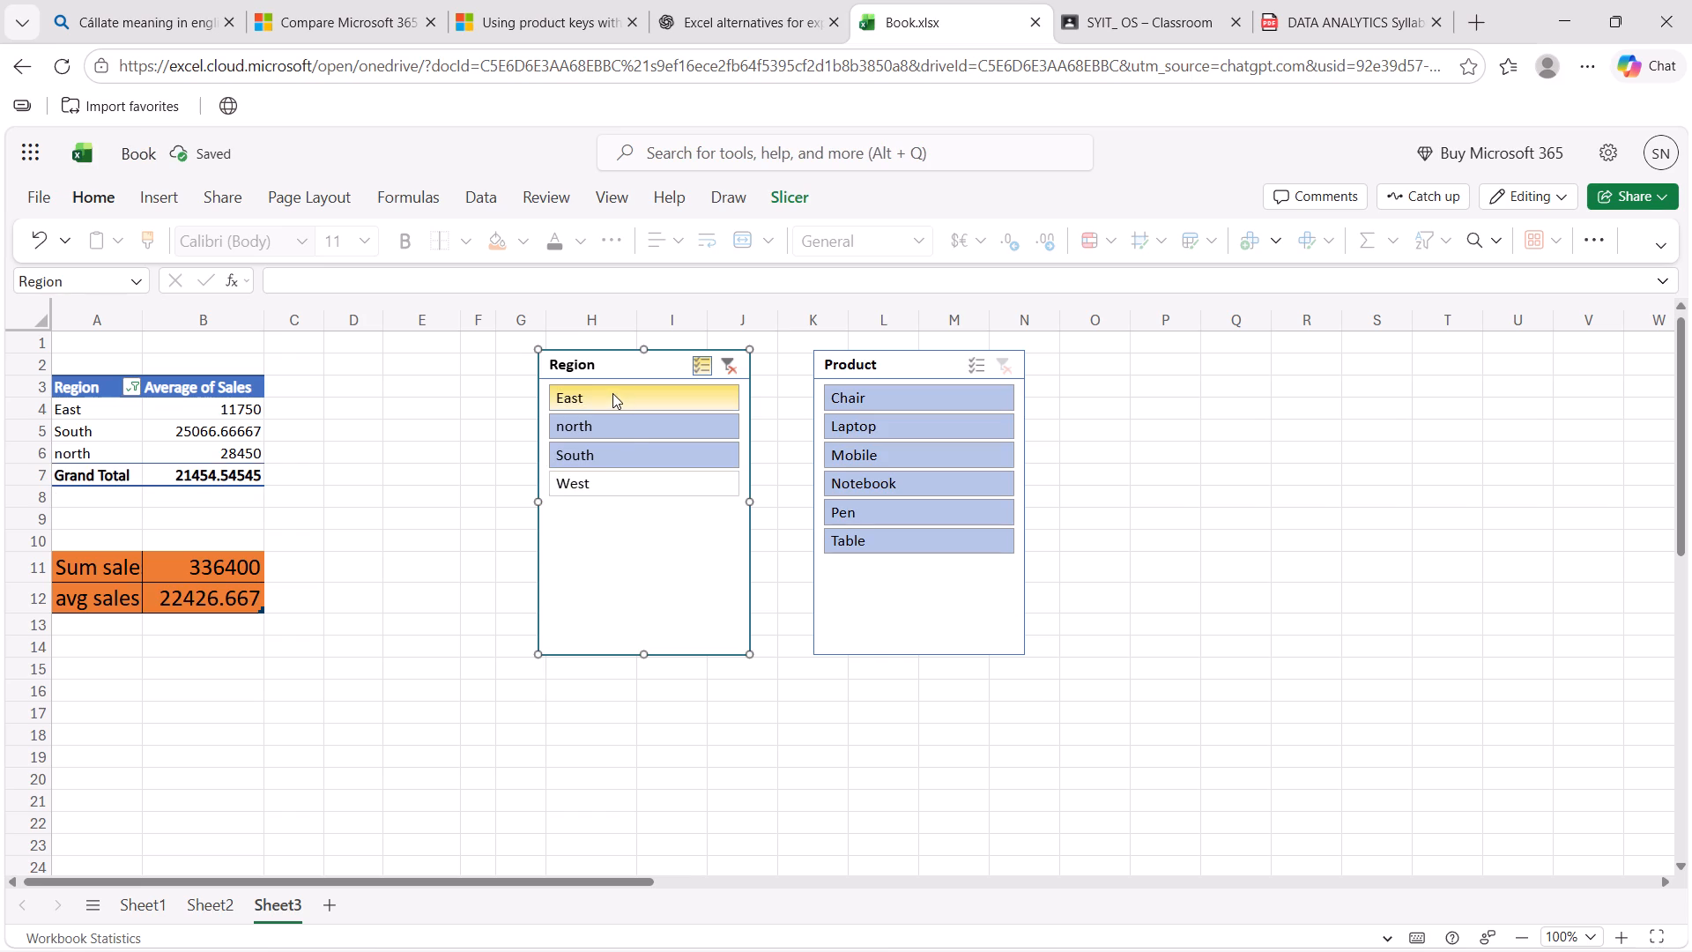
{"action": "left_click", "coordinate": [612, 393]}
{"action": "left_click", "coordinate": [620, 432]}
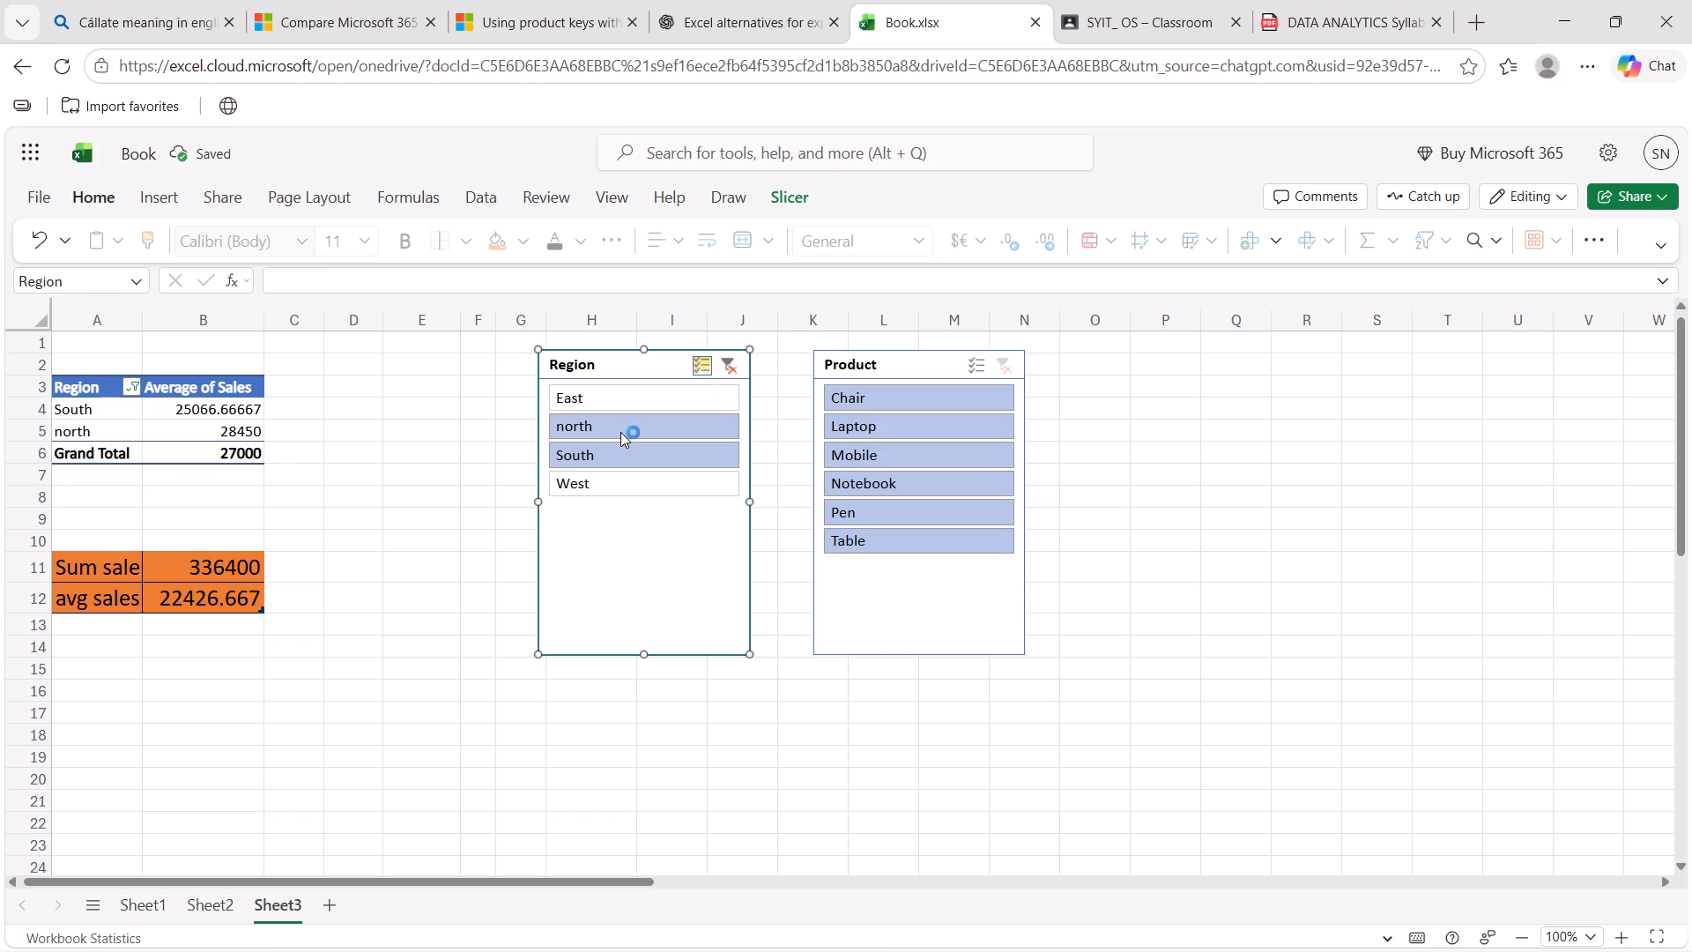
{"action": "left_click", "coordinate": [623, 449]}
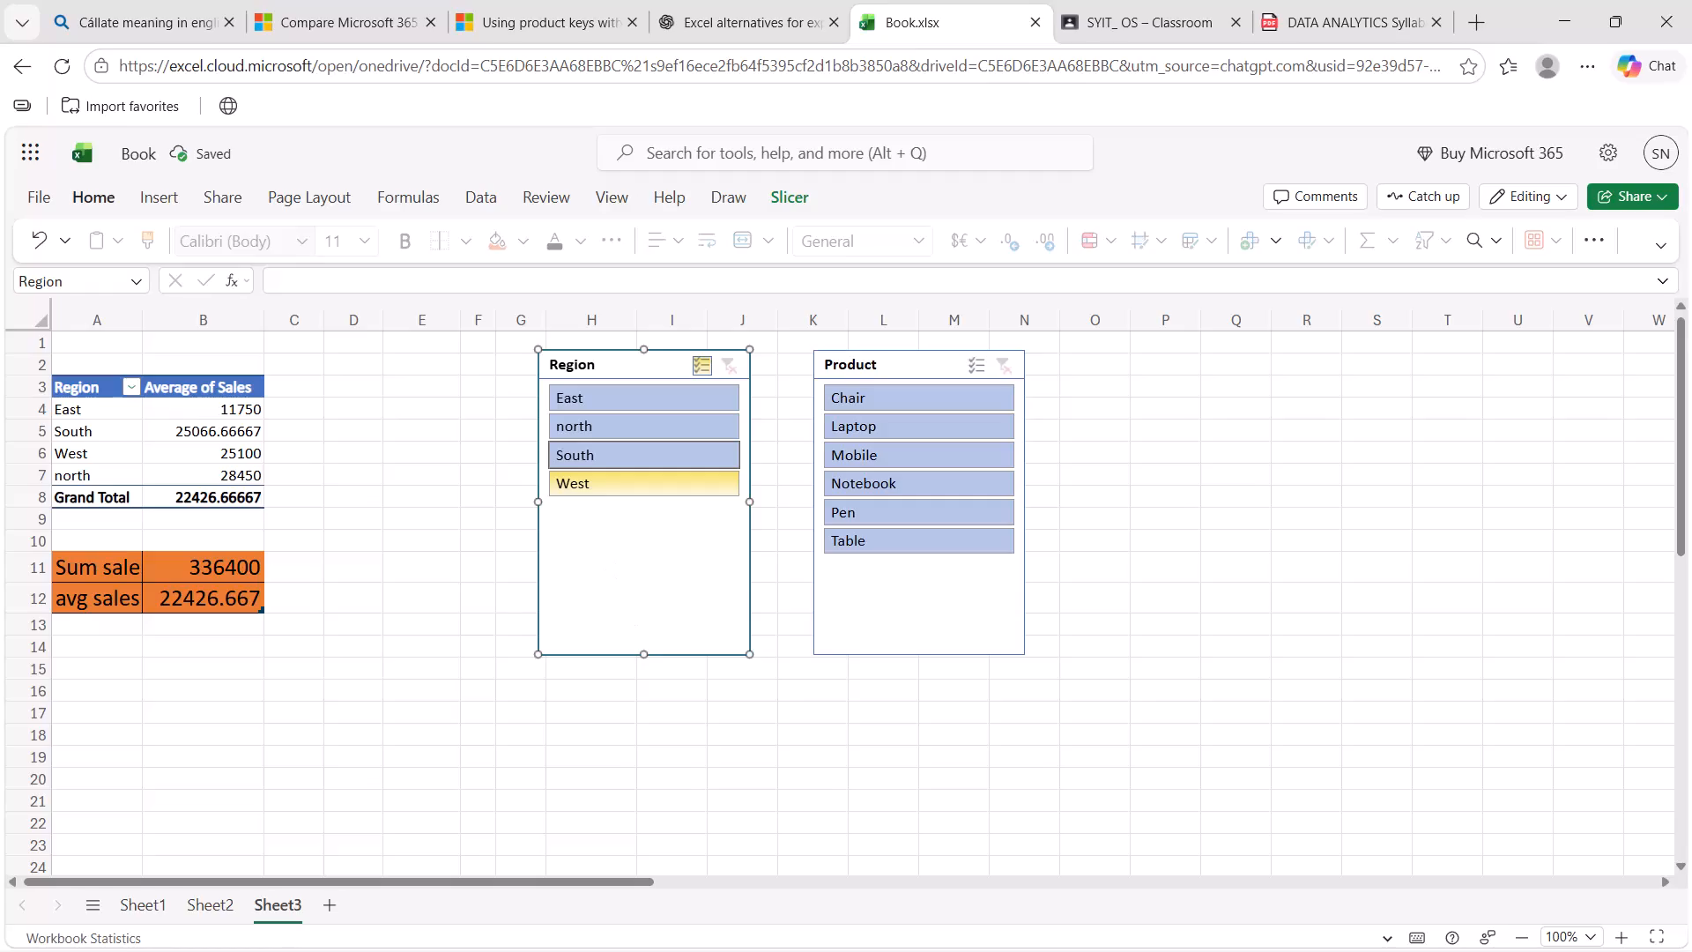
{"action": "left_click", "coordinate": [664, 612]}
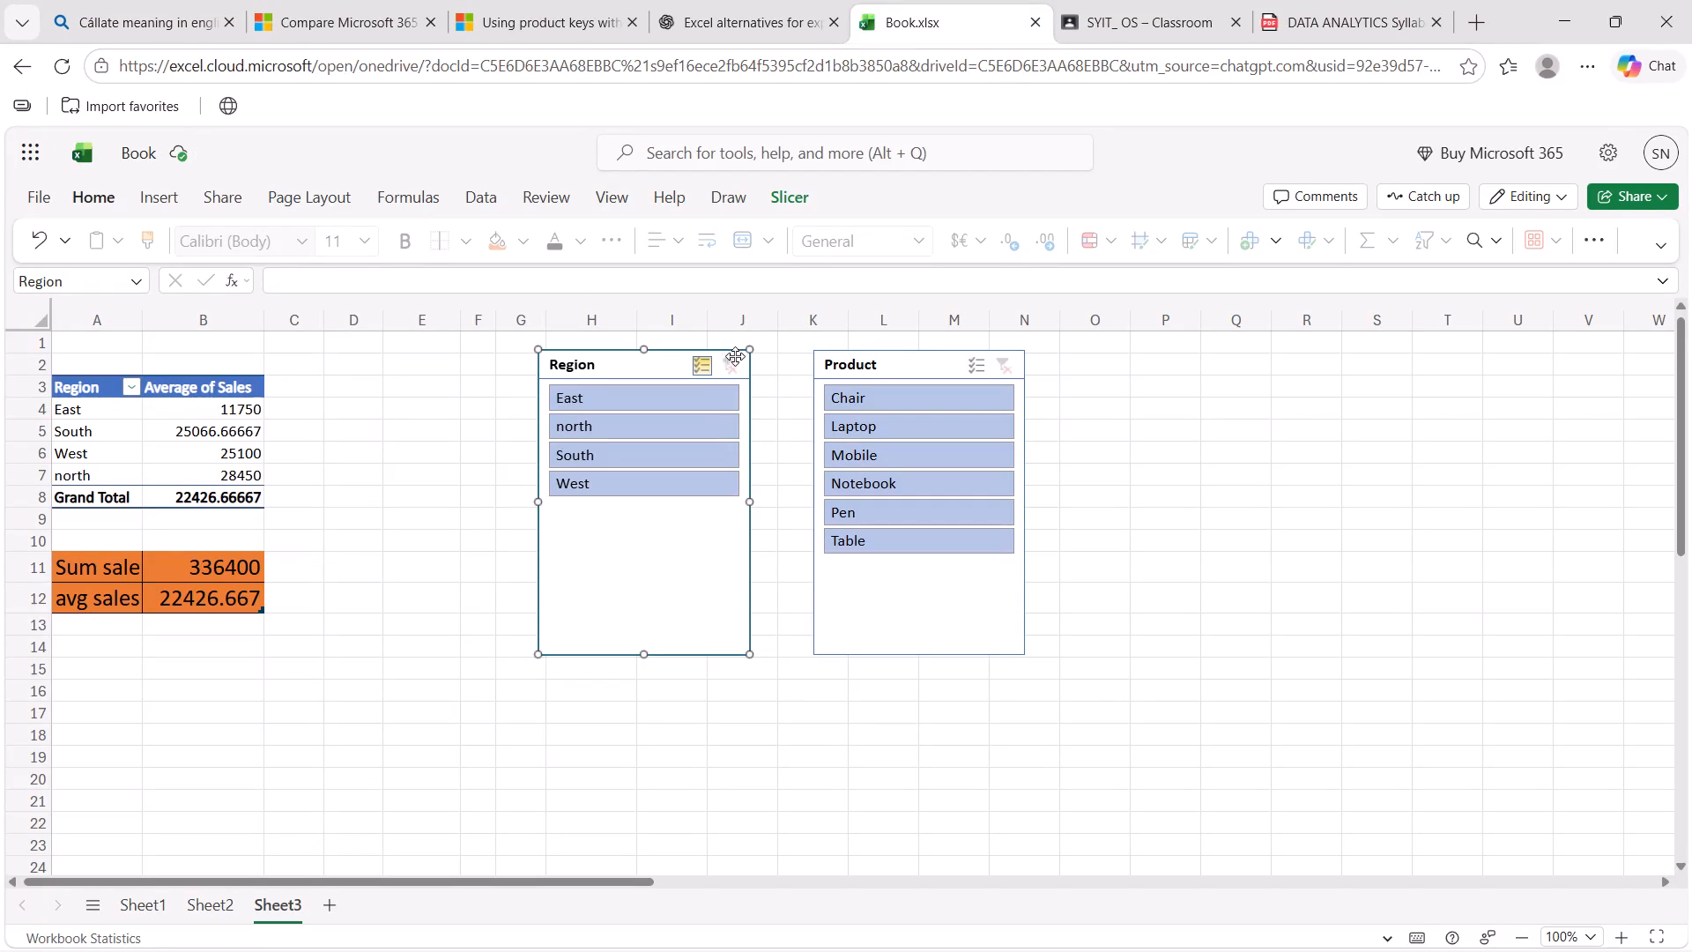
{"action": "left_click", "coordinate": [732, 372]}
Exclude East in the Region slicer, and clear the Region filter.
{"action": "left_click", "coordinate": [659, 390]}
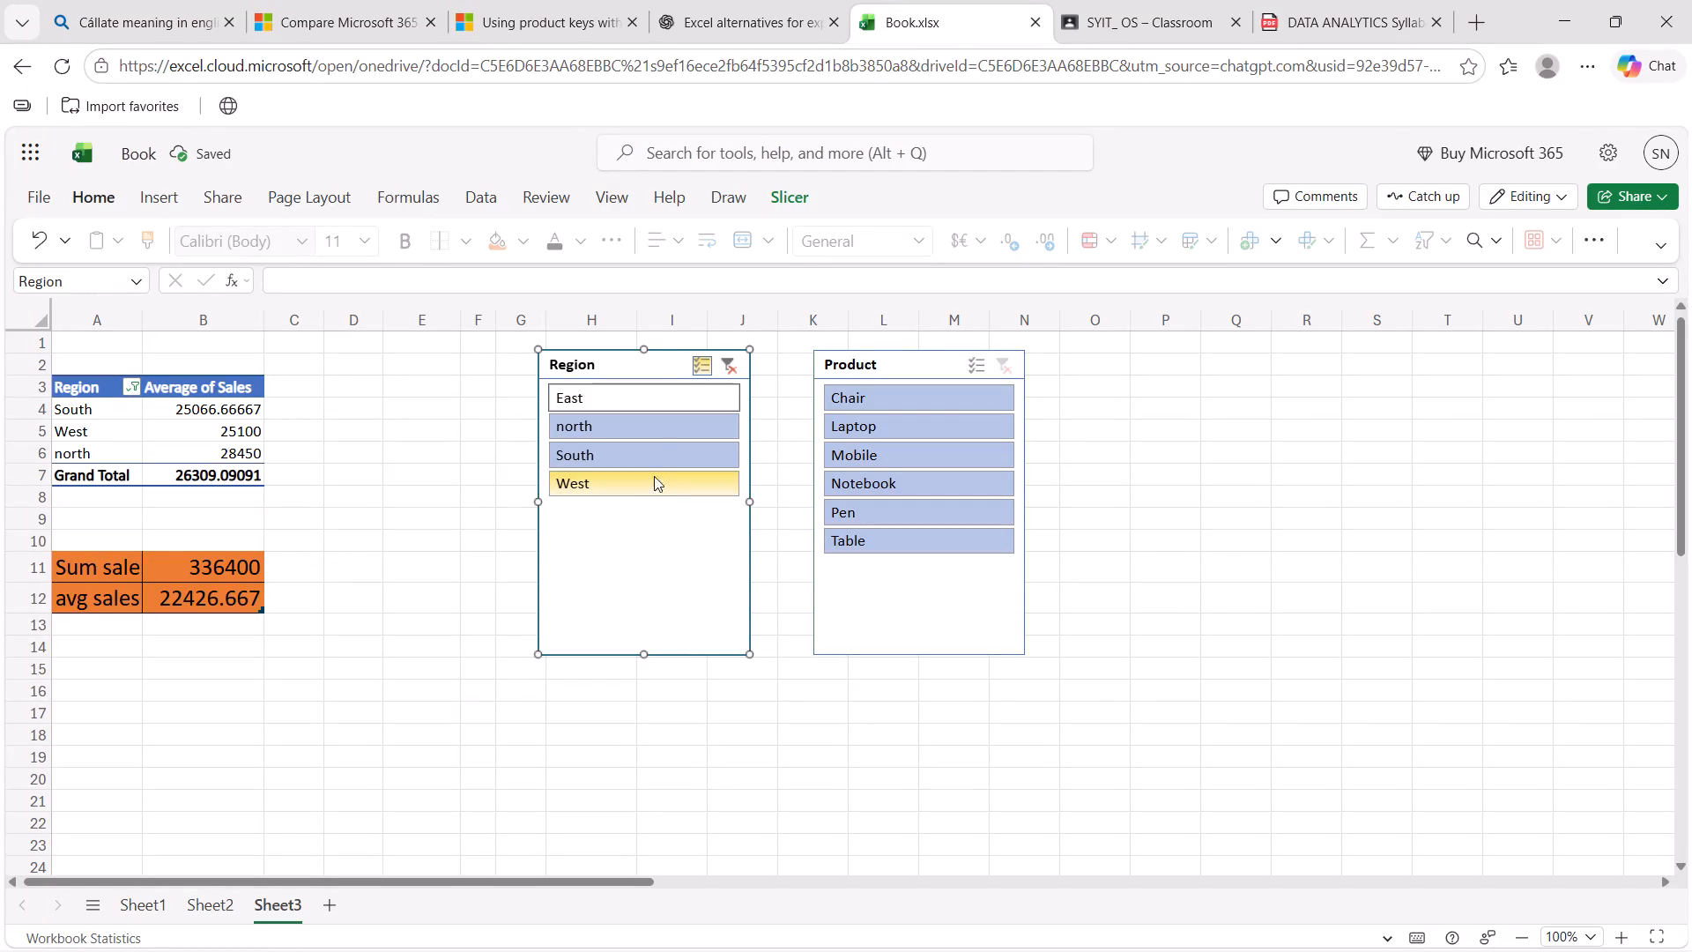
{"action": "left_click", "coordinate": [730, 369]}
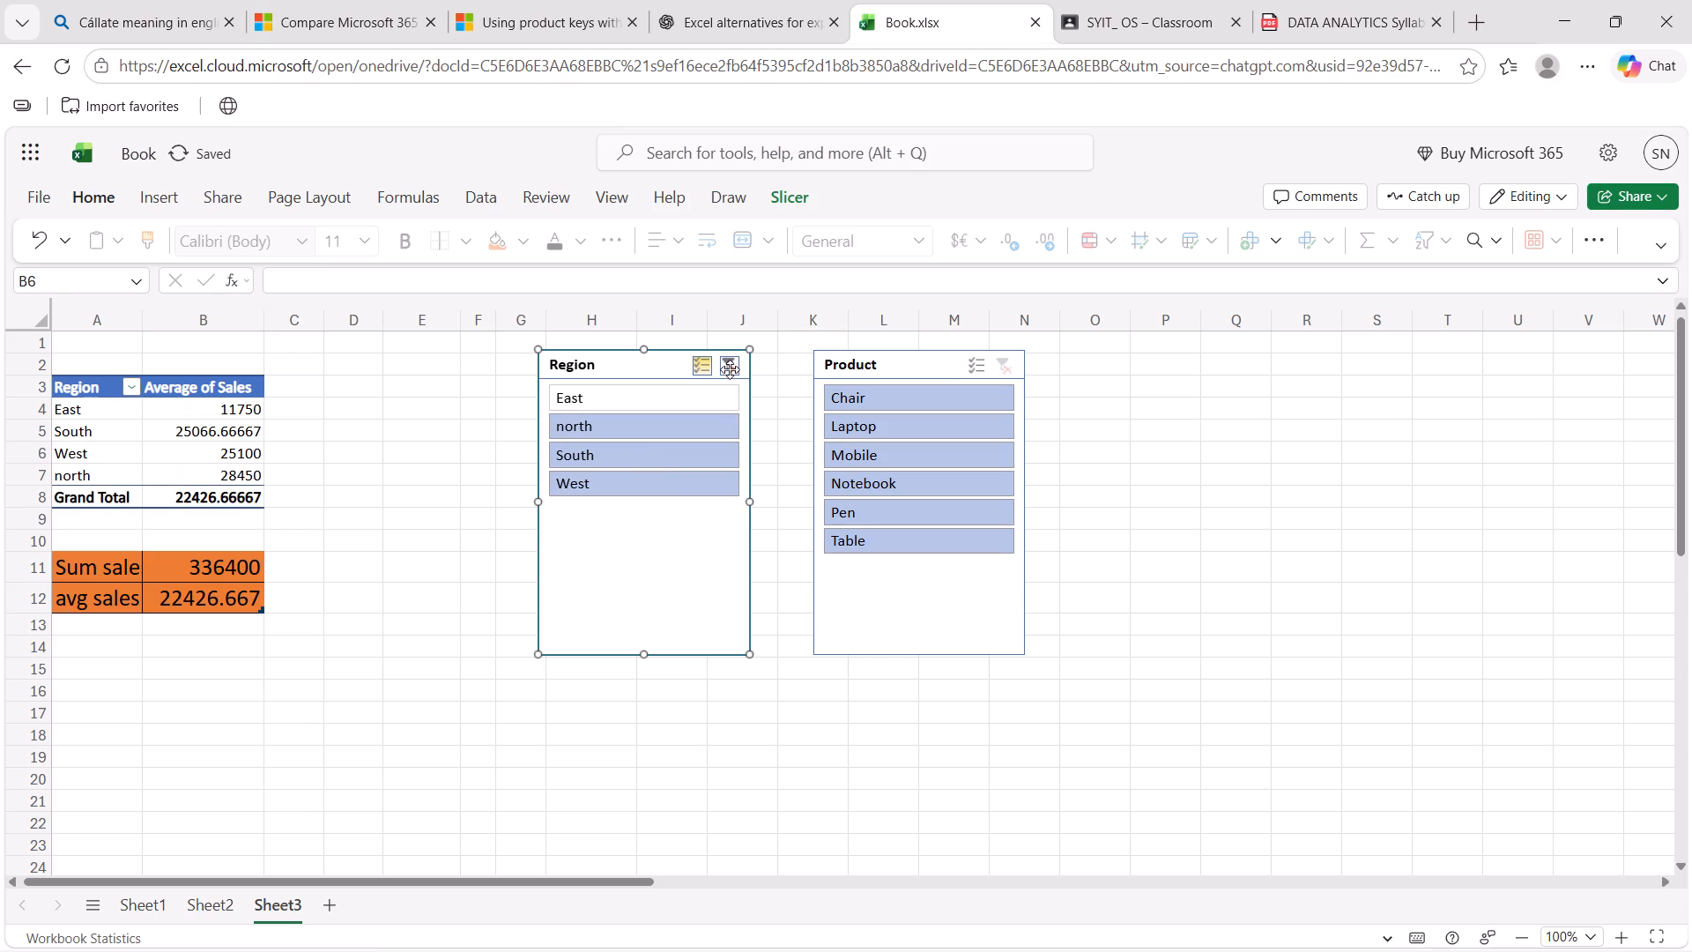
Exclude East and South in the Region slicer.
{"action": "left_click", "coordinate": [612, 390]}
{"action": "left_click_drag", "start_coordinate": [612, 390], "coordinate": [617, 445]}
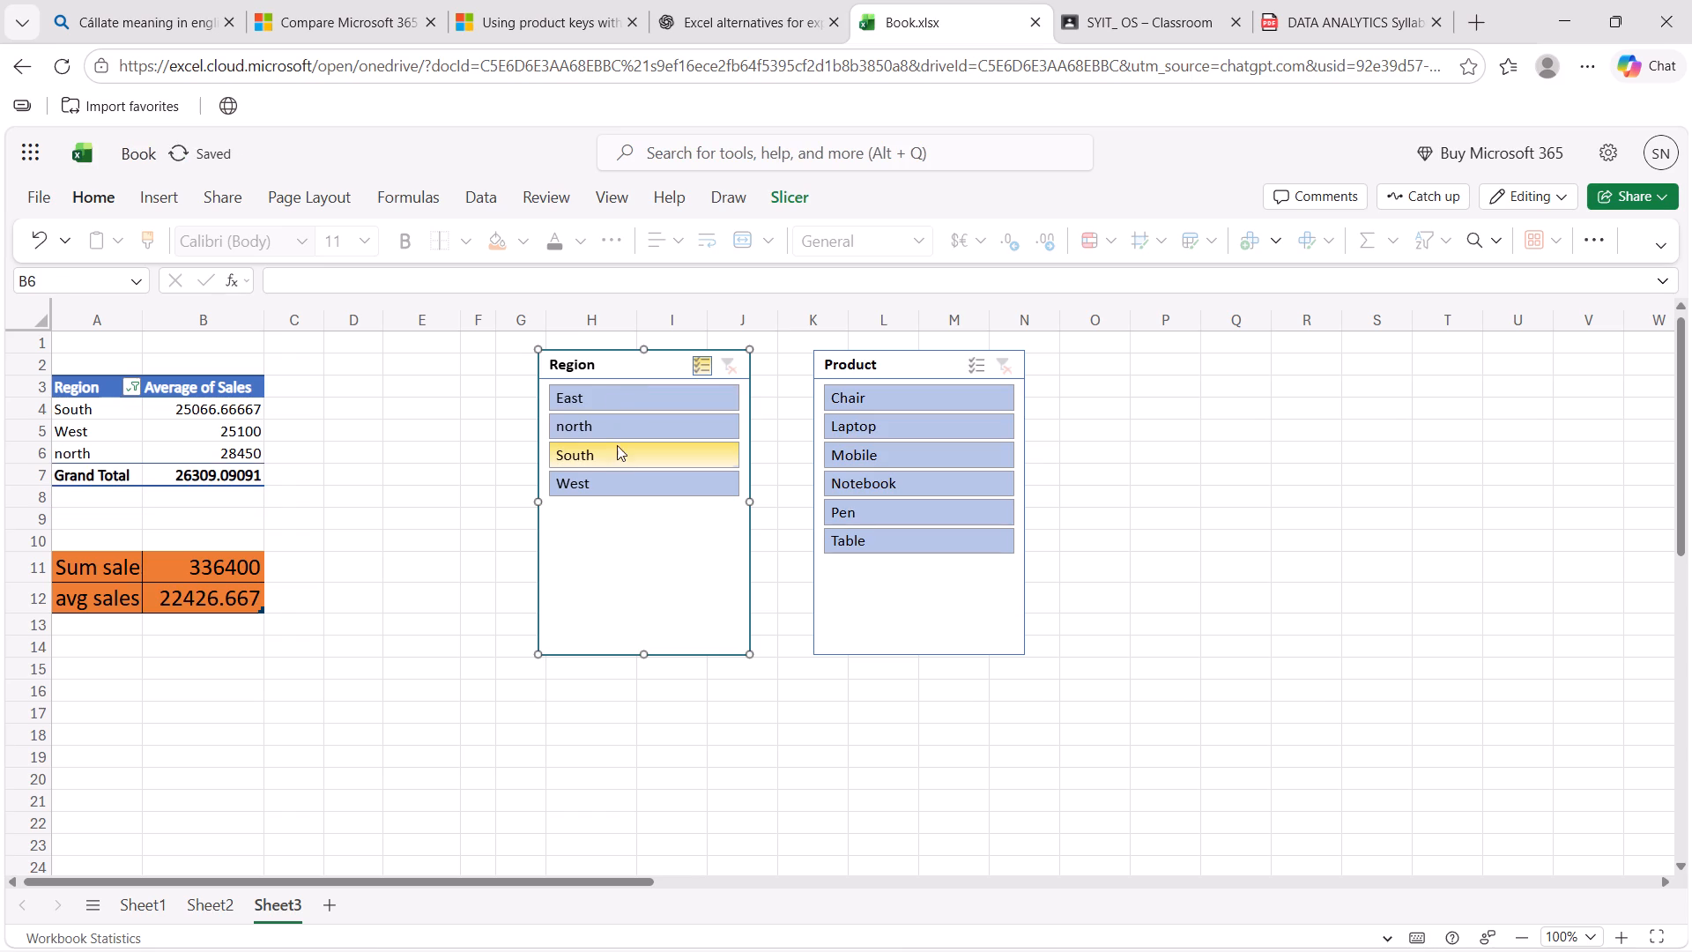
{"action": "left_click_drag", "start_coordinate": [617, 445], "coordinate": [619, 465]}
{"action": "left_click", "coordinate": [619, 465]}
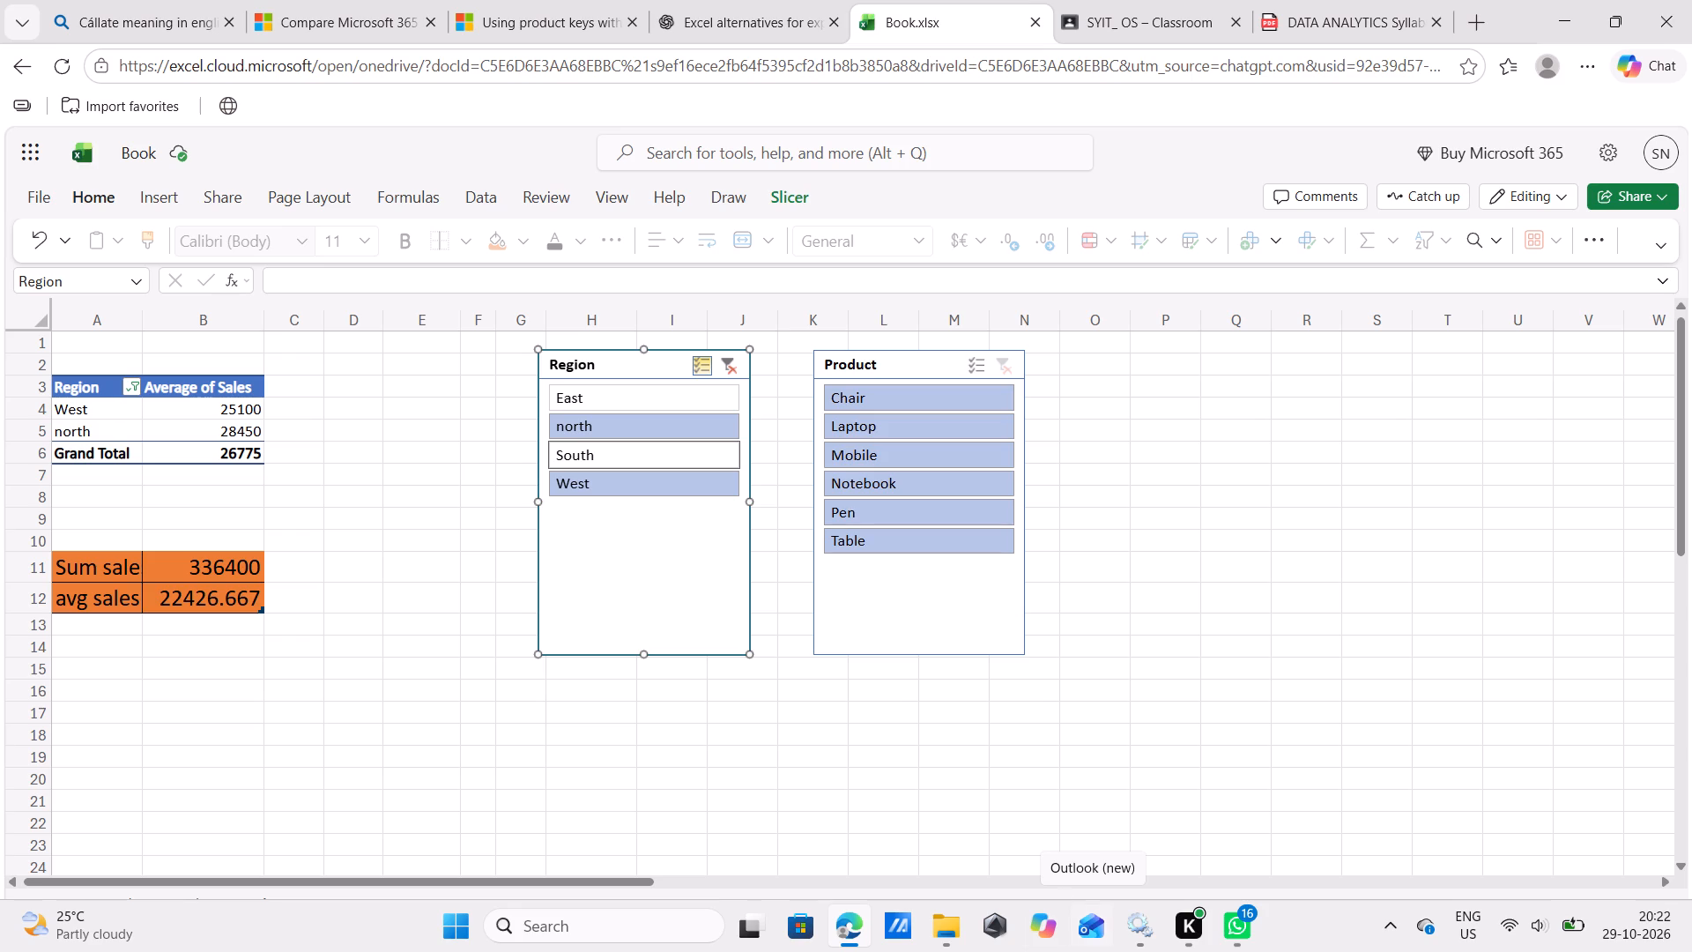
Review the lab manual's Experiment 5 instructions on KPI cards, slicers and the timeline, and return to the Book workbook.
{"action": "left_click", "coordinate": [1151, 11]}
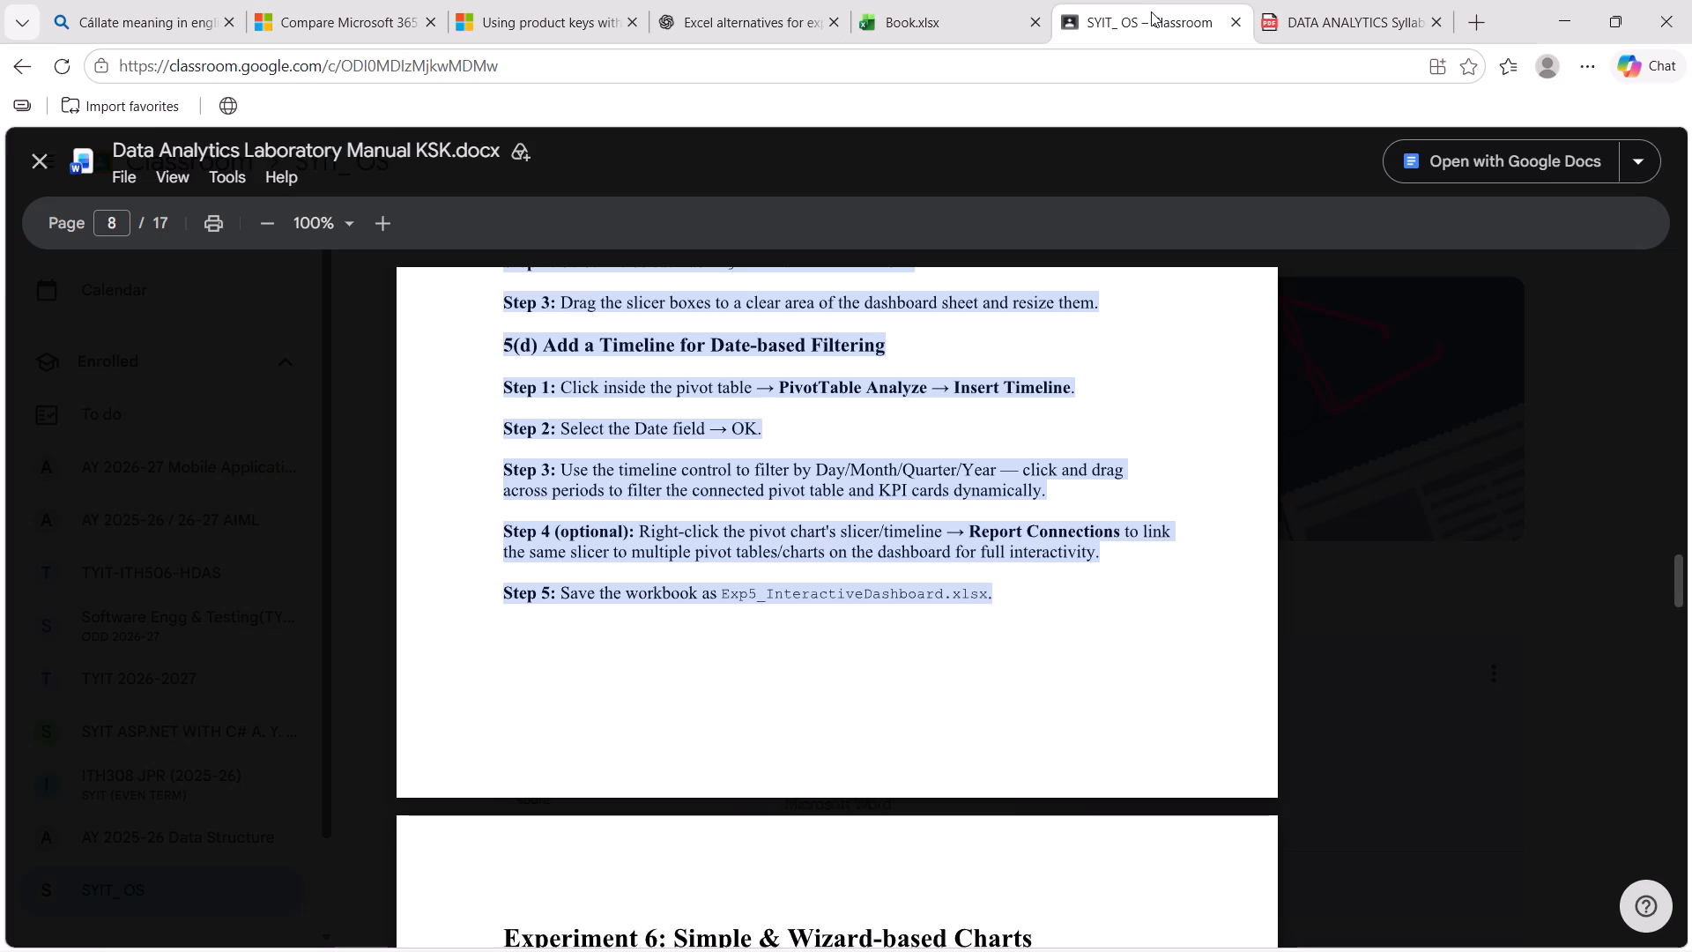
{"action": "scroll", "coordinate": [1013, 299], "scroll_direction": "up", "scroll_amount": 1}
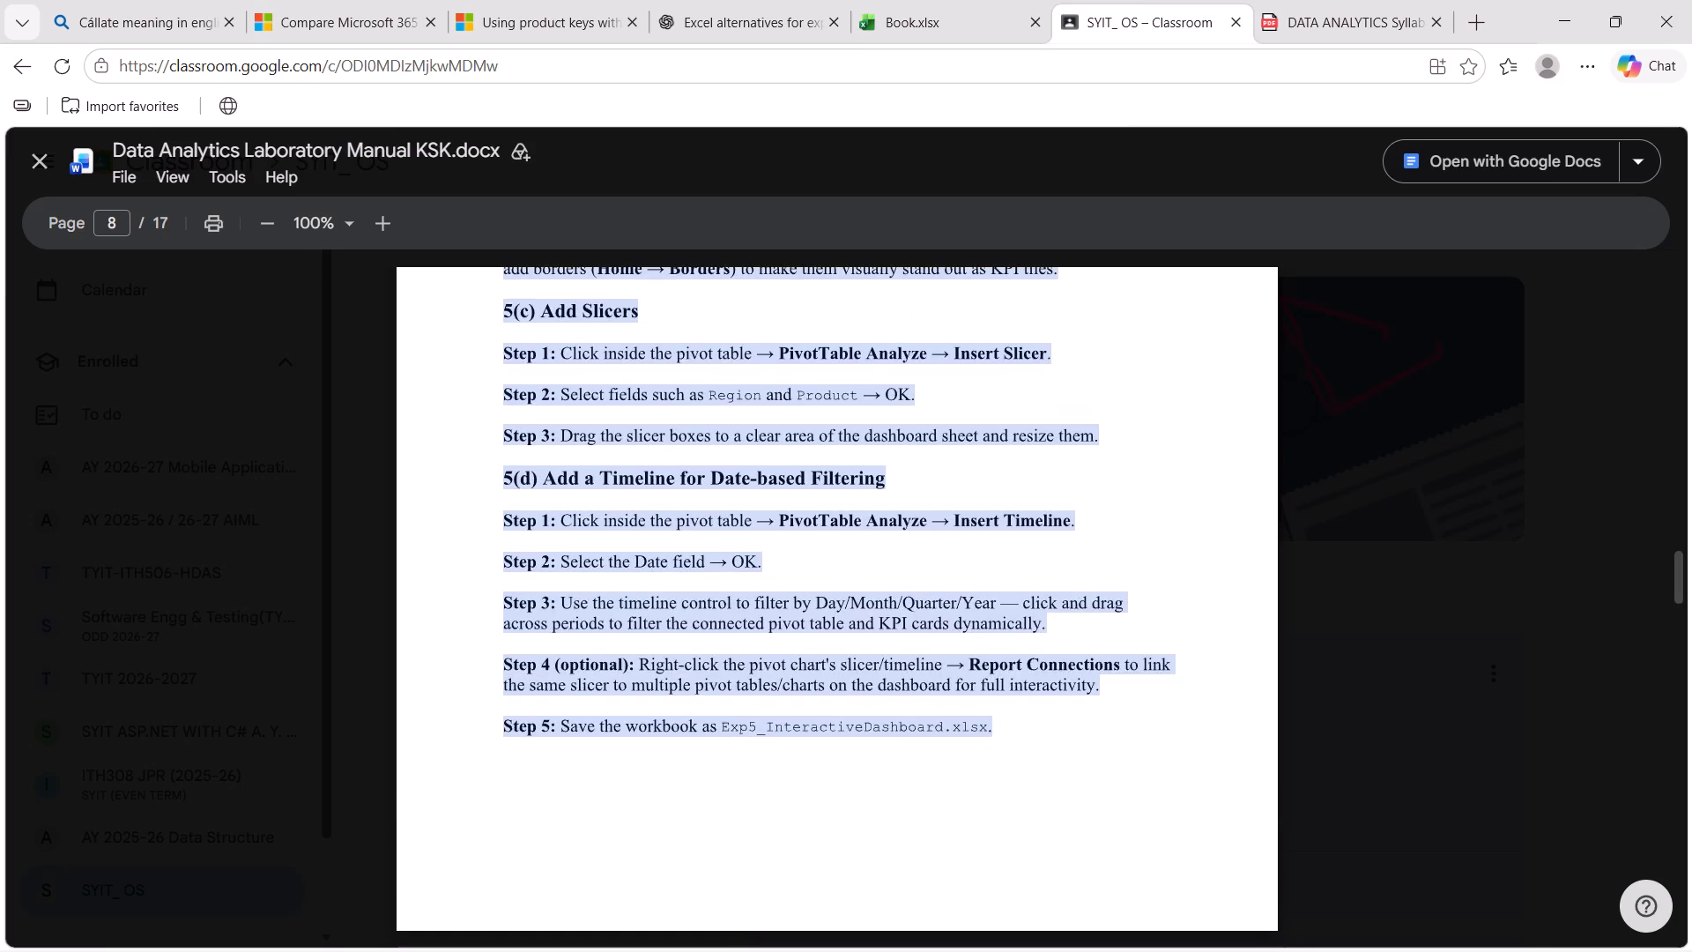
{"action": "scroll", "coordinate": [1013, 299], "scroll_direction": "up", "scroll_amount": 3}
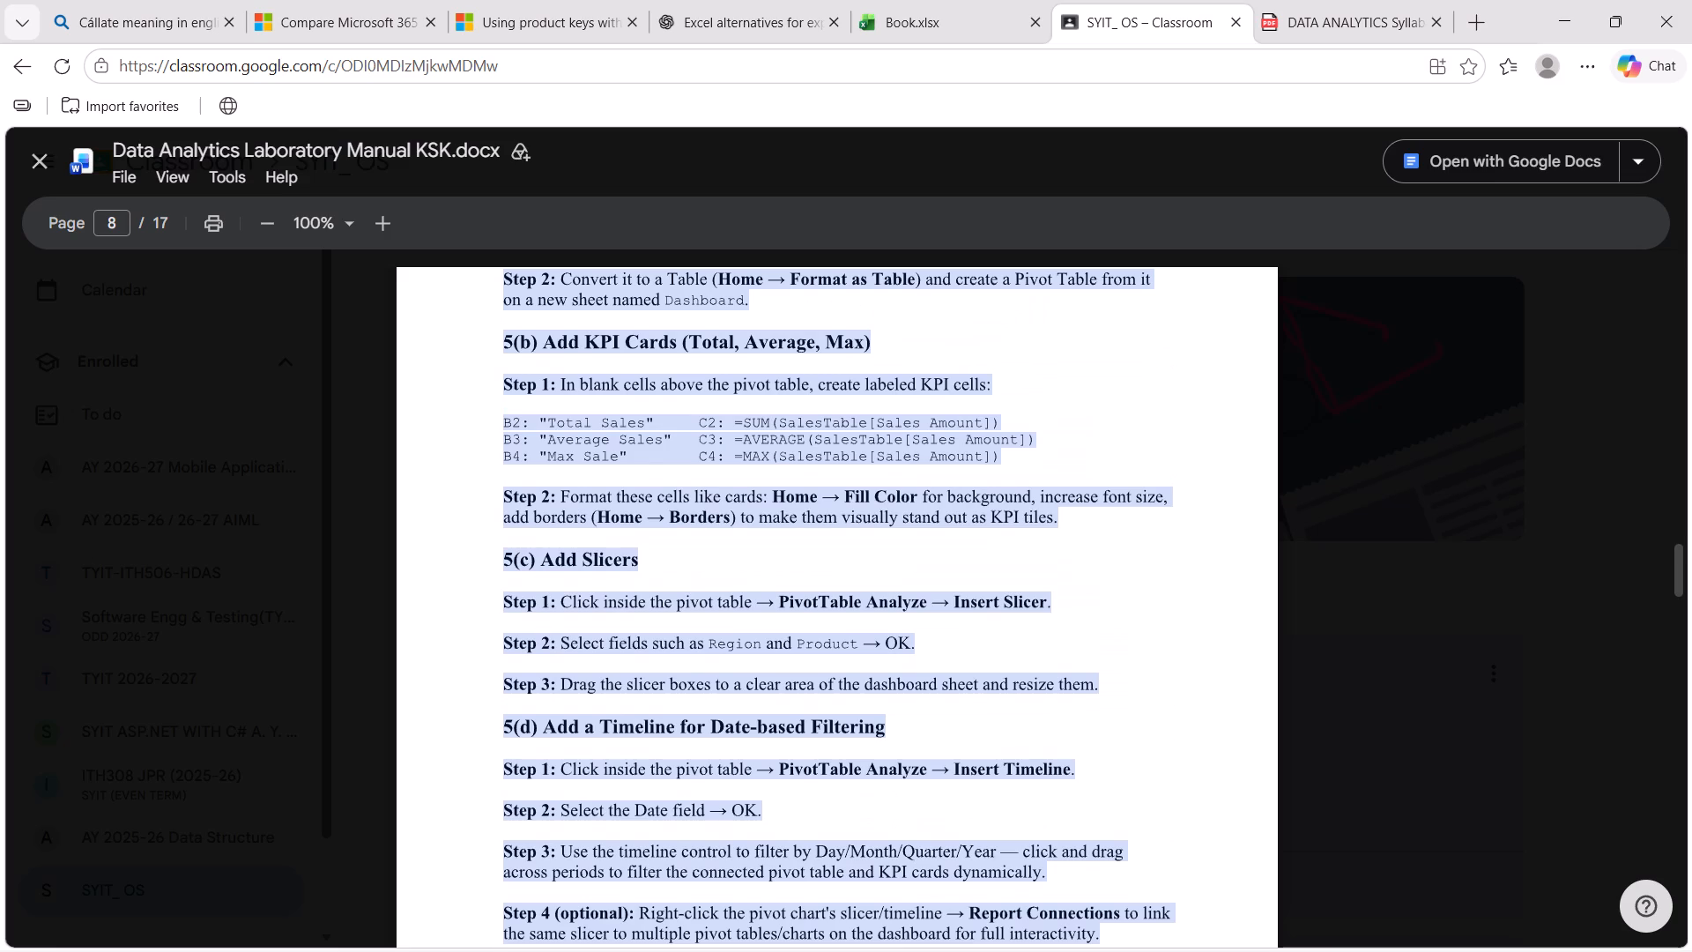
{"action": "scroll", "coordinate": [1013, 299], "scroll_direction": "up", "scroll_amount": 2}
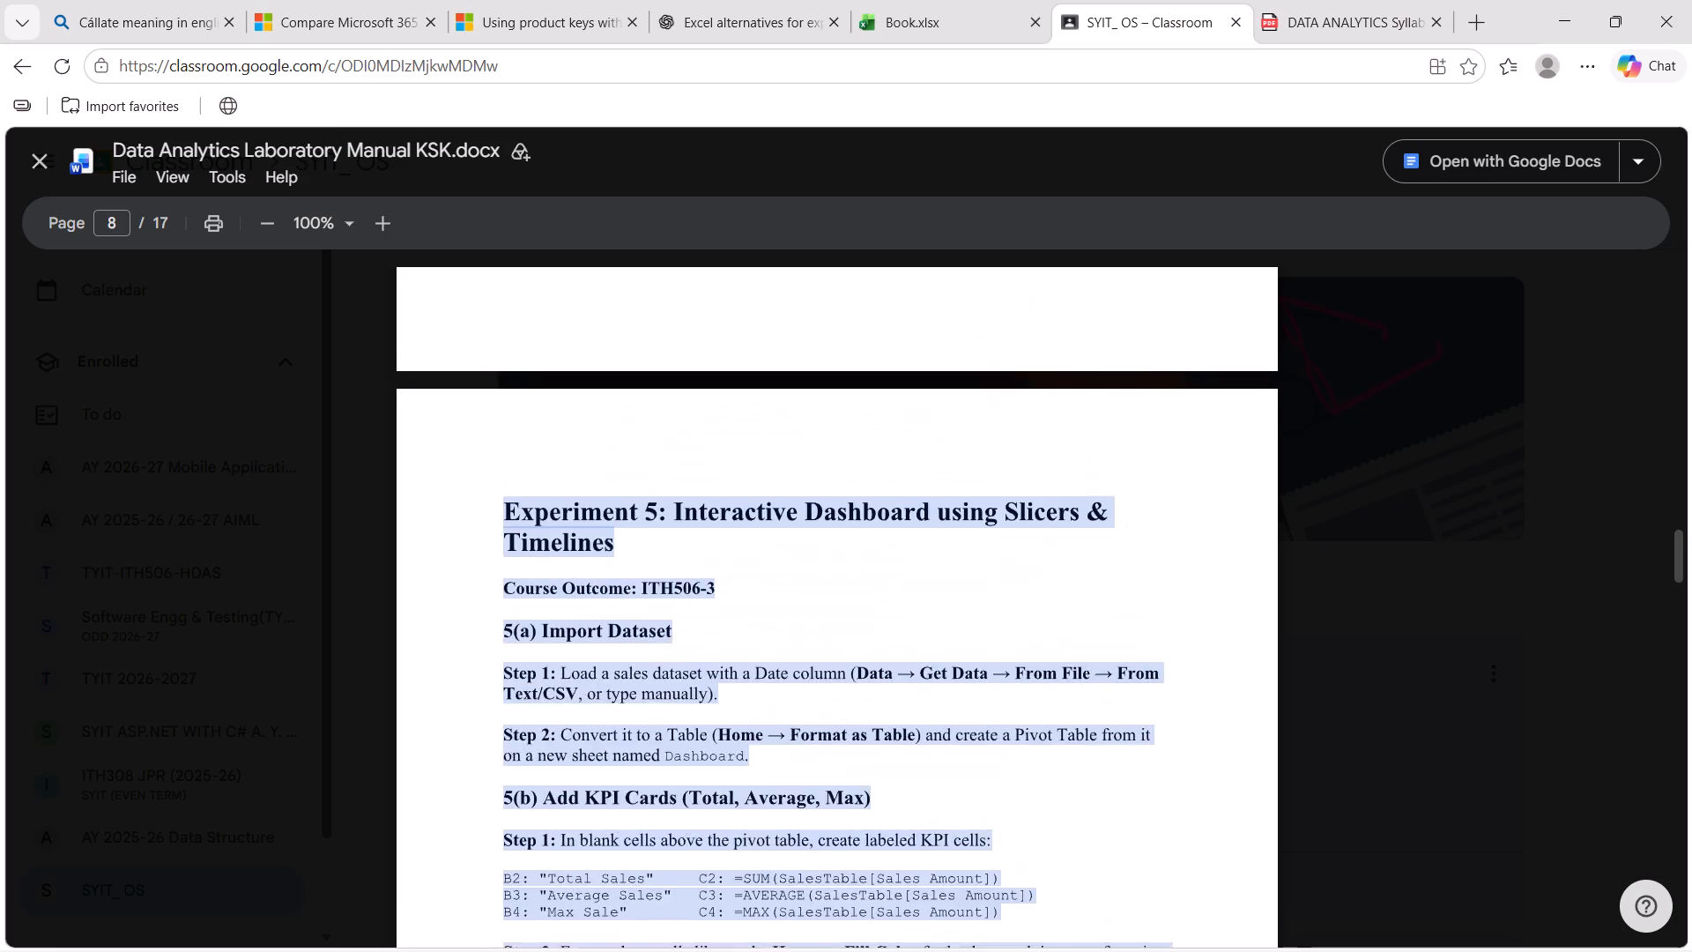
{"action": "scroll", "coordinate": [1013, 299], "scroll_direction": "up", "scroll_amount": 6}
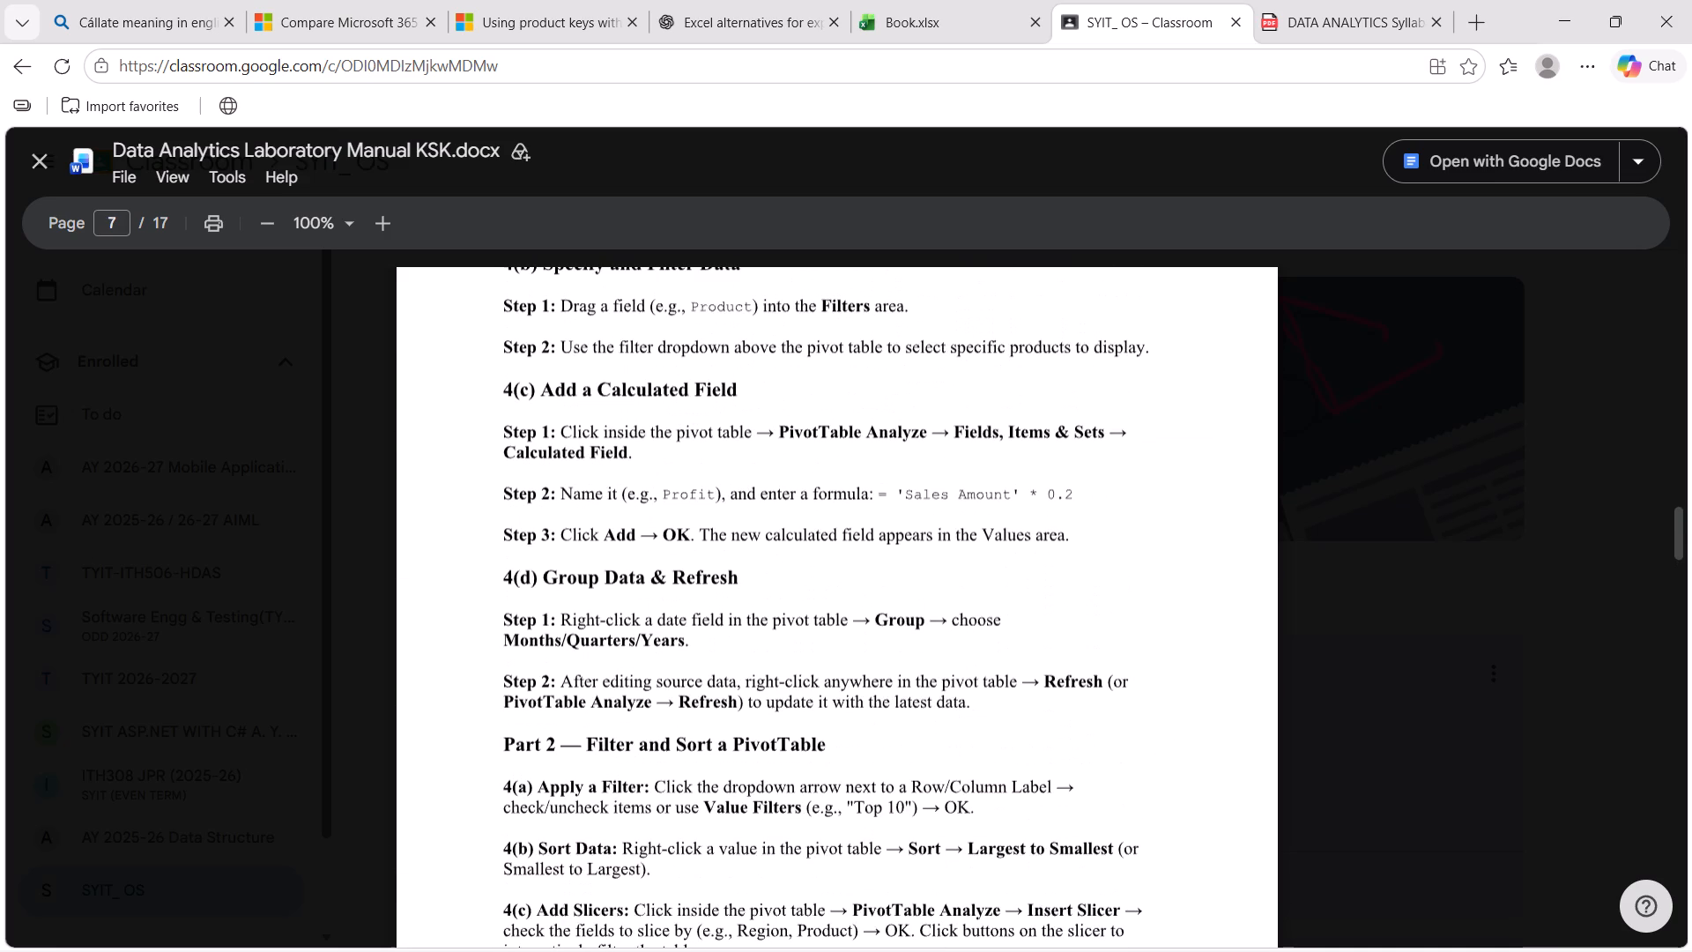
{"action": "left_click", "coordinate": [957, 15]}
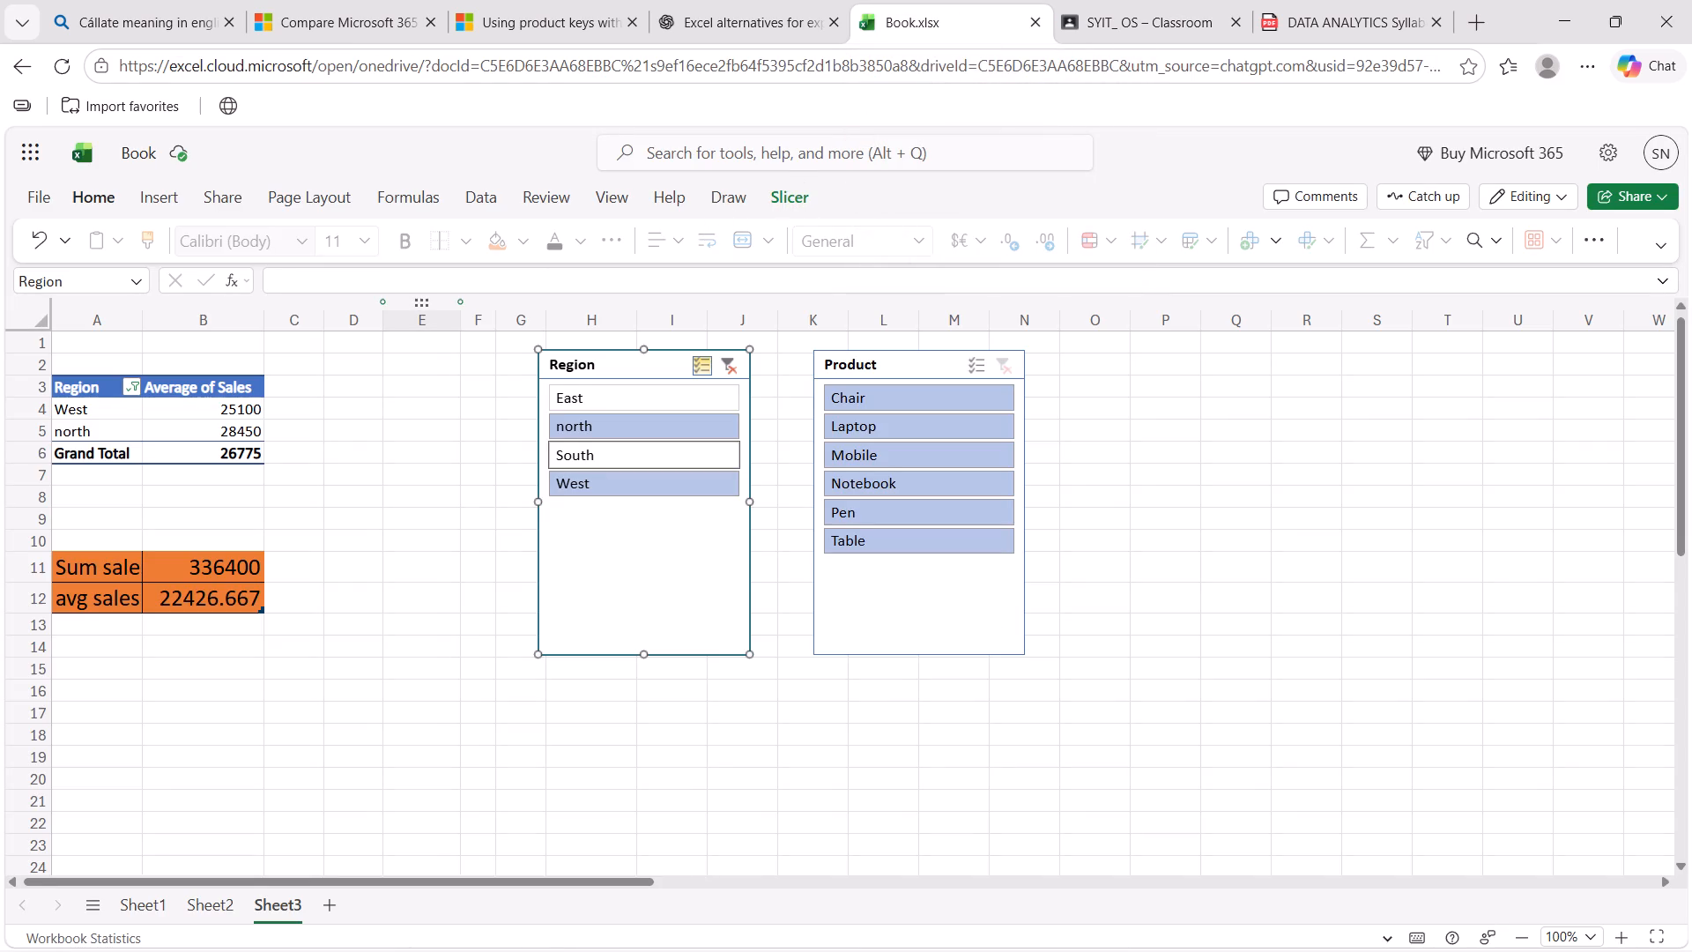
{"action": "left_click", "coordinate": [213, 413]}
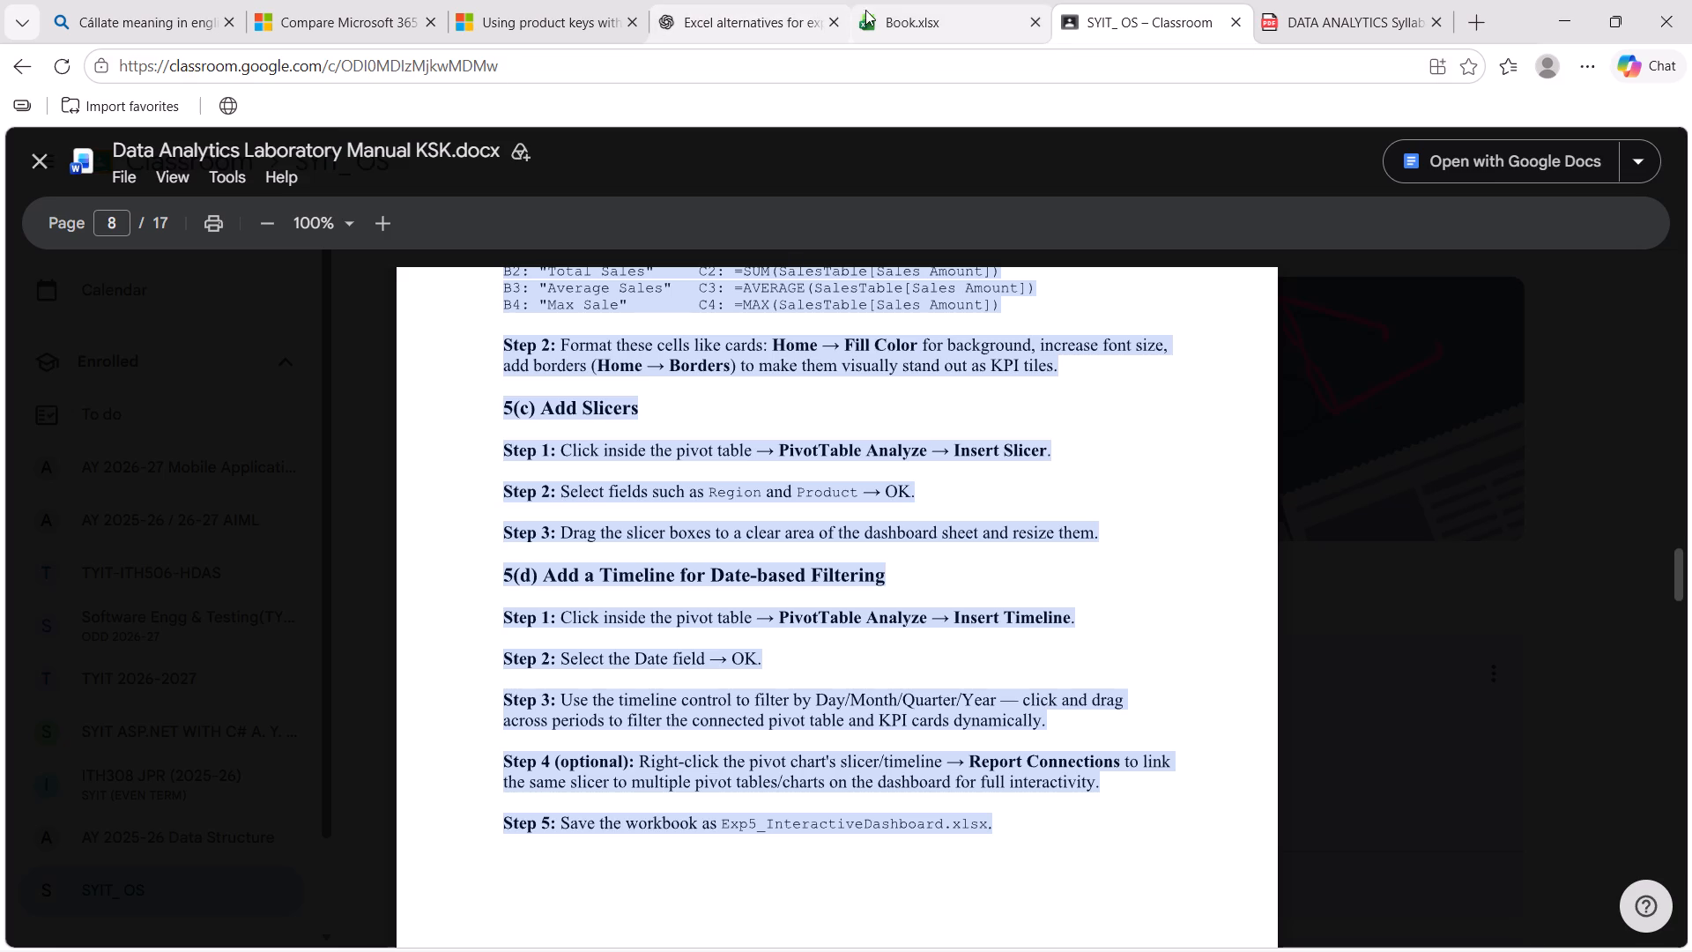
{"action": "left_click", "coordinate": [906, 11]}
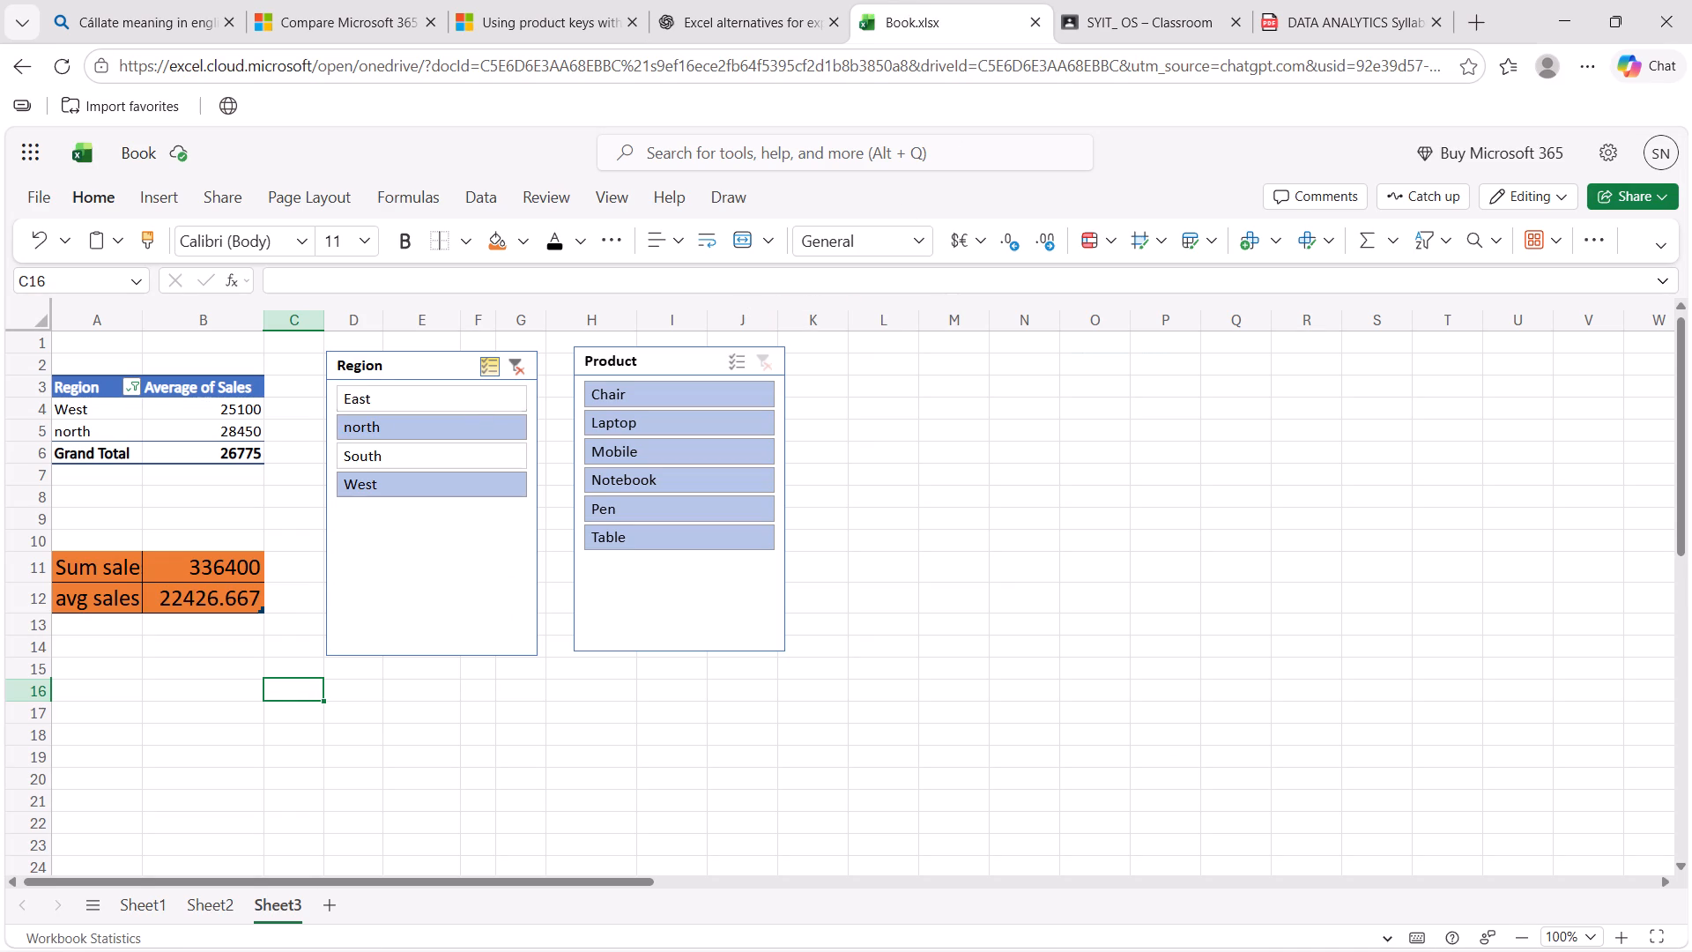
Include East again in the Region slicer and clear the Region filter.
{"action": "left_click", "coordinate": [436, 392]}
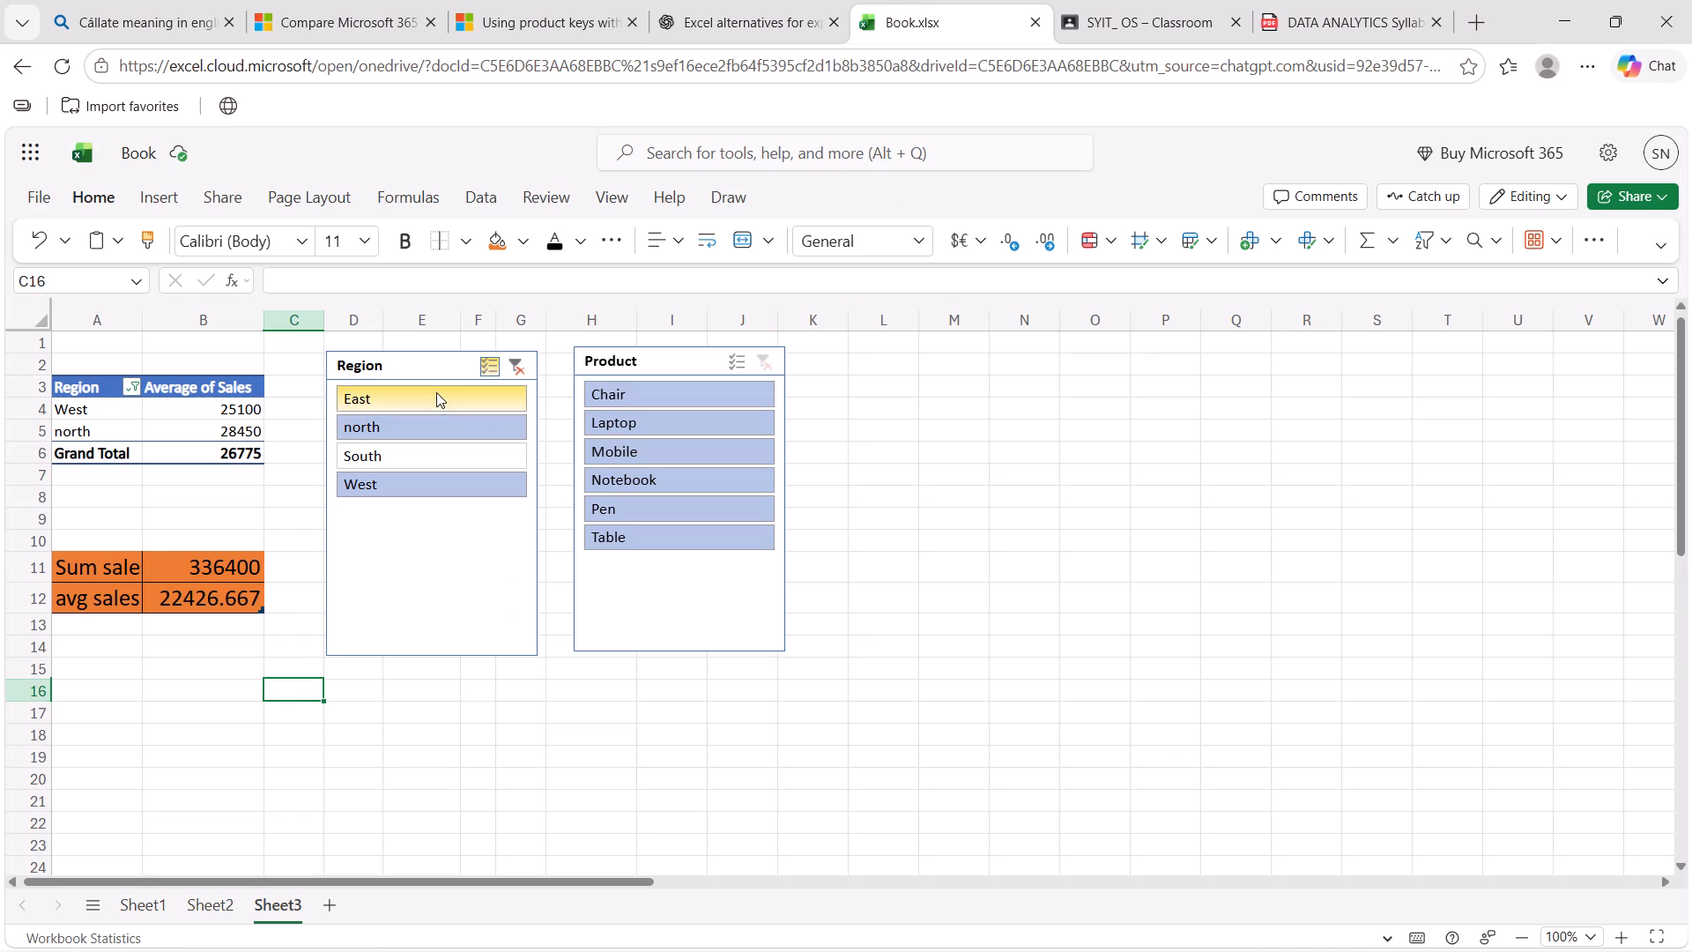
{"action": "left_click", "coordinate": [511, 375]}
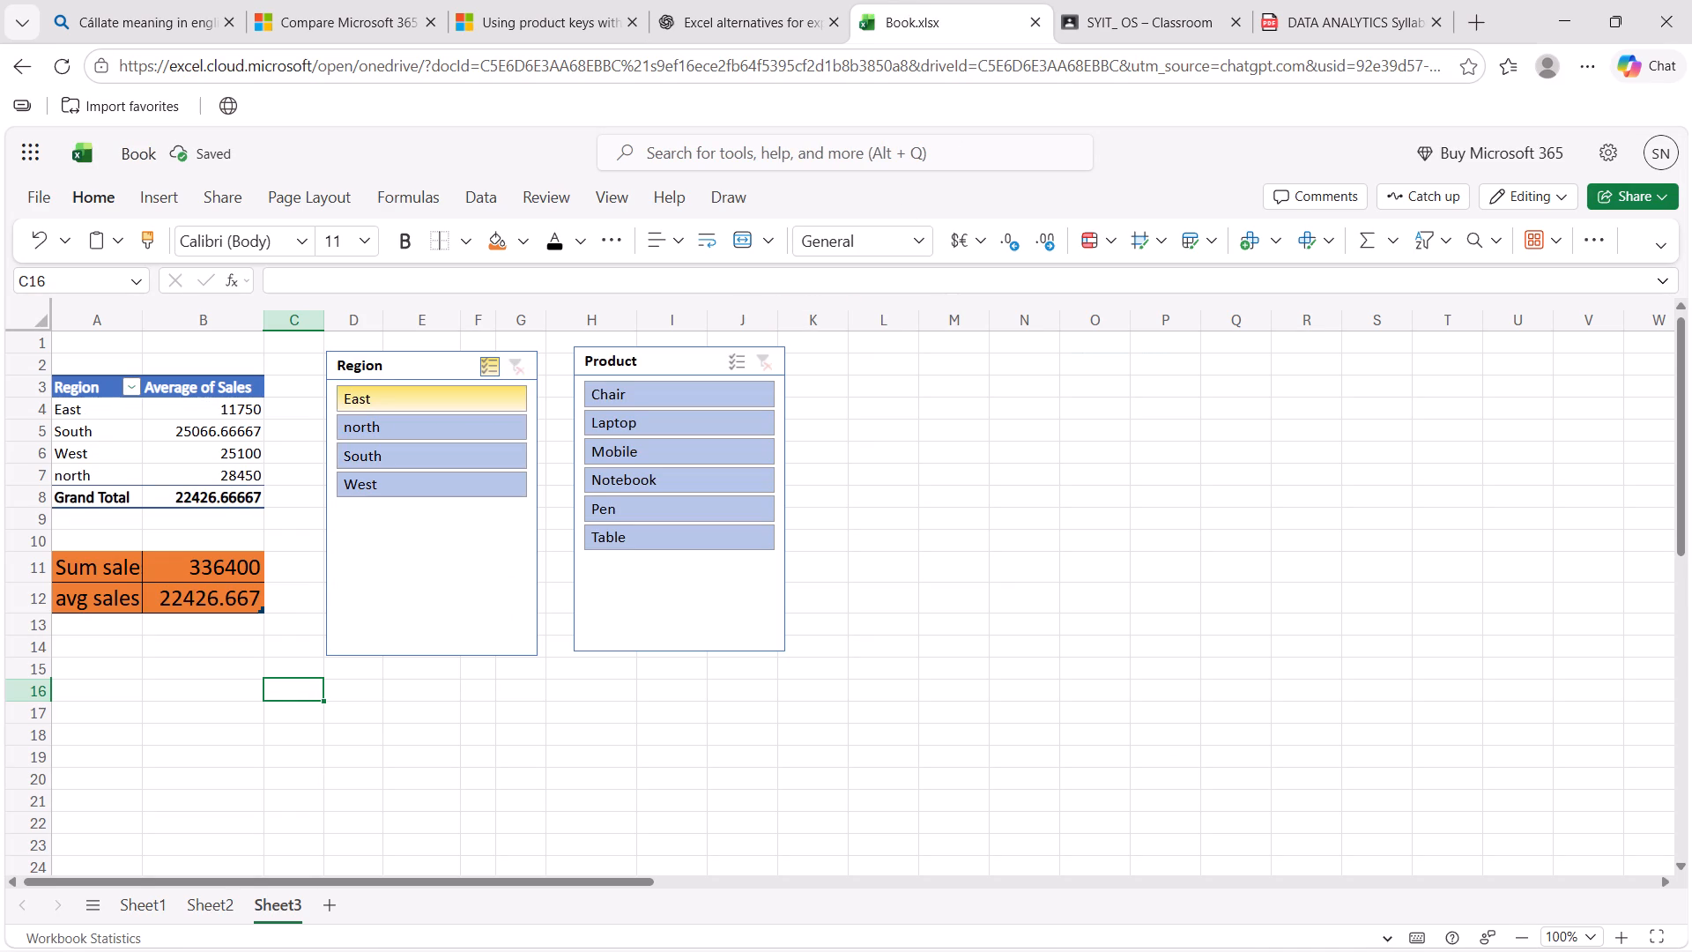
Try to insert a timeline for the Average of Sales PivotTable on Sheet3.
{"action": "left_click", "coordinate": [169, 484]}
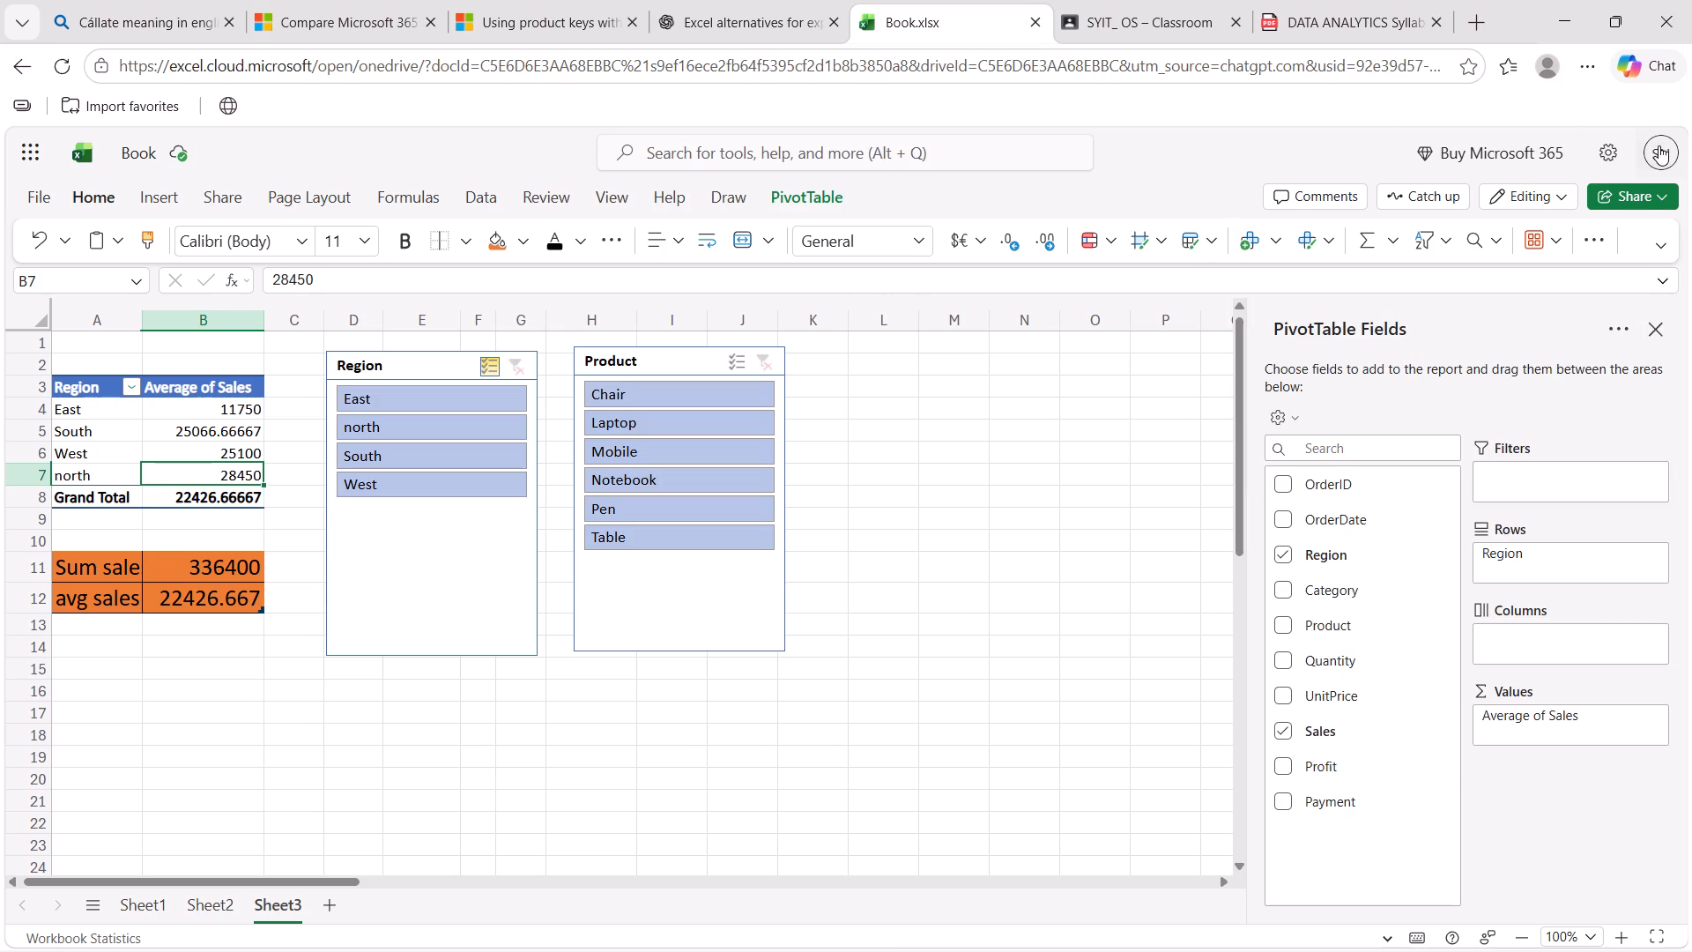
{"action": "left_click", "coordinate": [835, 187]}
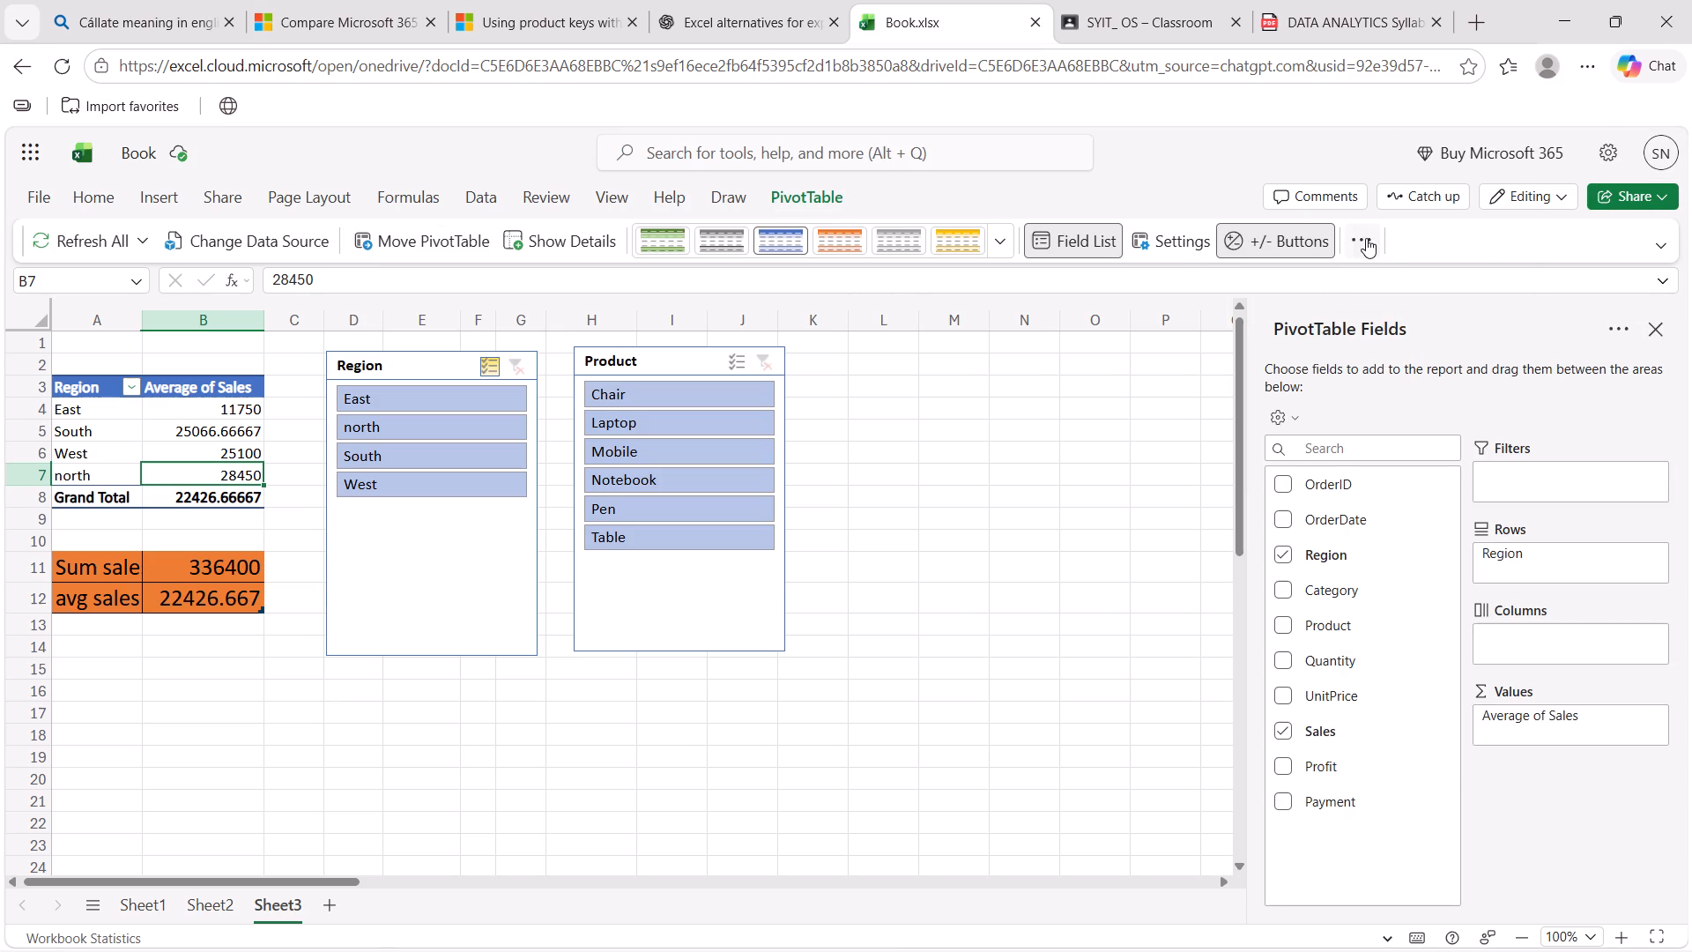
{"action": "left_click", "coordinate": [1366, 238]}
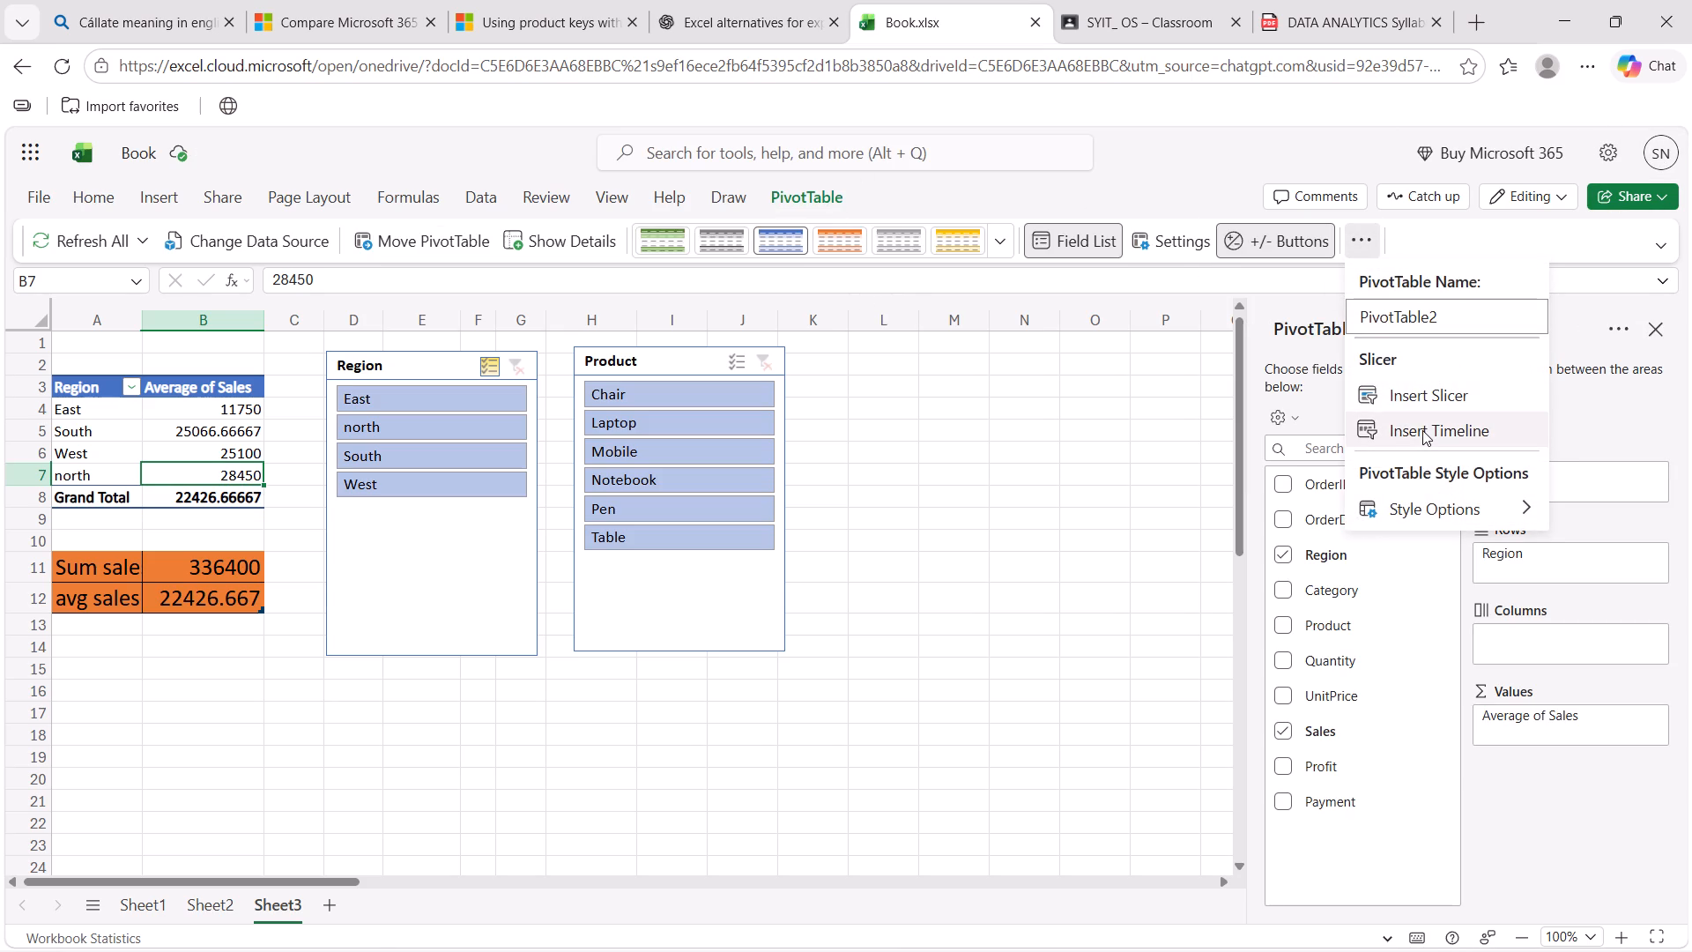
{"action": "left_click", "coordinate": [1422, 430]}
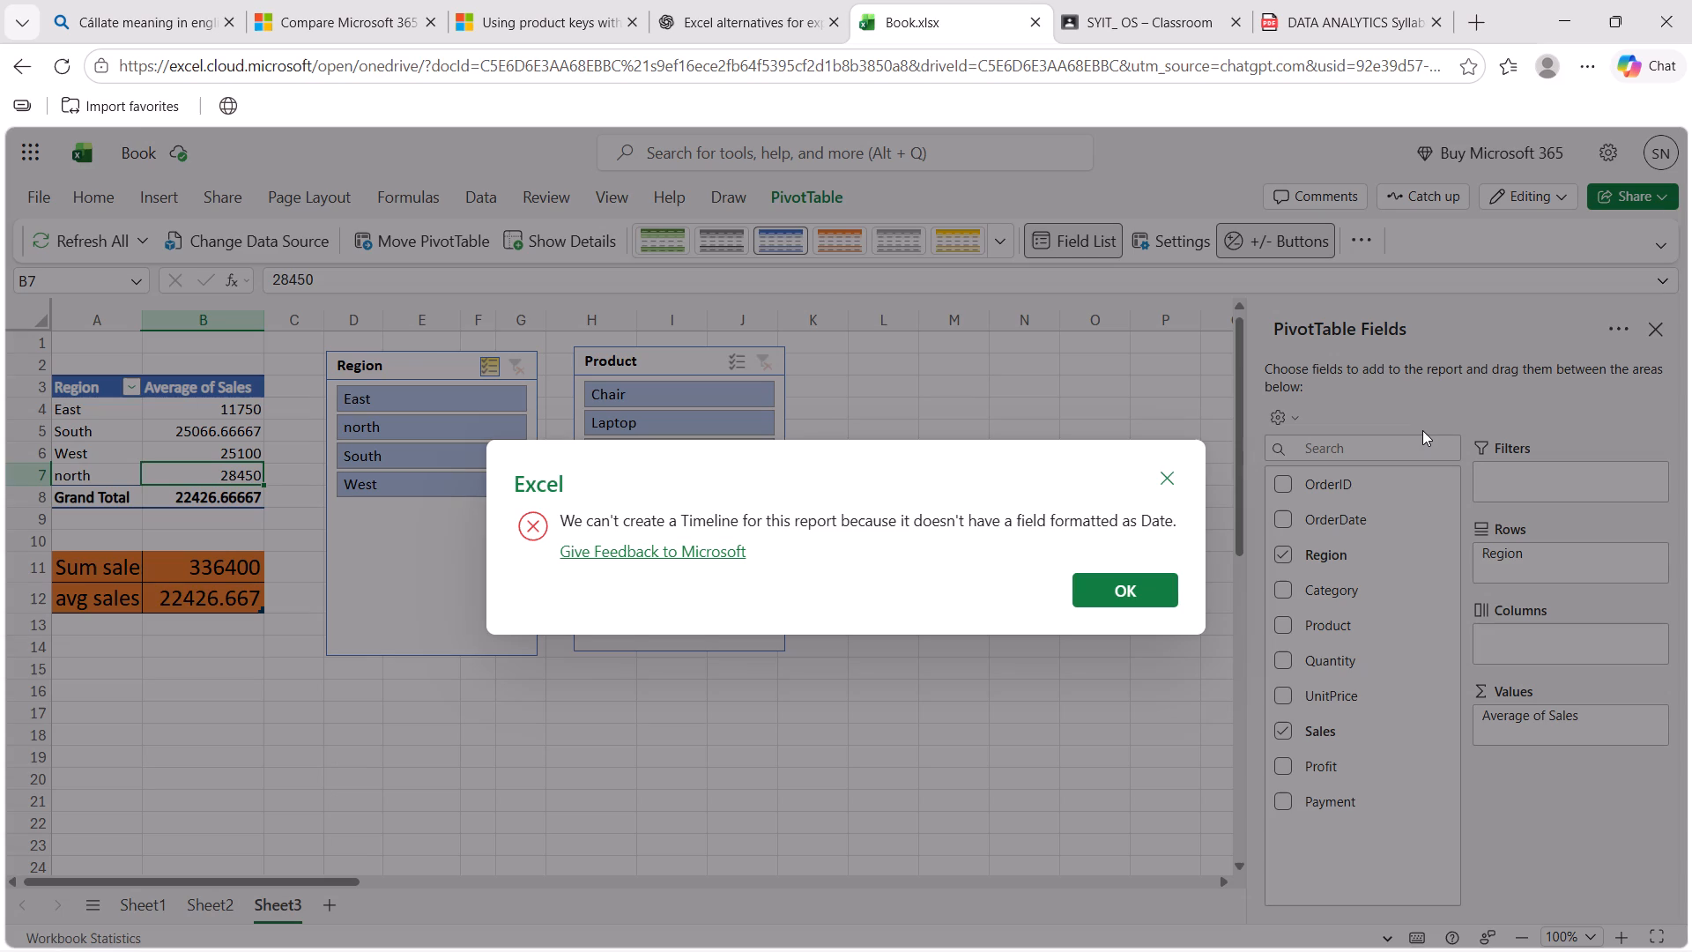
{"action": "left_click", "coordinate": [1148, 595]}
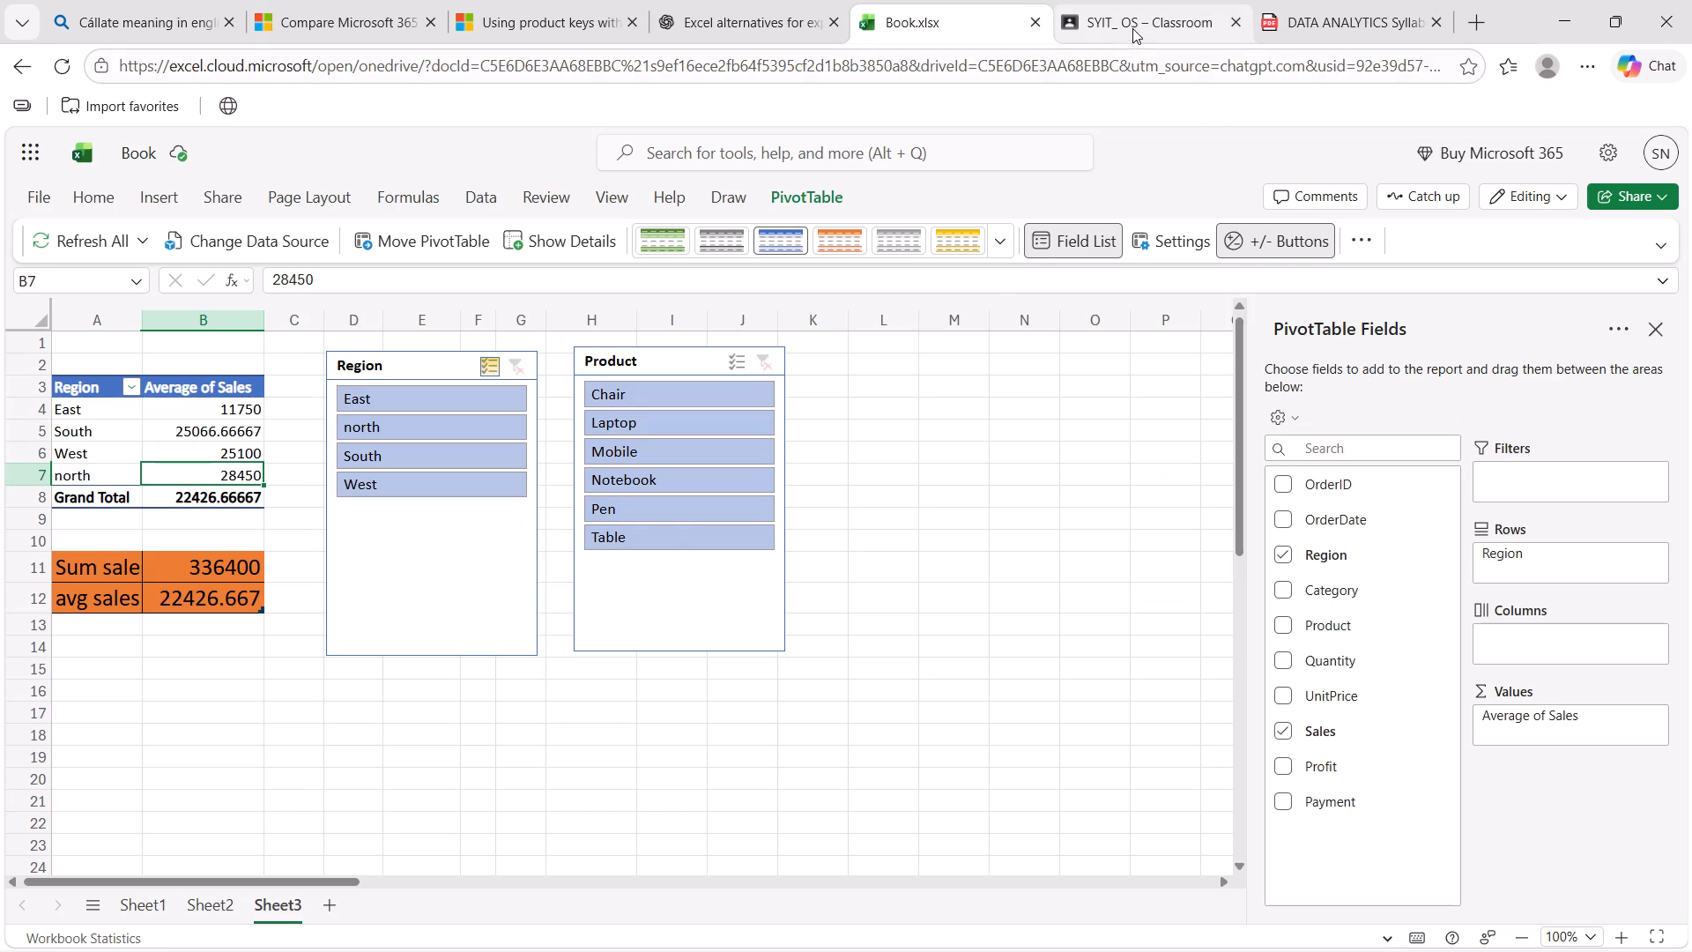
Return to the lab manual and read on past section 5(d) to the Experiment 6 instructions for simple and wizard-based charts.
{"action": "left_click", "coordinate": [1130, 25]}
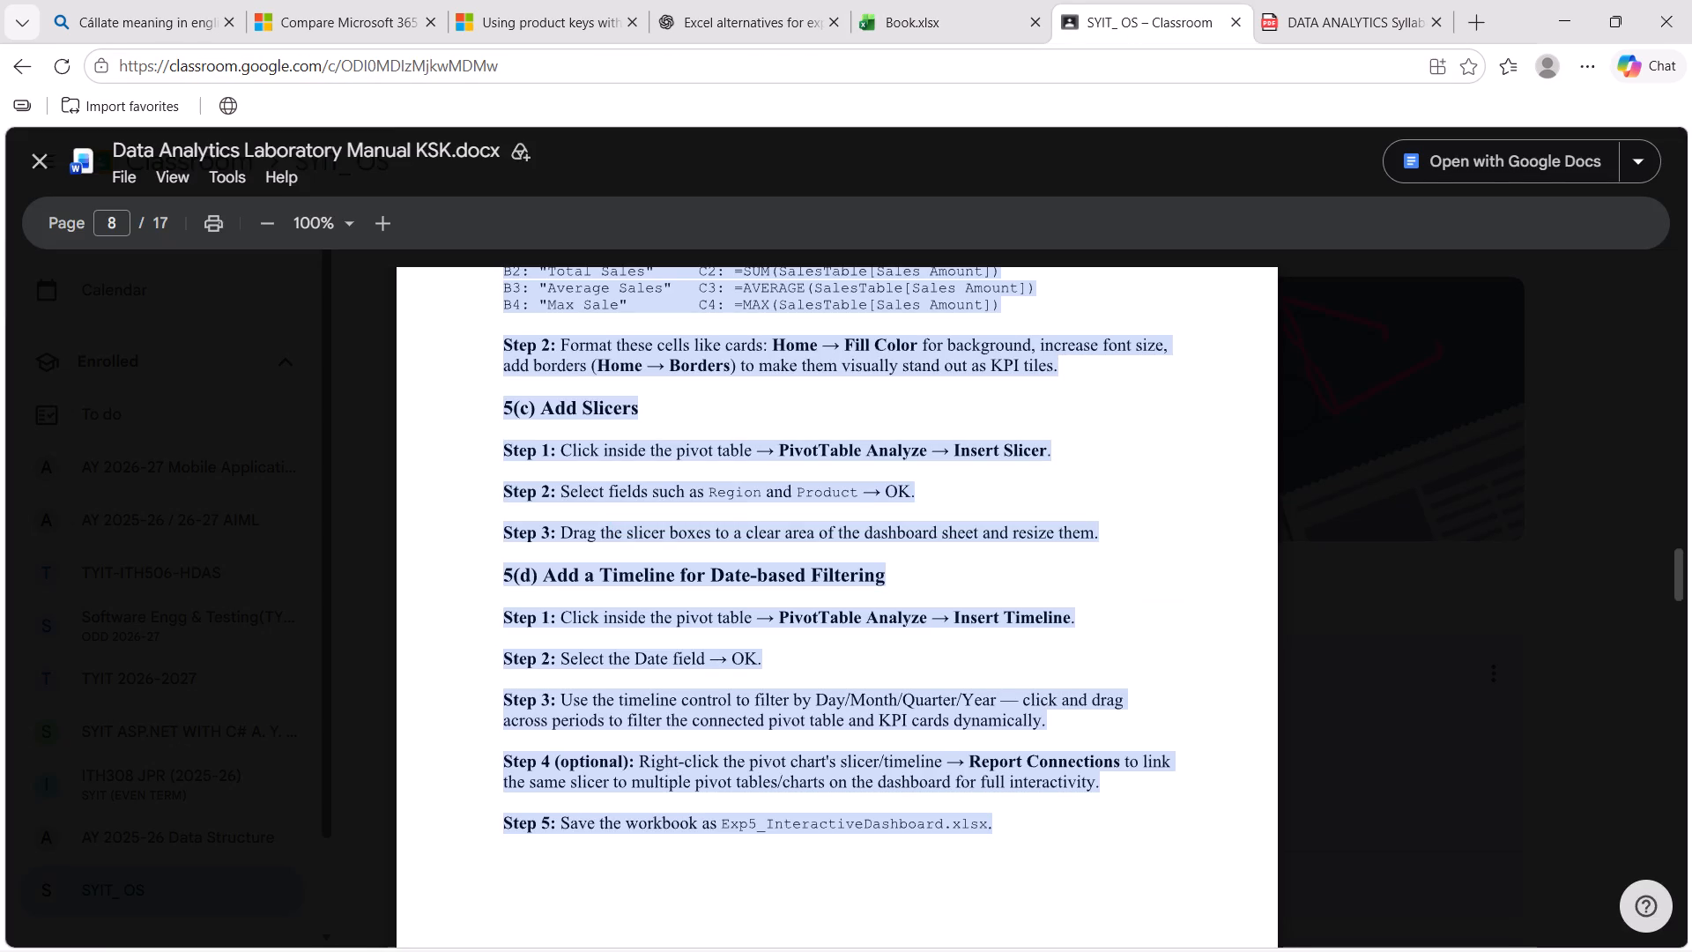
{"action": "scroll", "coordinate": [1050, 495], "scroll_direction": "down", "scroll_amount": 1}
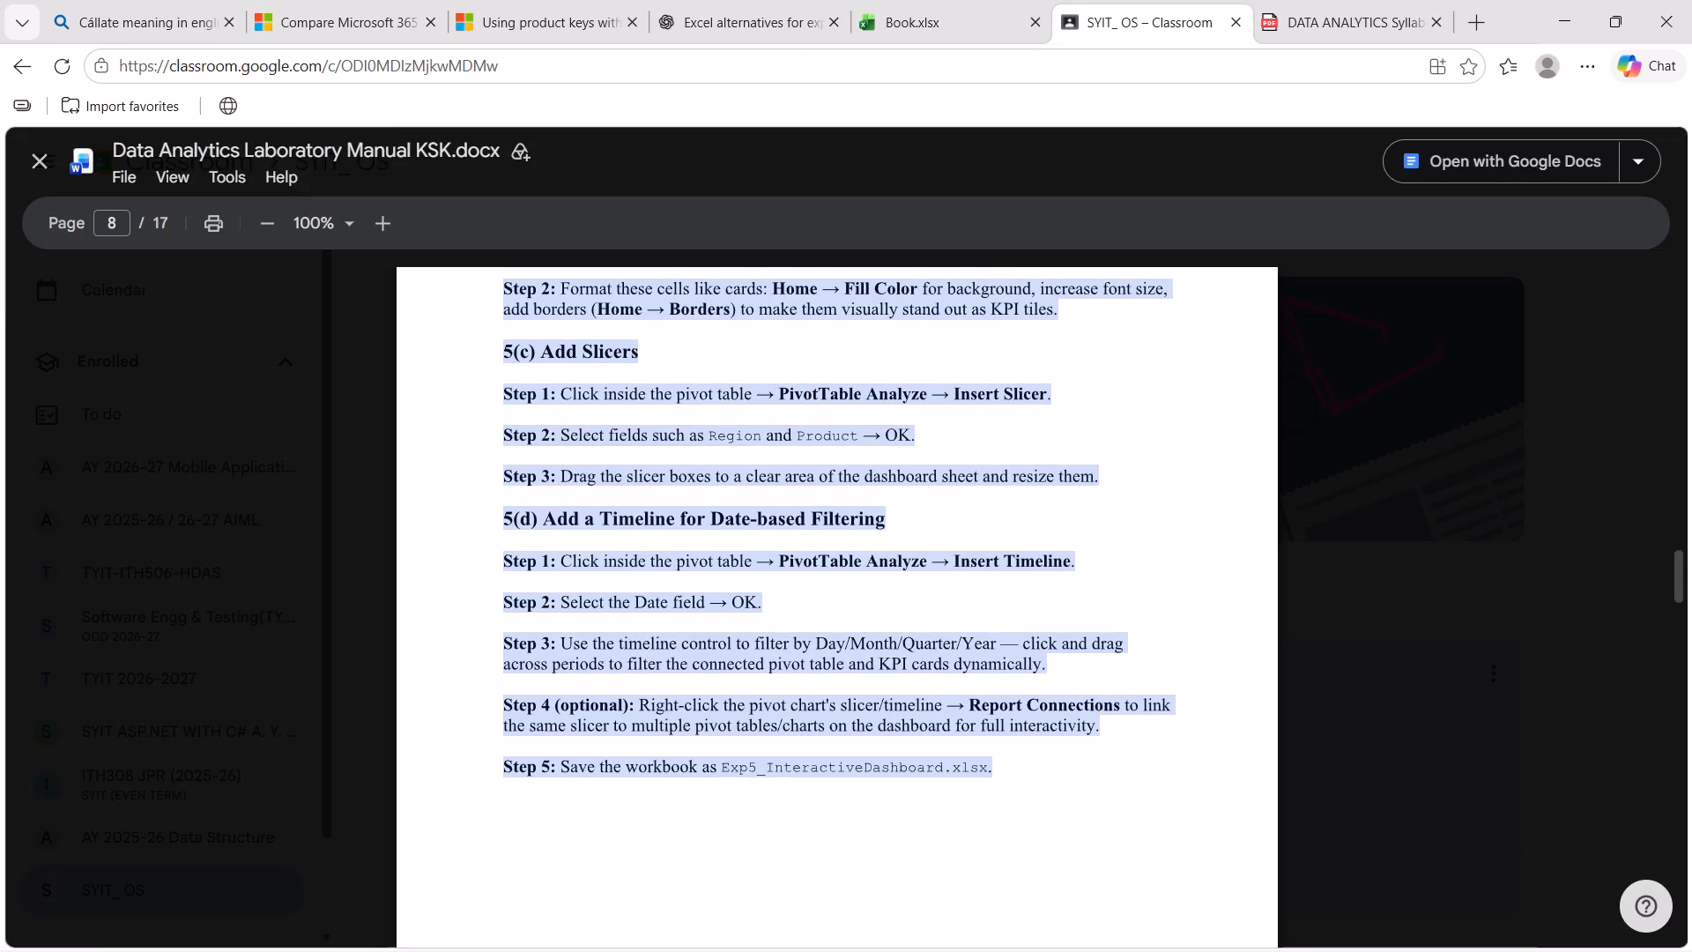
{"action": "scroll", "coordinate": [1050, 495], "scroll_direction": "down", "scroll_amount": 1}
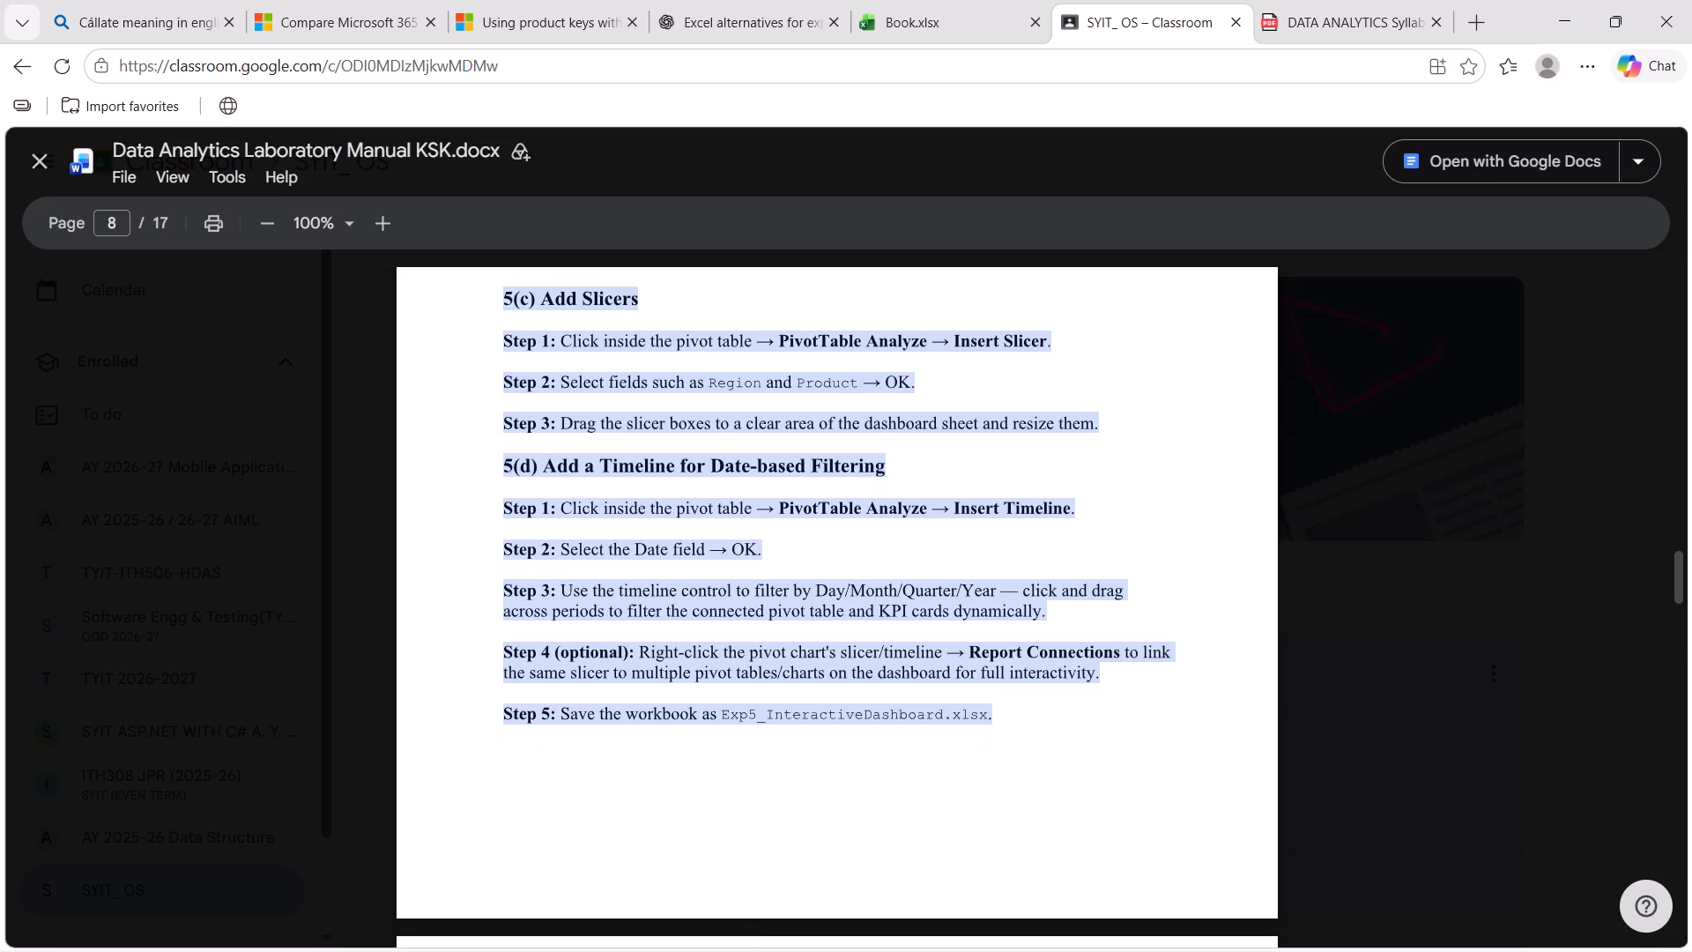
{"action": "scroll", "coordinate": [1050, 495], "scroll_direction": "down", "scroll_amount": 4}
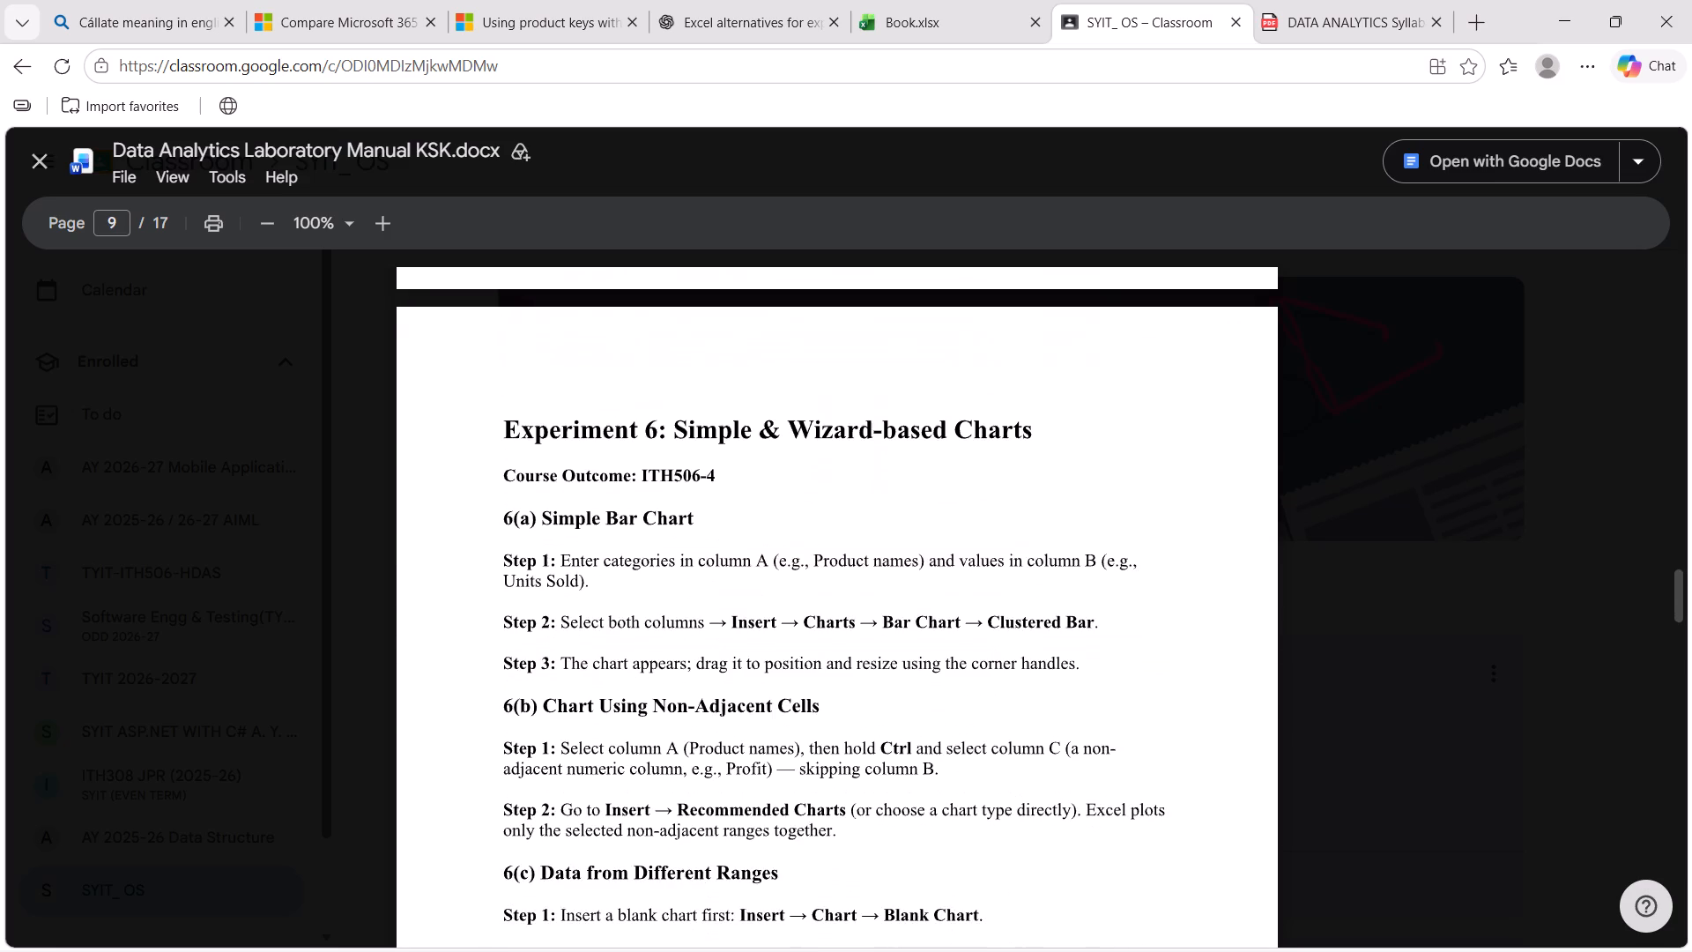
{"action": "scroll", "coordinate": [1050, 495], "scroll_direction": "down", "scroll_amount": 1}
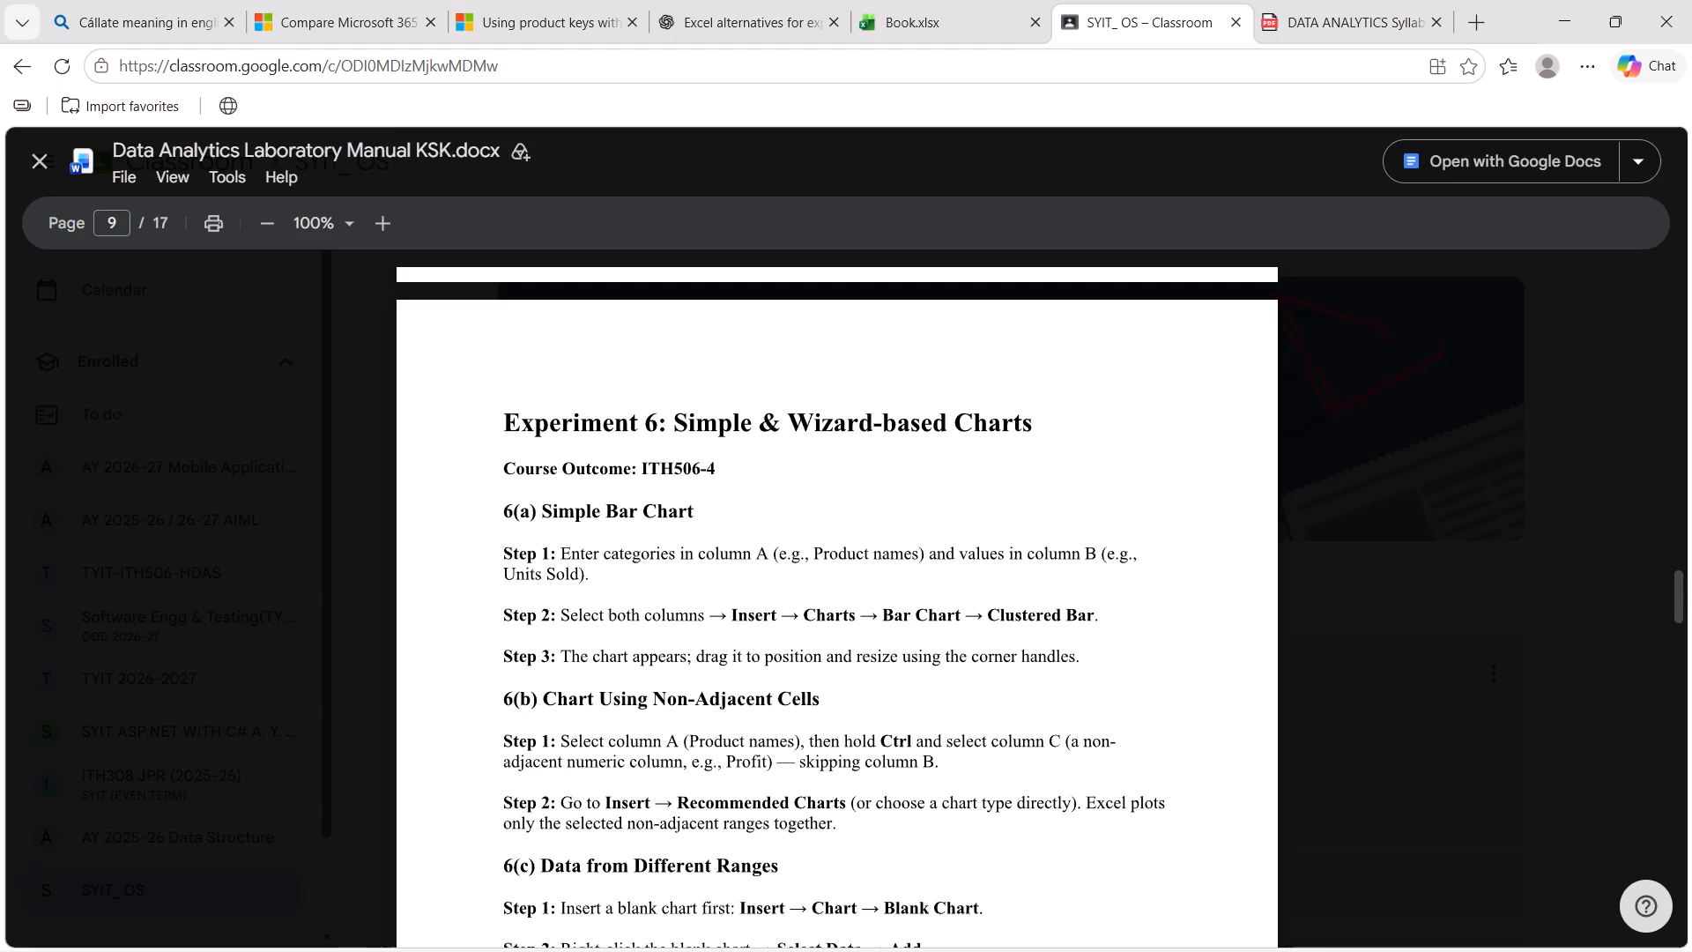
{"action": "scroll", "coordinate": [1050, 495], "scroll_direction": "down", "scroll_amount": 1}
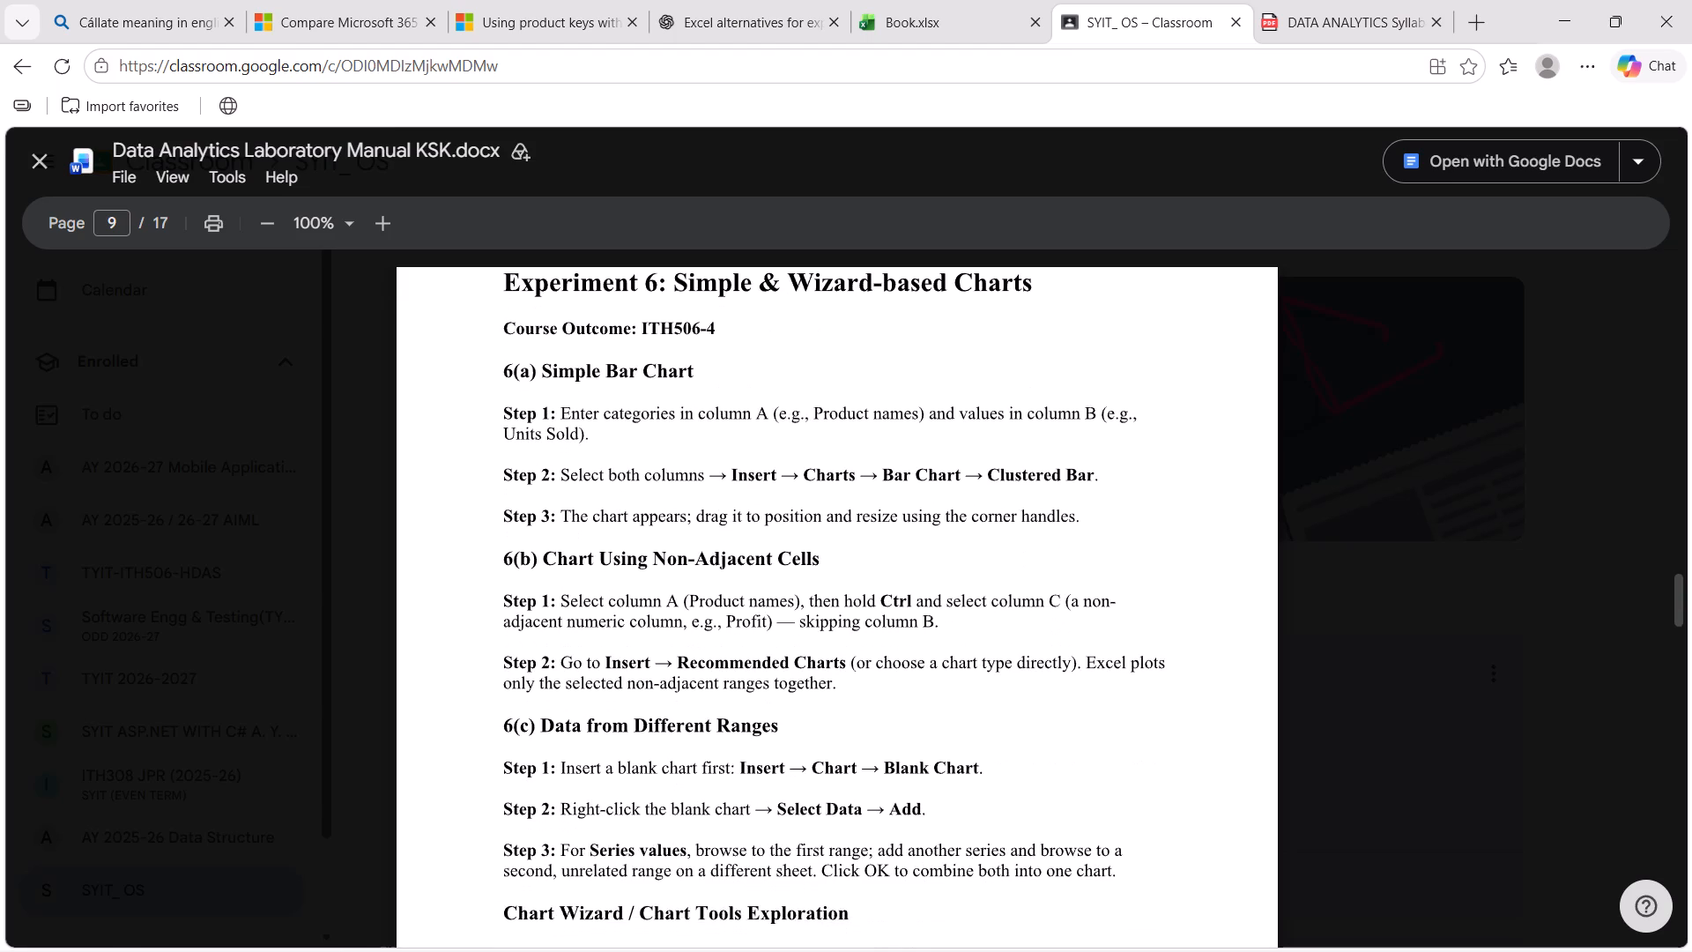